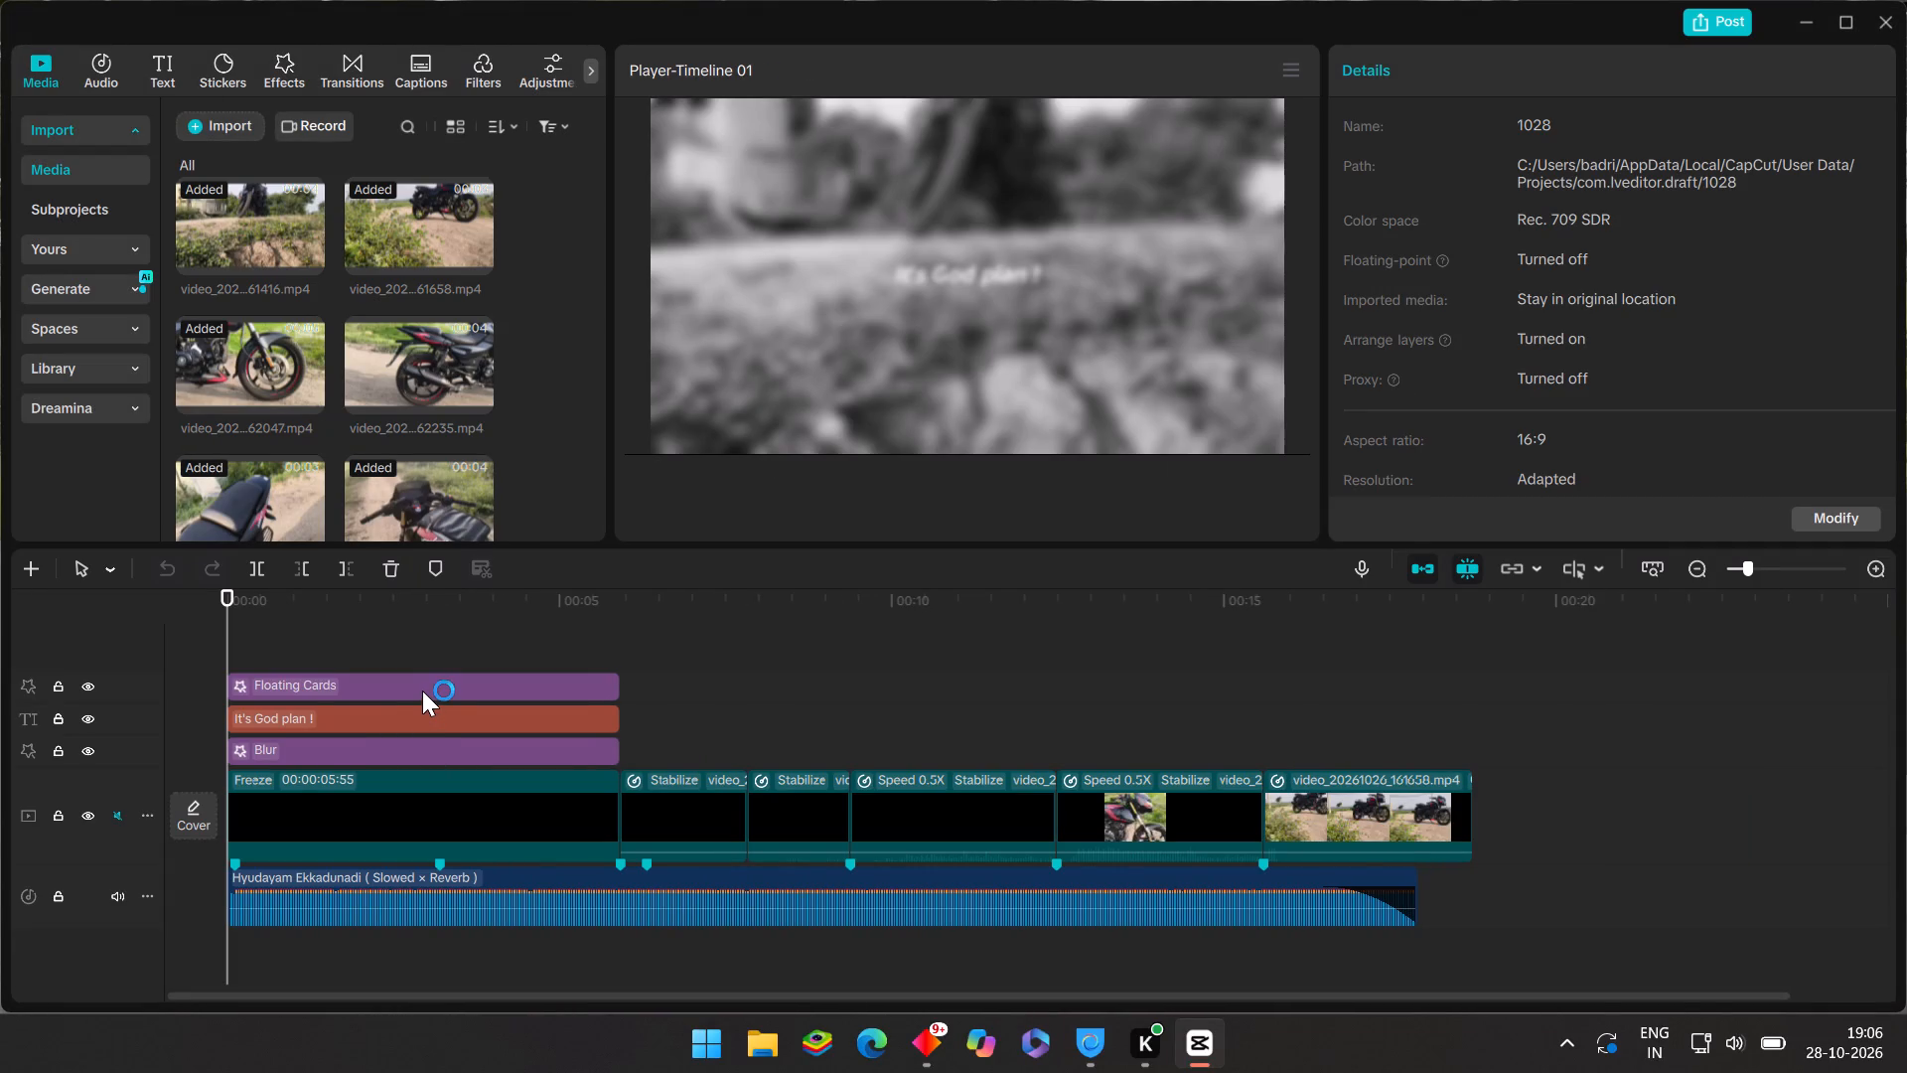
Delete the Floating Cards effect from the timeline above the intro text.
click(399, 654)
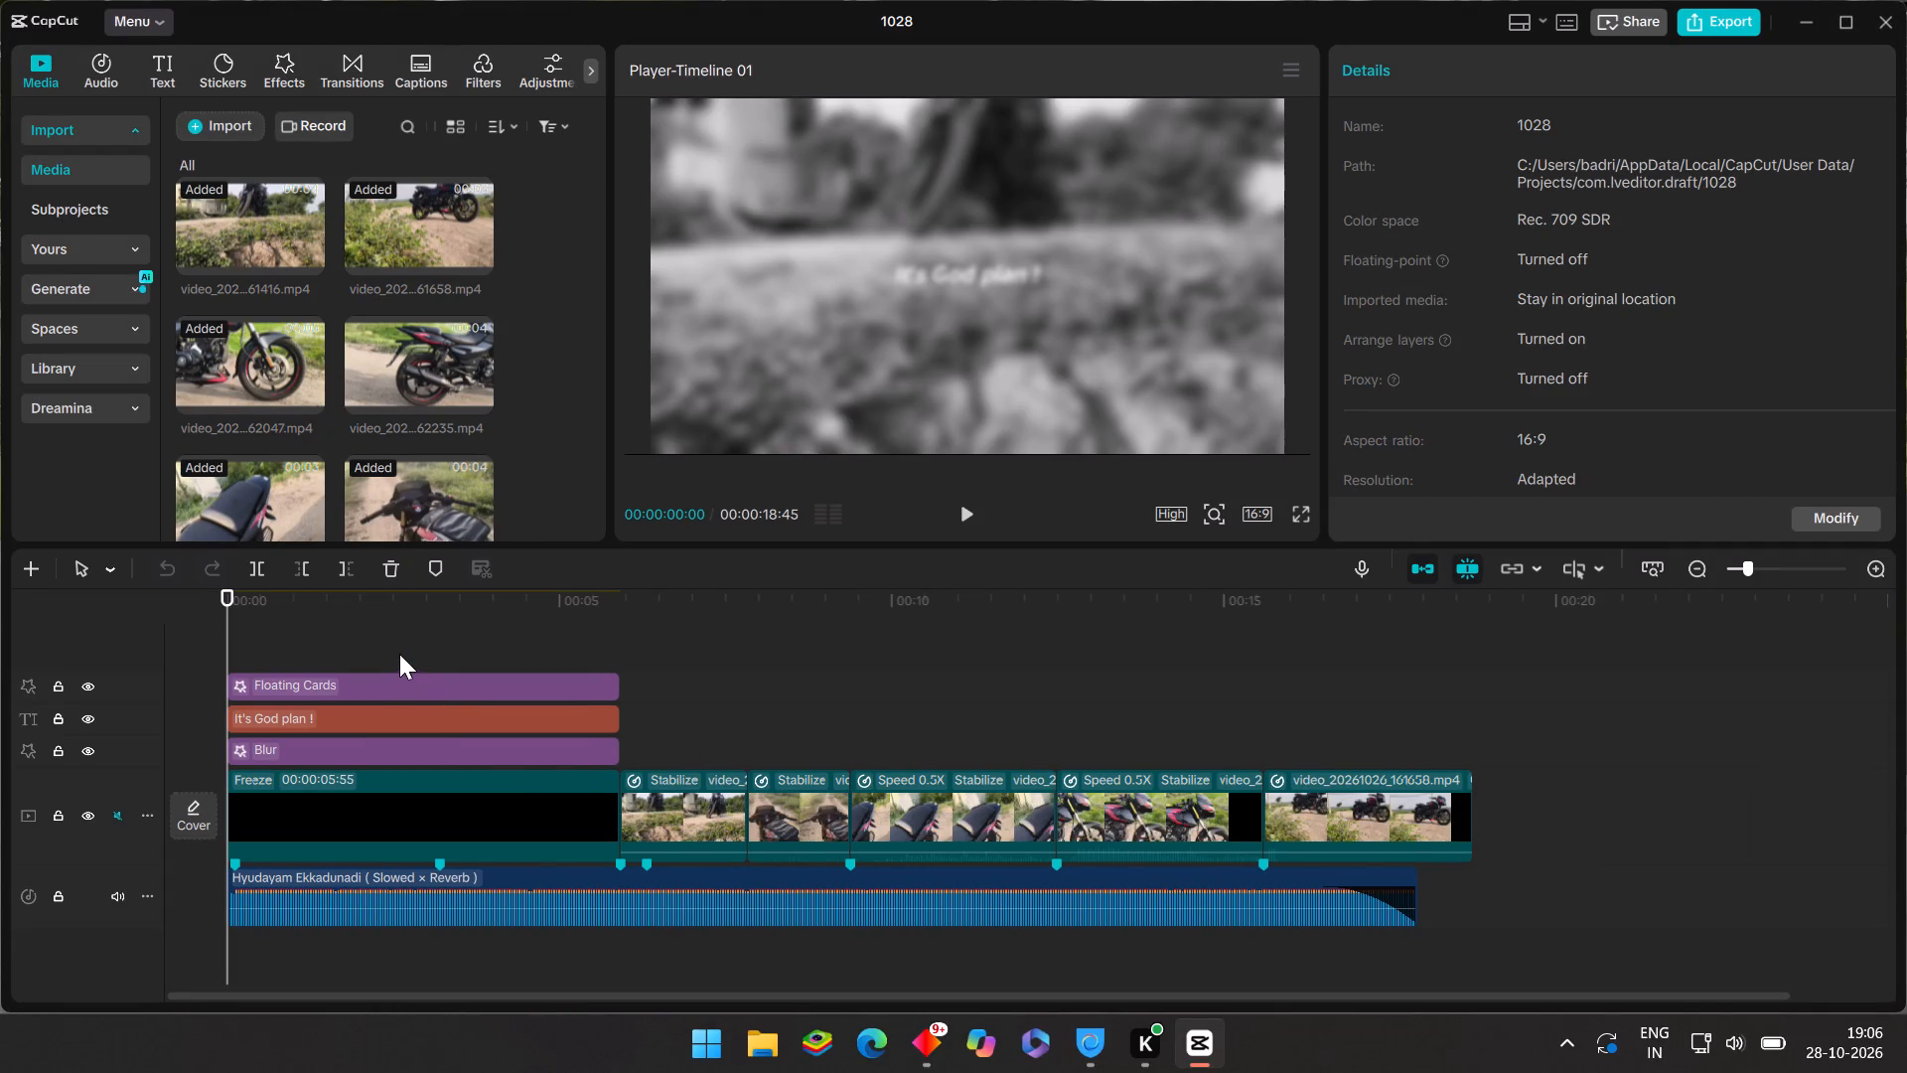
drag(399, 654, 393, 666)
click(392, 690)
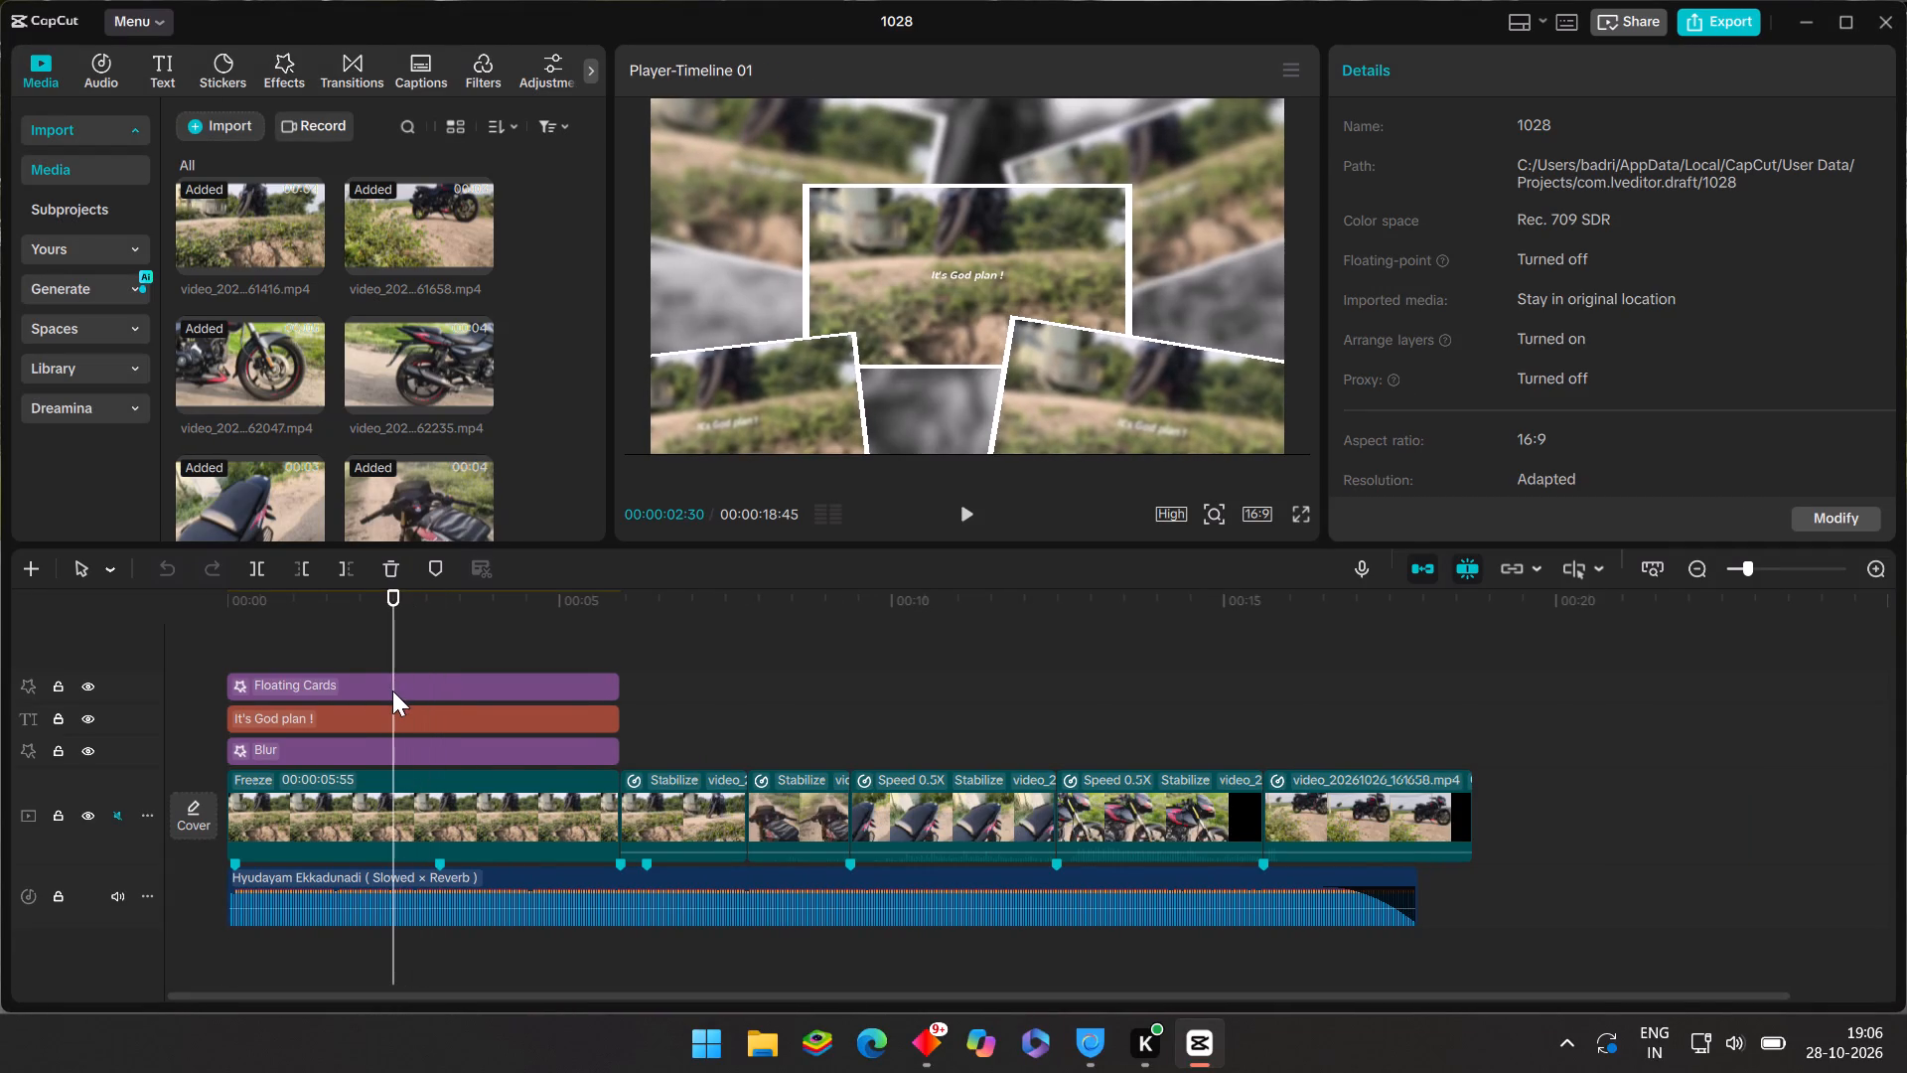
click(380, 570)
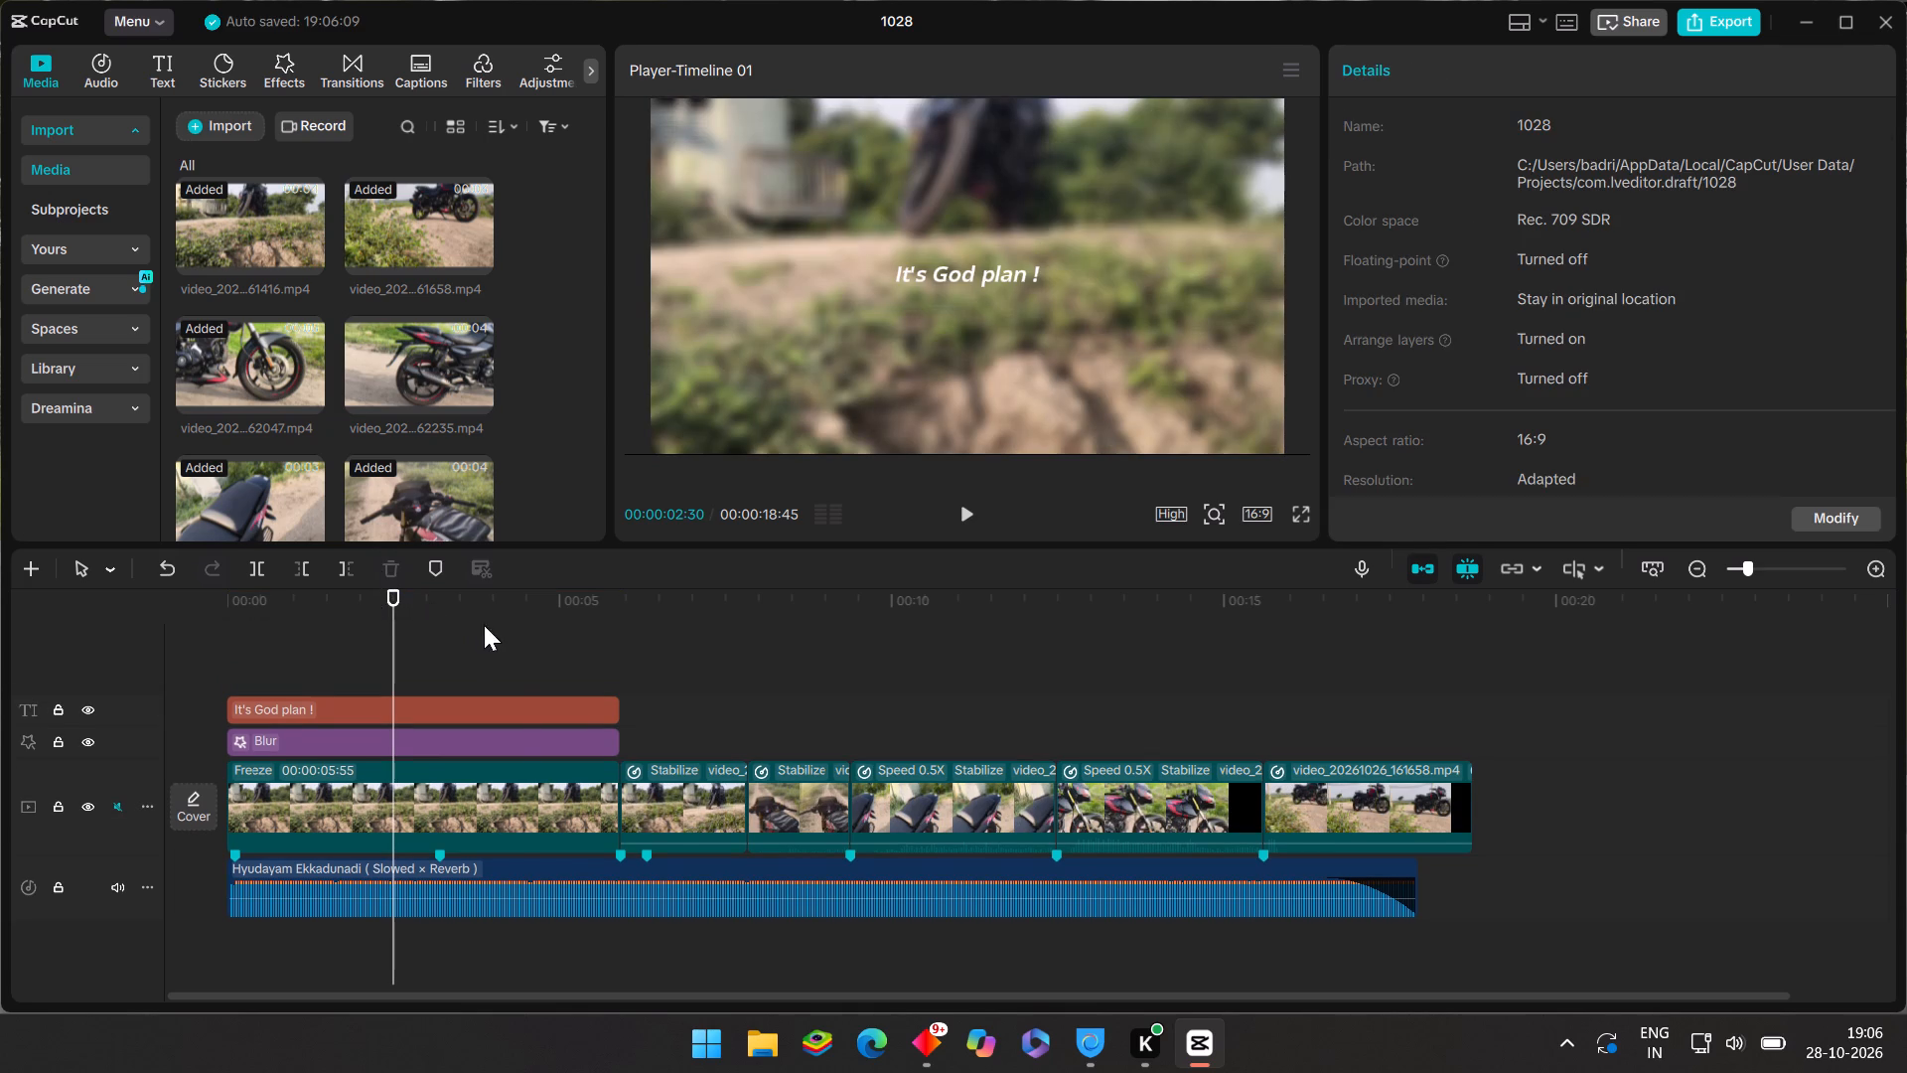
Review the edit from the end of the intro through the last bike clip, checking the cuts against the music.
click(520, 651)
drag(520, 651, 674, 705)
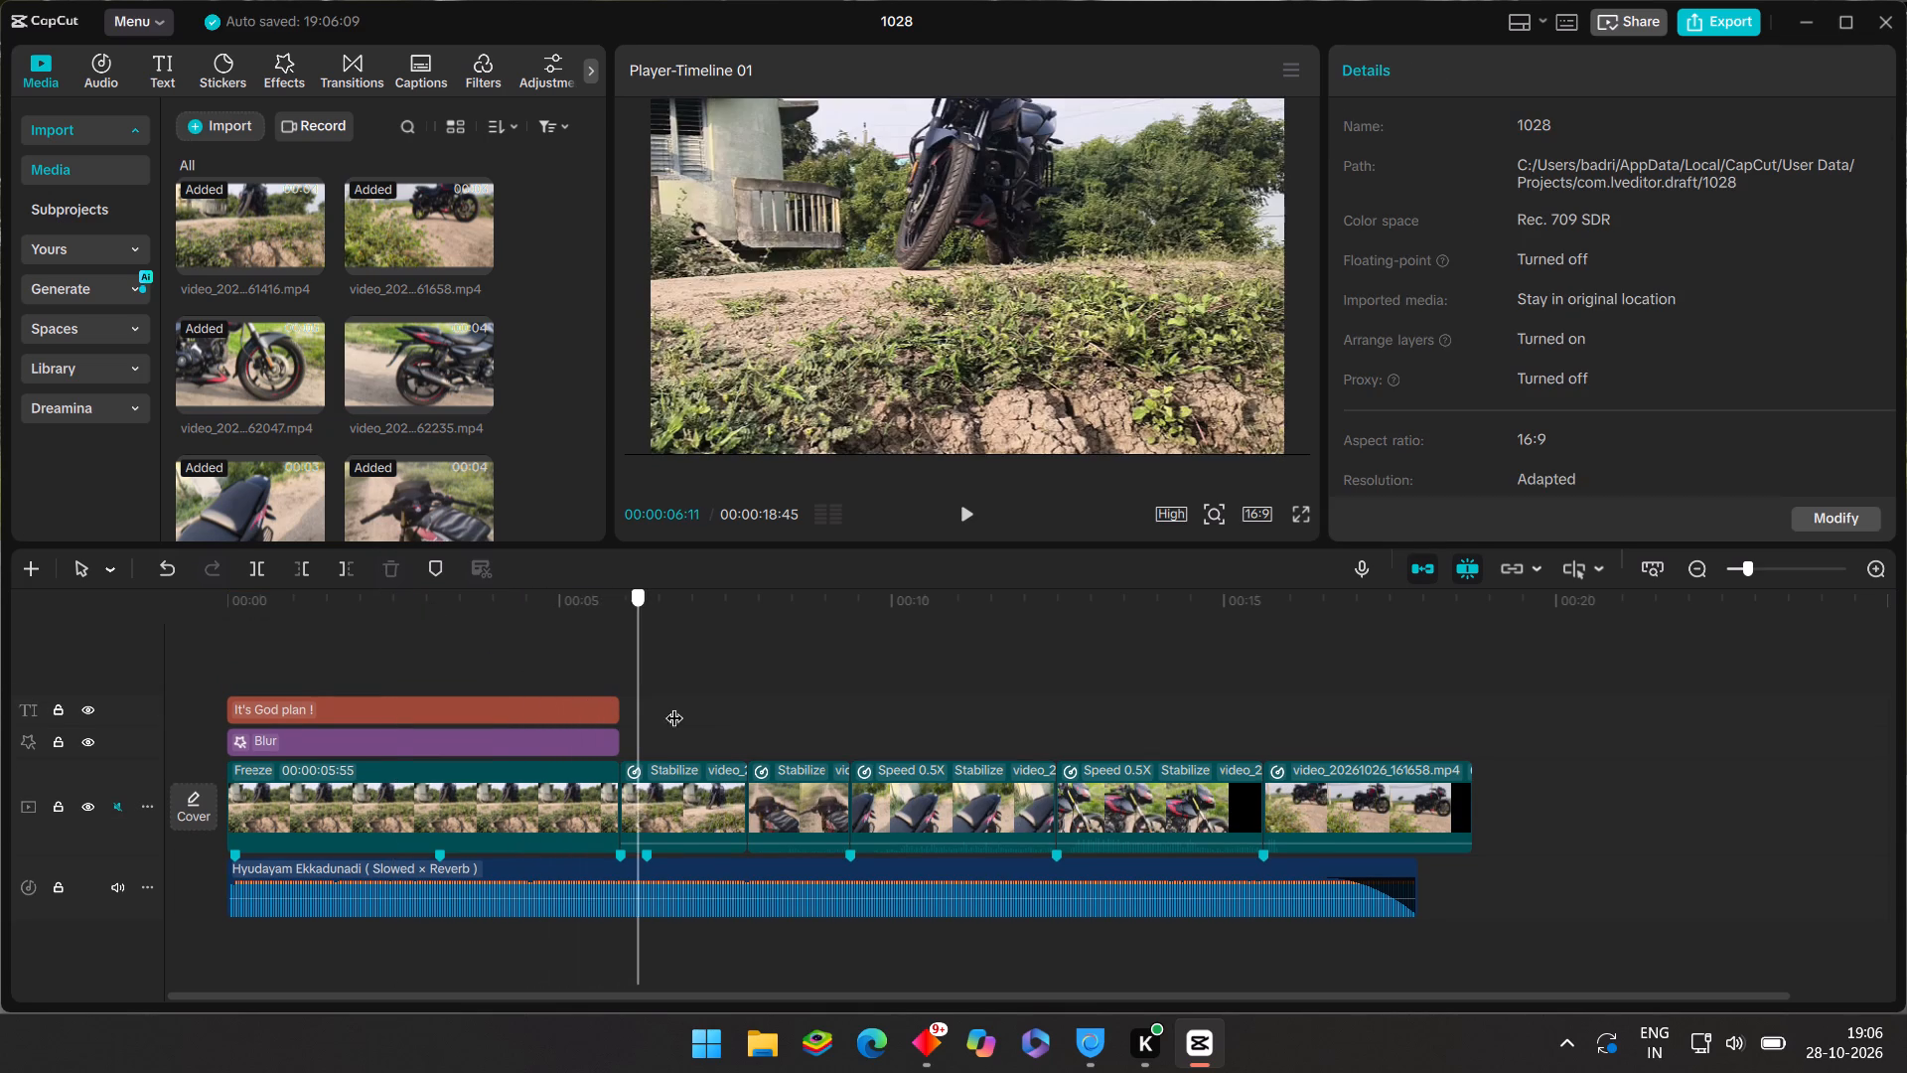
drag(674, 705, 719, 707)
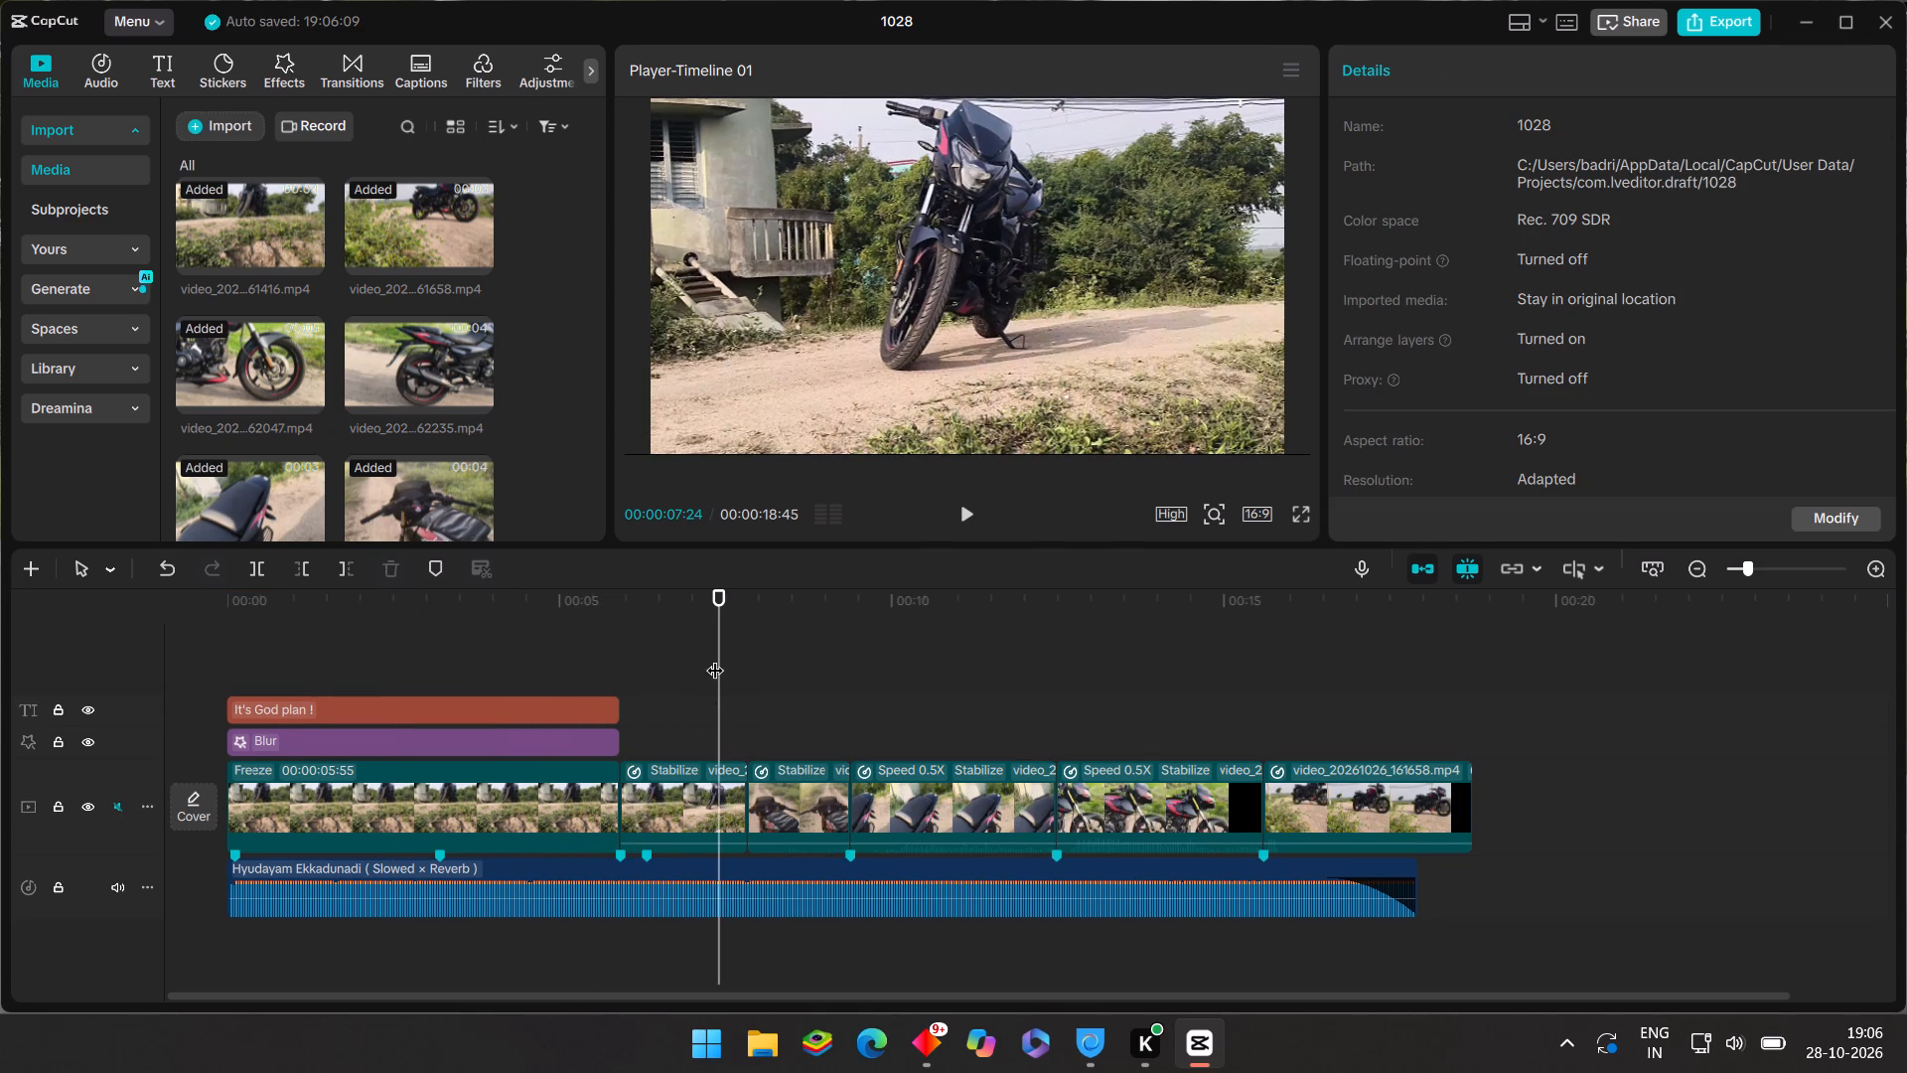
drag(715, 658, 775, 675)
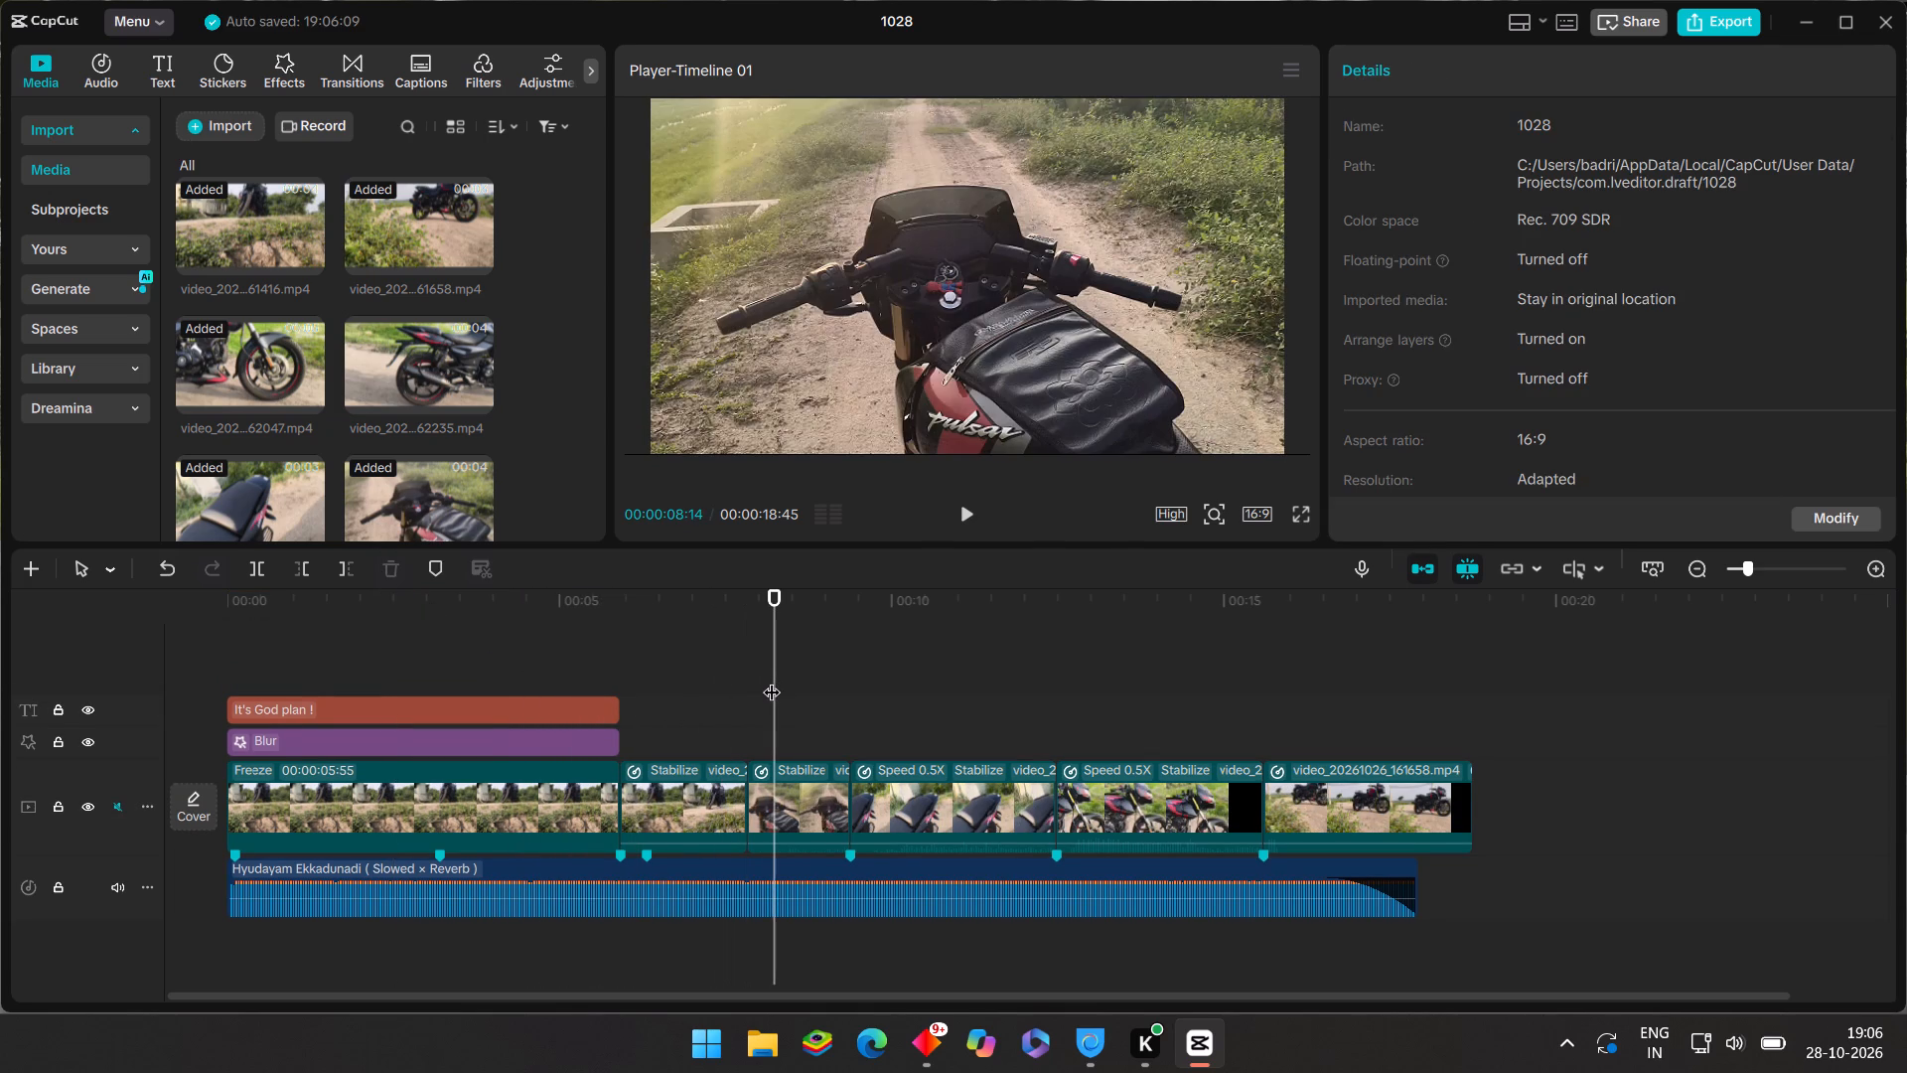
click(967, 525)
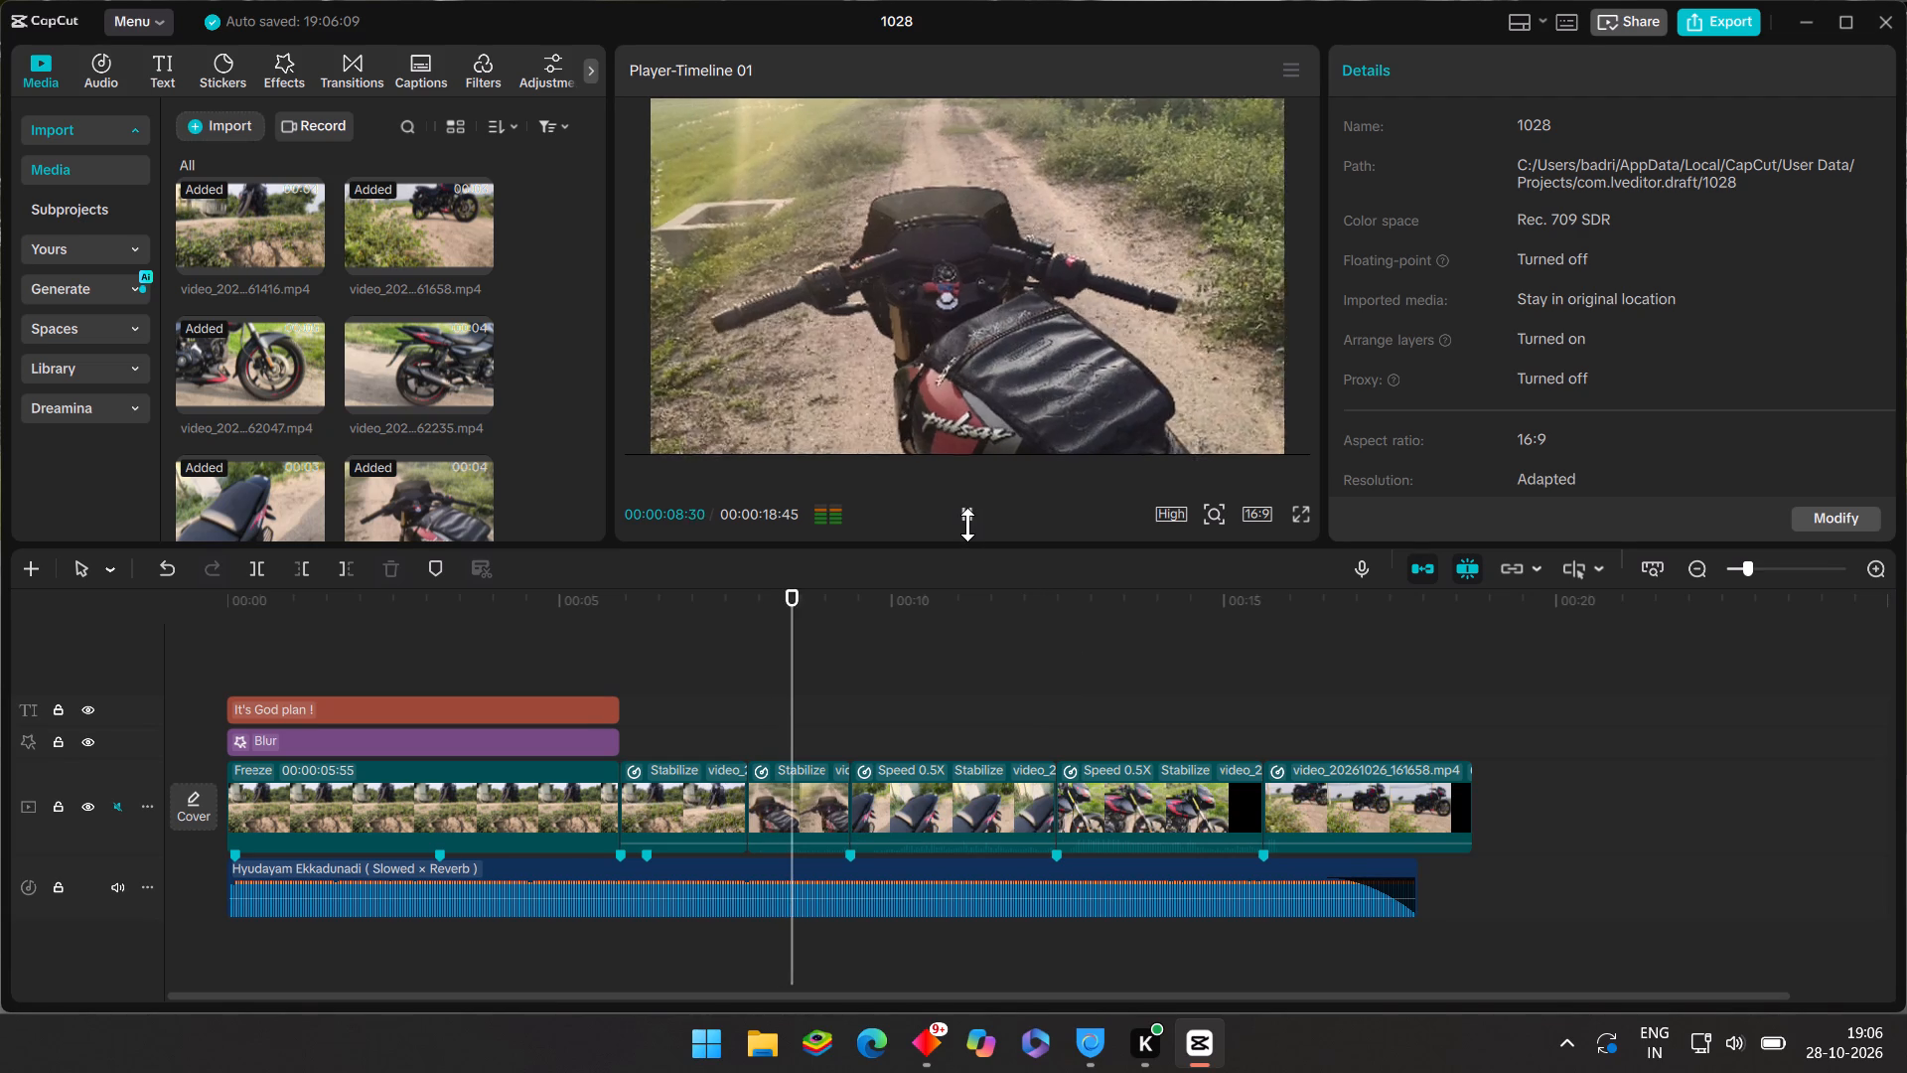
click(967, 525)
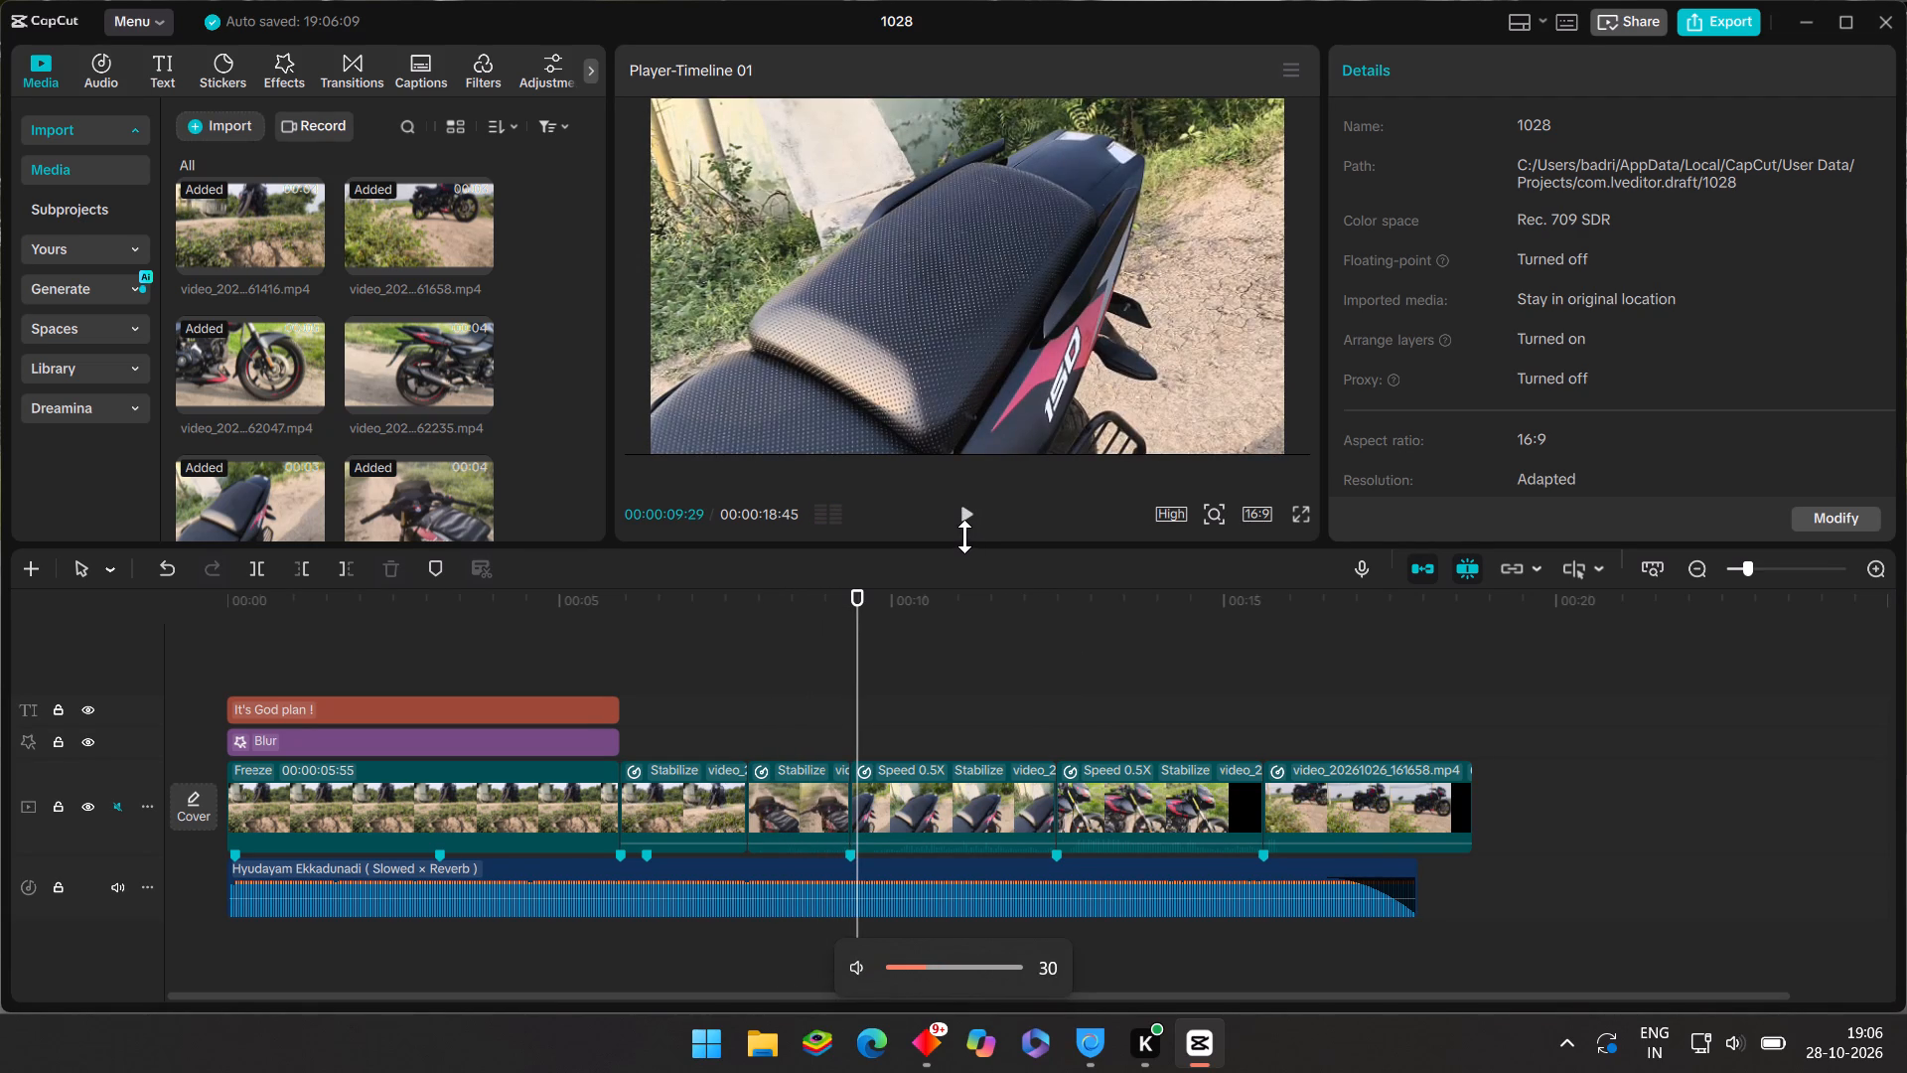
click(964, 536)
click(964, 521)
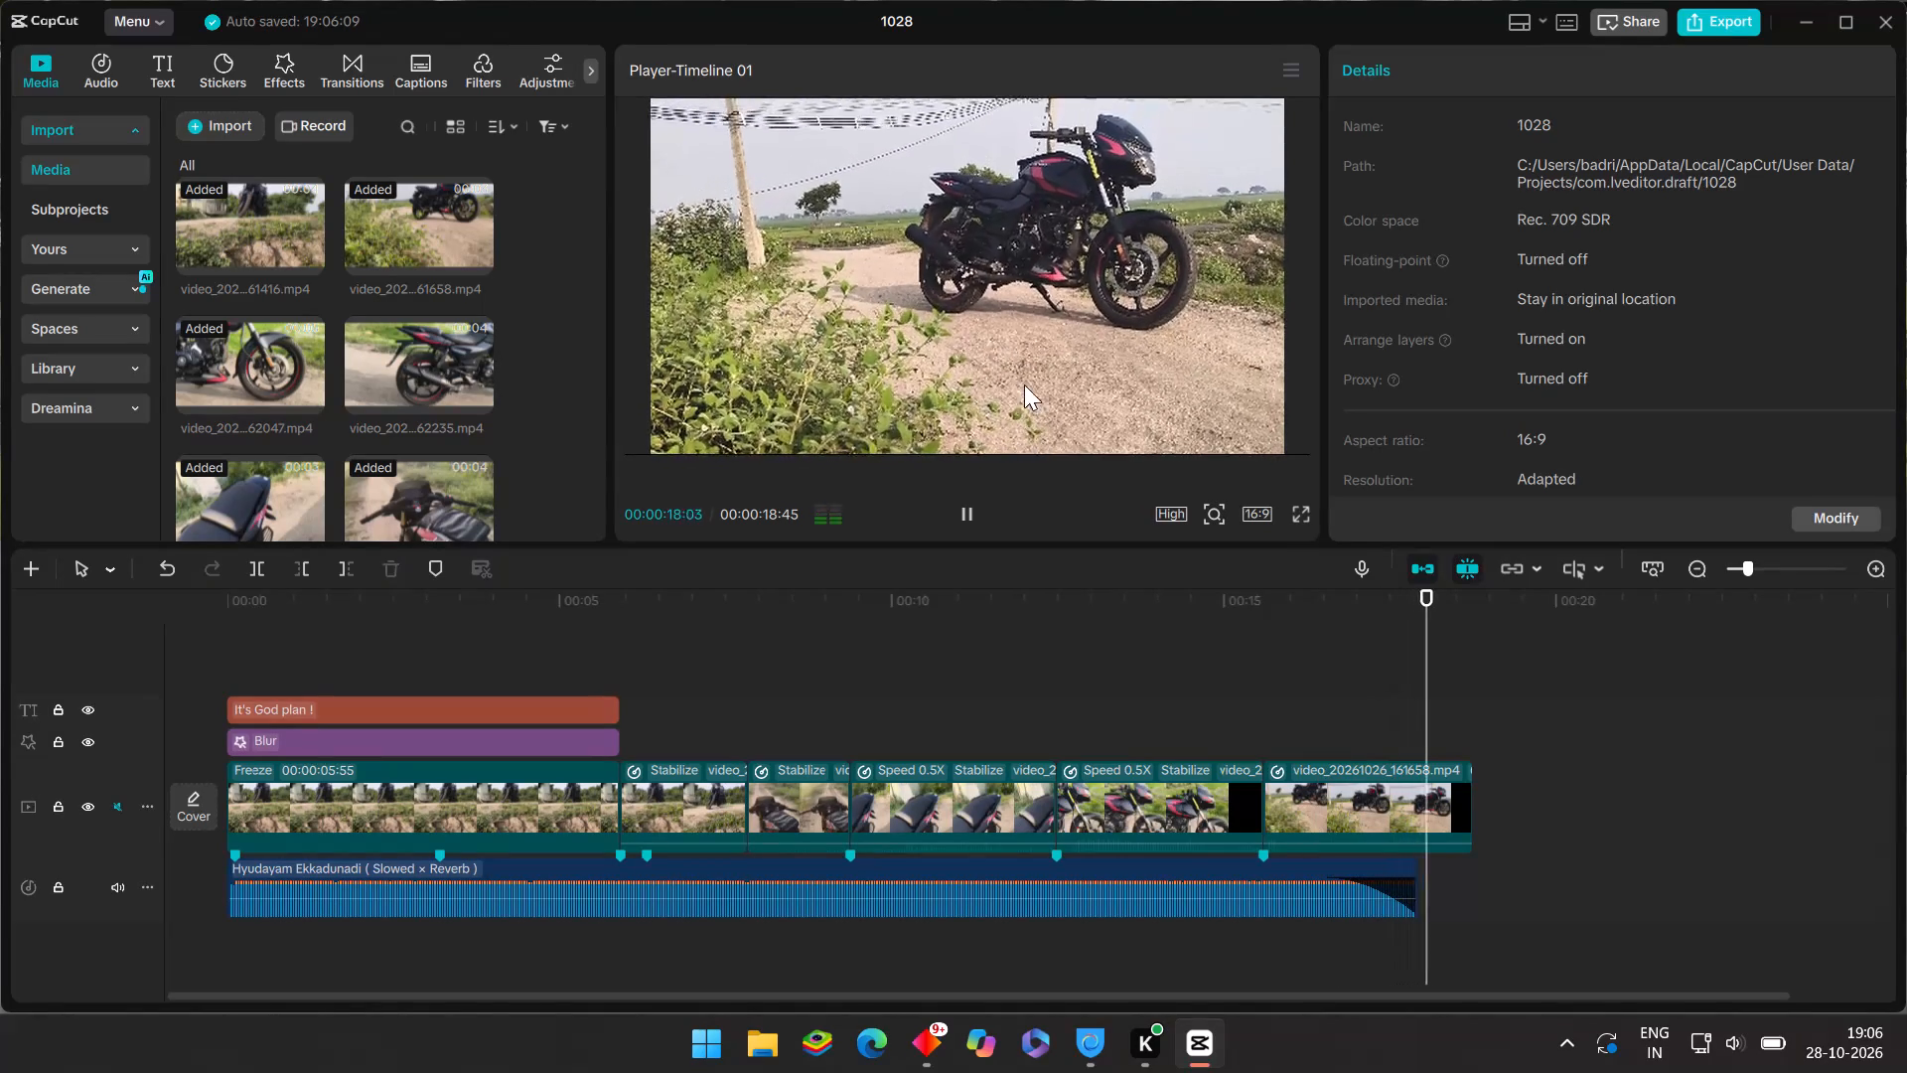
click(977, 510)
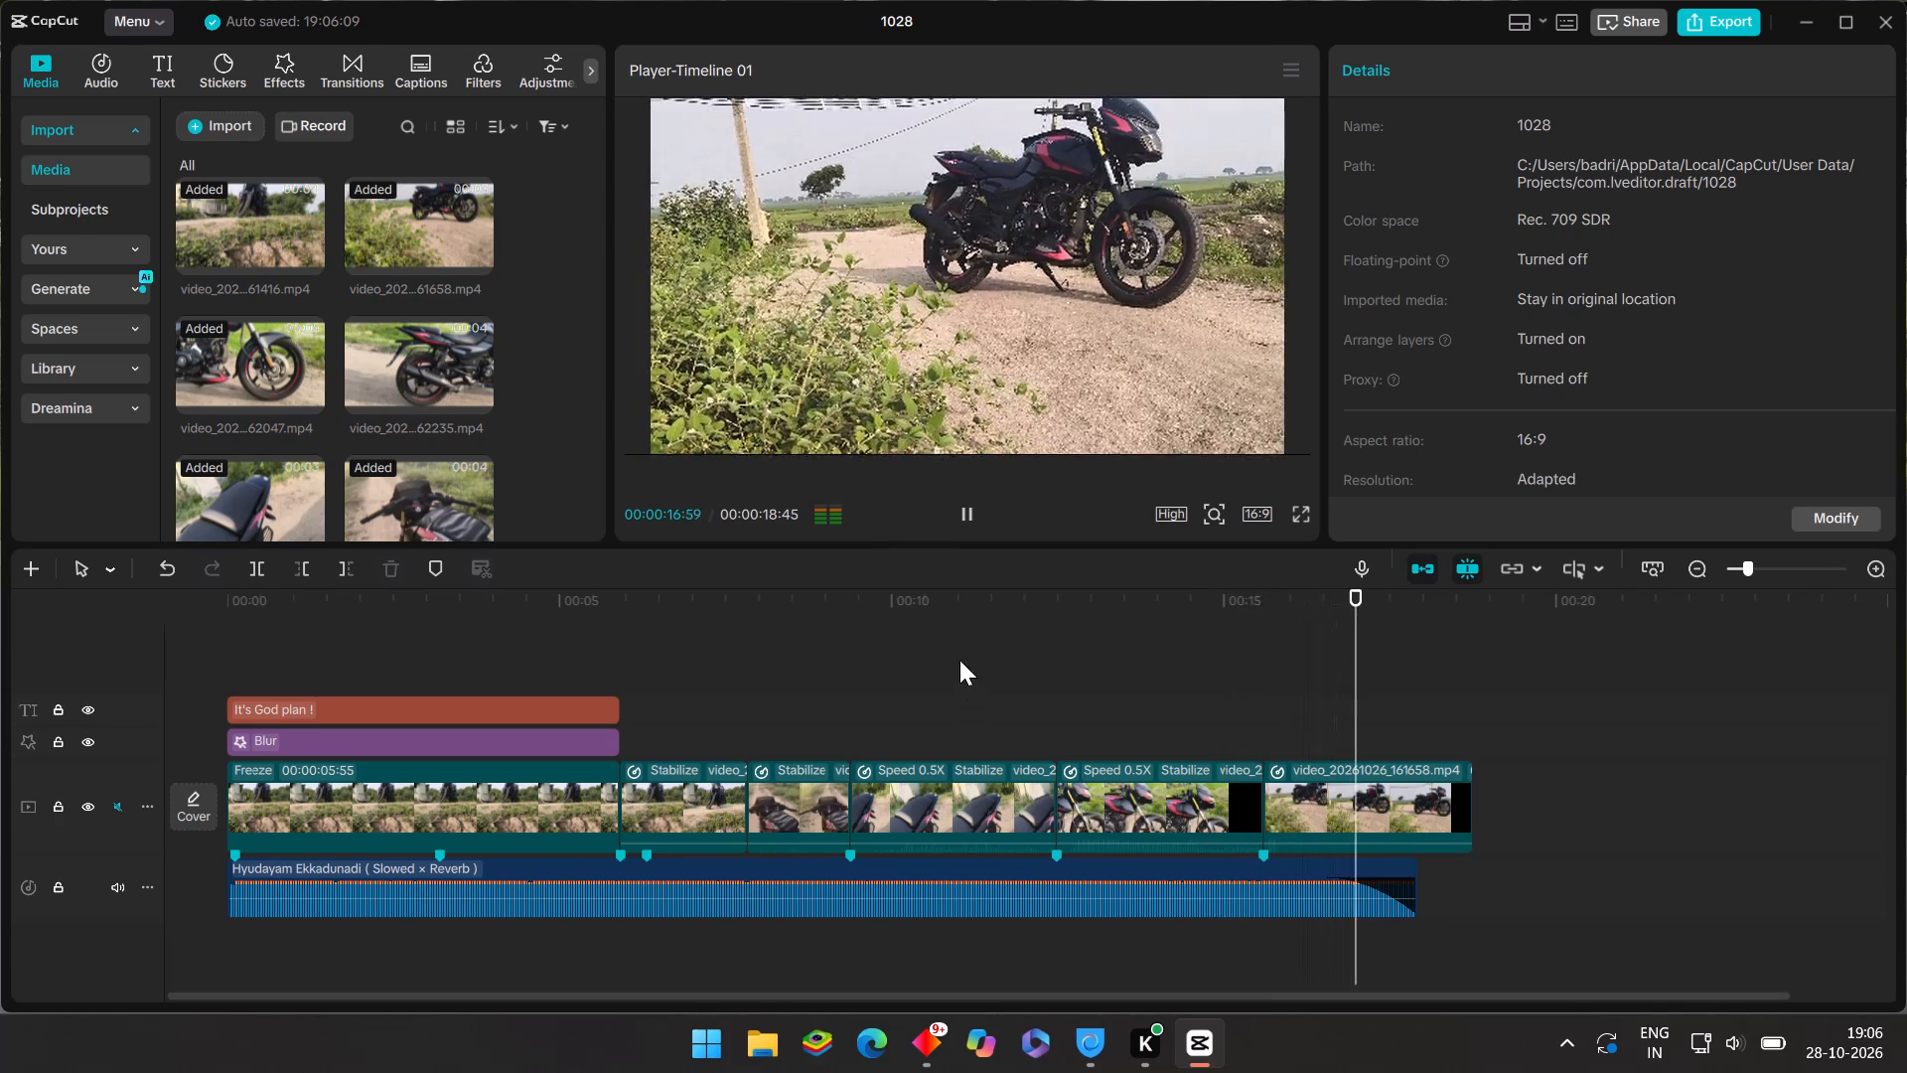
click(957, 513)
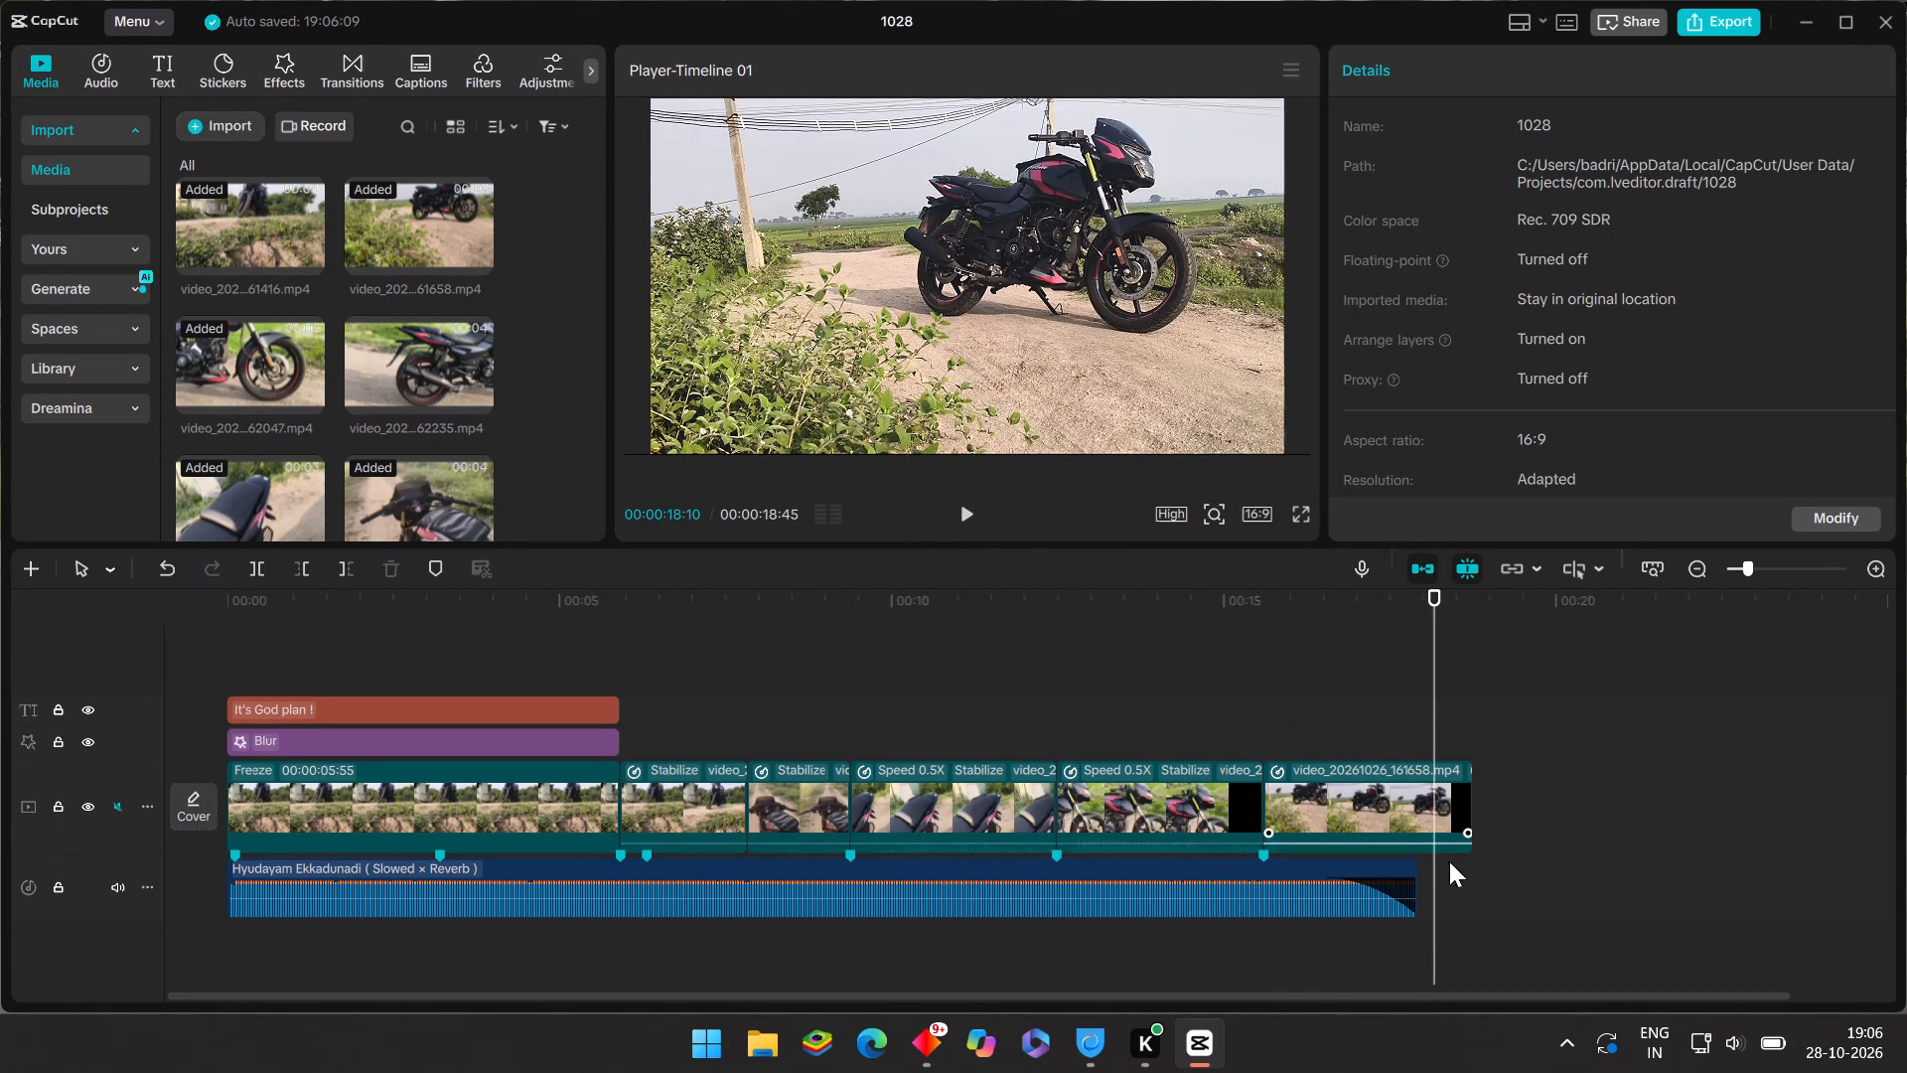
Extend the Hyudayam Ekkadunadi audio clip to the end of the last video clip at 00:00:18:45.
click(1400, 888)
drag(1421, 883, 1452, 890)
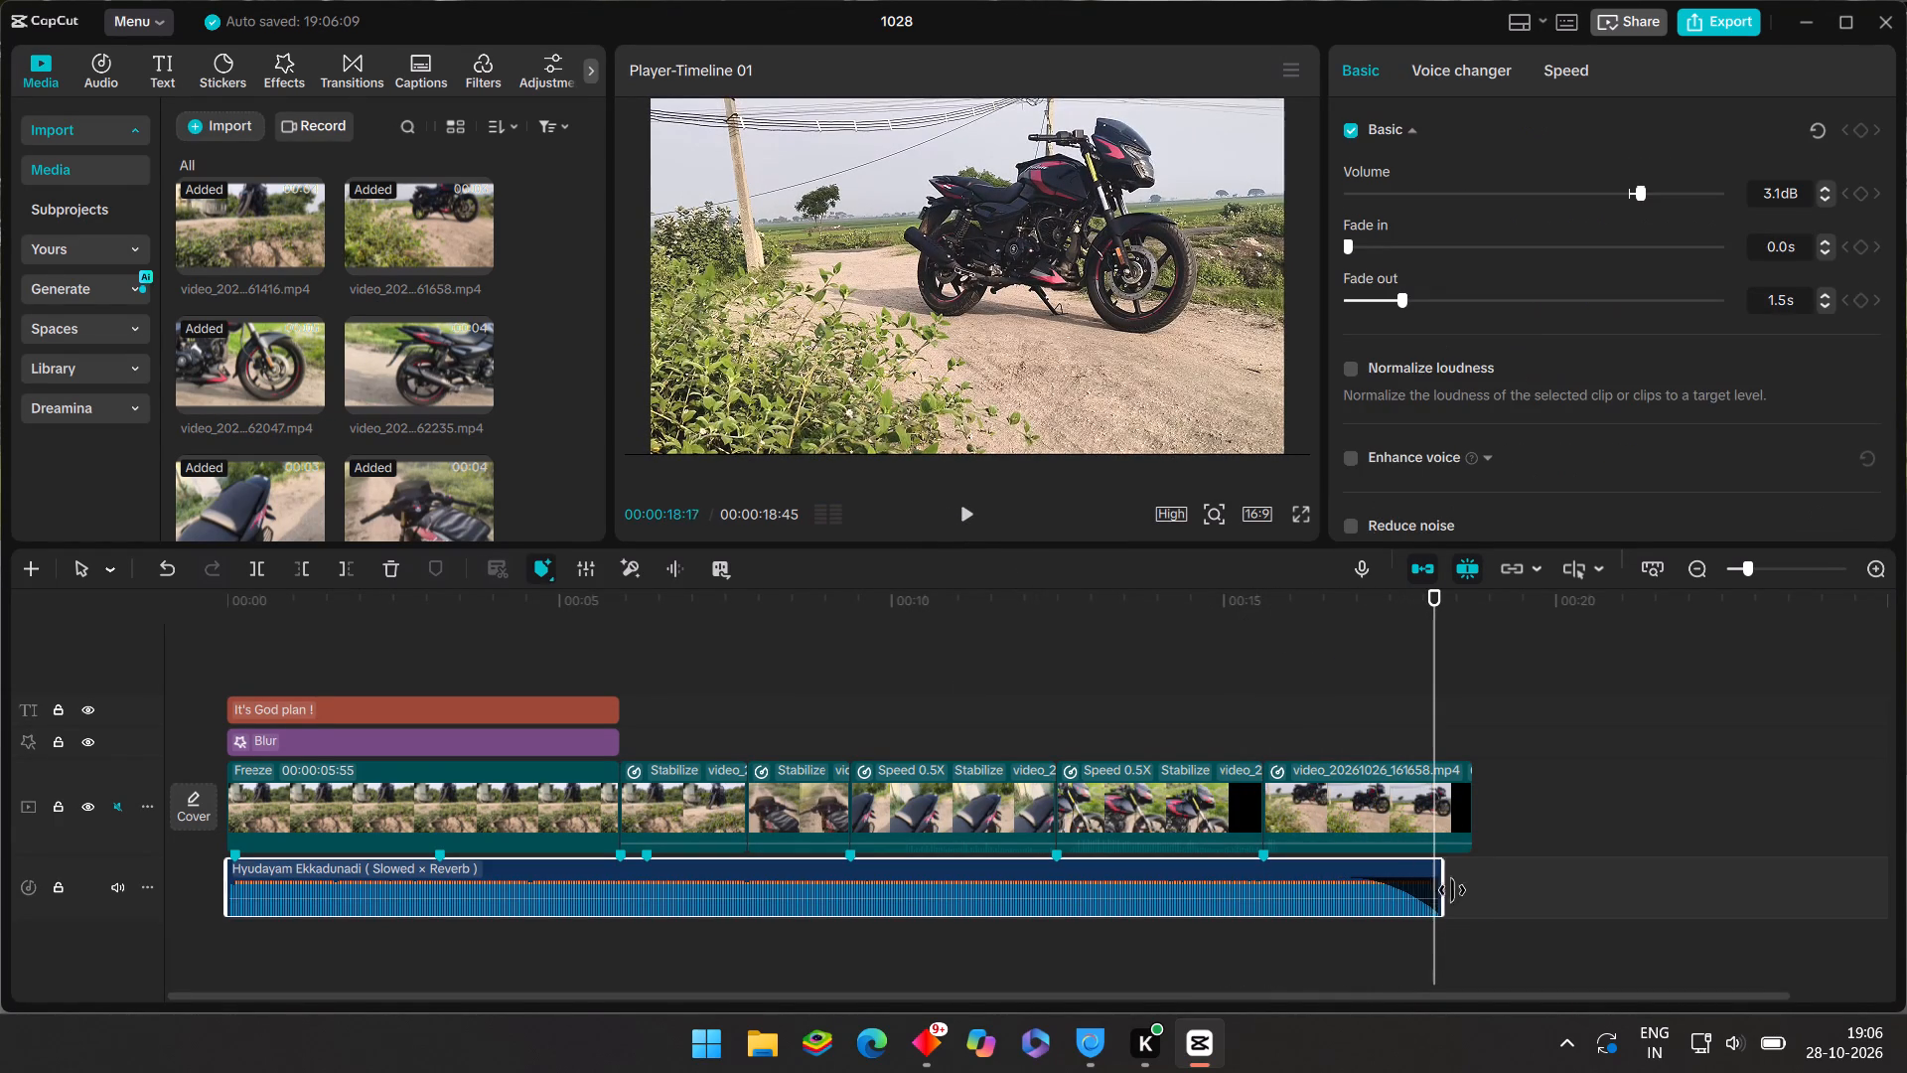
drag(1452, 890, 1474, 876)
Play back the last part of the video to check how the music and the final clips end.
click(1296, 720)
drag(1296, 722, 1229, 703)
click(977, 517)
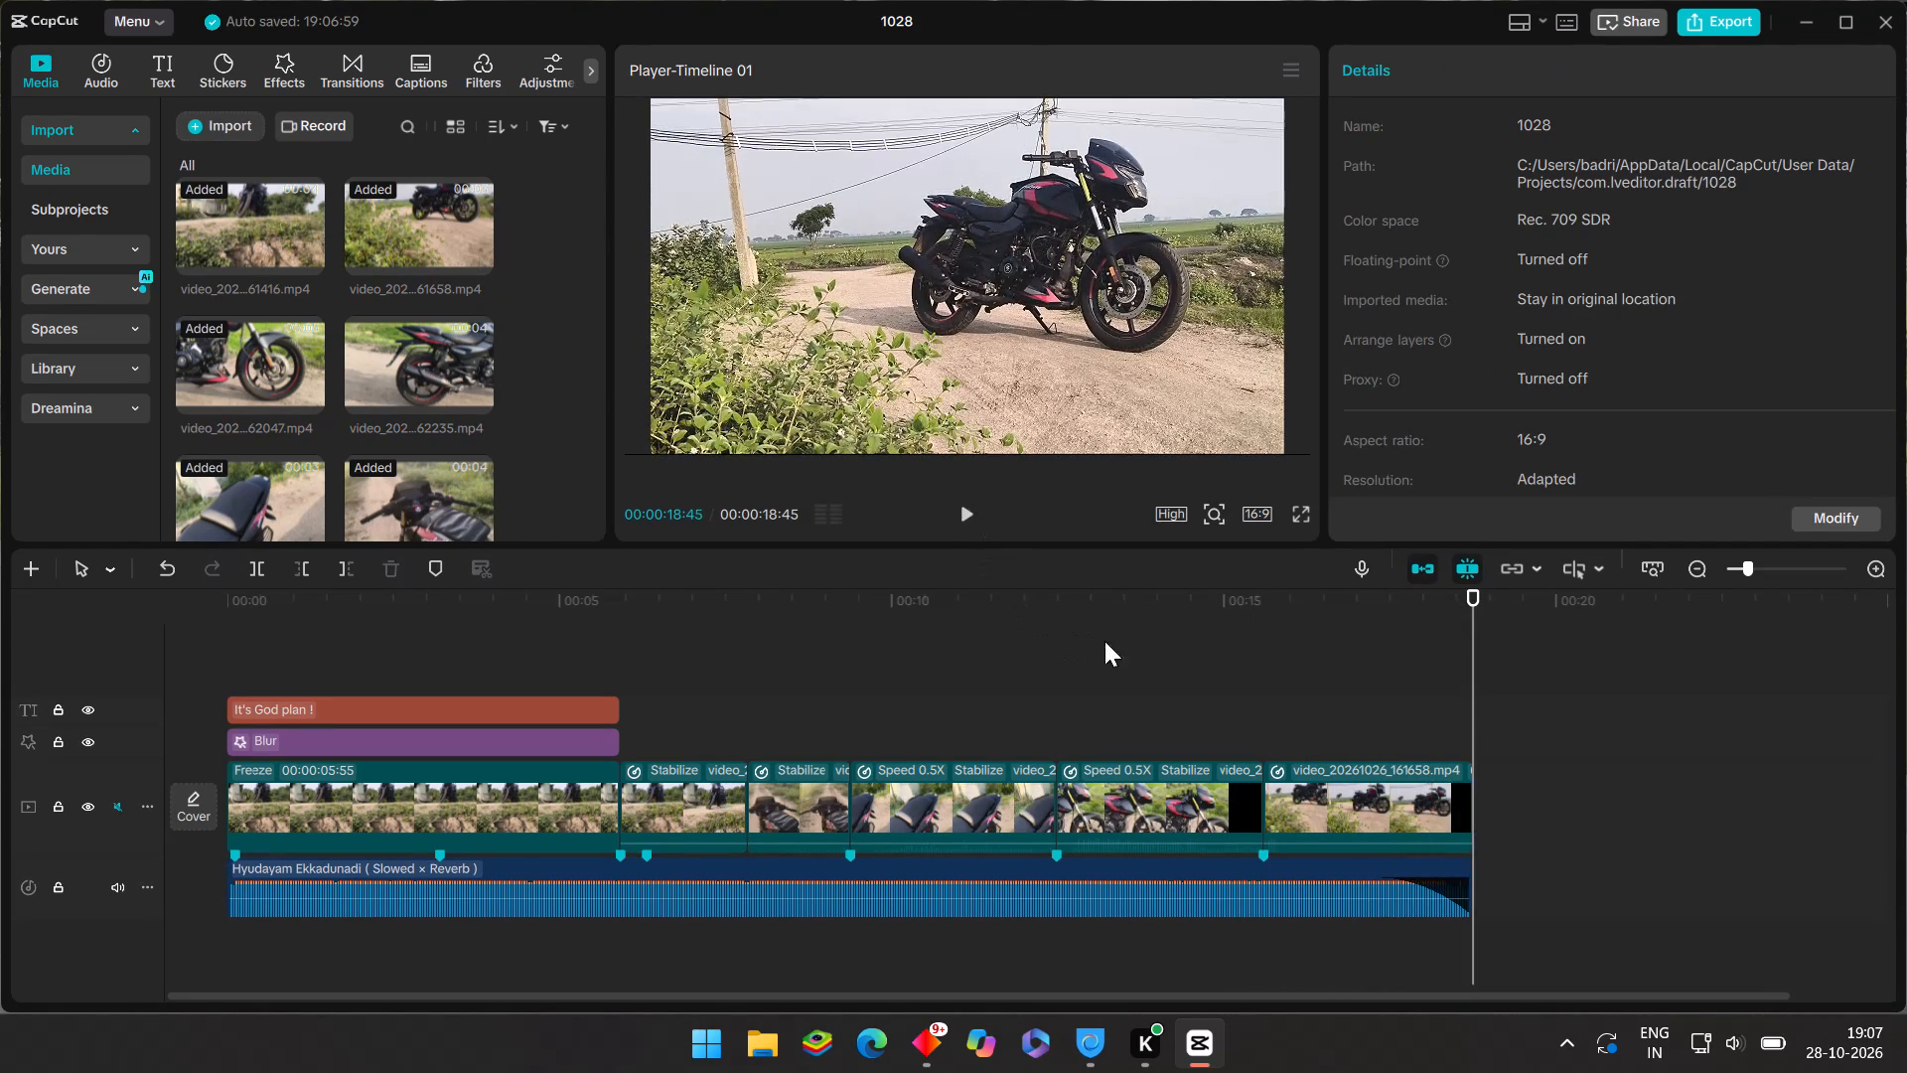
click(1253, 690)
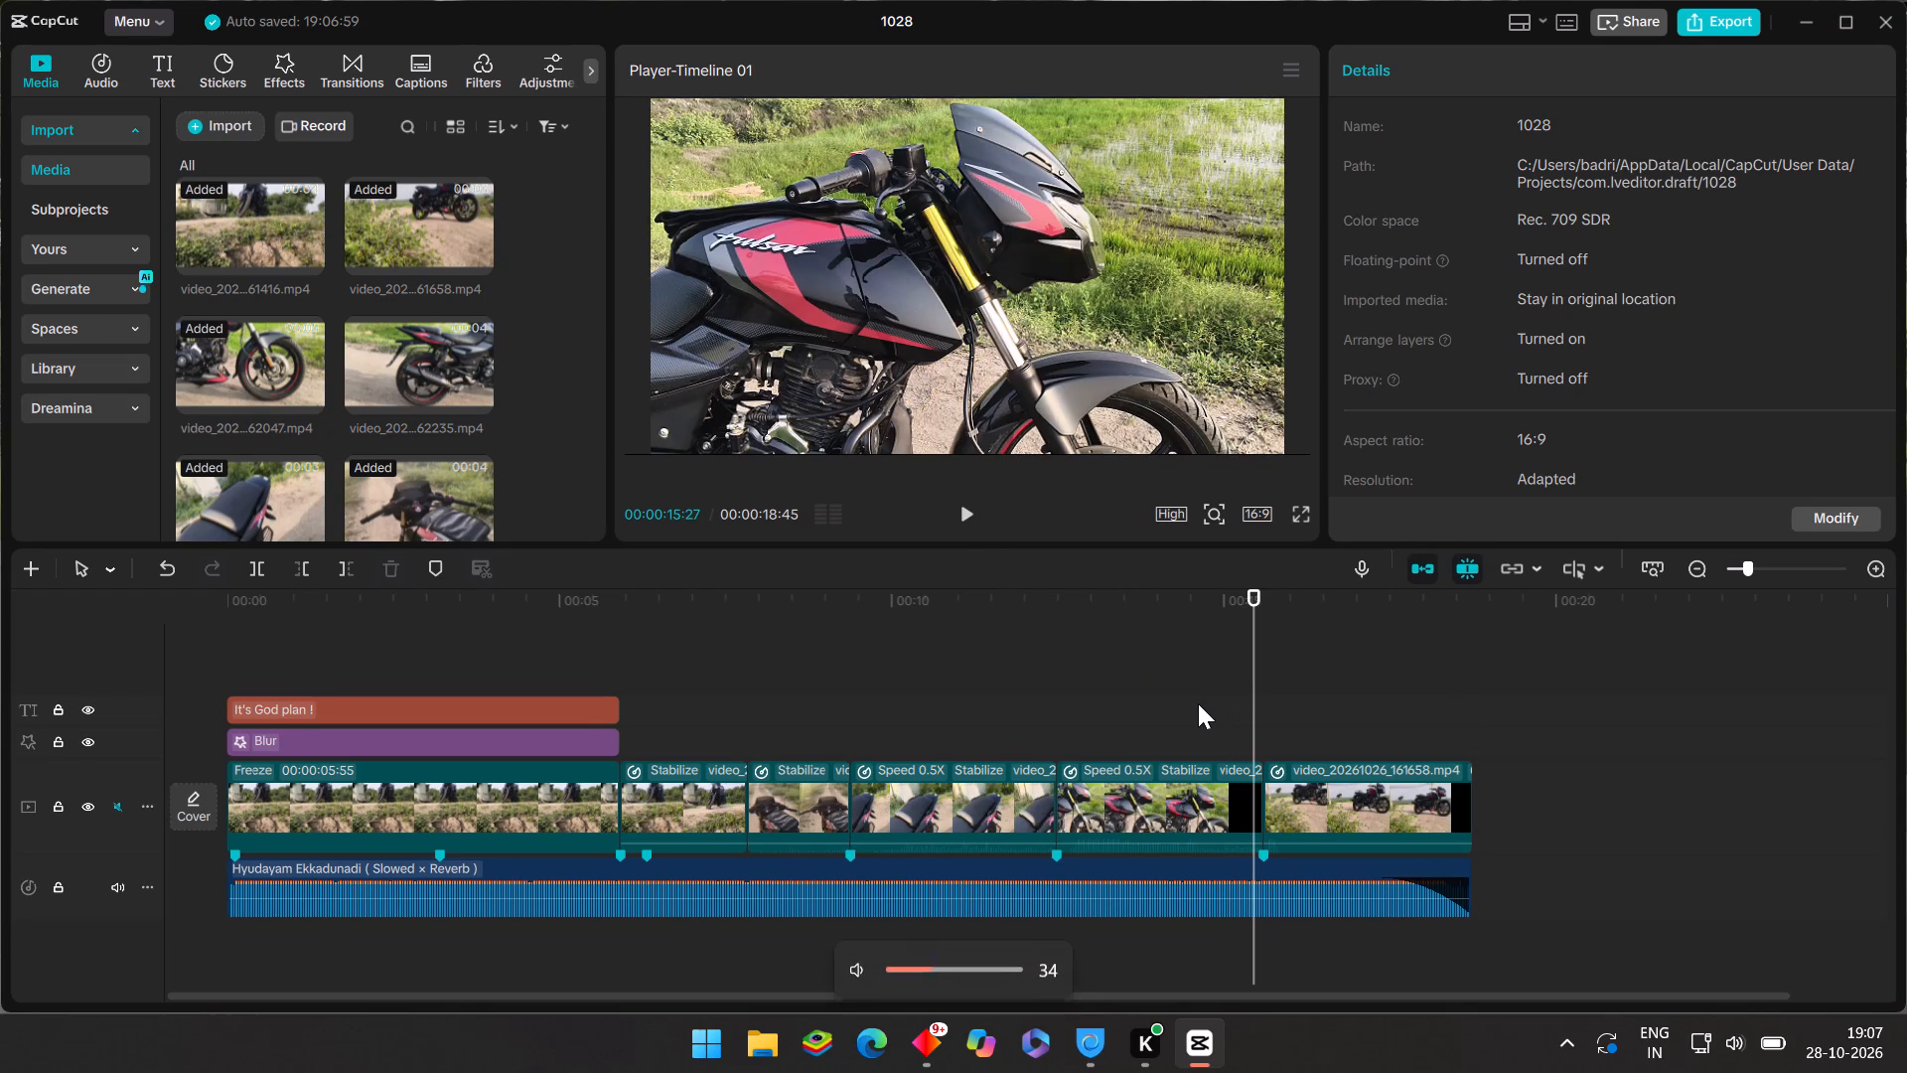
click(1142, 729)
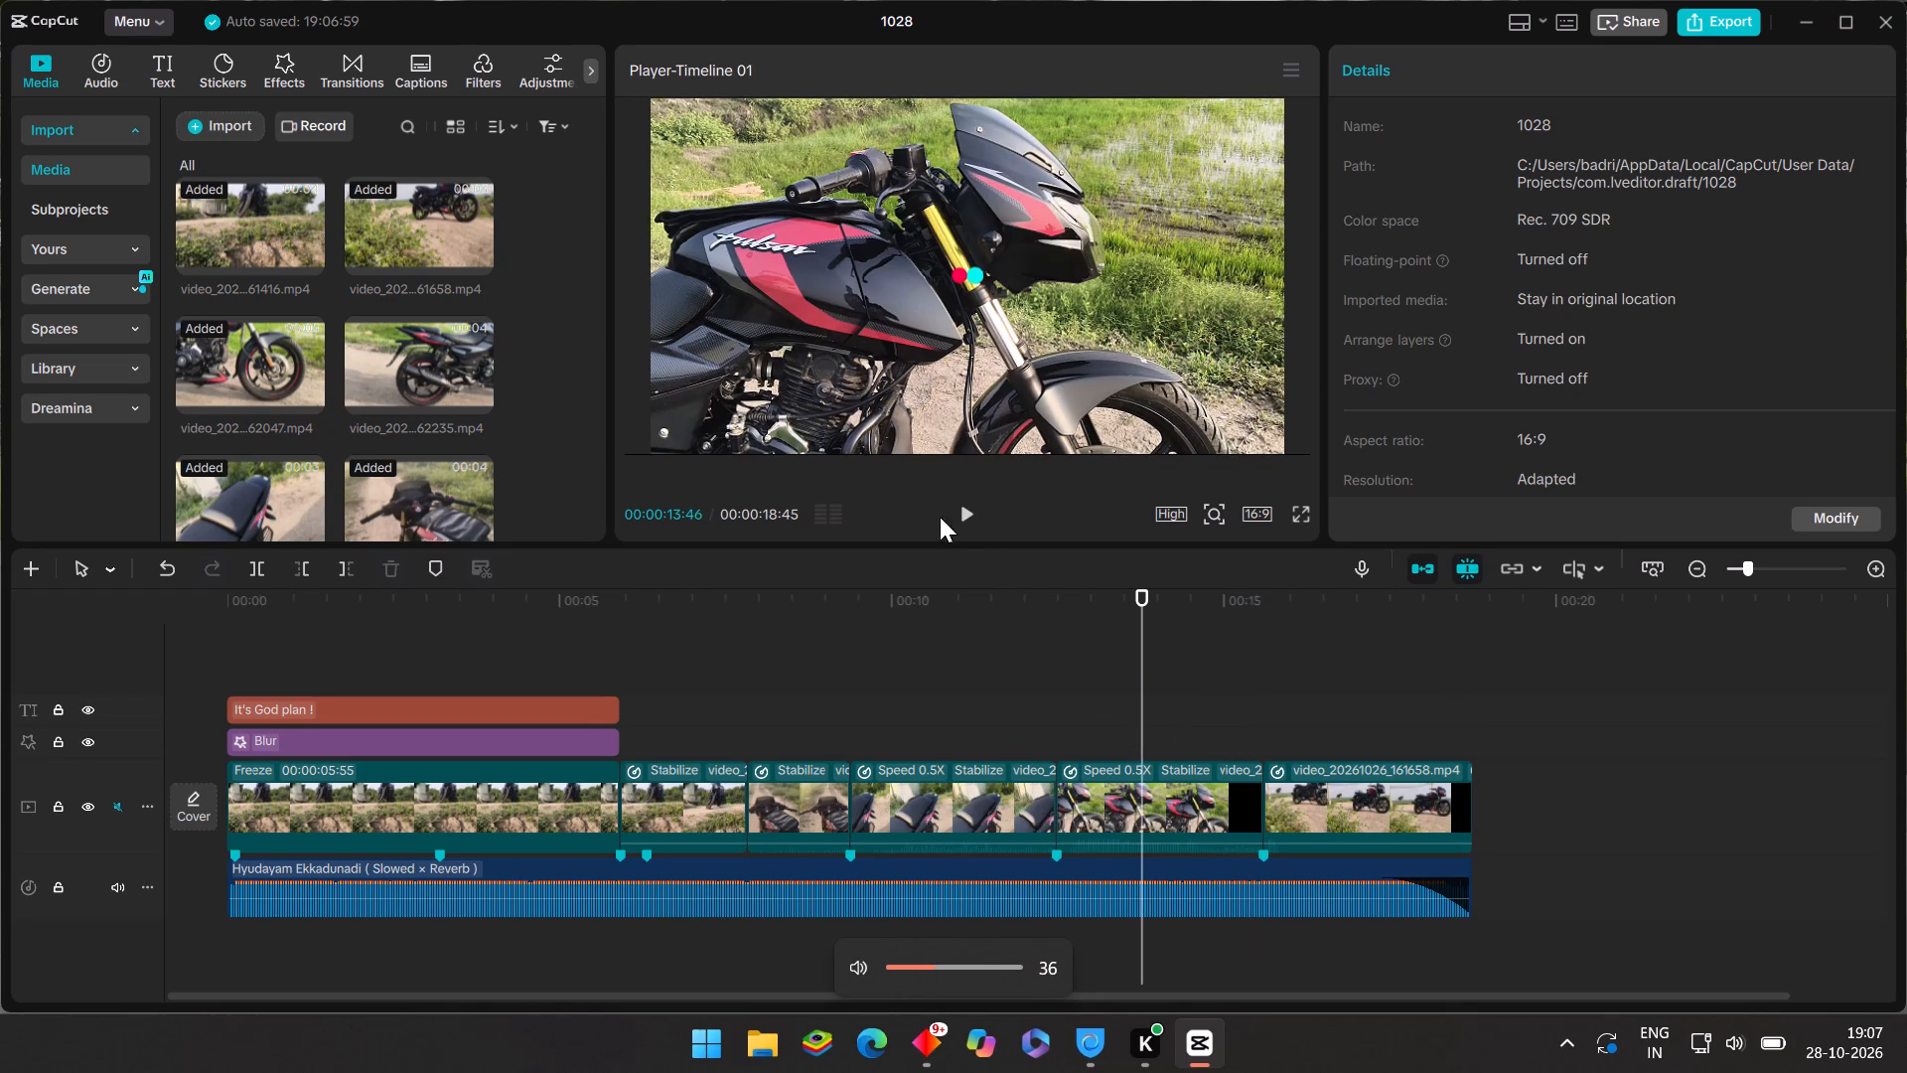
click(962, 514)
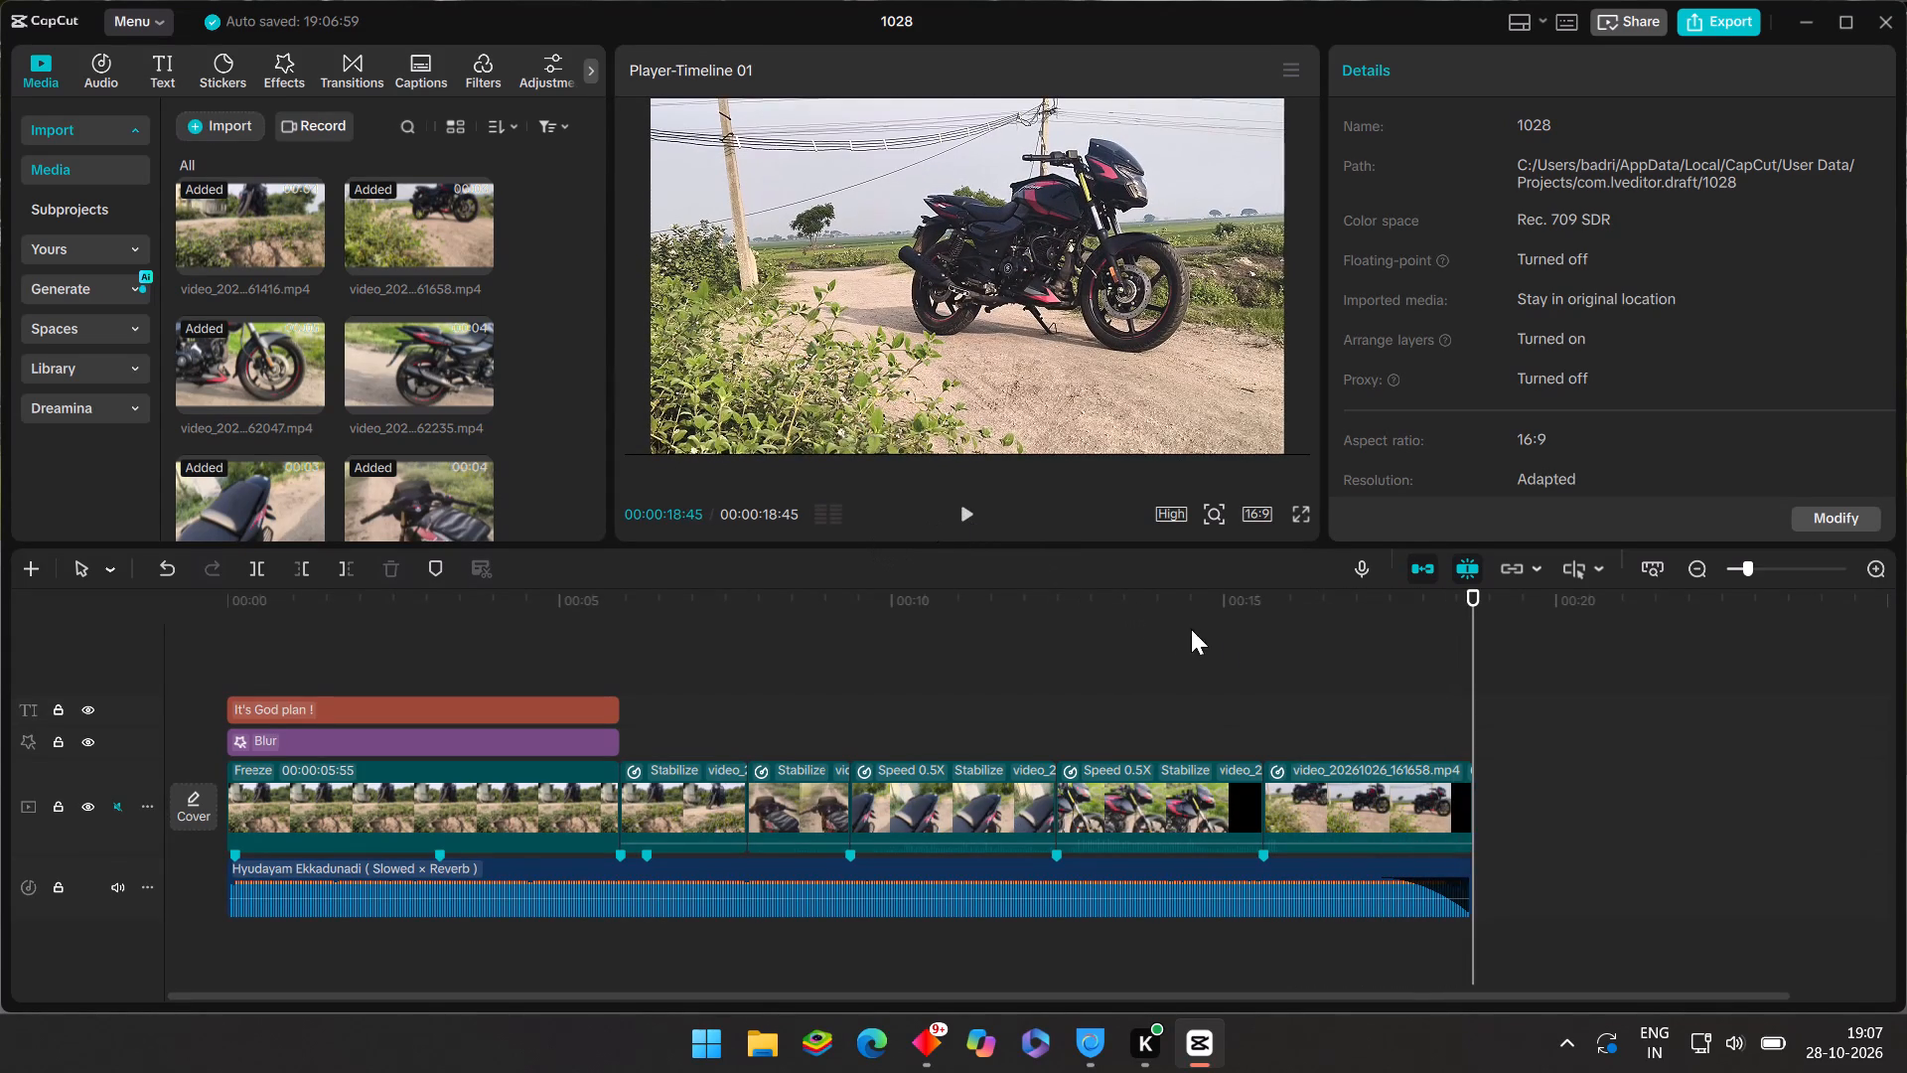
Pause playback at 00:00:17:34 in the last clip and trim the end of the audio clip to that point.
click(1220, 645)
click(965, 516)
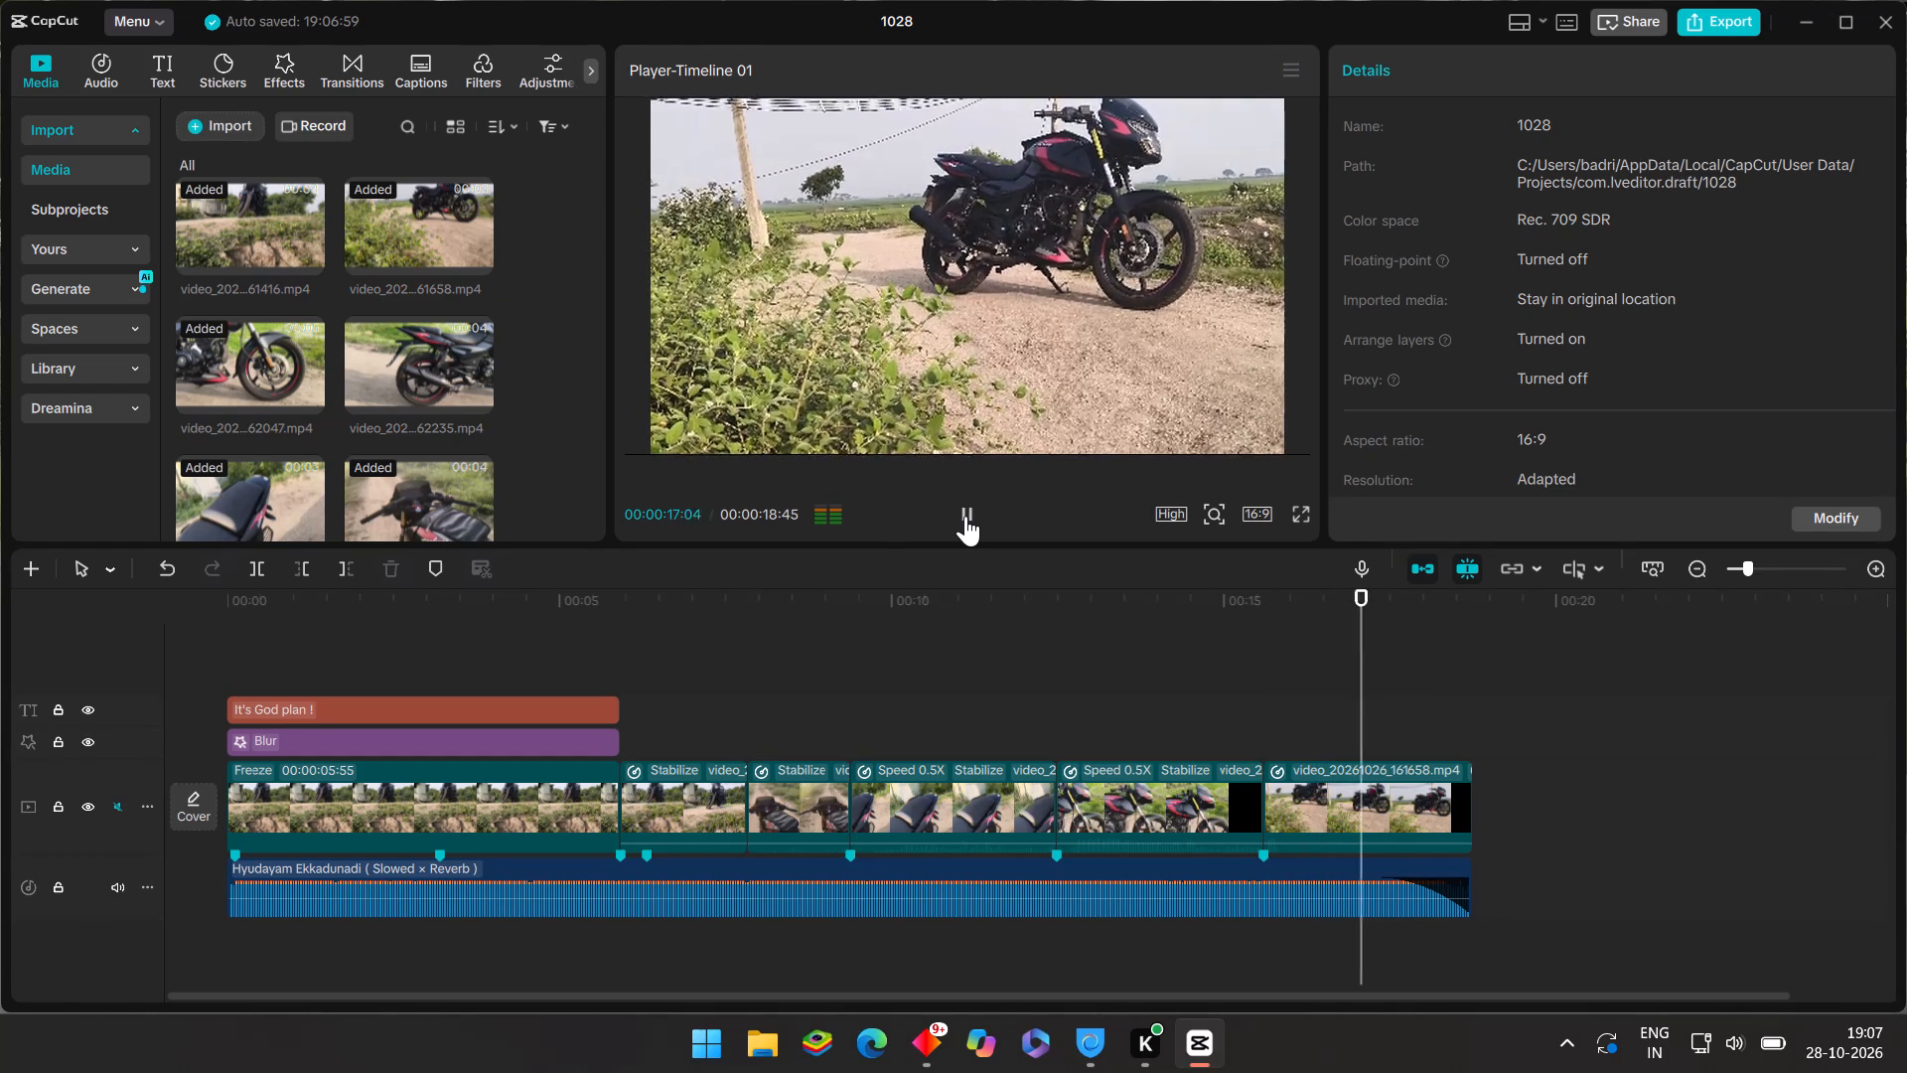
click(965, 516)
click(1360, 878)
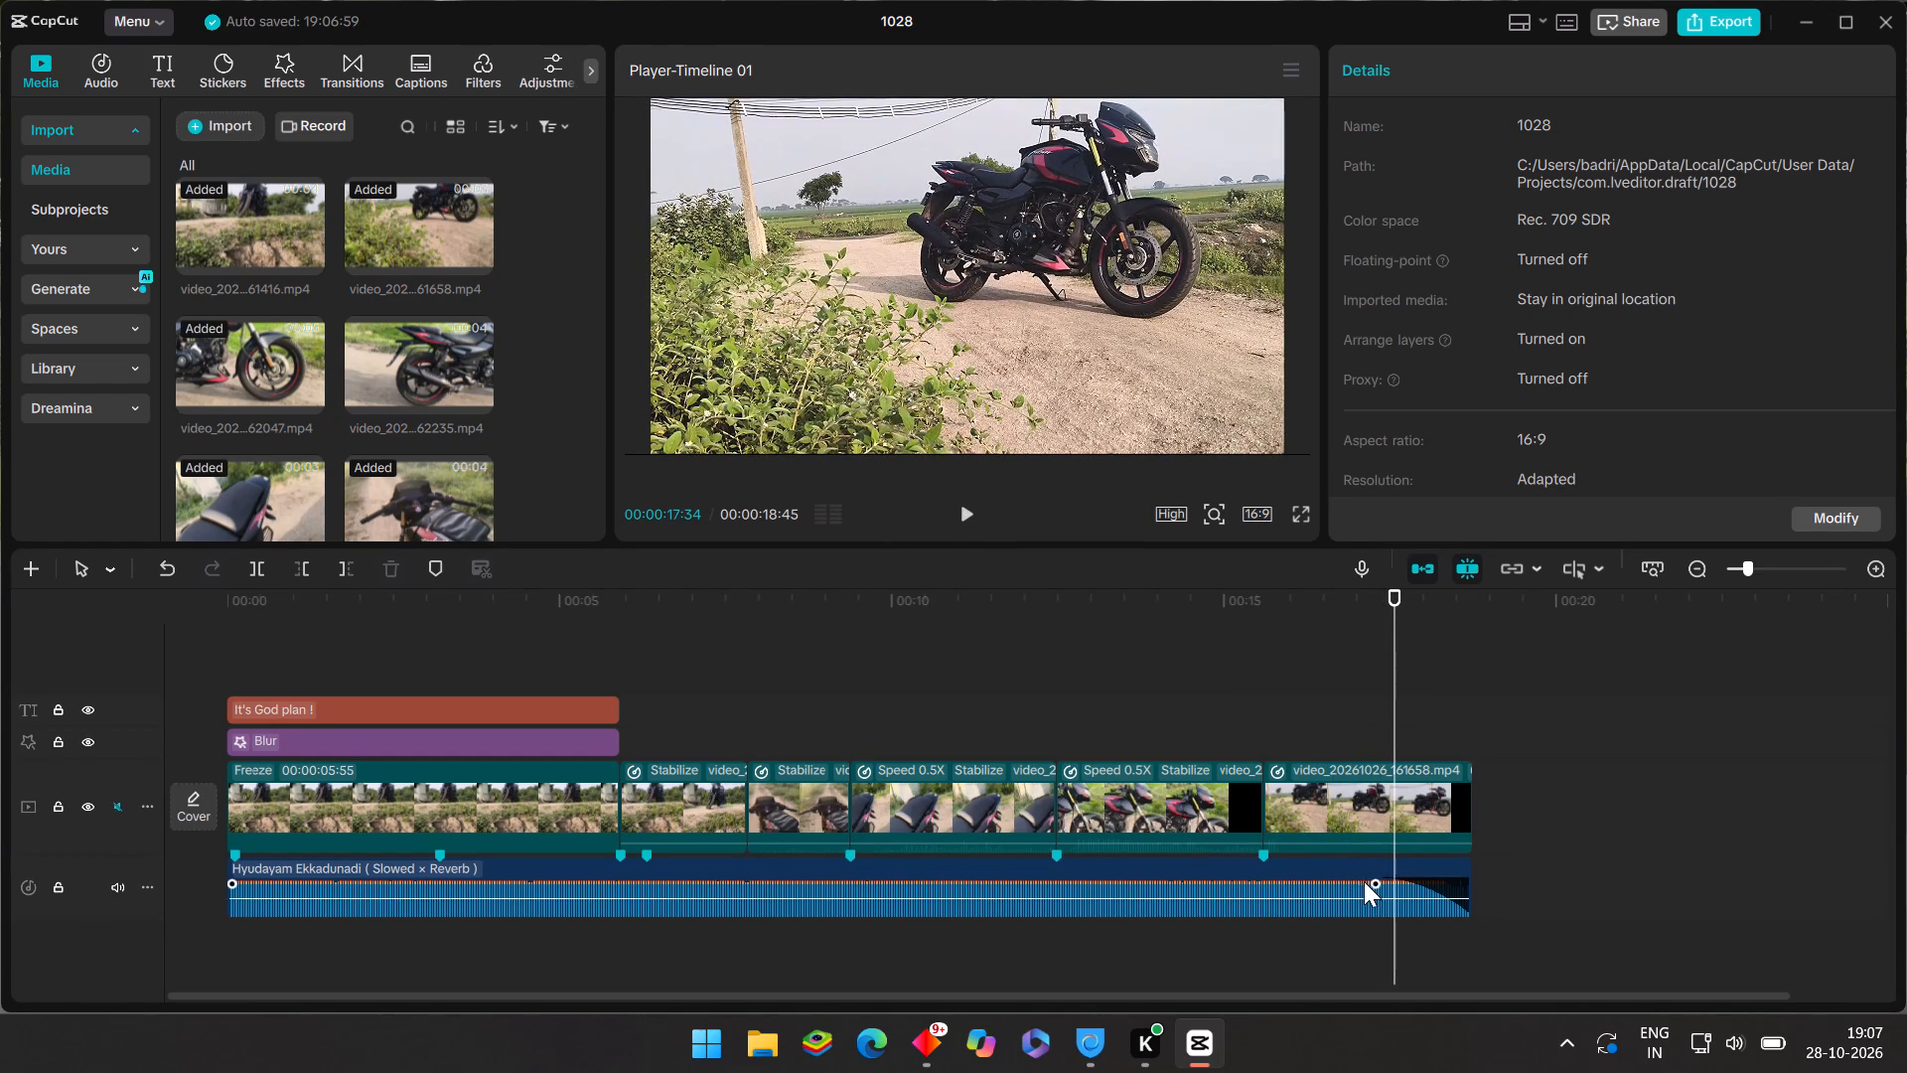
drag(1474, 883, 1395, 897)
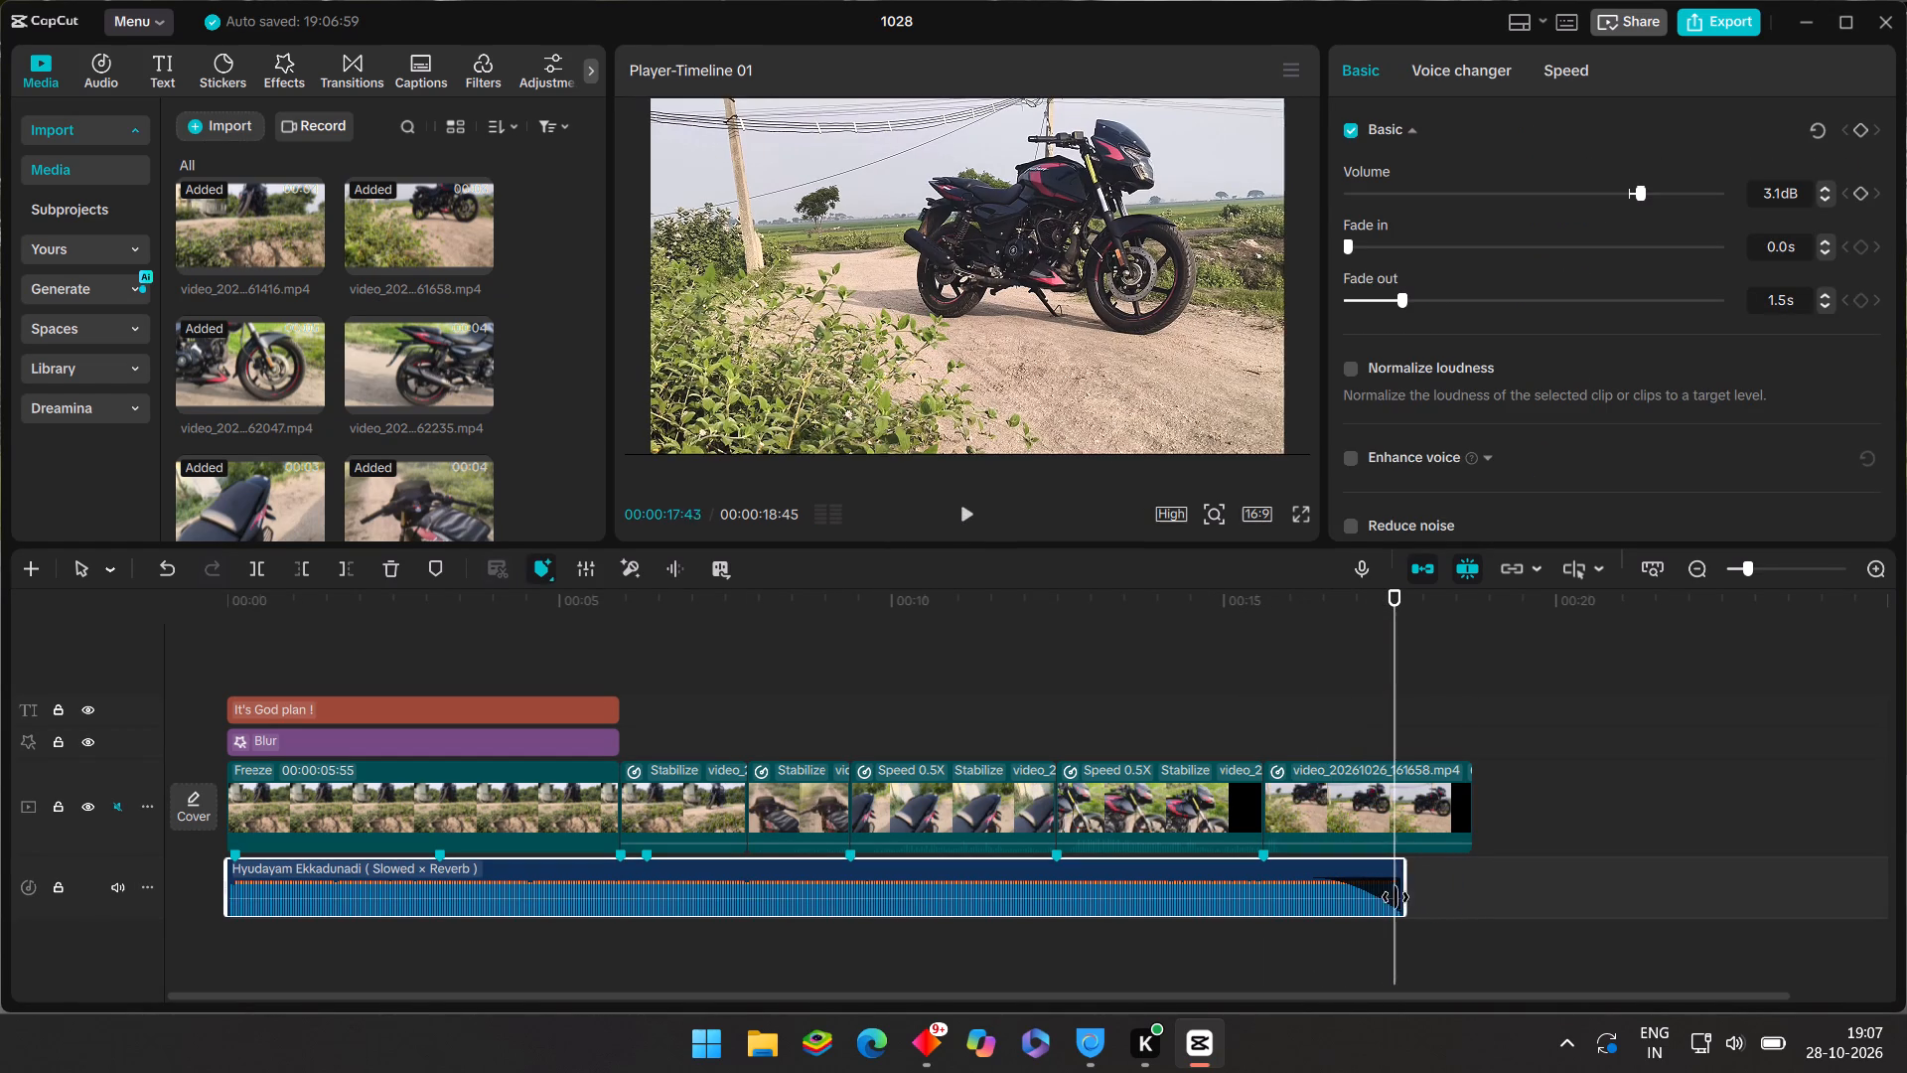
drag(1395, 897, 1393, 894)
Trim the end of the last video clip to 00:00:17:34, matching the end of the audio.
click(1368, 816)
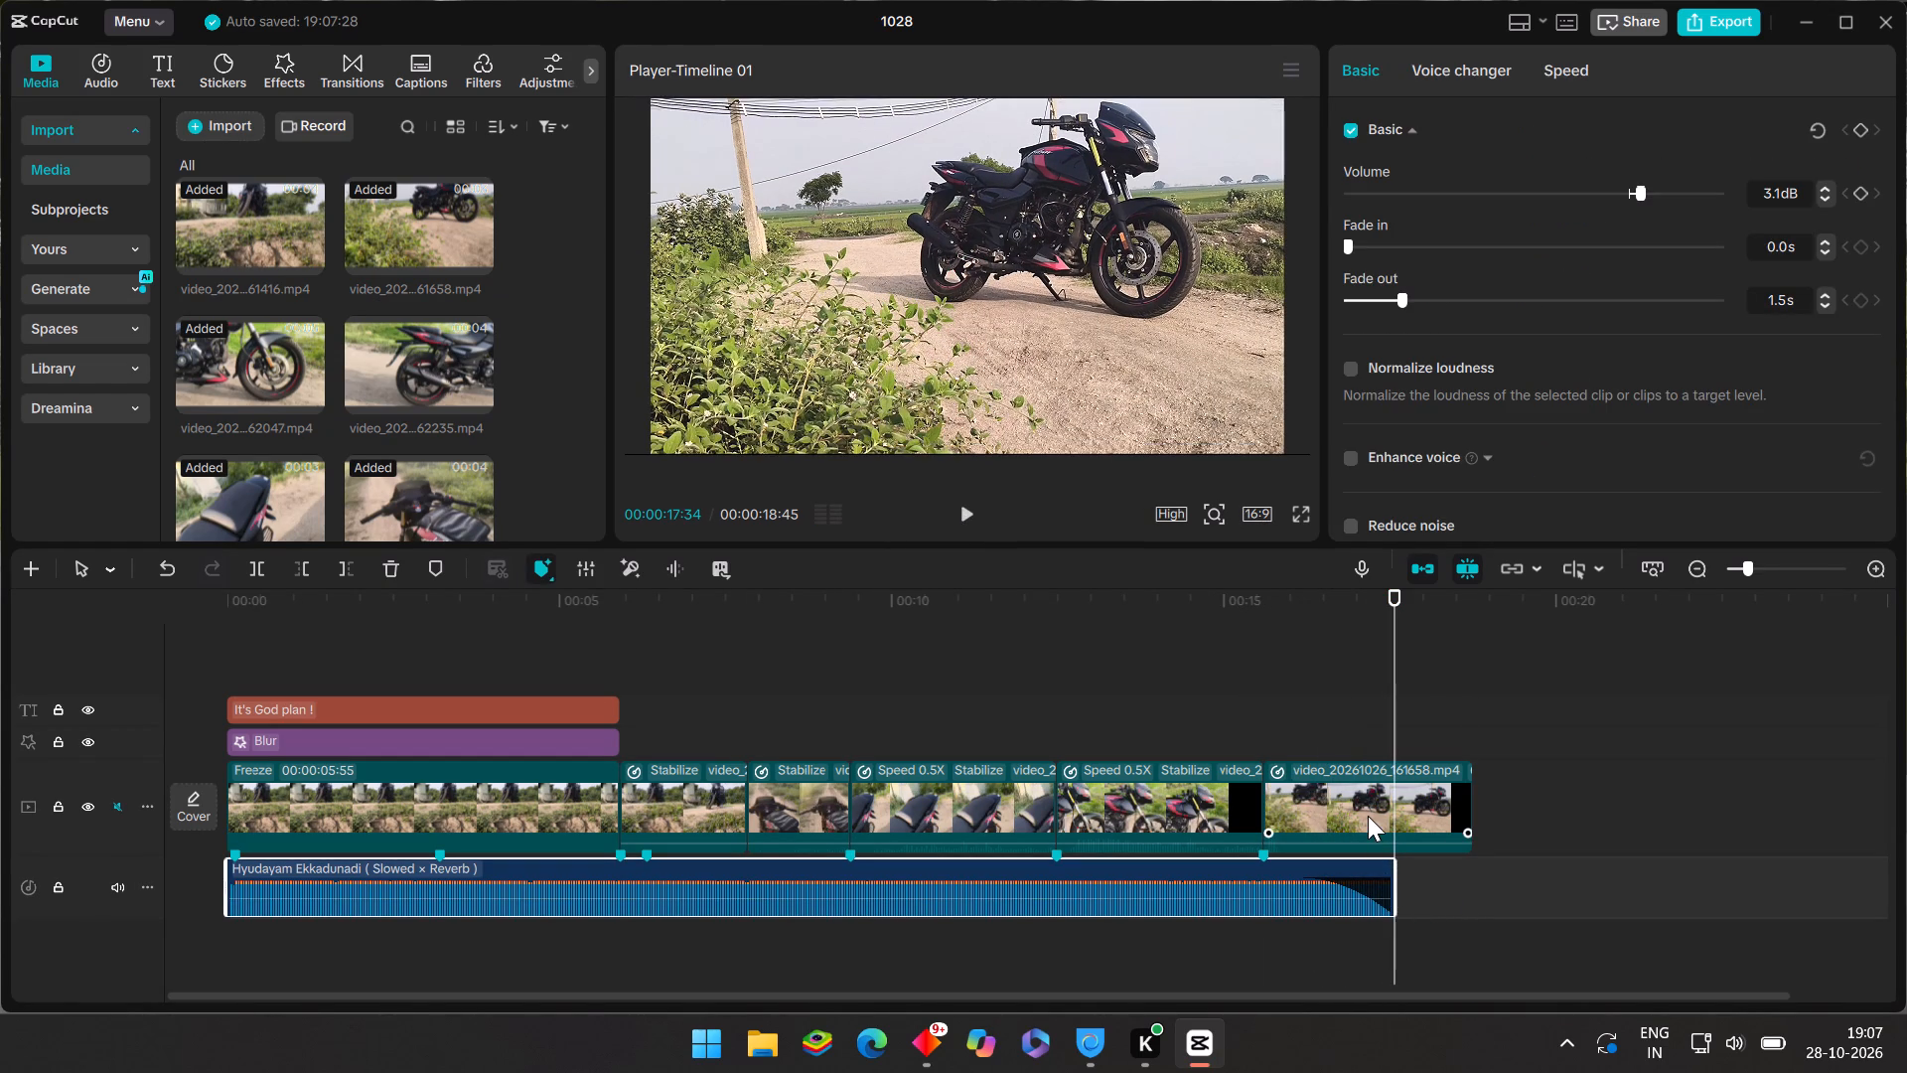
drag(1477, 798, 1414, 808)
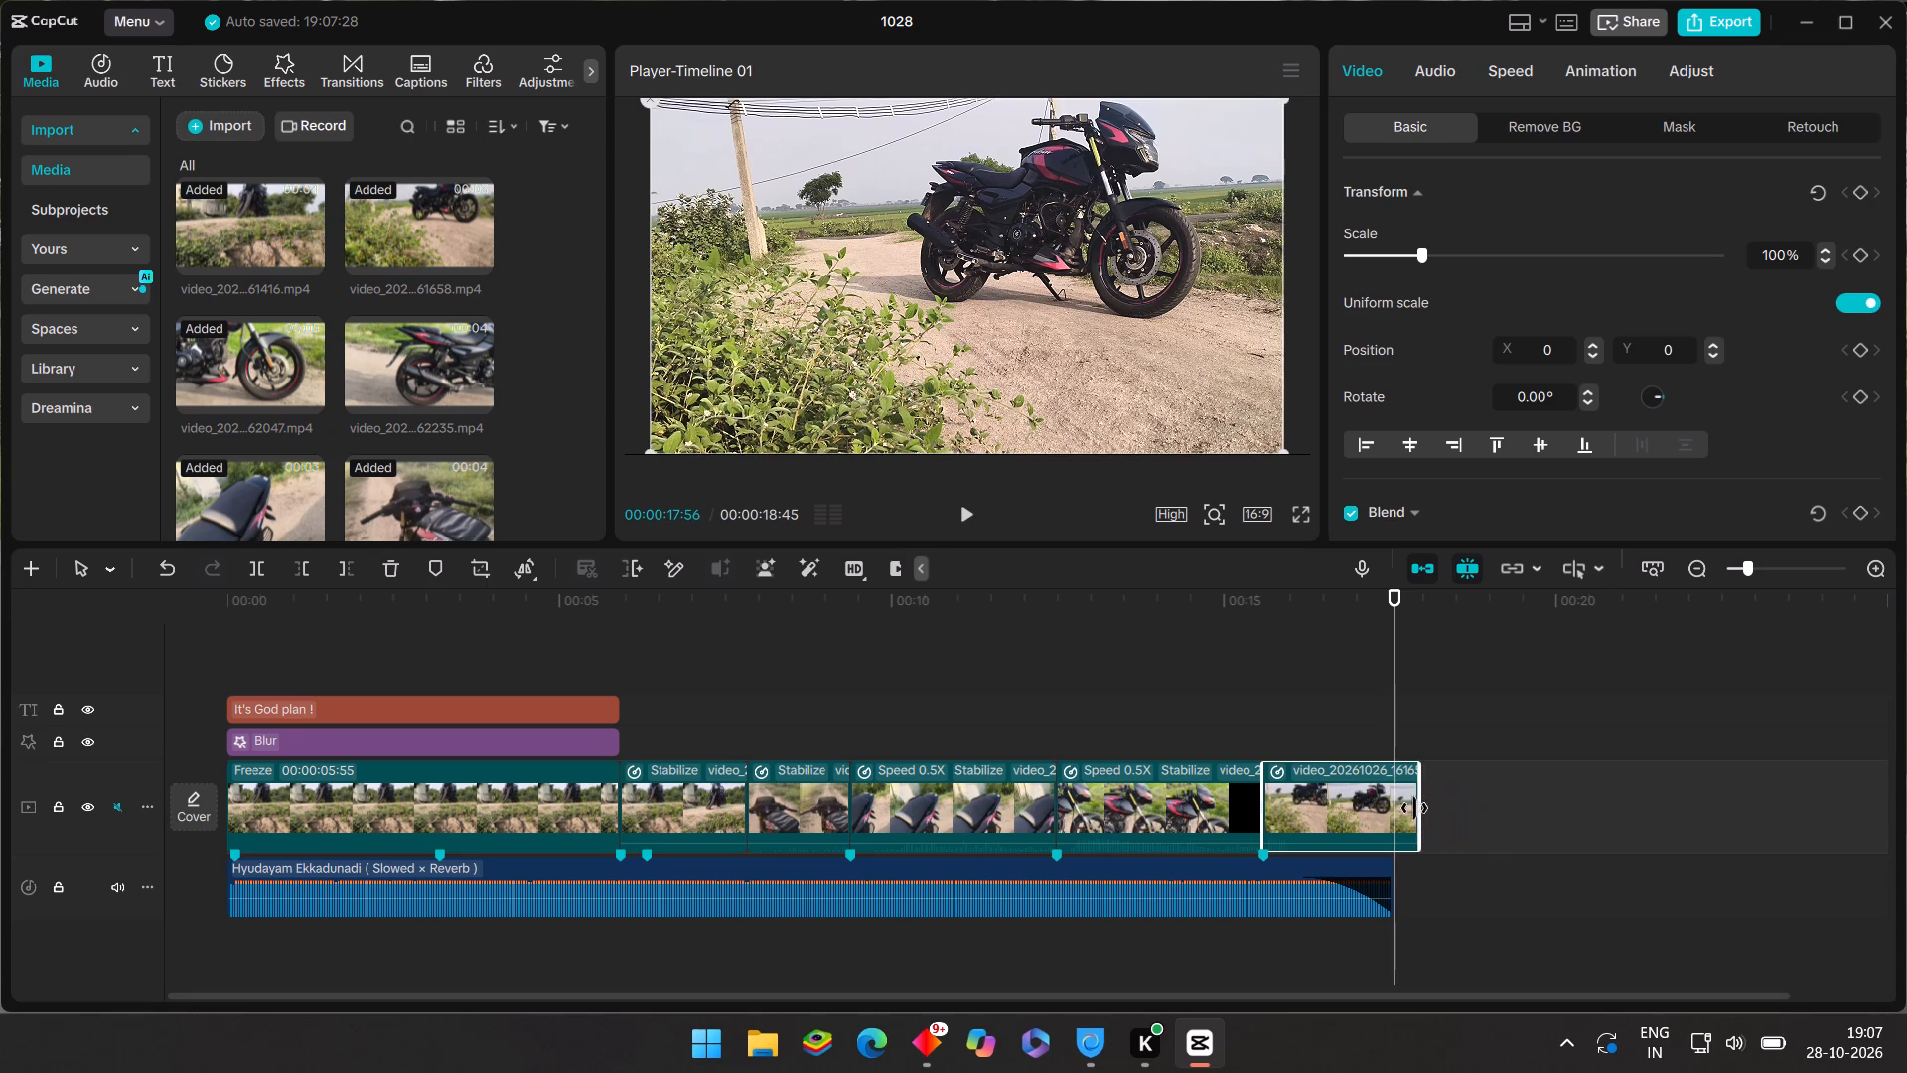
drag(1414, 808, 1396, 808)
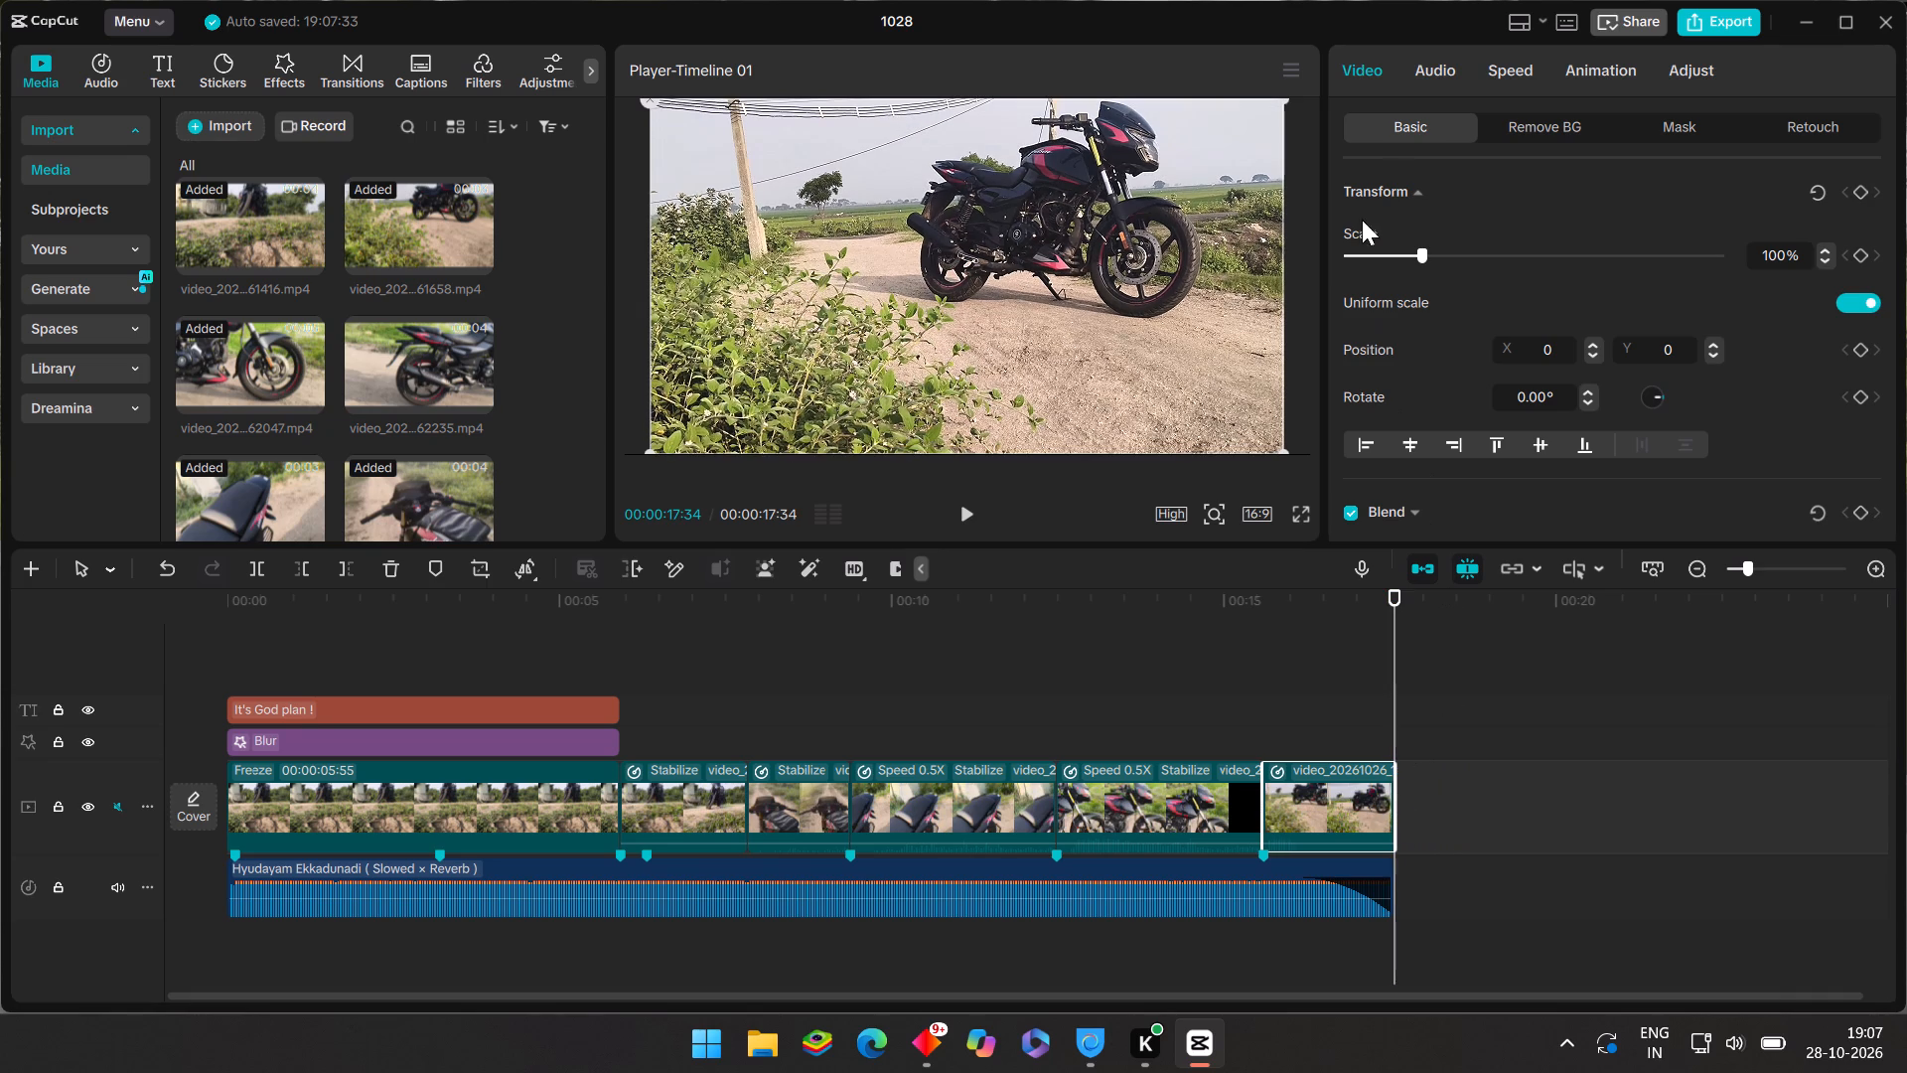
Apply the Fade Out exit animation to the last video clip.
click(1591, 73)
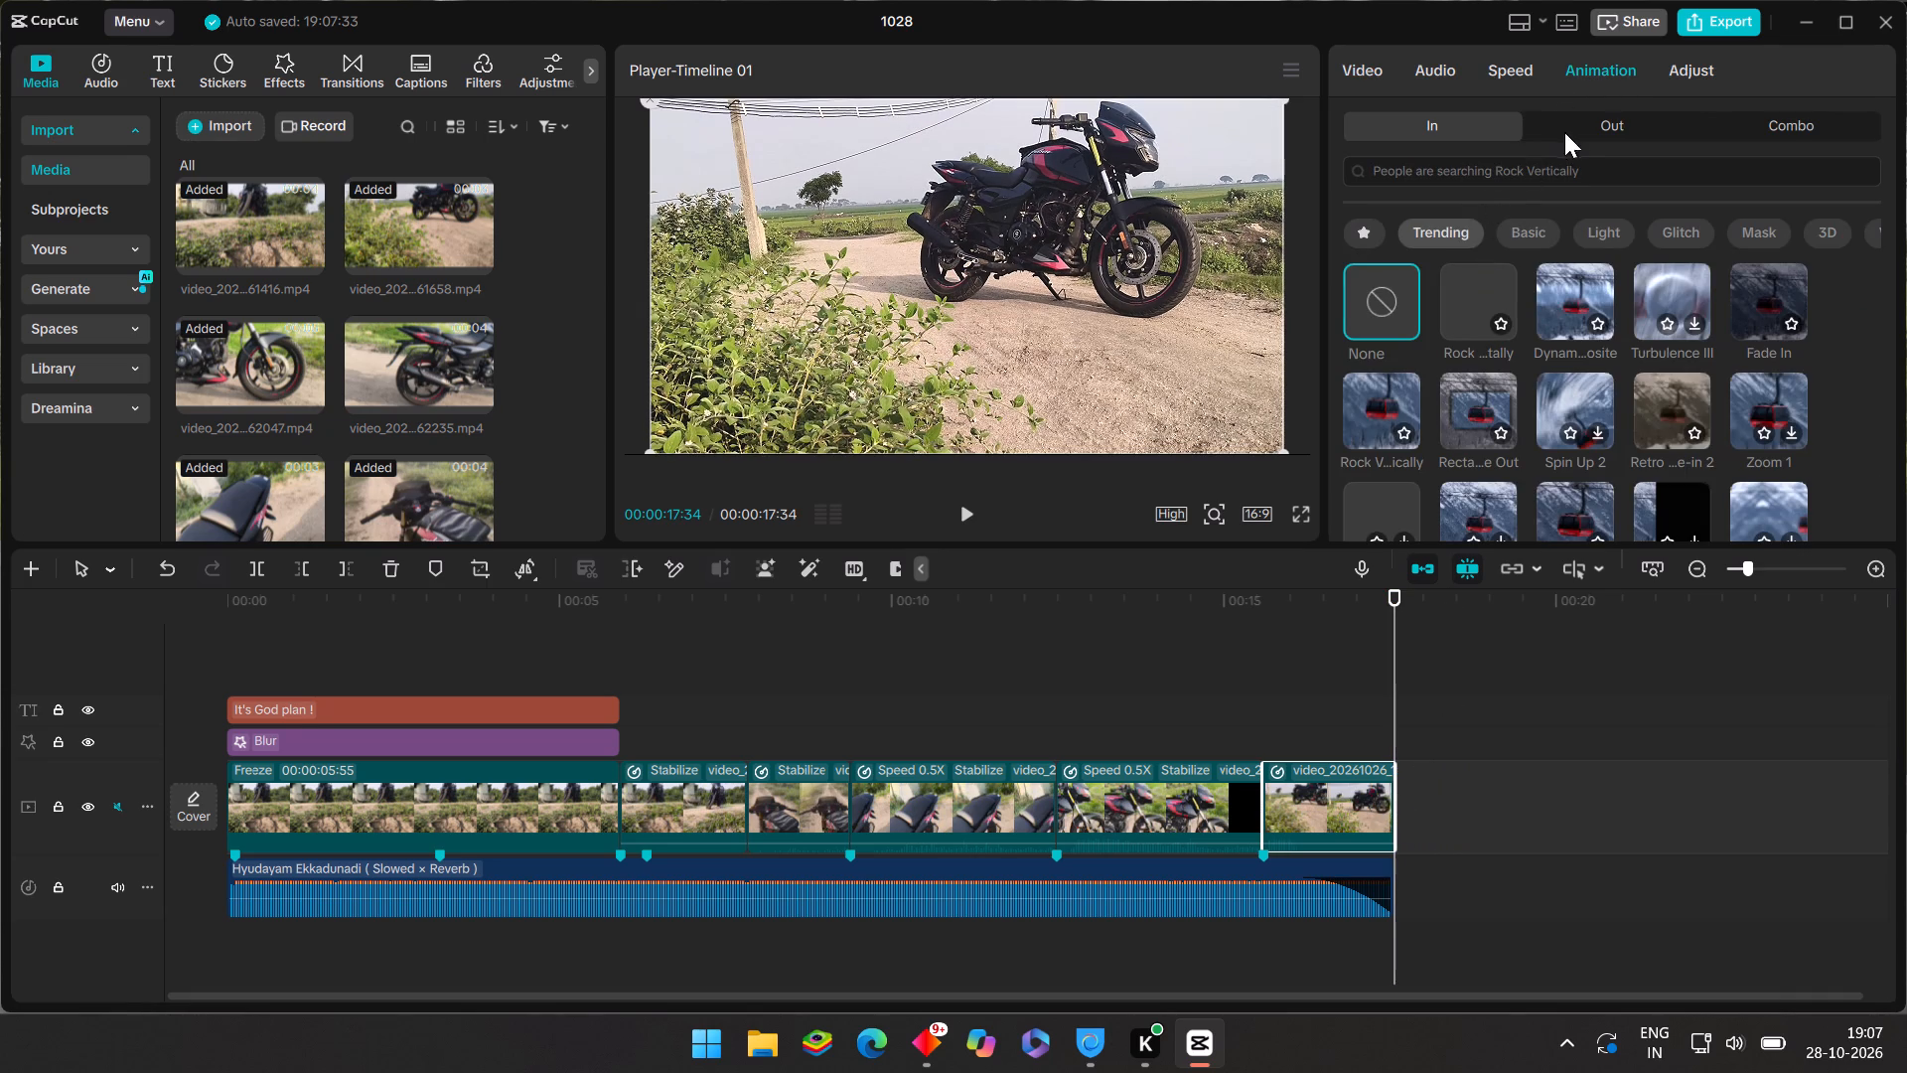
click(1566, 130)
click(1489, 296)
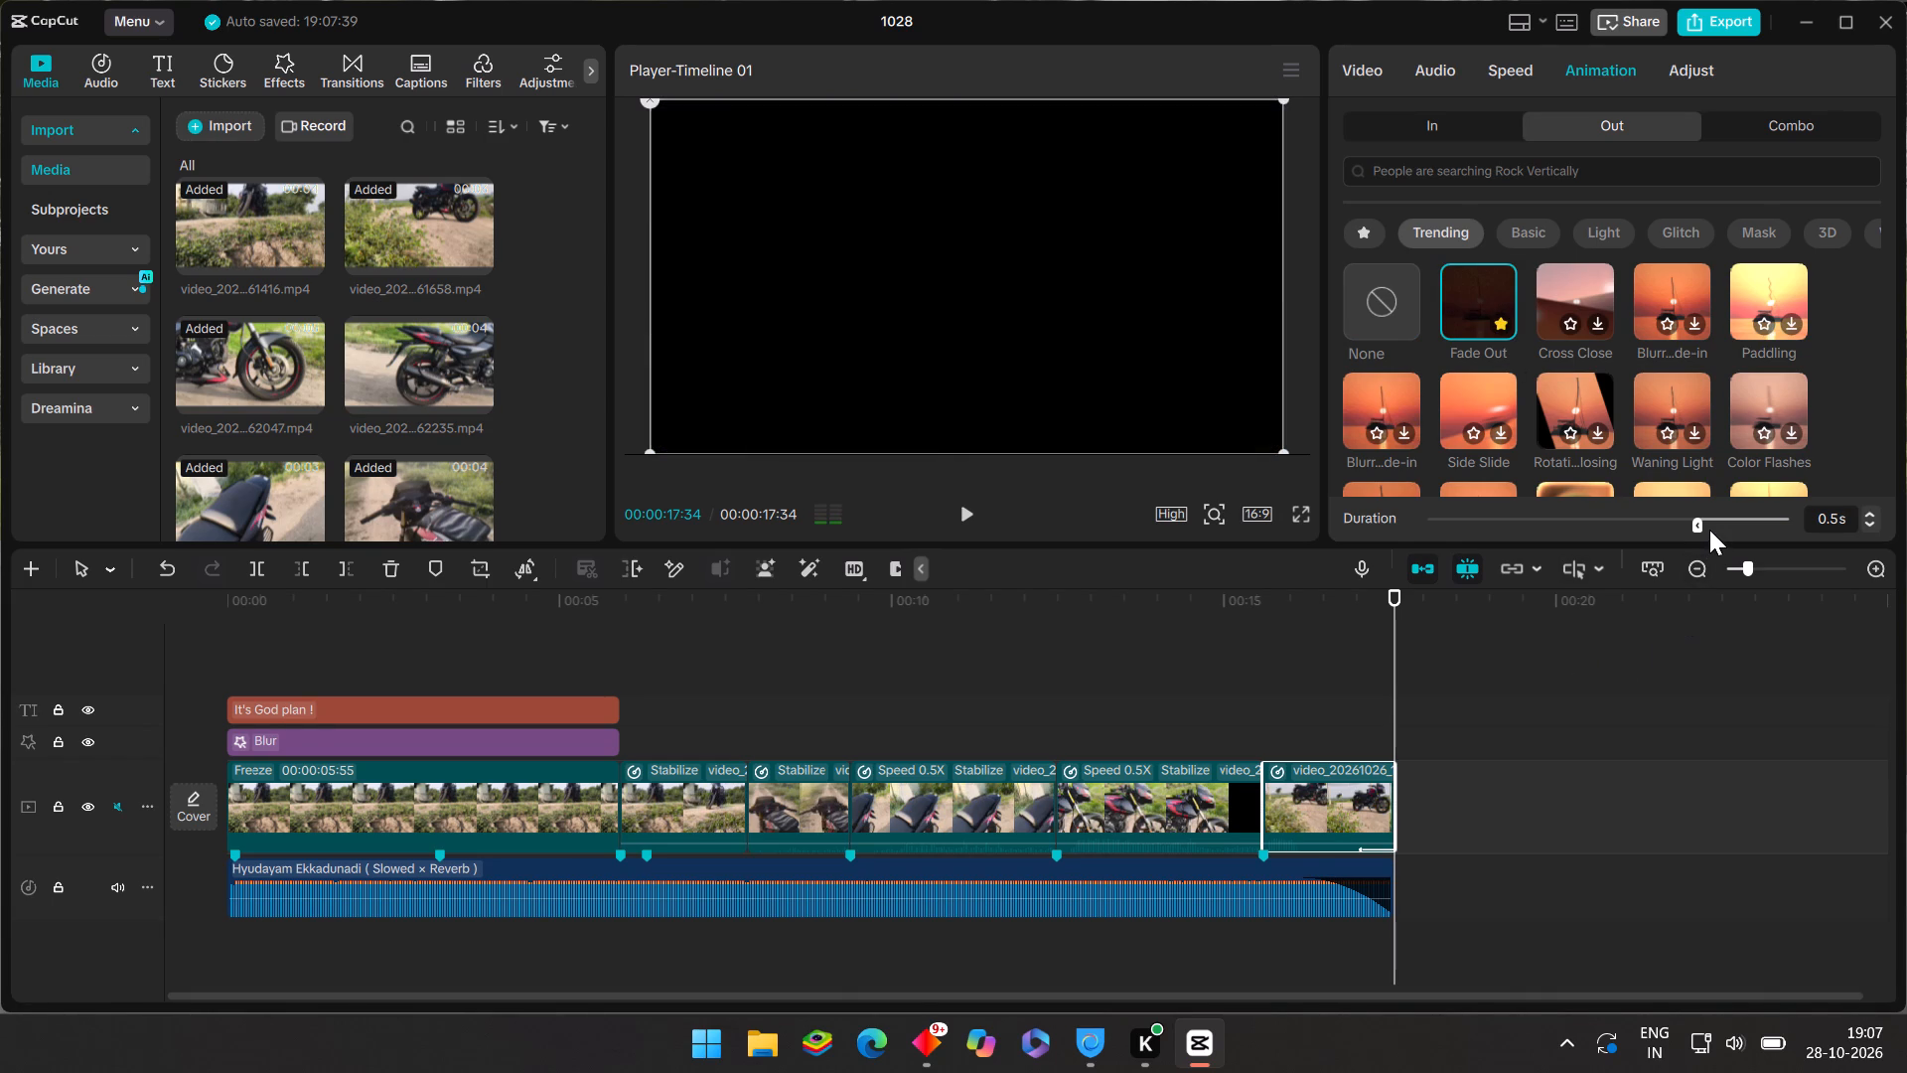
Review the ending, checking the last clip's fade-out against the music's fade by scrubbing and playing it.
click(1223, 691)
drag(1224, 692, 1217, 674)
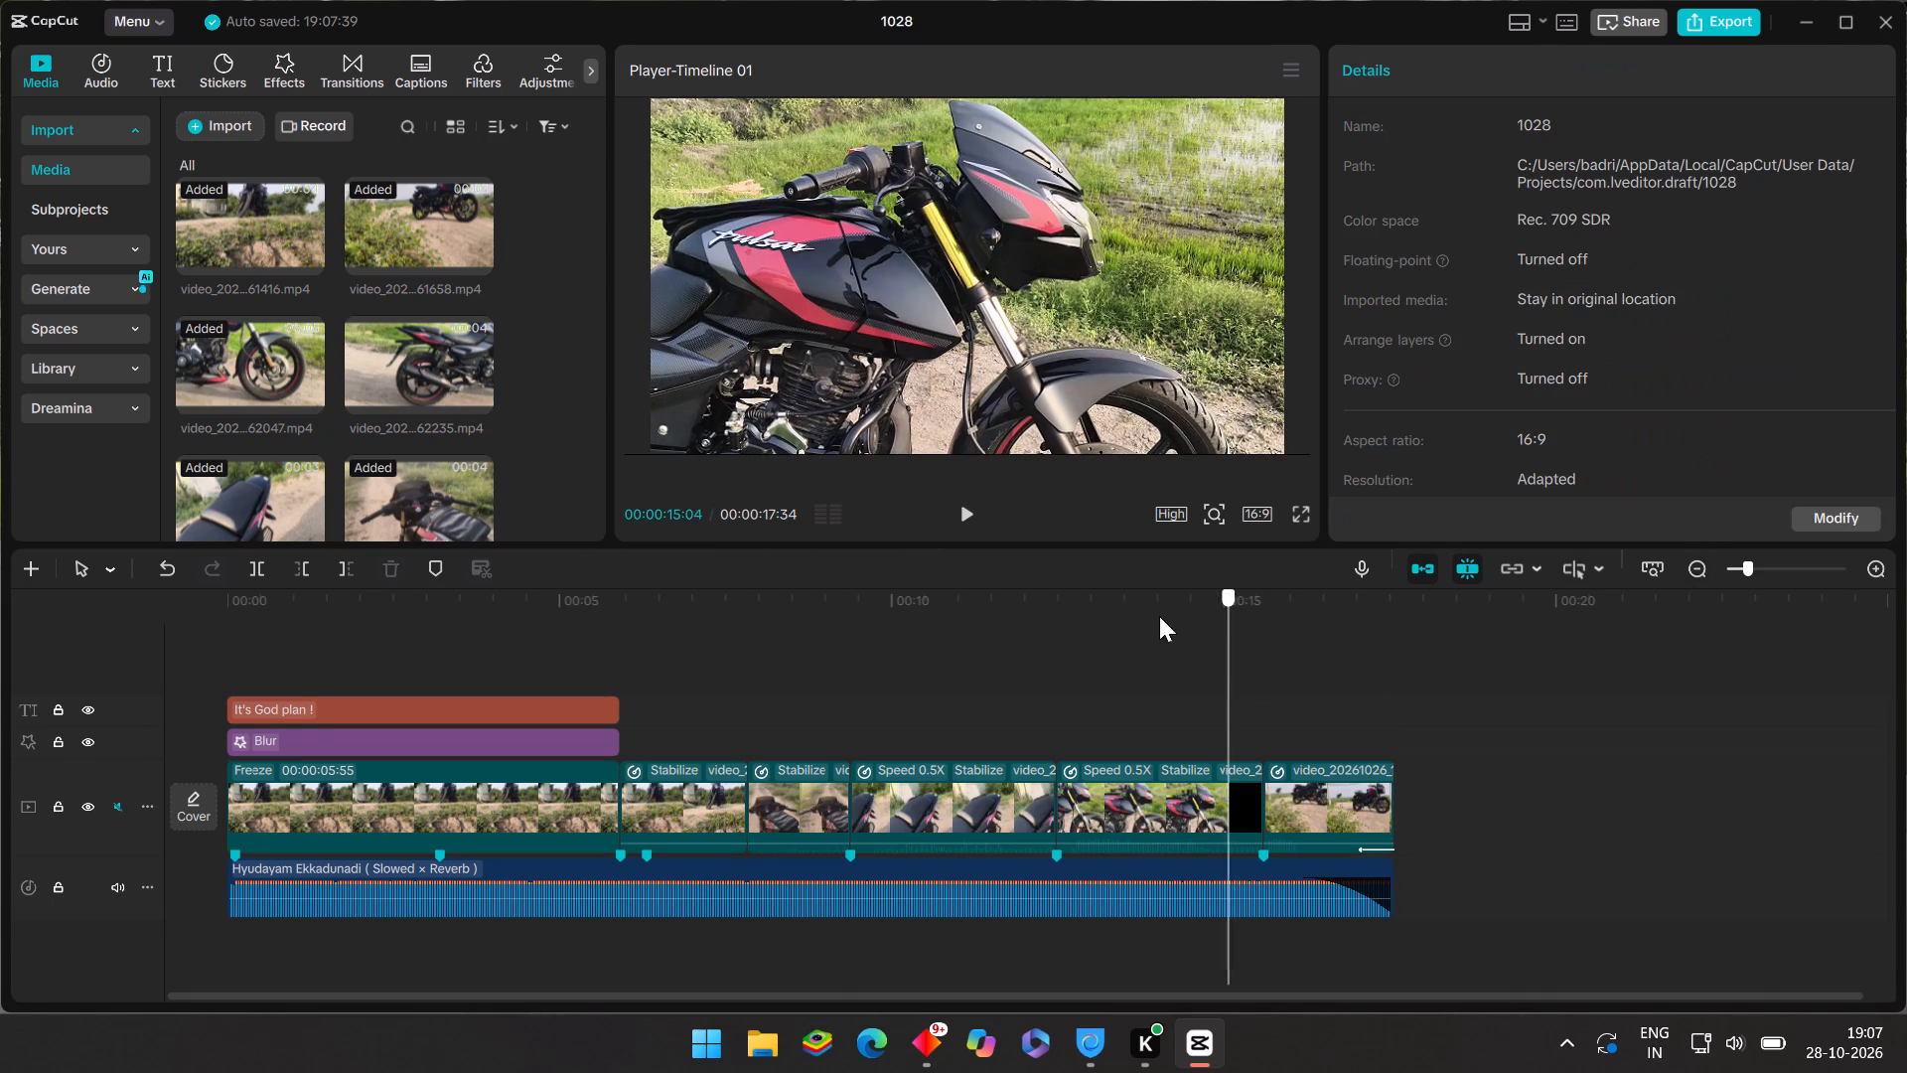
click(971, 511)
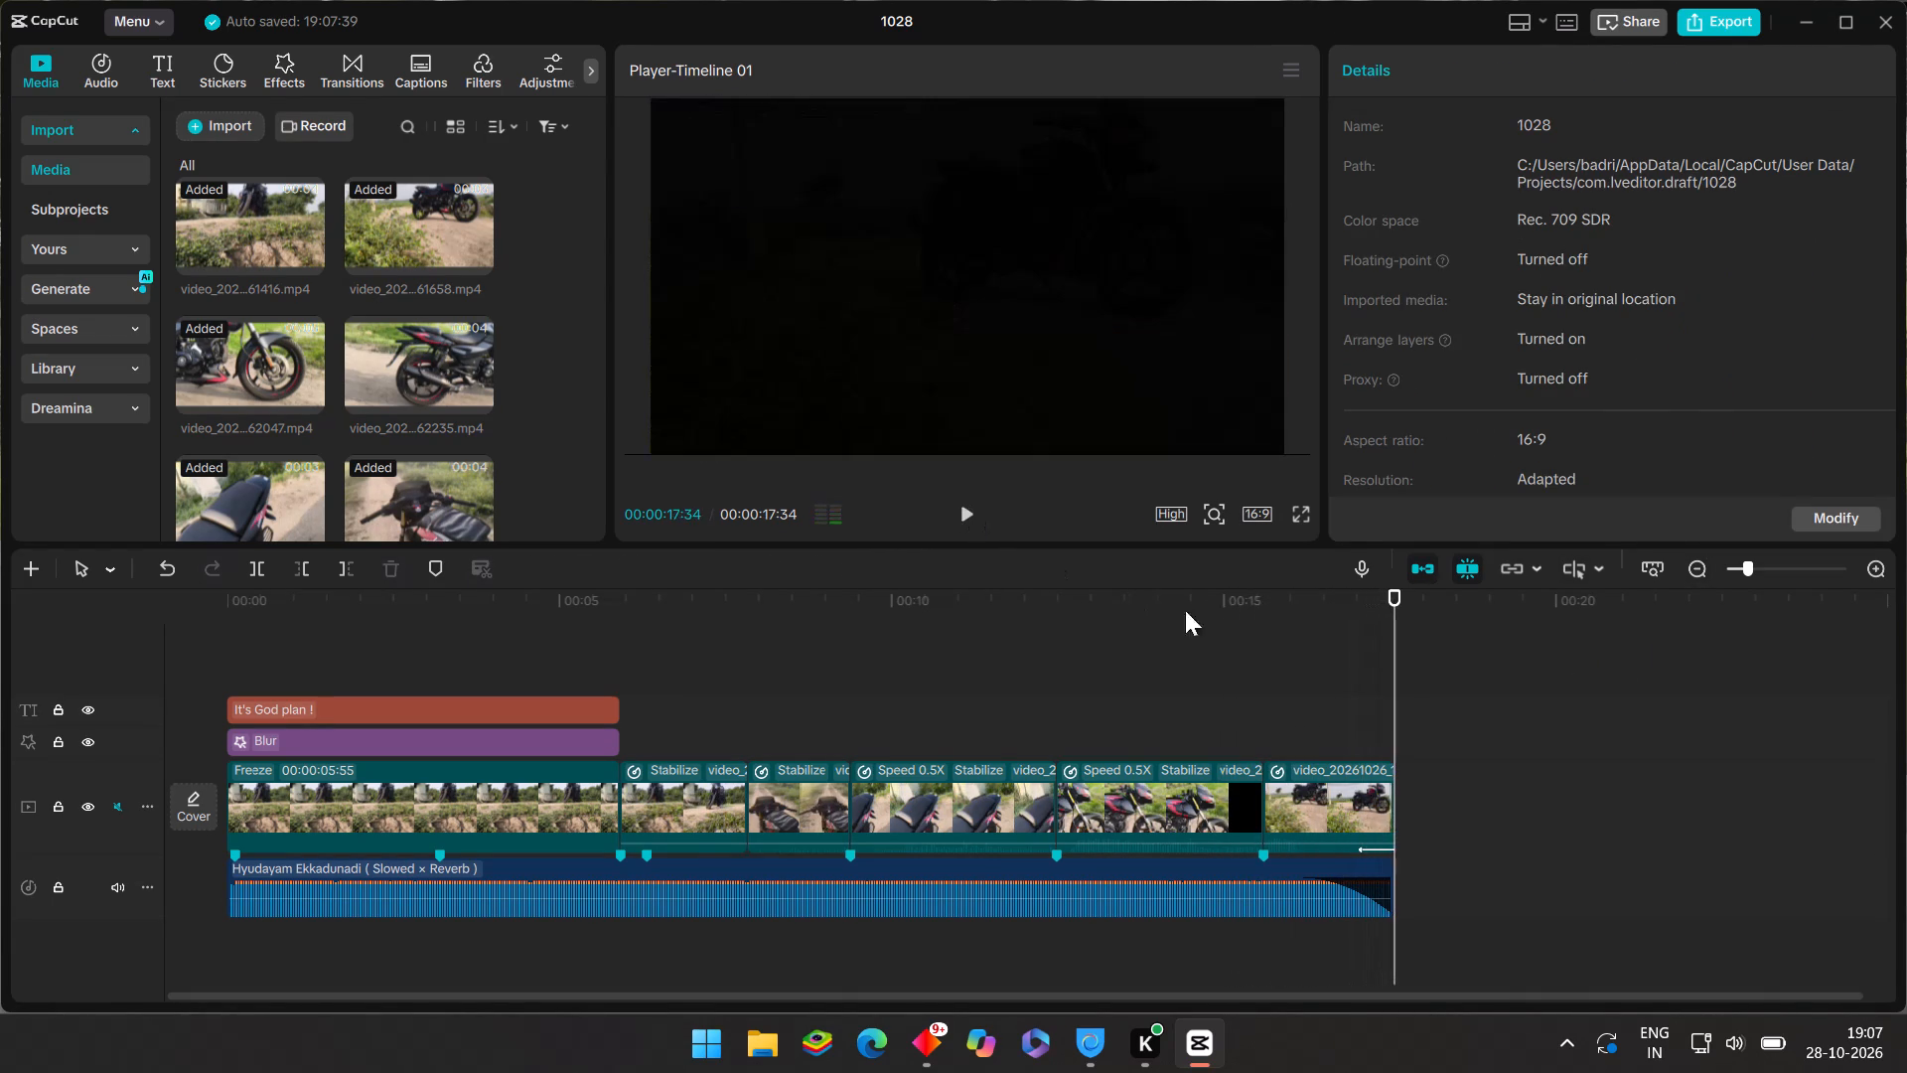
click(1232, 642)
drag(1232, 642, 1295, 711)
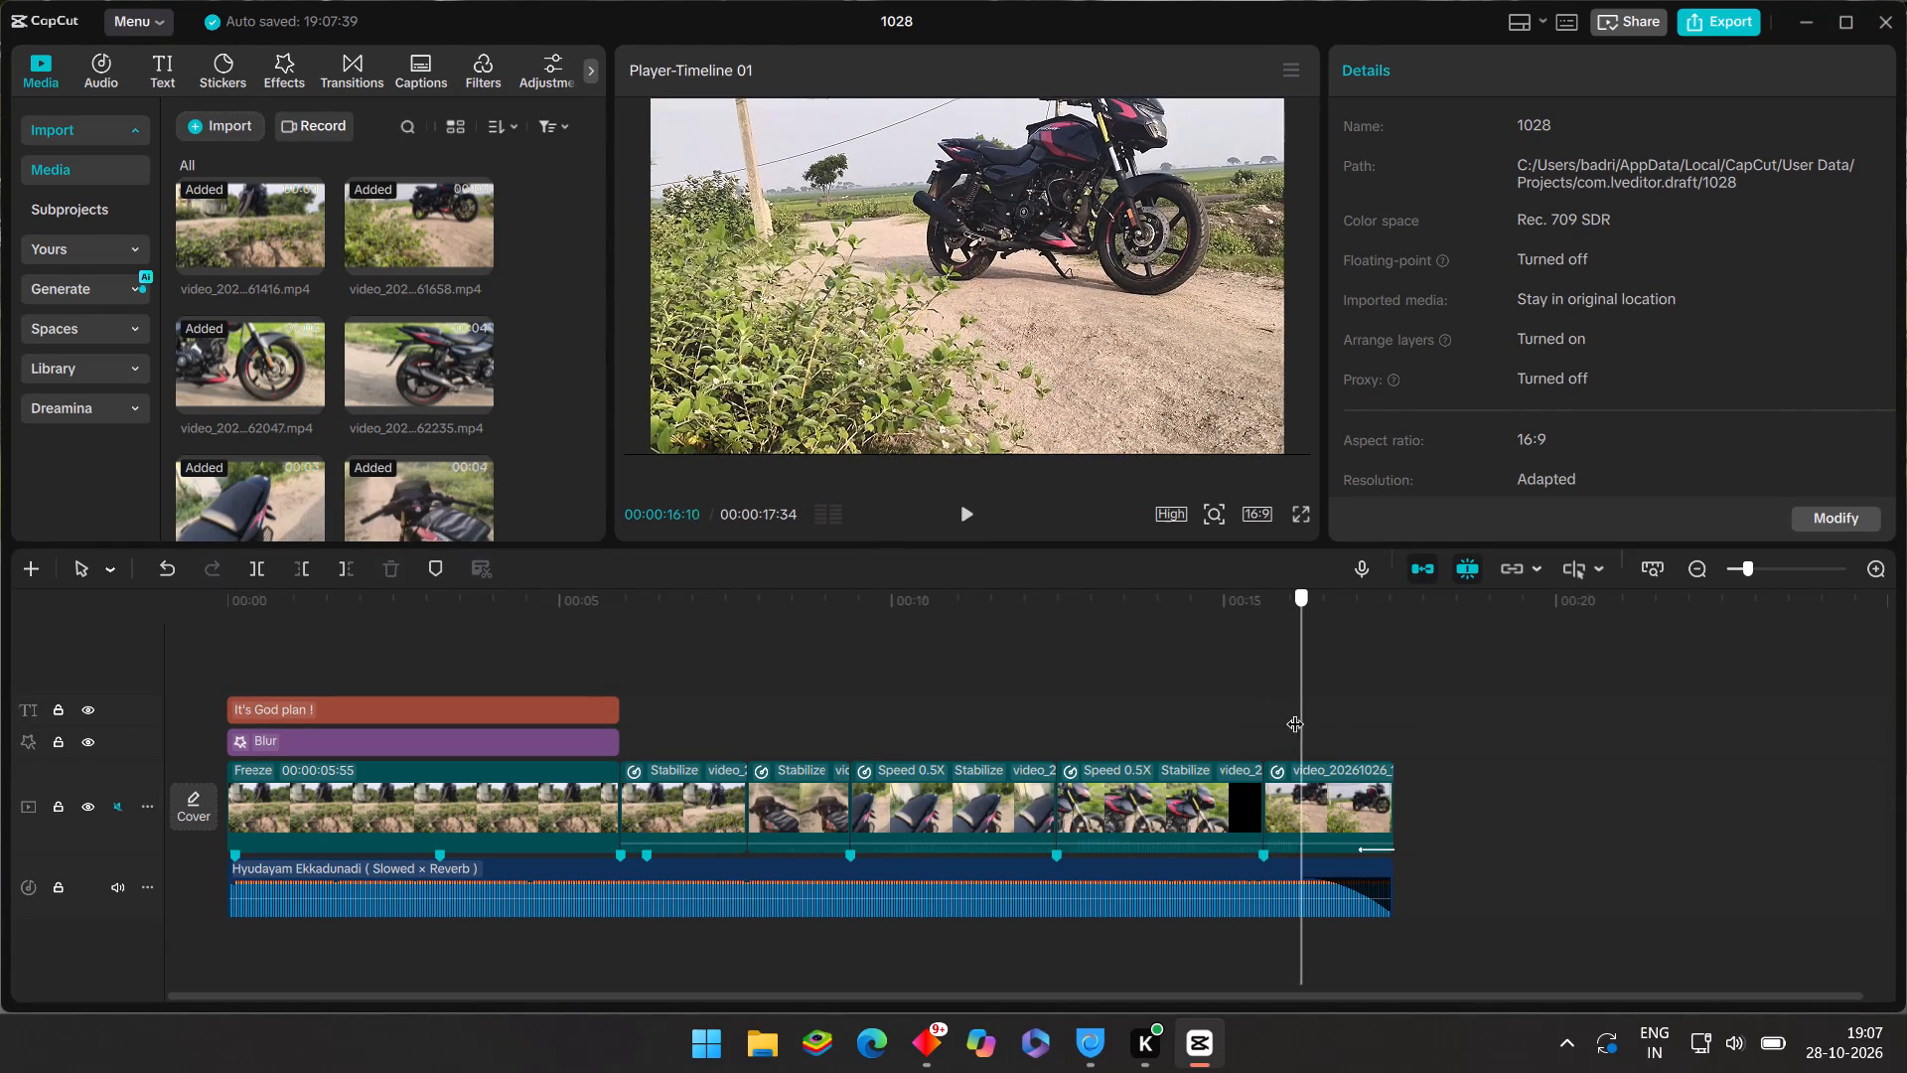
drag(1295, 711, 1274, 702)
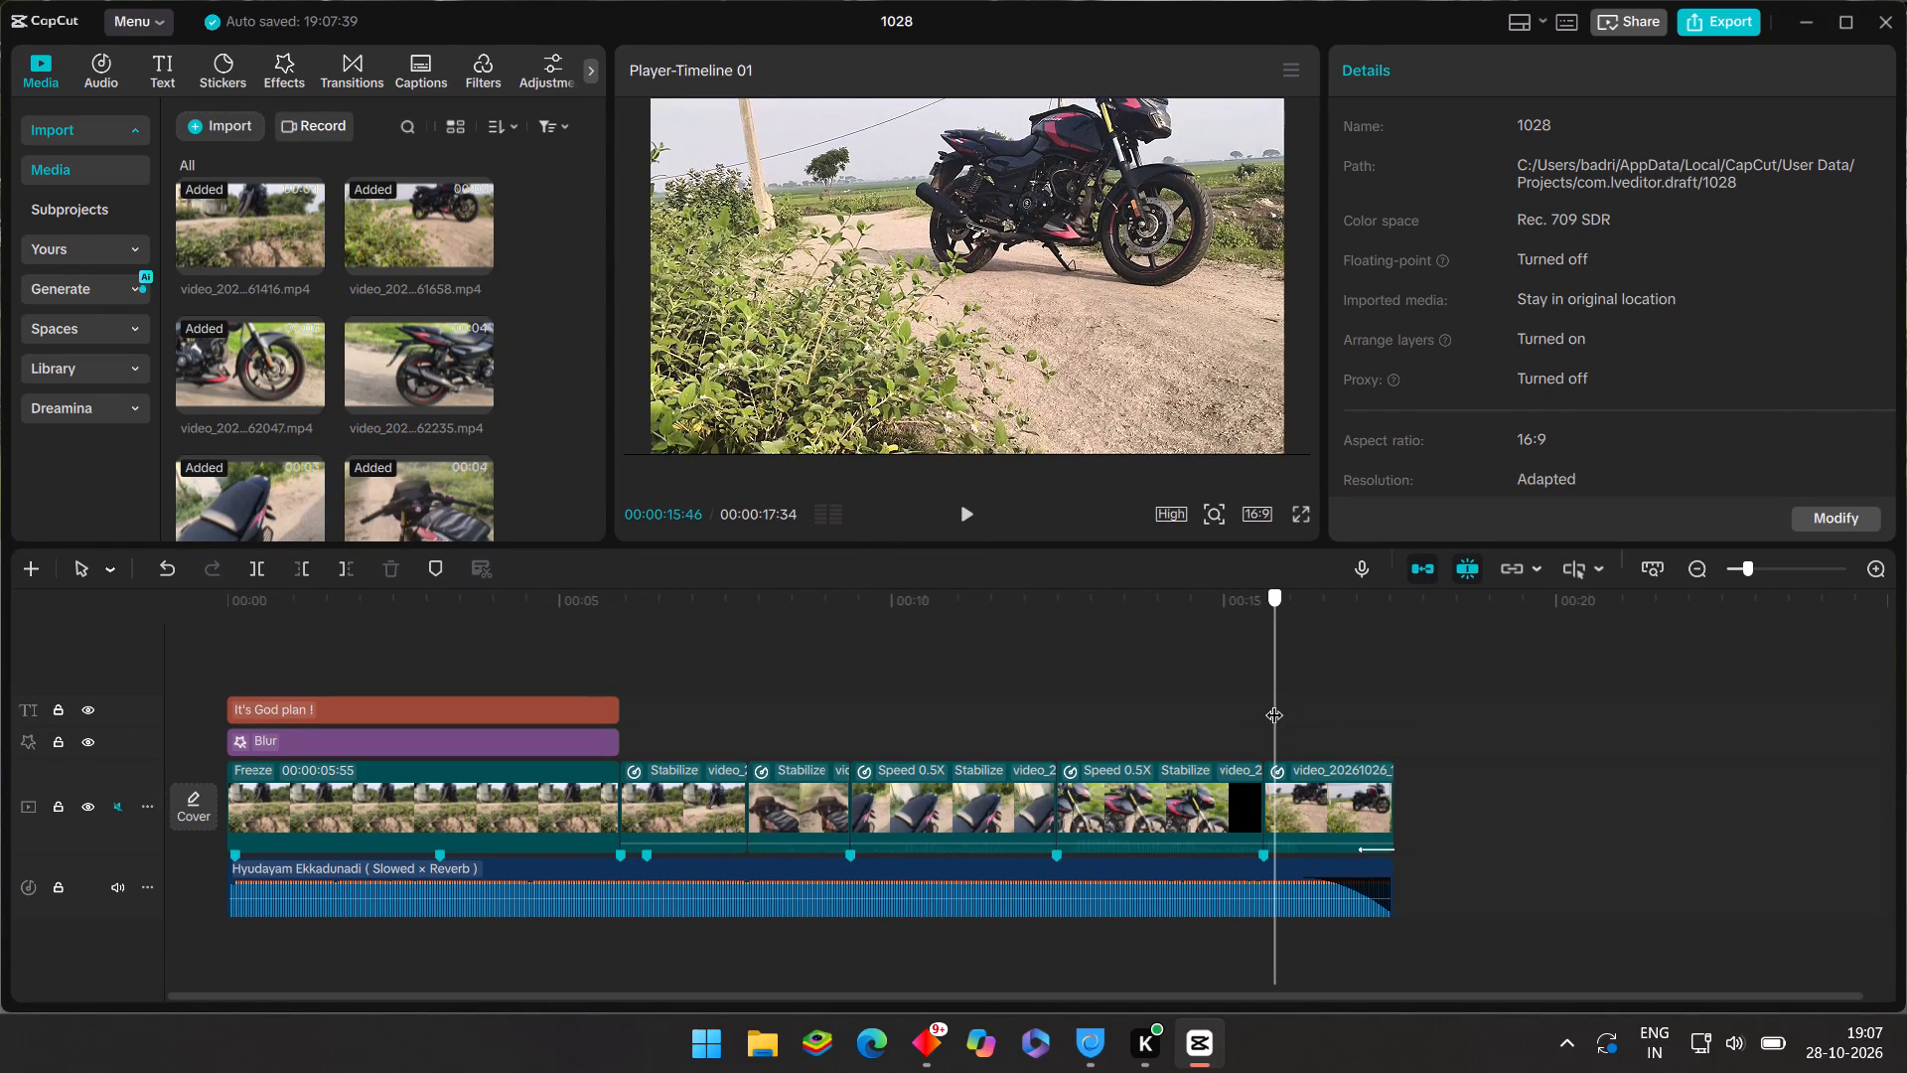
drag(1274, 702, 1334, 698)
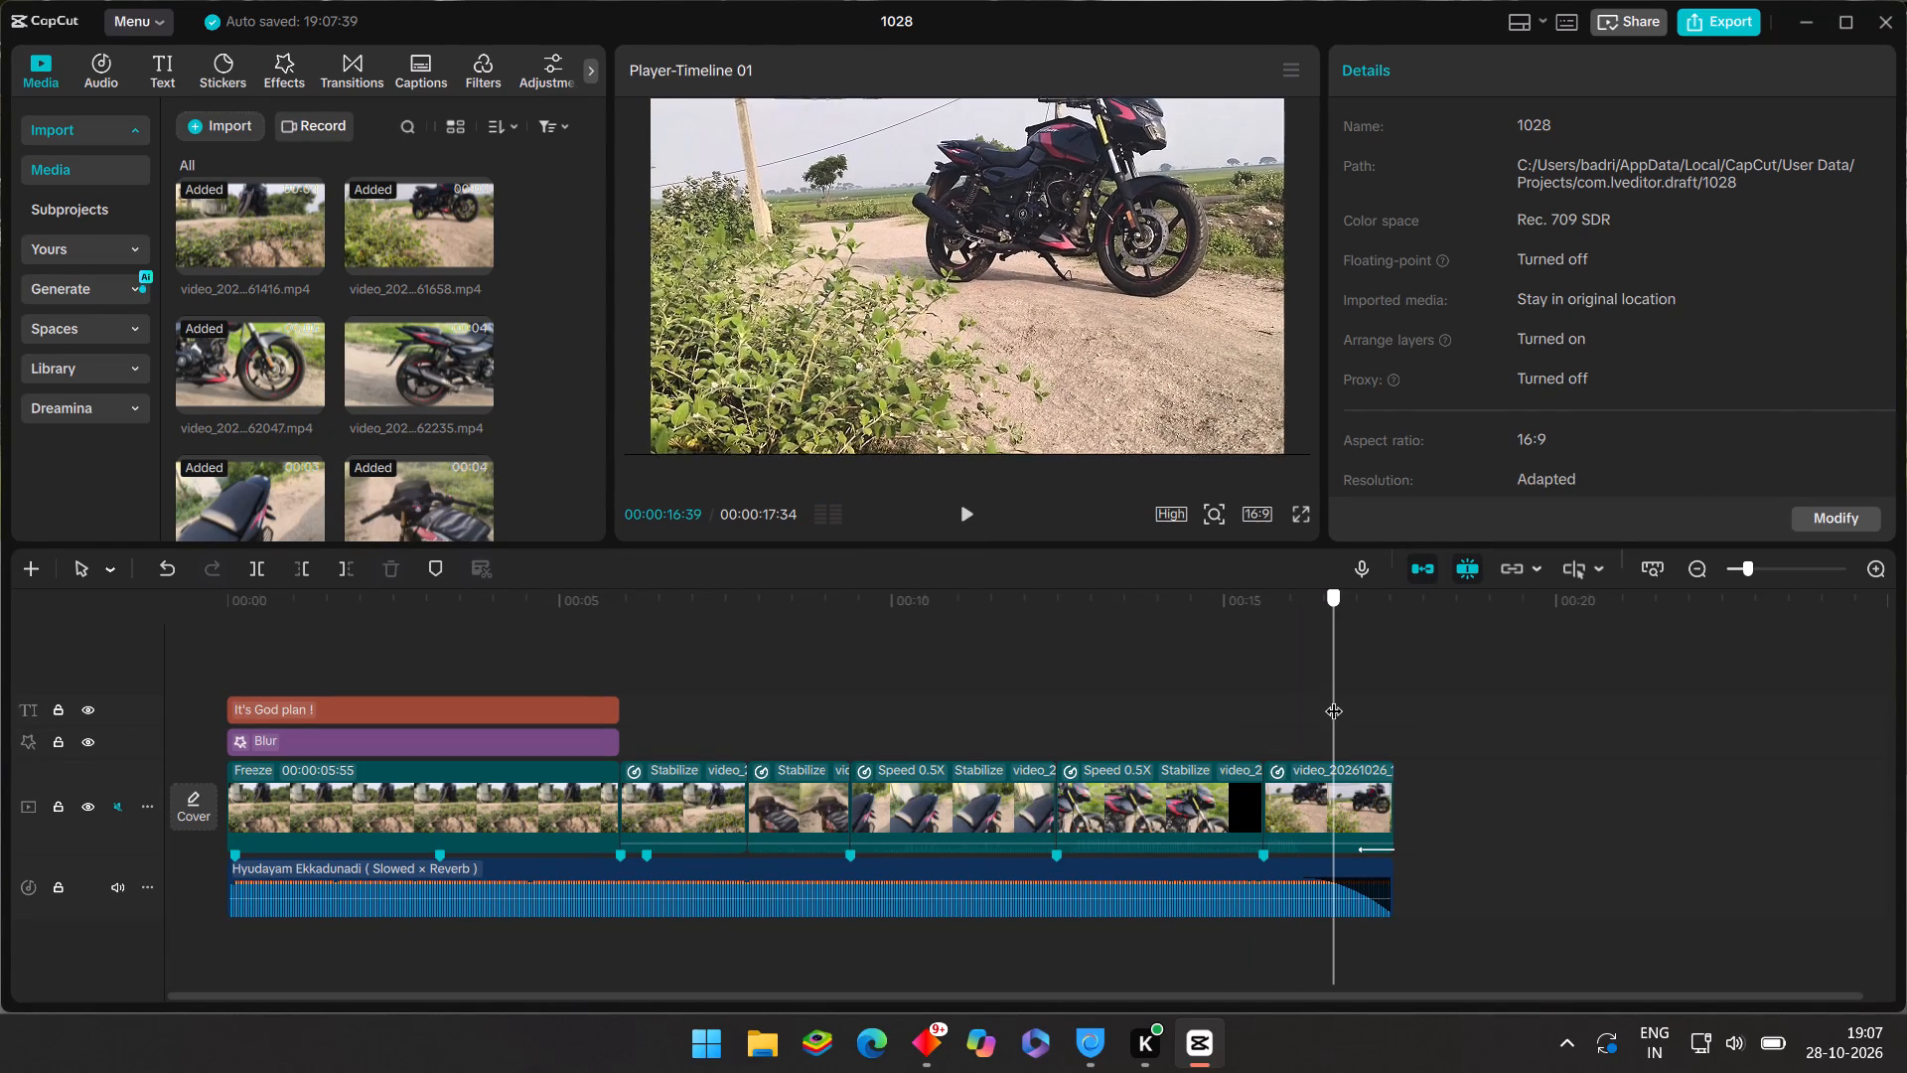
drag(1334, 698, 1365, 709)
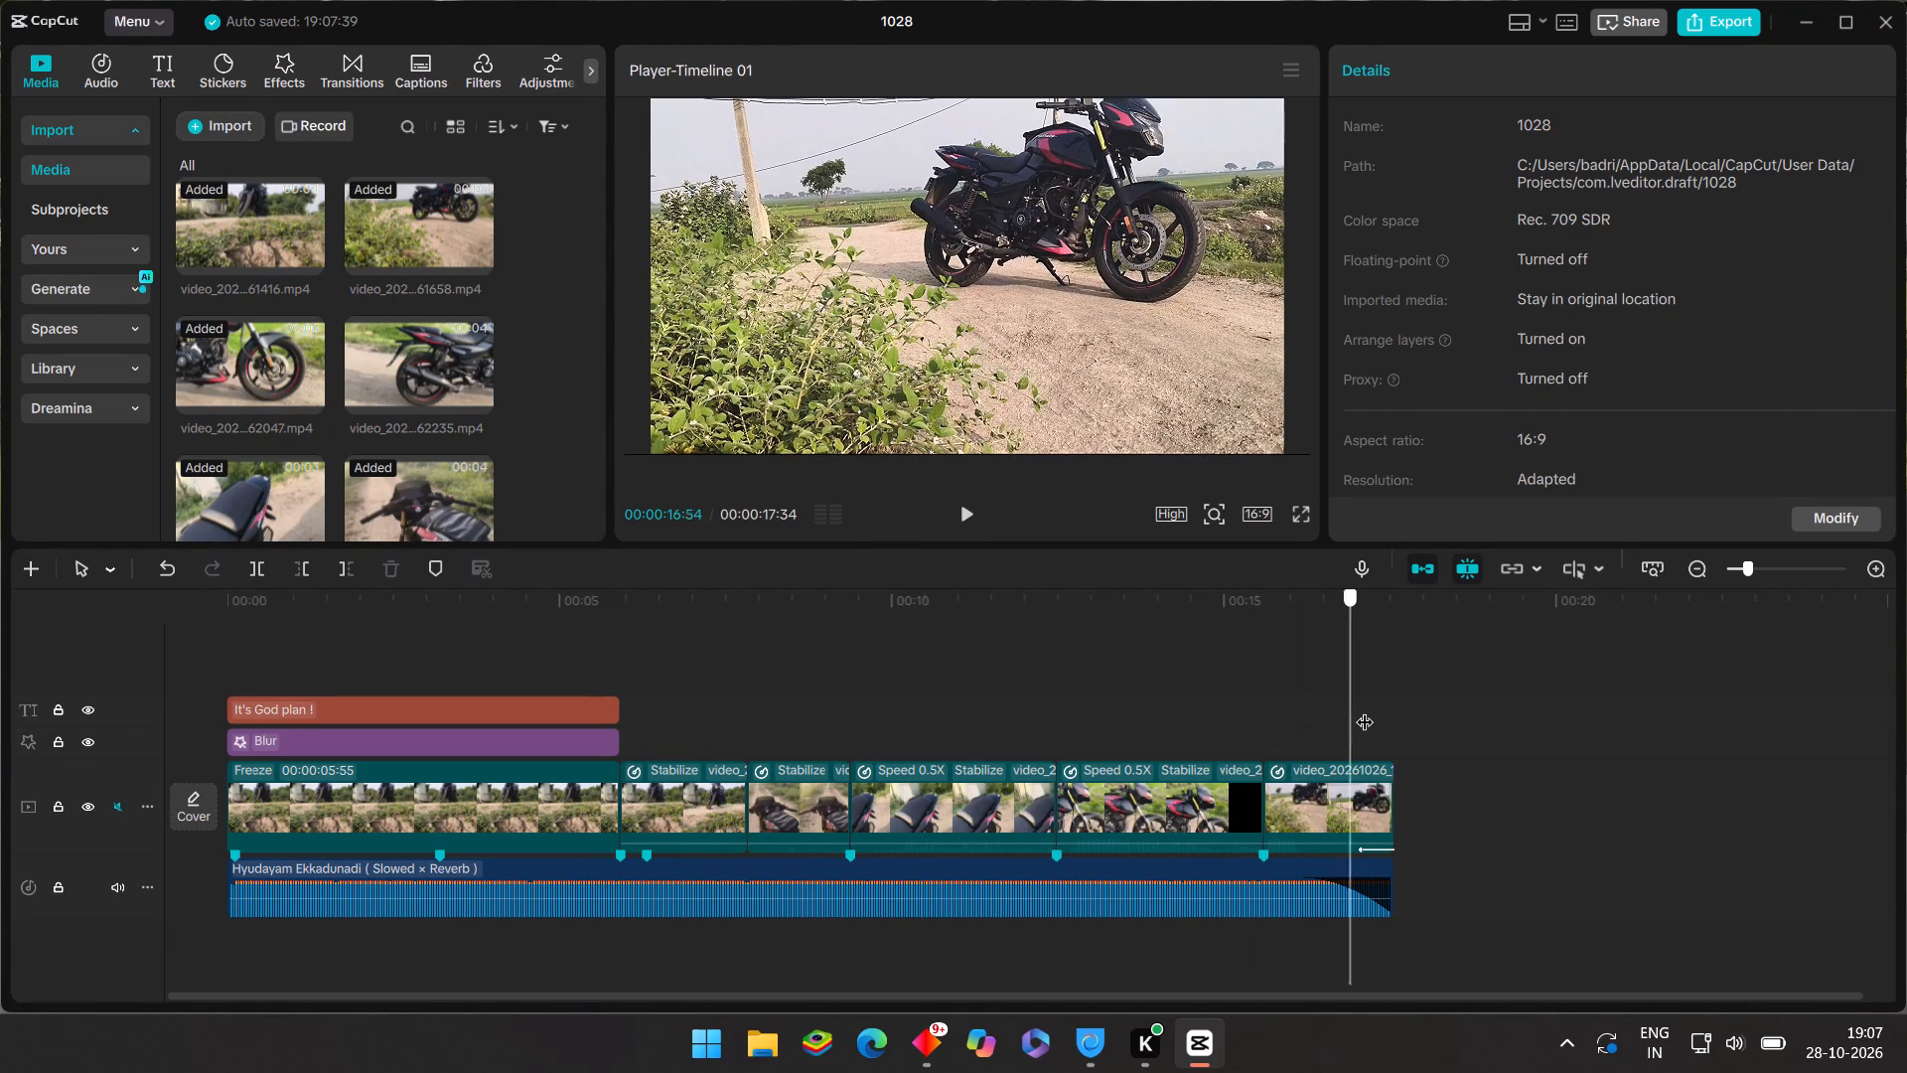
drag(1365, 709, 1321, 706)
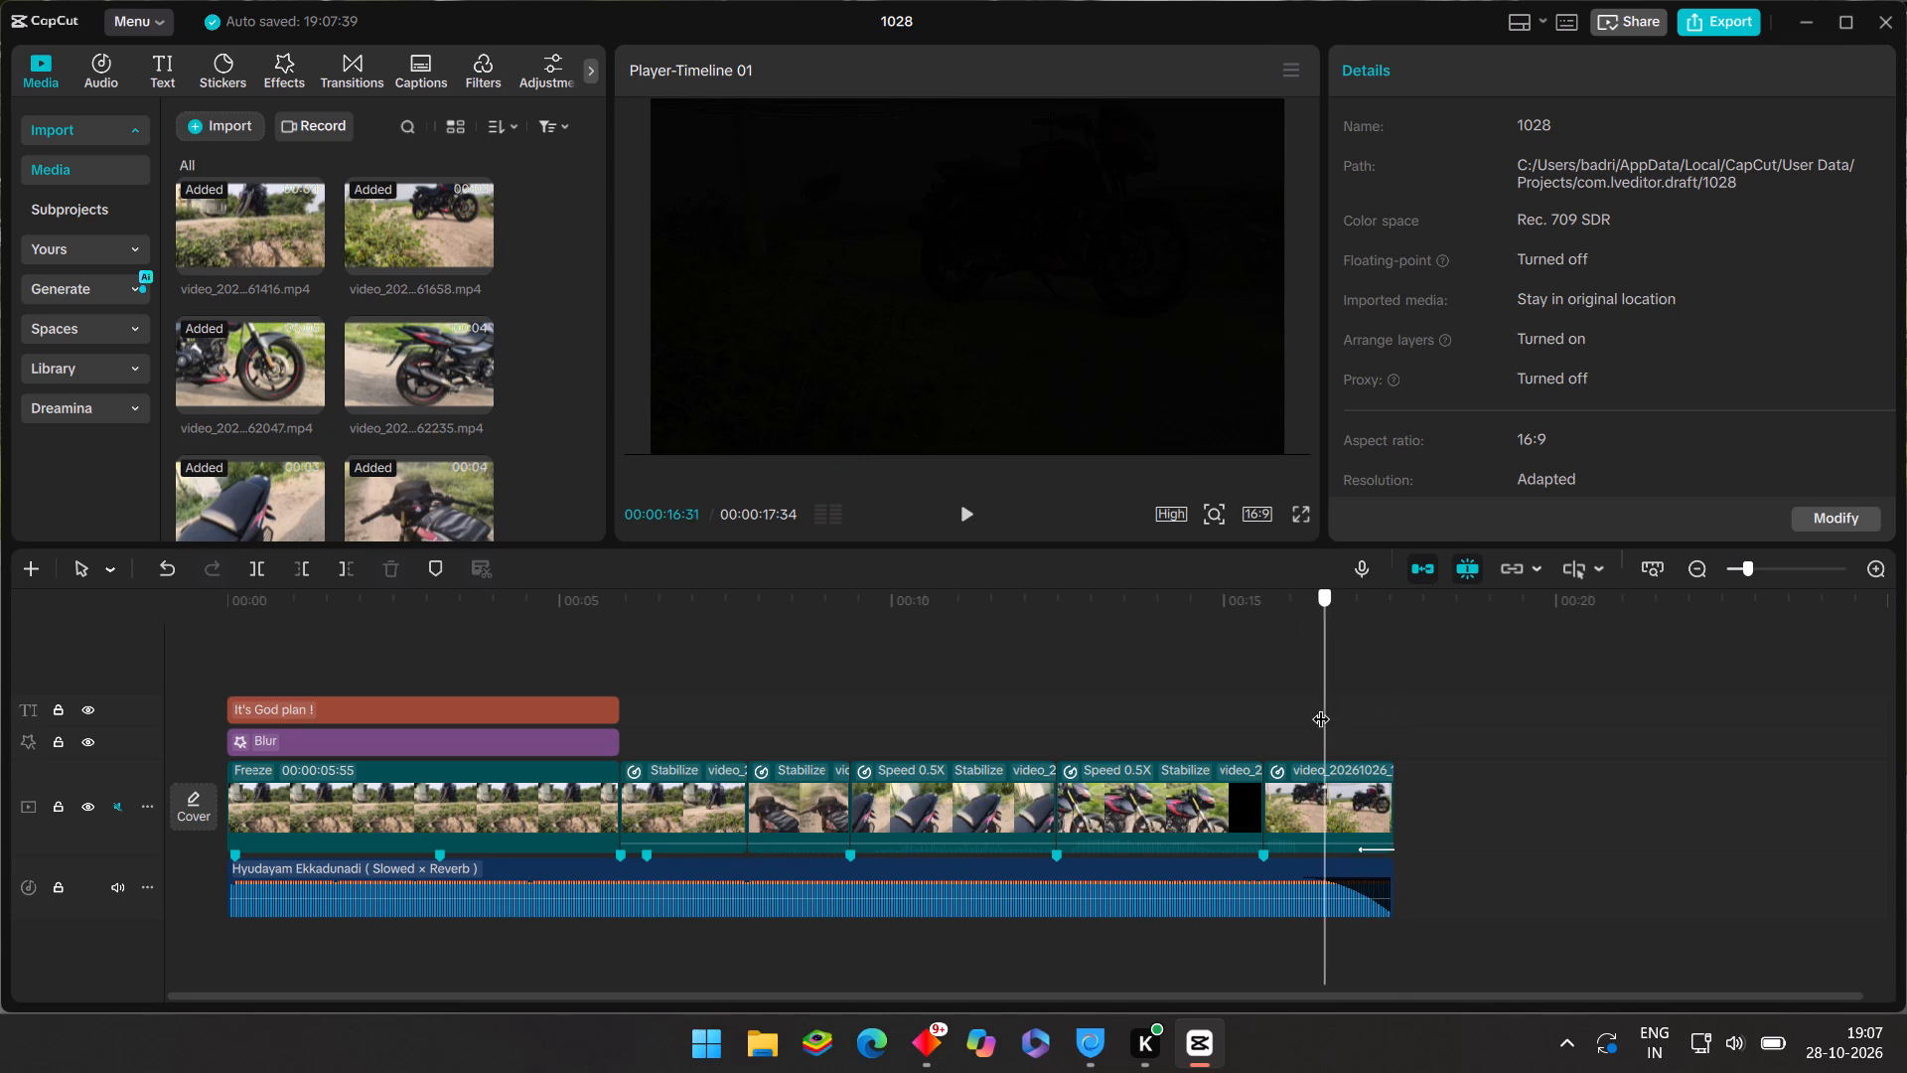
drag(1321, 706, 1349, 706)
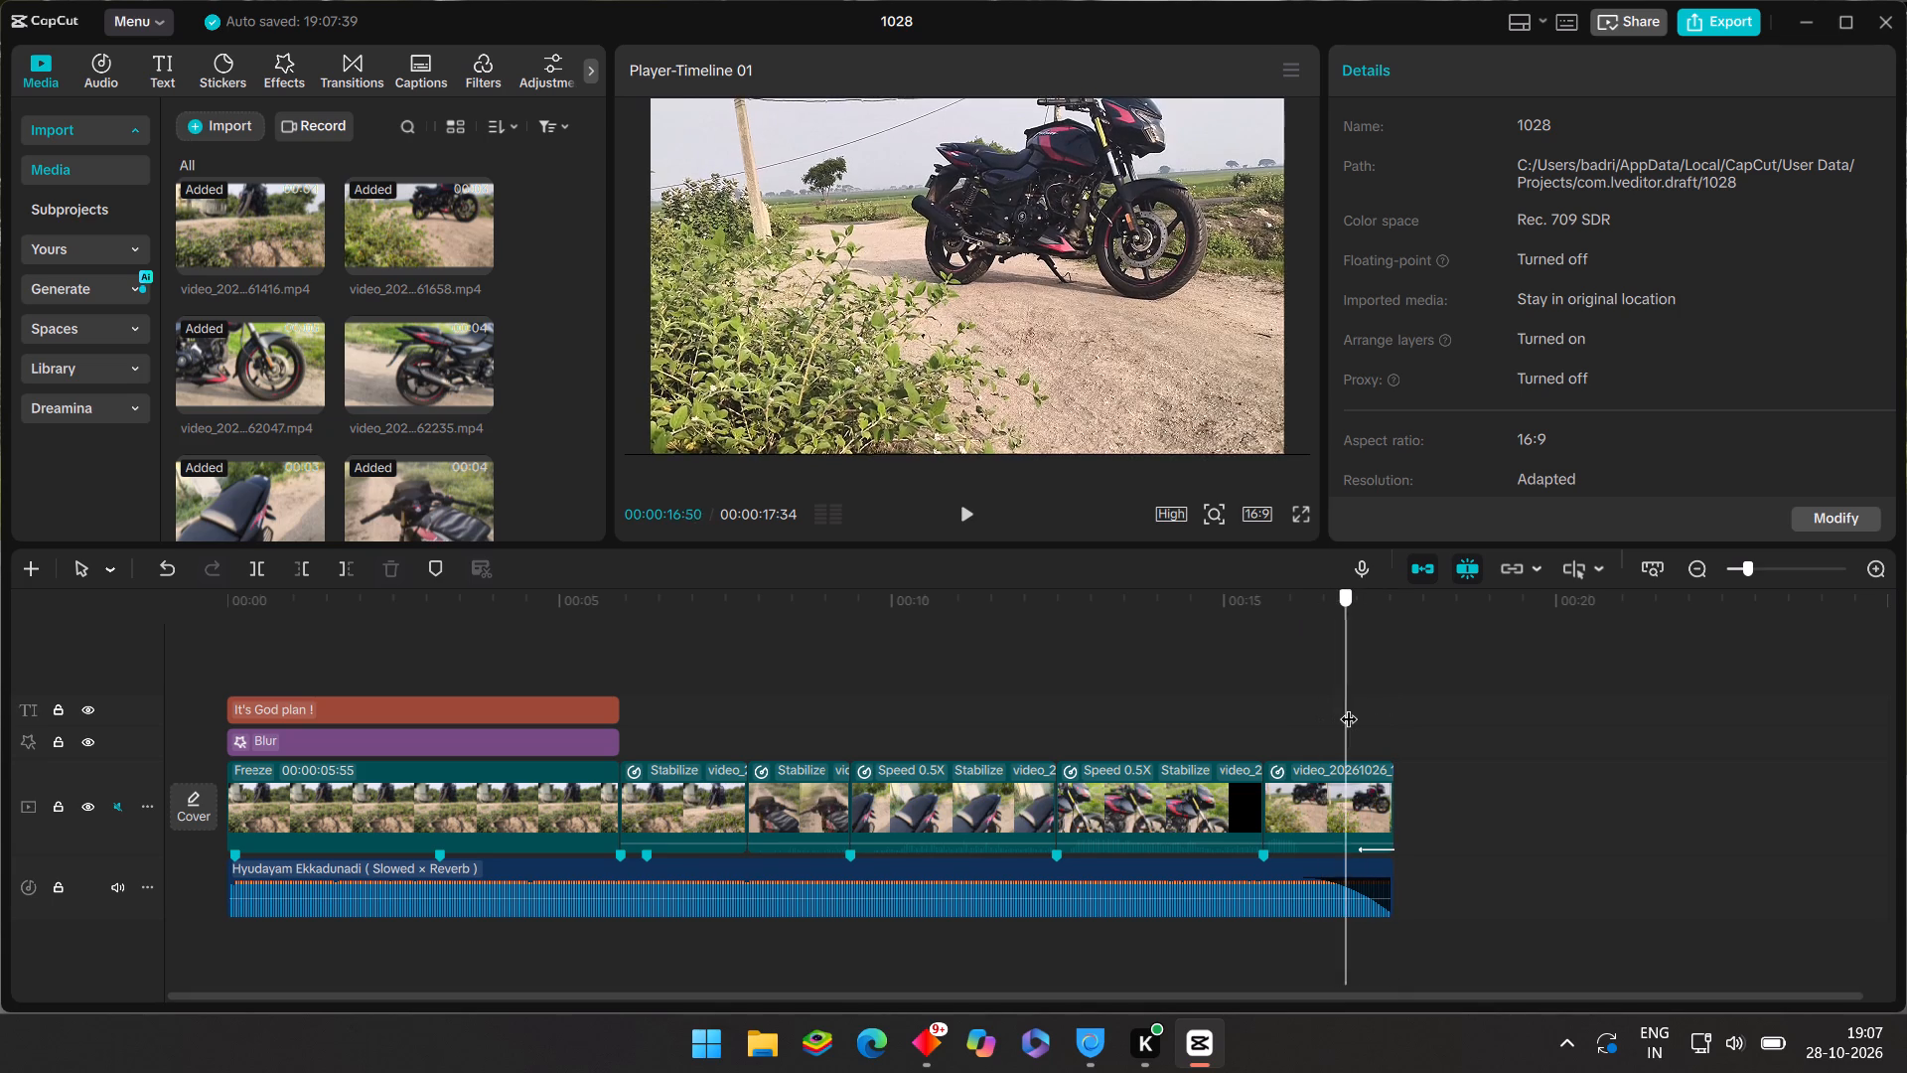
drag(1349, 706, 1366, 707)
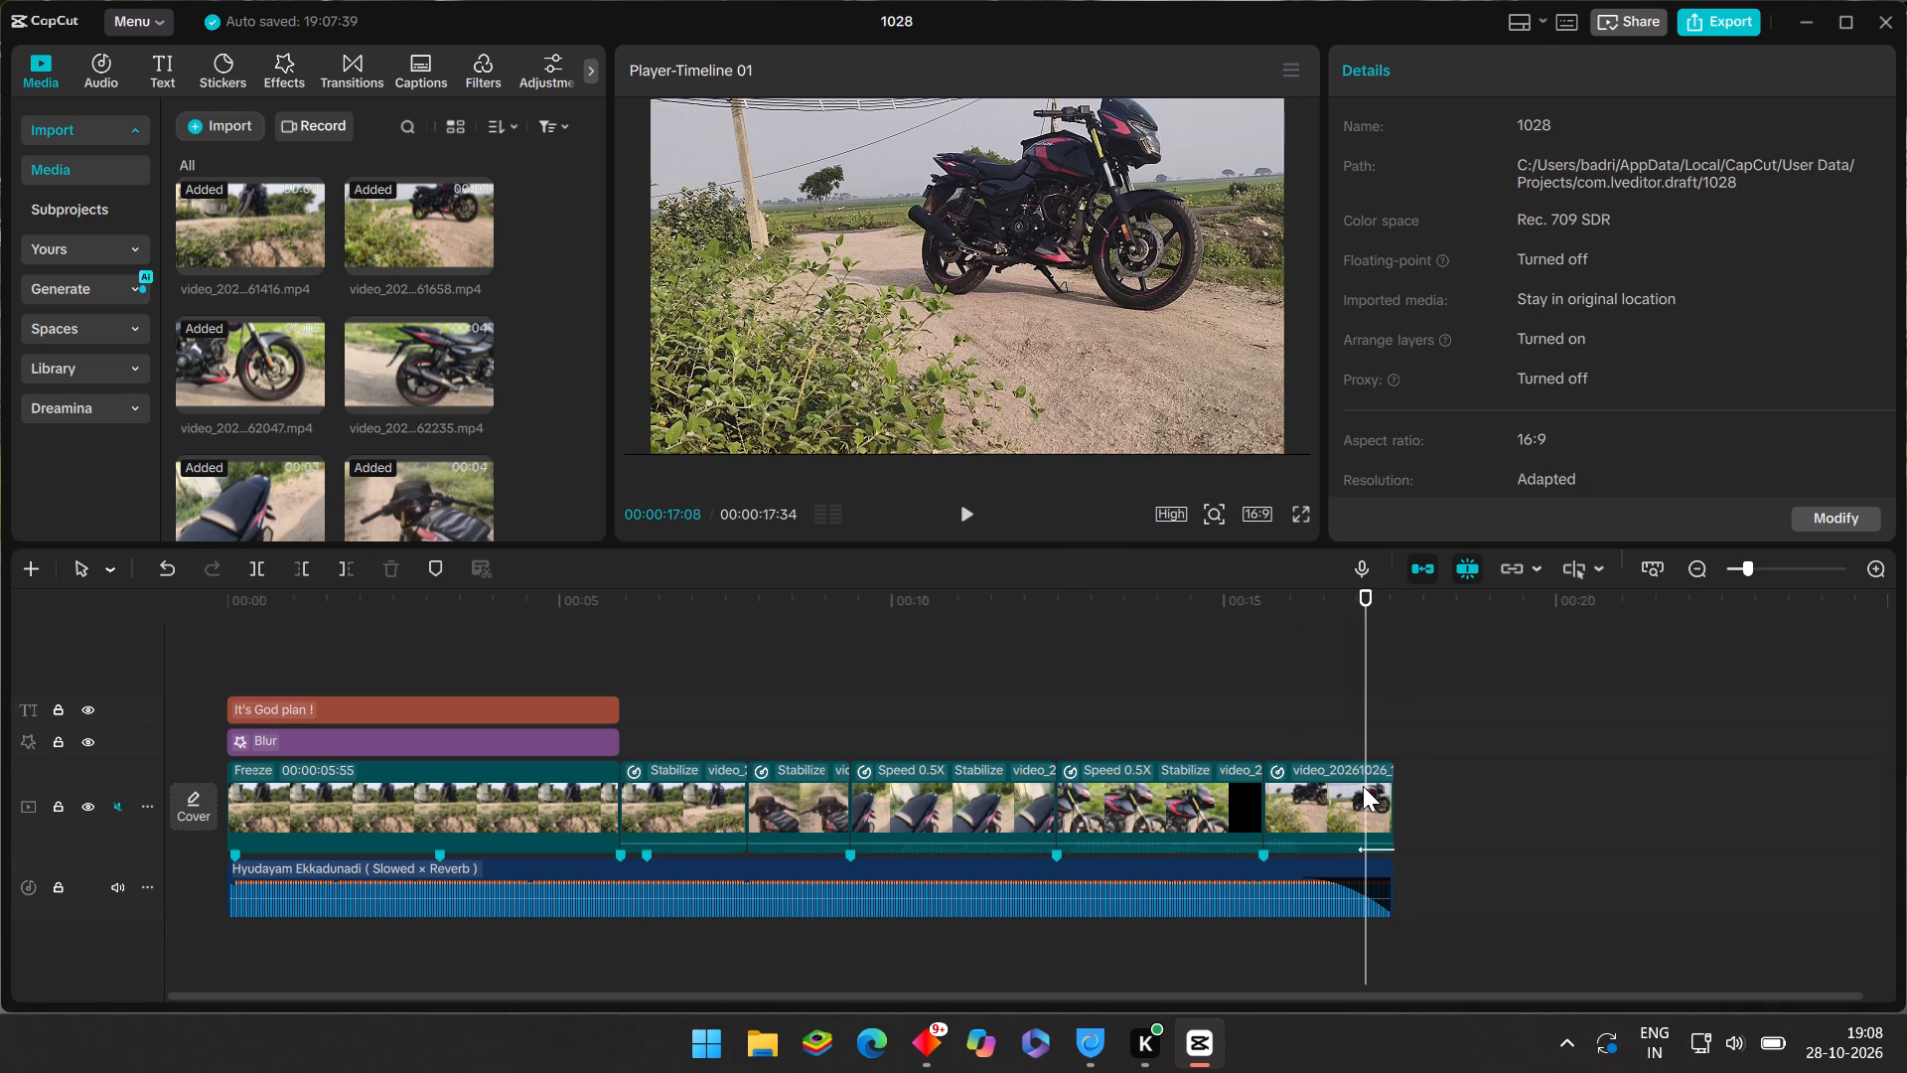
click(1363, 786)
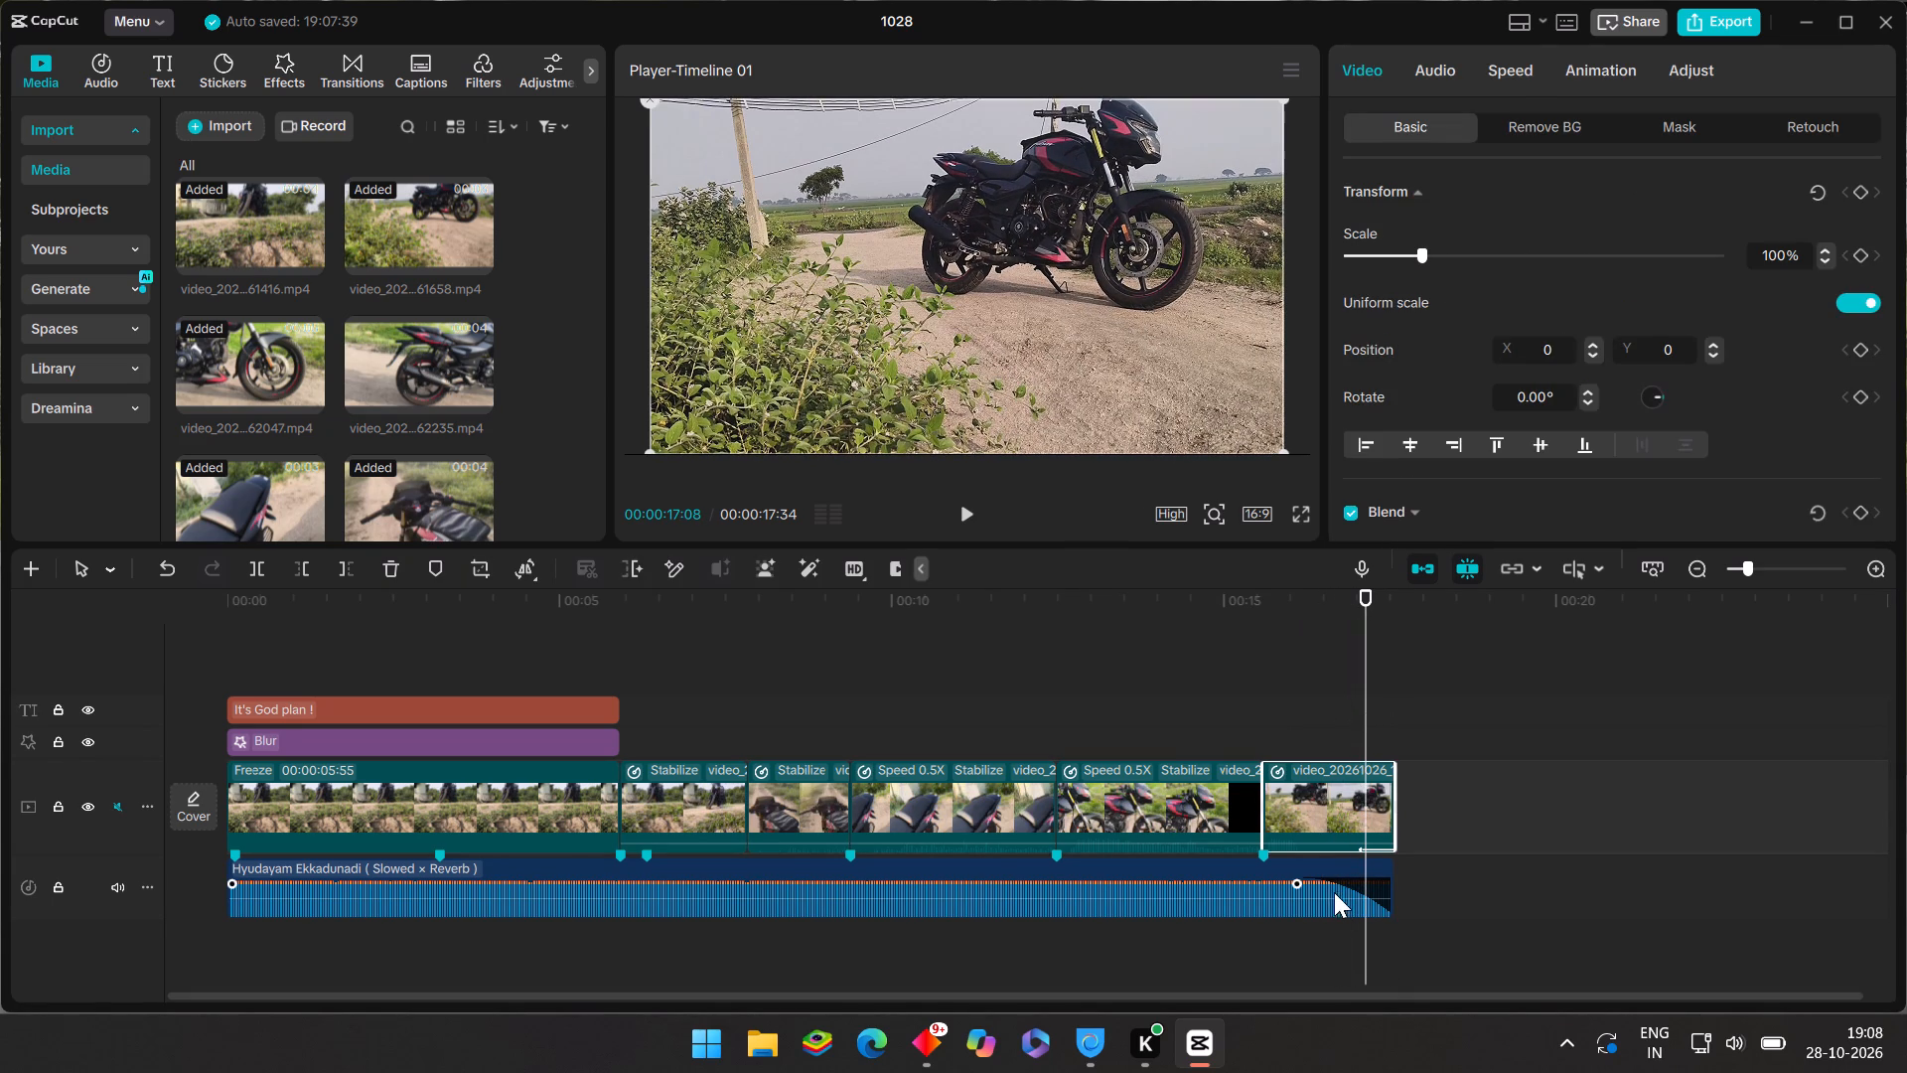
click(1178, 662)
click(980, 512)
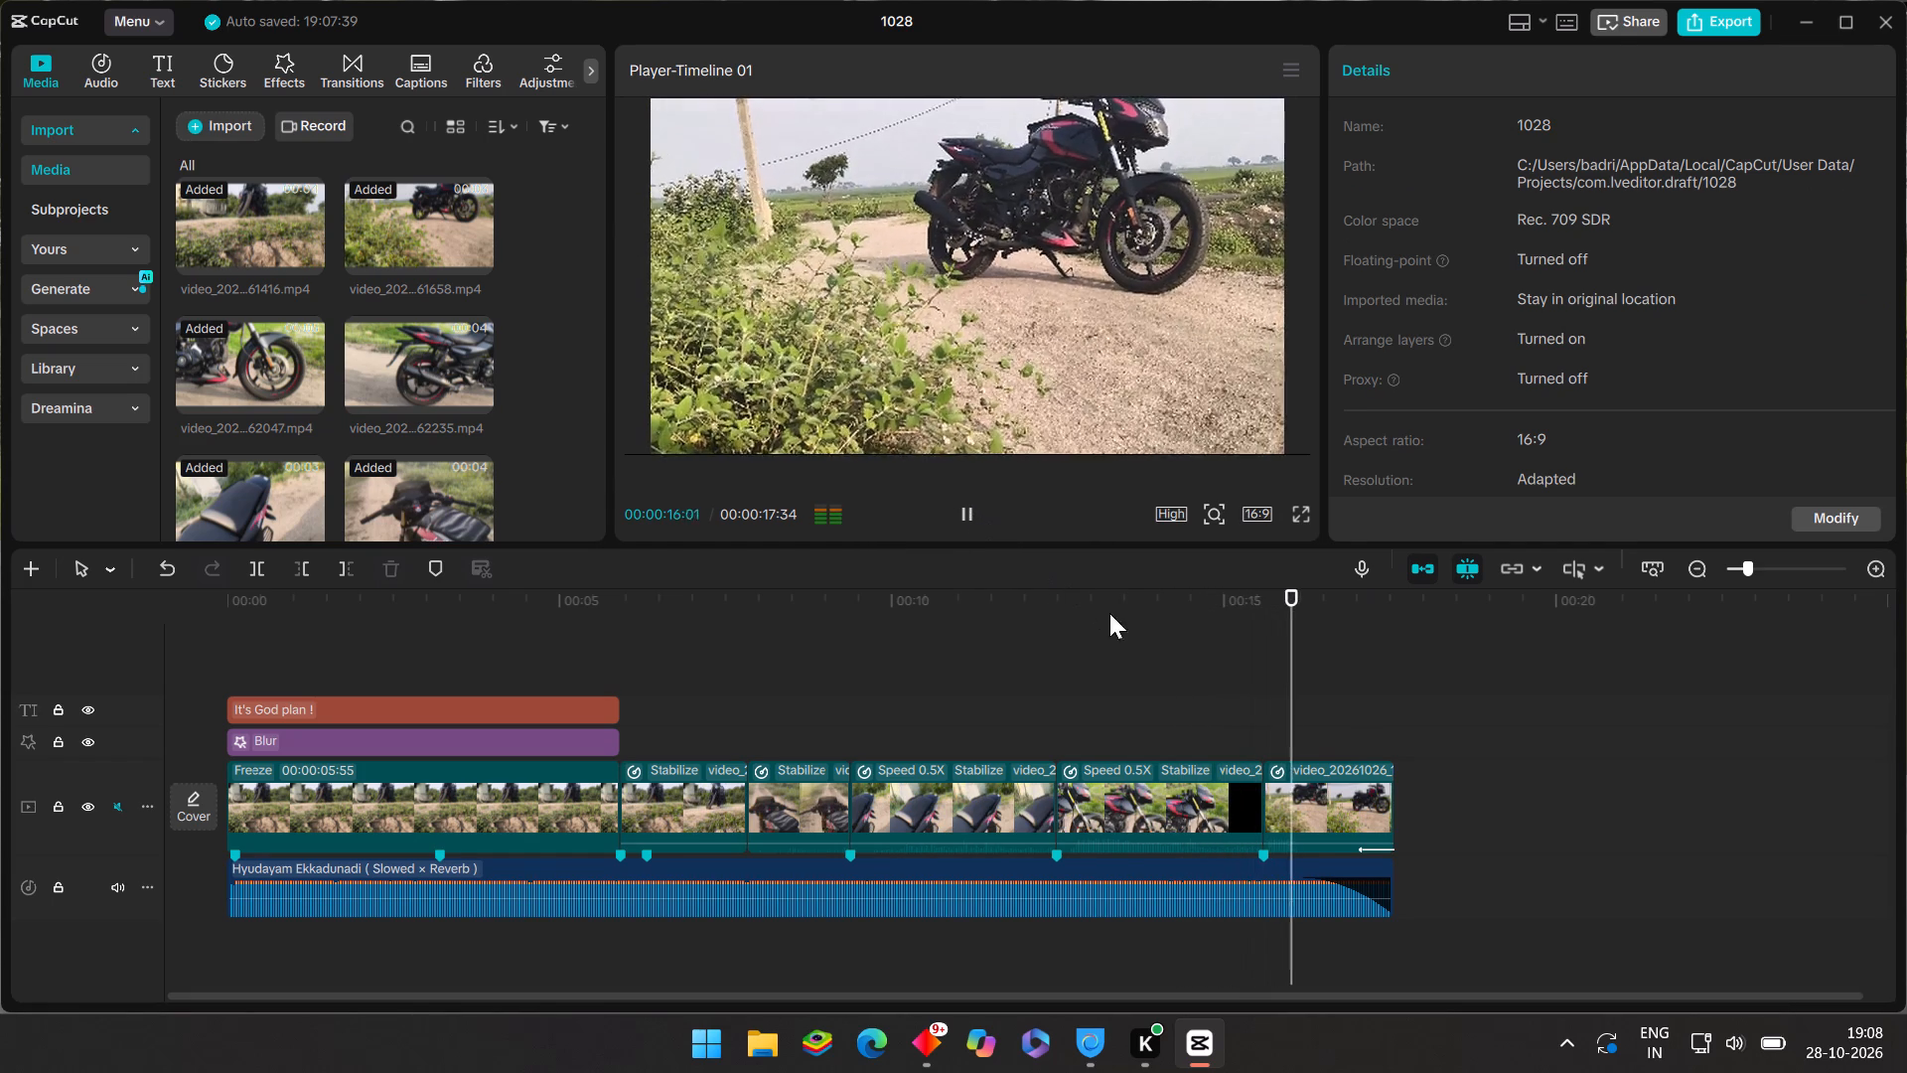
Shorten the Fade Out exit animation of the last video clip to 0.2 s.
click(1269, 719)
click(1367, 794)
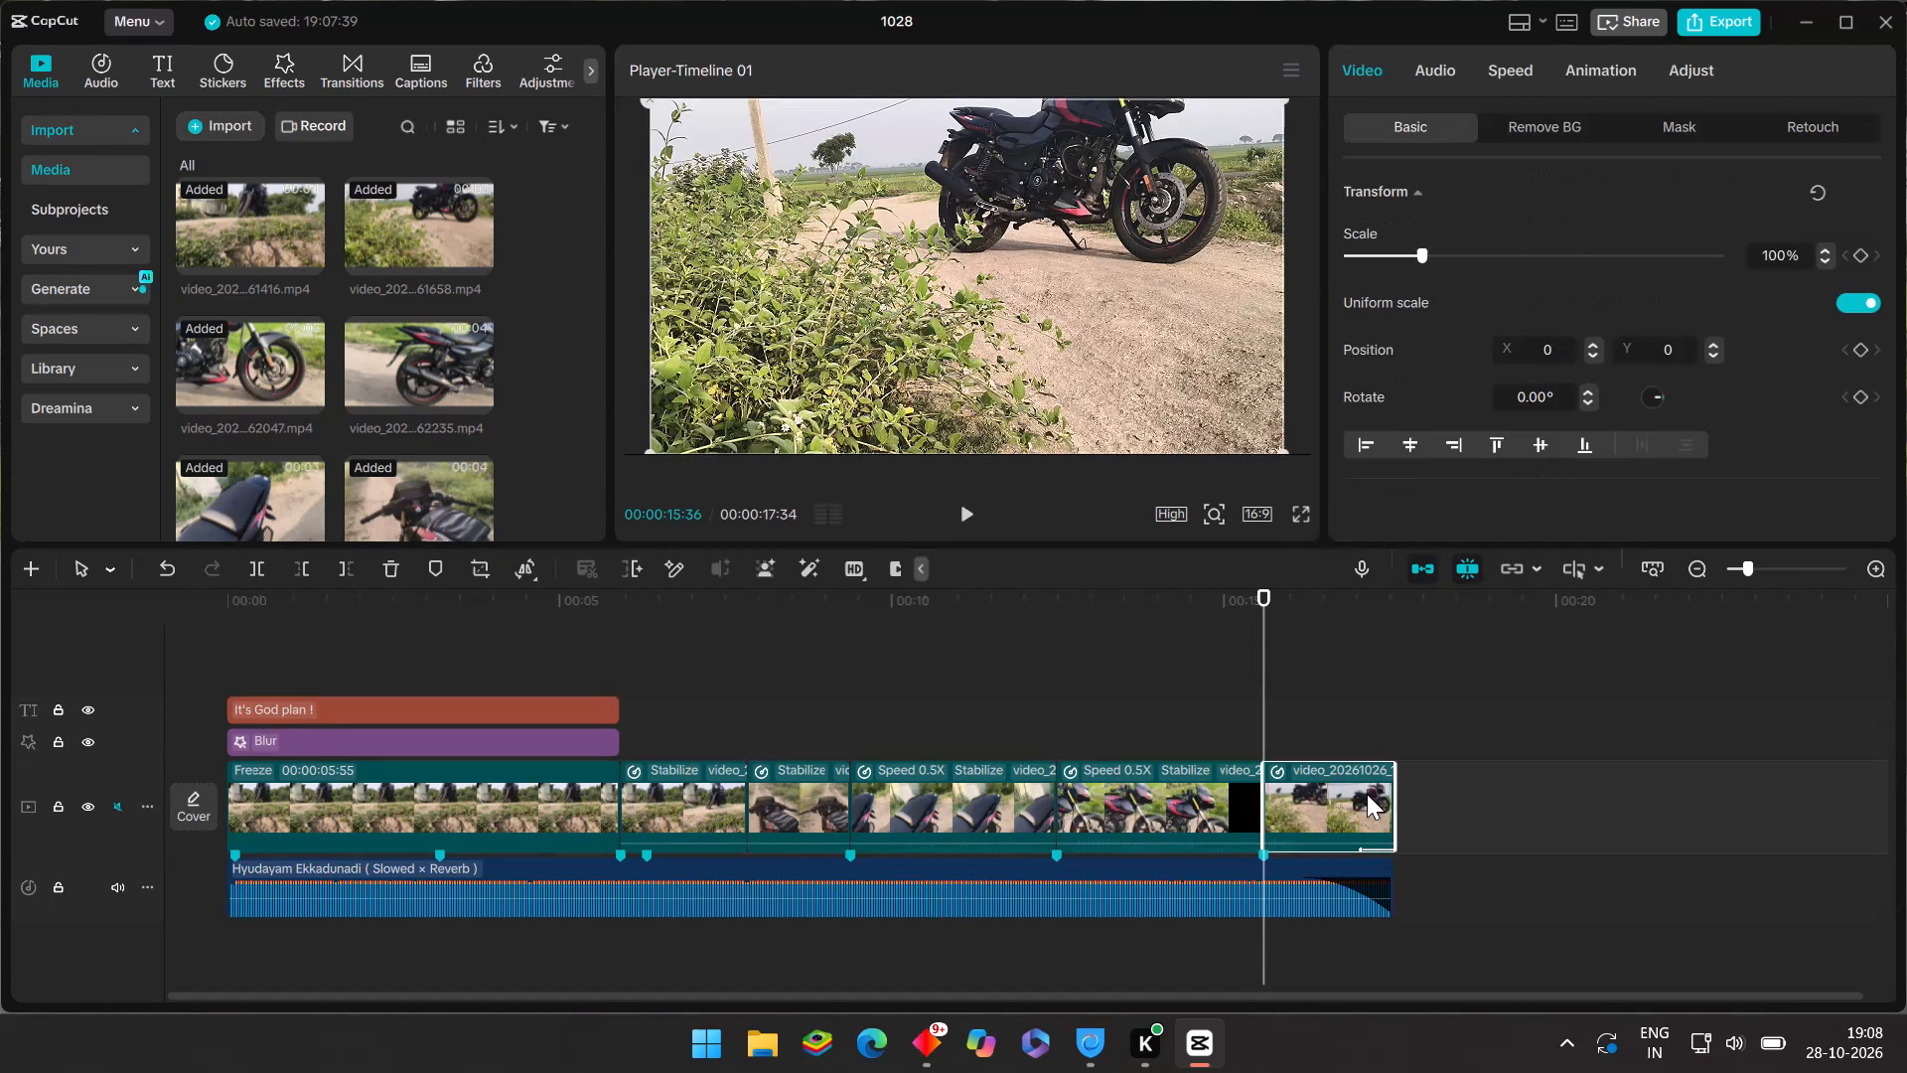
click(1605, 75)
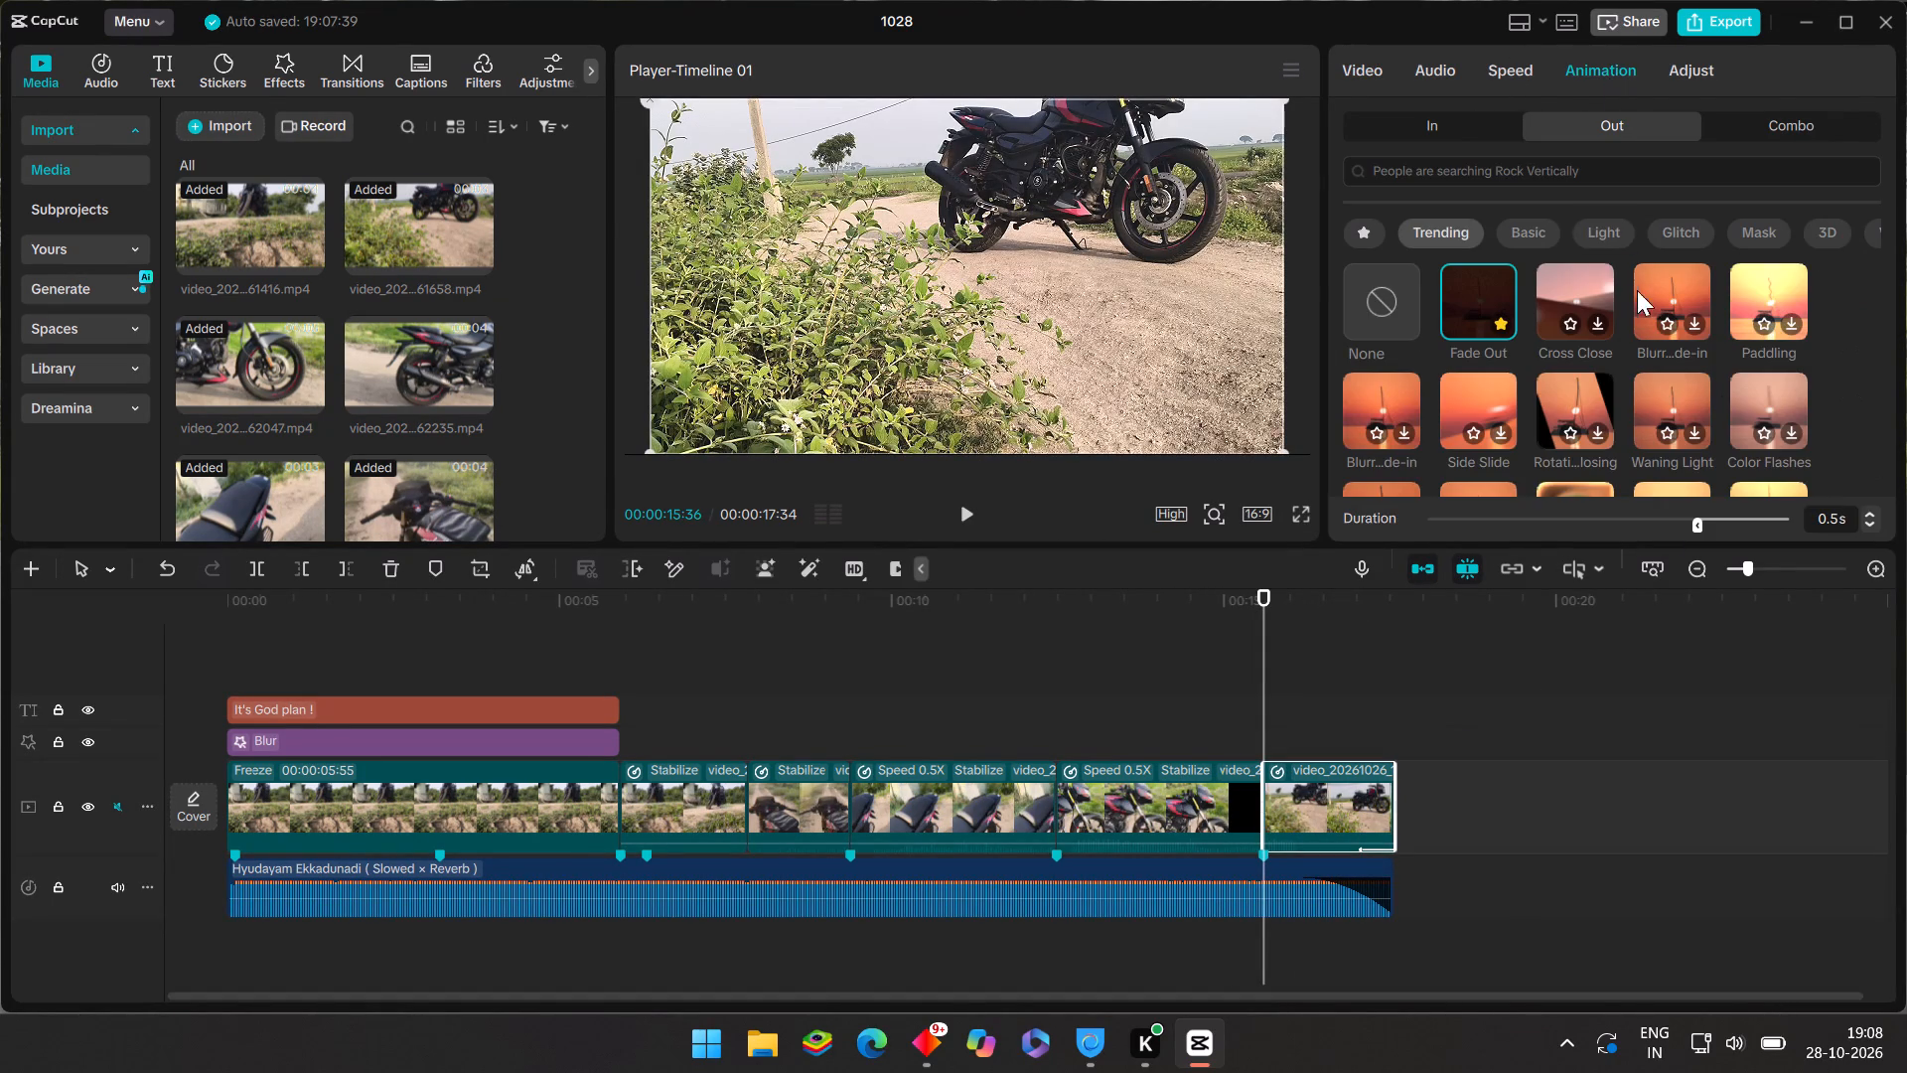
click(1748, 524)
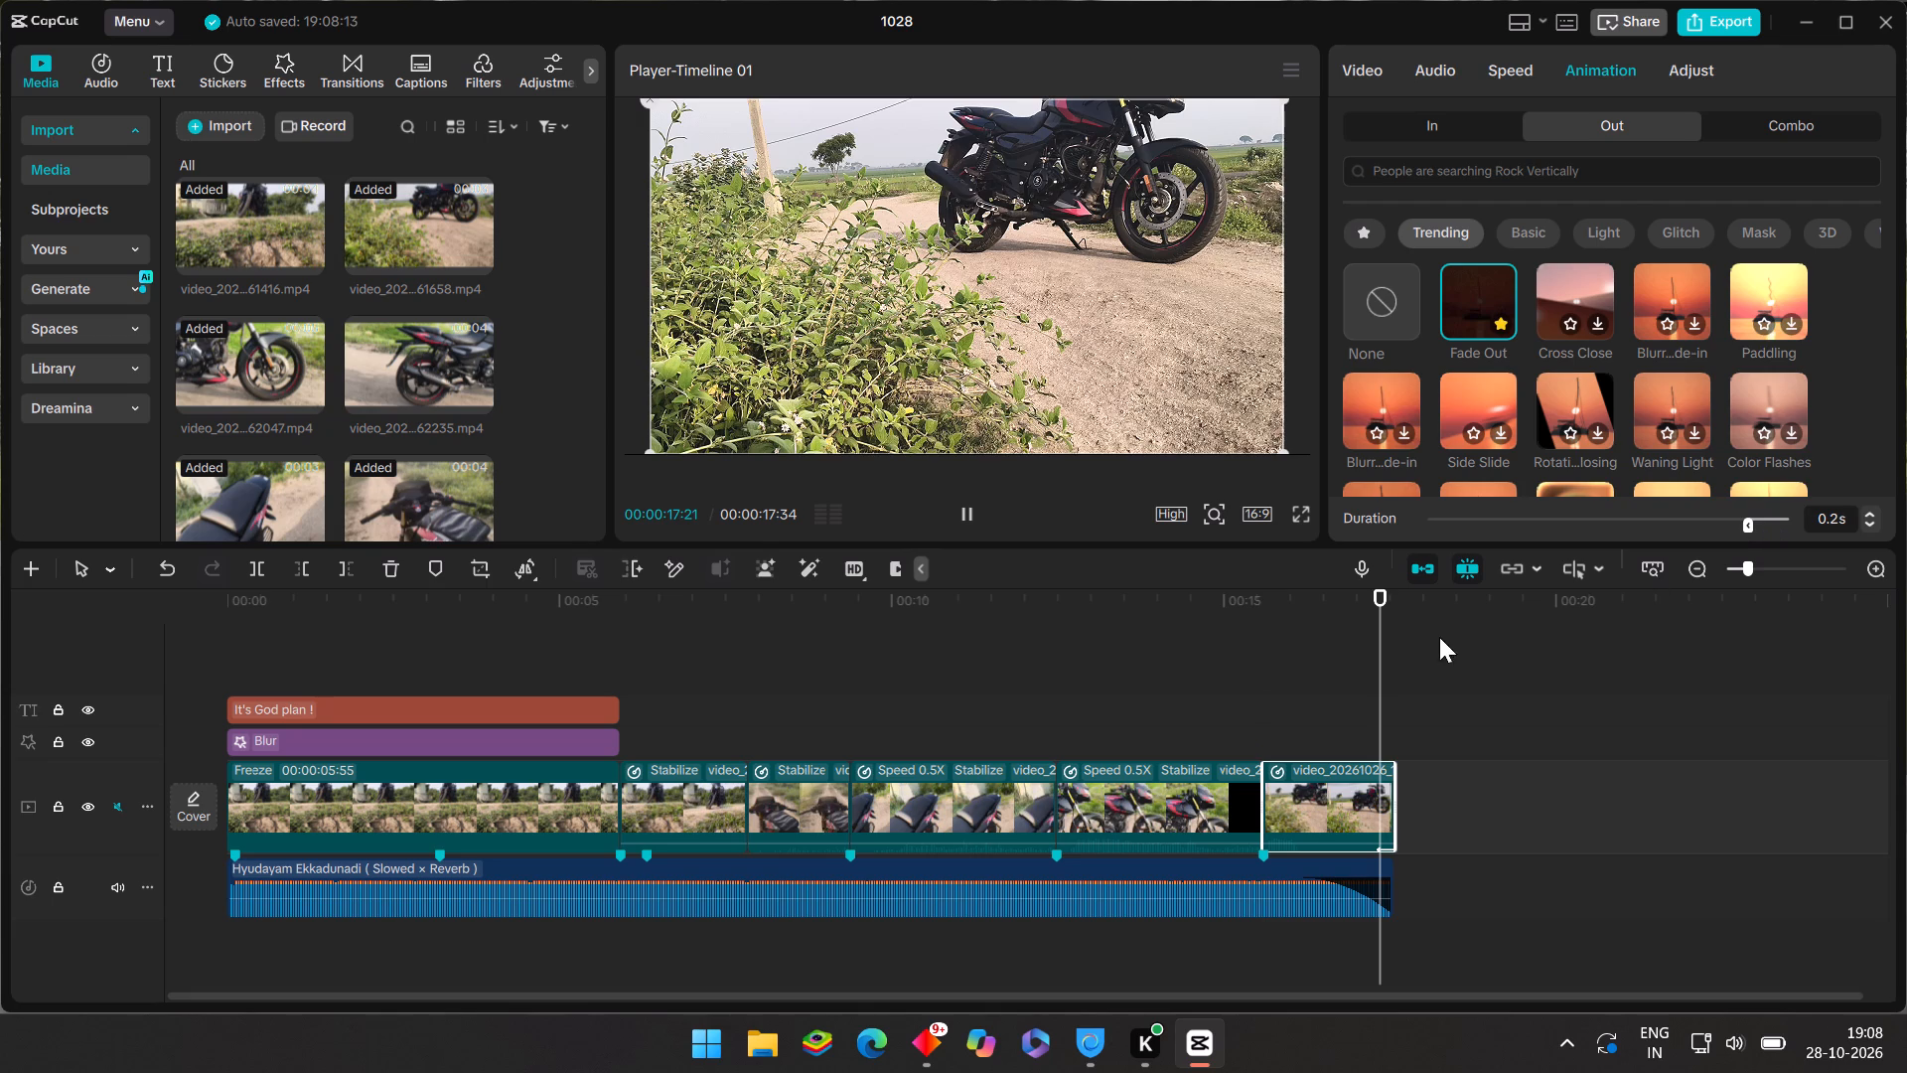
Play and scrub through the ending, and extend the end of the last video clip to 00:00:17:46.
click(1302, 676)
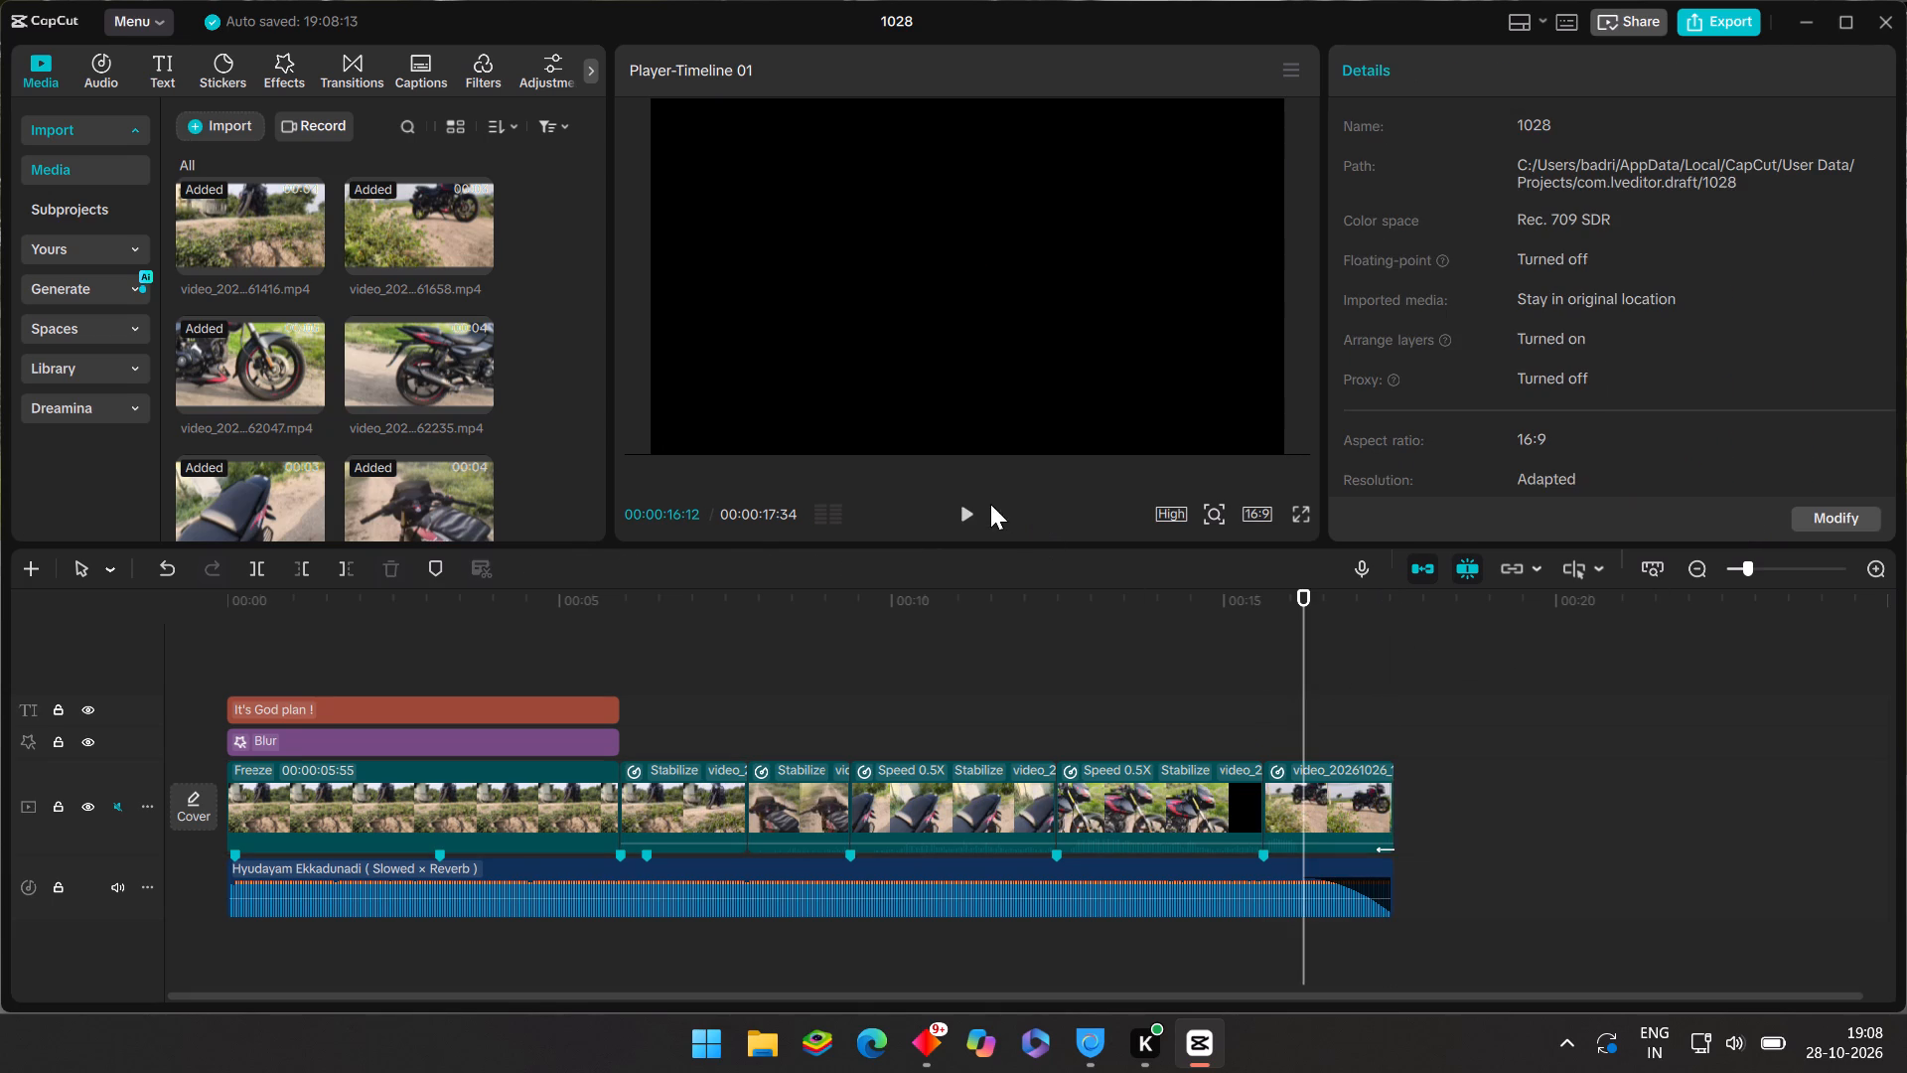
click(962, 511)
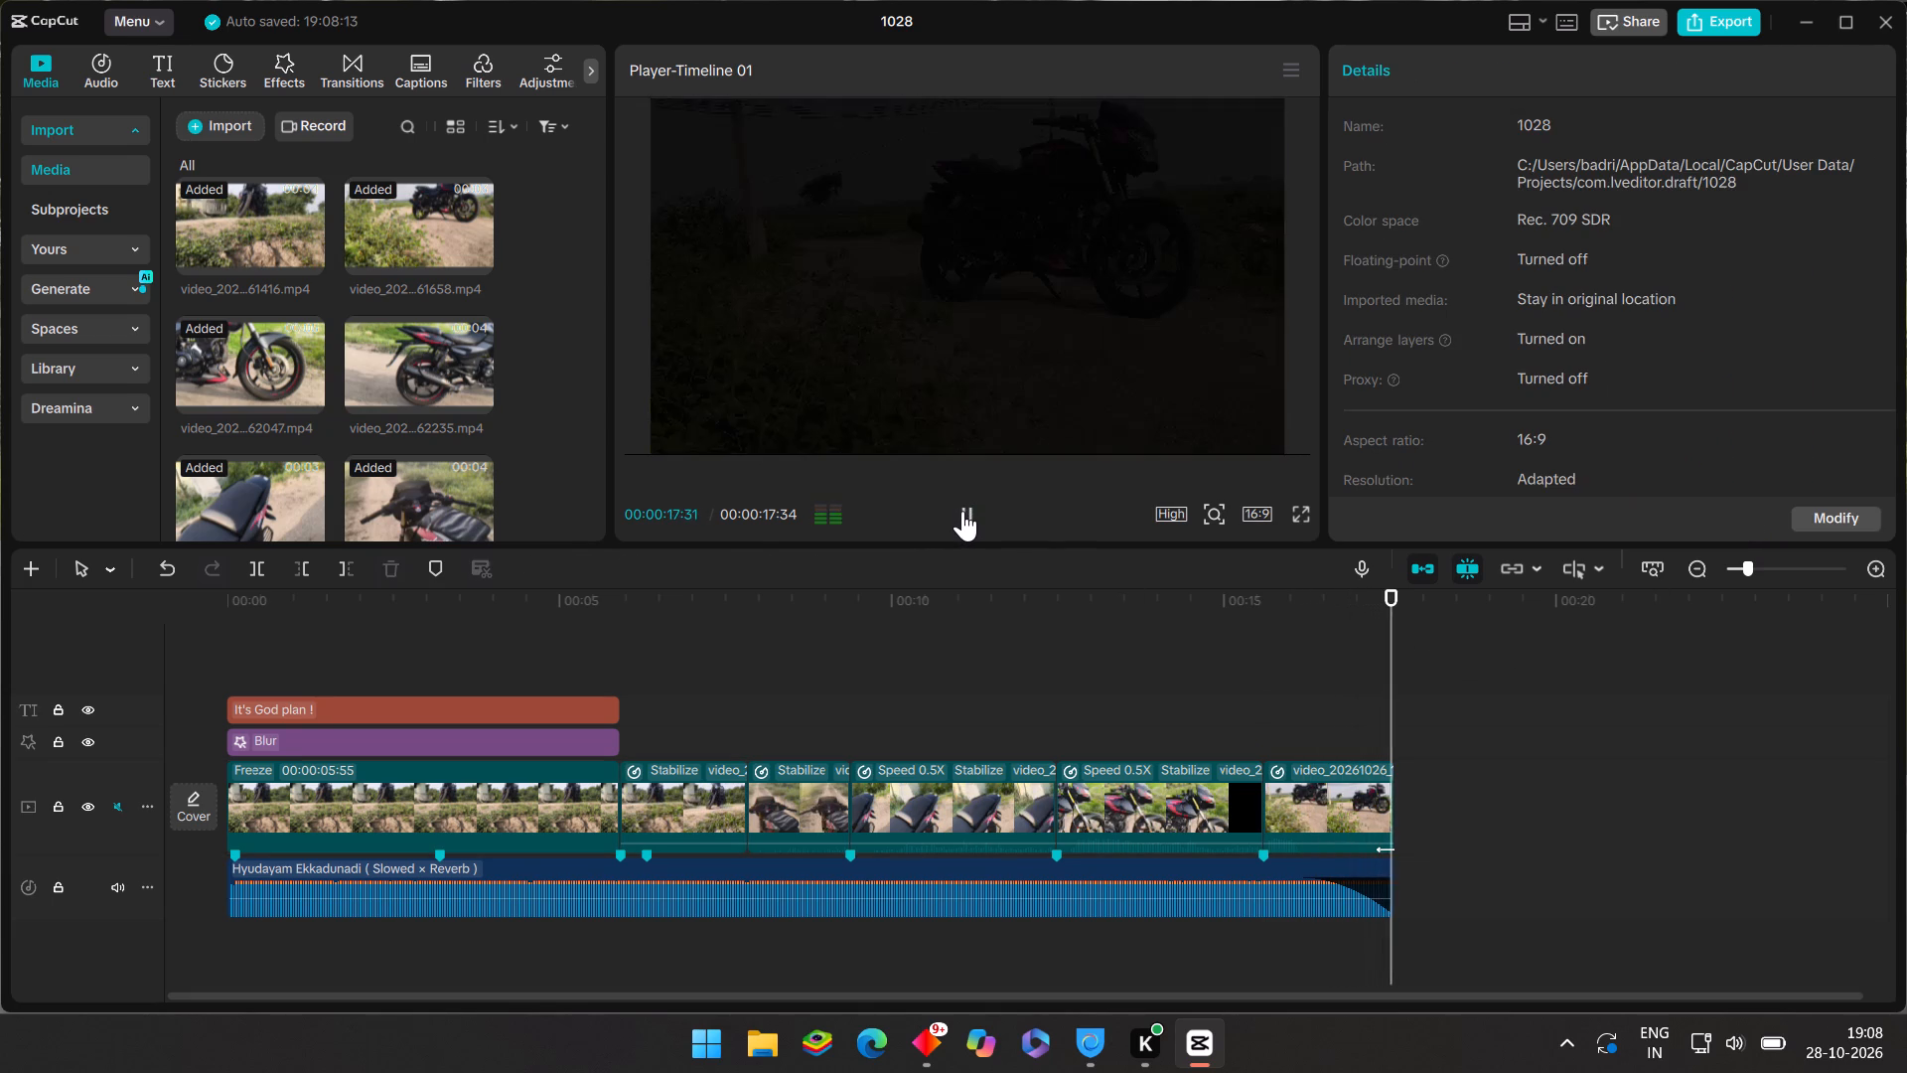
click(1215, 674)
drag(1219, 672, 1253, 684)
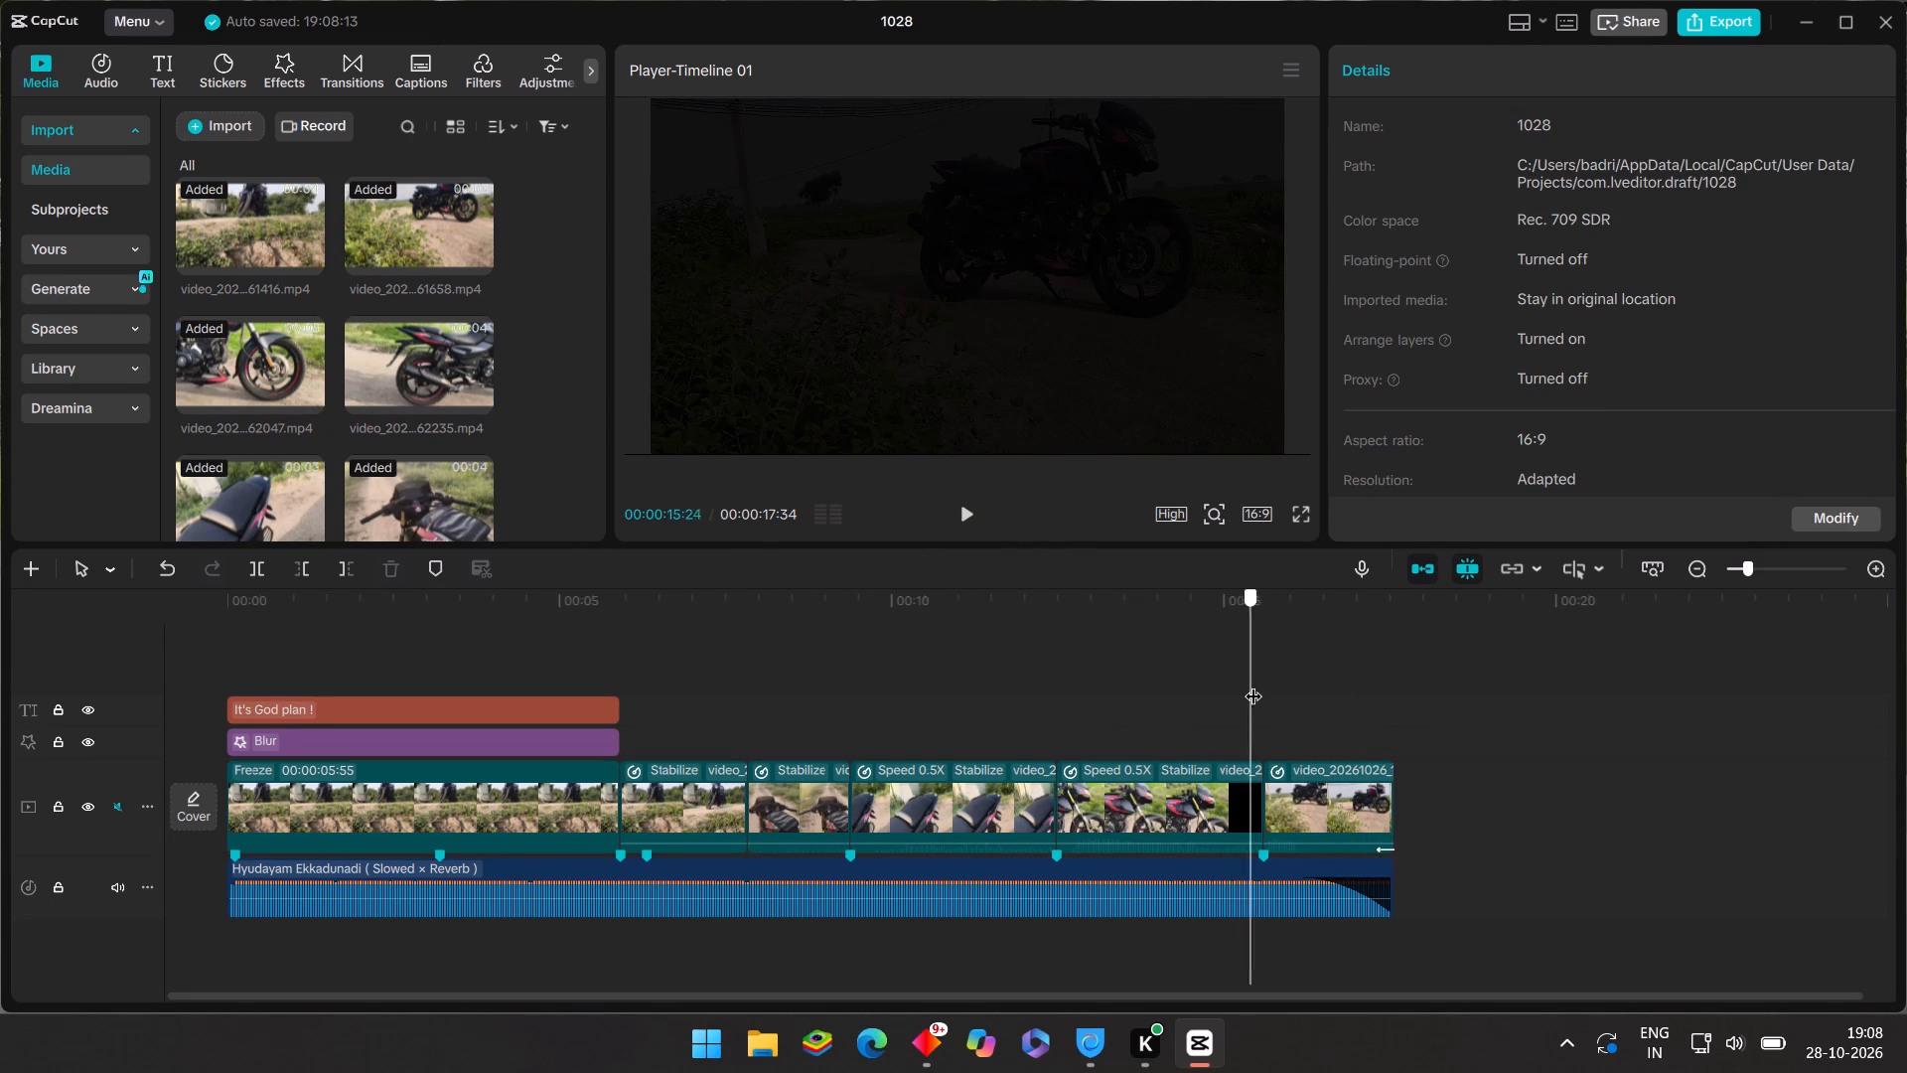
drag(1253, 684, 1318, 697)
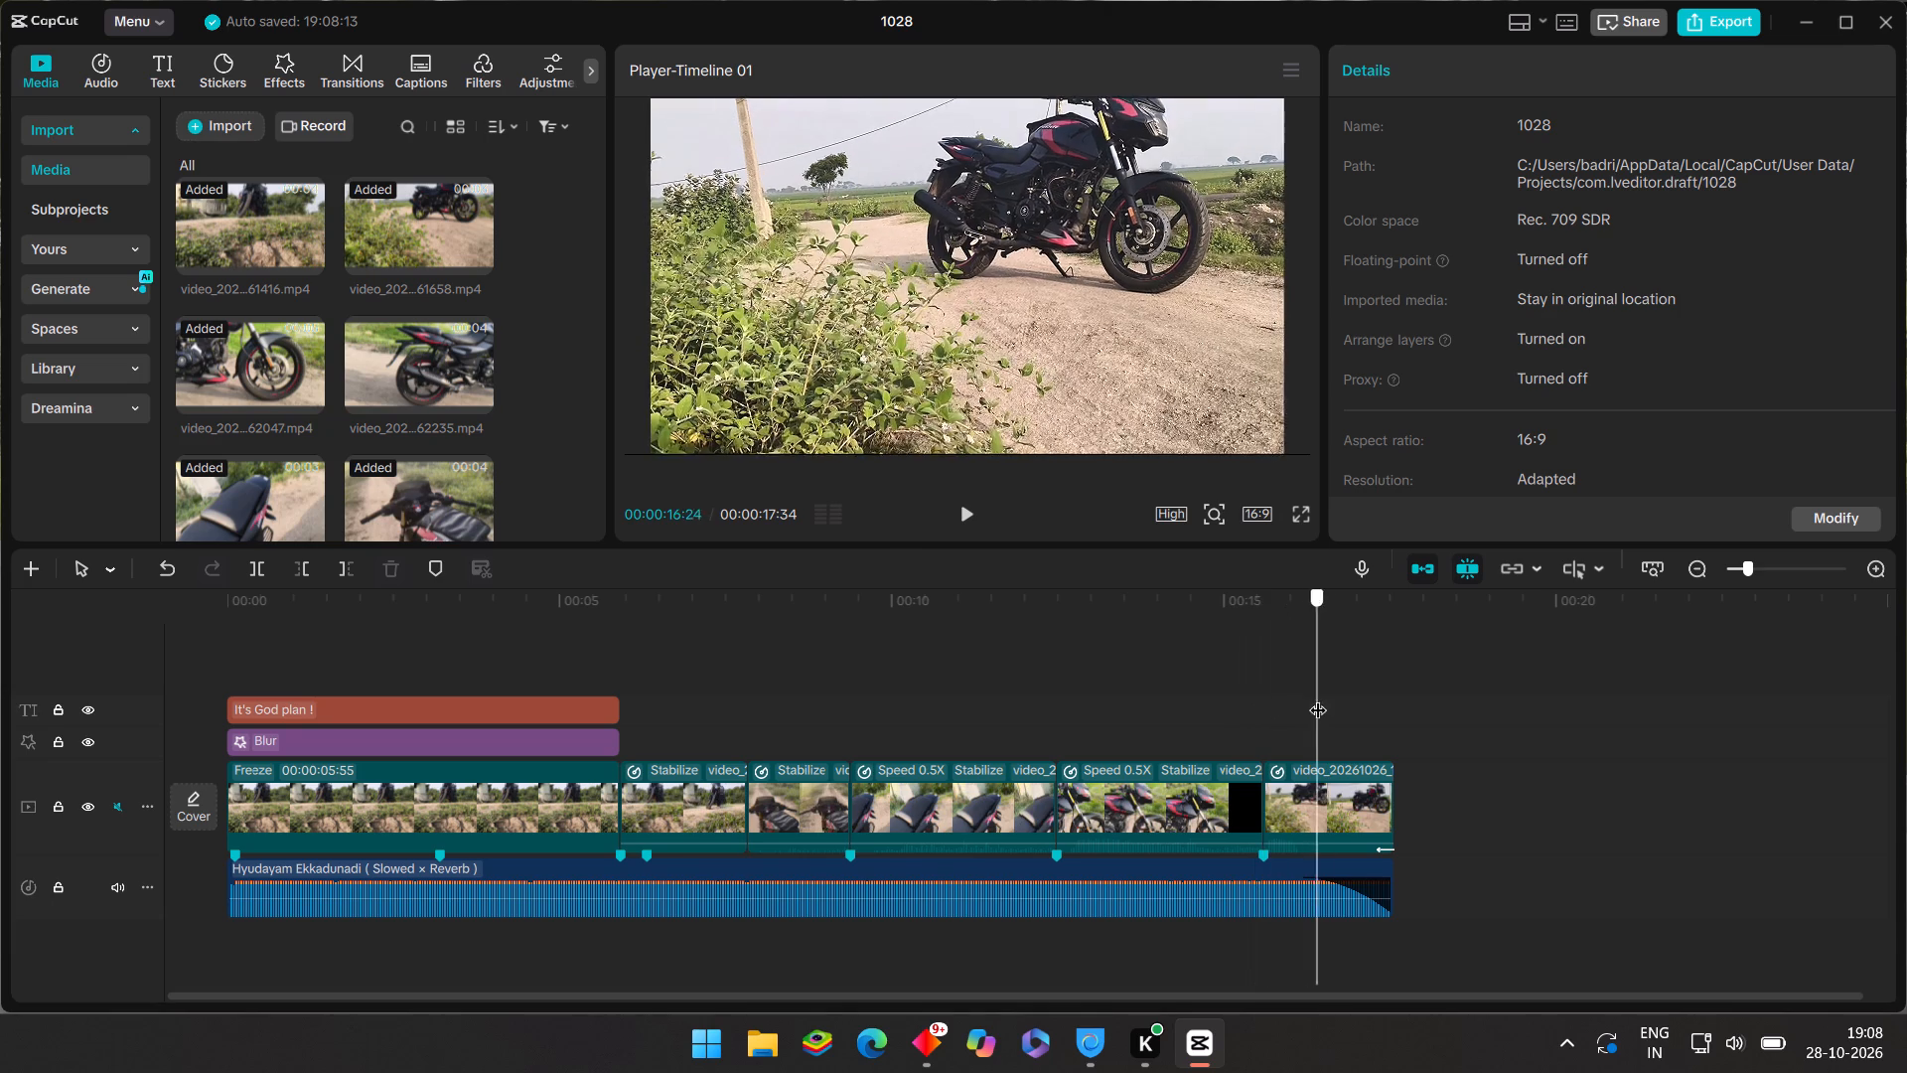
drag(1318, 697, 1380, 706)
click(1374, 802)
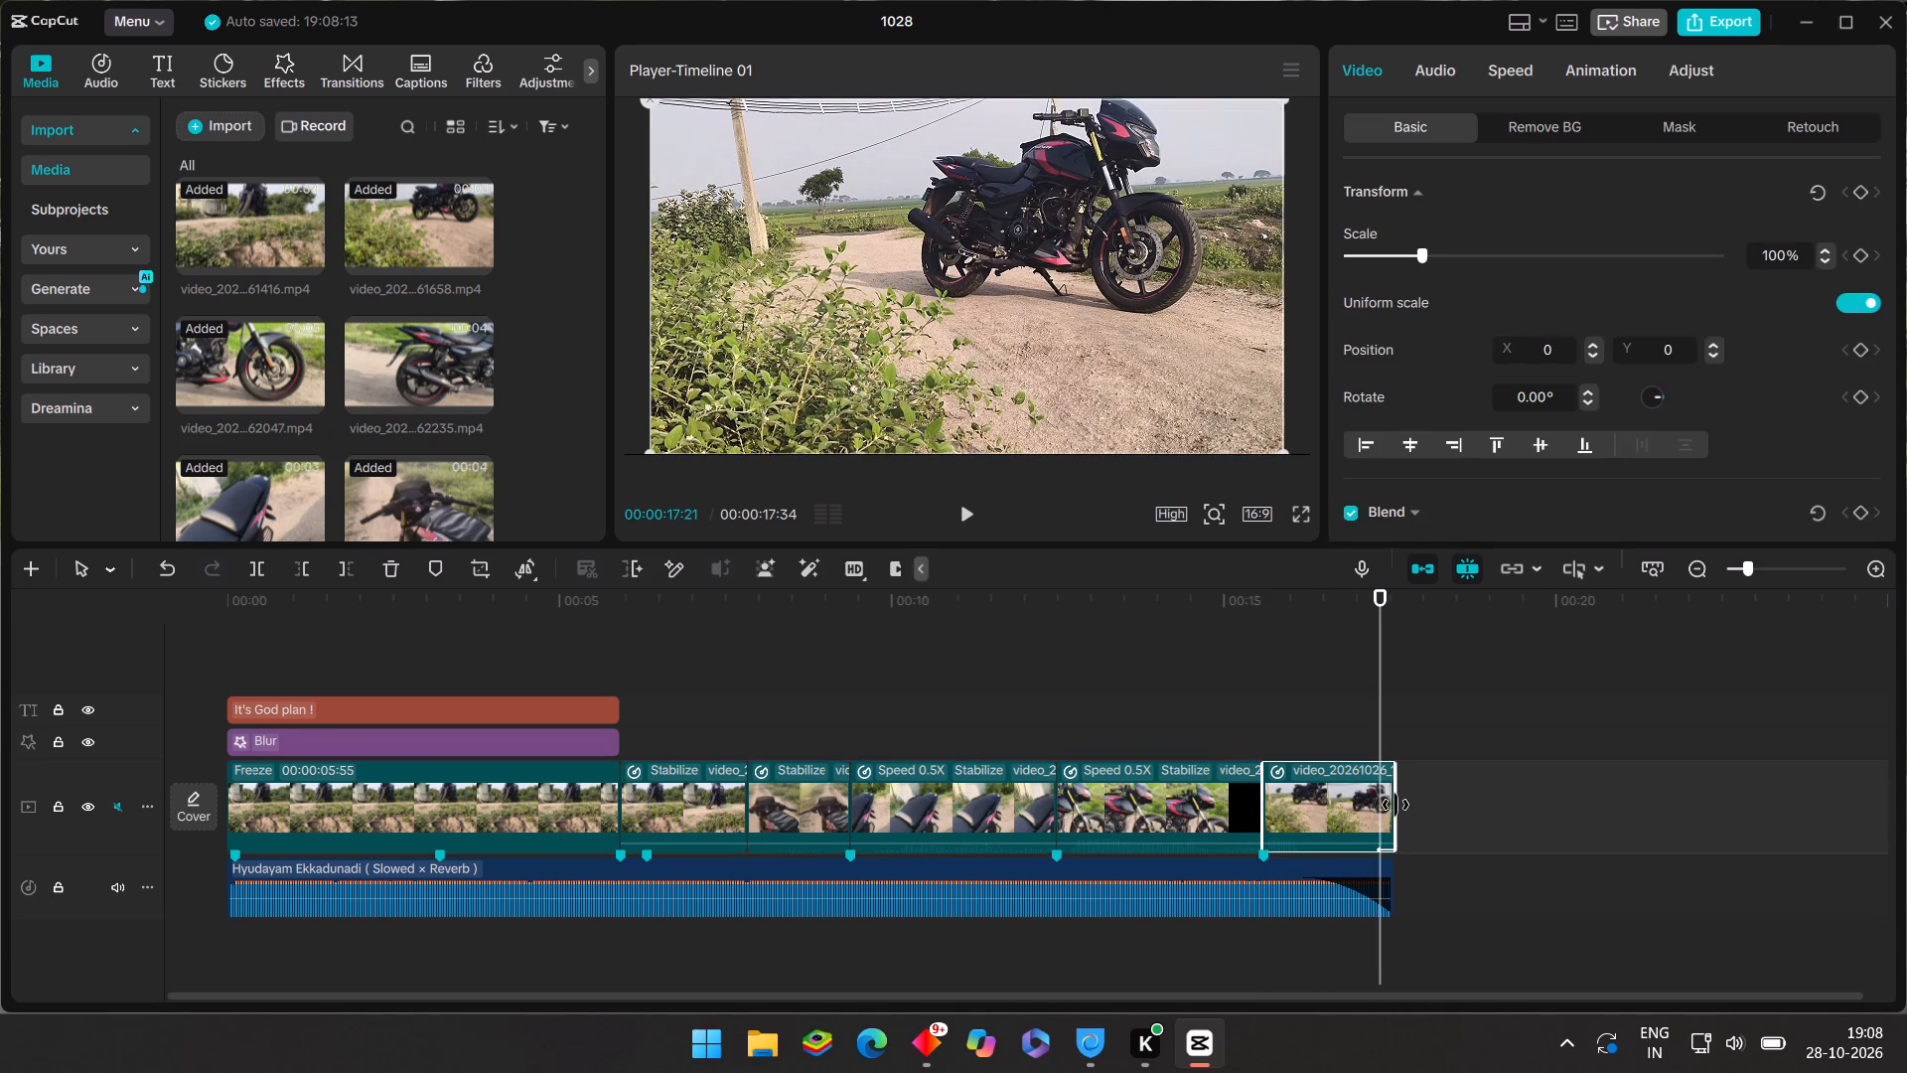
click(1396, 805)
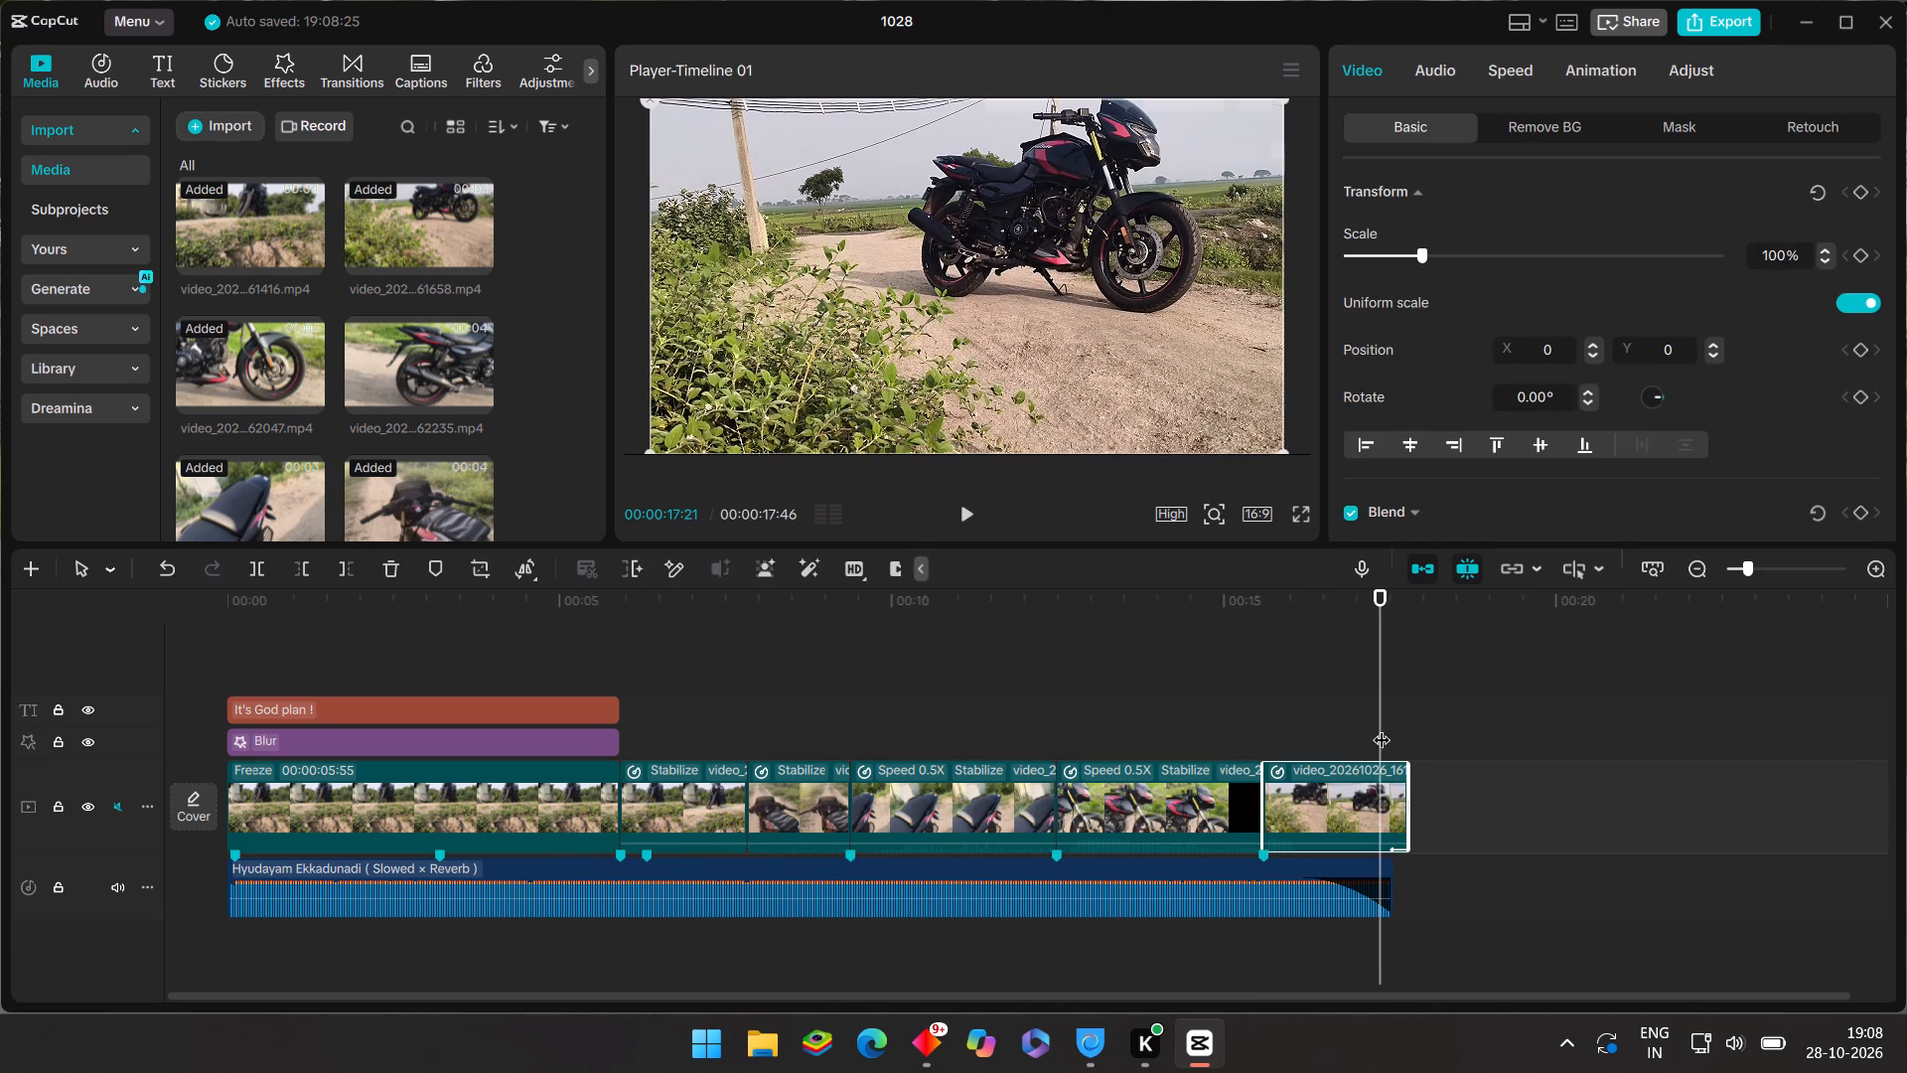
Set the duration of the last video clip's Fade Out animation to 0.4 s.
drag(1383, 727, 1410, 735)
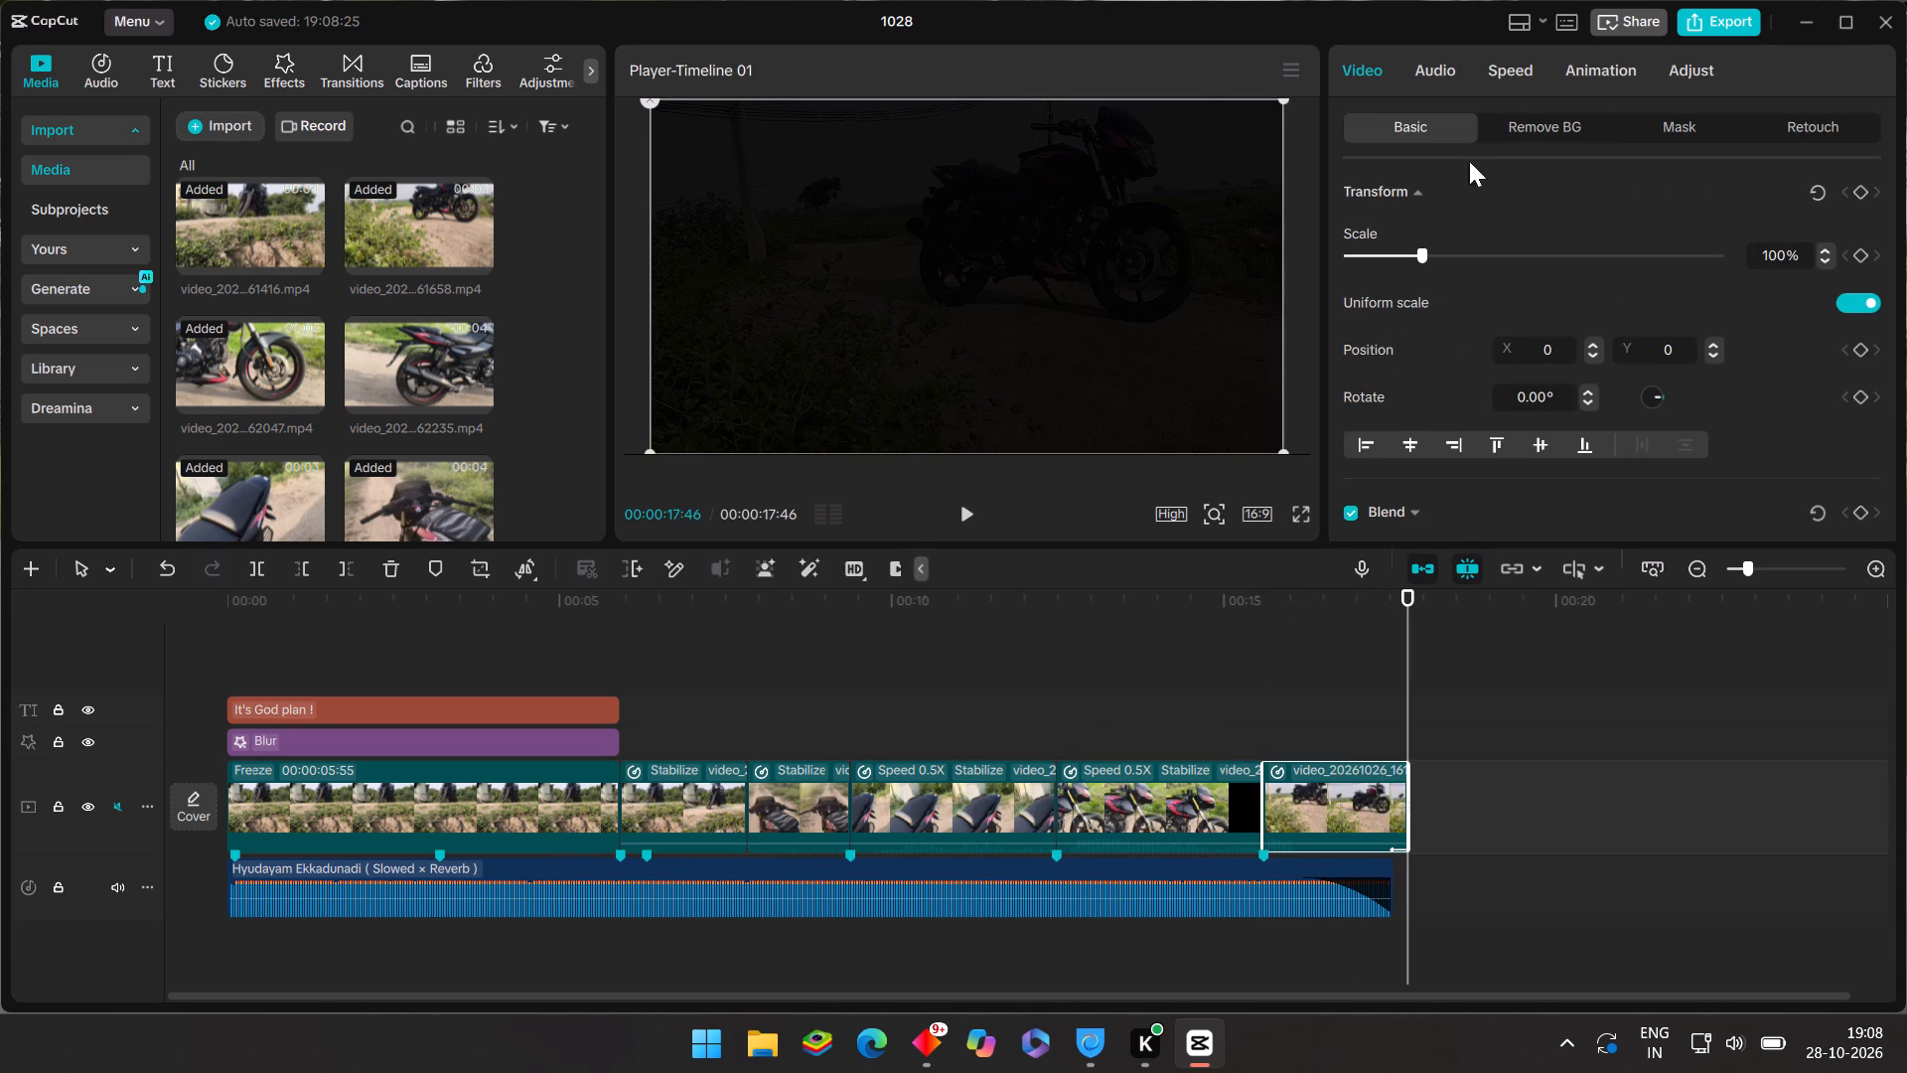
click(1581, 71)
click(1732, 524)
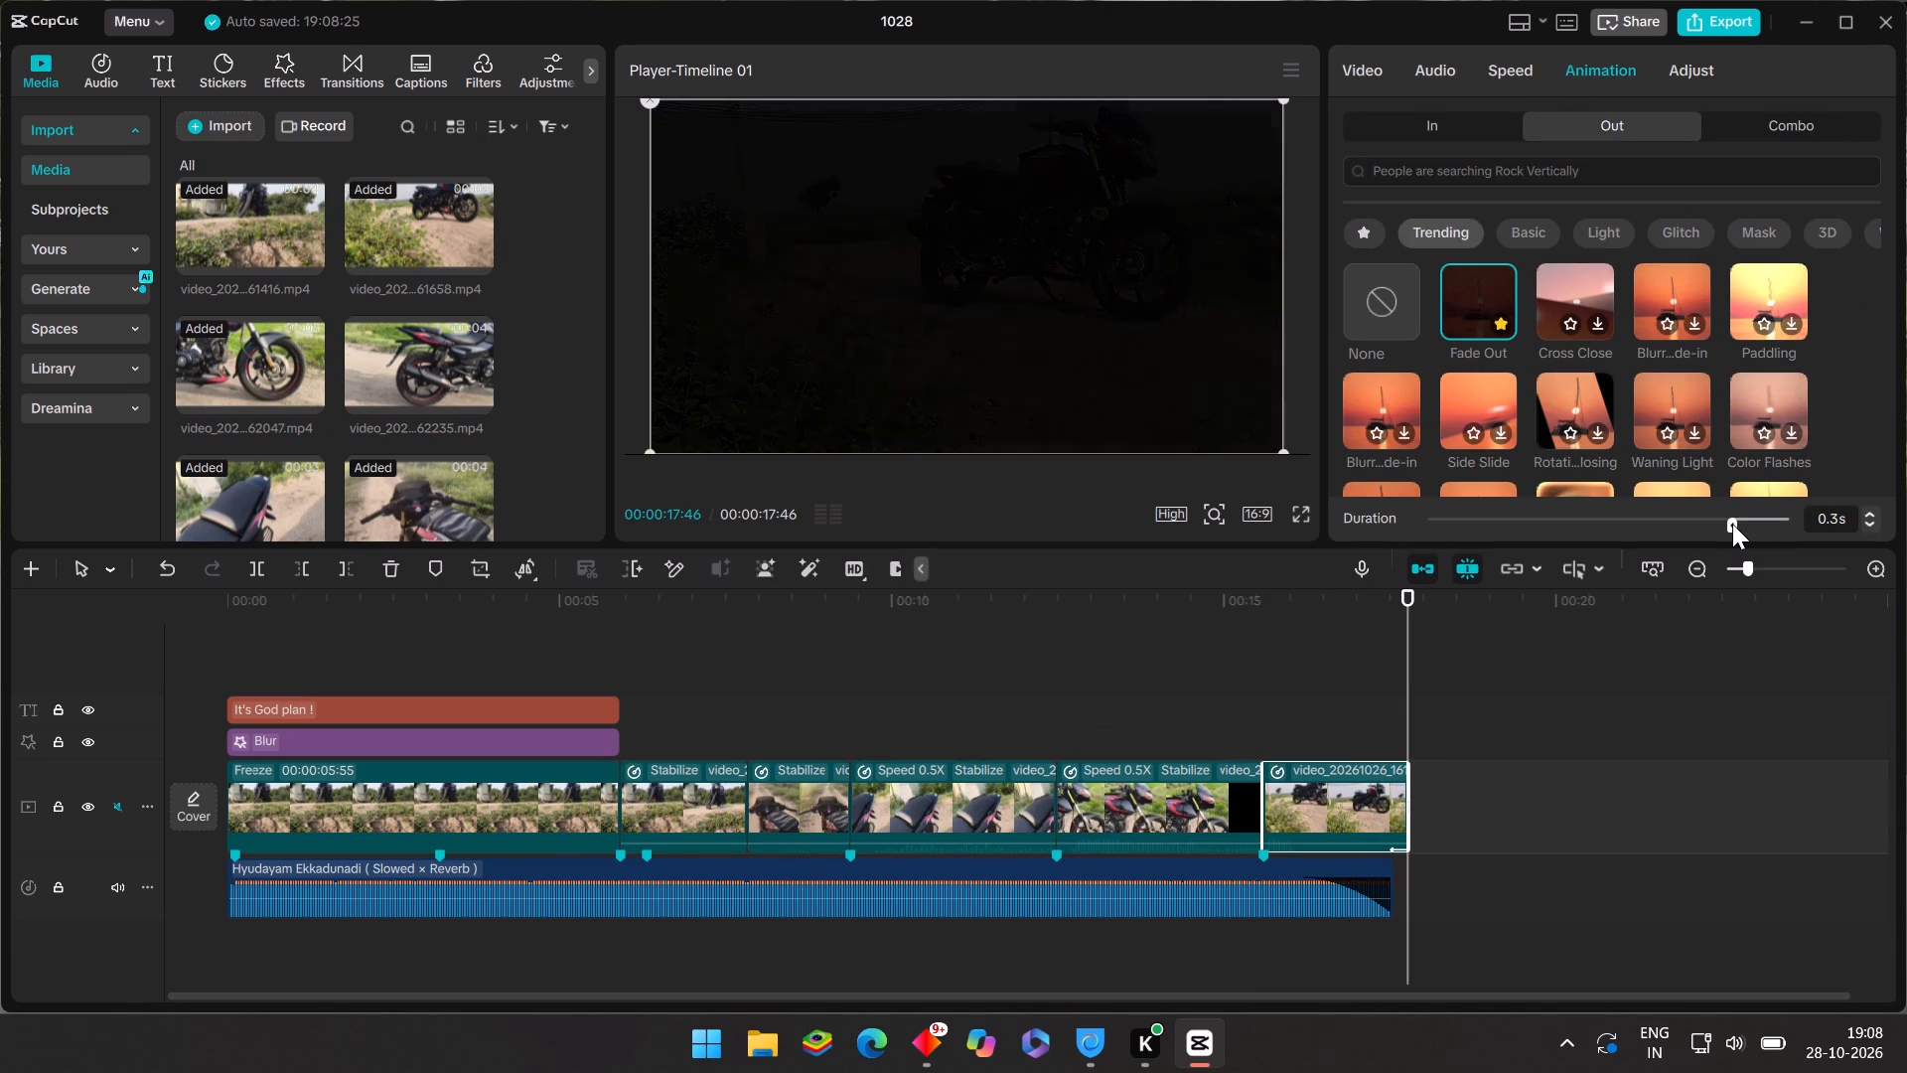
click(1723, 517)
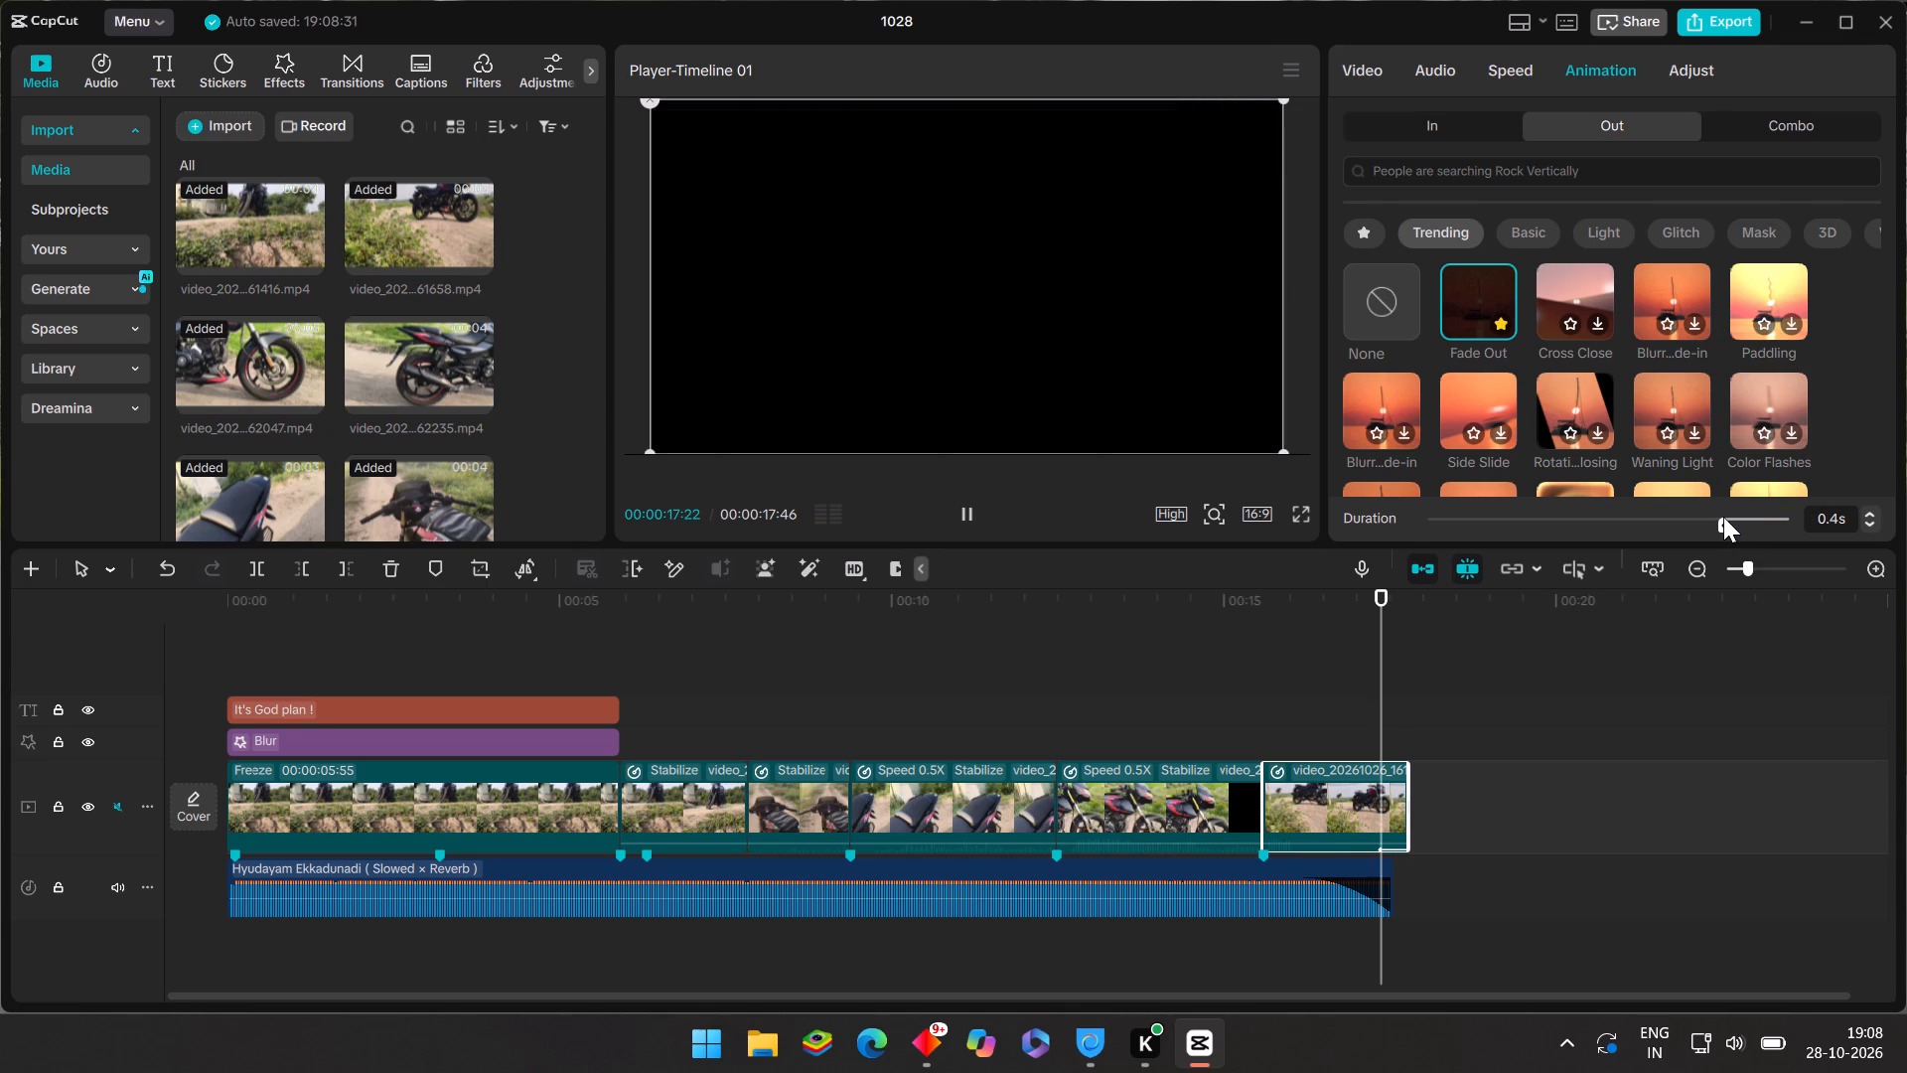
Replay the ending, then scale the last video clip to 119% and reposition it to about X -237, Y -158.
click(1329, 706)
drag(1329, 706, 1201, 684)
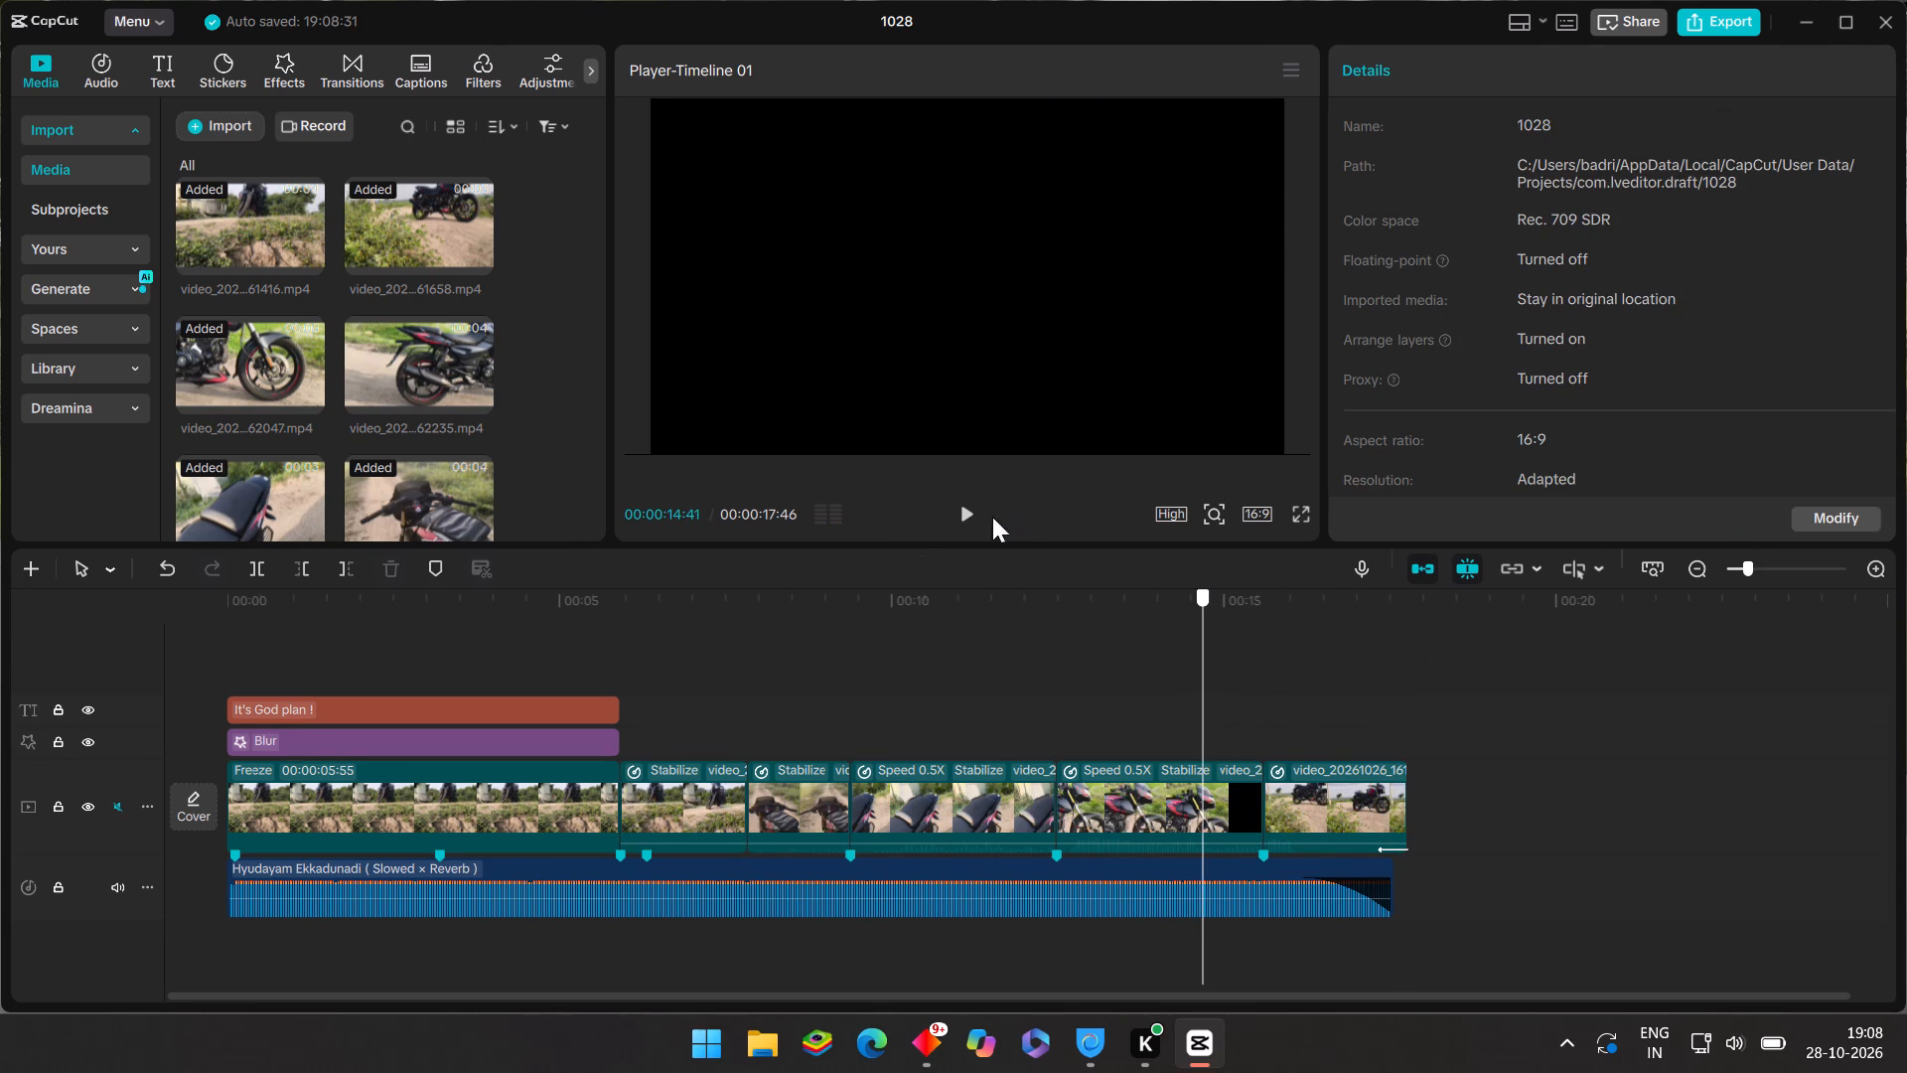
click(977, 515)
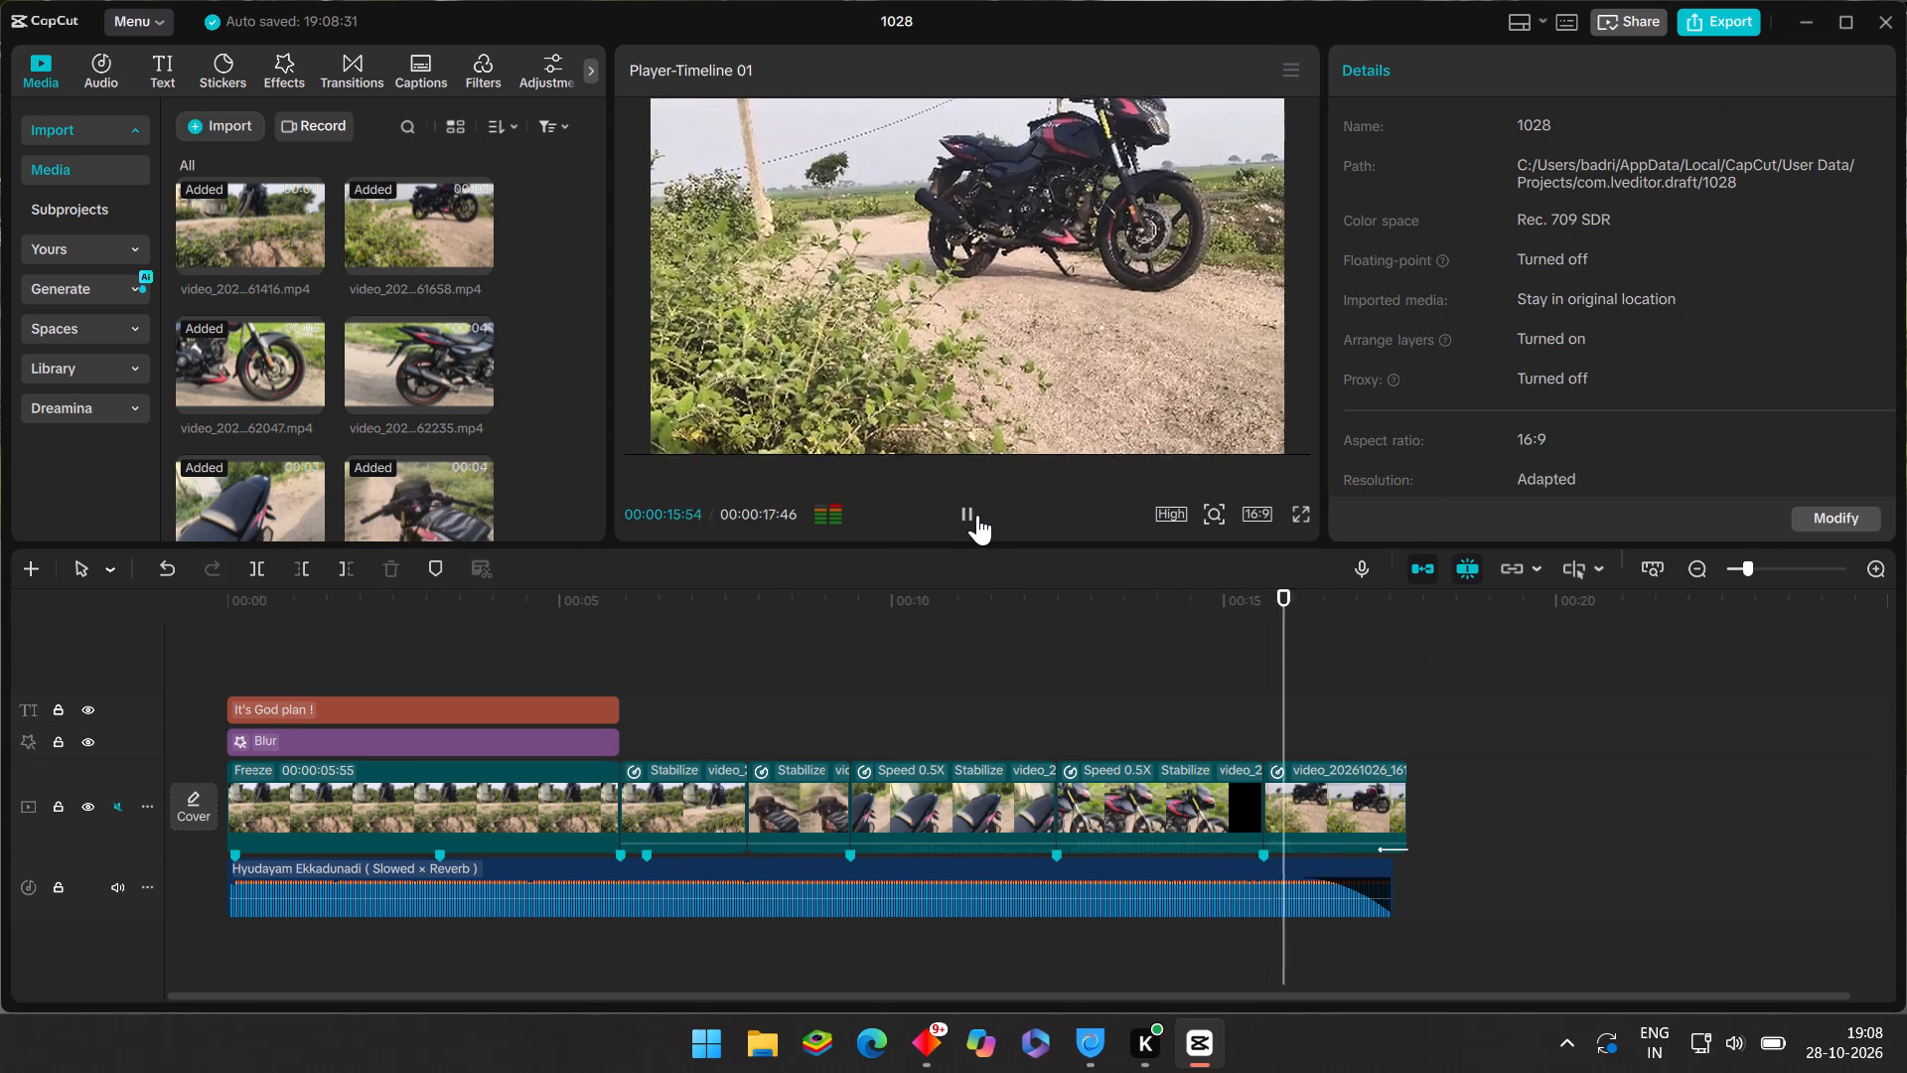
click(1259, 670)
drag(1261, 670, 1297, 691)
click(1340, 791)
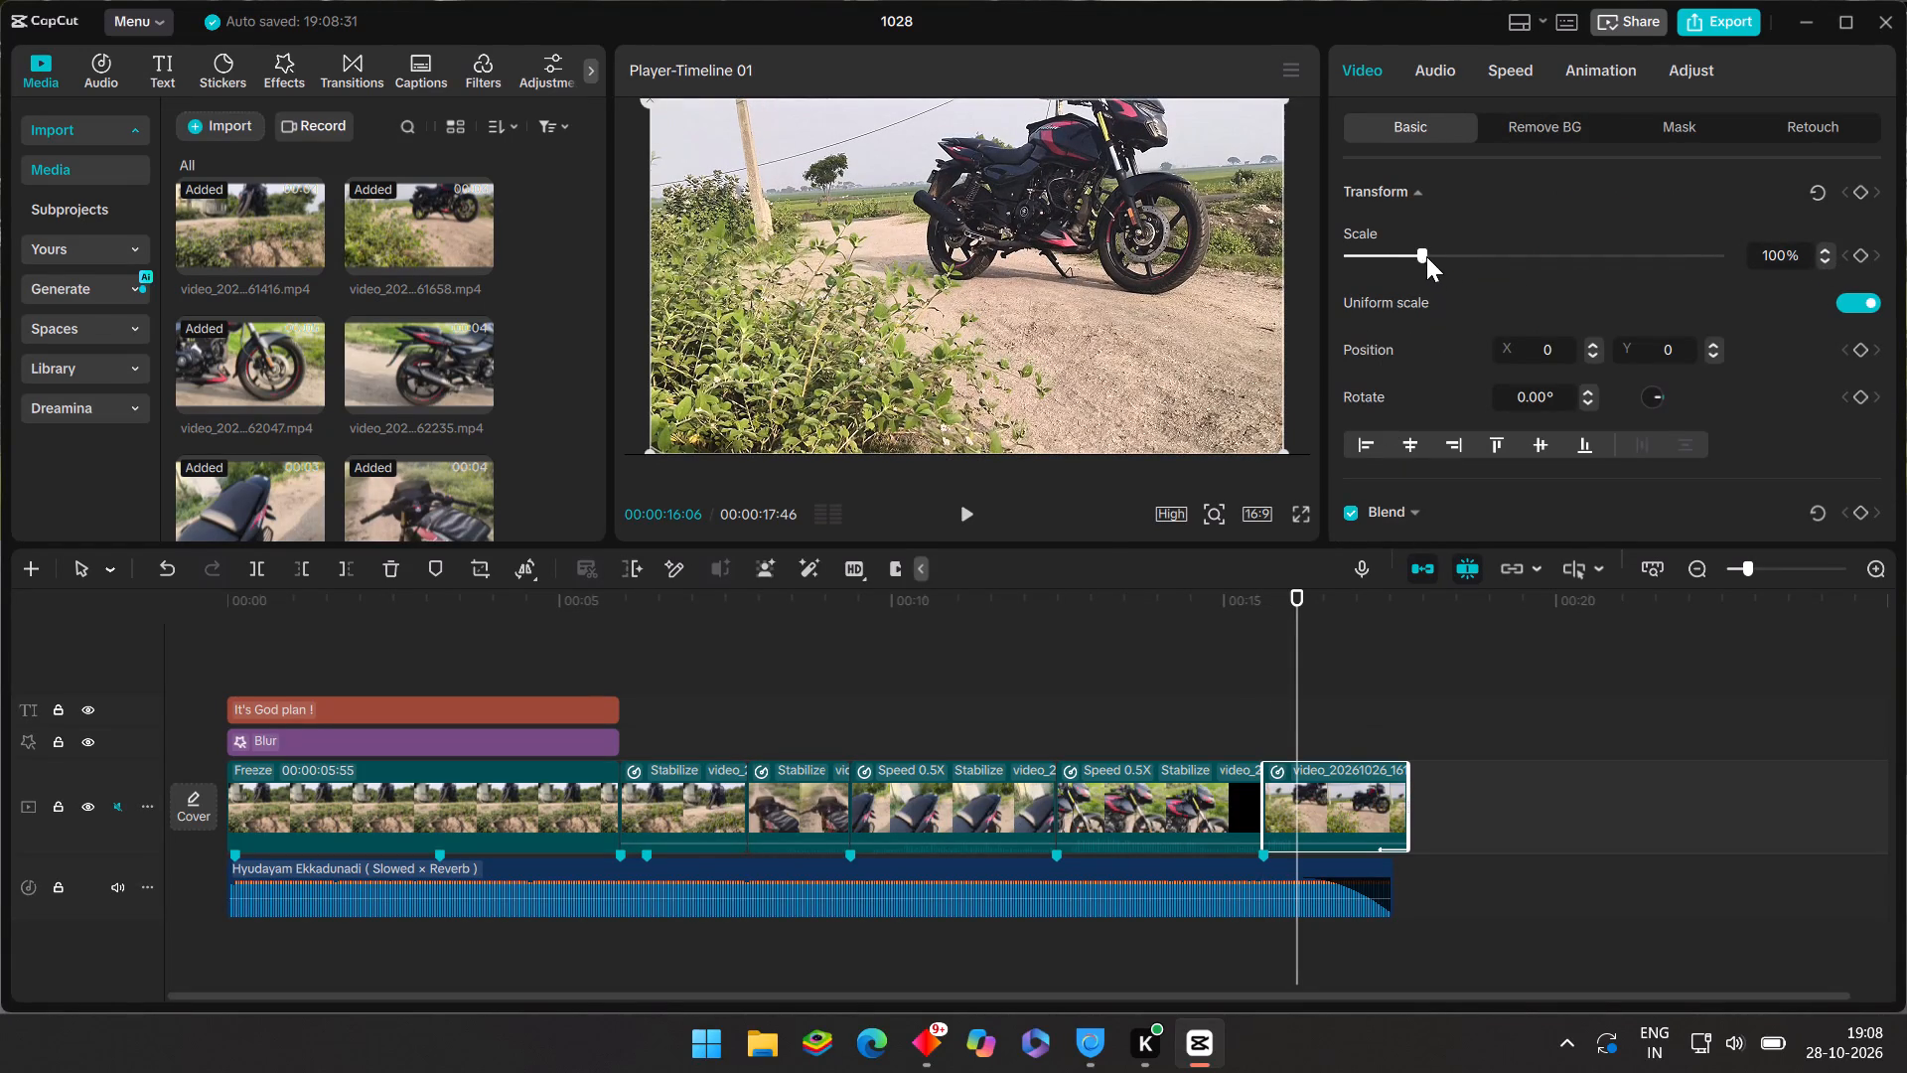
drag(1427, 252, 1436, 257)
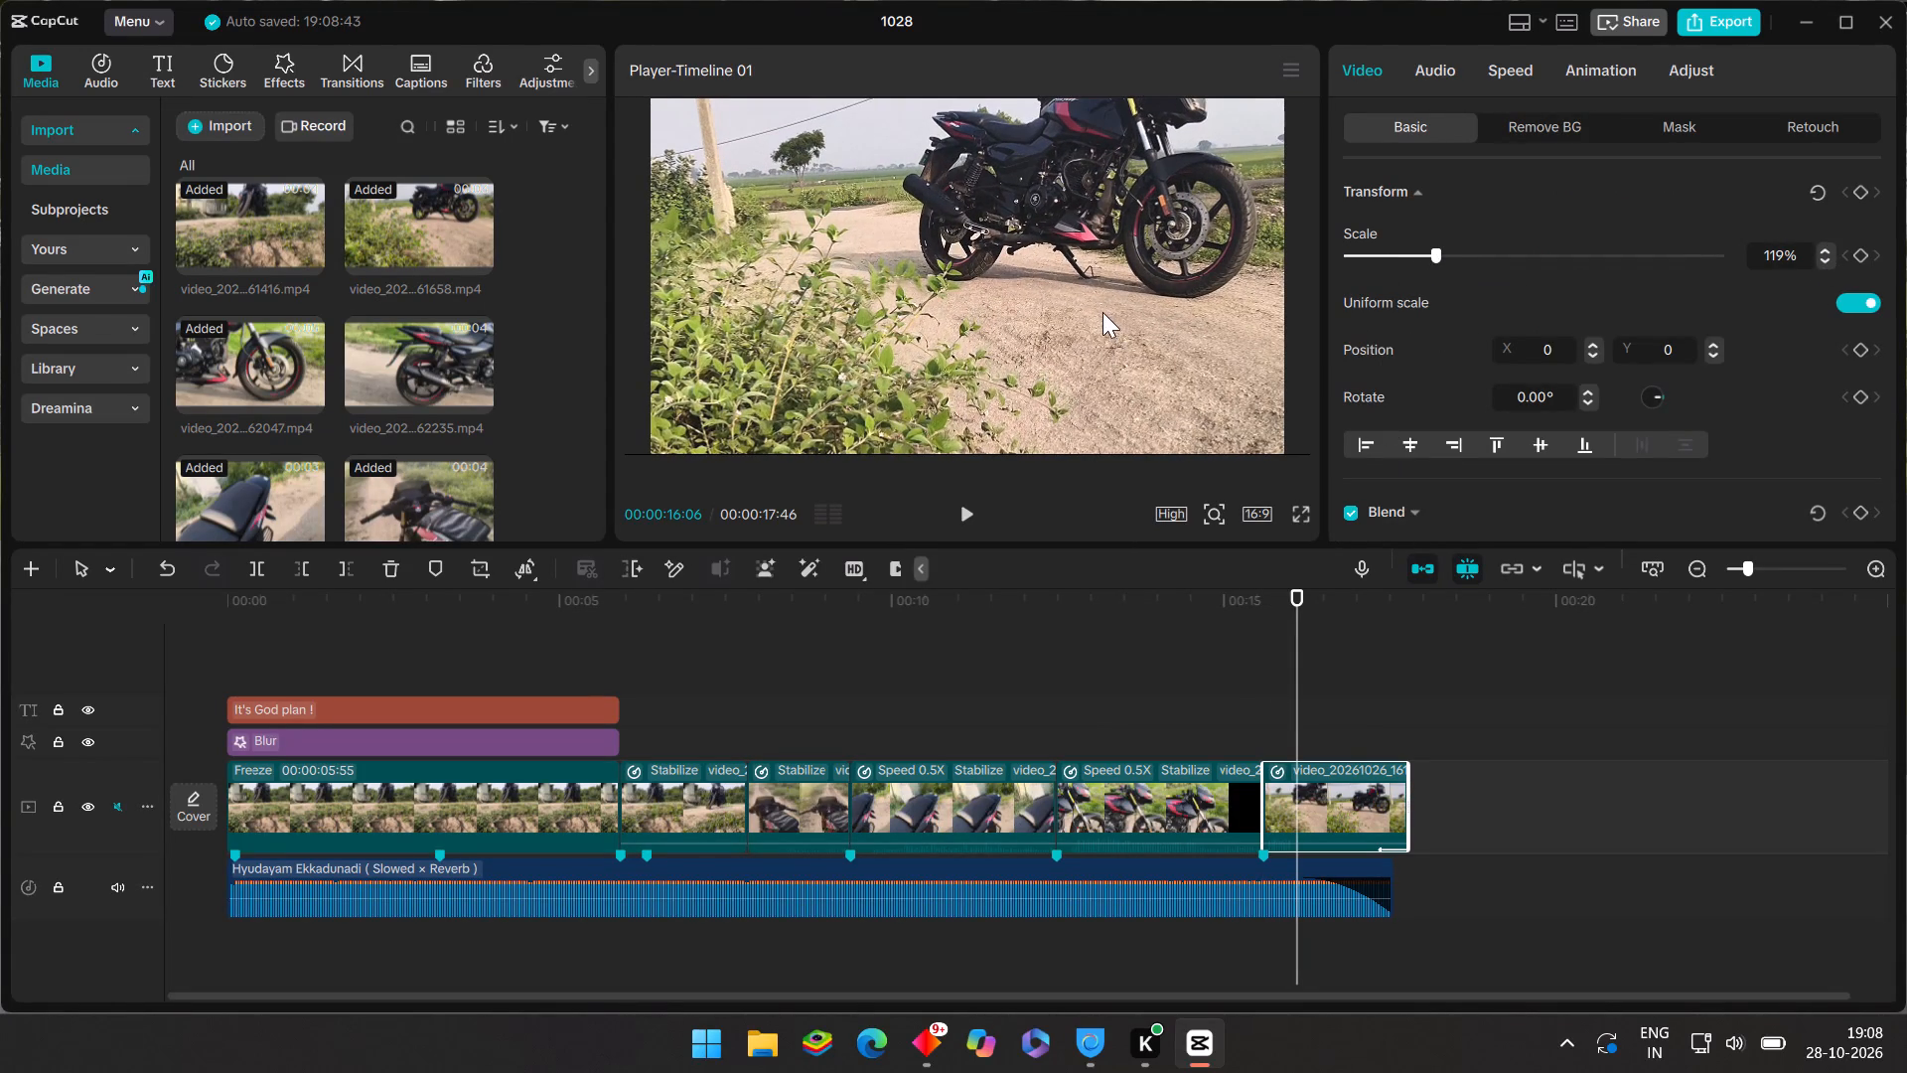
drag(1102, 312, 1065, 339)
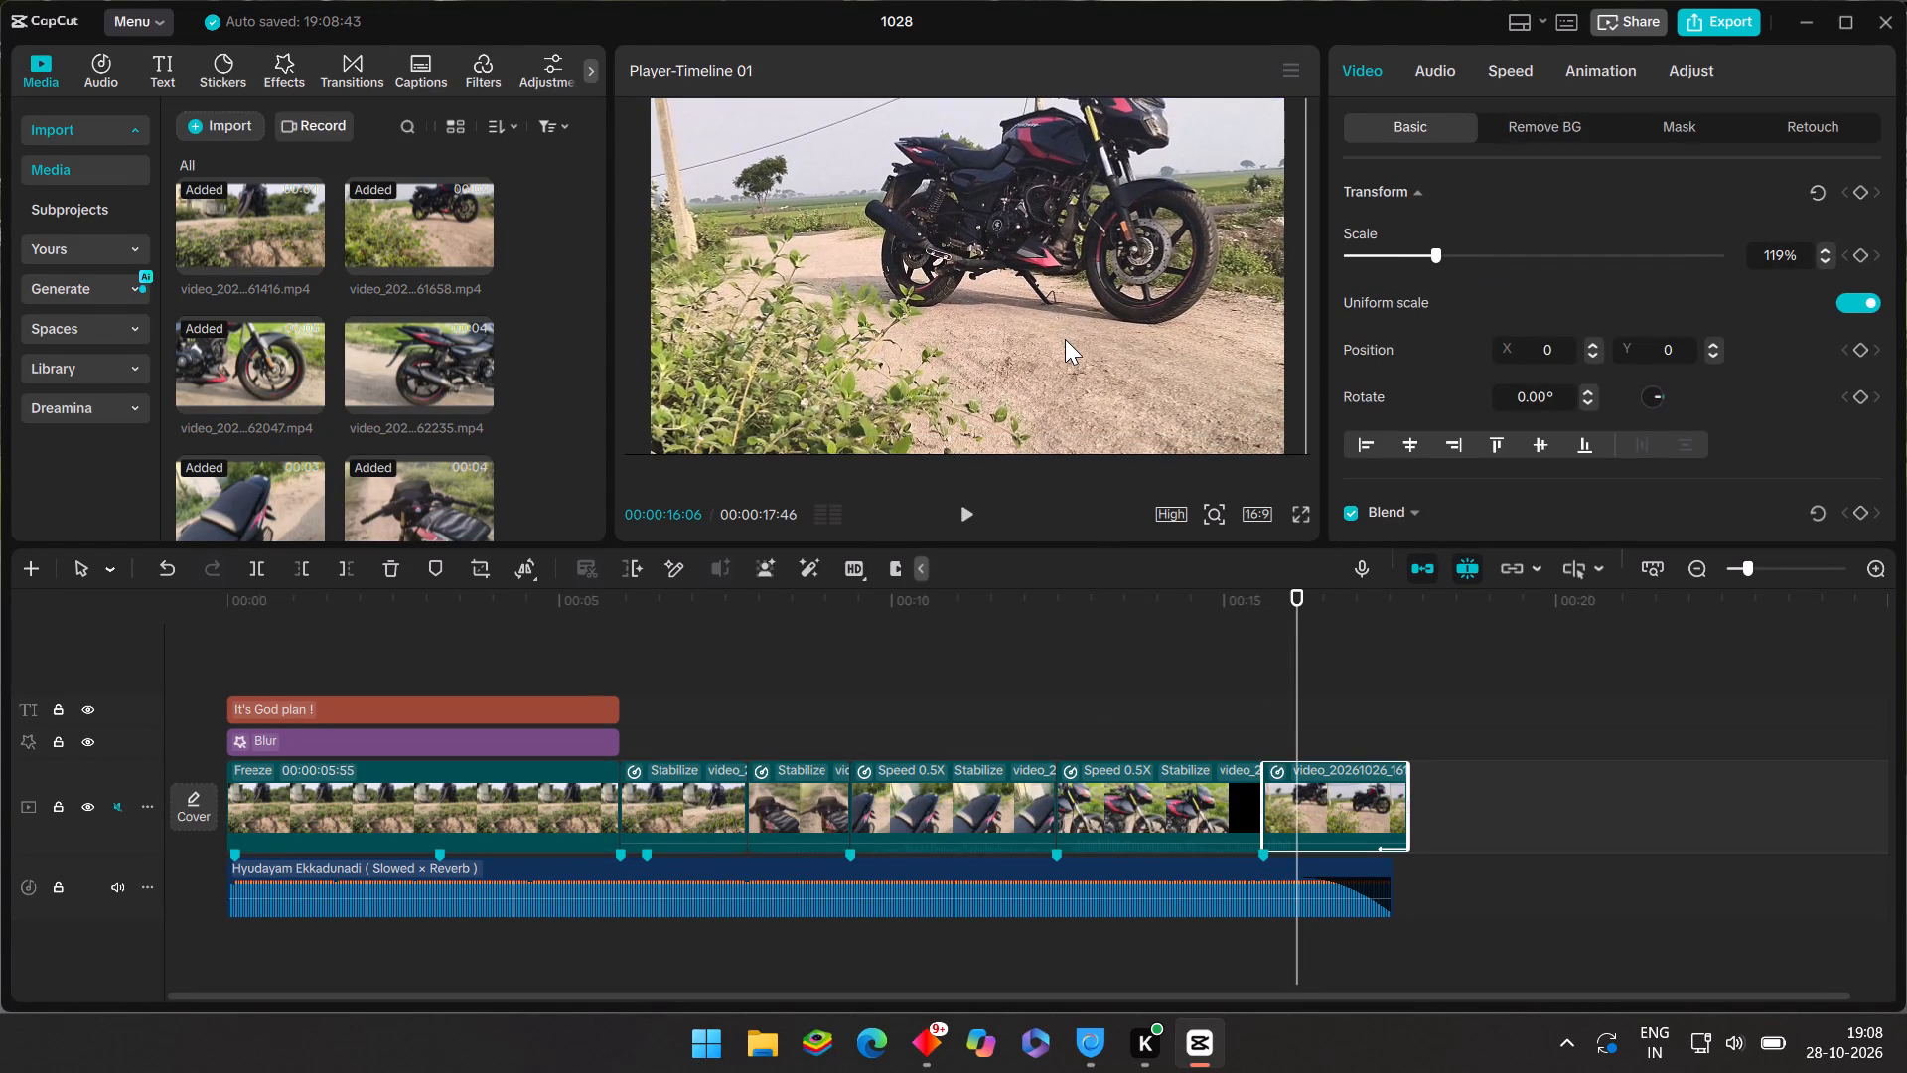
drag(1065, 339, 1064, 339)
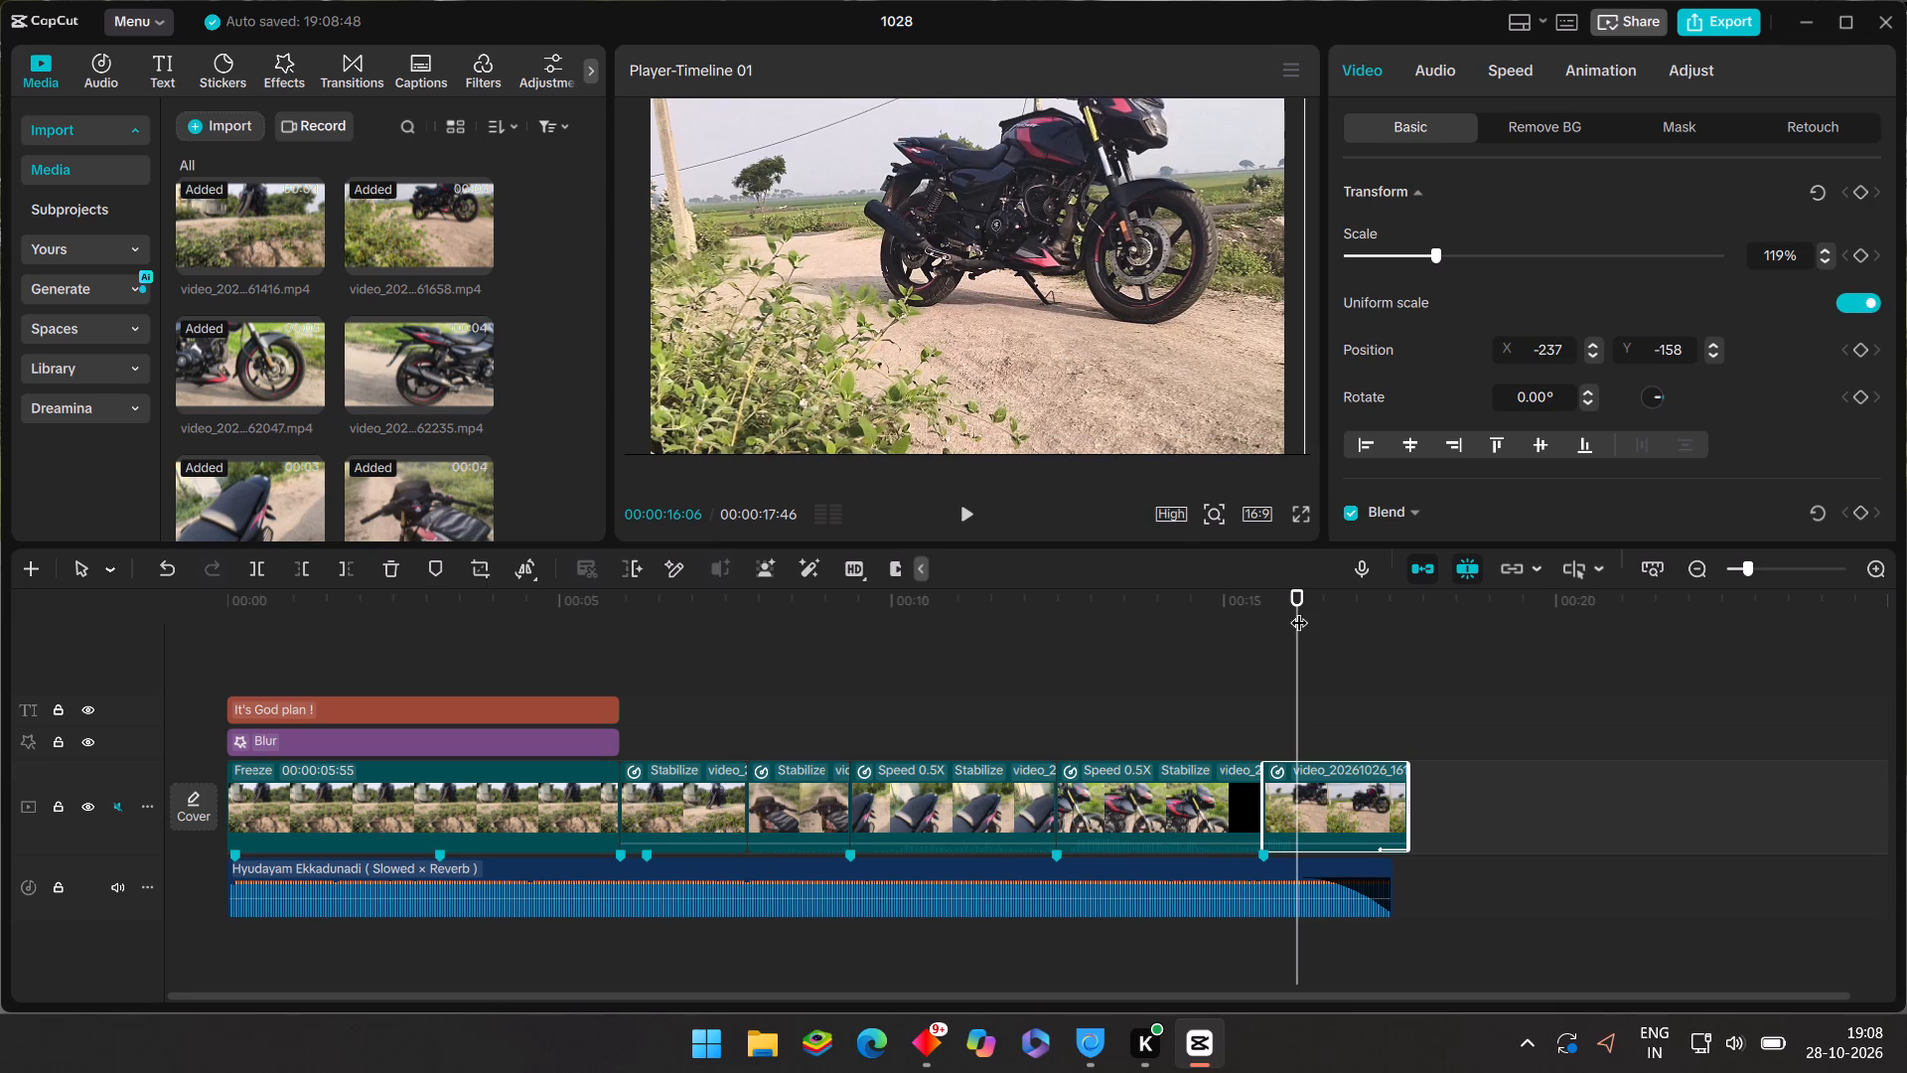
Play the reframed ending and reposition the last video clip to about X -188, Y -206.
click(1209, 718)
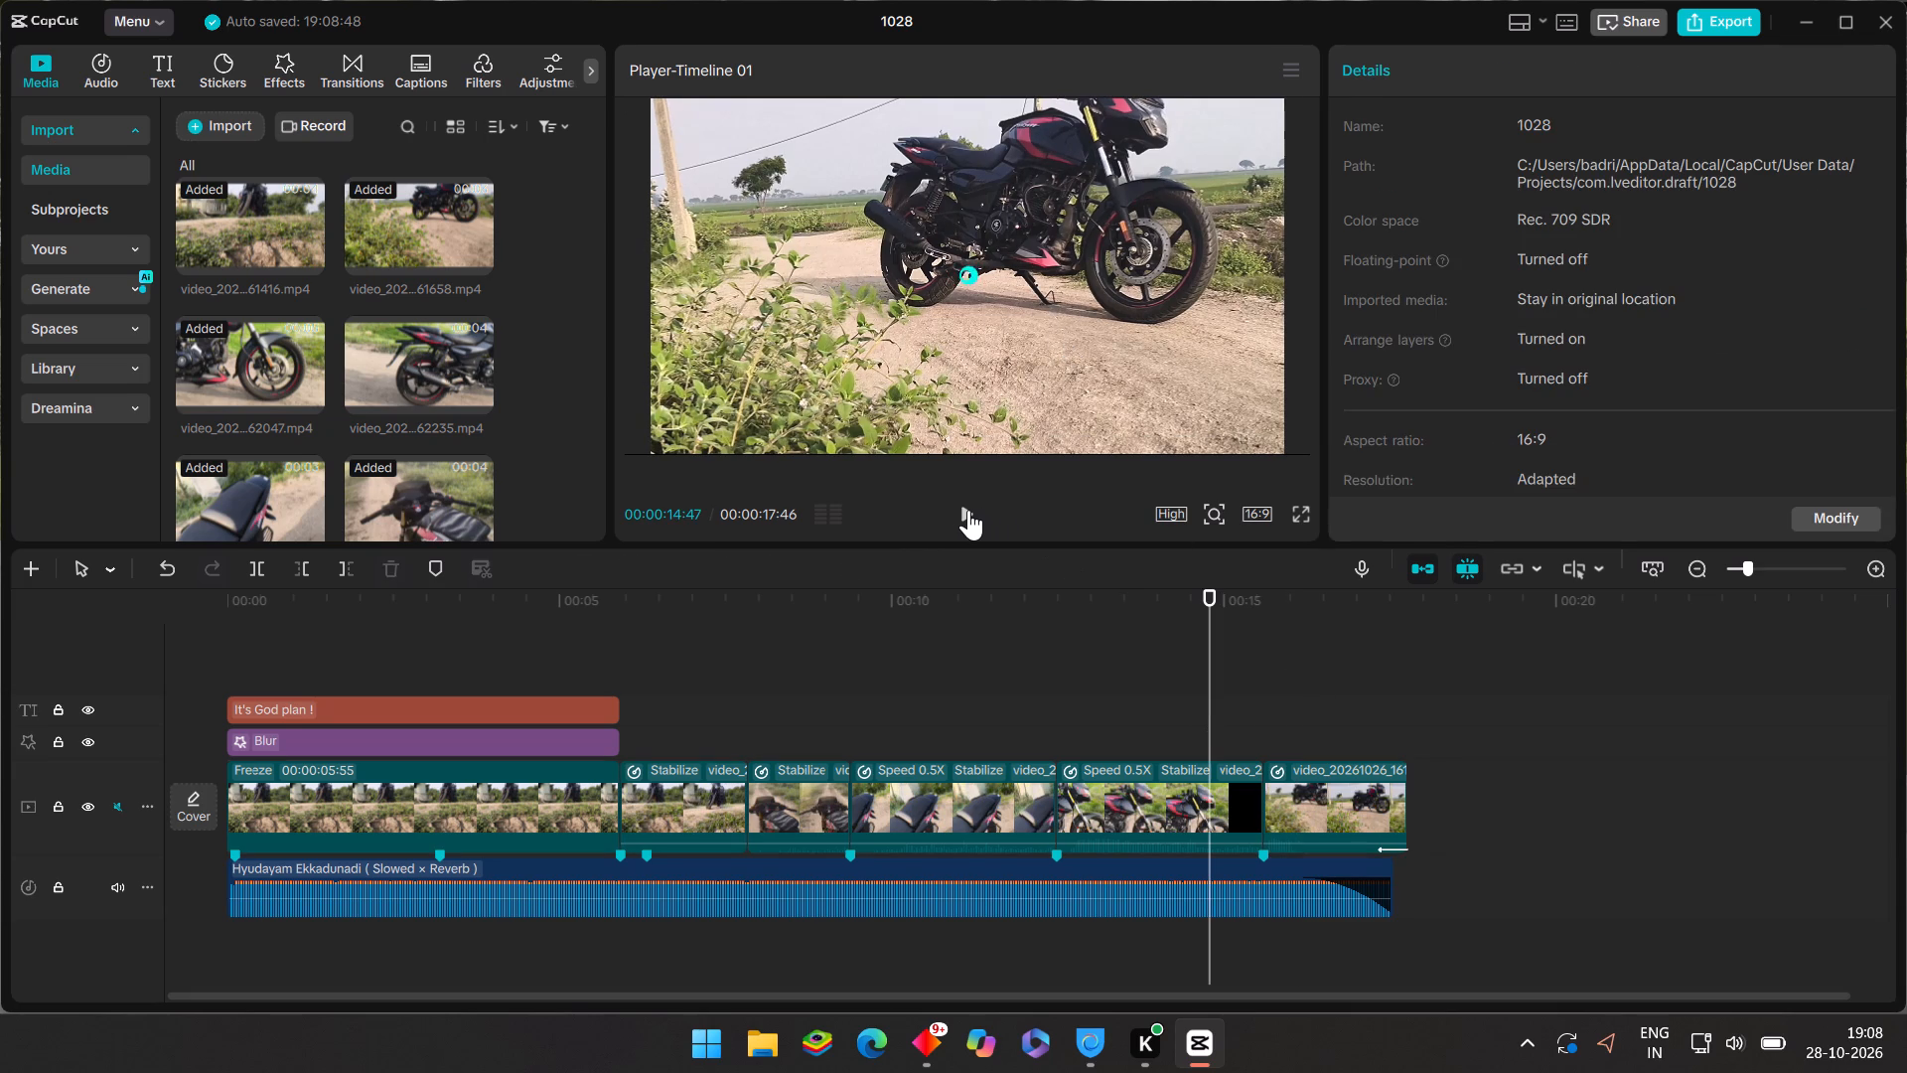
click(966, 510)
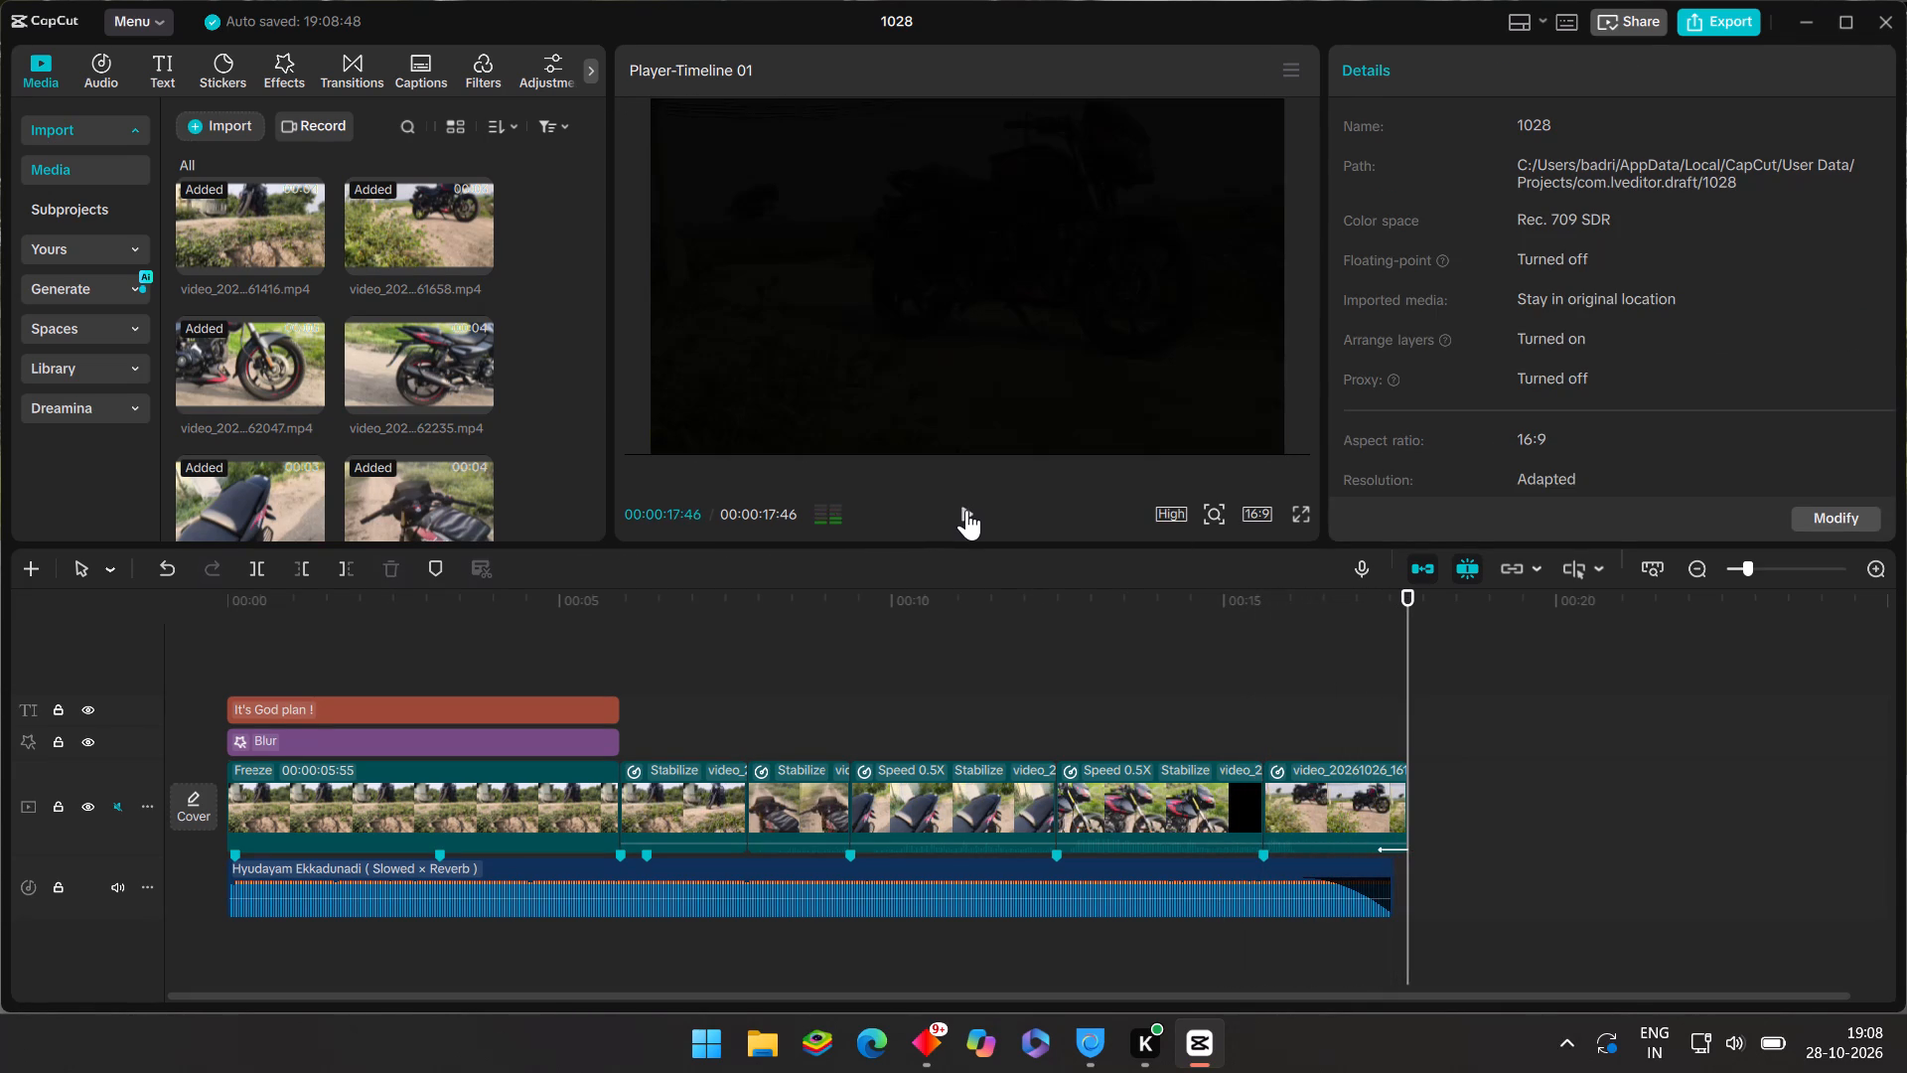
click(1201, 666)
drag(1210, 669, 1271, 703)
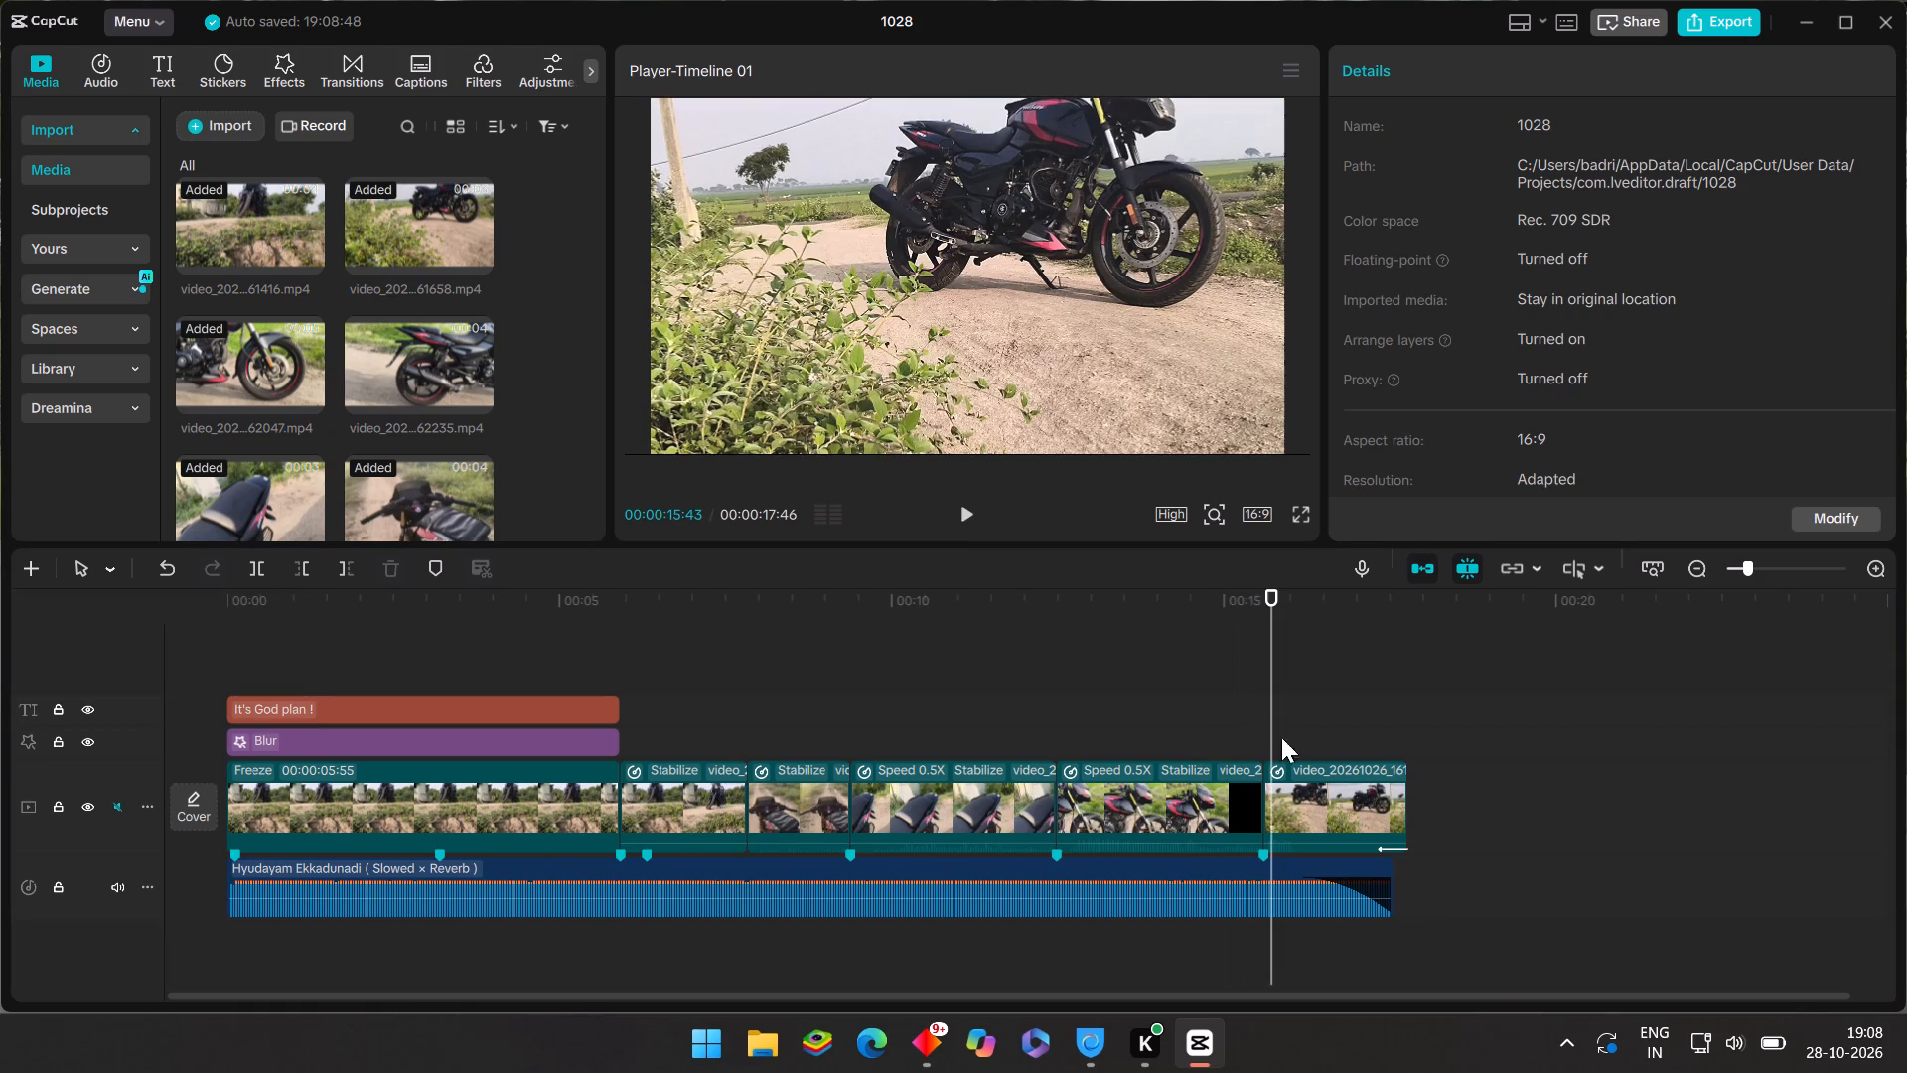
click(1327, 818)
drag(1092, 346, 1095, 382)
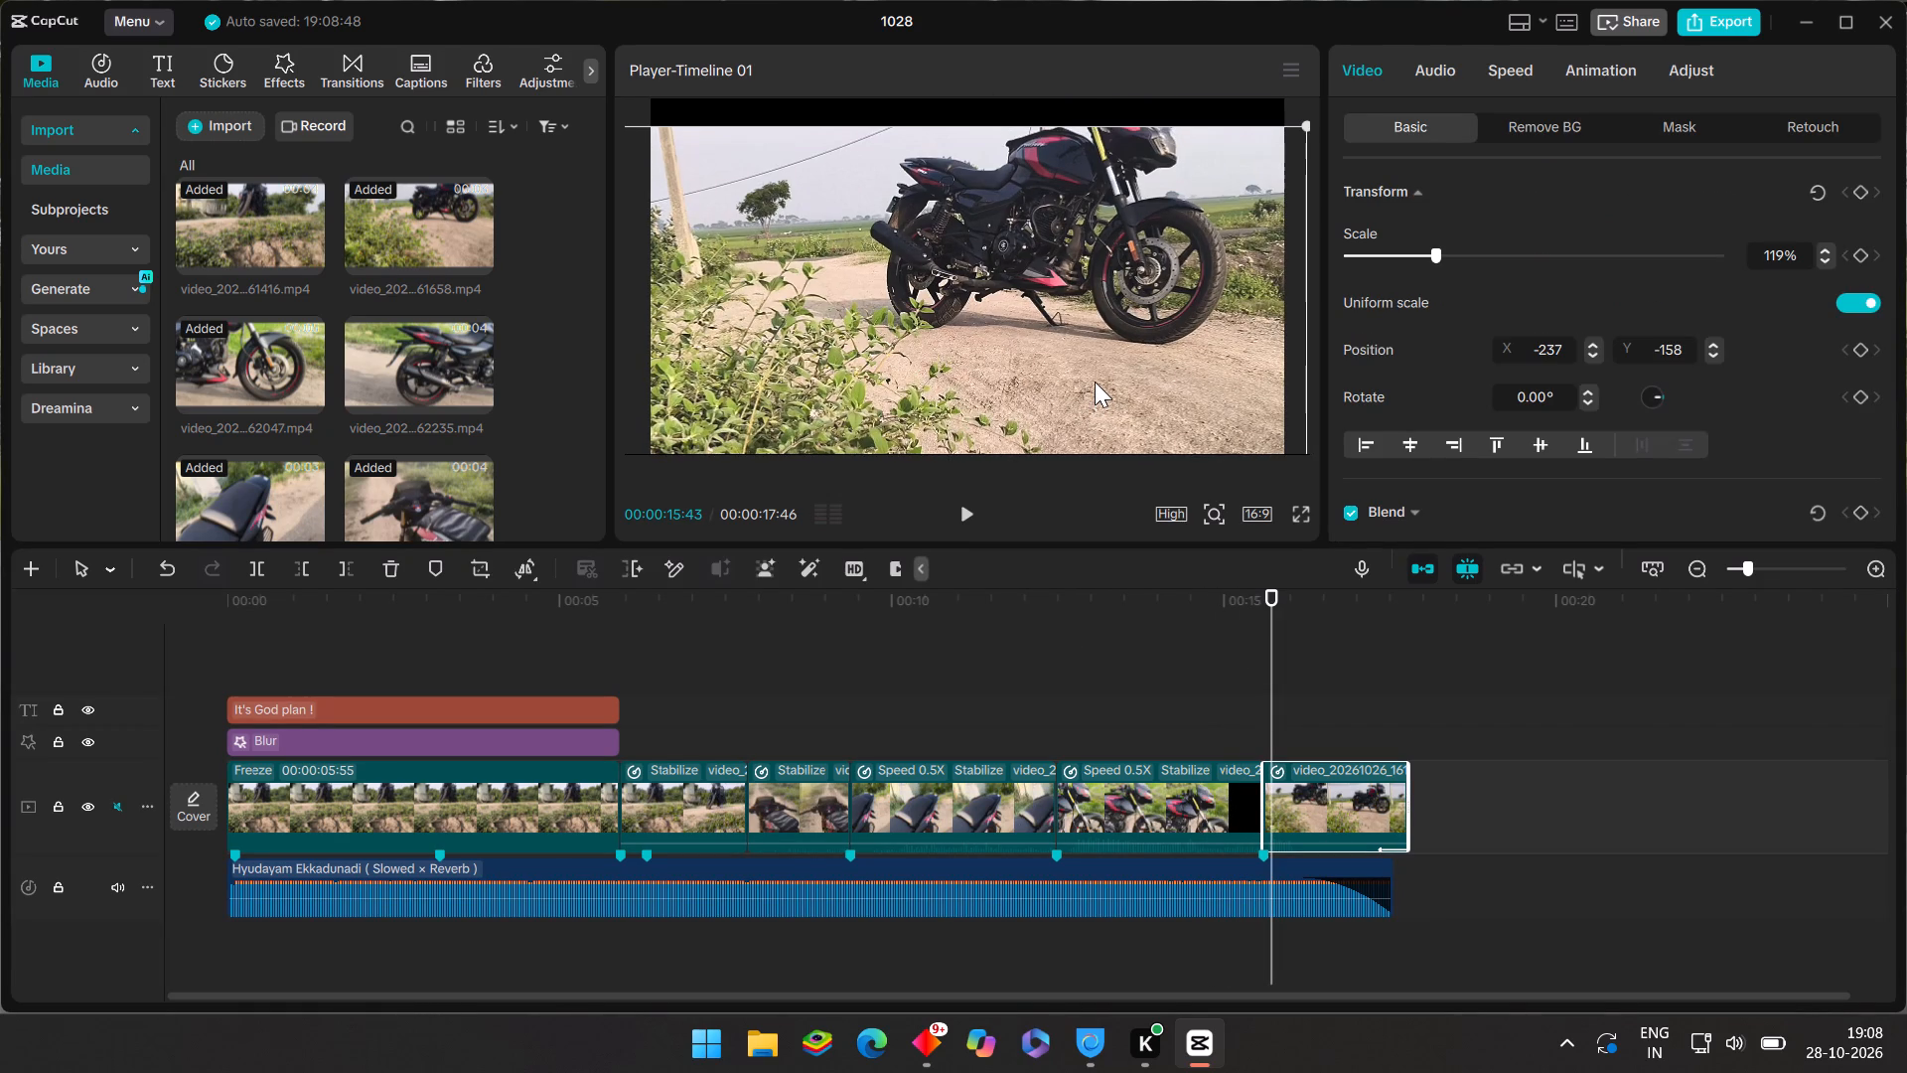
drag(1095, 382, 1097, 346)
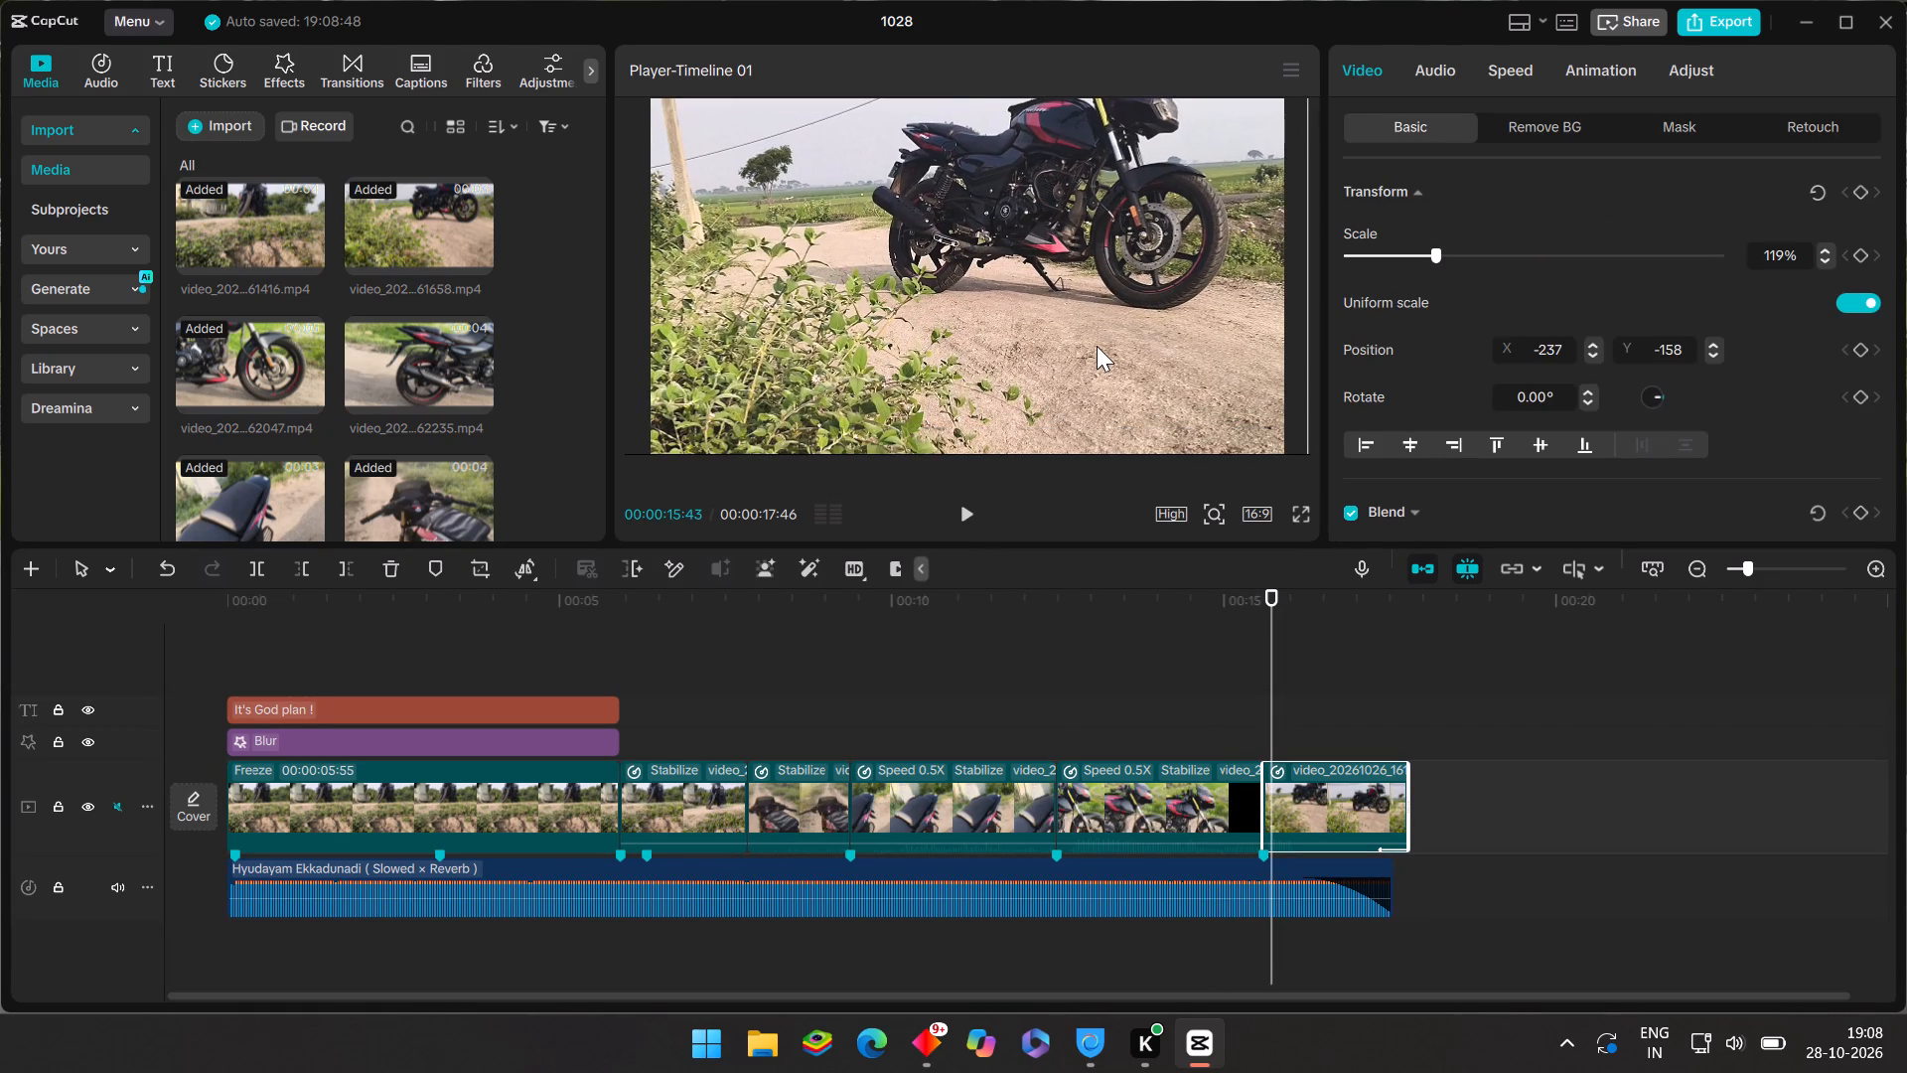
drag(1097, 346, 1100, 354)
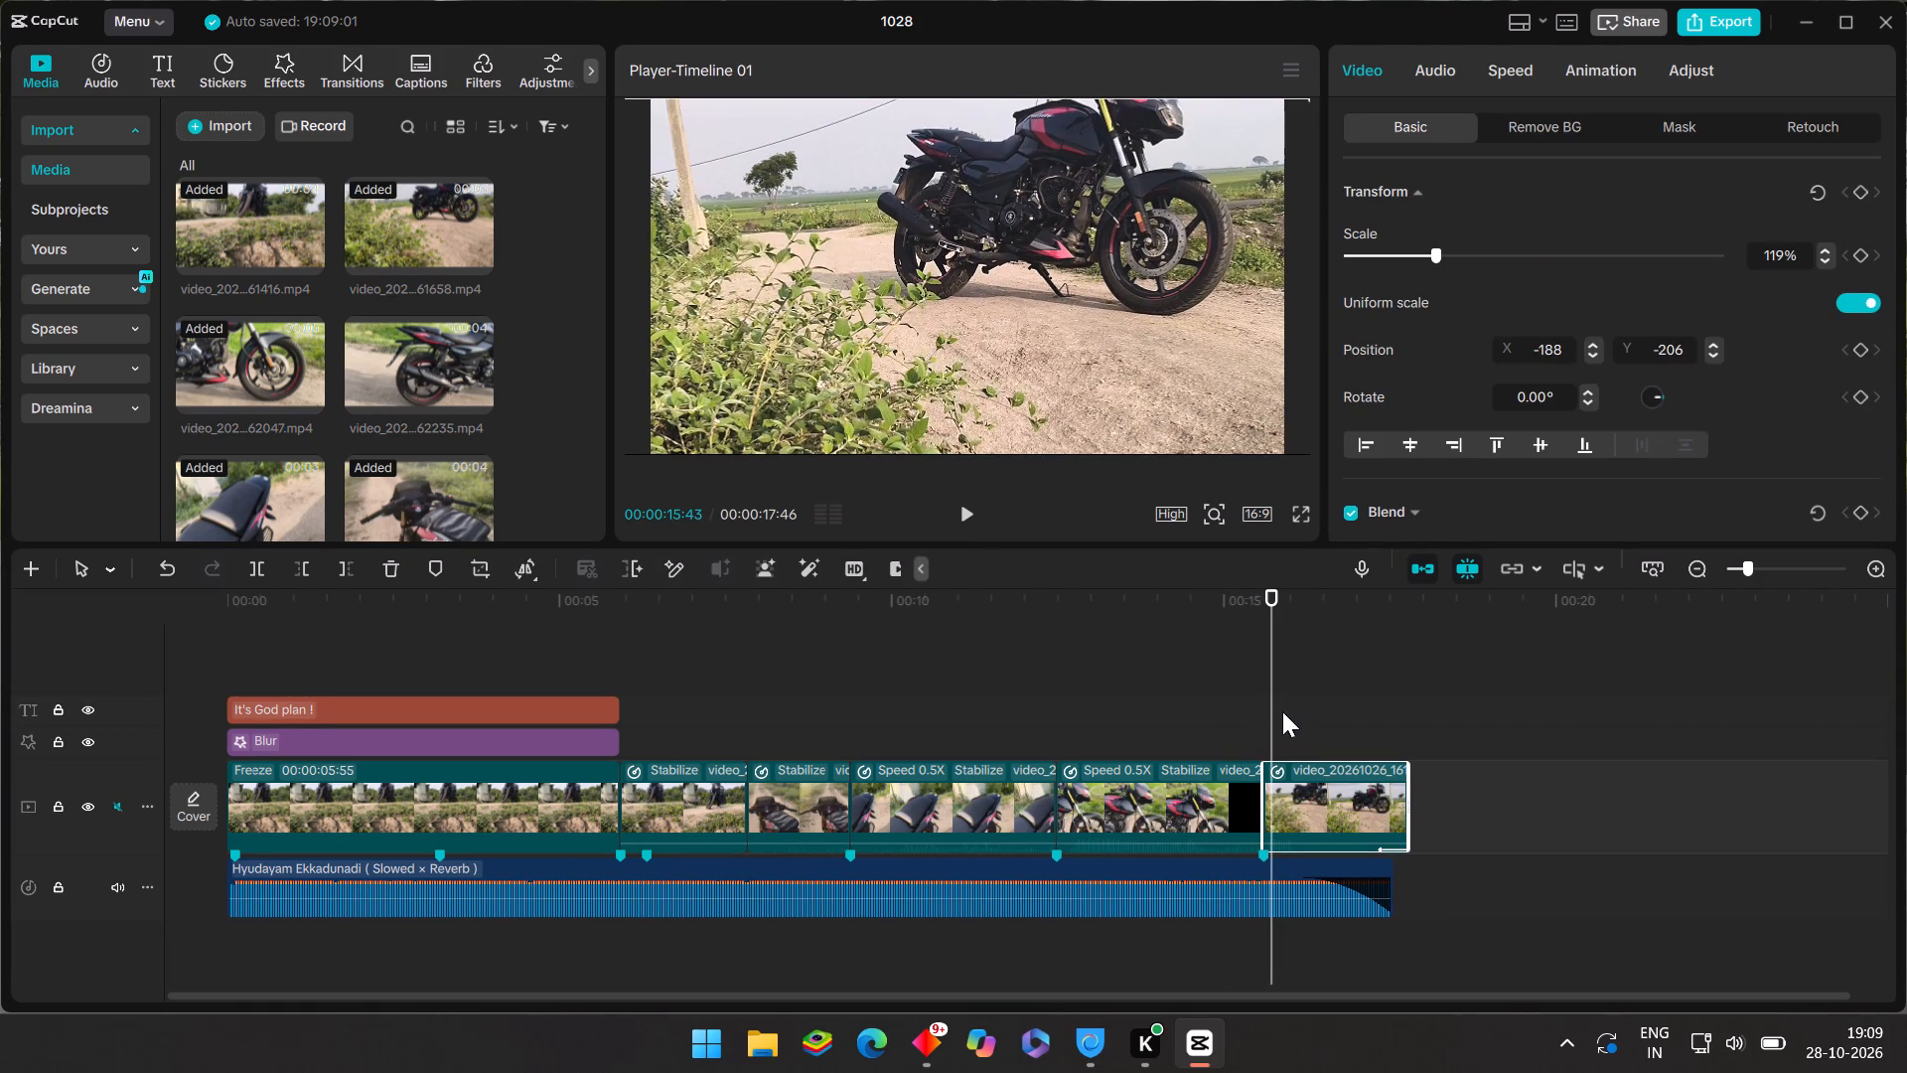
Remove the Fade Out exit animation from the last video clip.
drag(1277, 707, 1298, 712)
click(1600, 71)
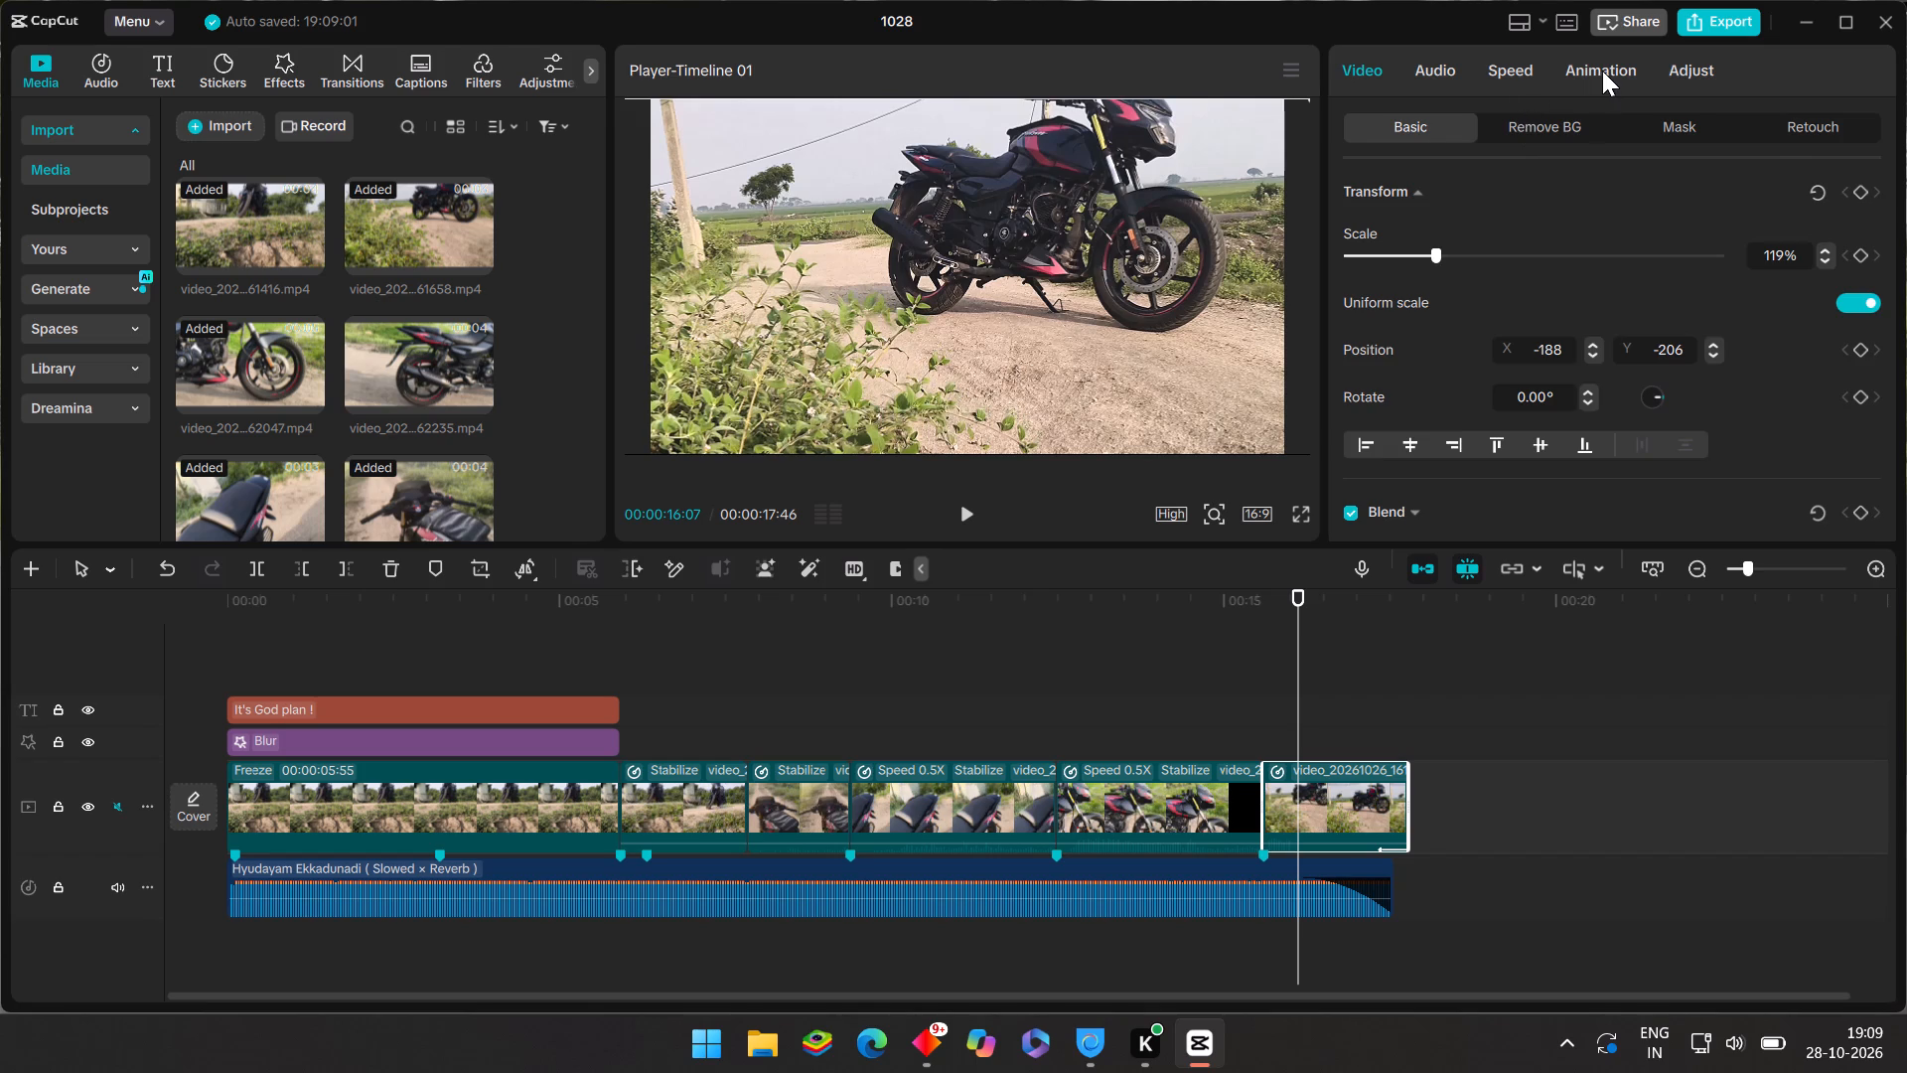
click(1371, 306)
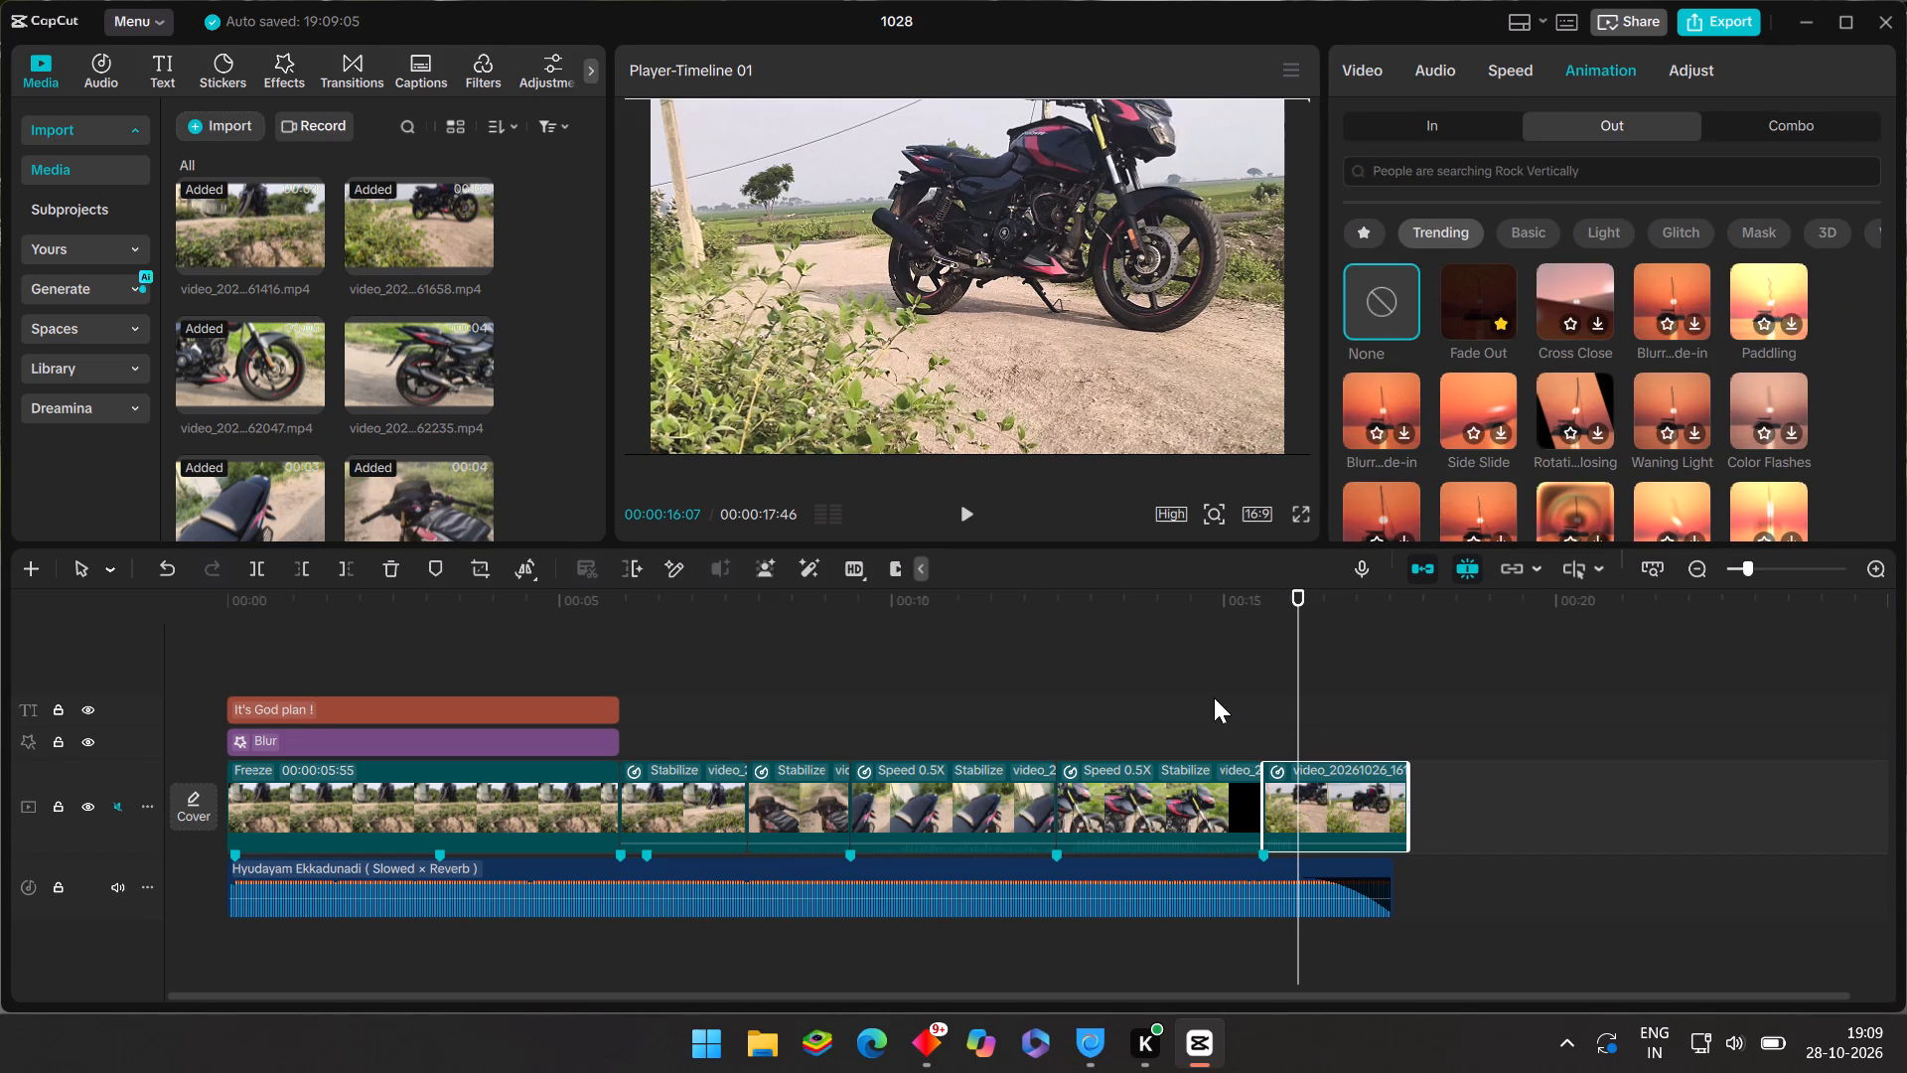
Play the ending without the animation and extend the end of the music clip to 00:00:18:00.
click(1214, 697)
click(971, 520)
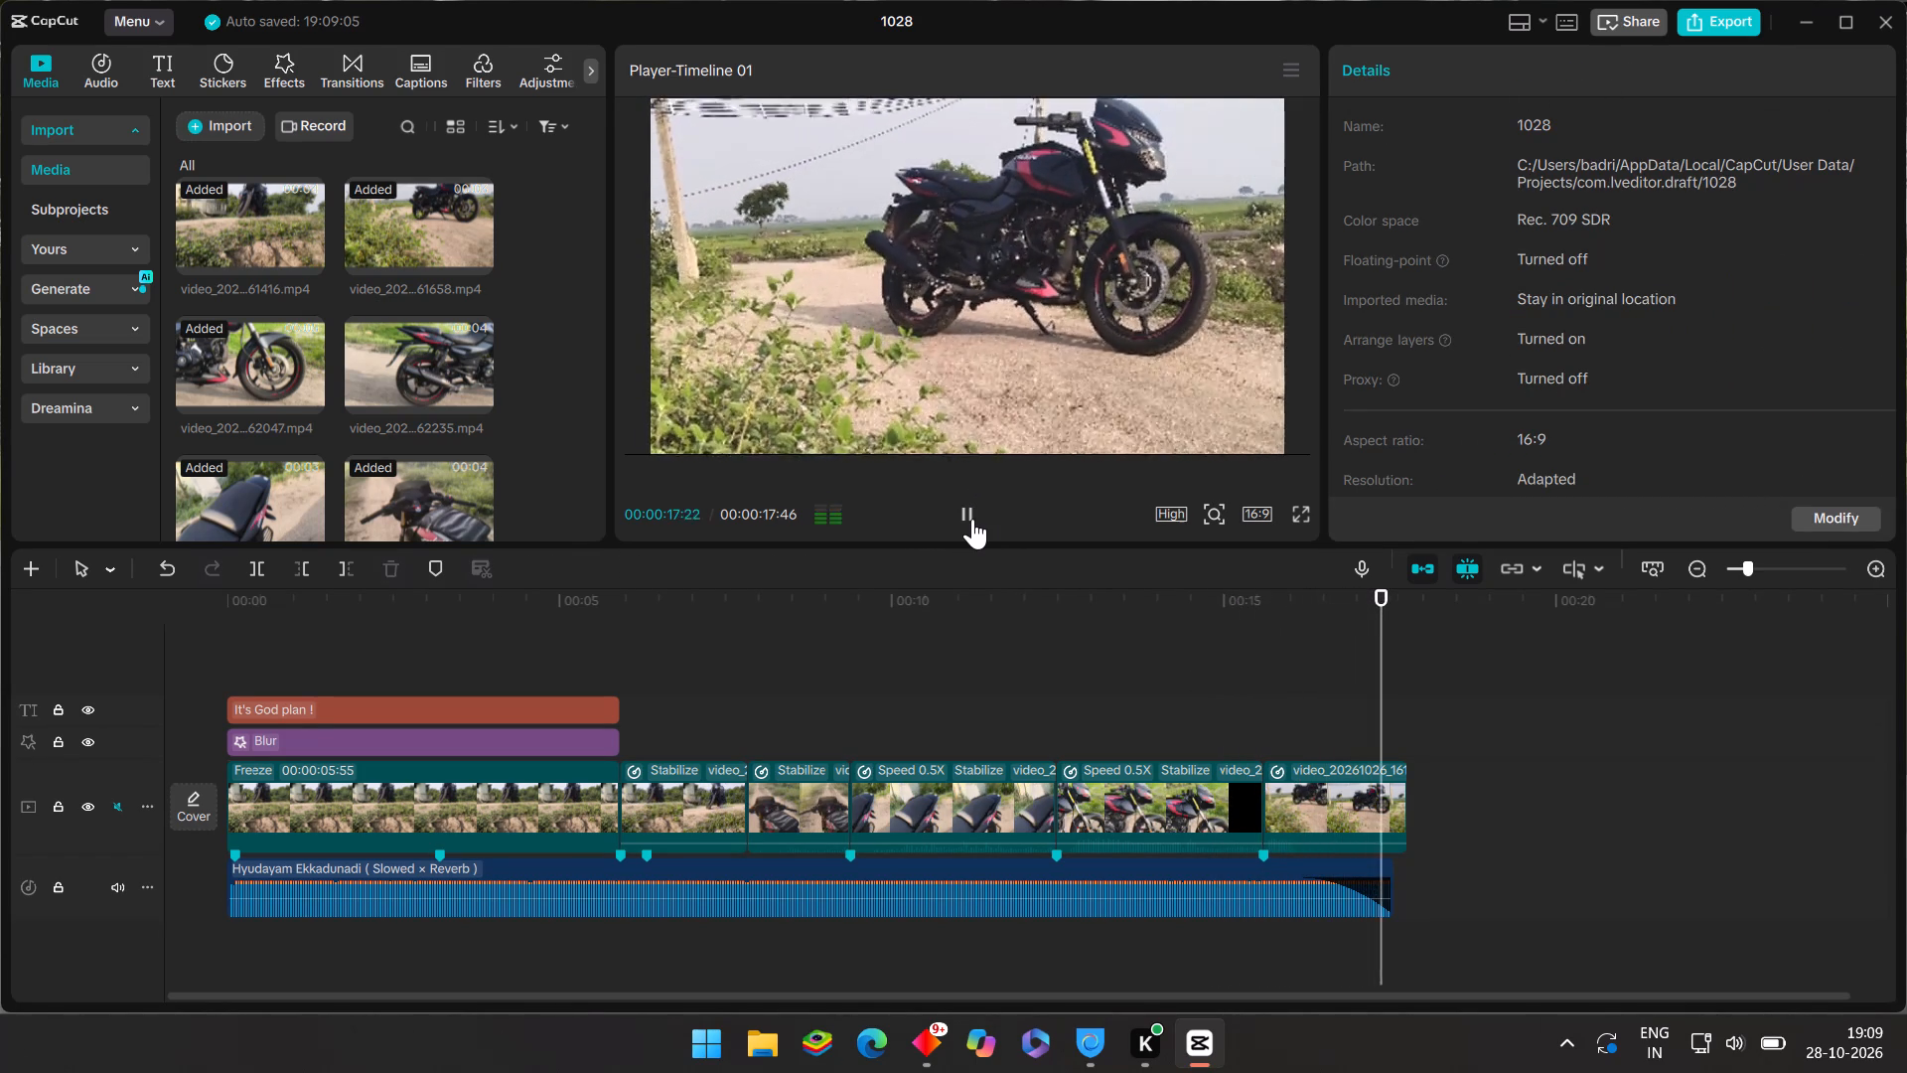
click(1372, 873)
drag(1394, 887, 1396, 887)
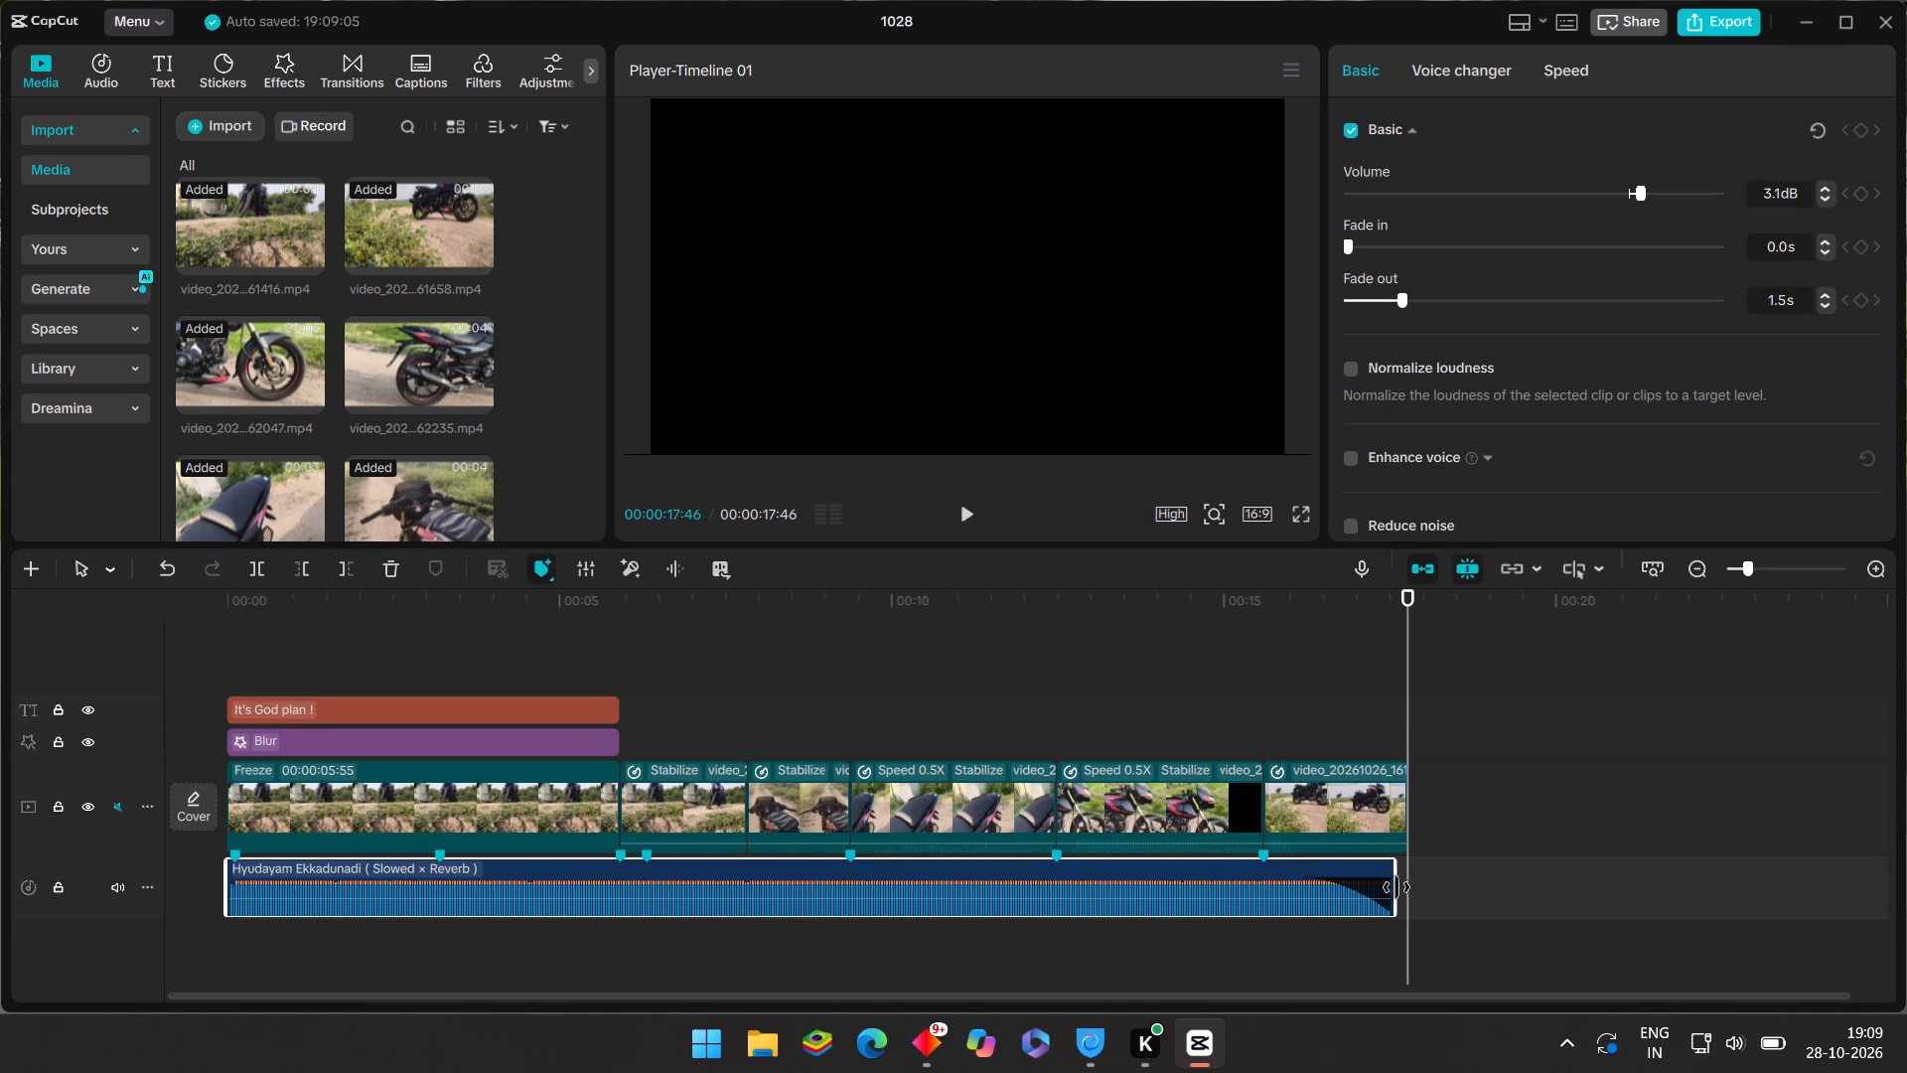
drag(1396, 887, 1417, 893)
Review the ending by playing and scrubbing it, checking the last clip's end against the music's fade-out.
click(1284, 692)
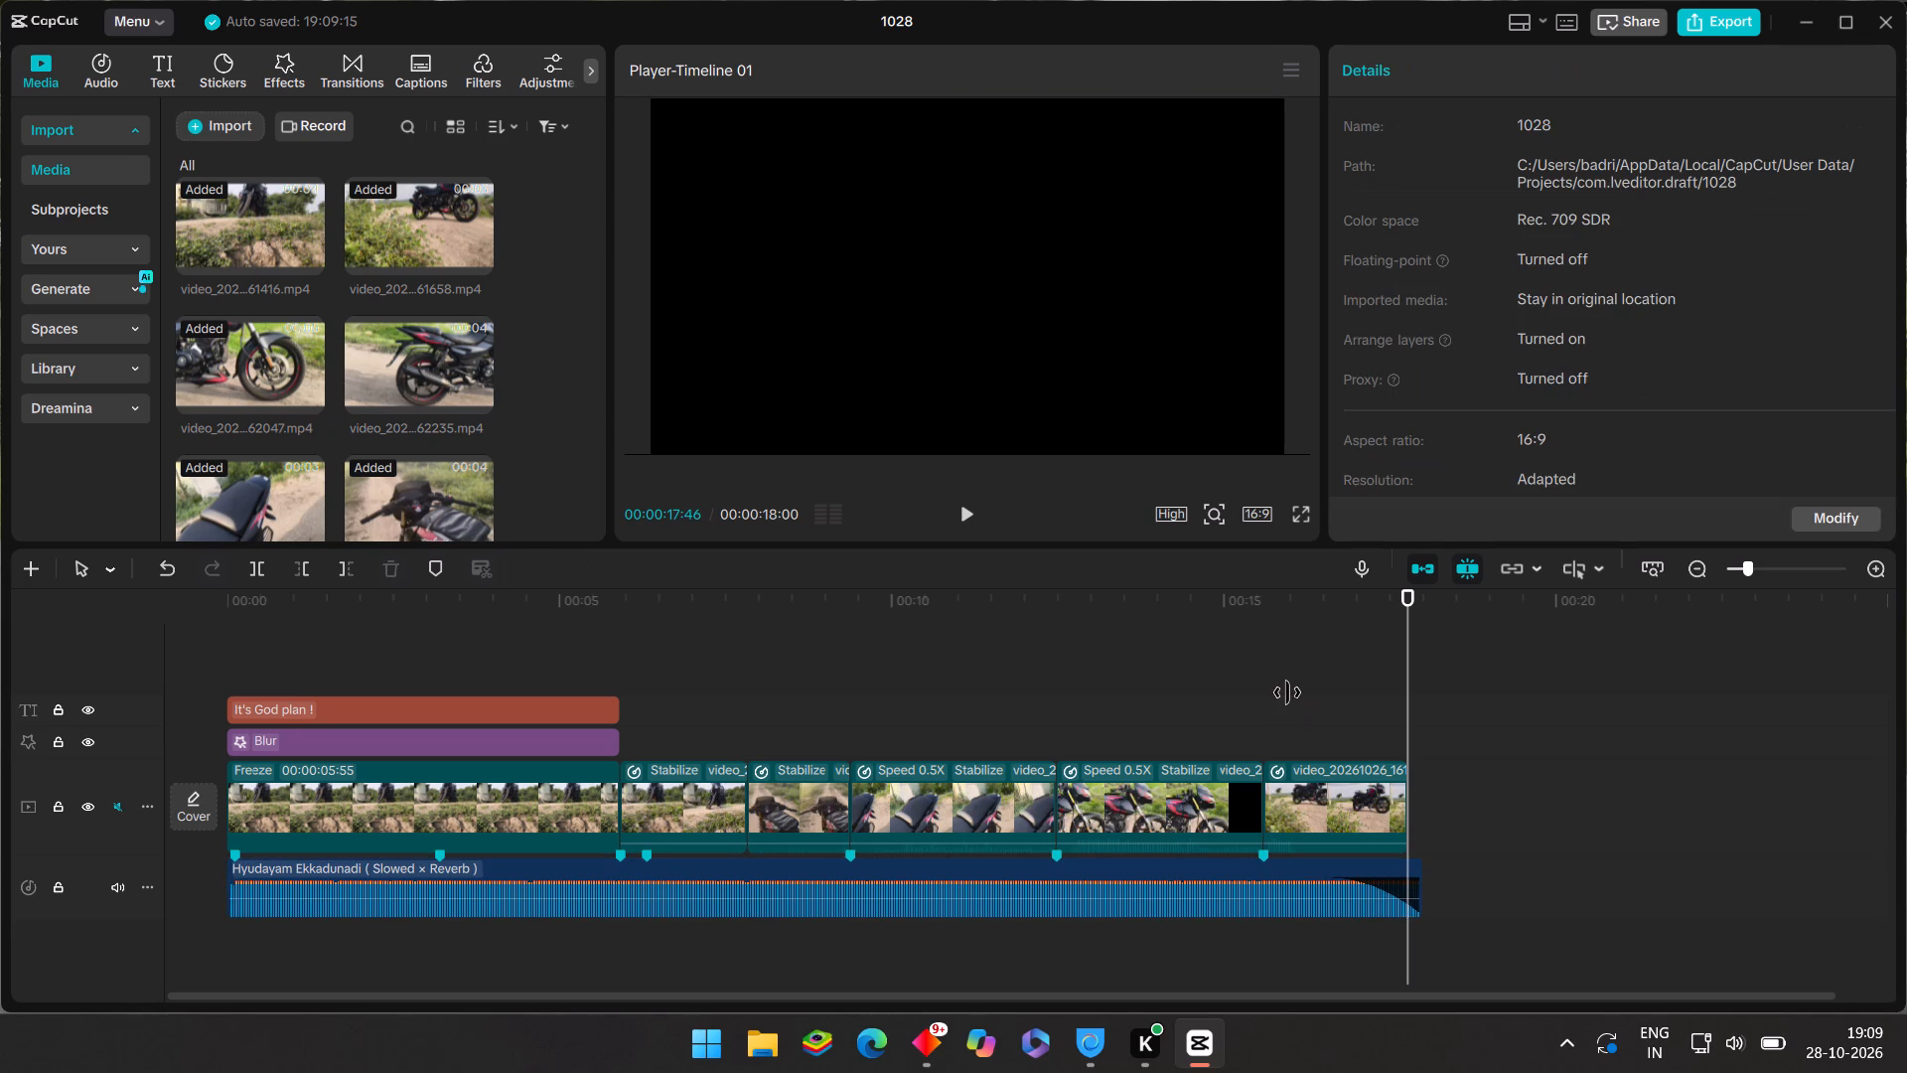
drag(1288, 692, 1243, 676)
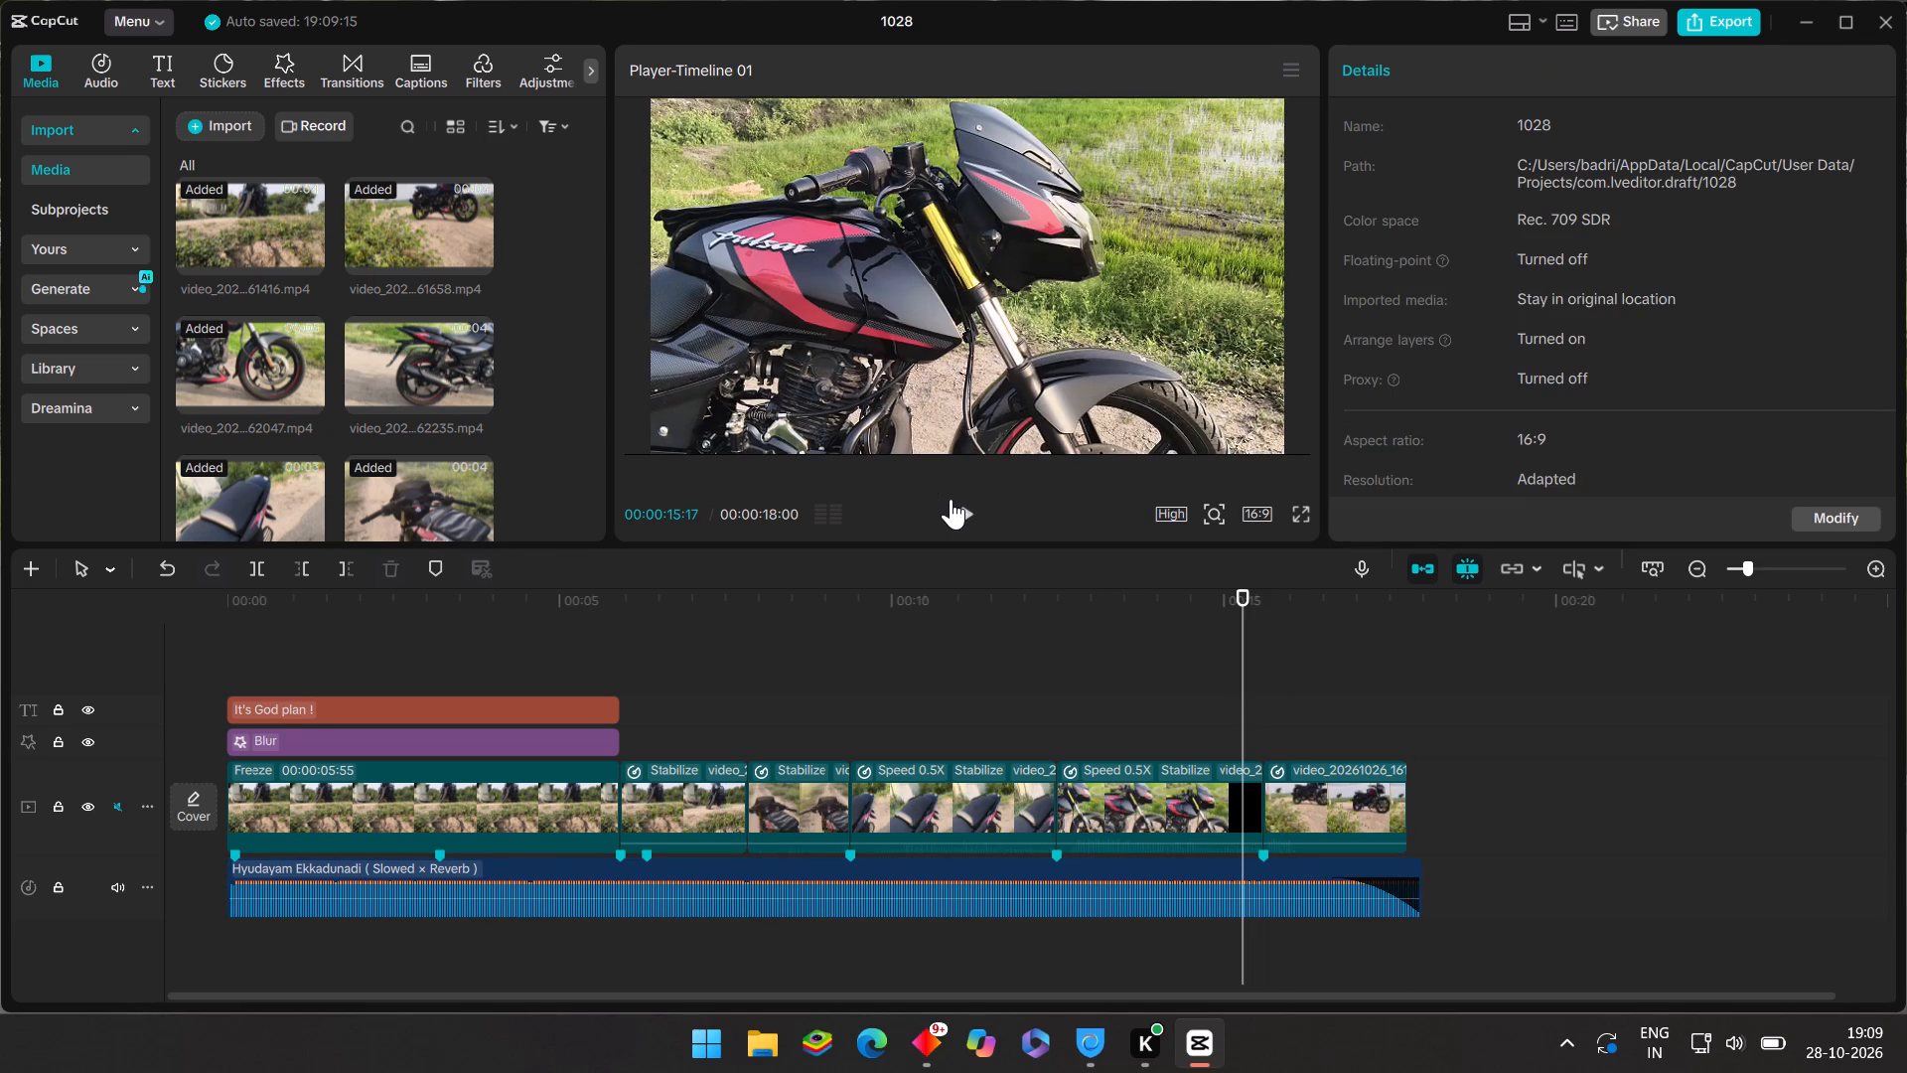
click(953, 501)
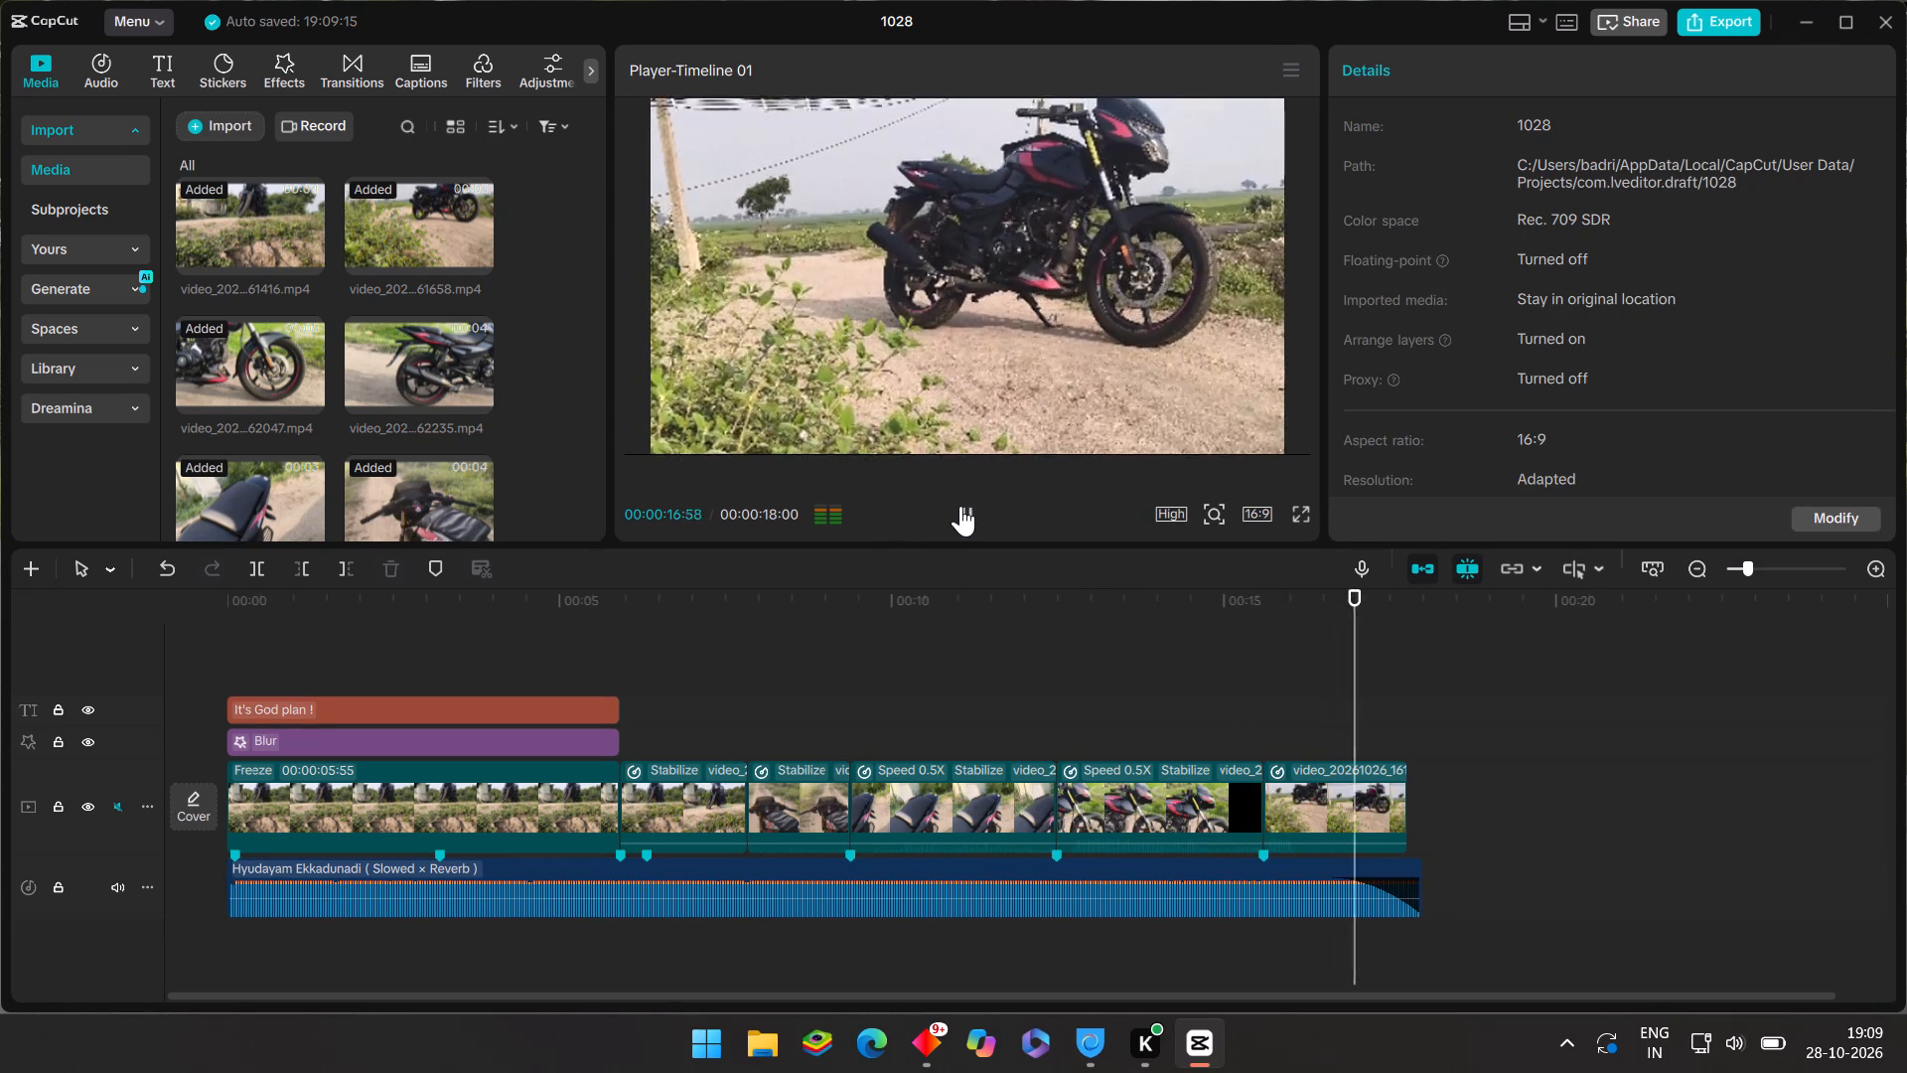
click(960, 506)
click(960, 506)
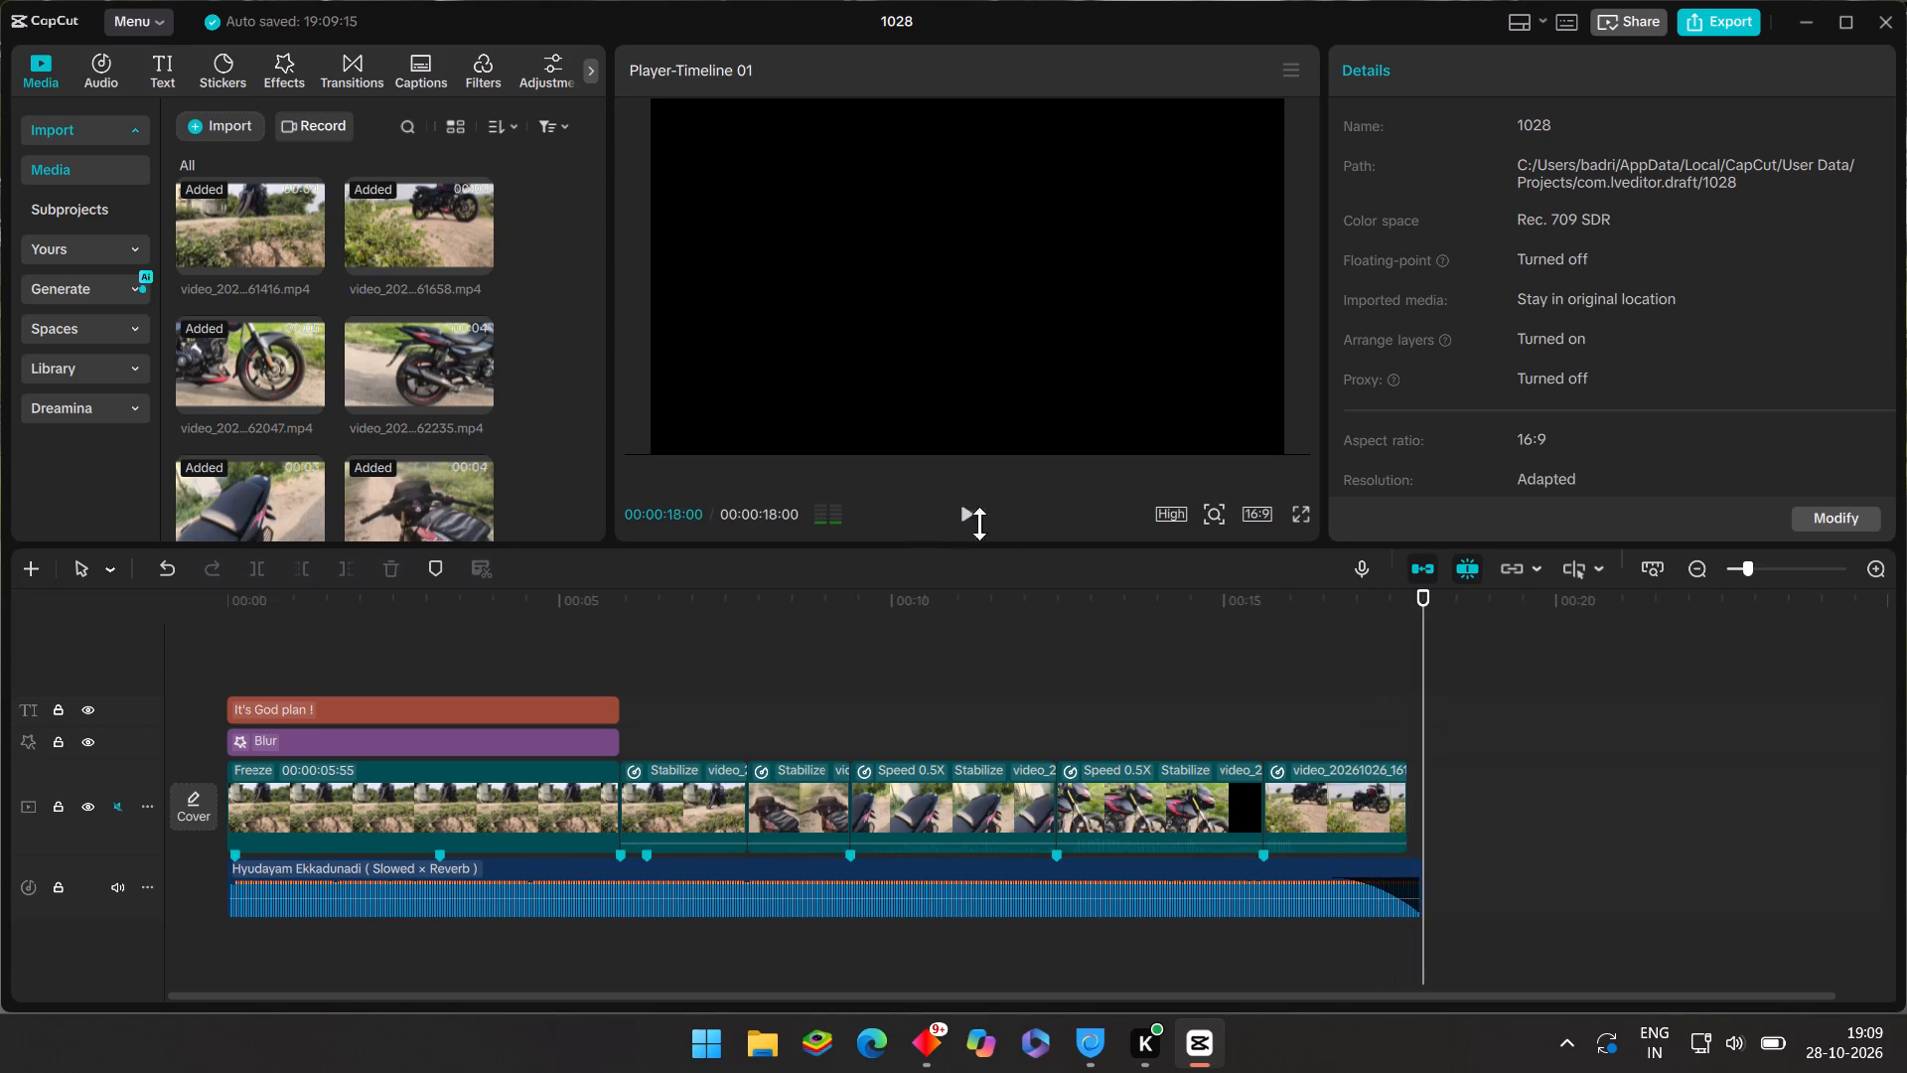
click(1134, 655)
drag(1134, 655, 1264, 697)
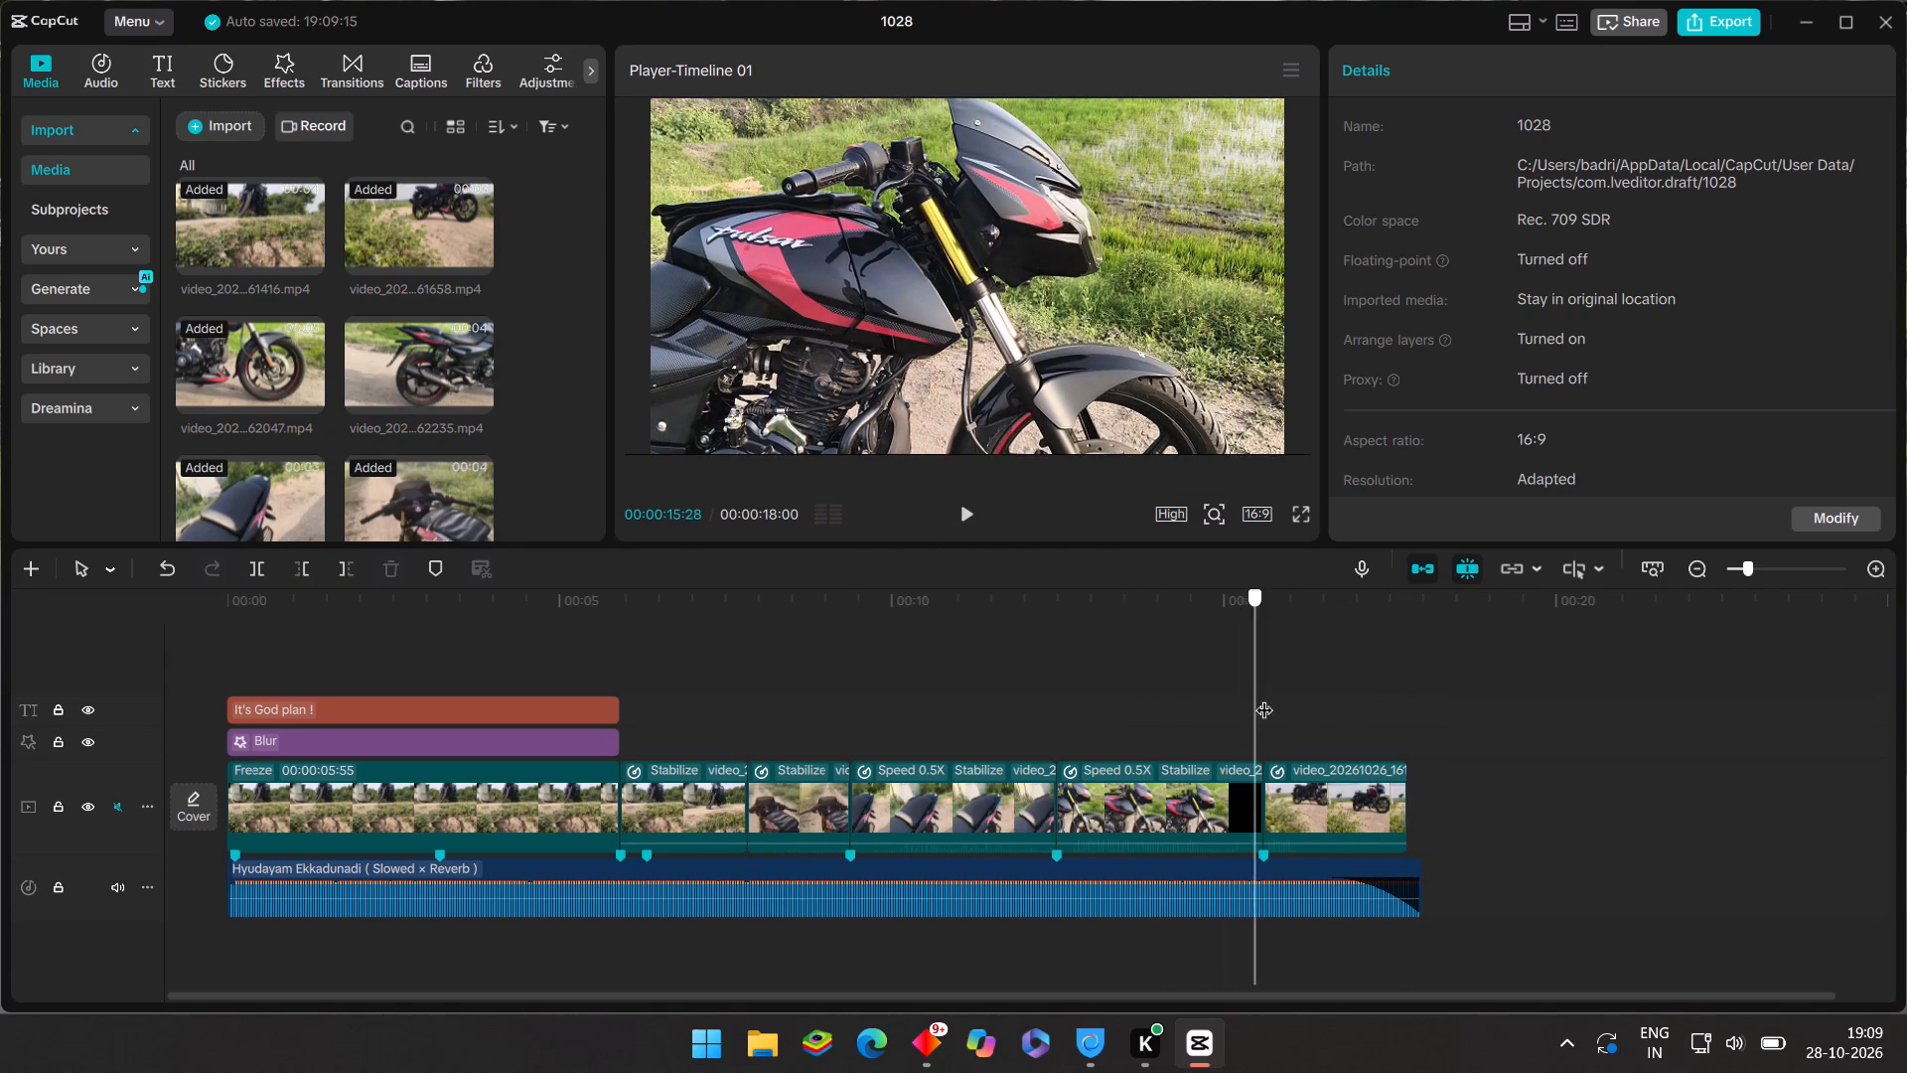
drag(1264, 697, 1392, 716)
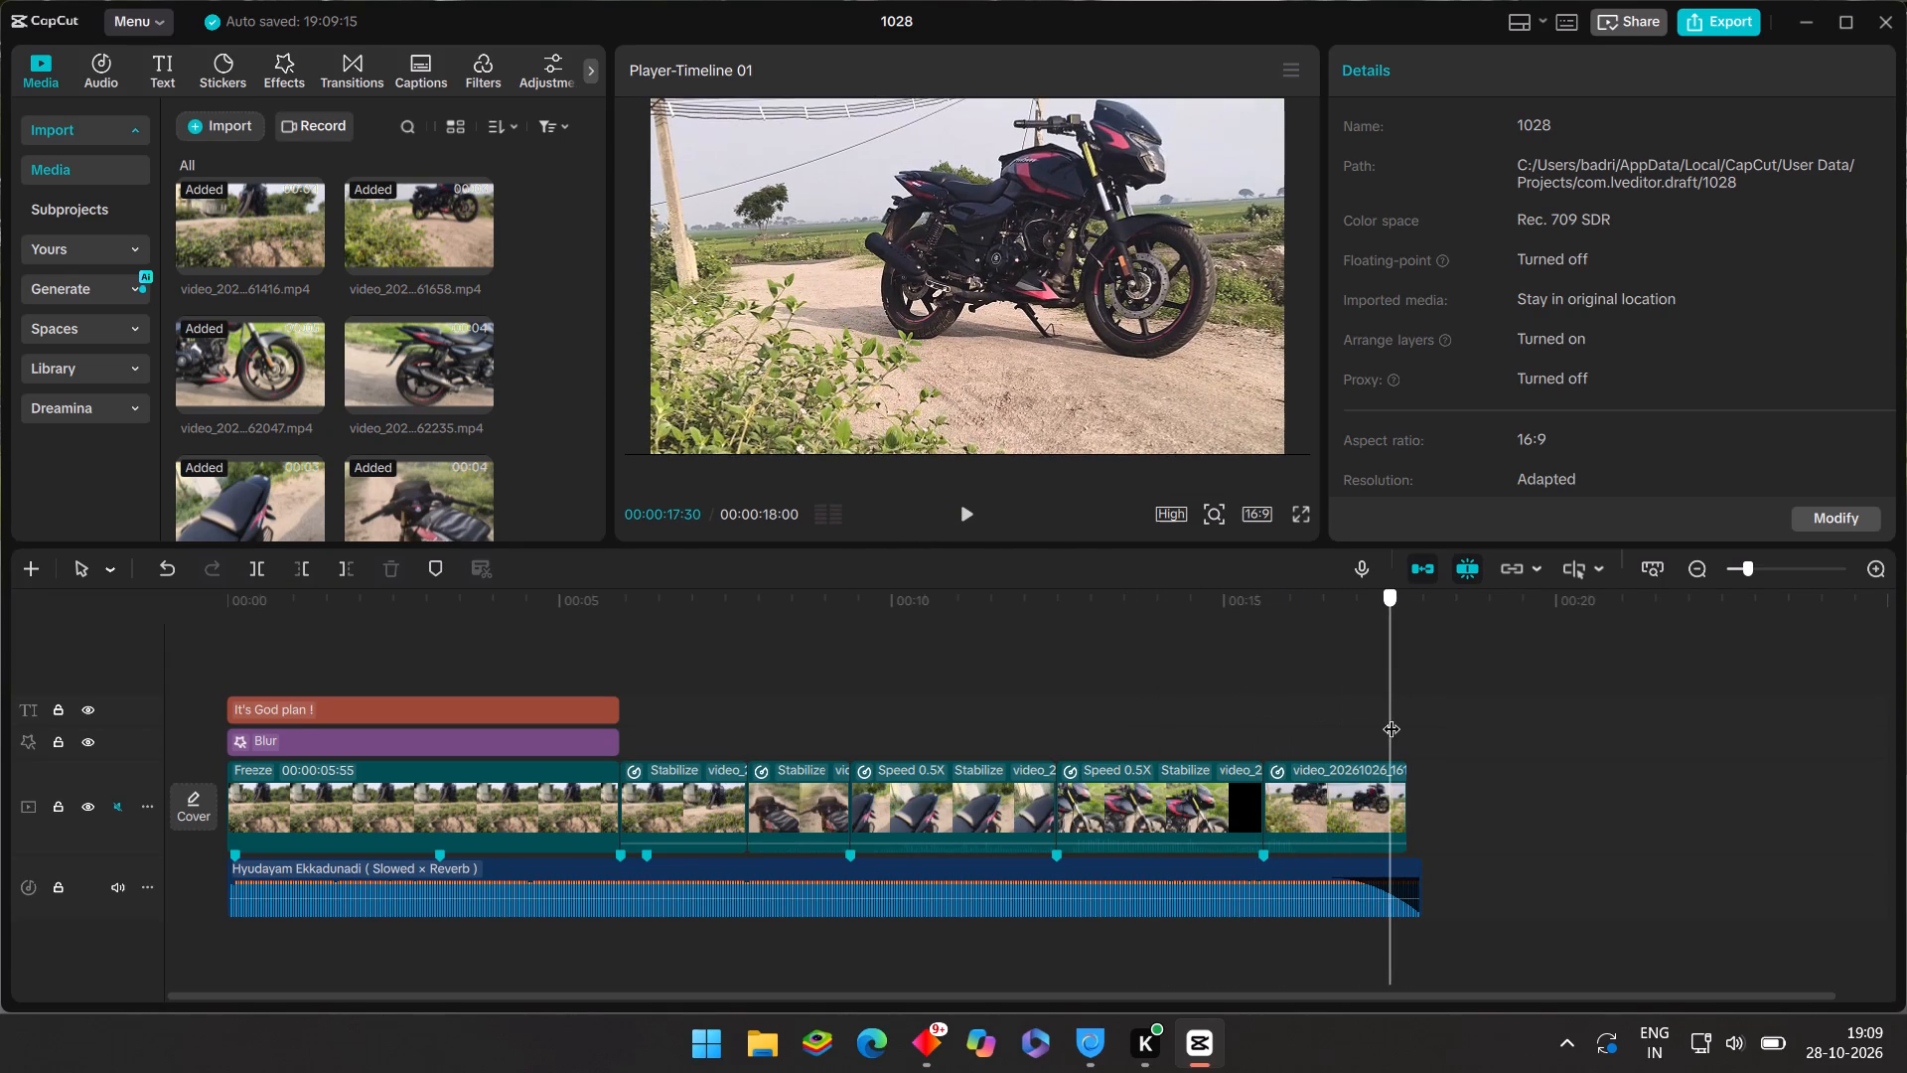
drag(1392, 716, 1434, 734)
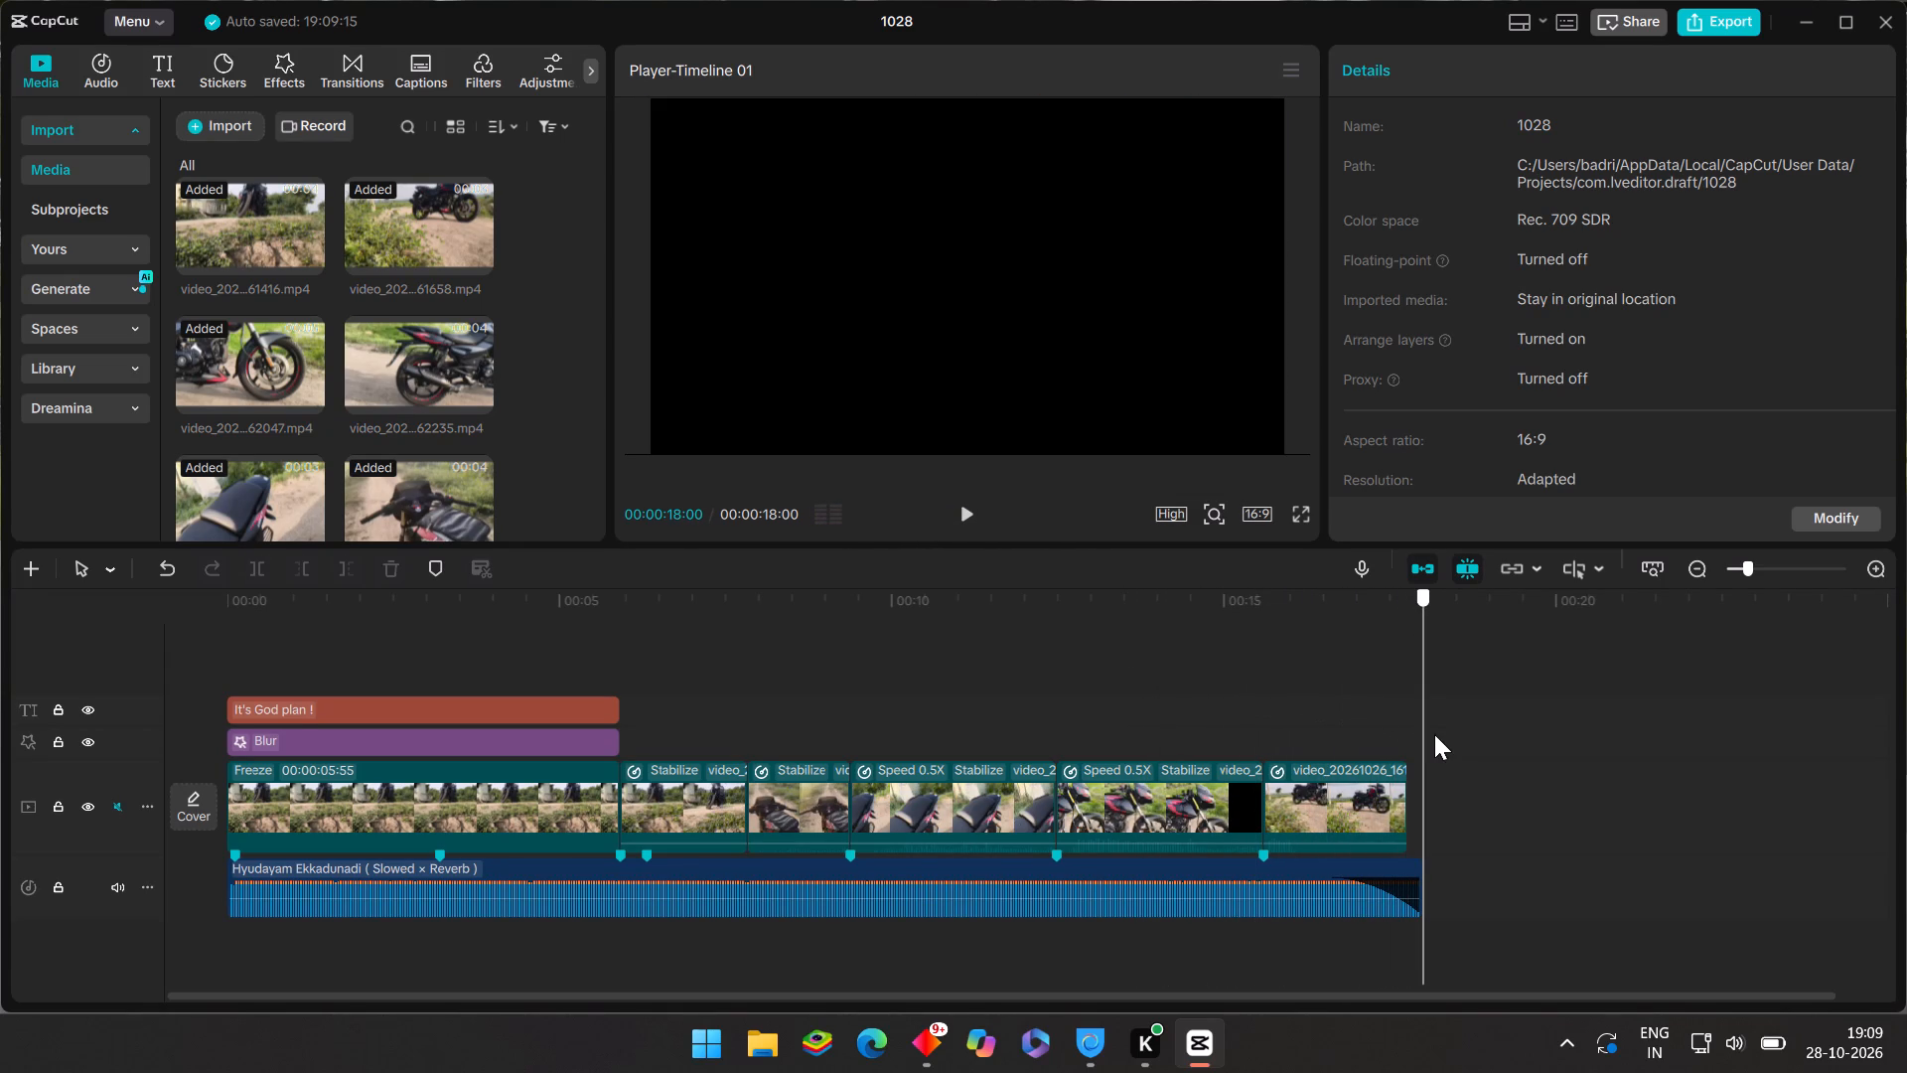
Scrub the edit back to the opening title and check the frame where the last video clip begins.
drag(1434, 734, 848, 725)
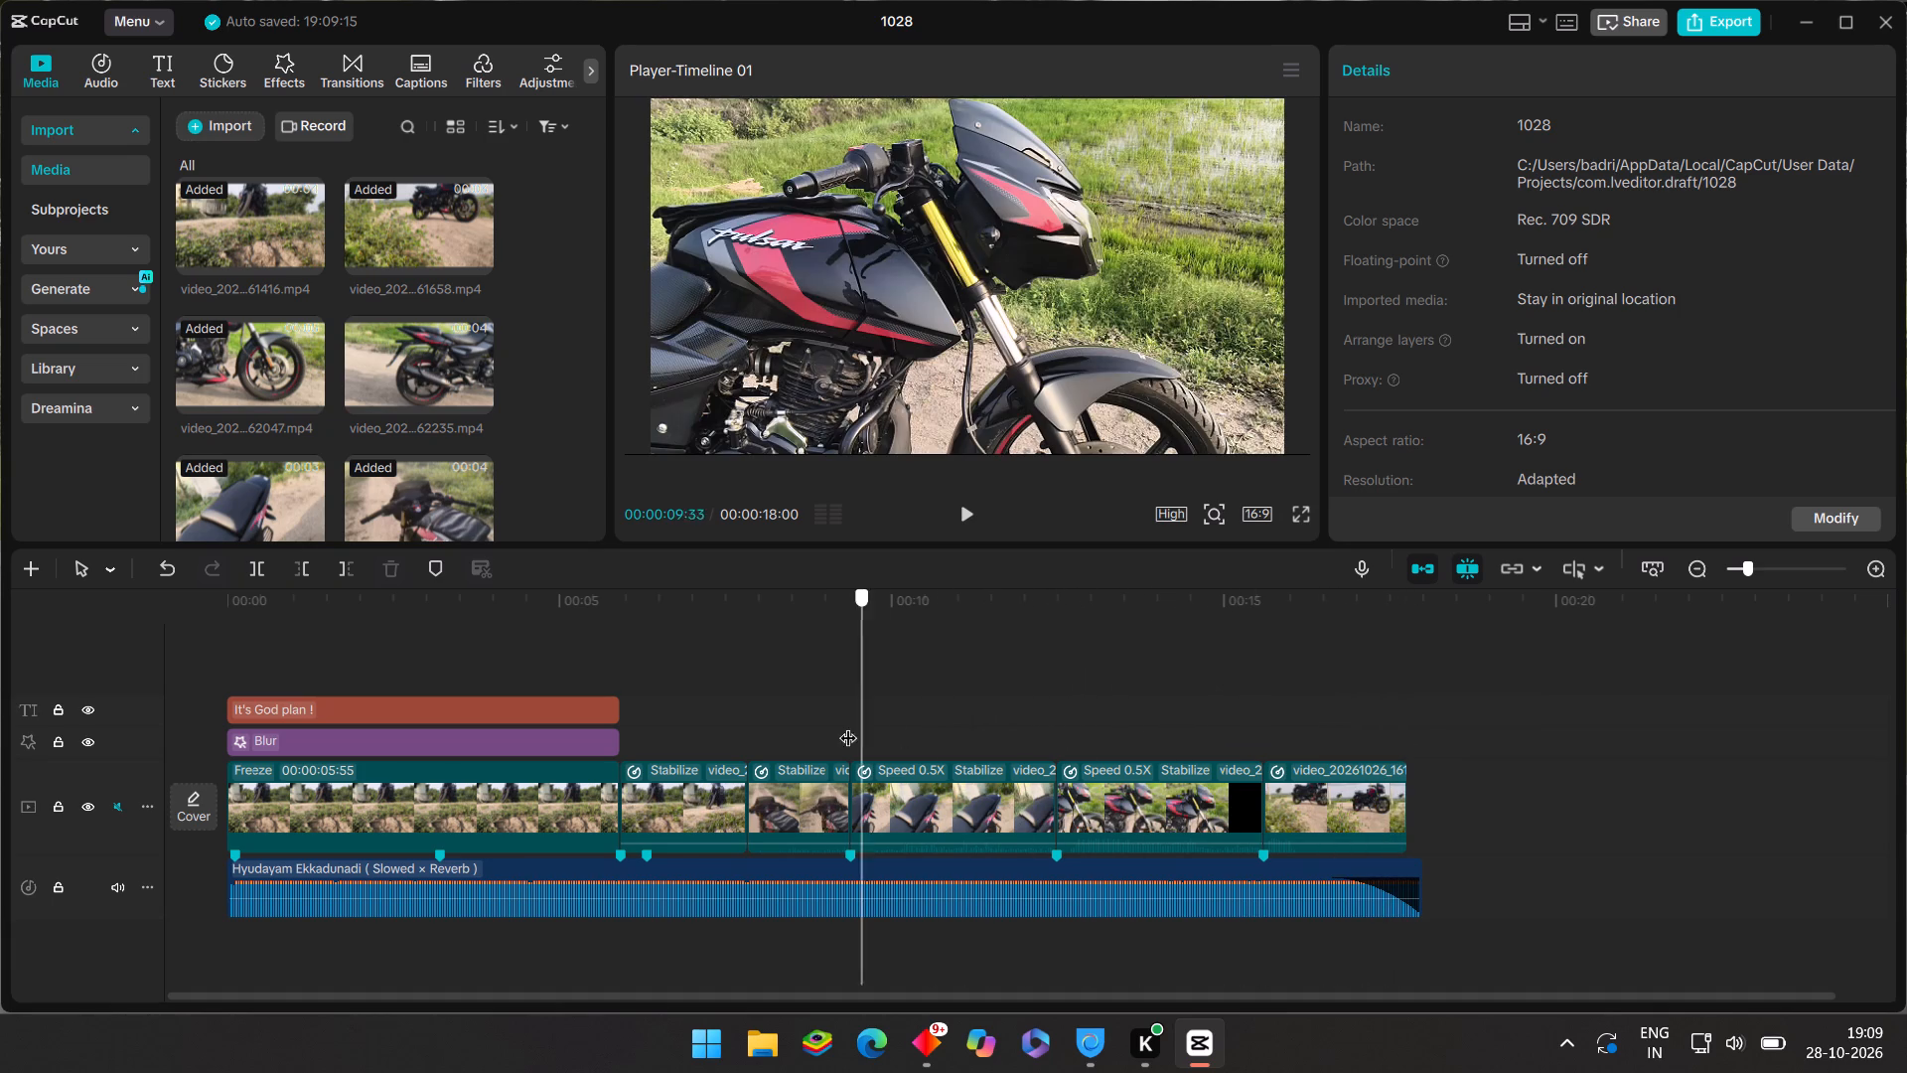
drag(848, 725, 532, 728)
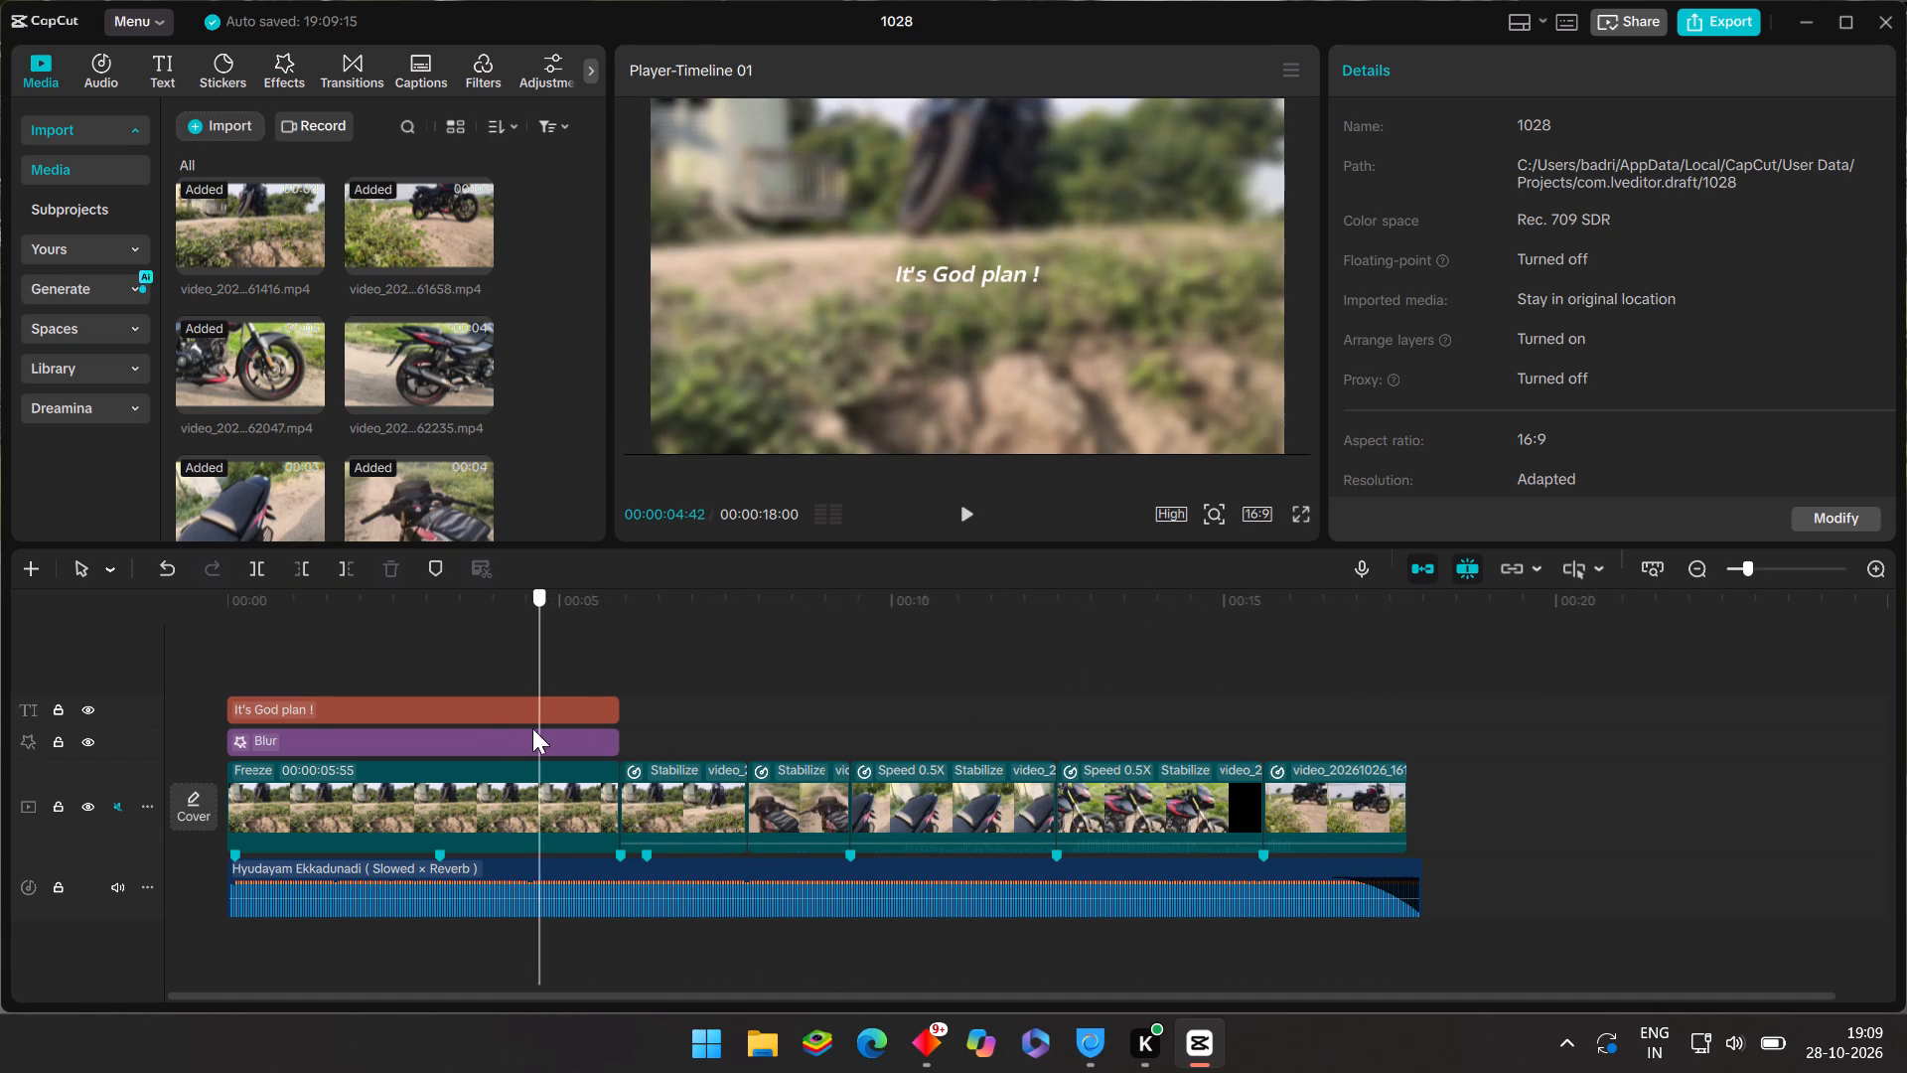
drag(532, 728, 217, 744)
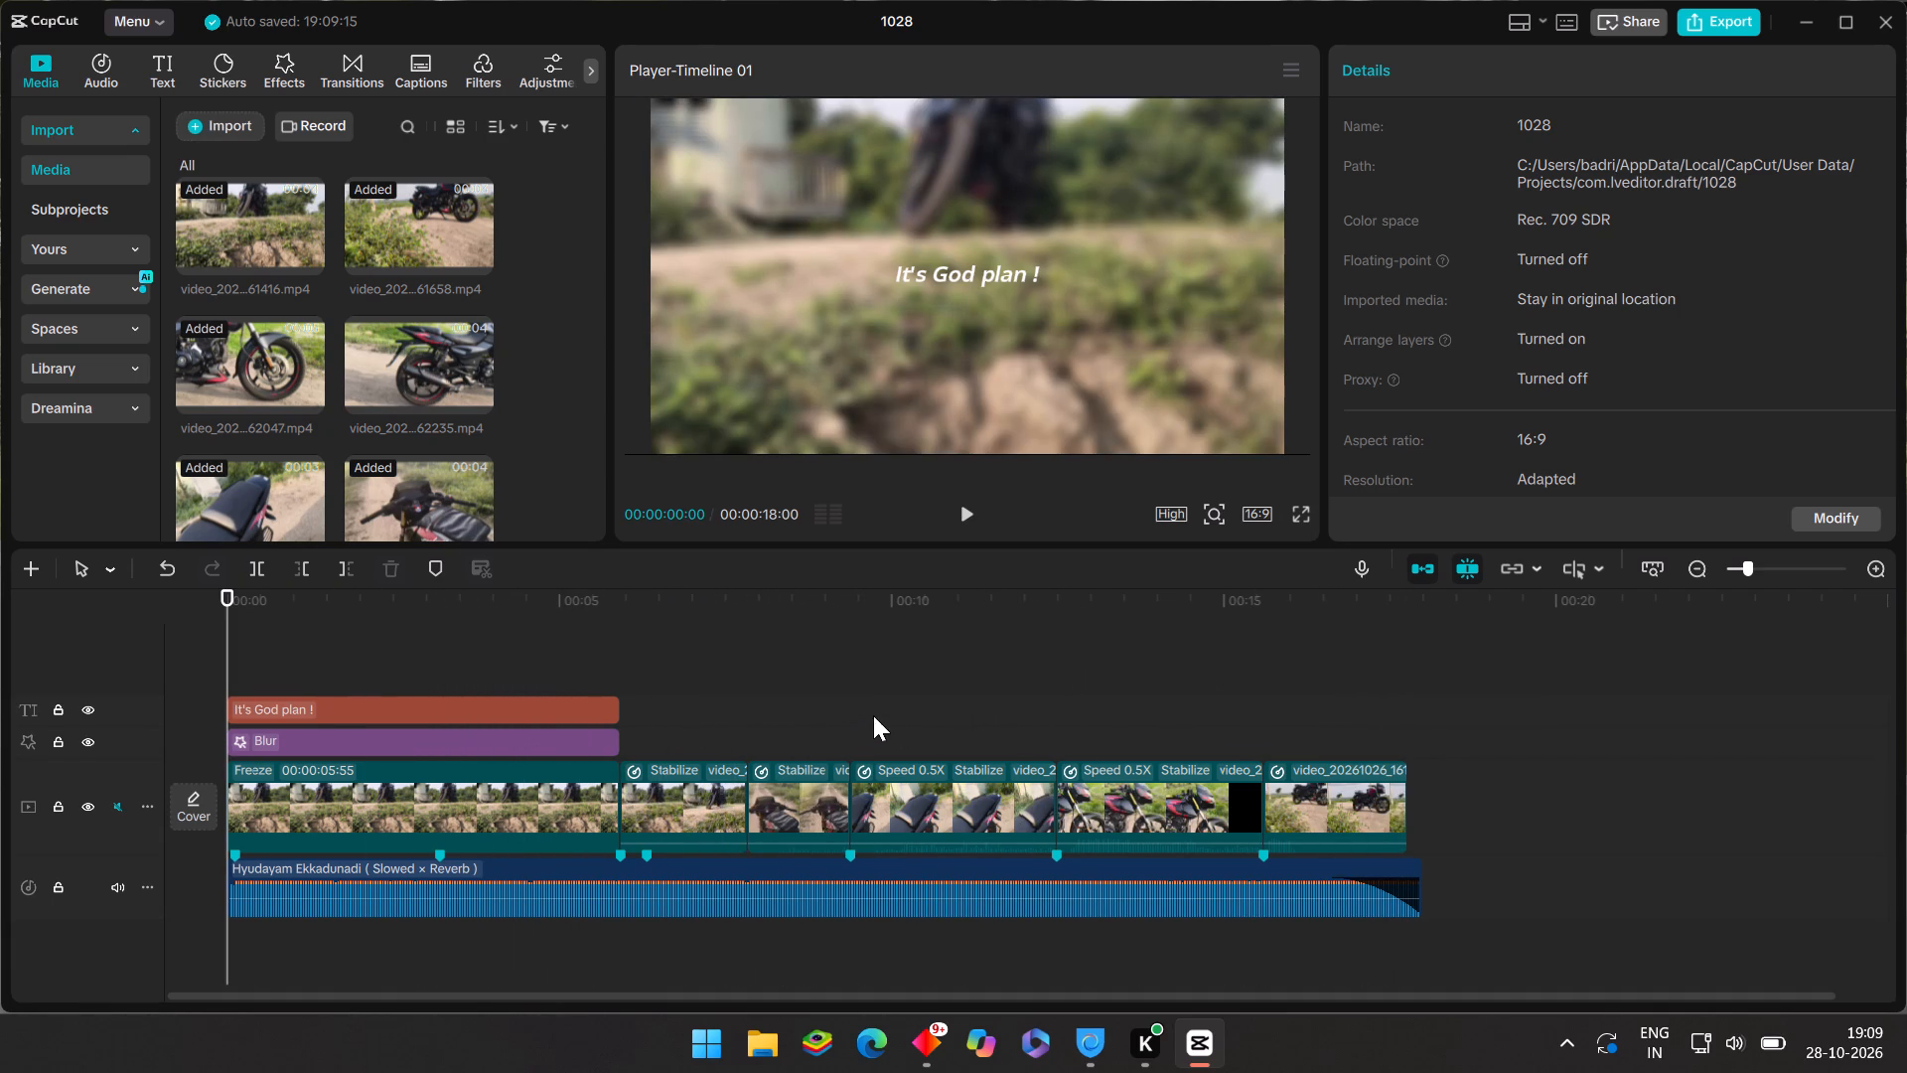
click(1035, 718)
drag(1036, 718, 1272, 775)
click(1263, 745)
click(1263, 745)
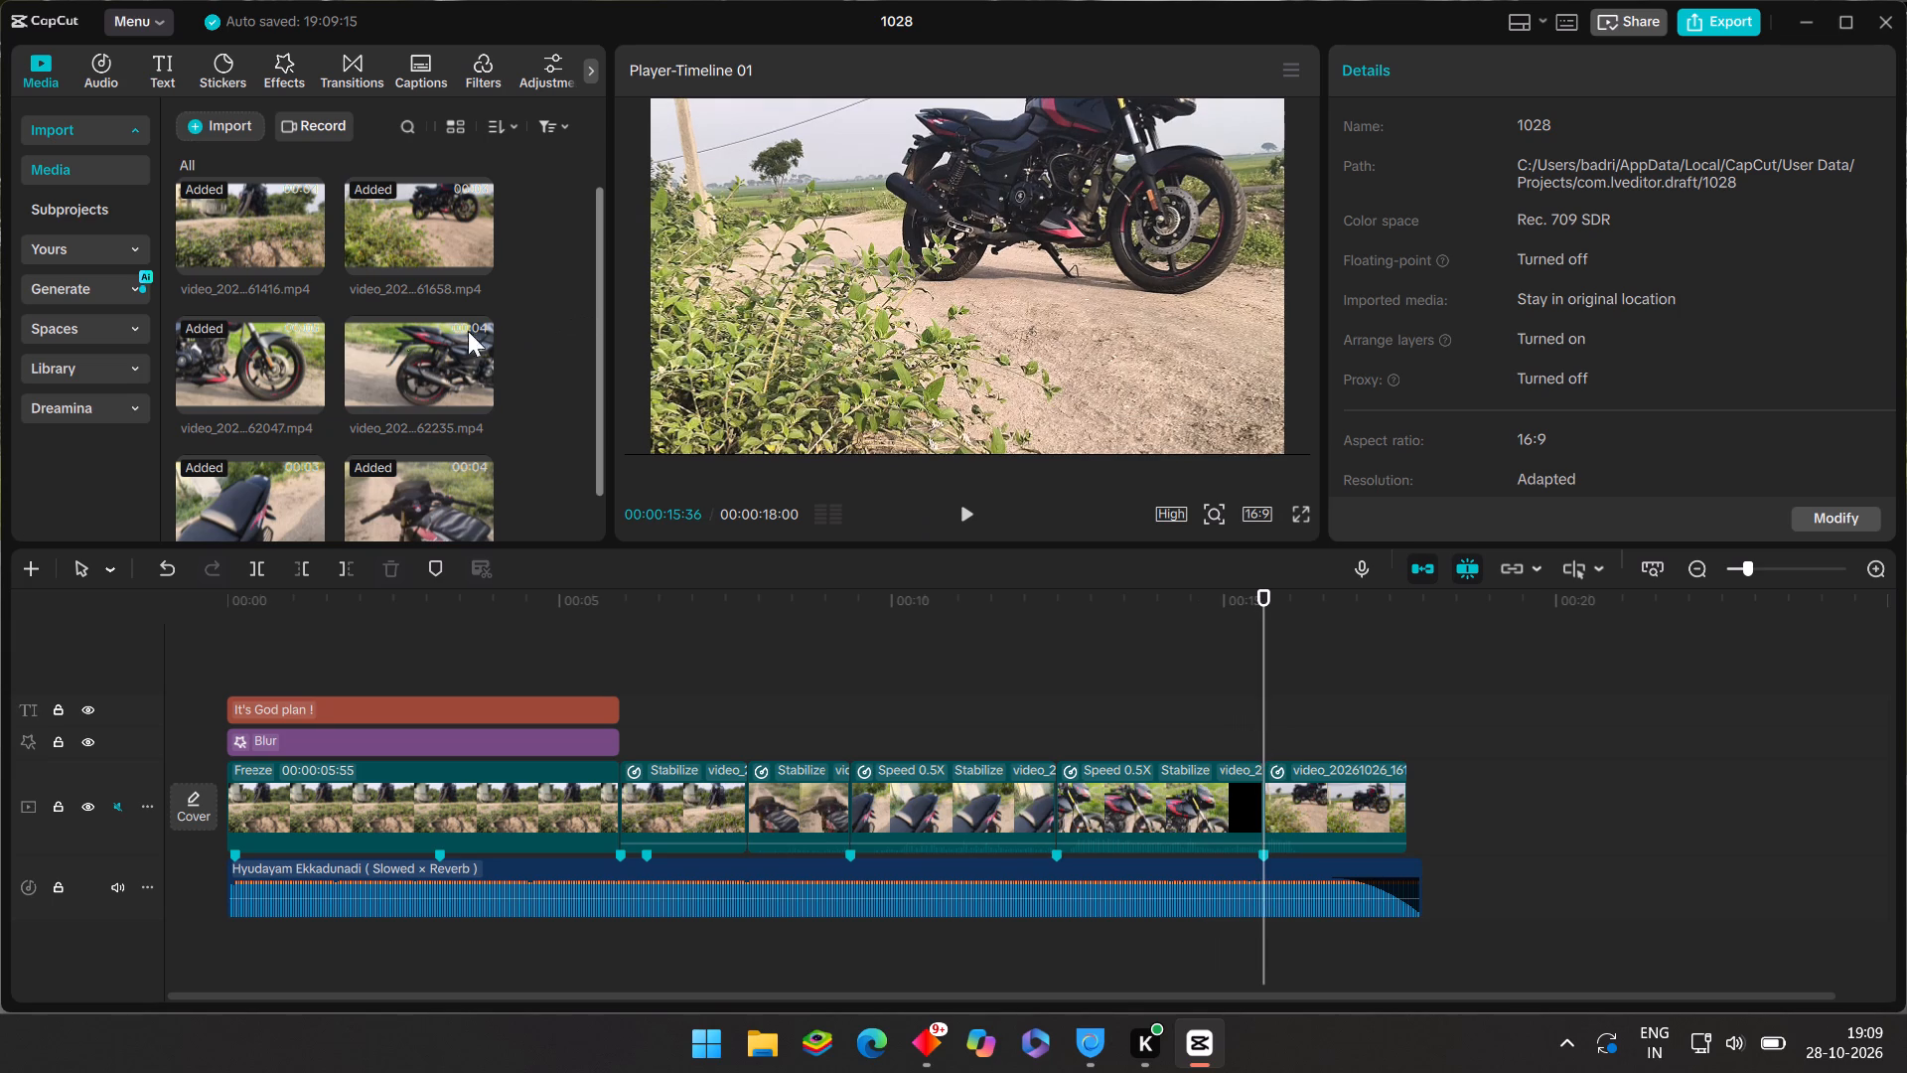
Look through the imported motorcycle clips and bring the playhead back to the start of the timeline.
scroll(400, 215, down, 1)
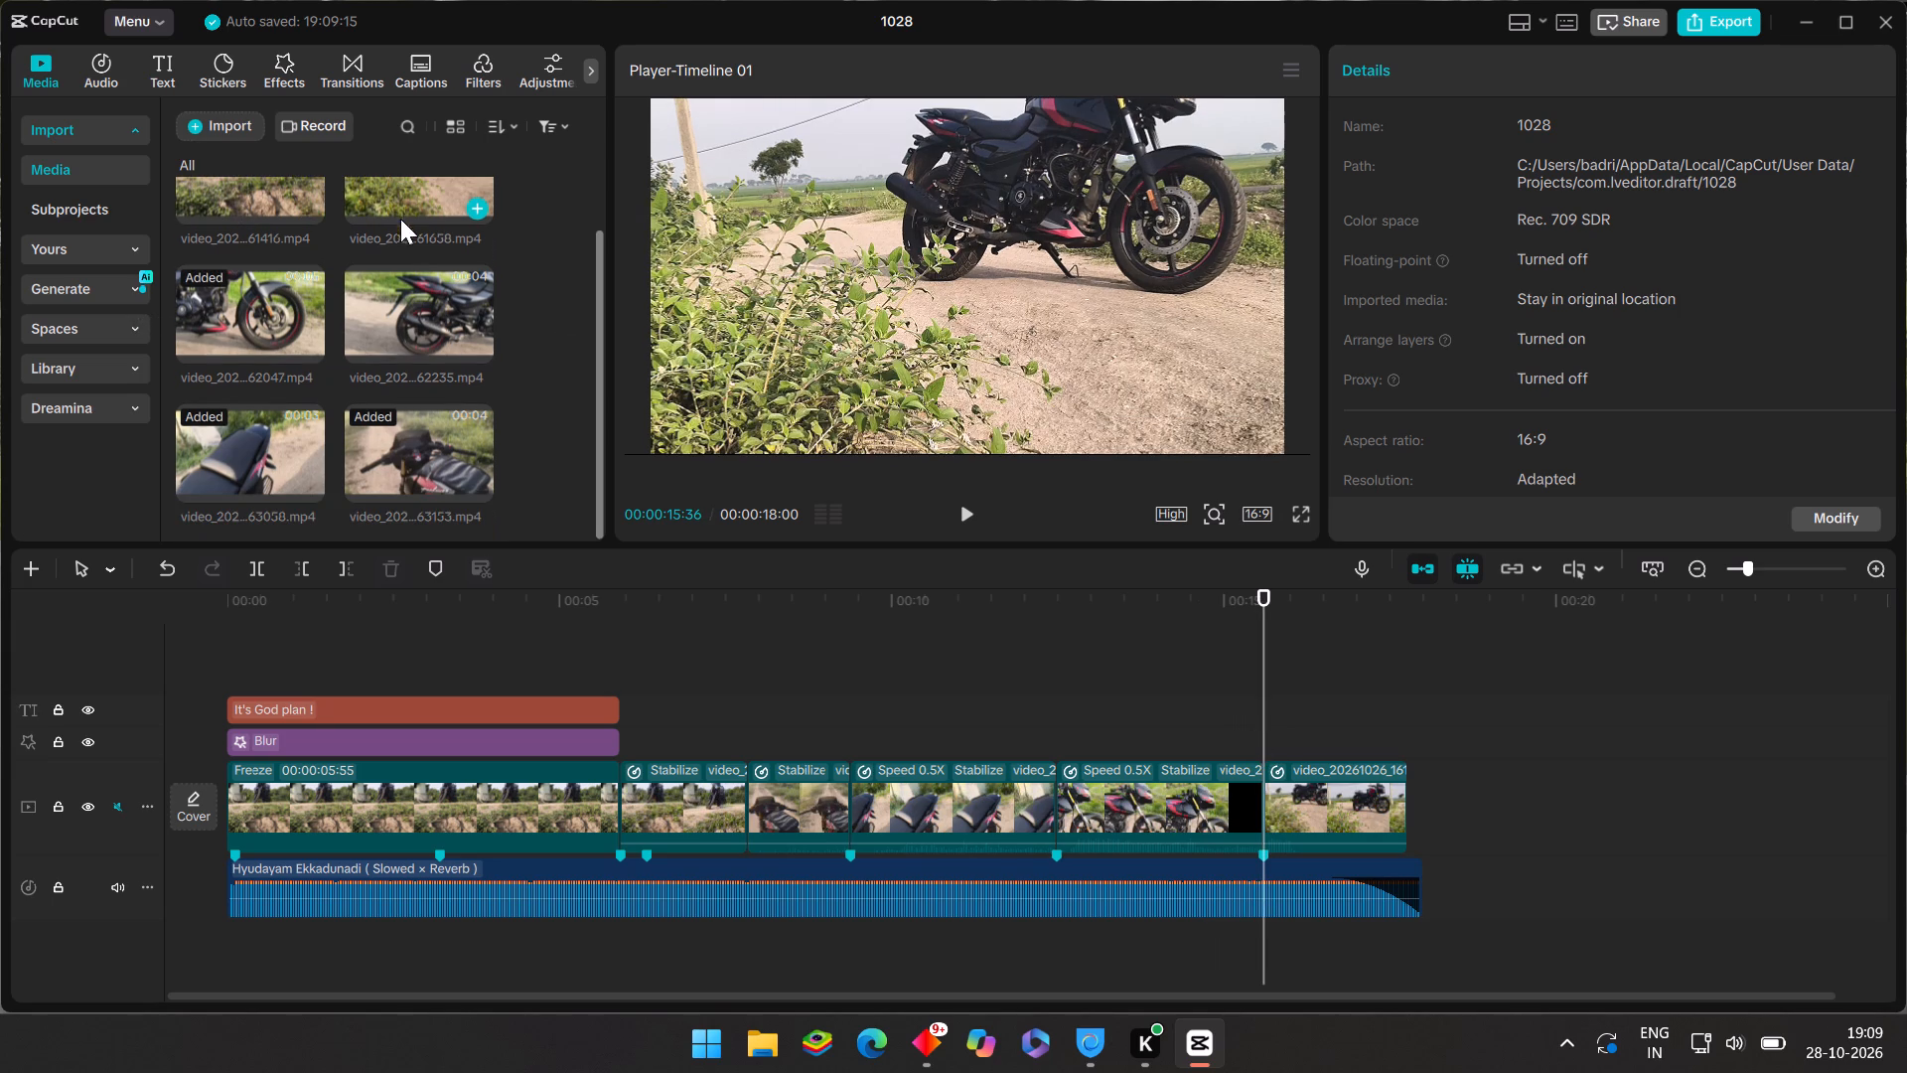
scroll(387, 315, down, 2)
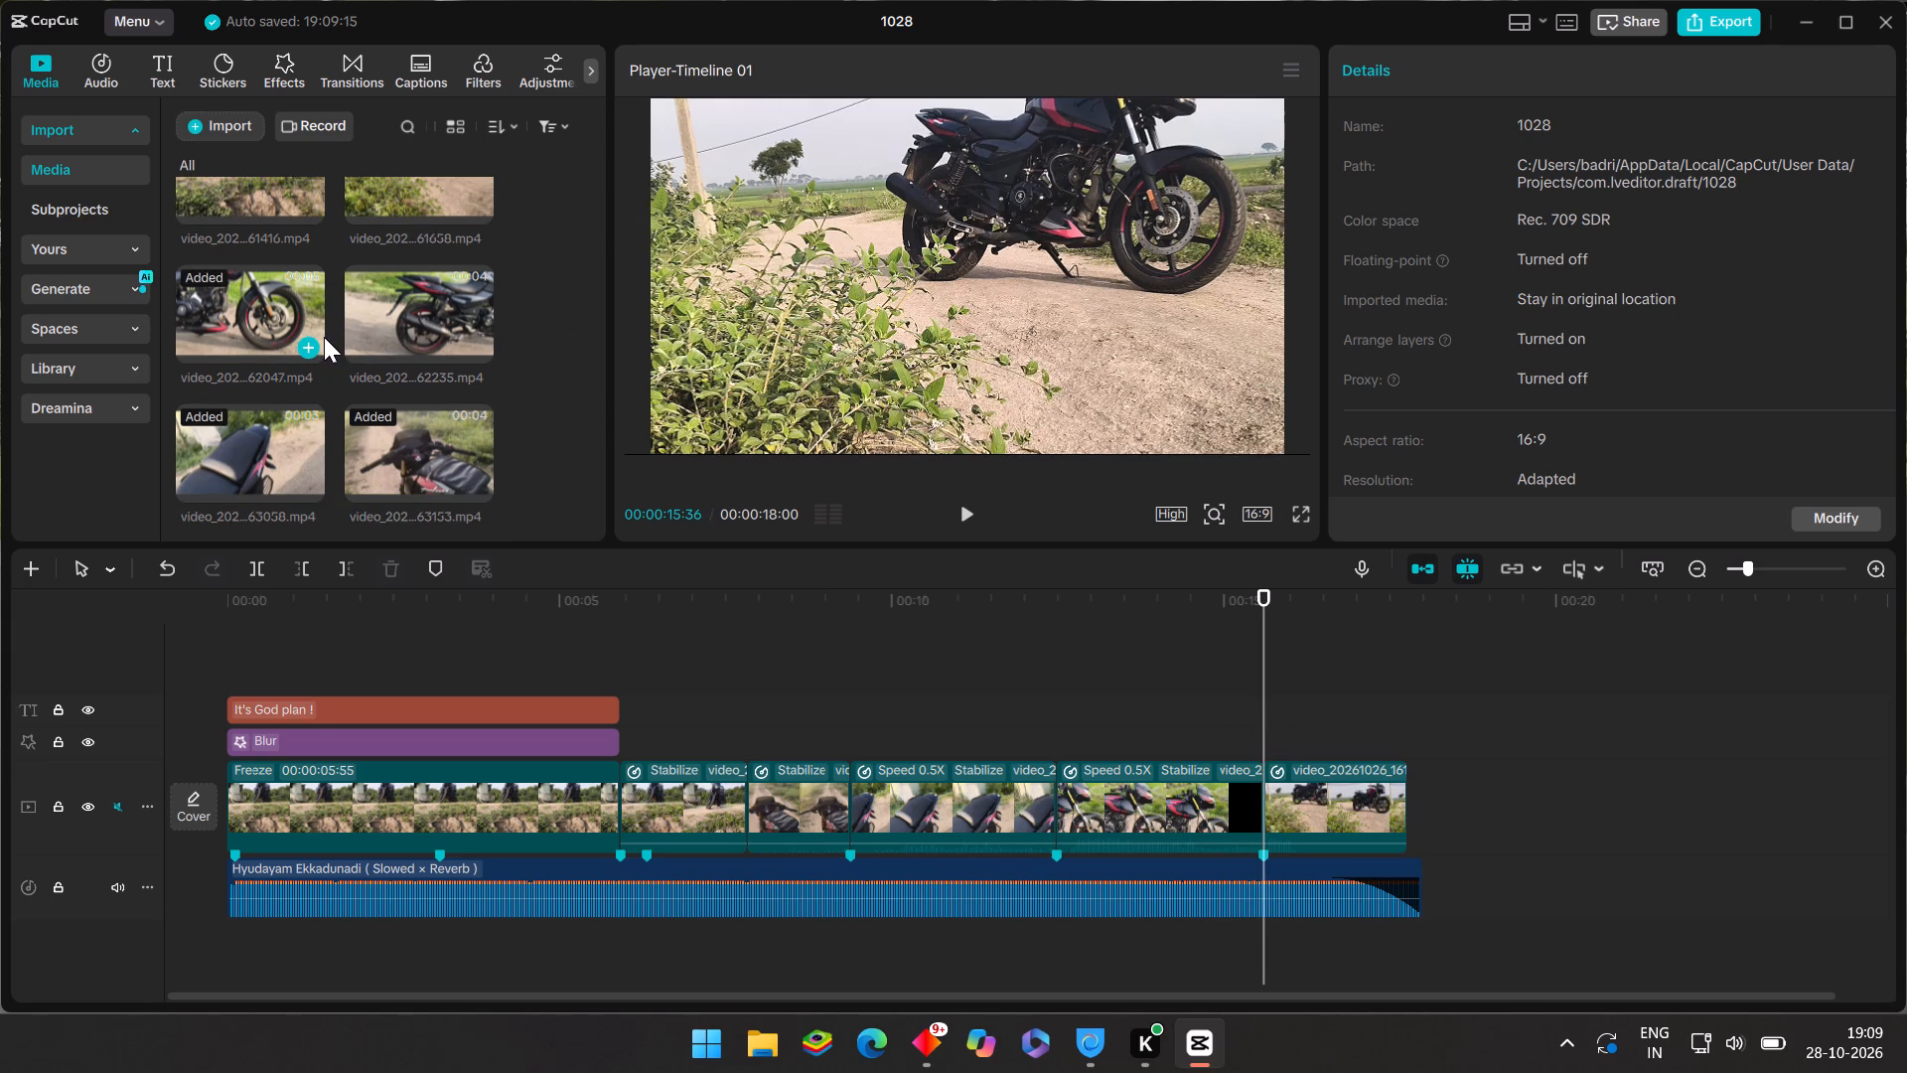
scroll(324, 337, down, 3)
scroll(324, 339, up, 5)
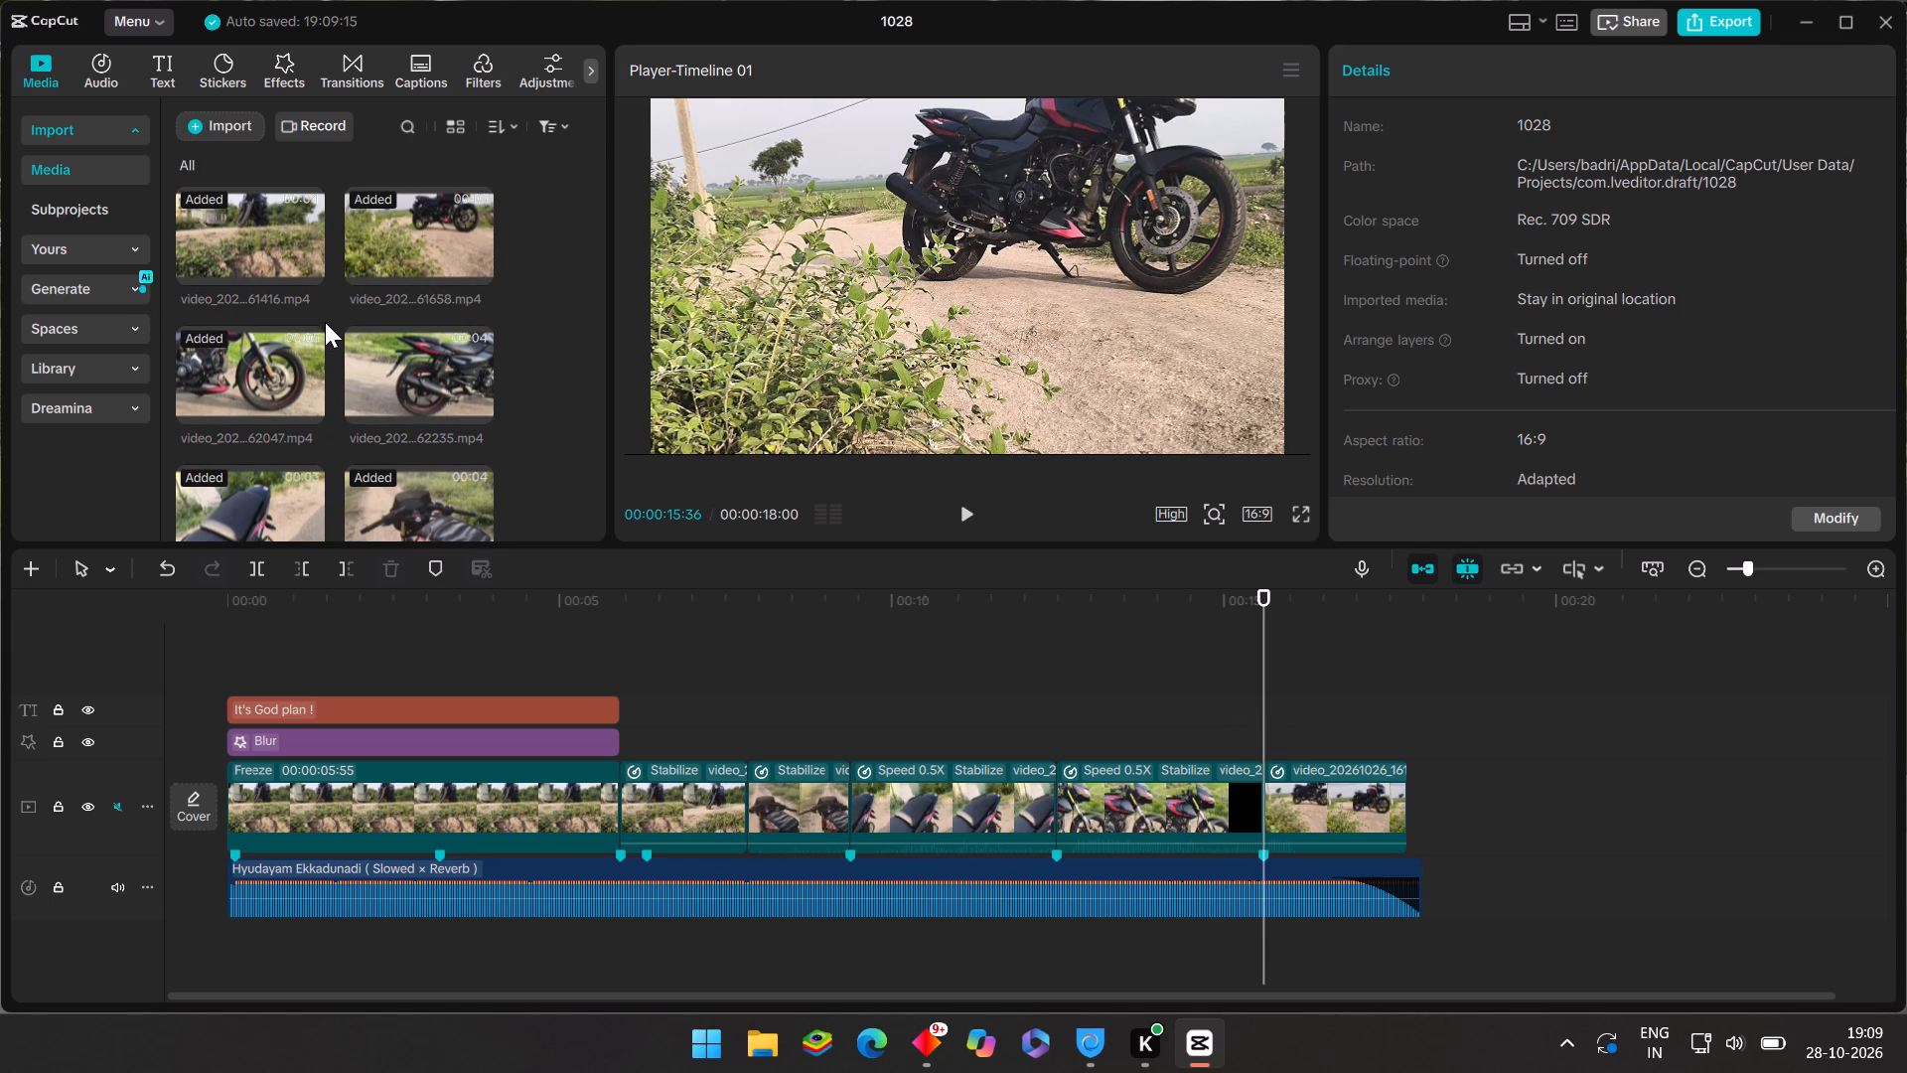
scroll(329, 480, down, 2)
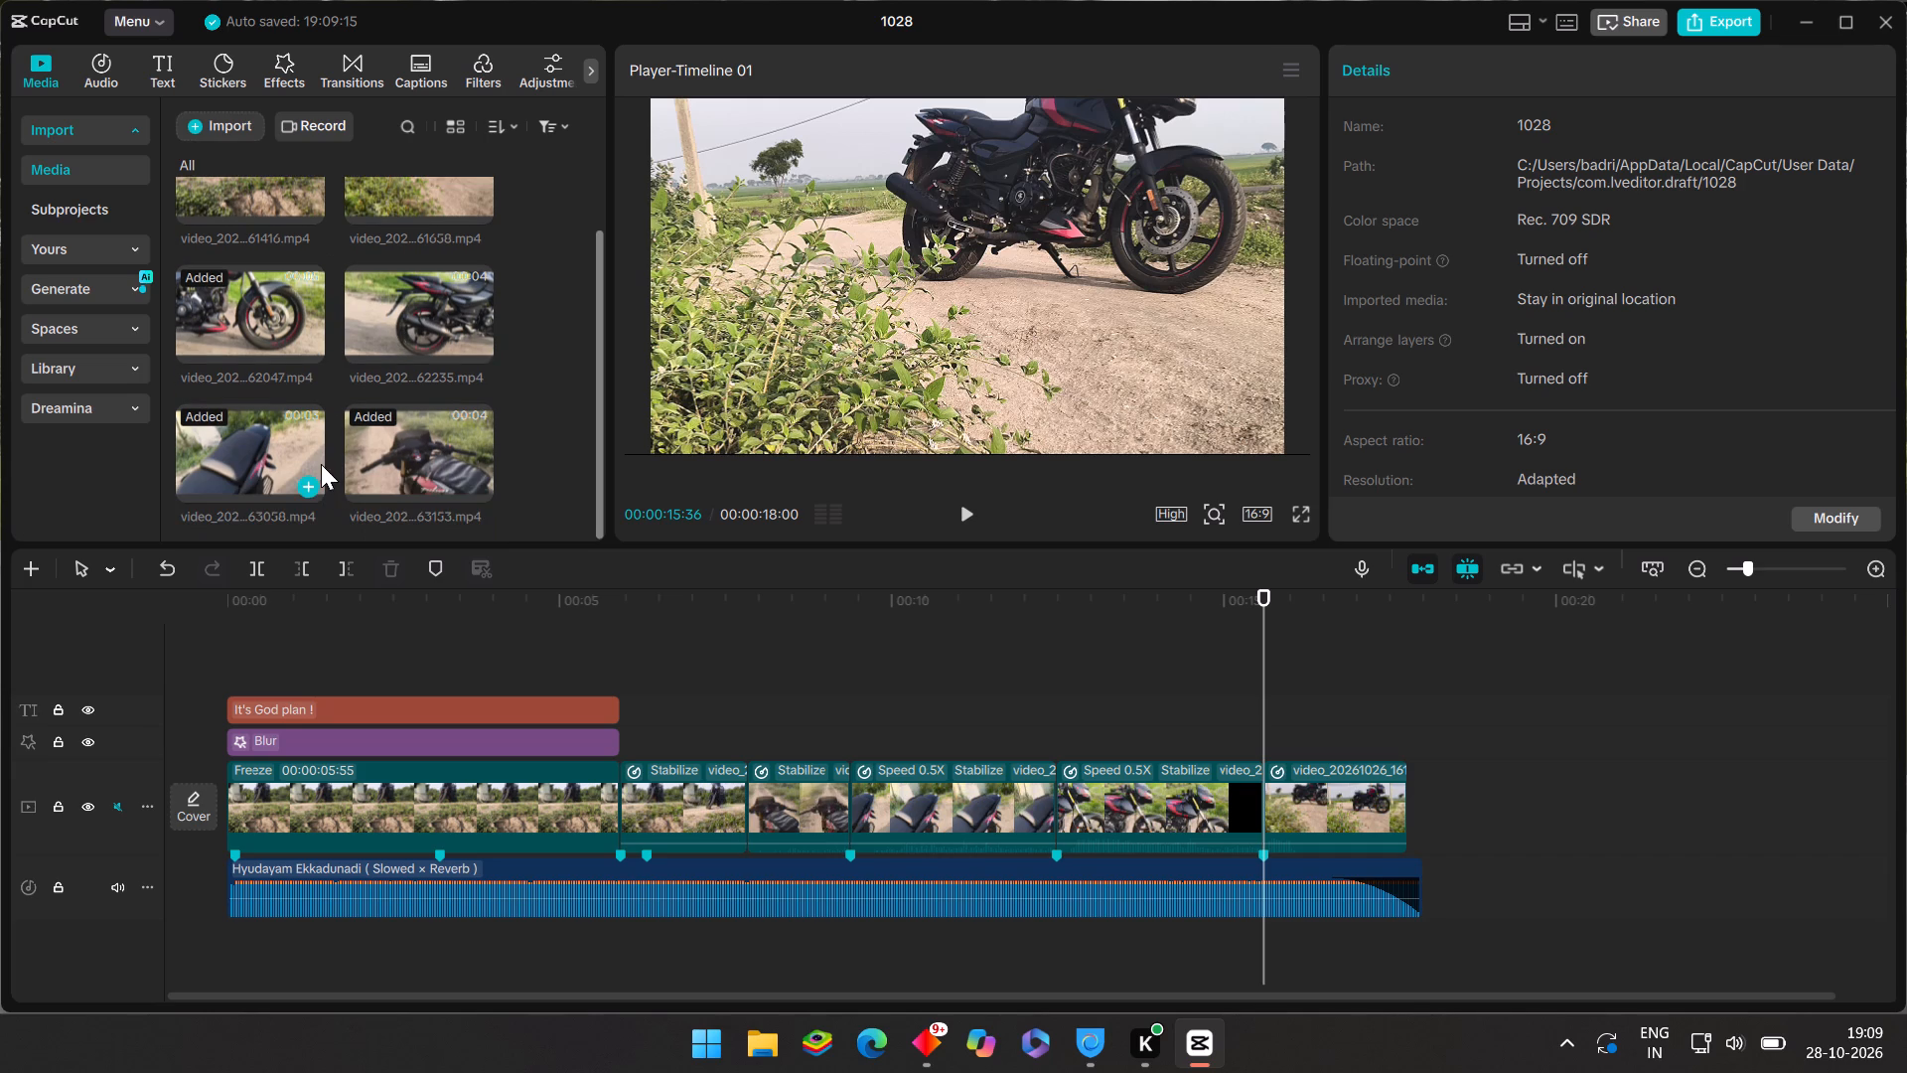
click(640, 649)
drag(638, 649, 301, 684)
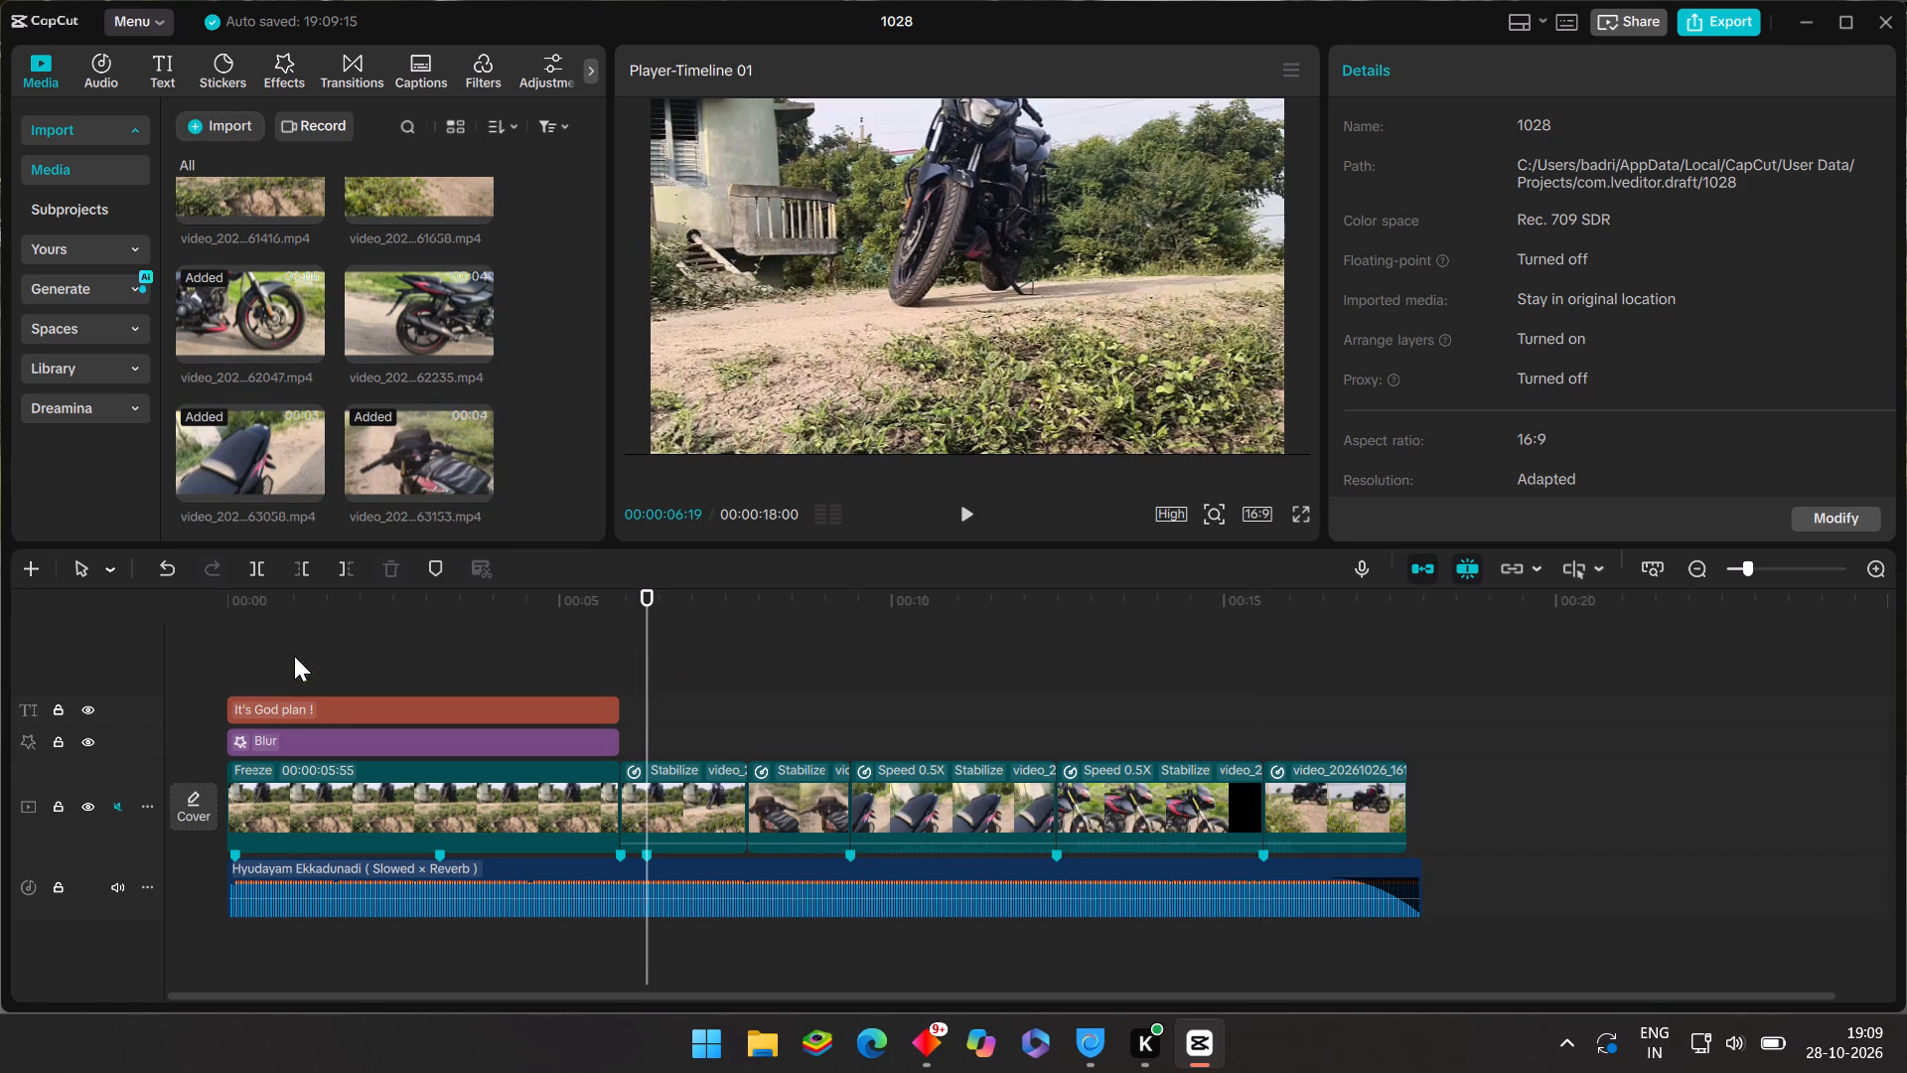
click(287, 638)
drag(287, 637, 184, 628)
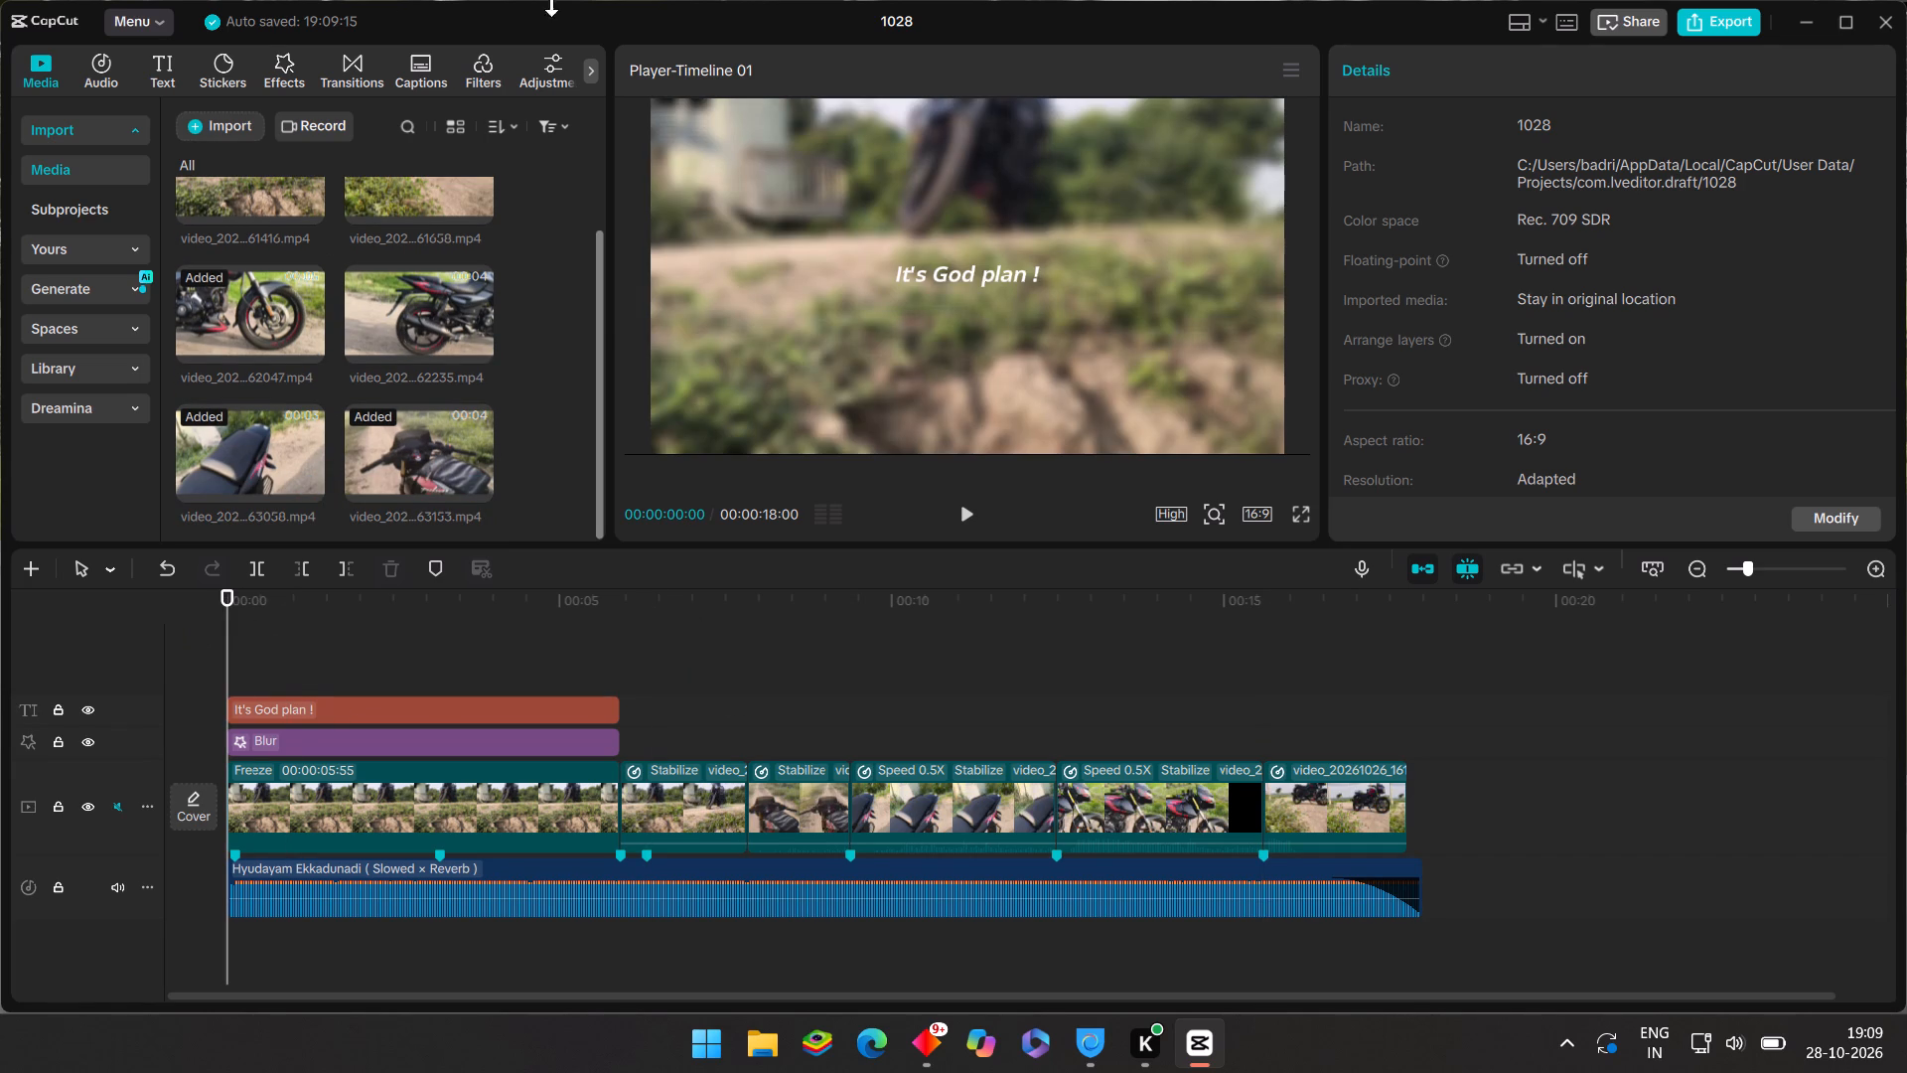
Browse the Trending video effects for one to add to the edit, downloading Cyber Glitch to preview it.
click(265, 77)
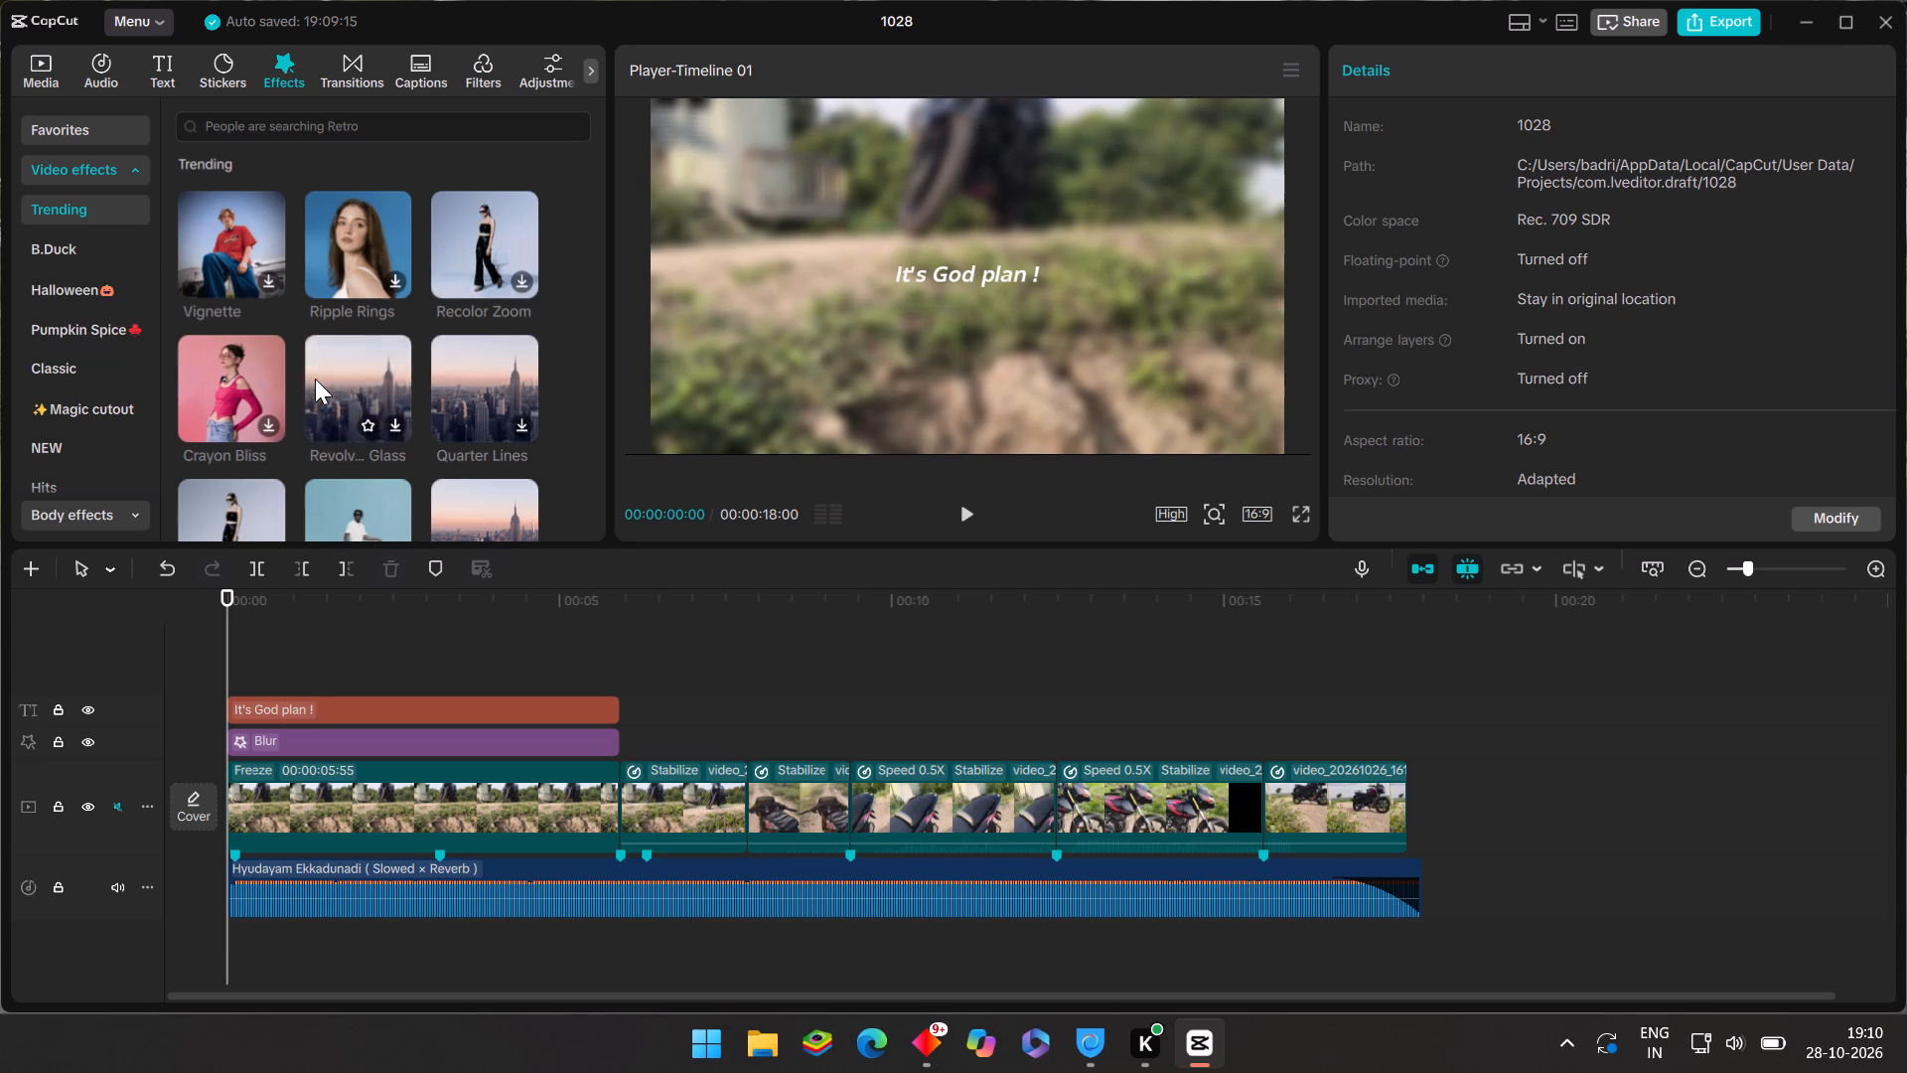
scroll(227, 366, down, 2)
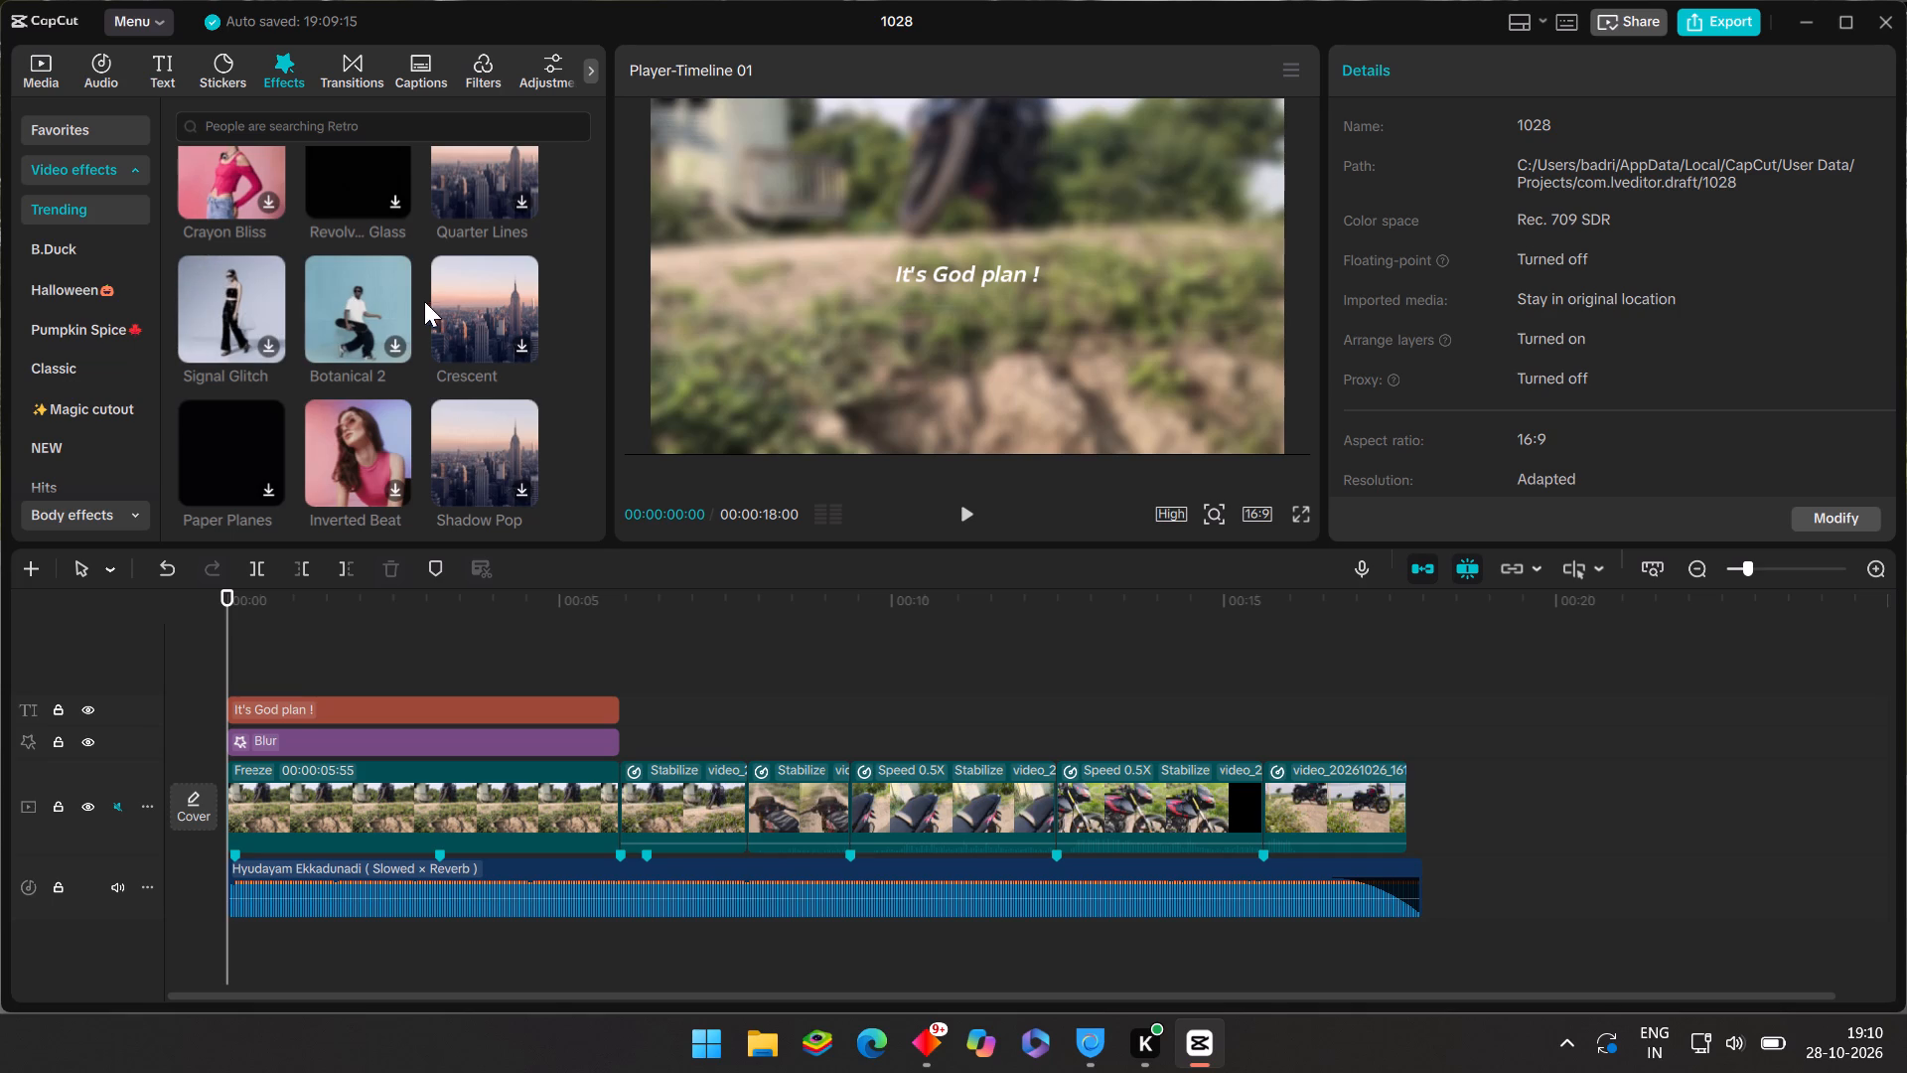
scroll(453, 301, down, 1)
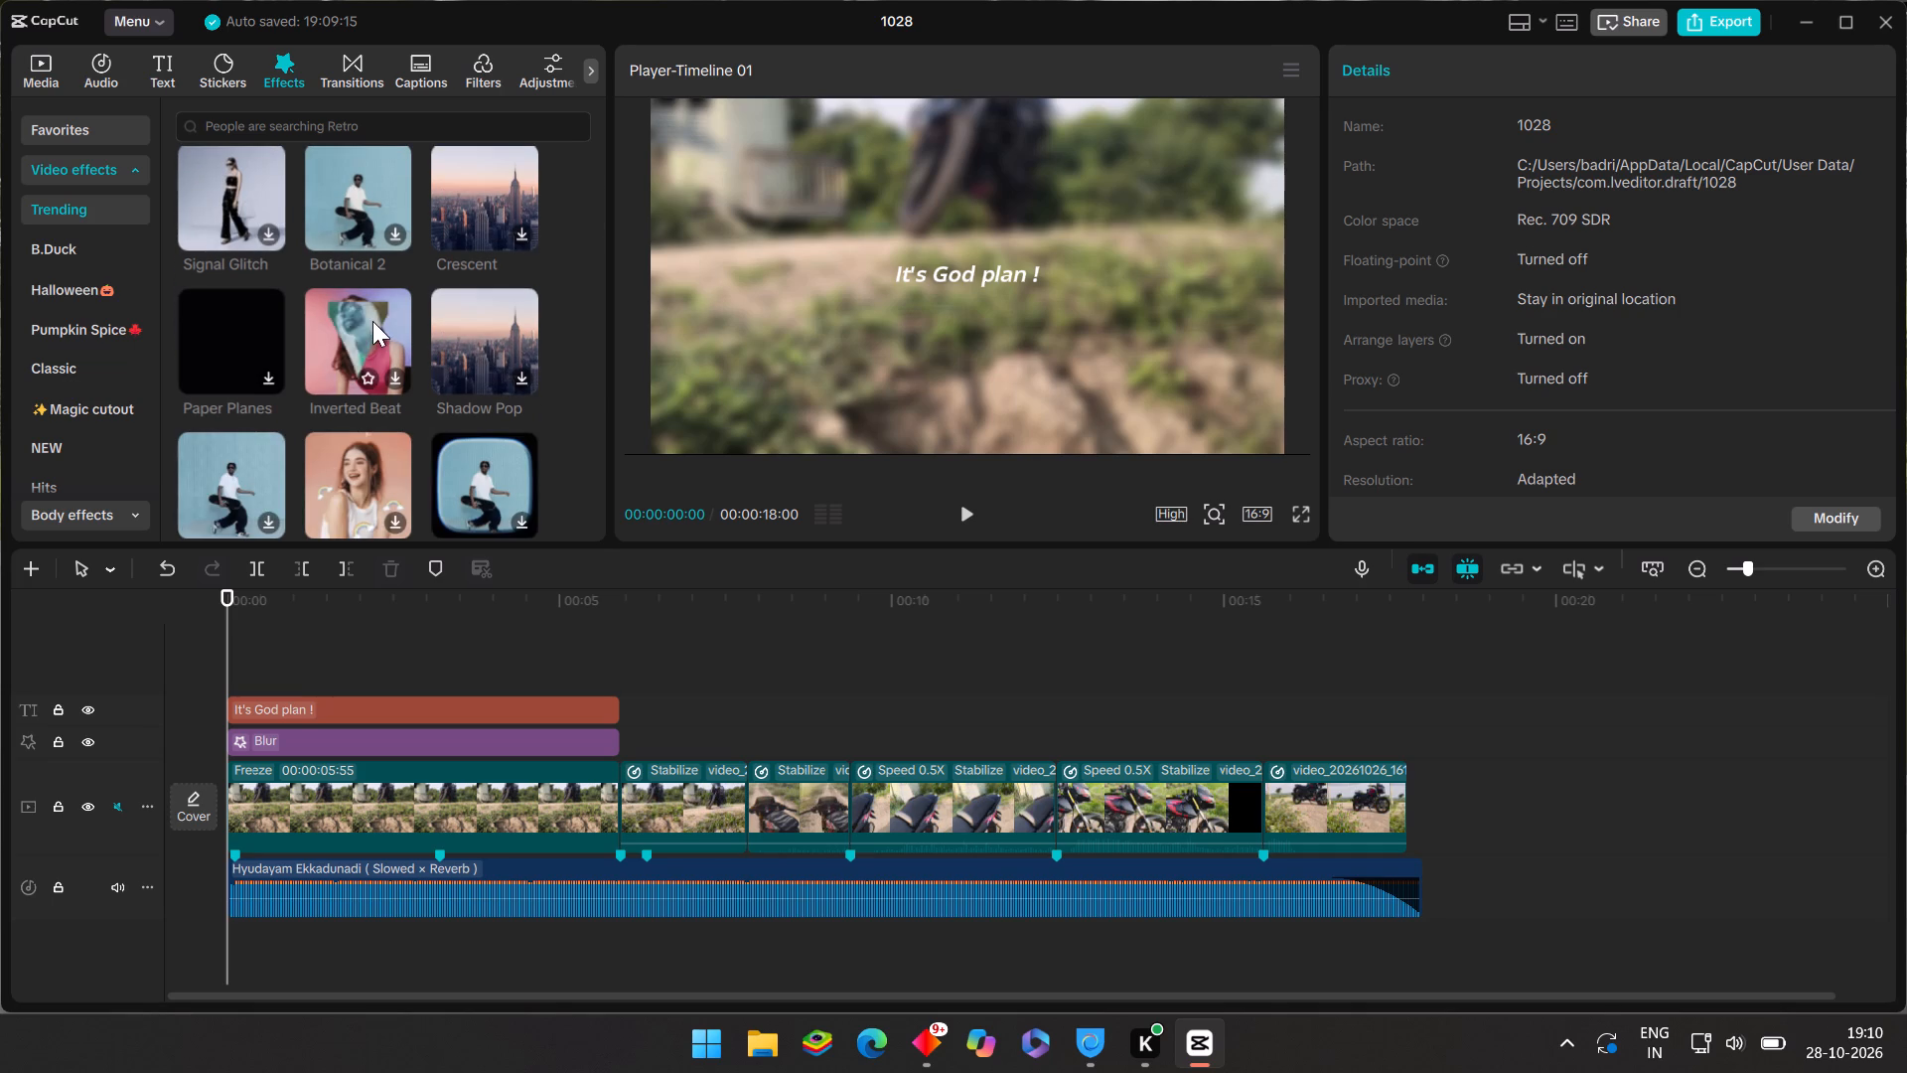
scroll(243, 325, down, 1)
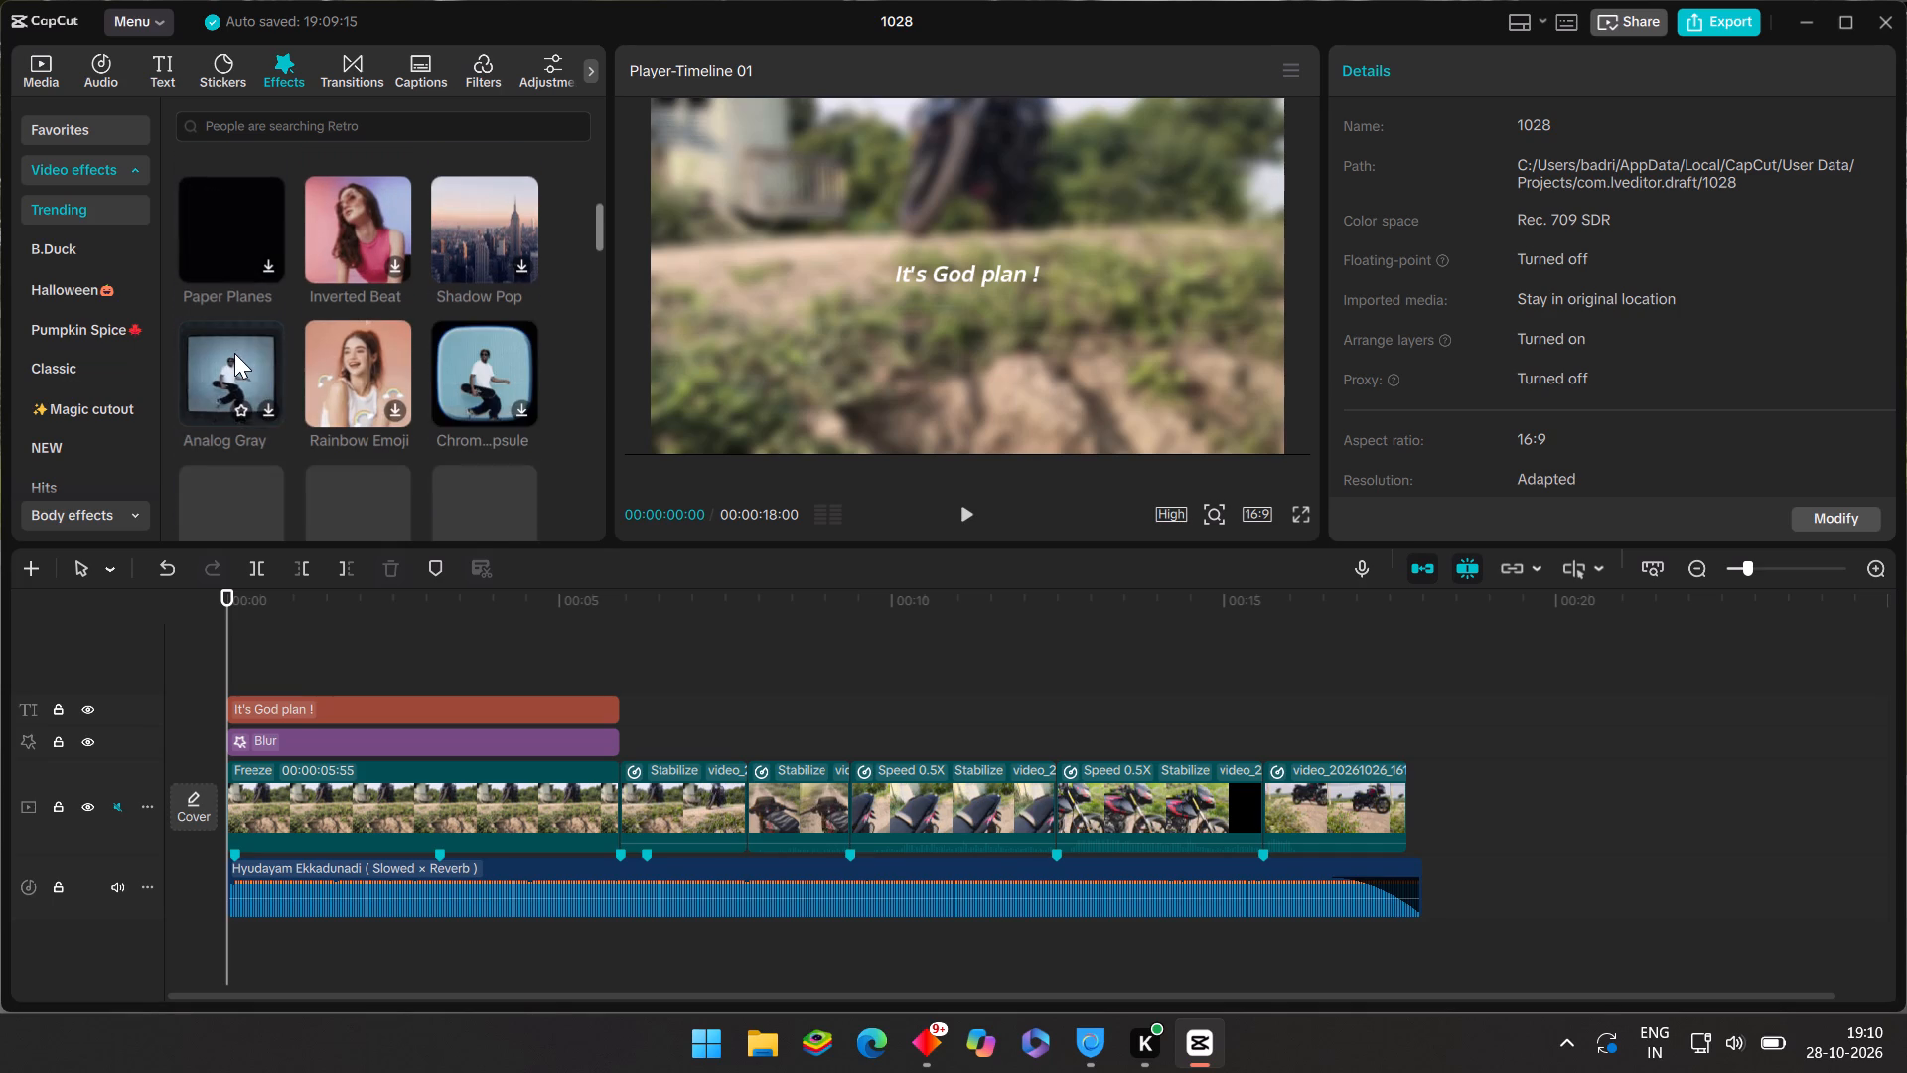
scroll(457, 379, down, 1)
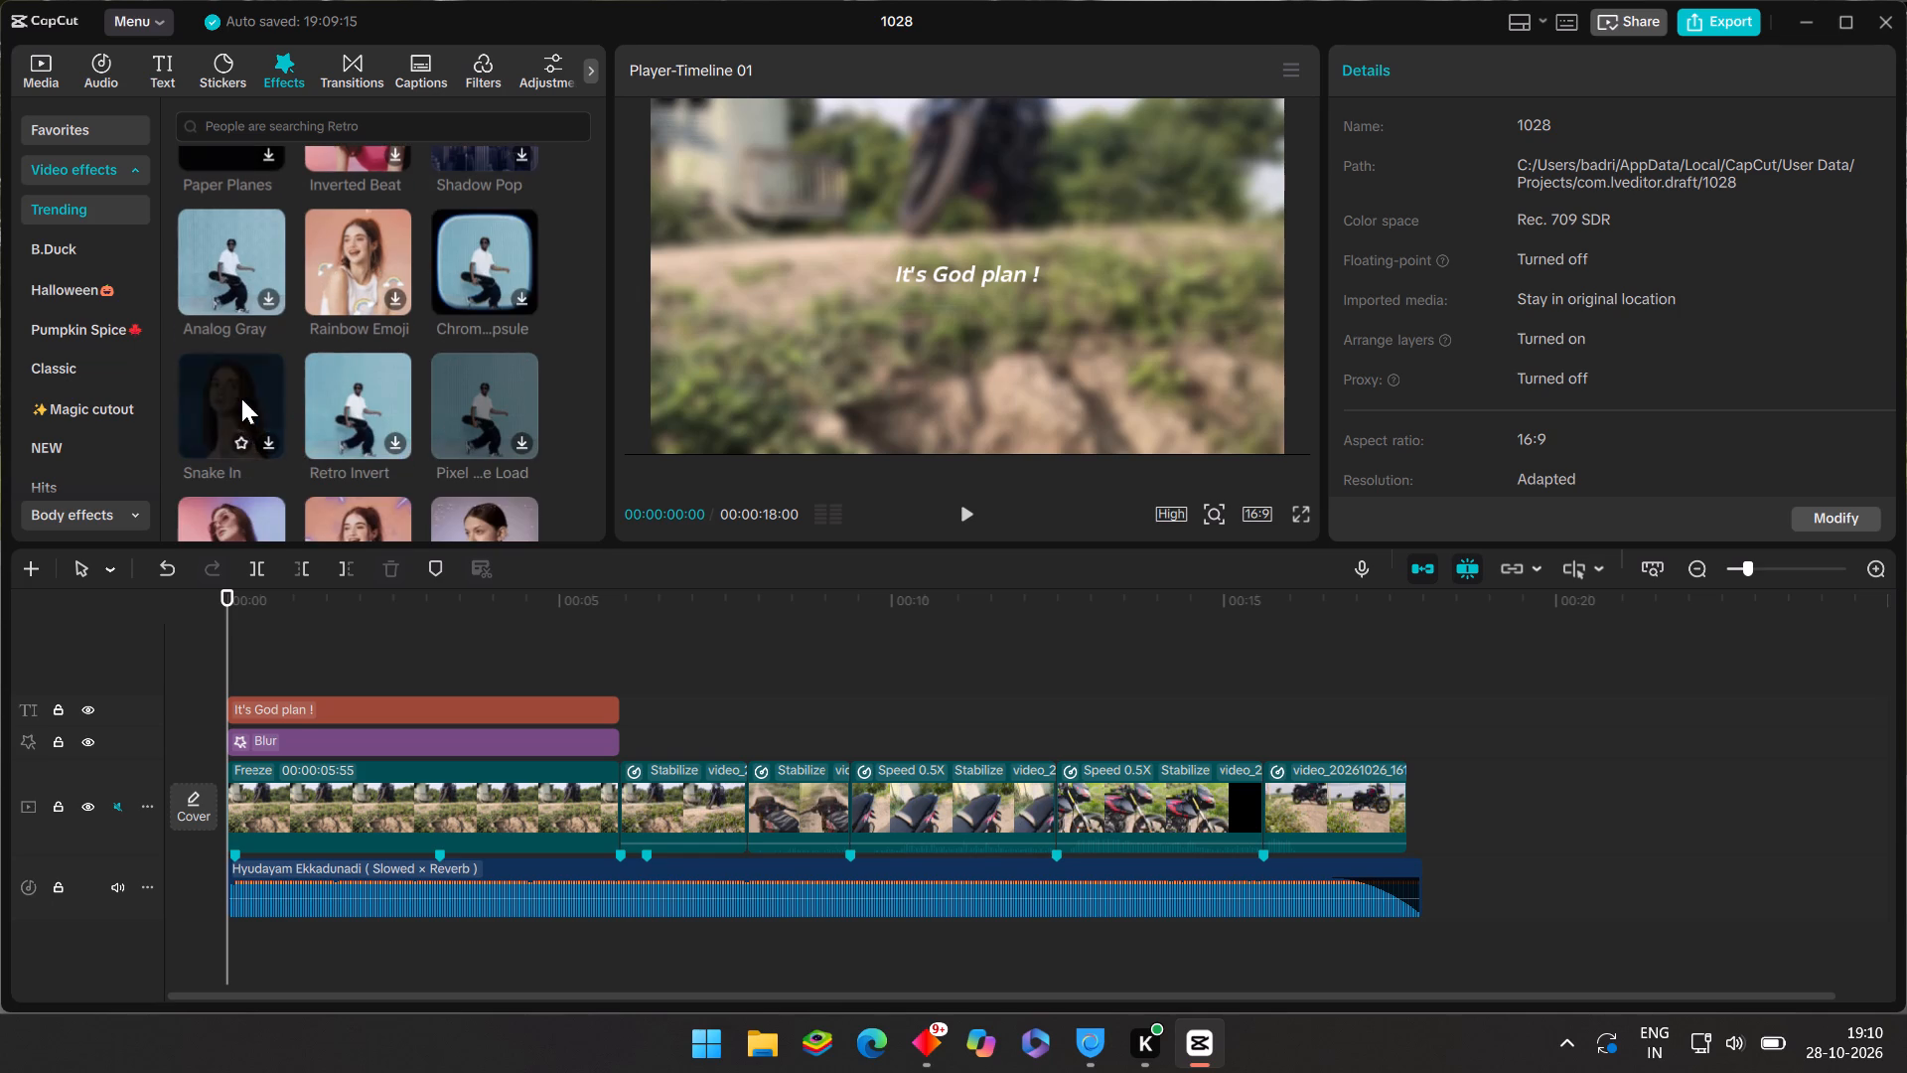
scroll(230, 400, down, 1)
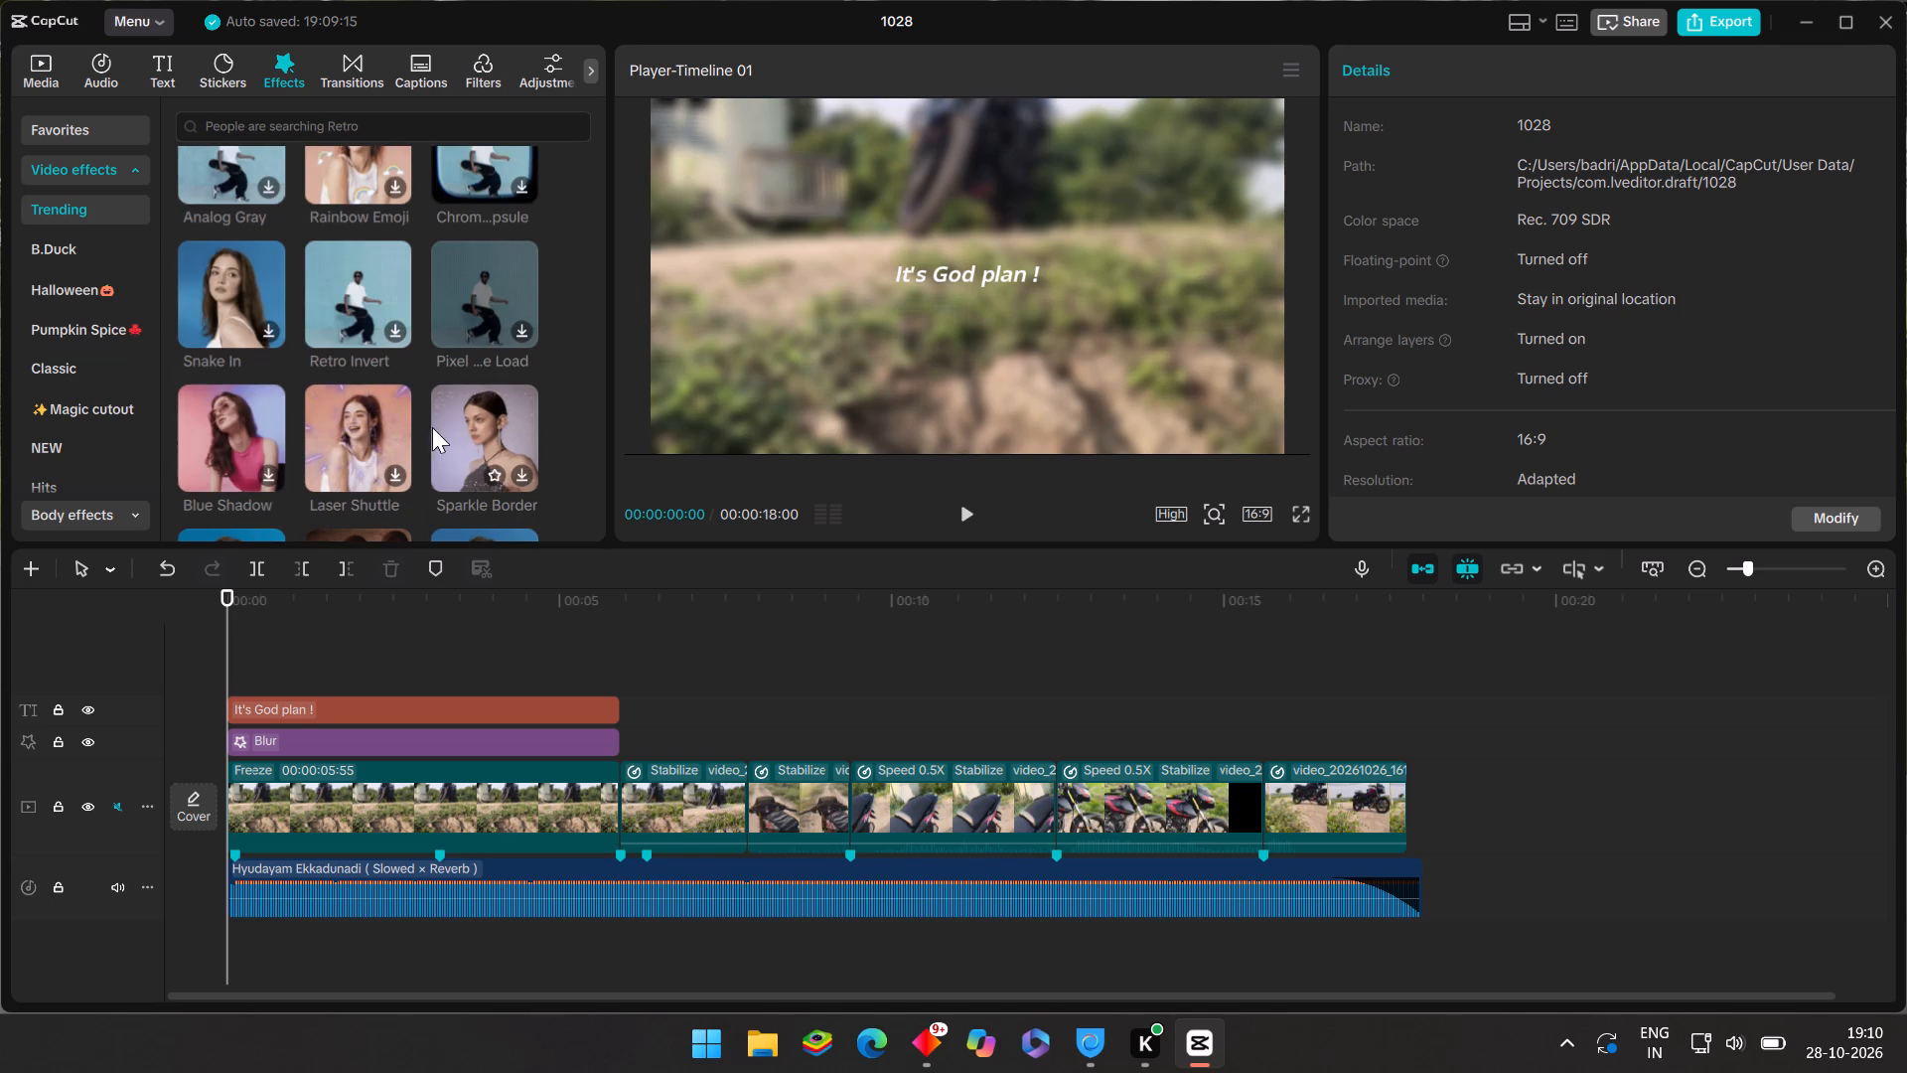
scroll(442, 428, down, 1)
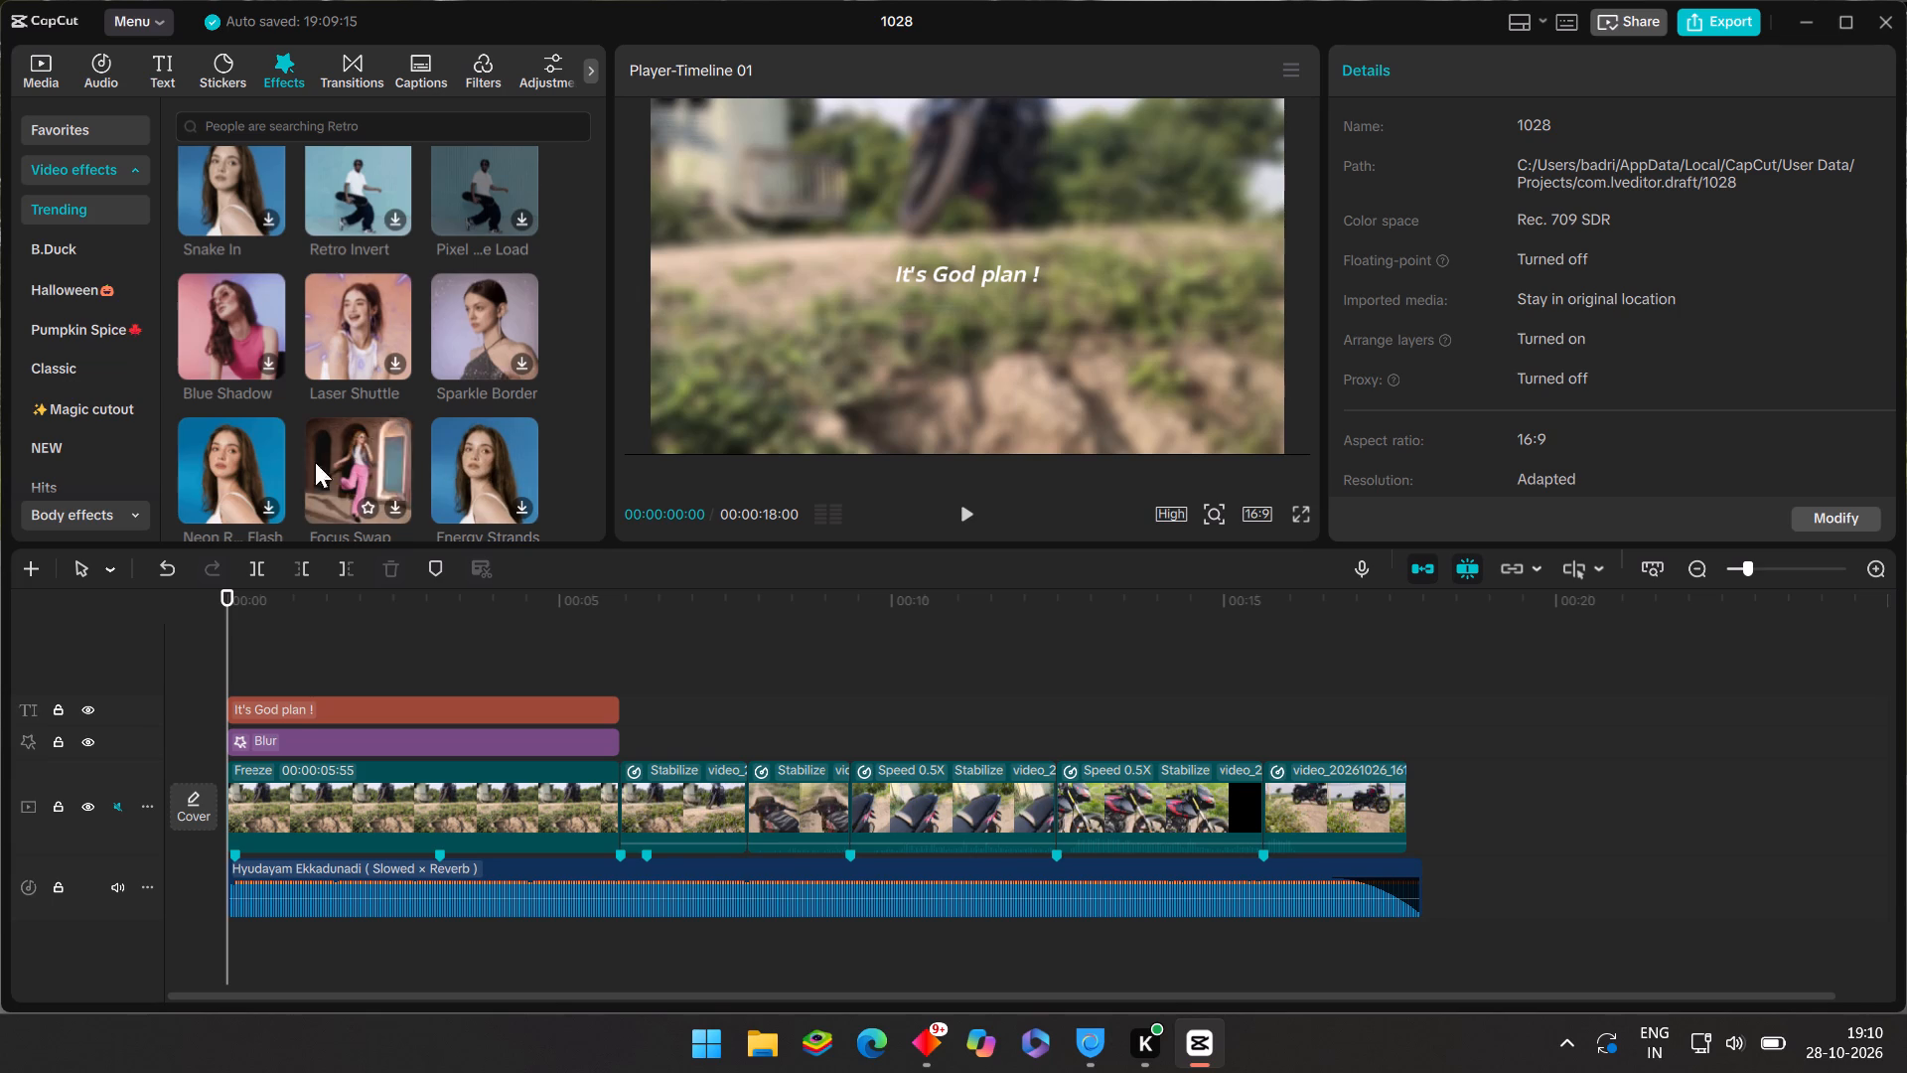
scroll(263, 466, down, 1)
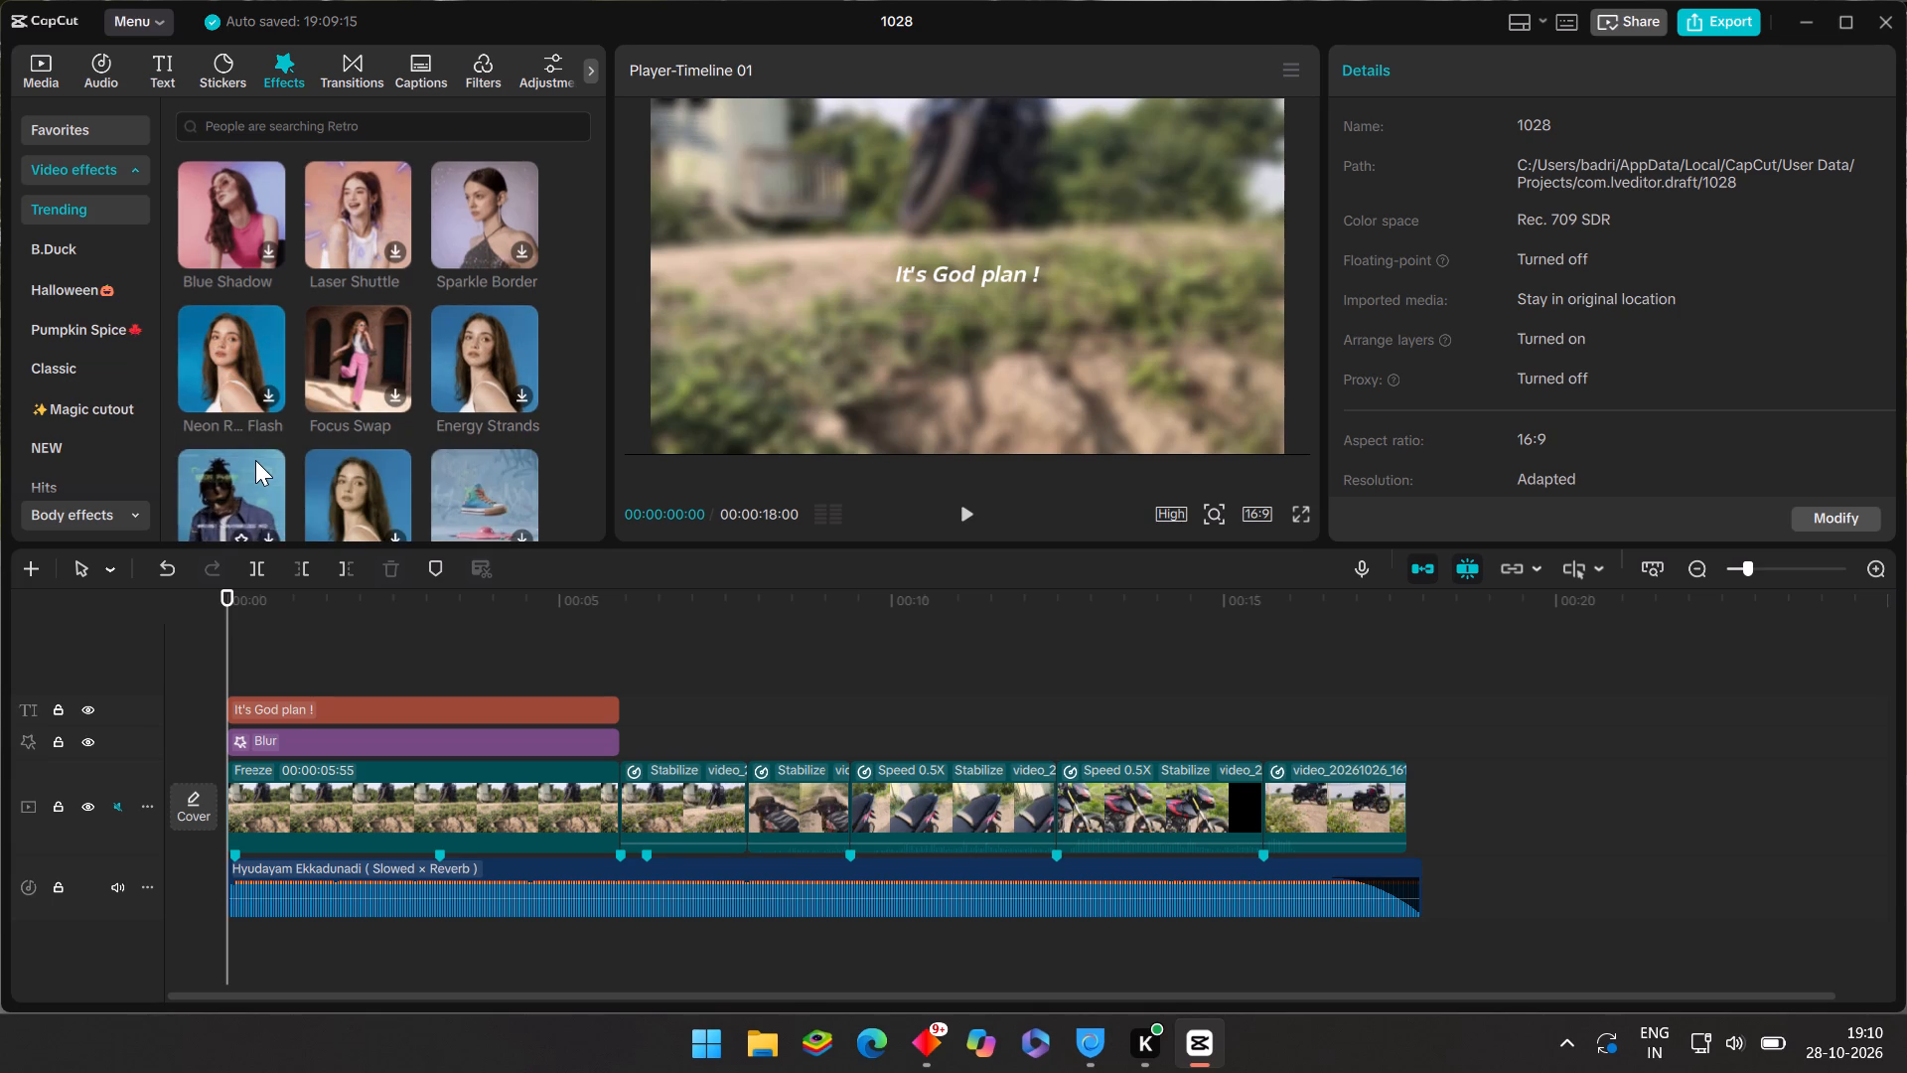
scroll(254, 460, down, 1)
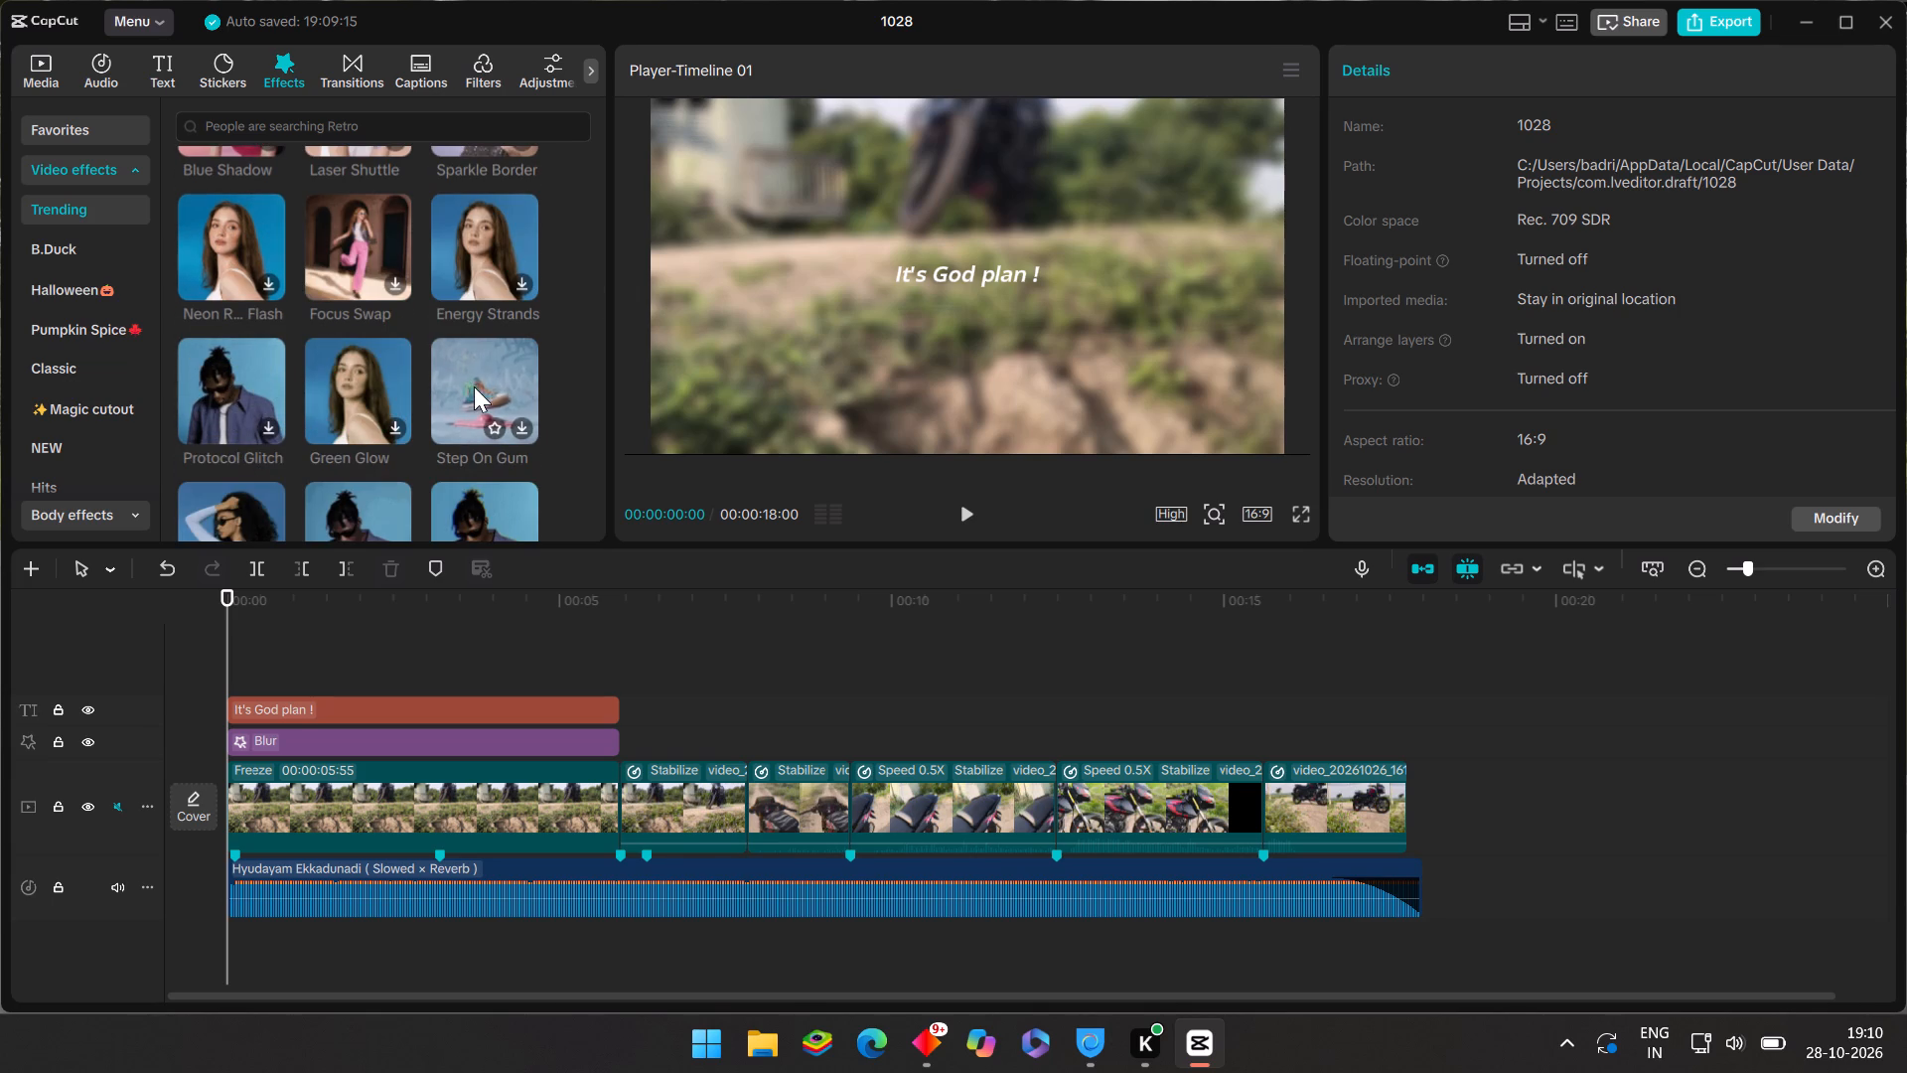
scroll(474, 386, down, 2)
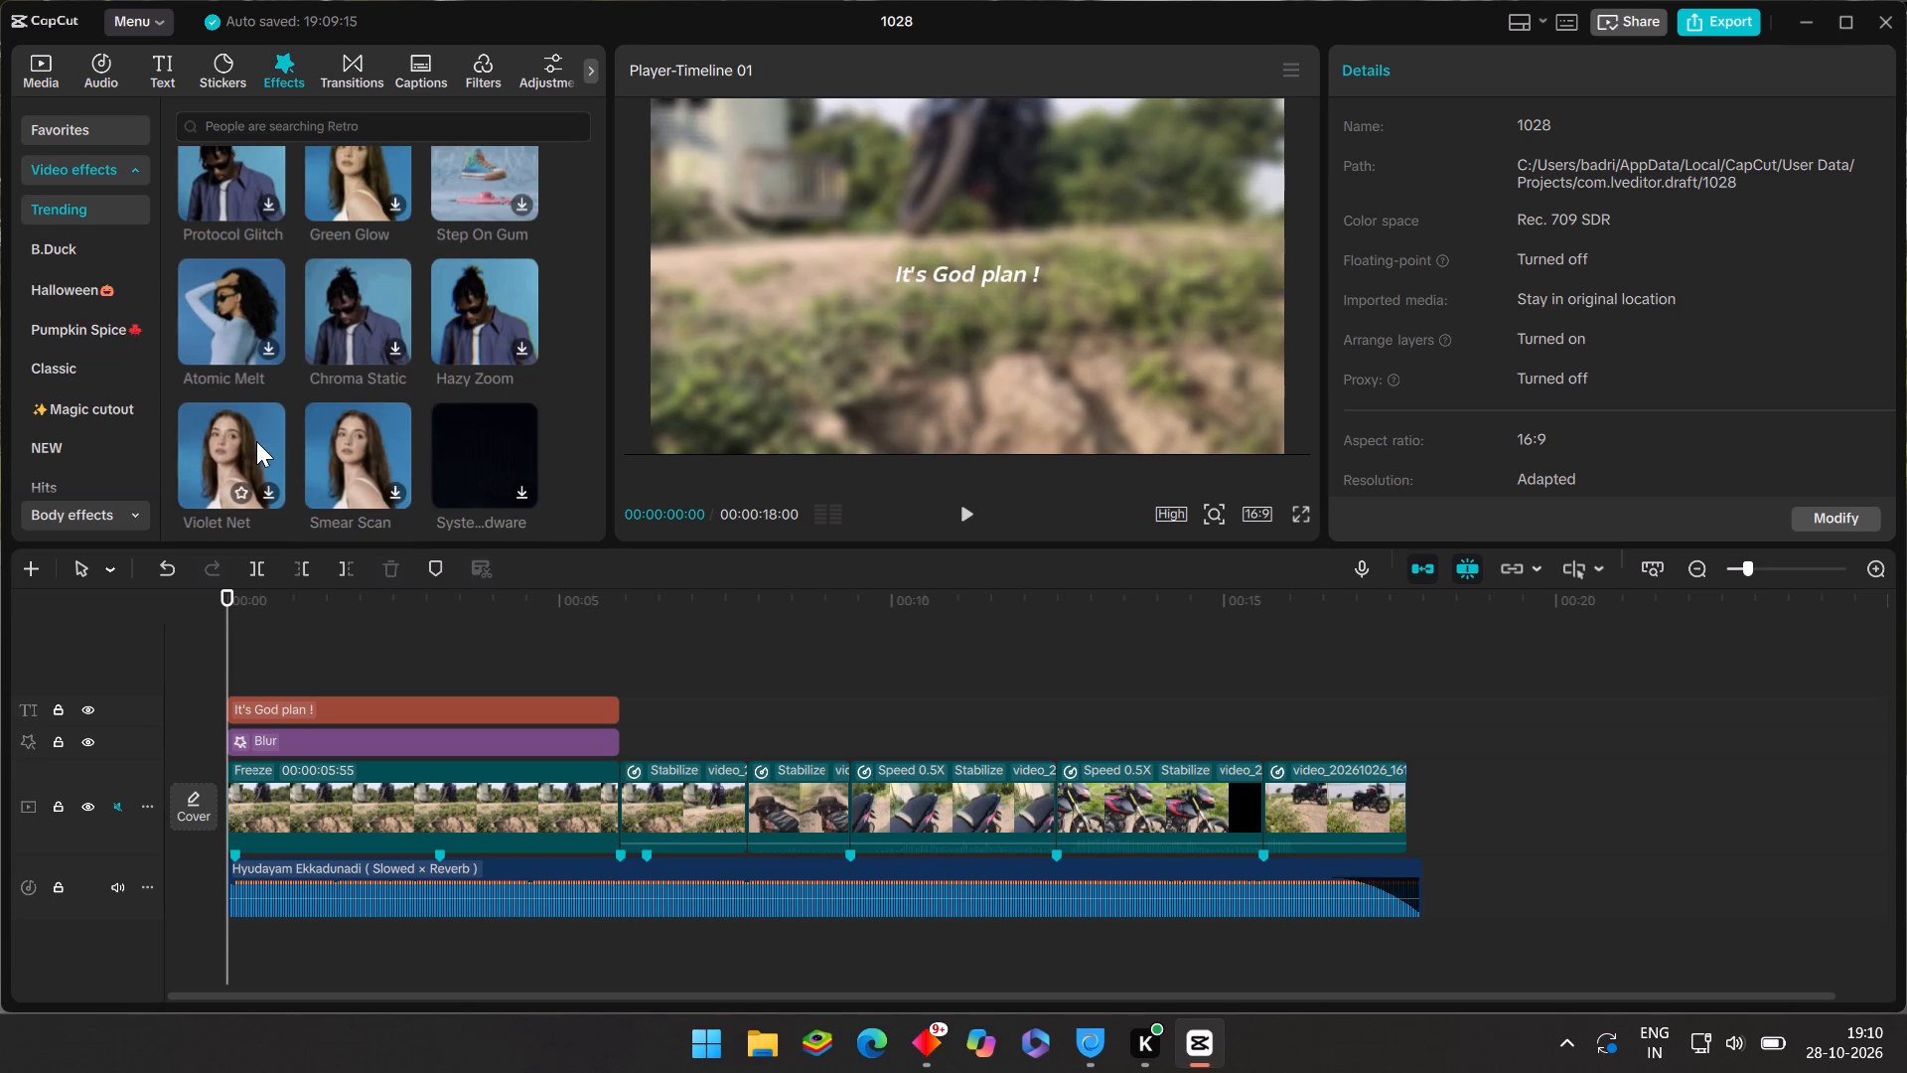
scroll(256, 441, down, 2)
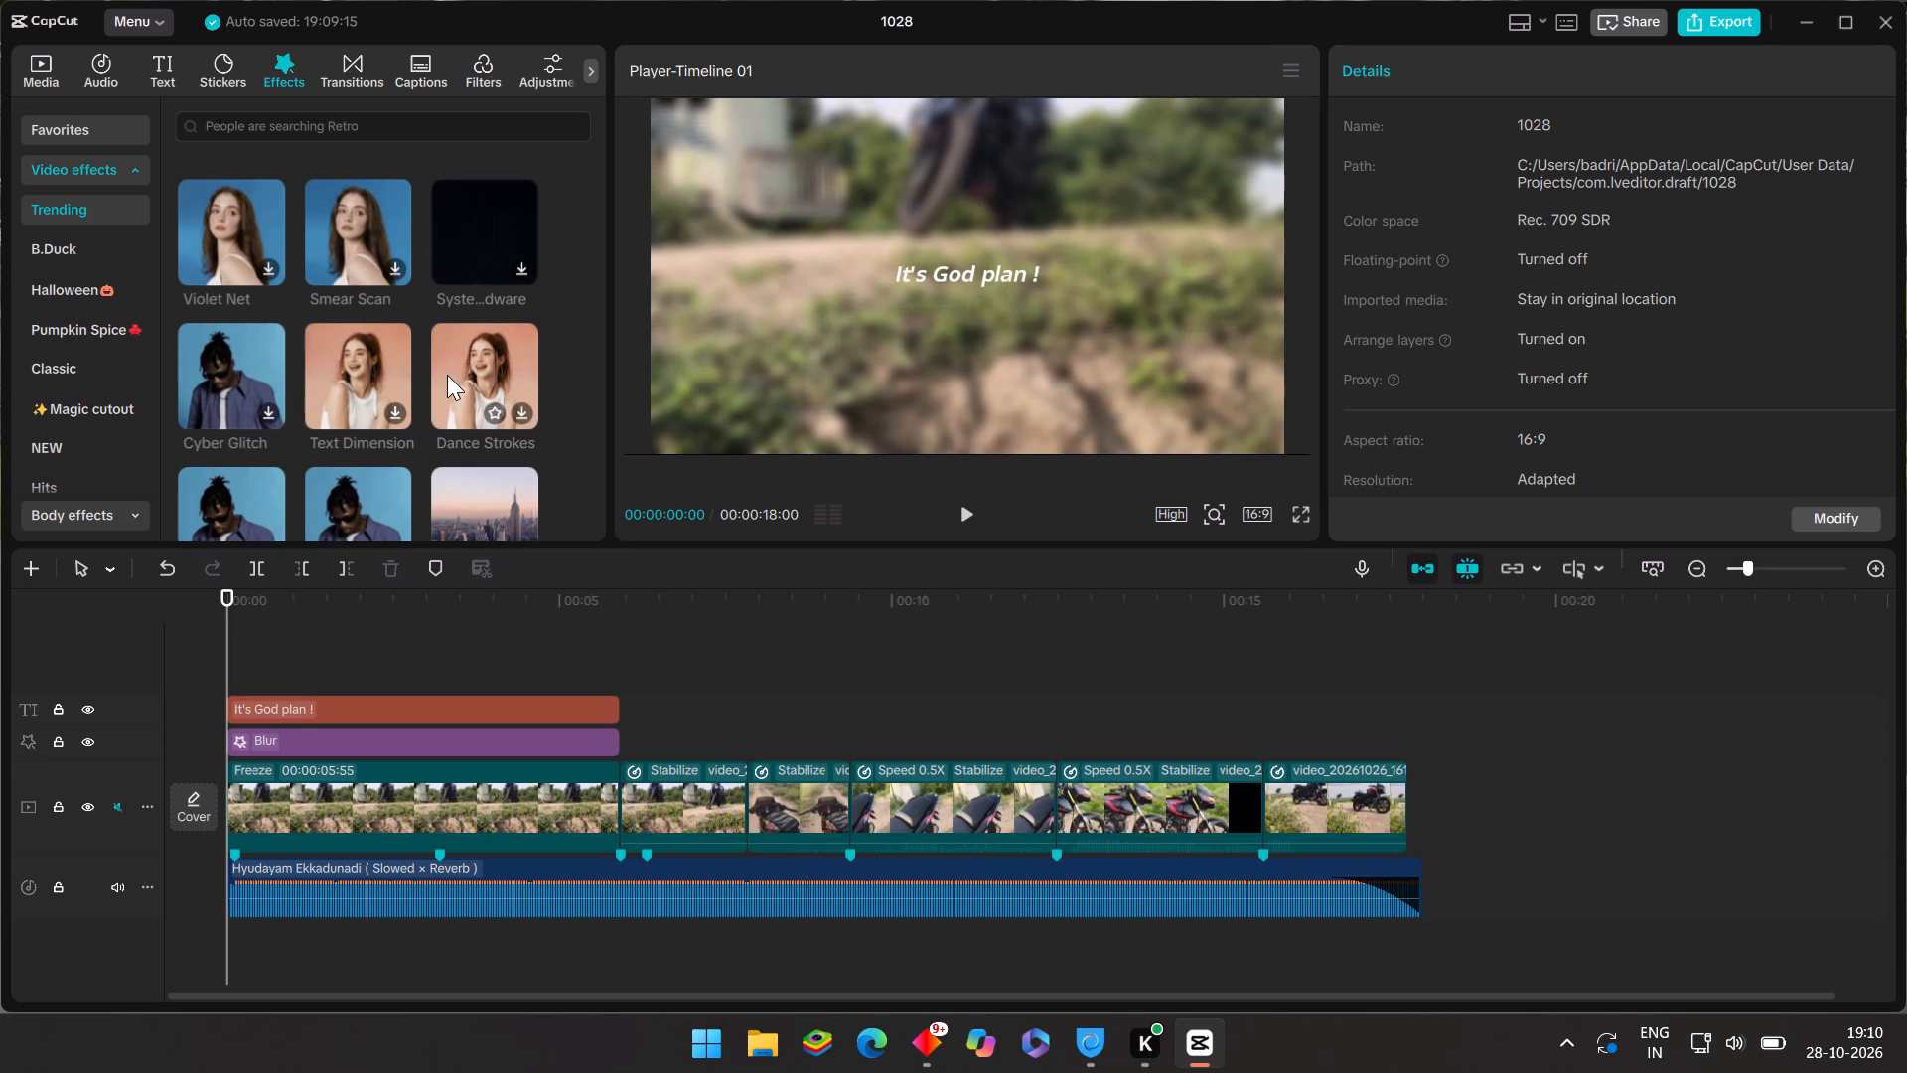
scroll(304, 473, down, 1)
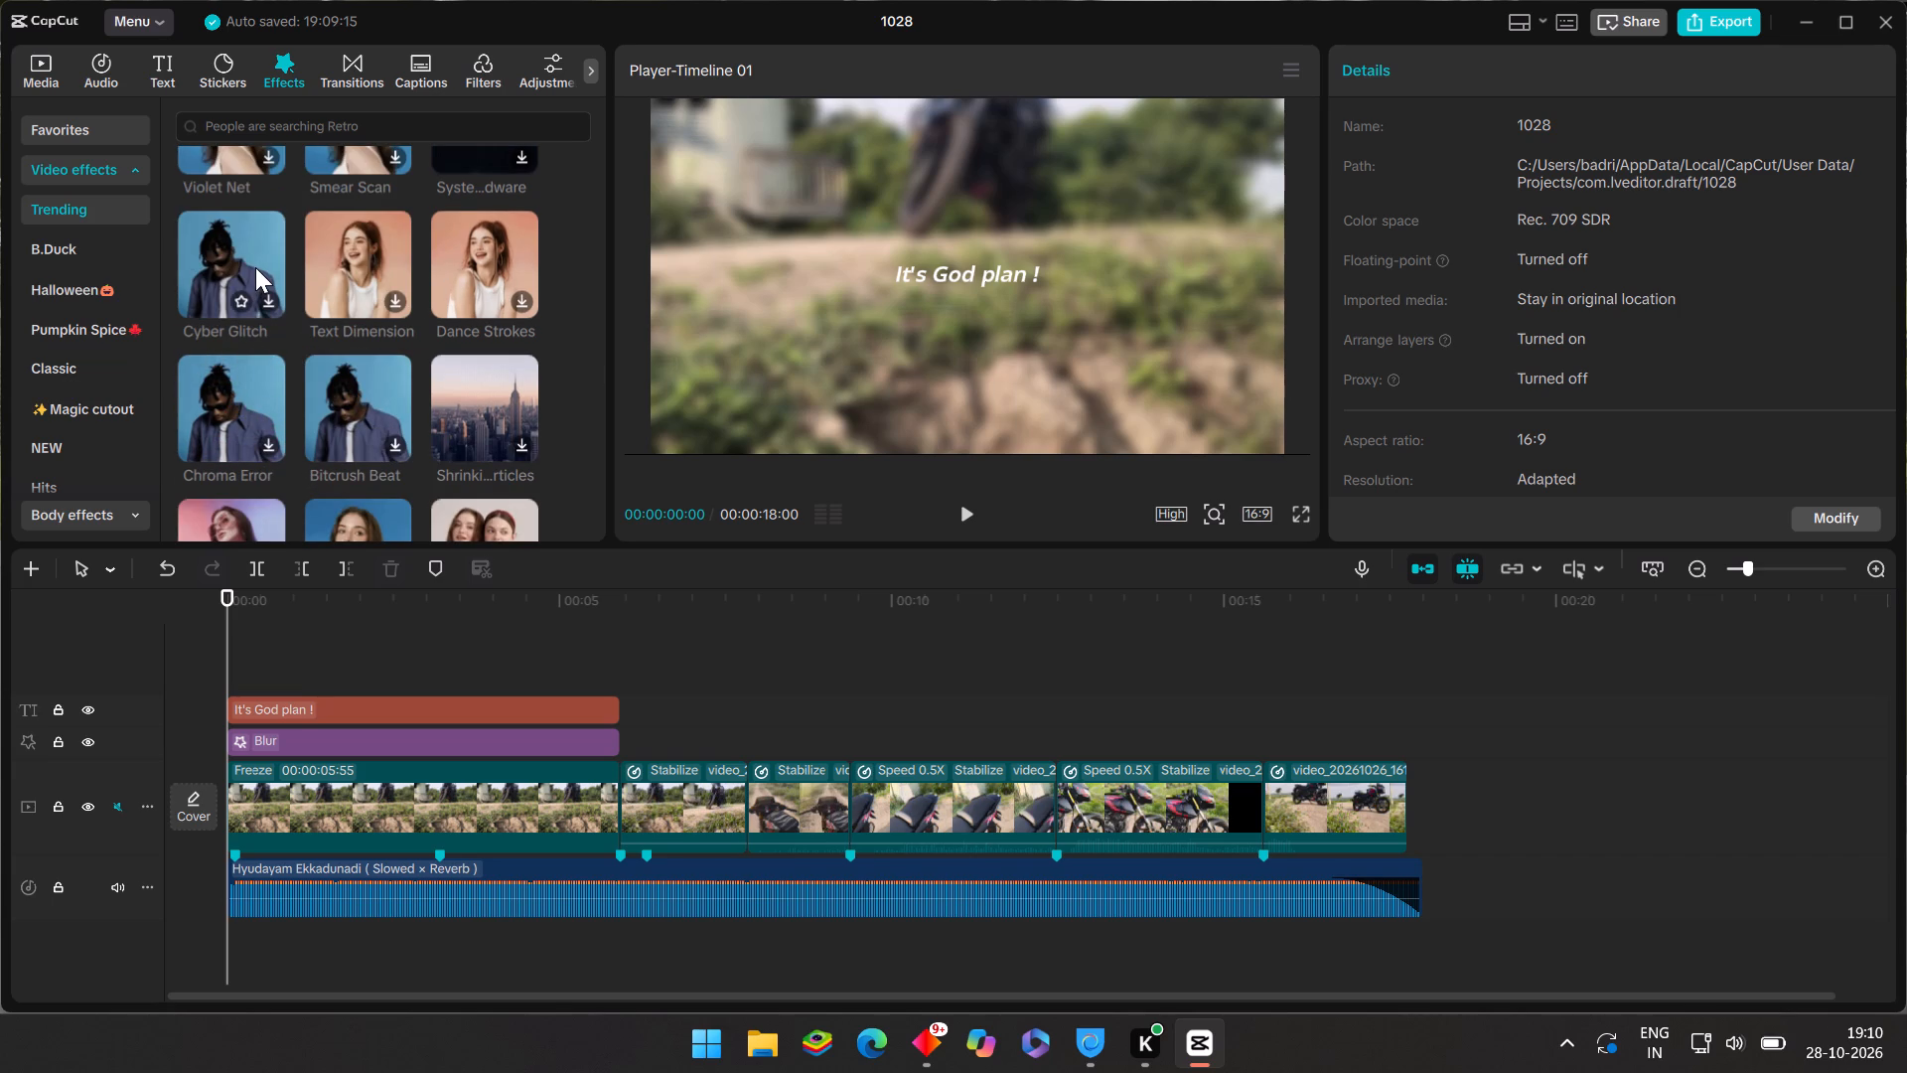
click(266, 299)
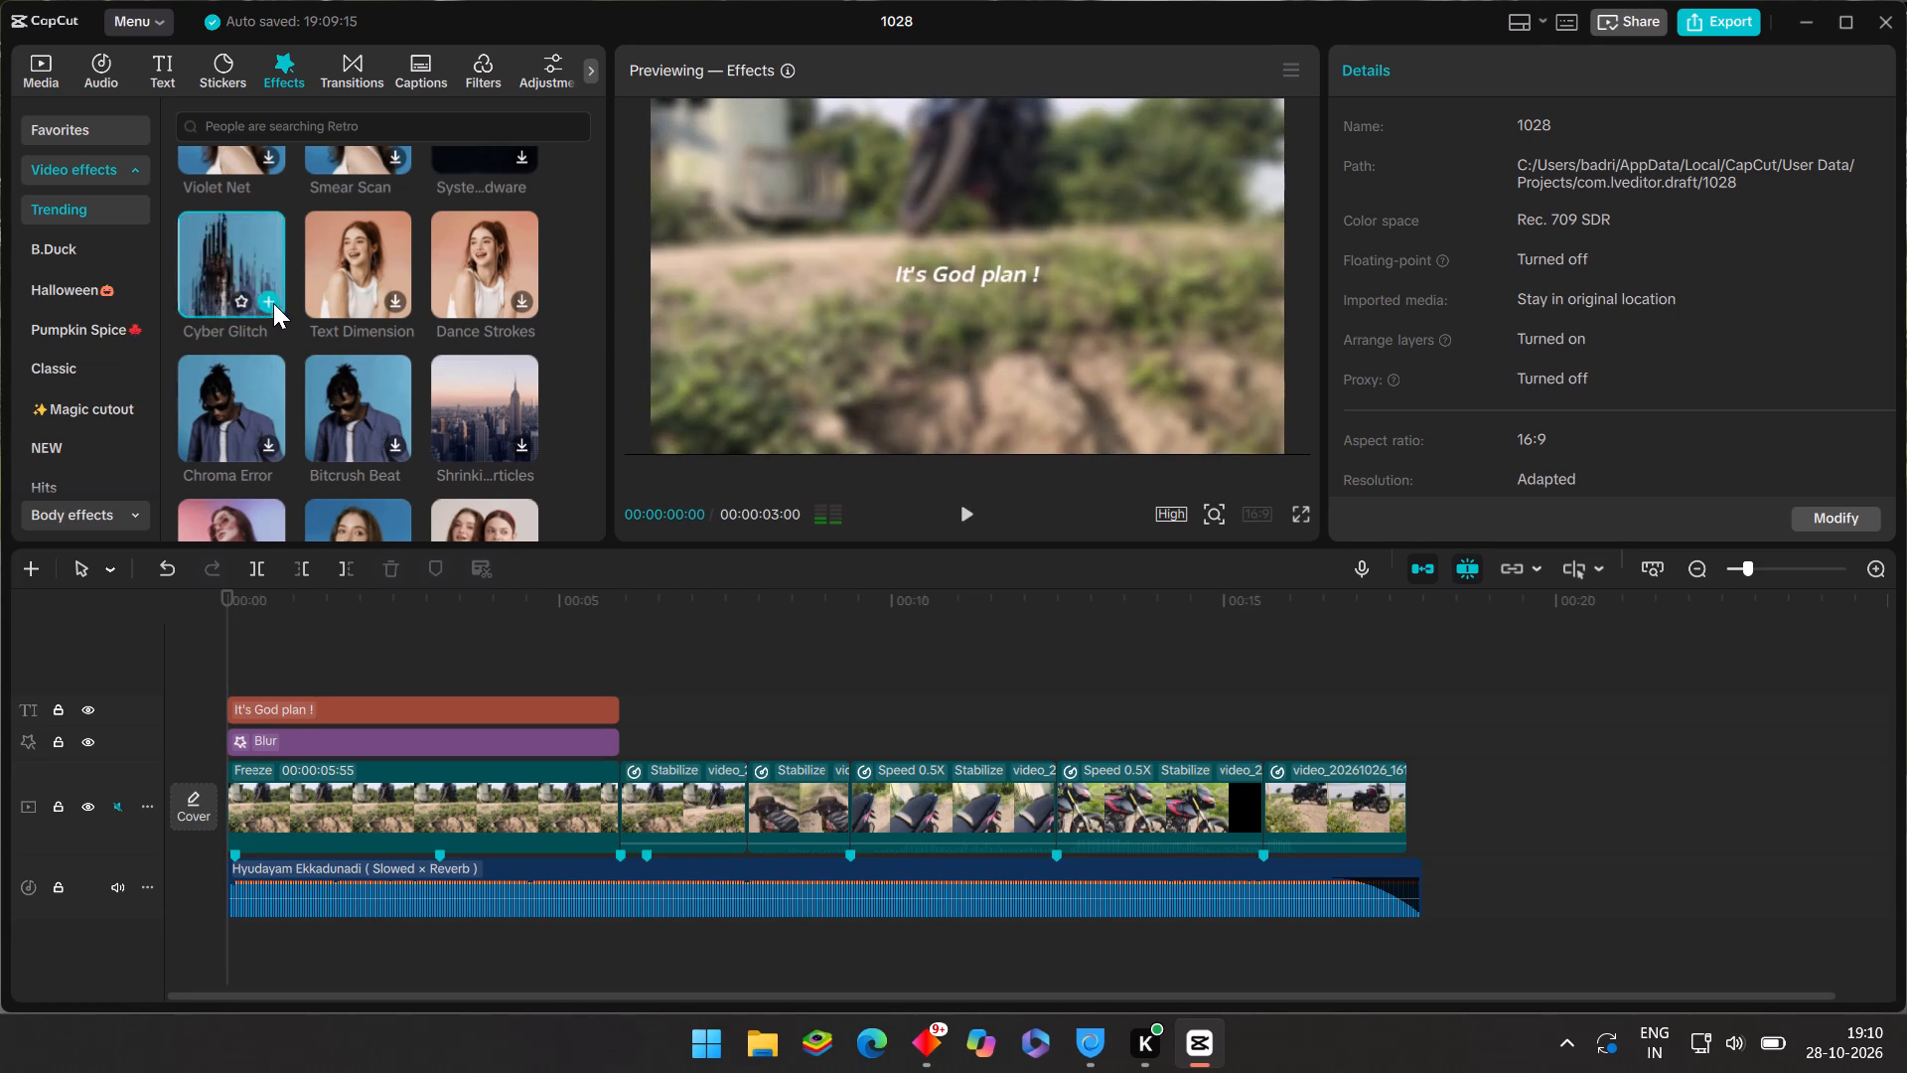
scroll(277, 314, down, 3)
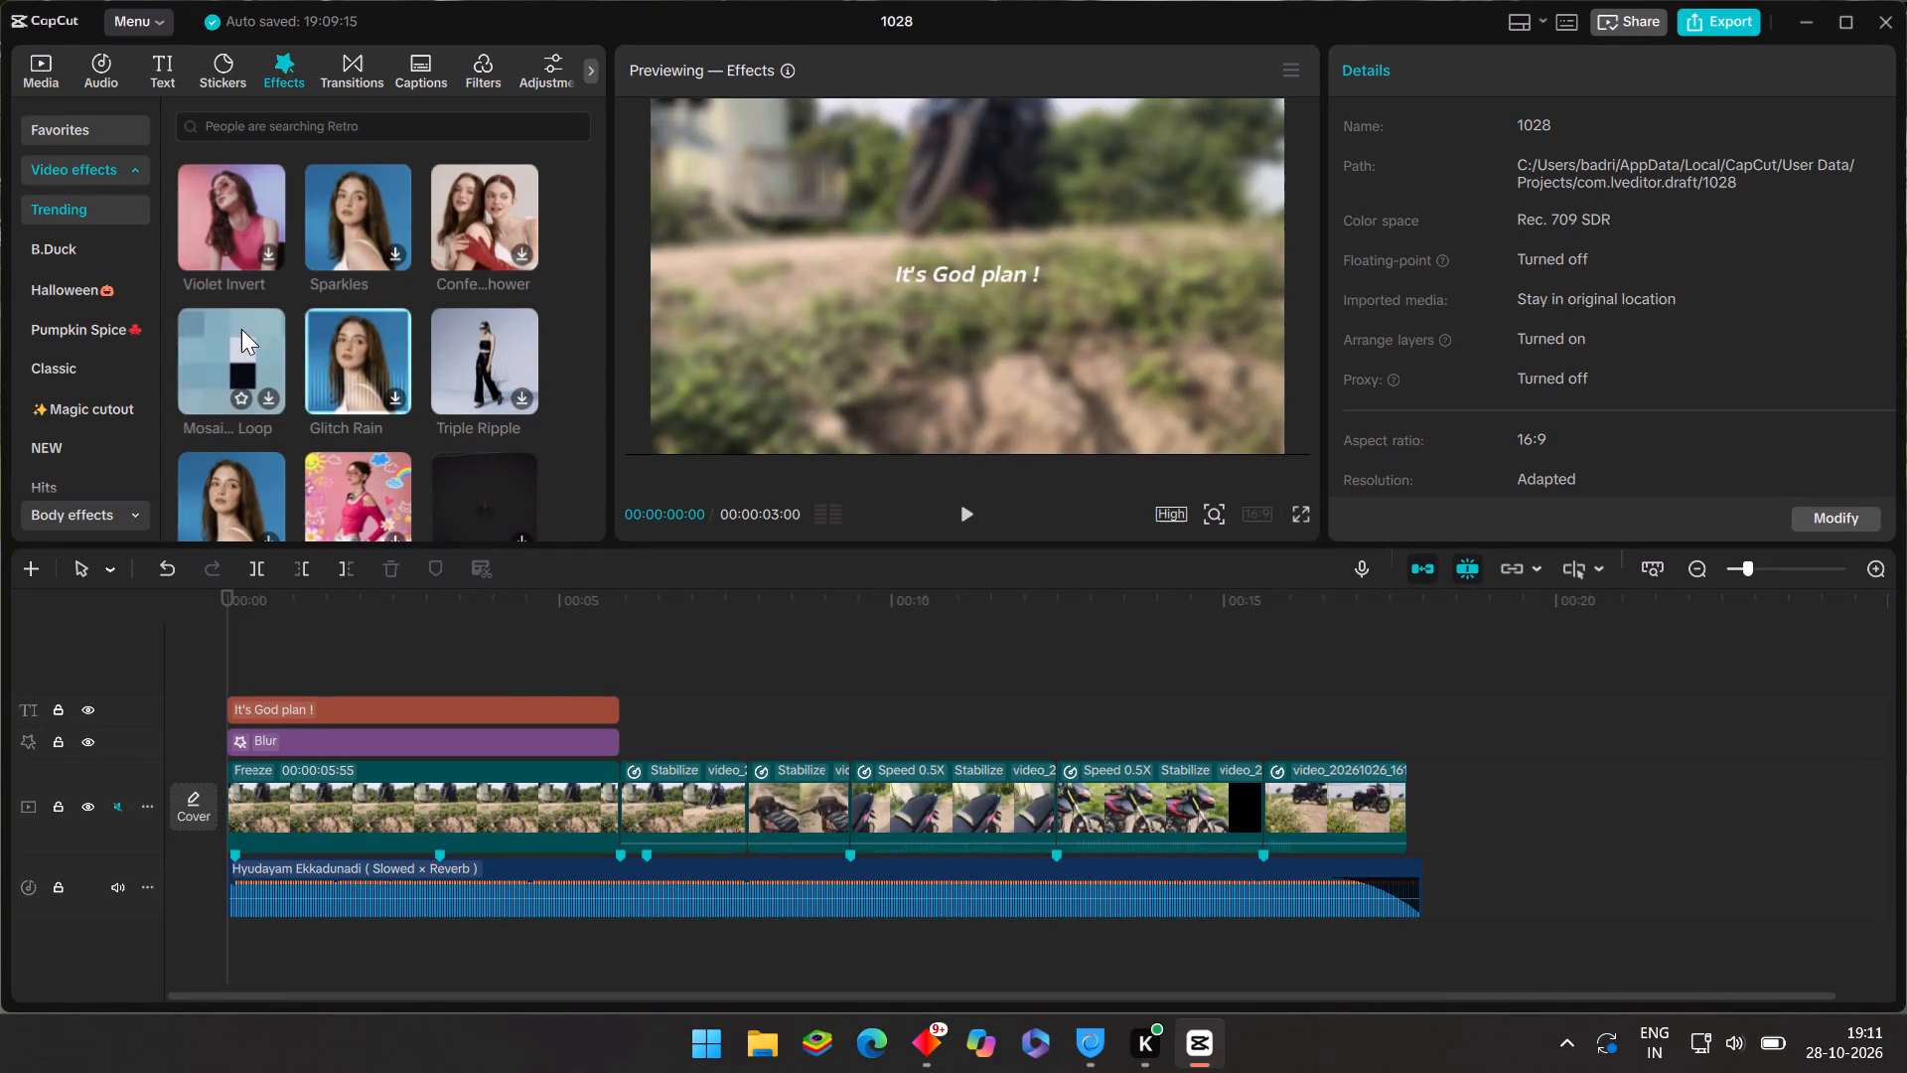
scroll(265, 381, down, 1)
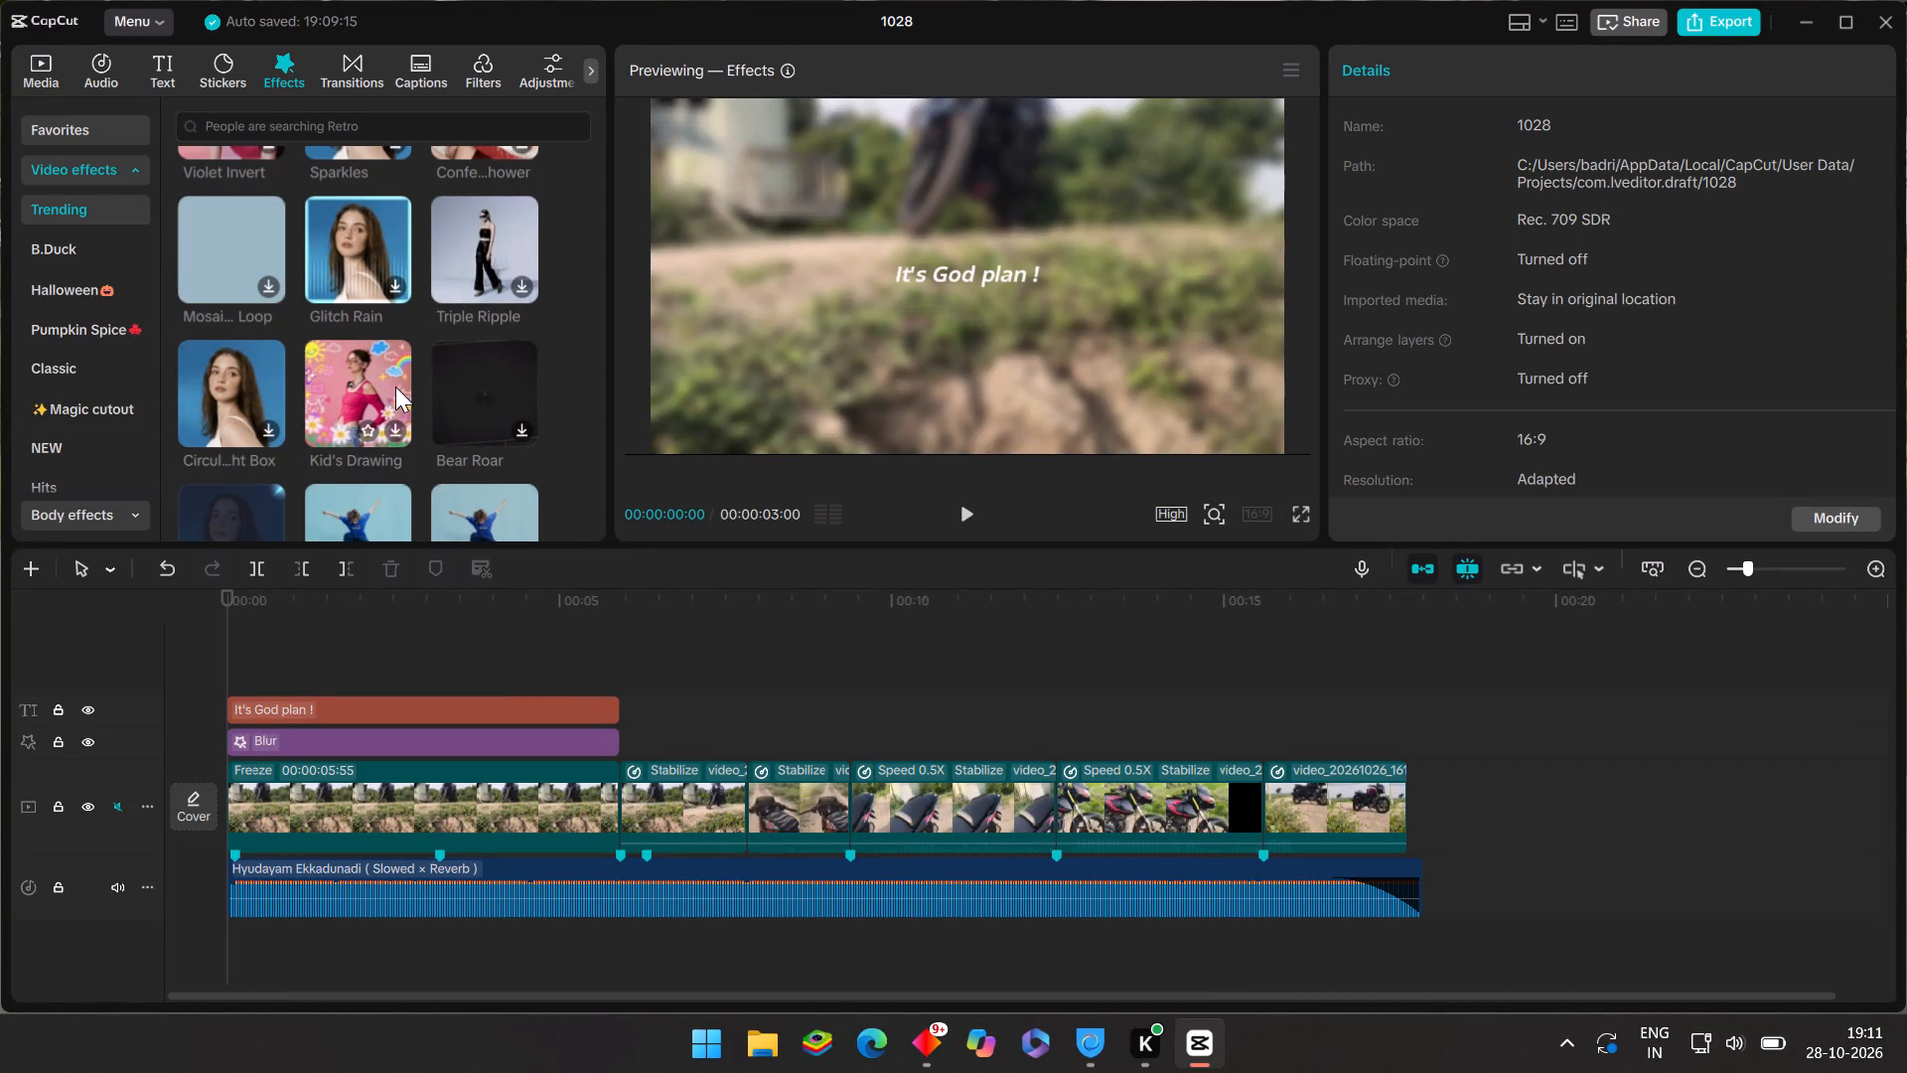
scroll(395, 386, down, 1)
Search the video effects for "floating", reusing the recent search term.
click(498, 123)
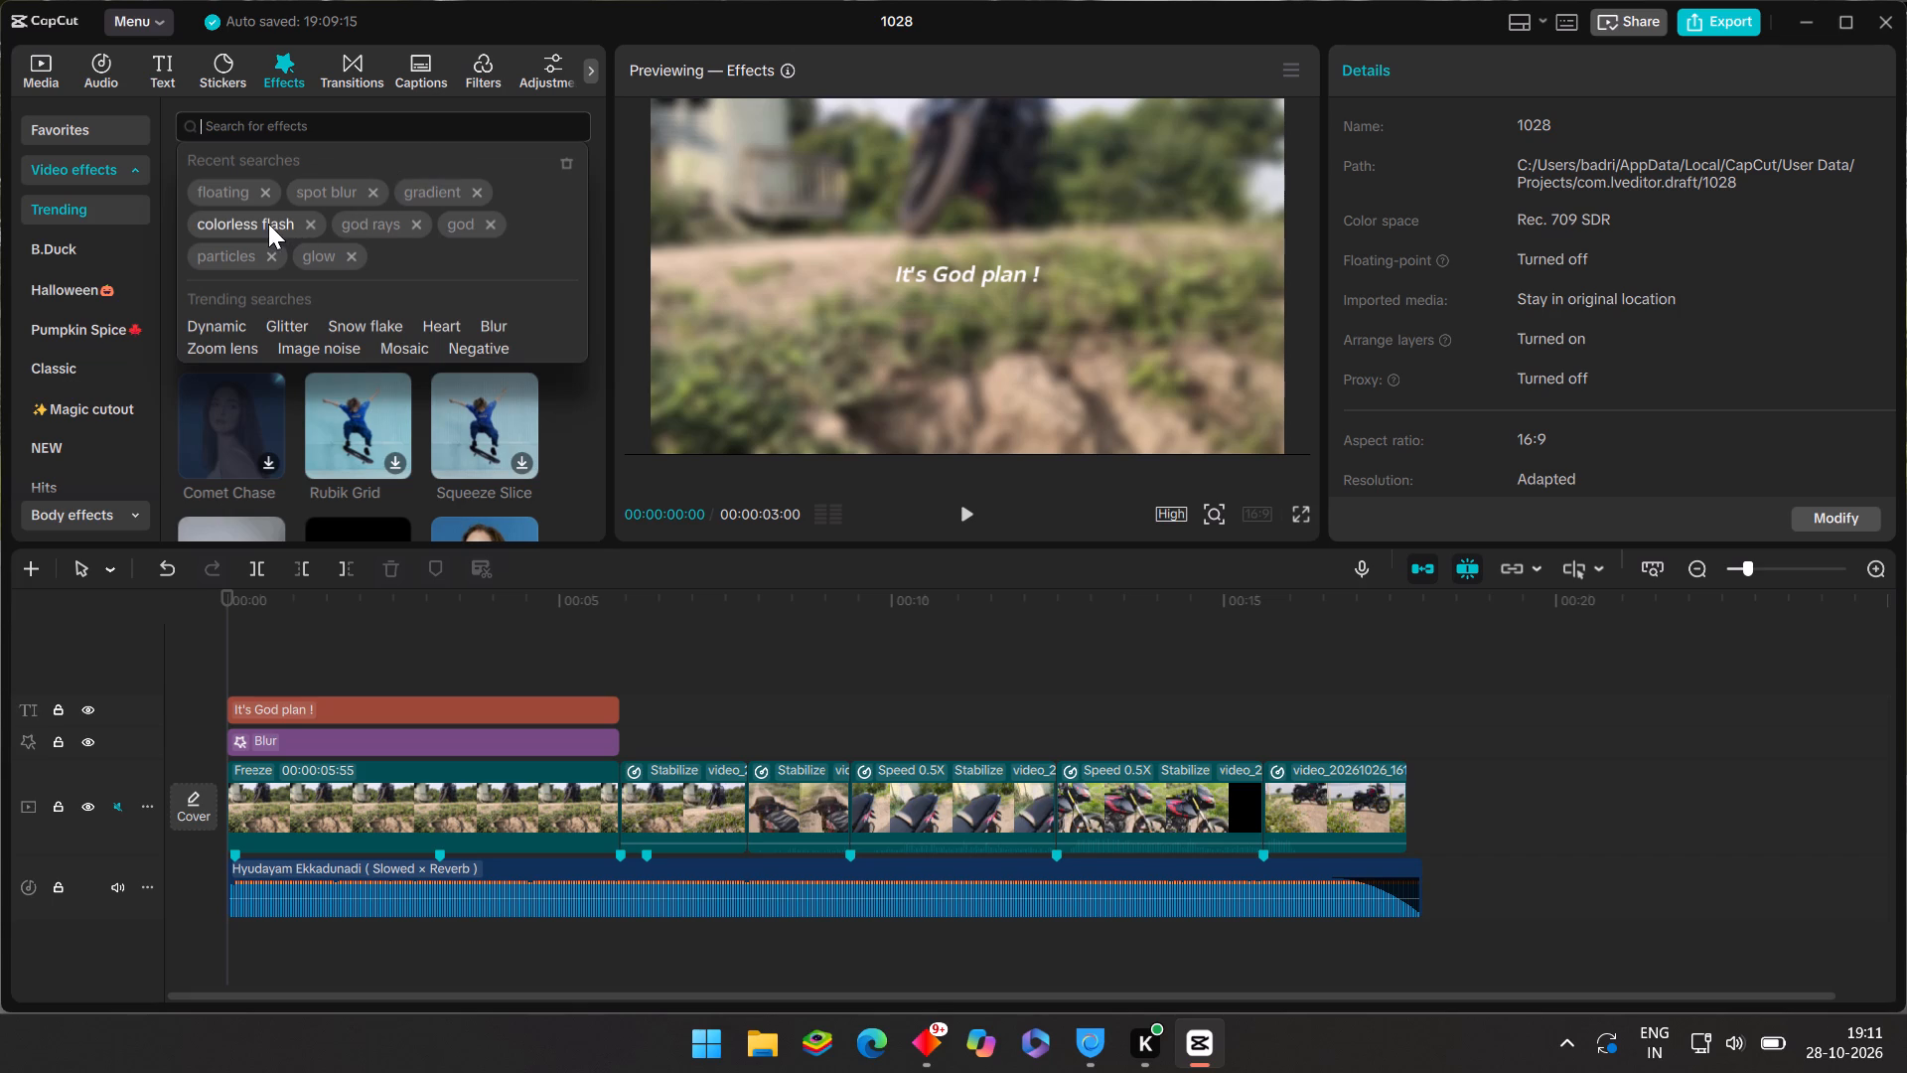
click(225, 194)
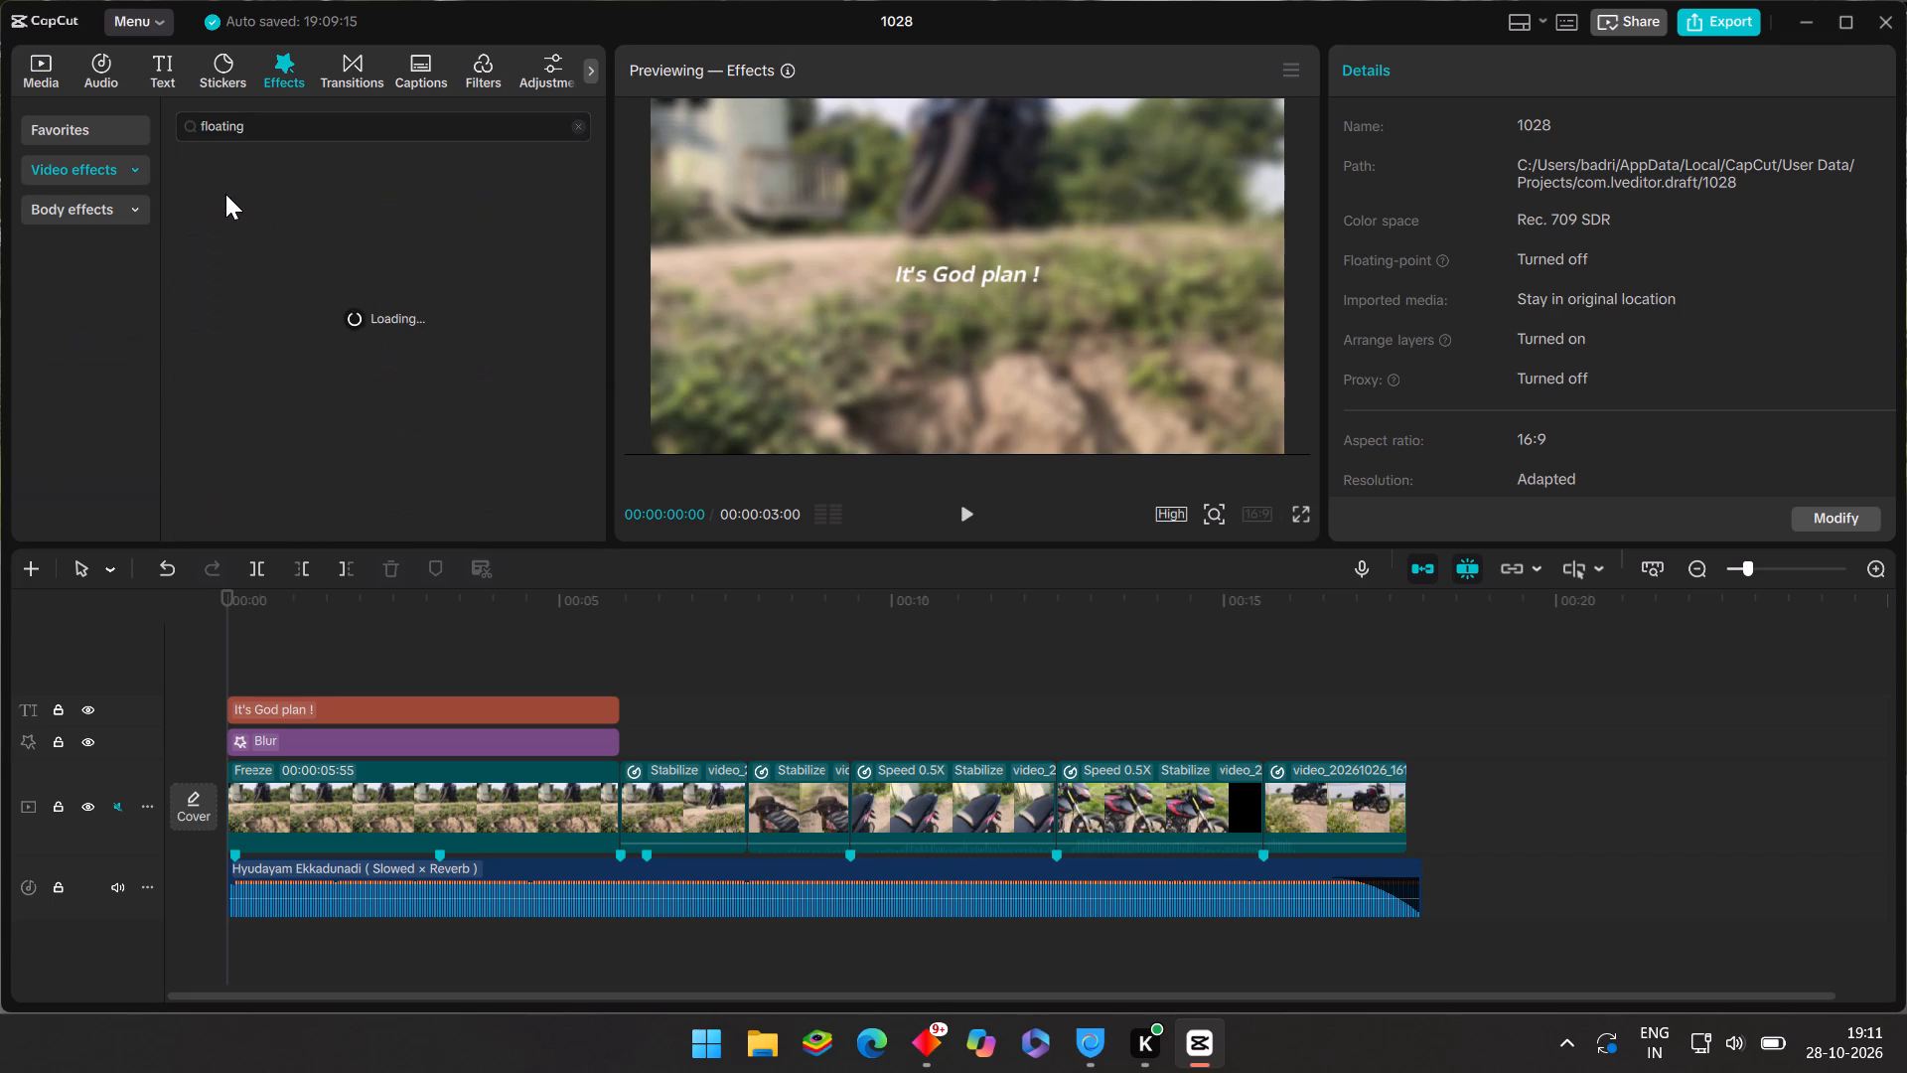
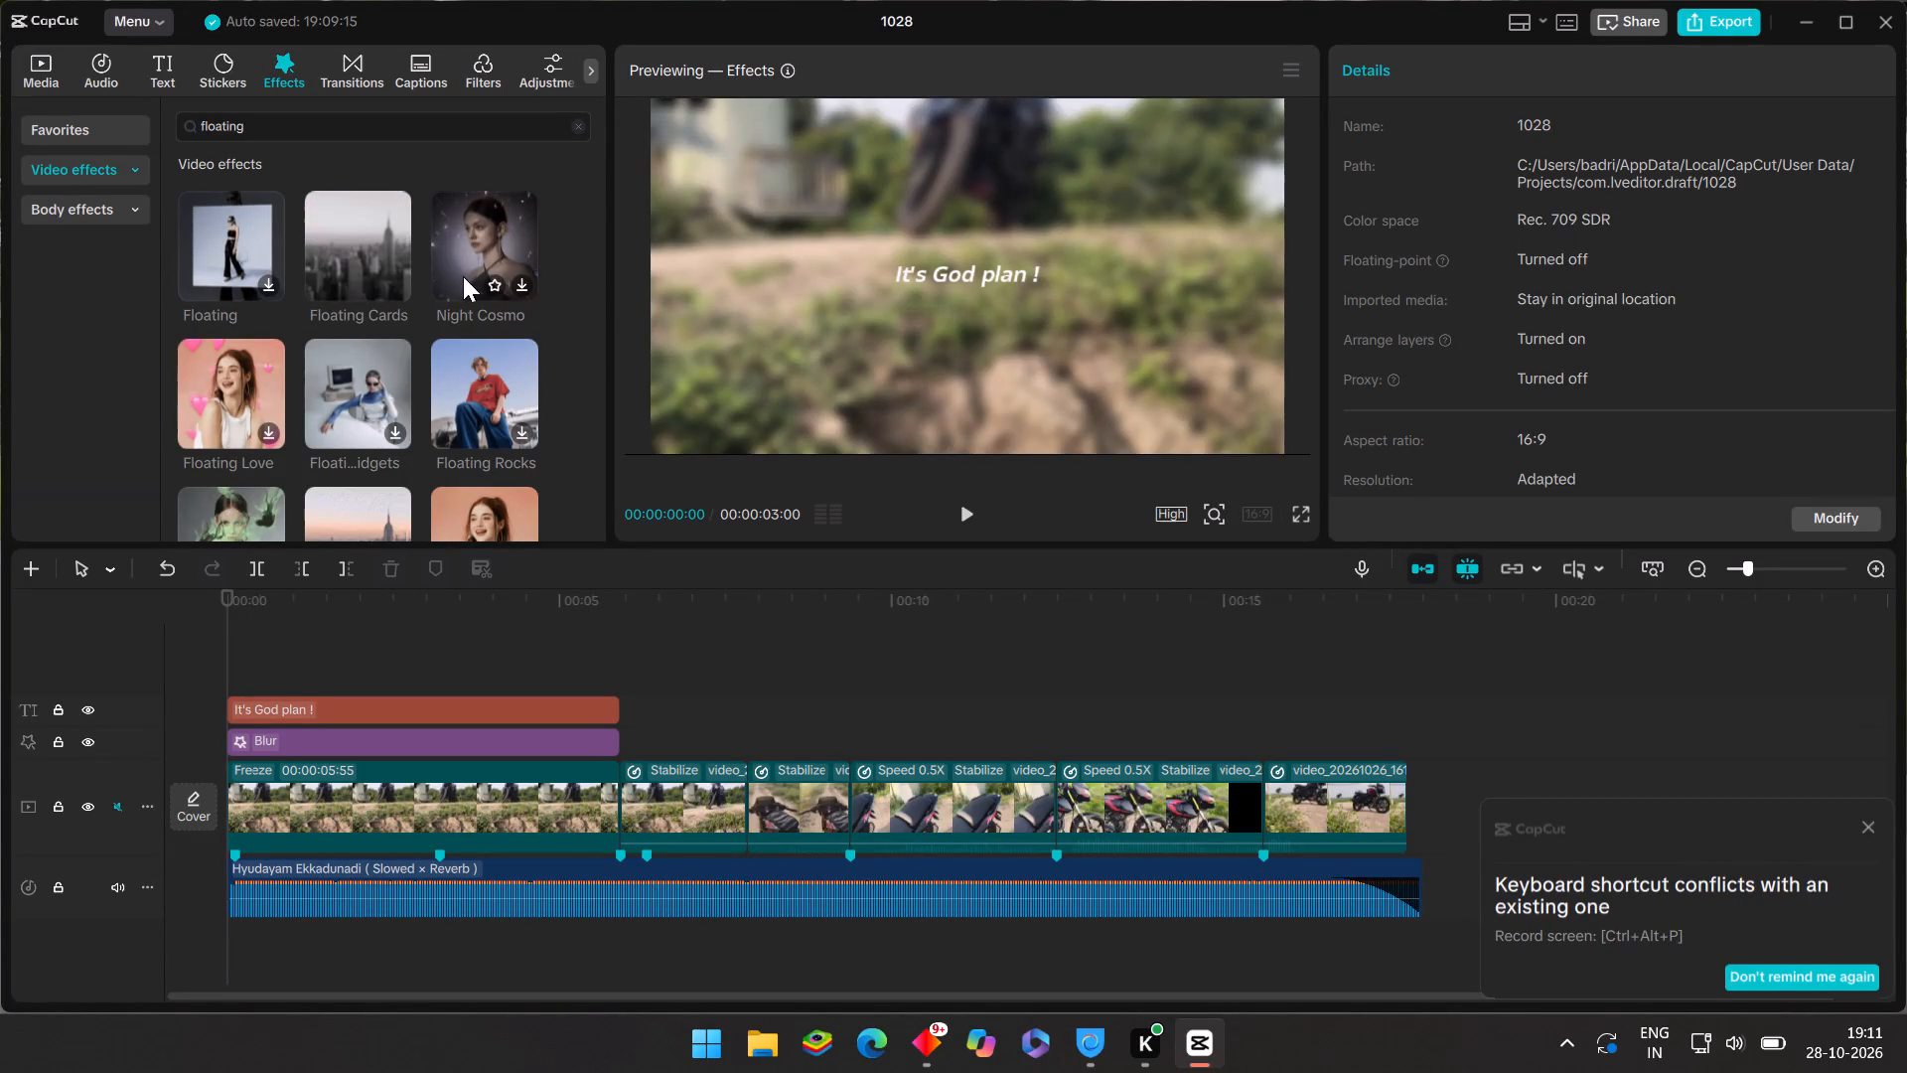
Browse the "floating" video effects for one that suits the titled opening.
scroll(466, 377, down, 1)
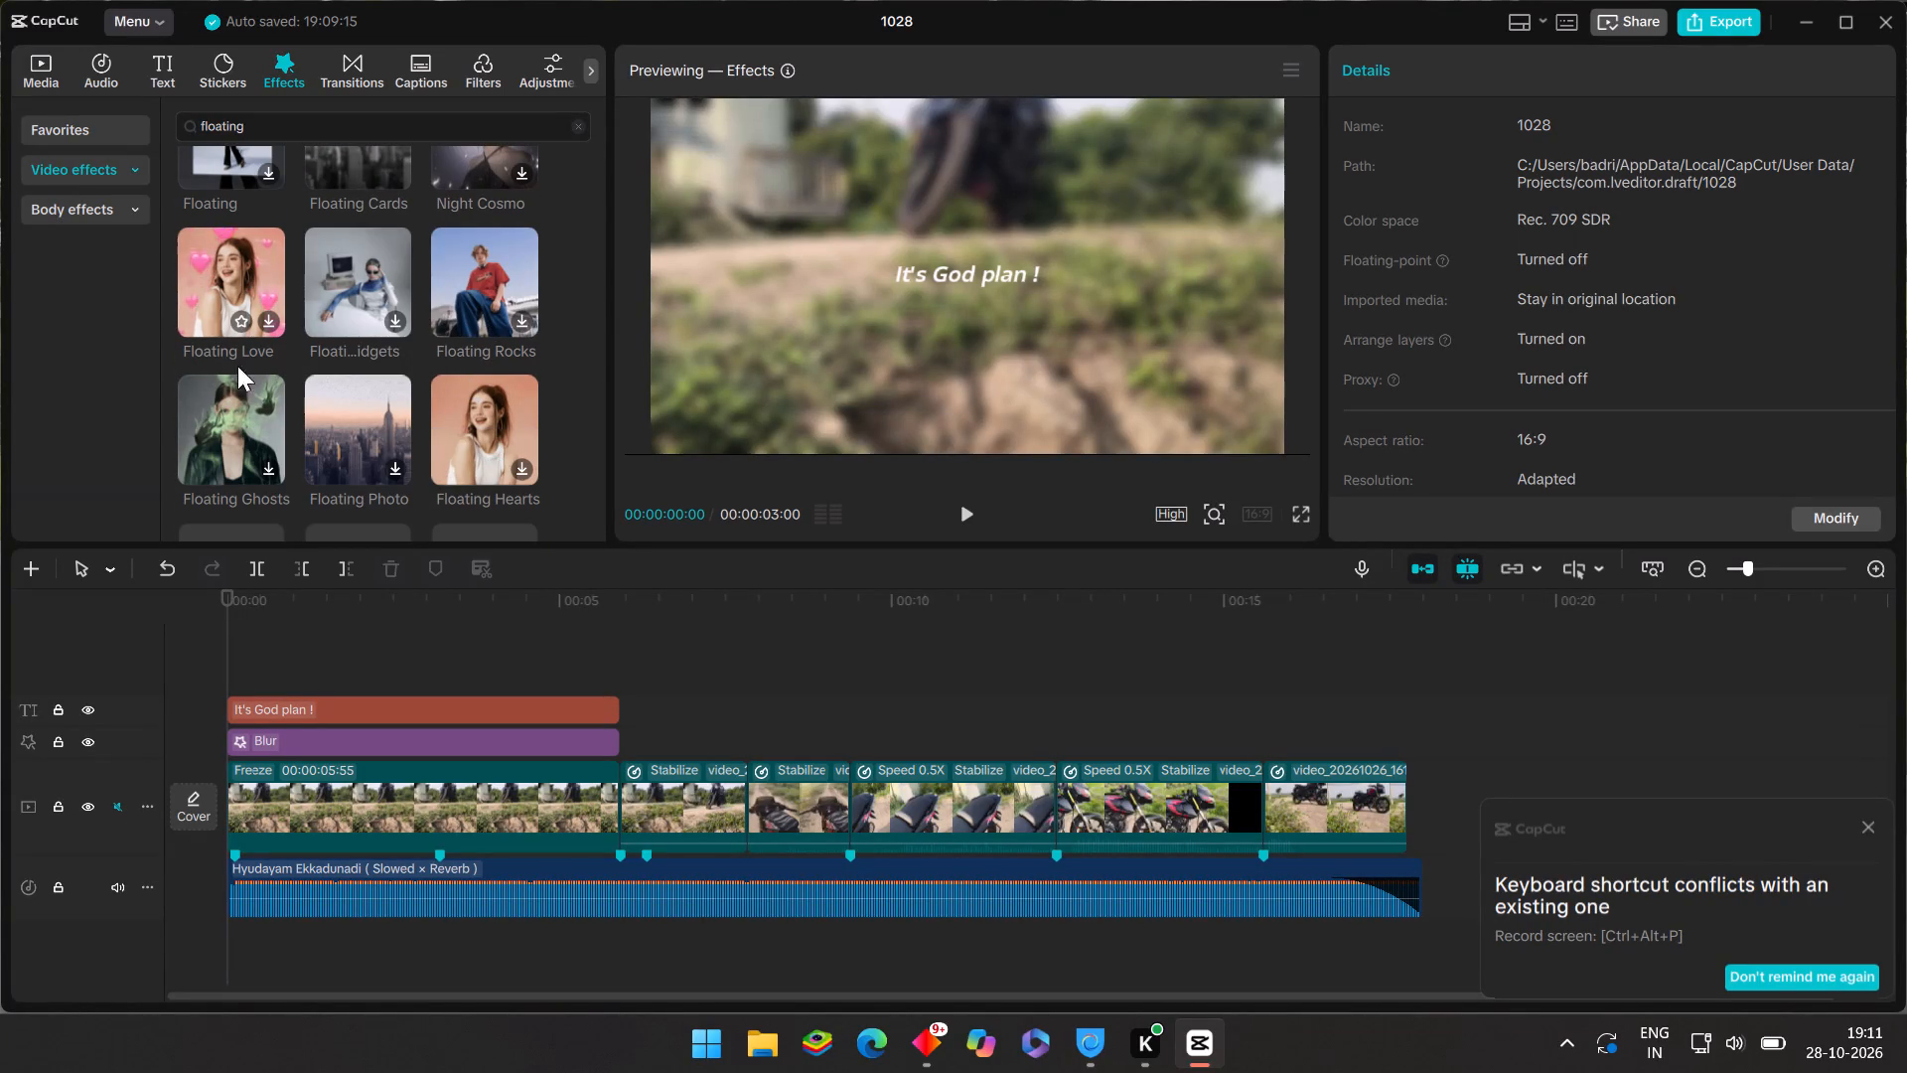
scroll(329, 435, down, 1)
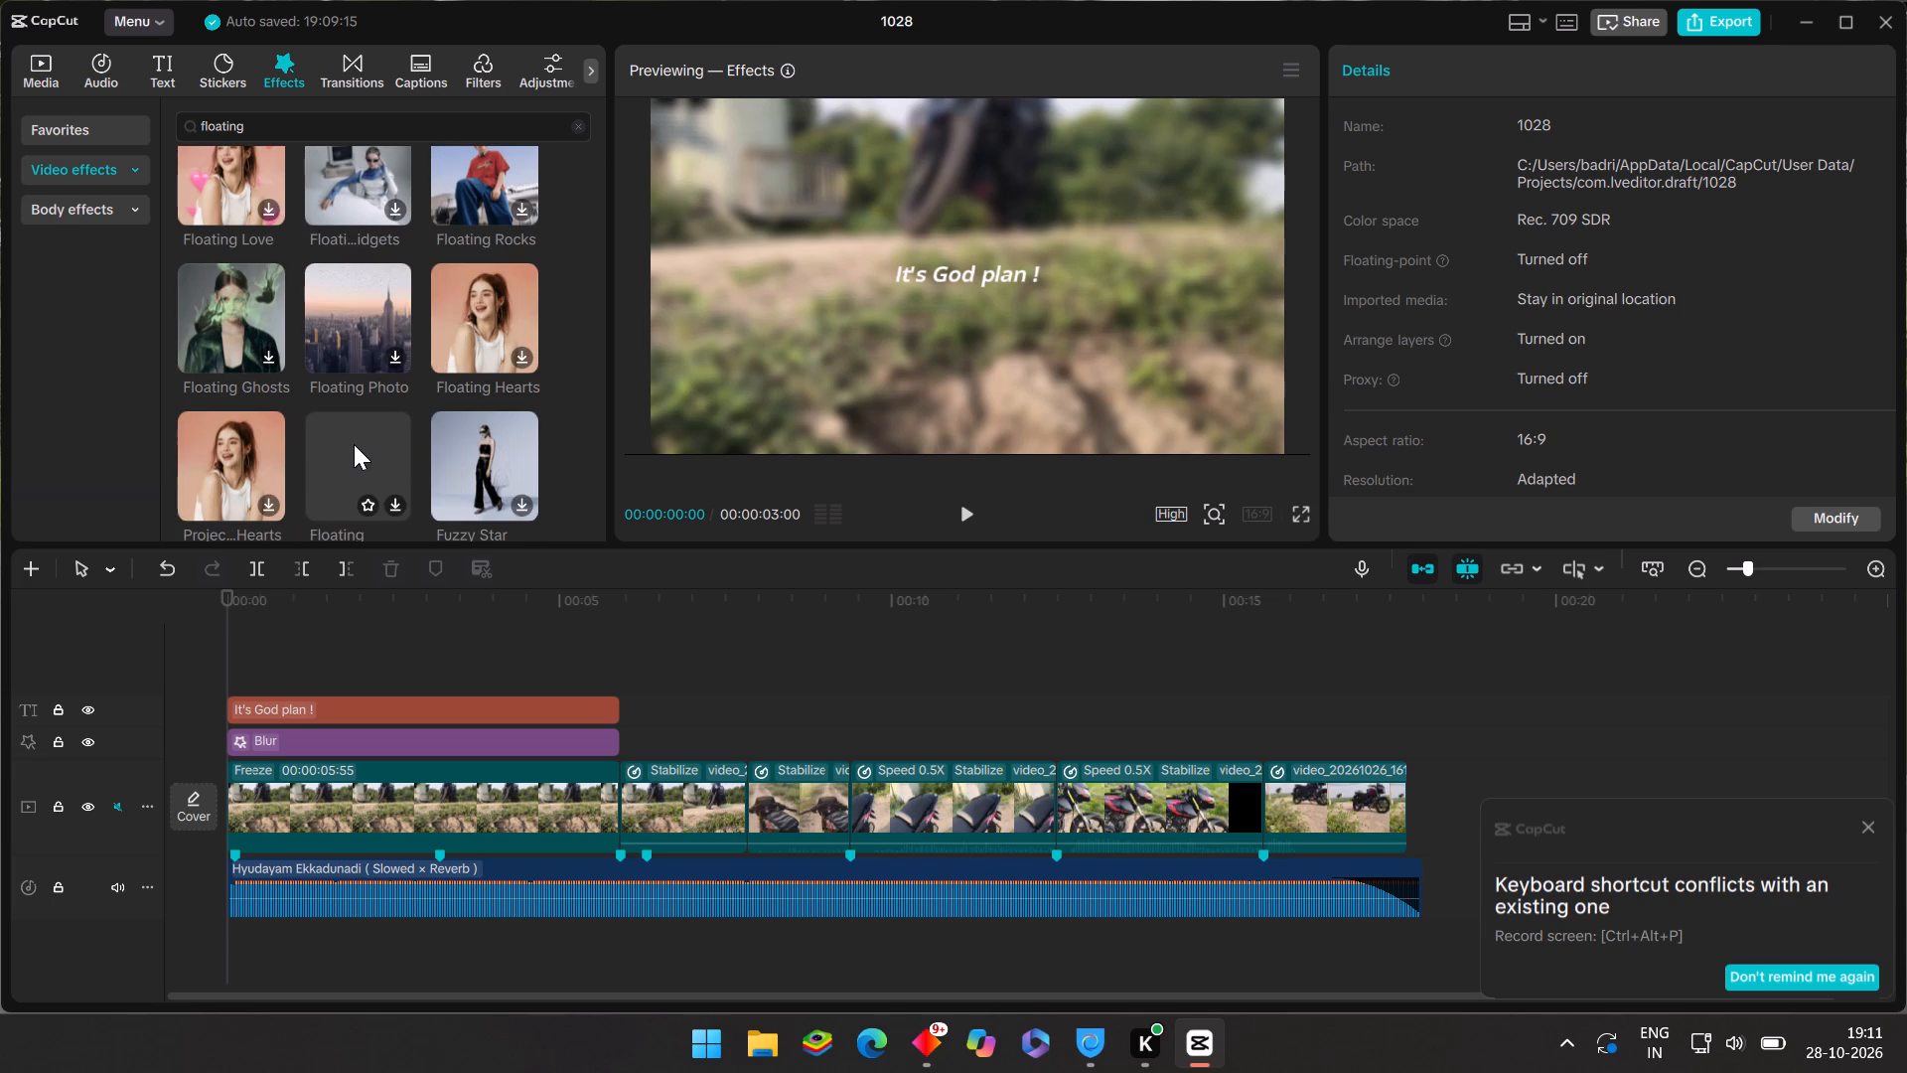
scroll(348, 454, down, 1)
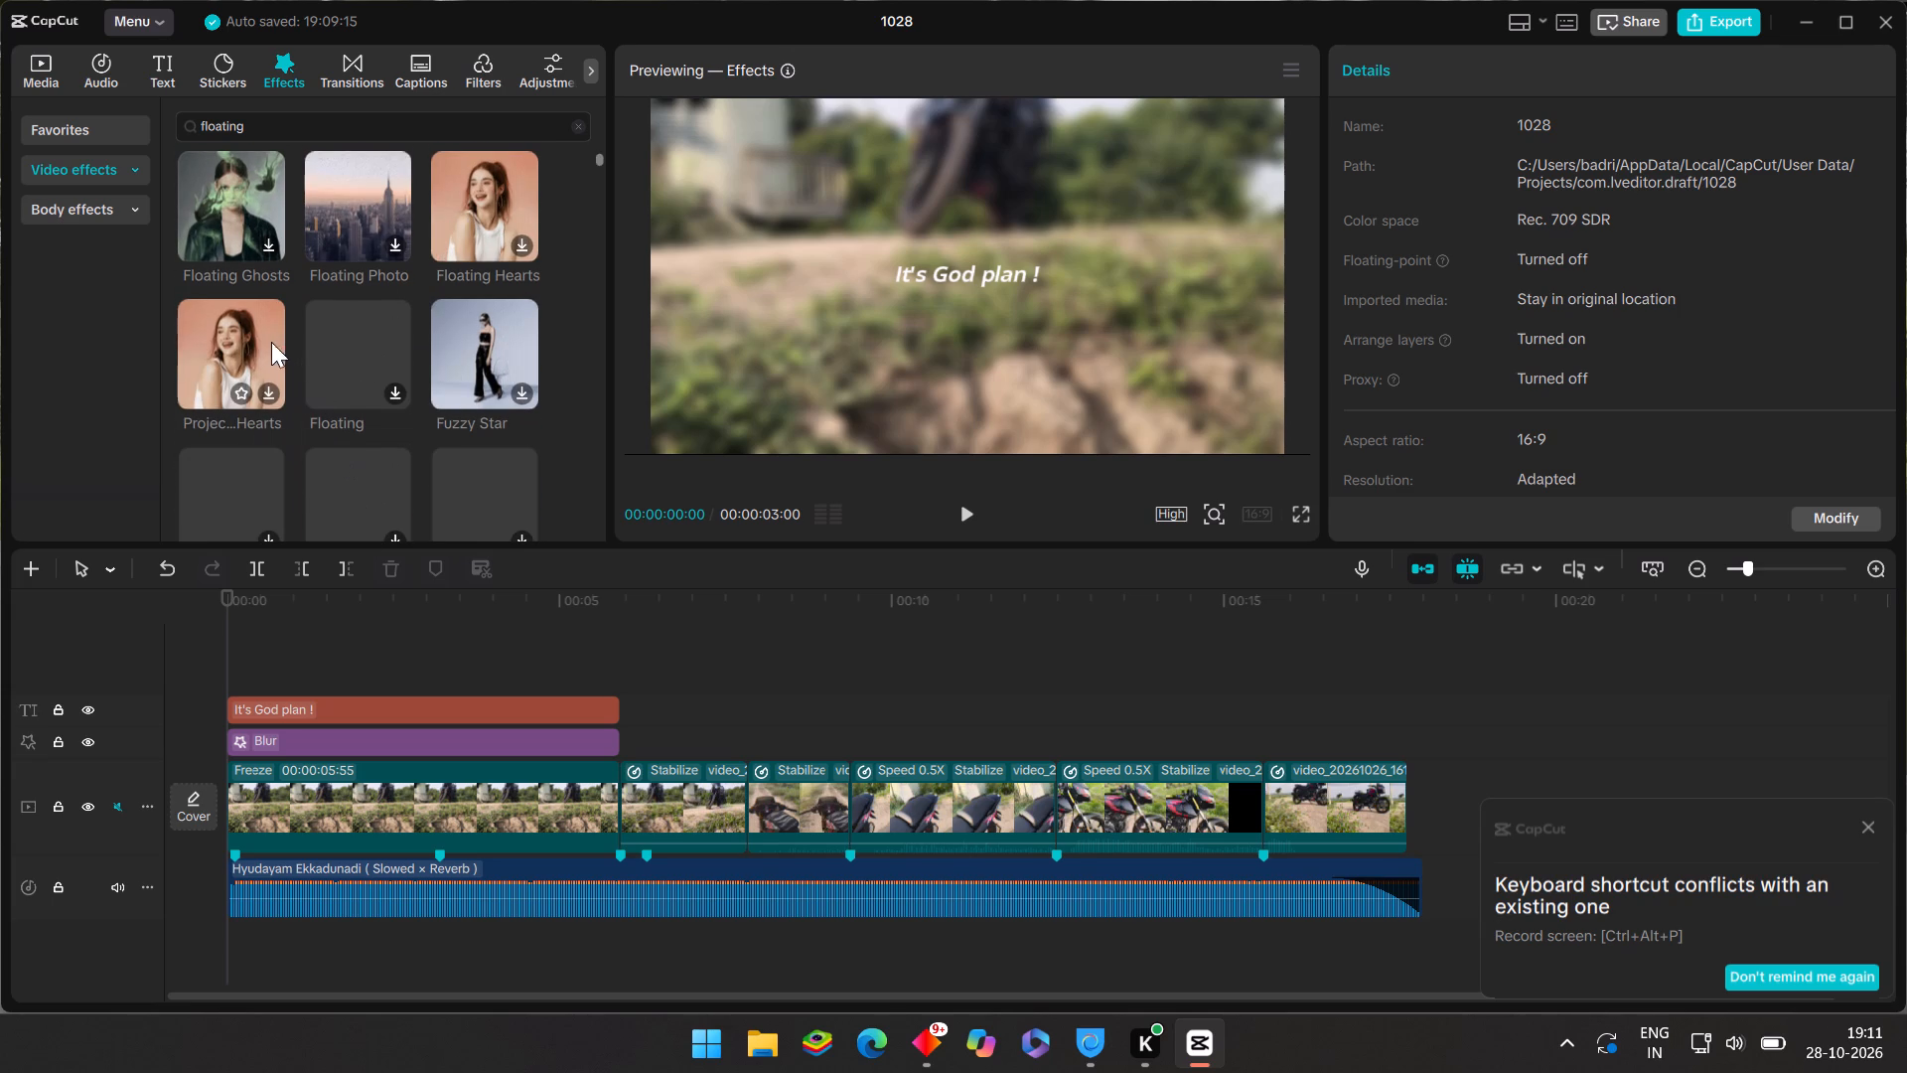
scroll(235, 383, down, 1)
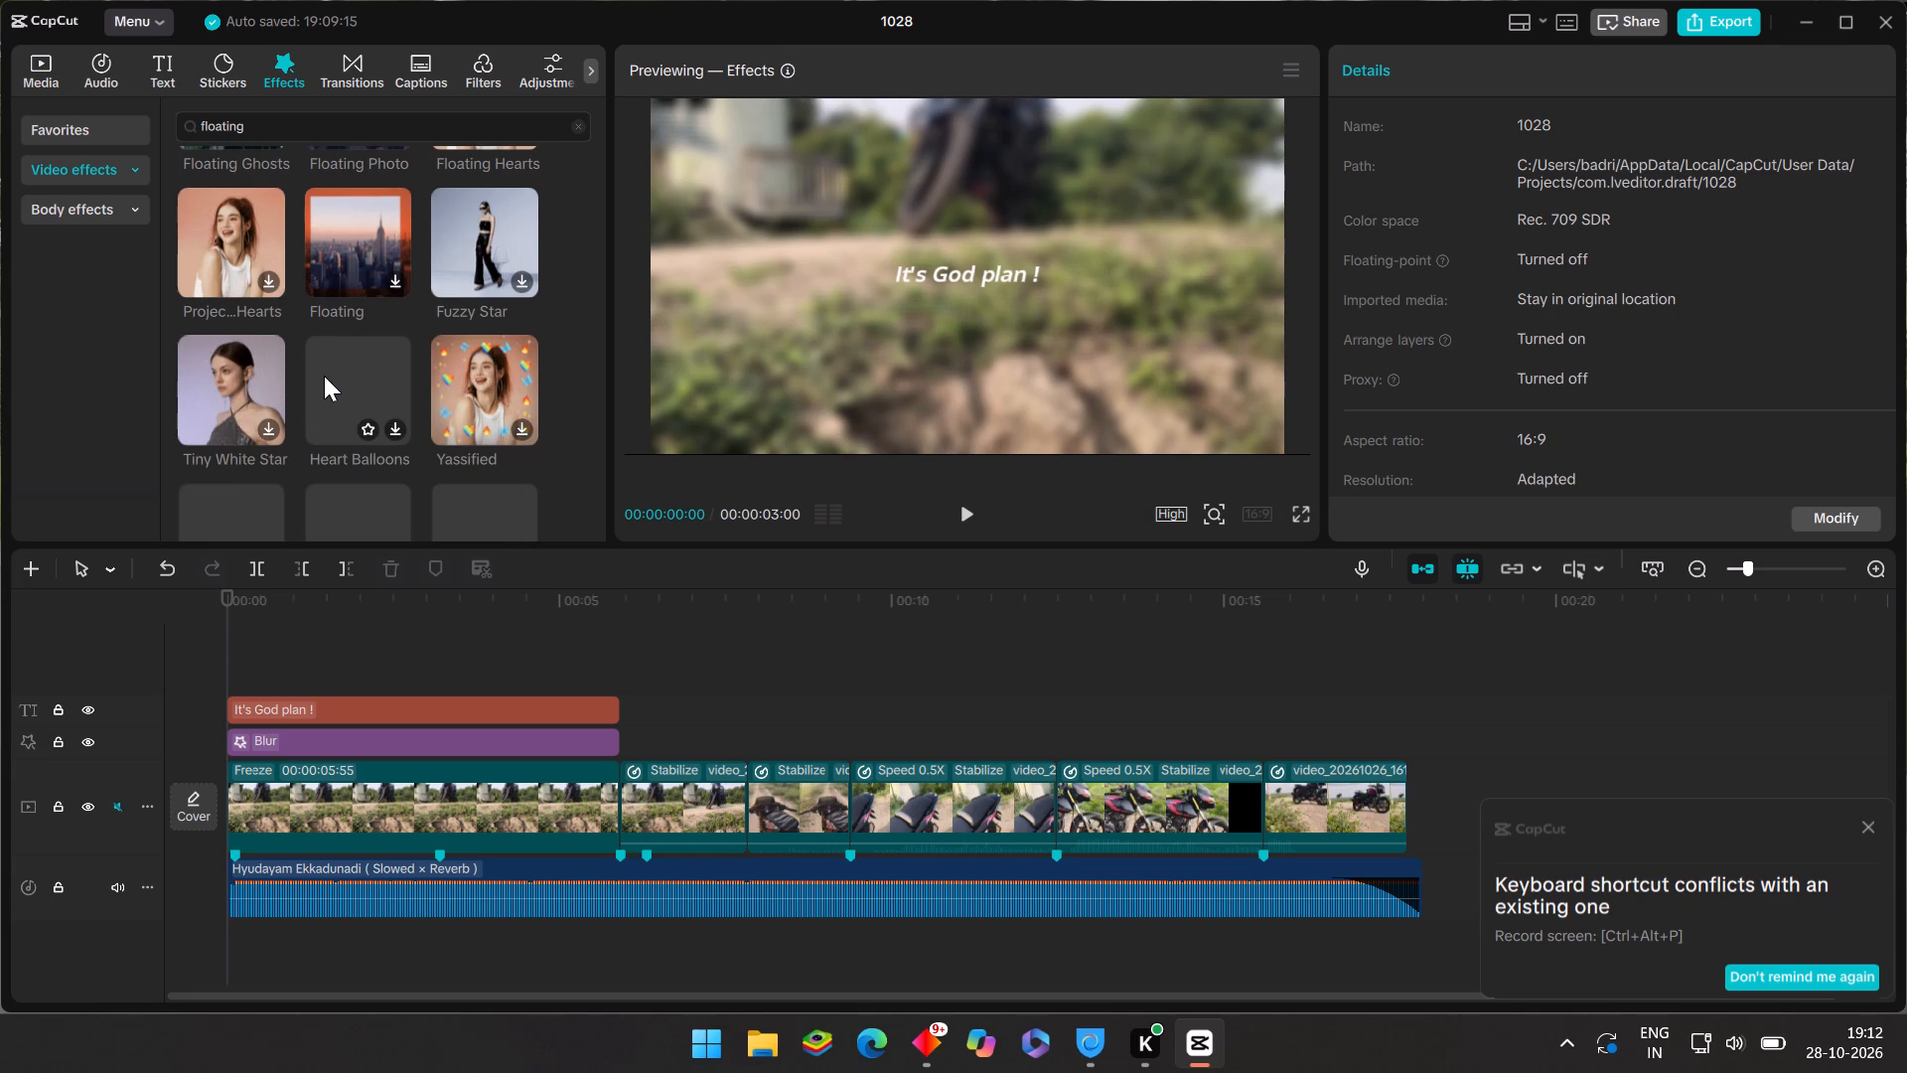
scroll(338, 381, down, 1)
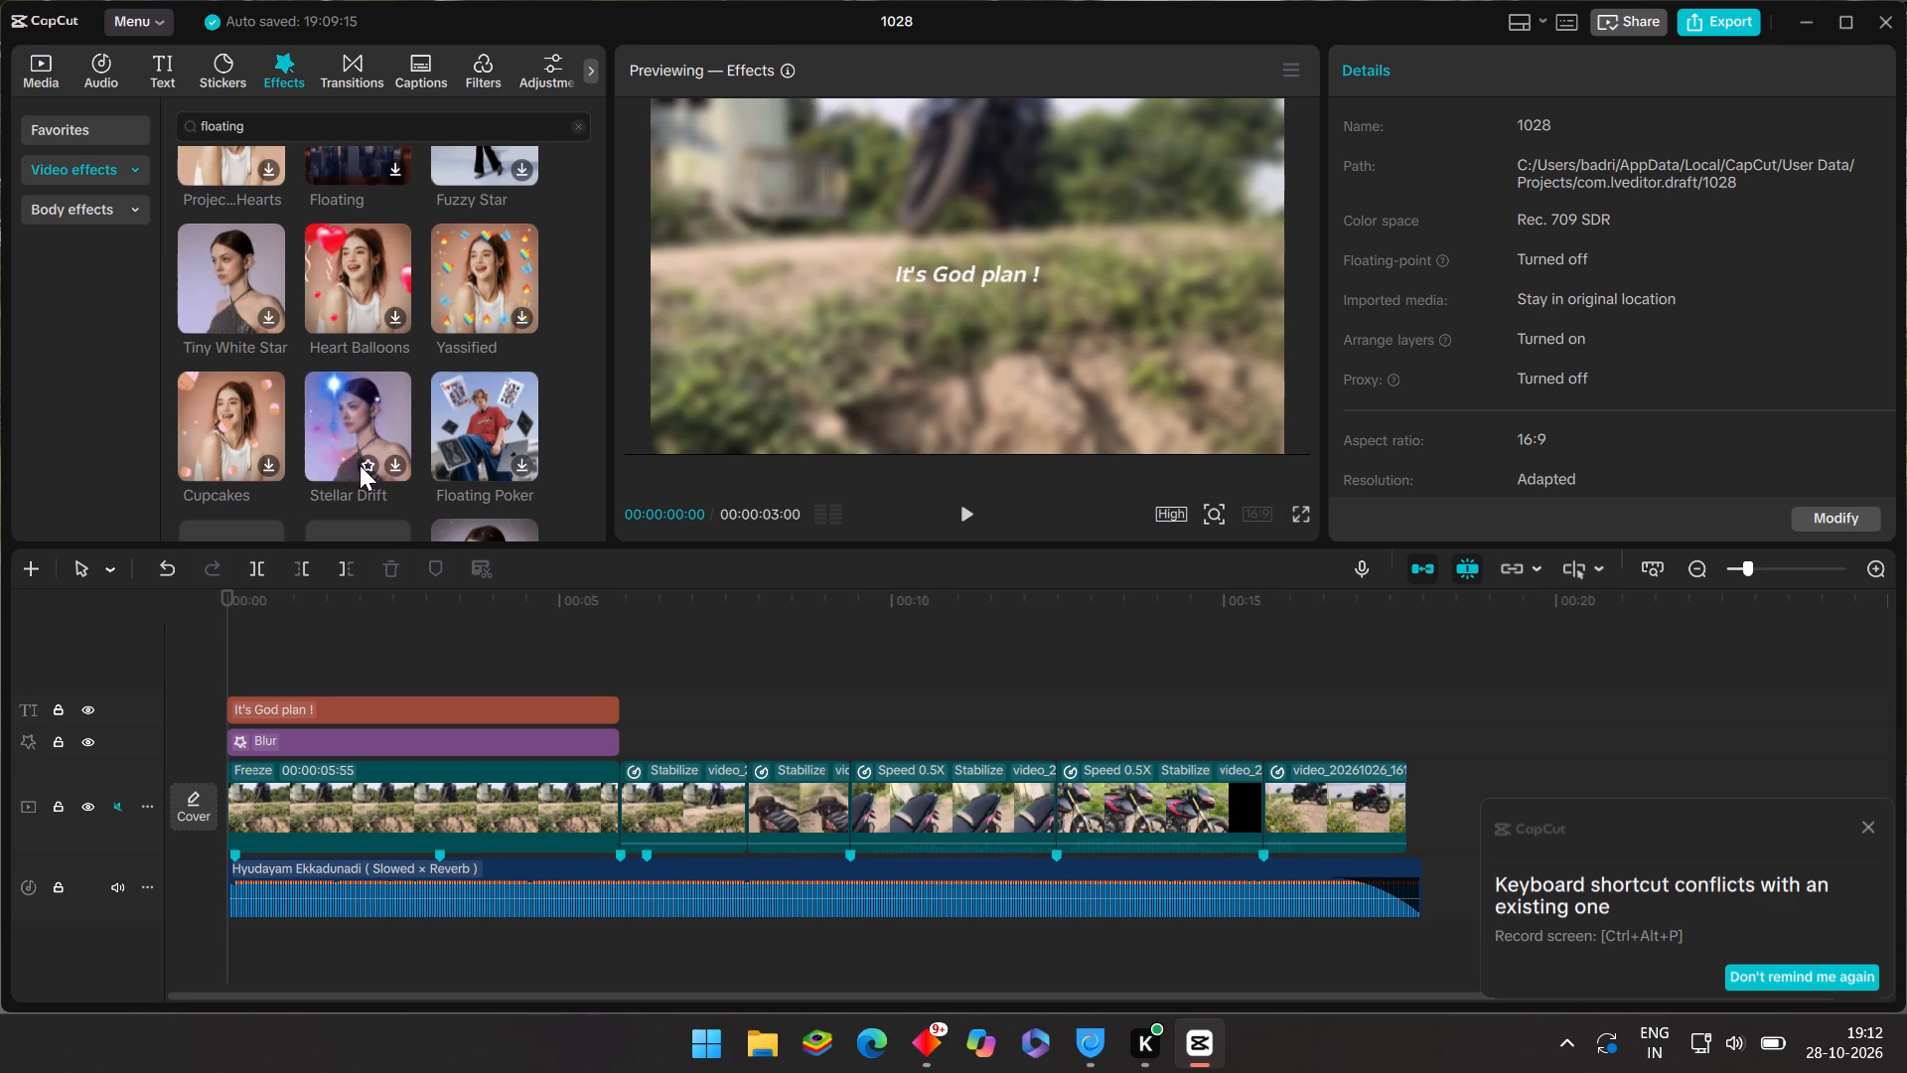
scroll(360, 465, down, 1)
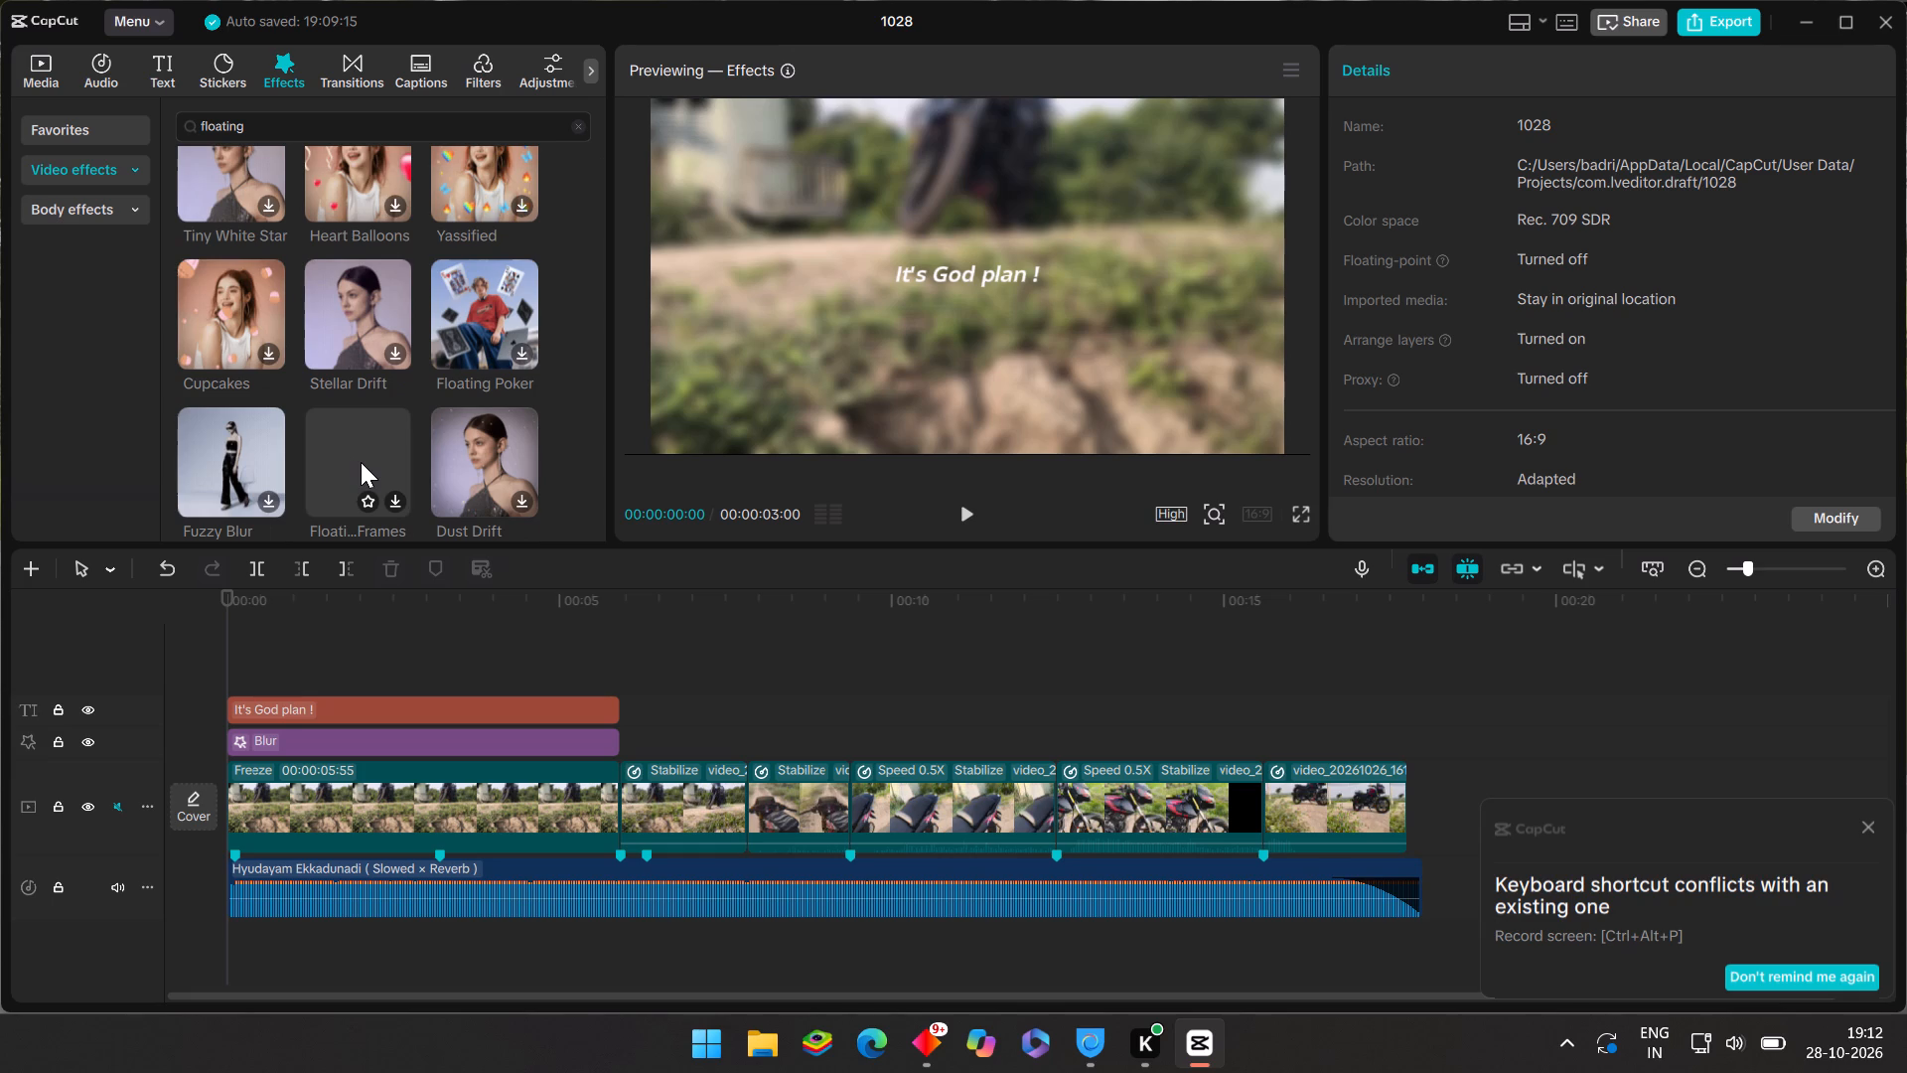
scroll(361, 460, down, 2)
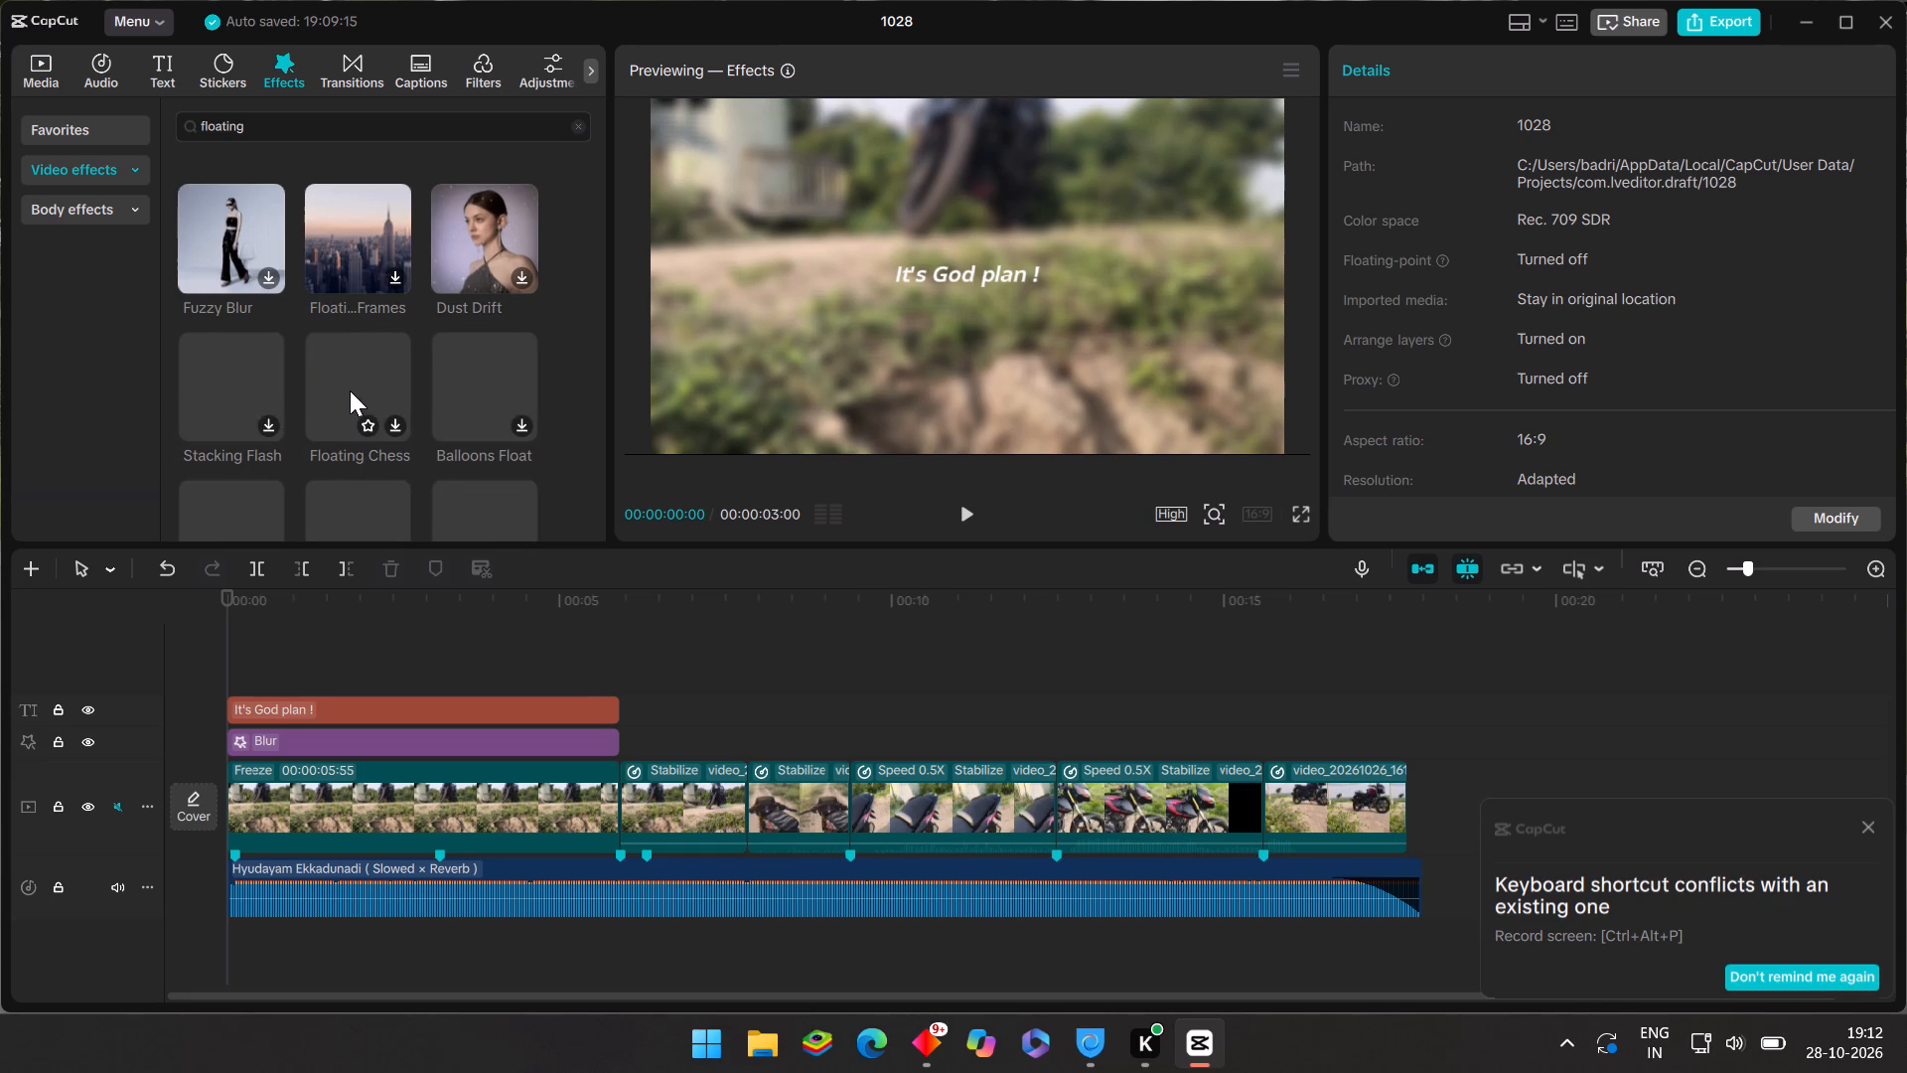
Replace the effects search with "swing", dismiss the shortcut-conflict notice and look through the matching video effects.
click(578, 121)
click(401, 118)
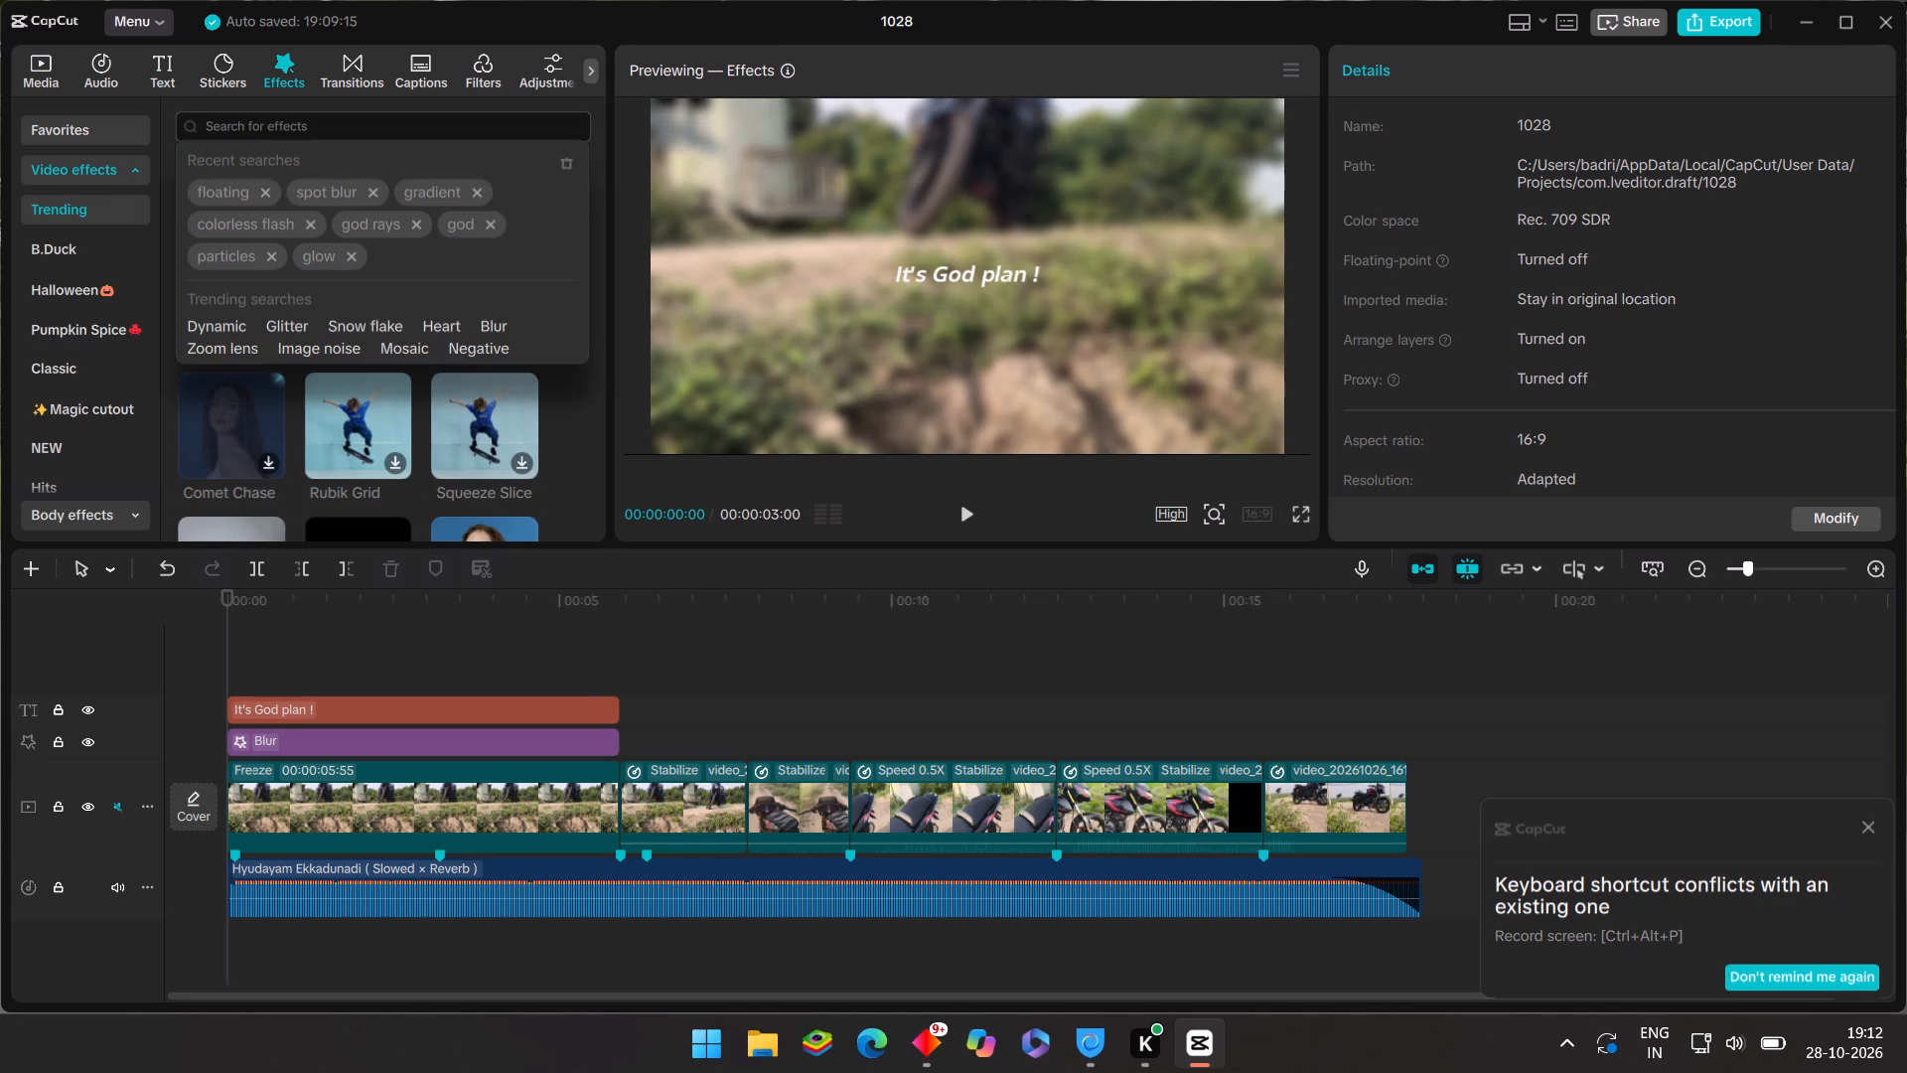
text(swing)
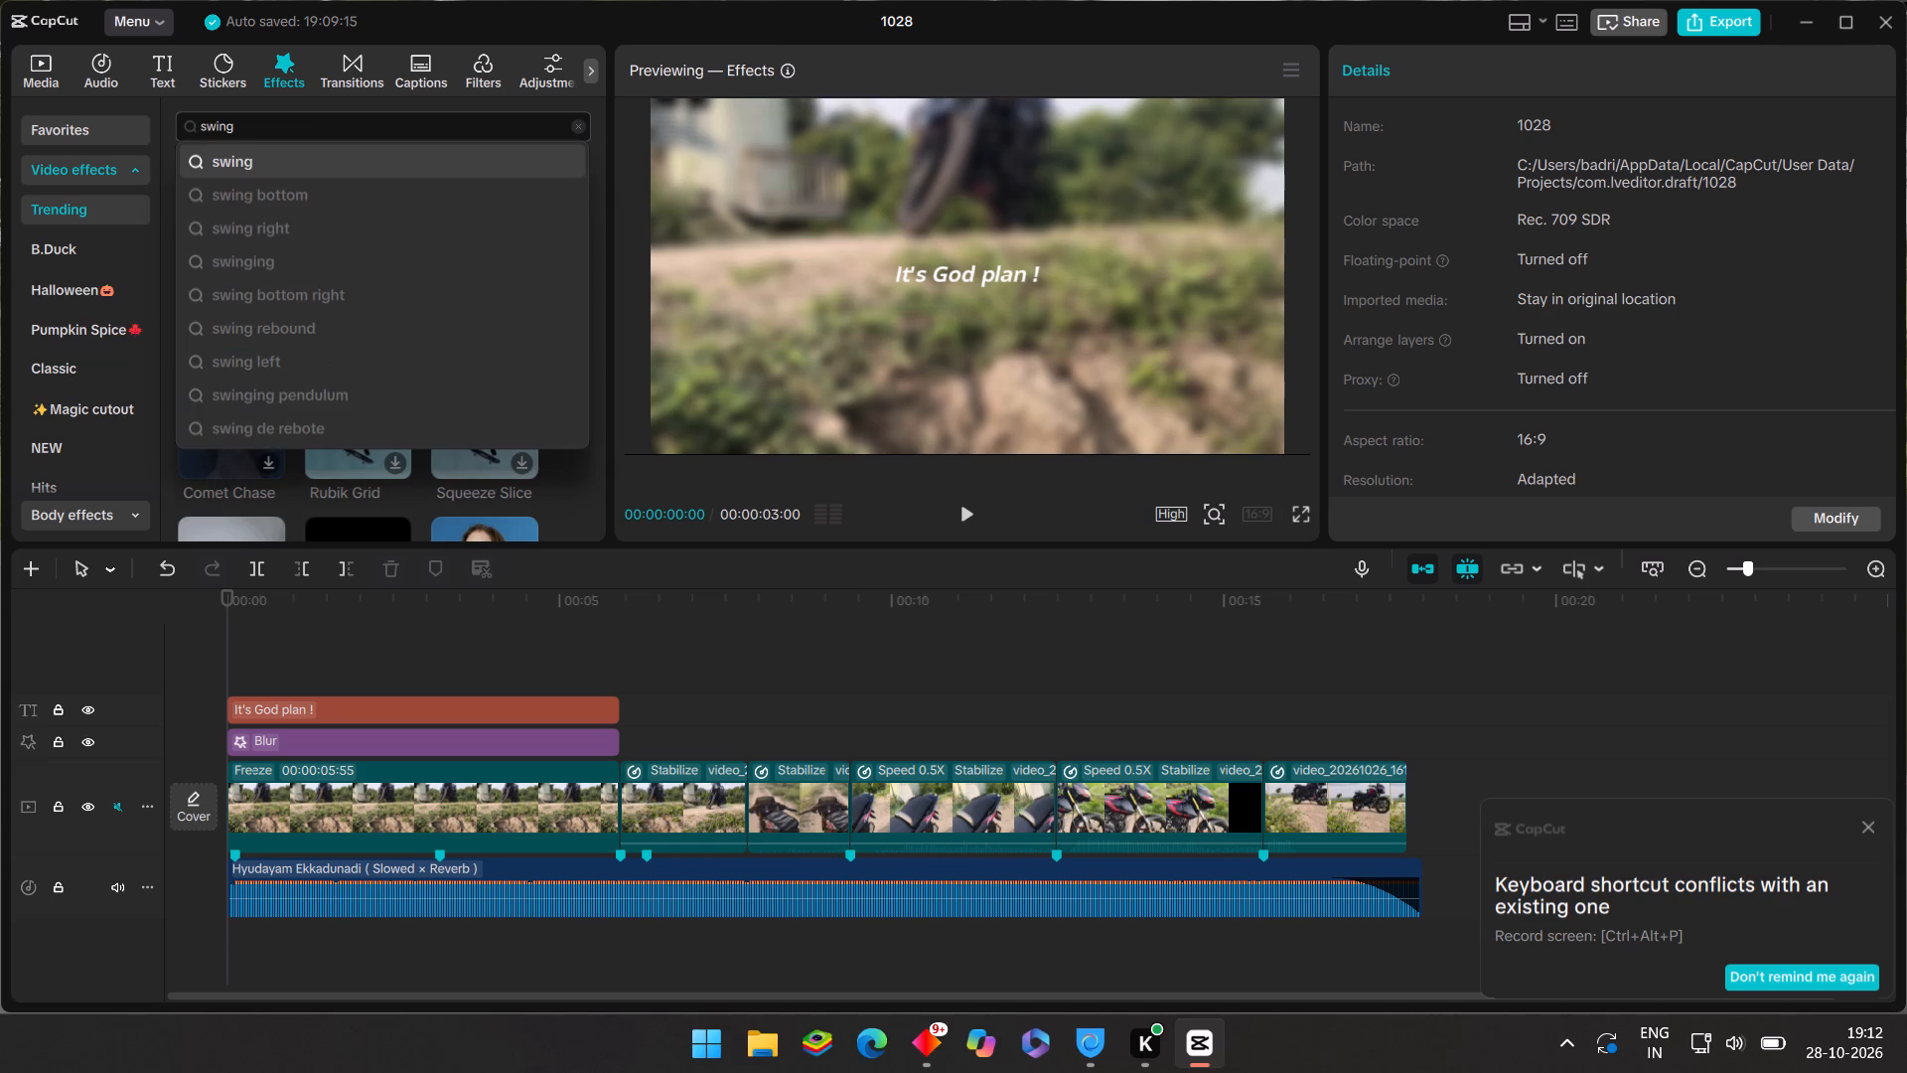
key(Return)
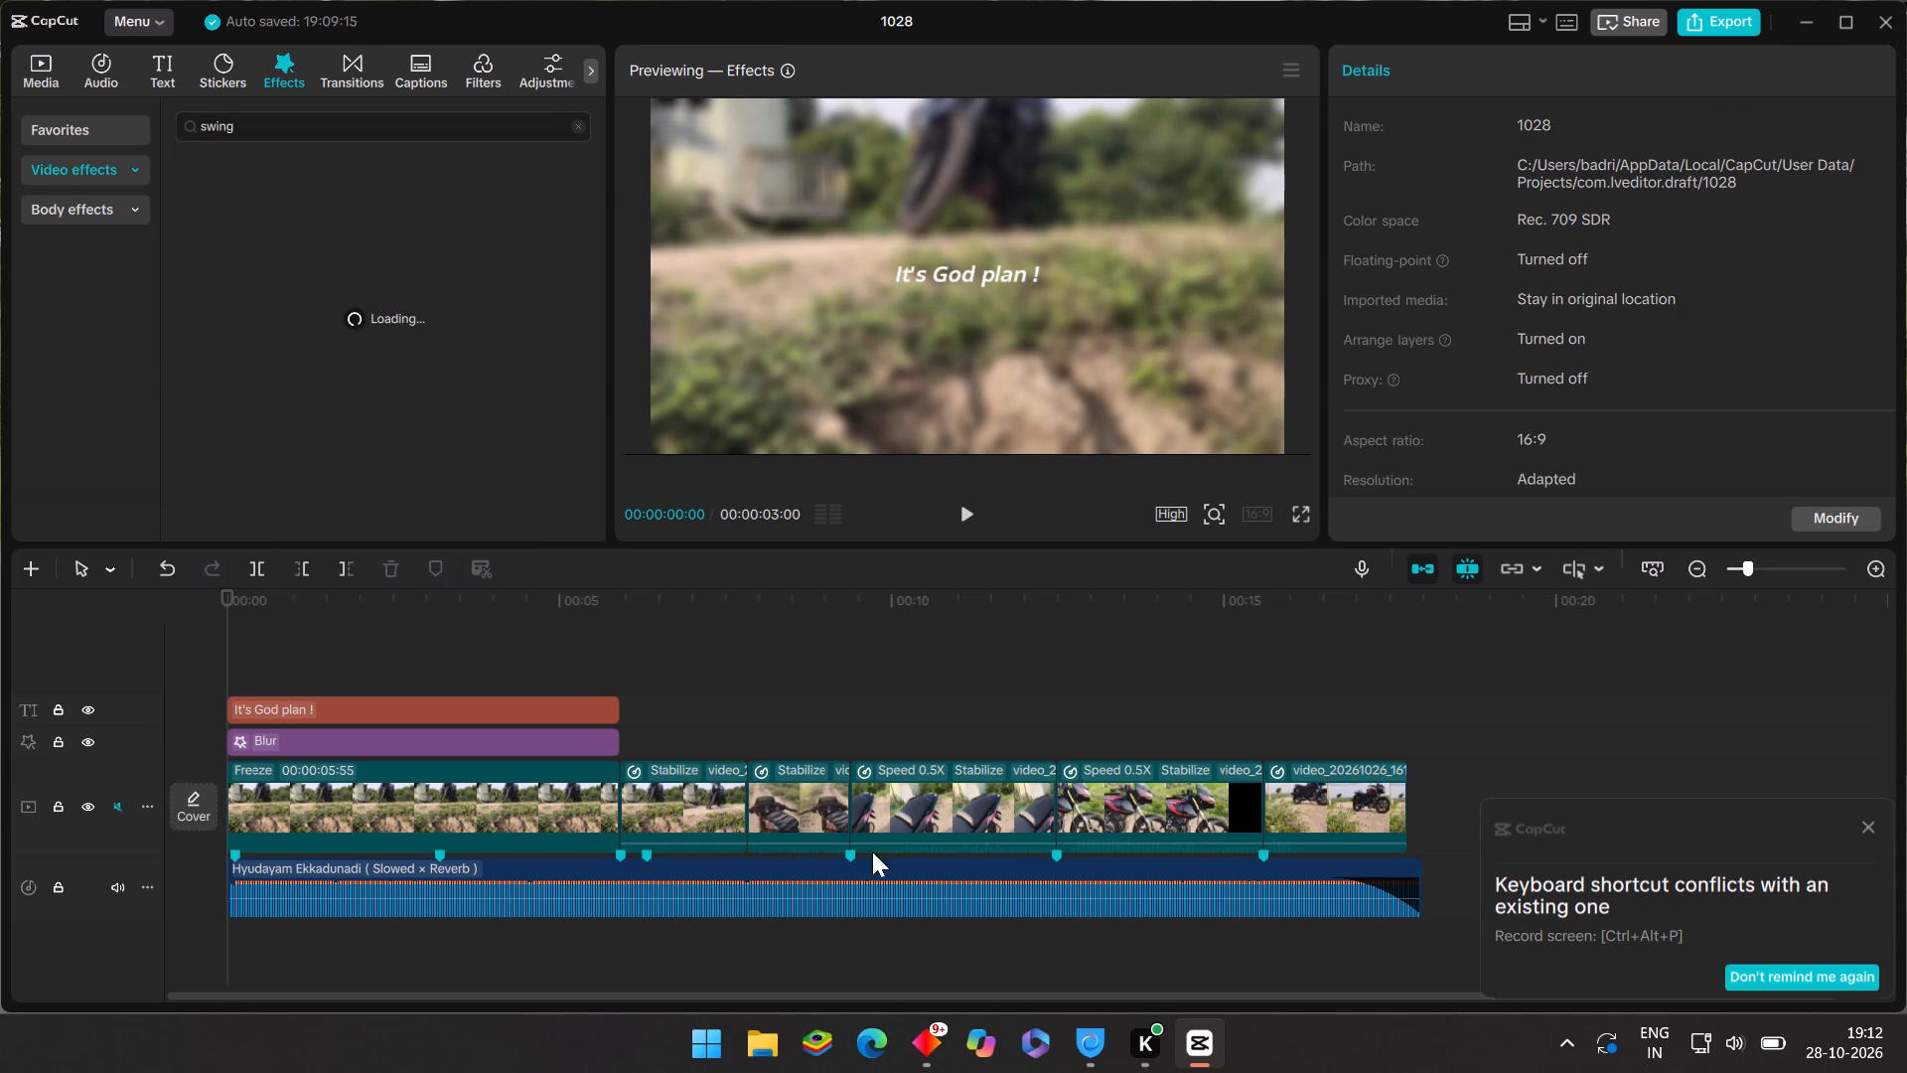
click(1871, 831)
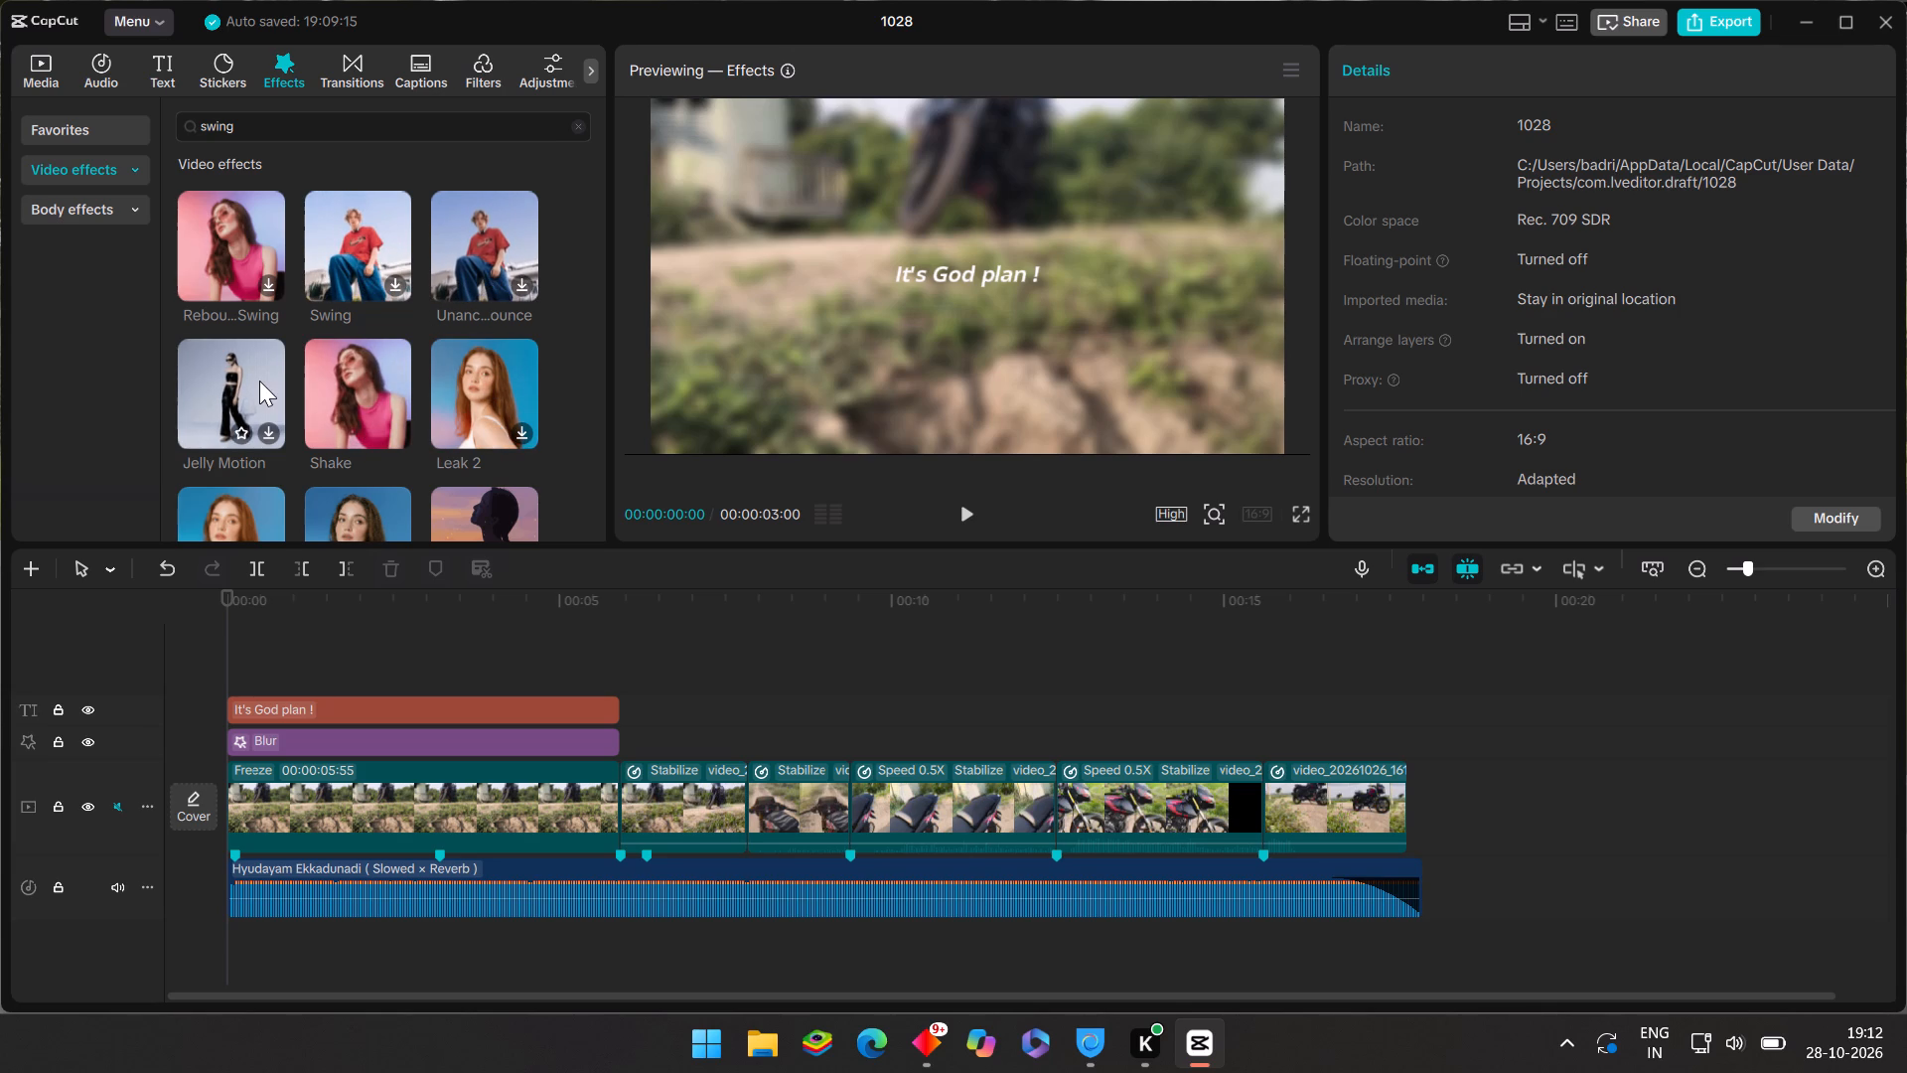
scroll(260, 389, down, 1)
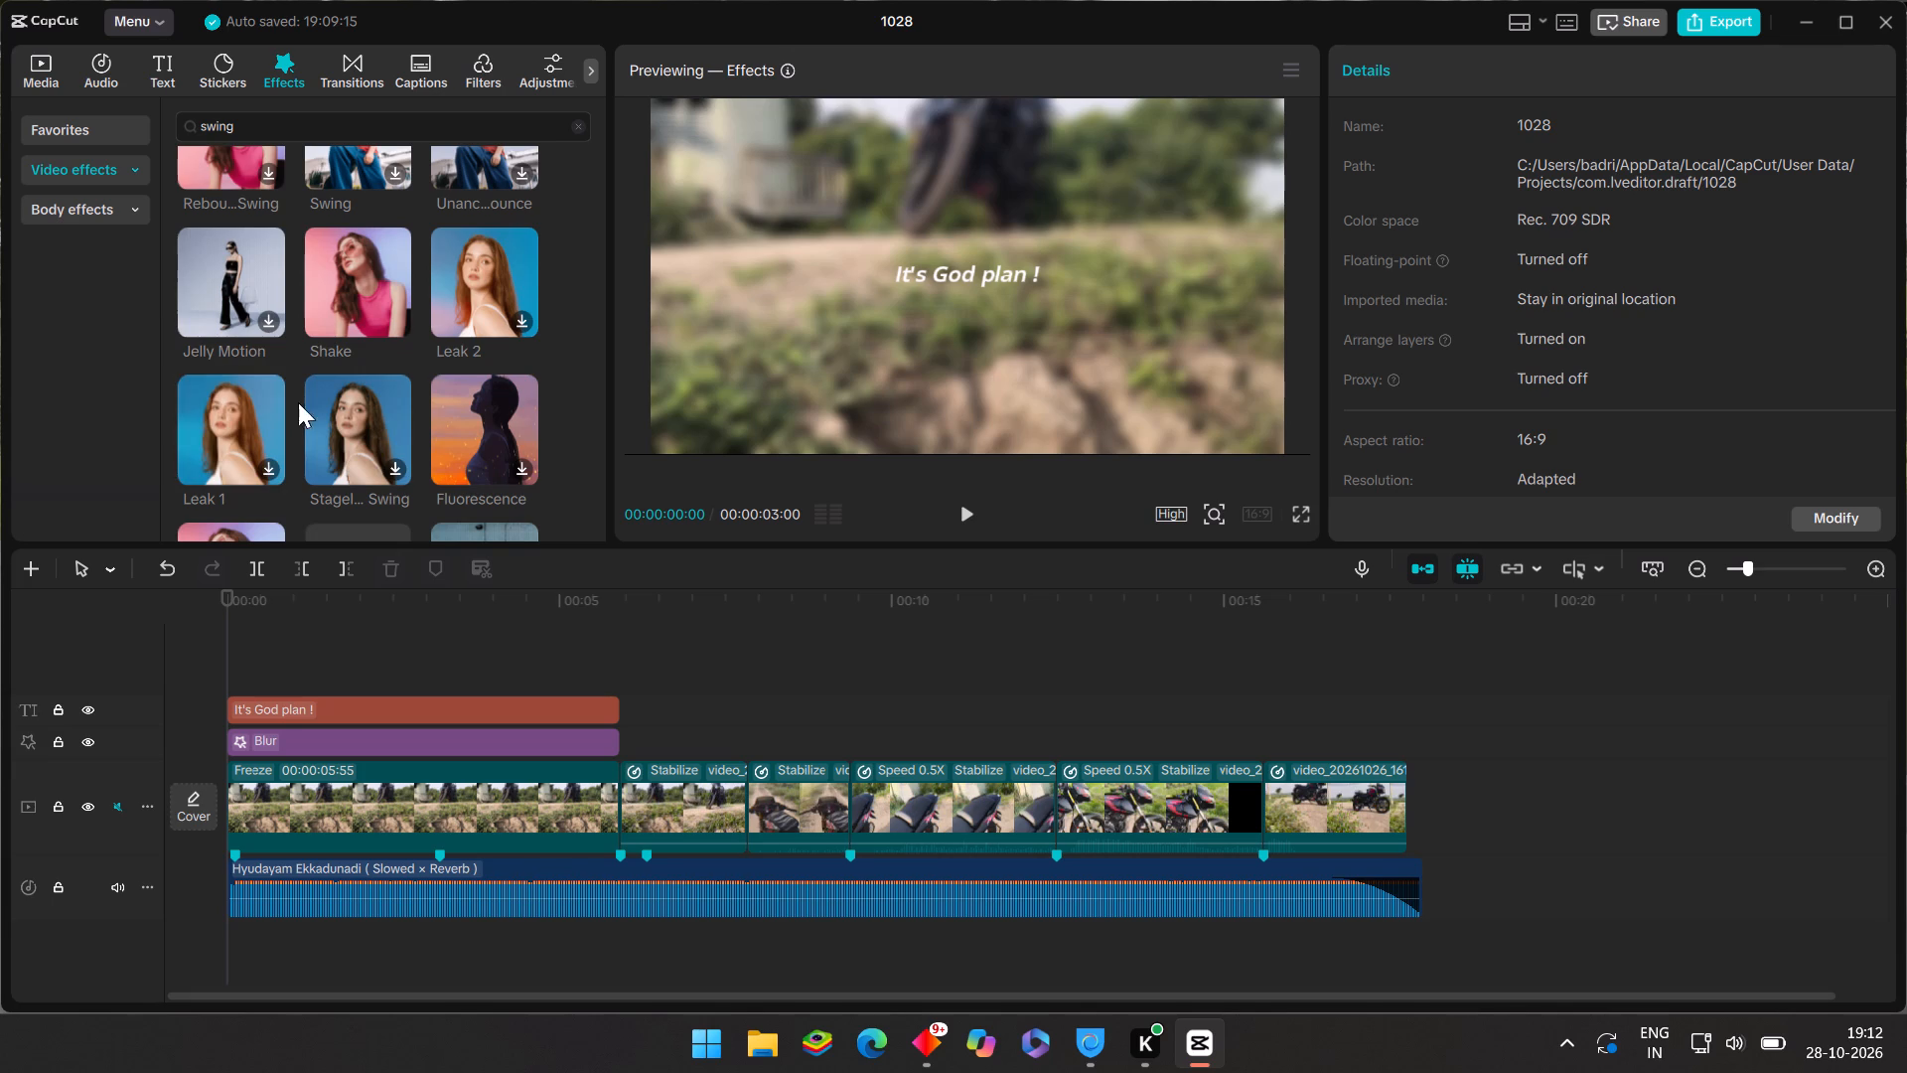
scroll(339, 415, down, 1)
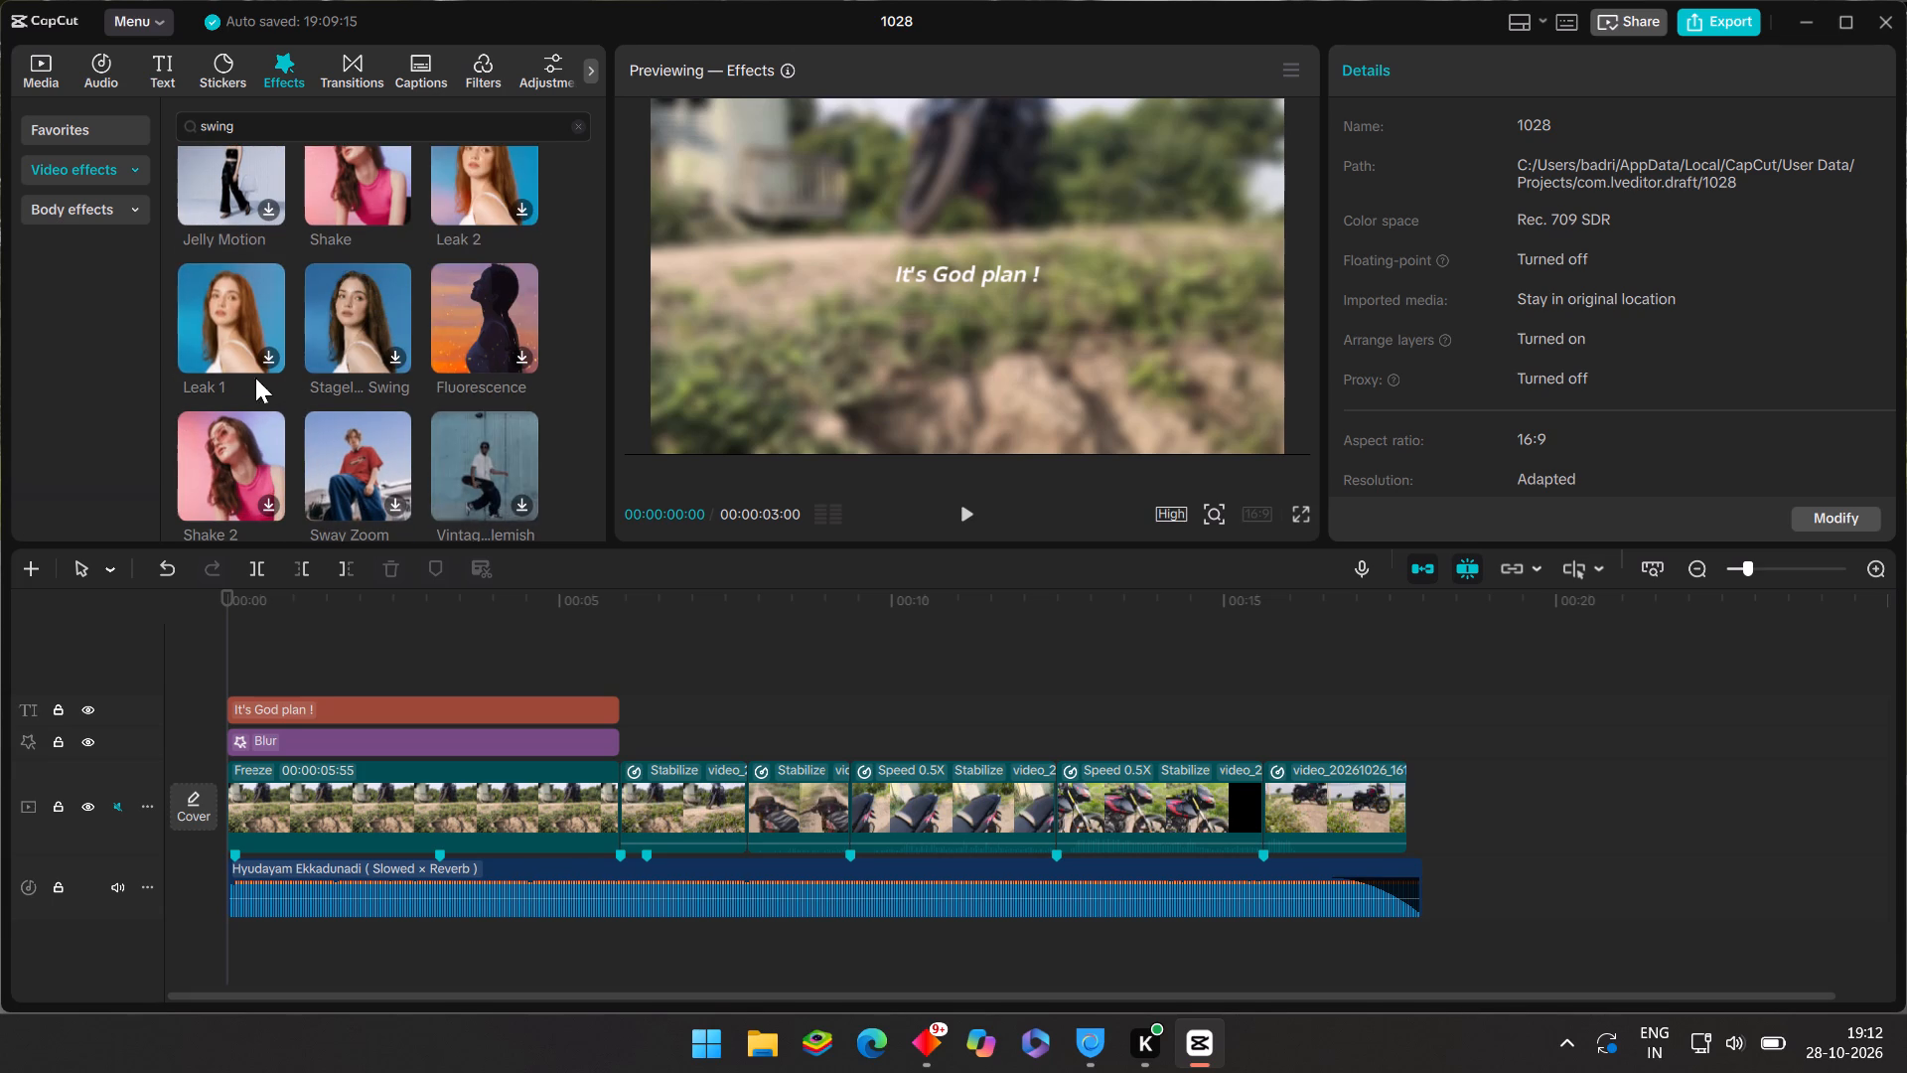
scroll(249, 372, up, 5)
Add the Rebound Swing effect at the start of the timeline and extend it to the end of the opening title.
click(264, 286)
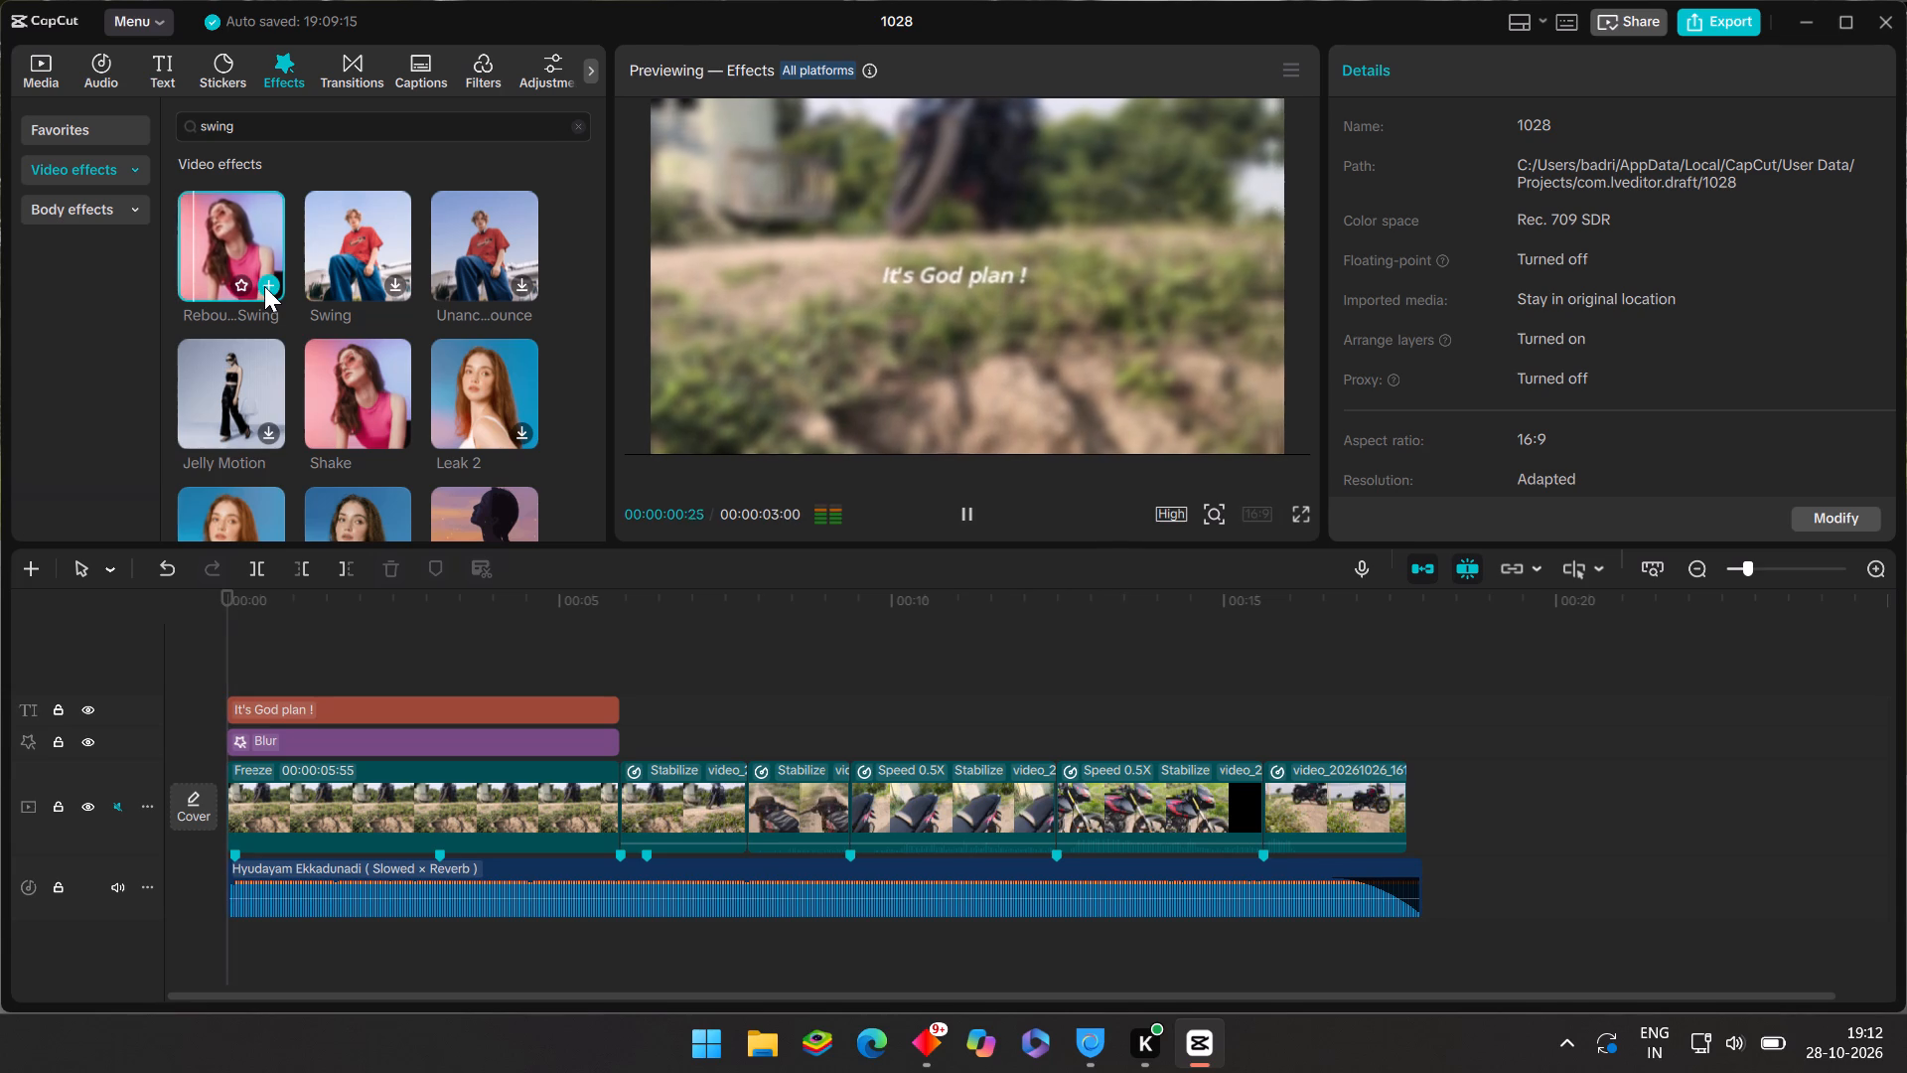
click(264, 286)
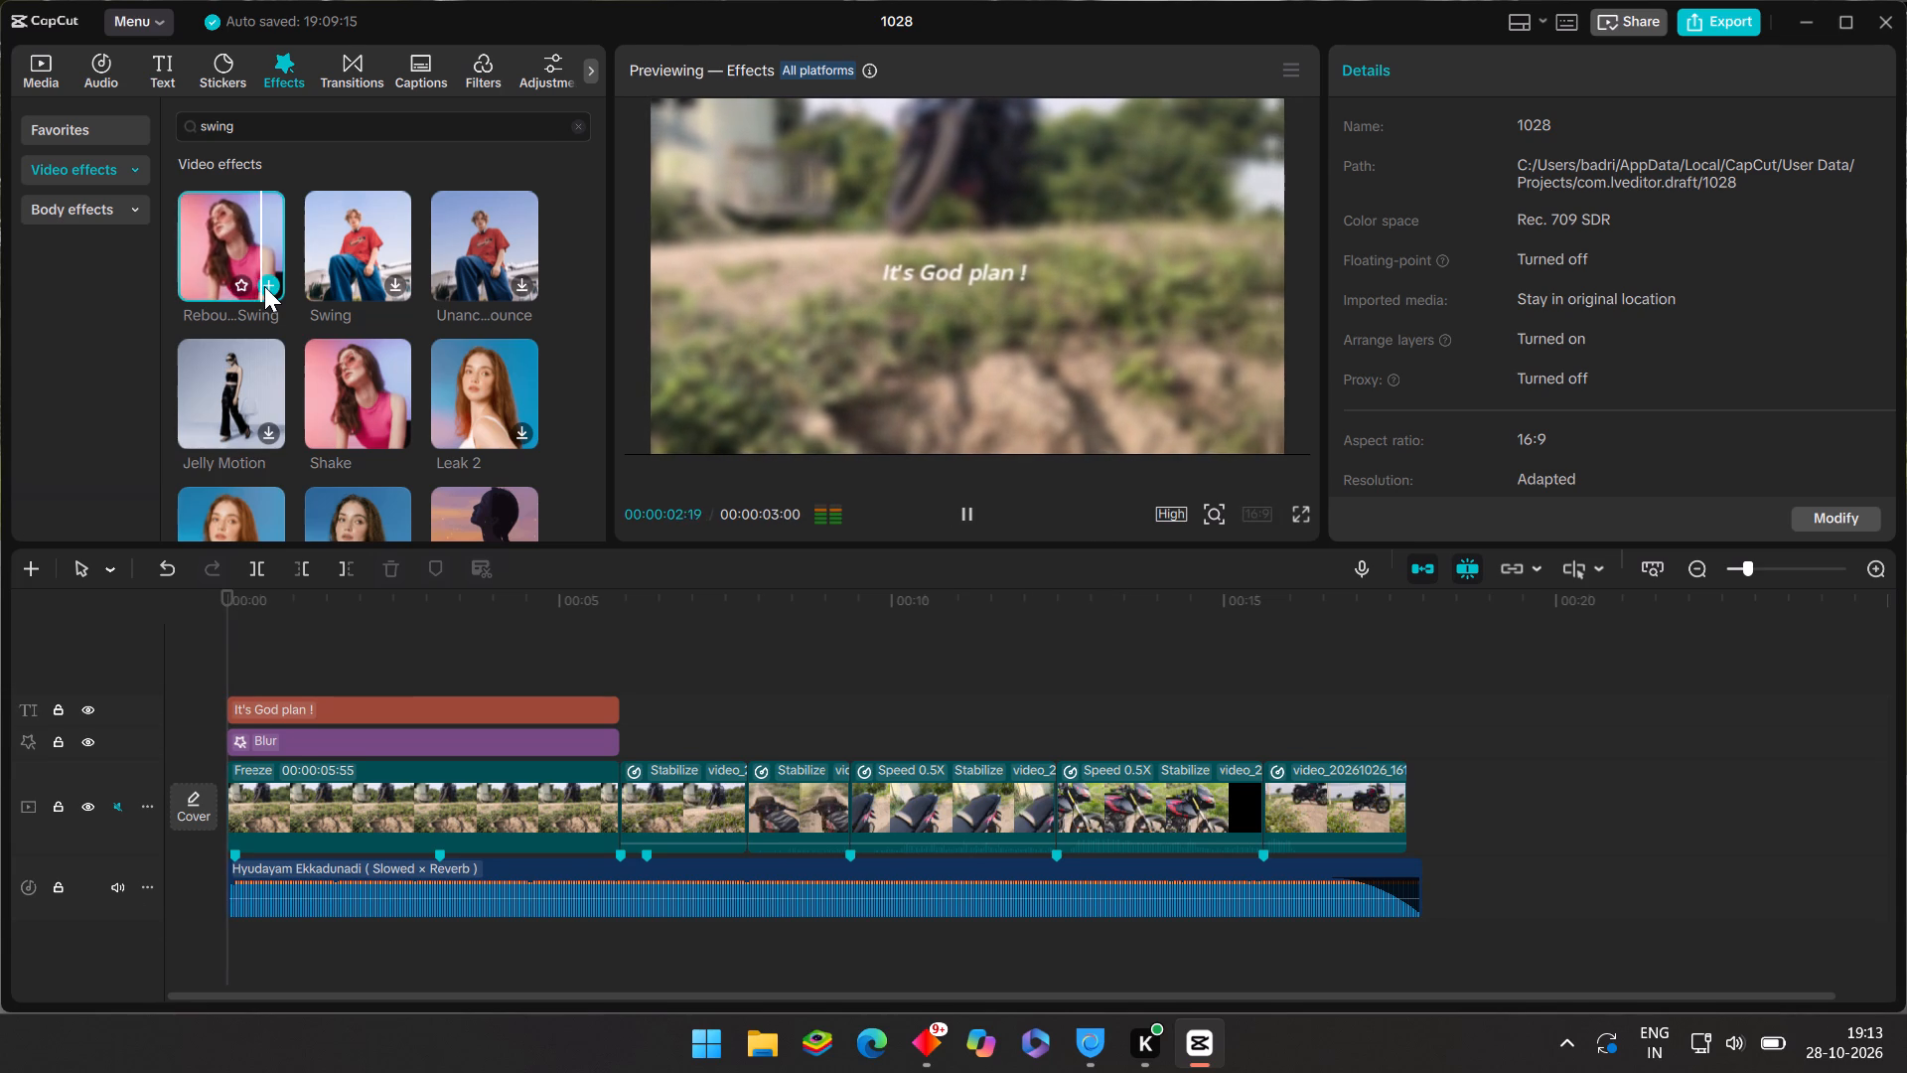
drag(427, 689, 468, 700)
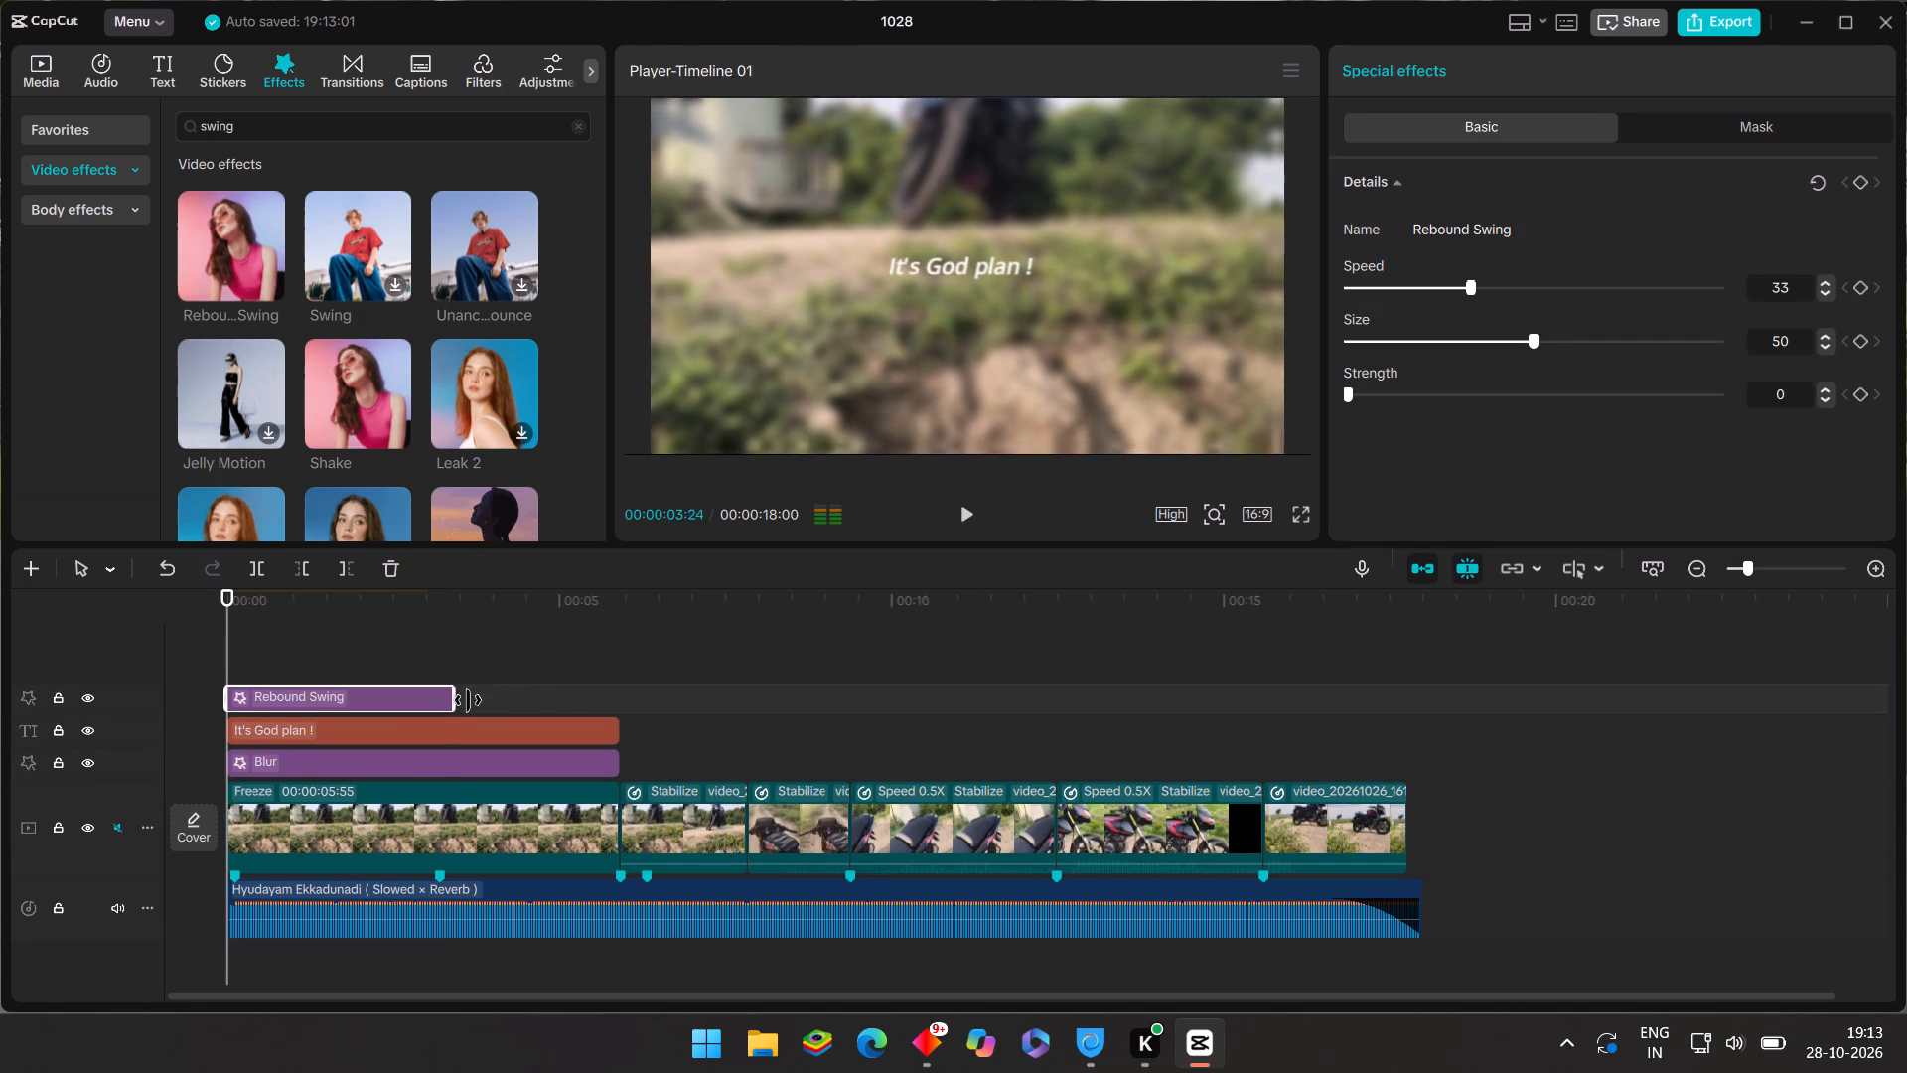
drag(468, 700, 618, 741)
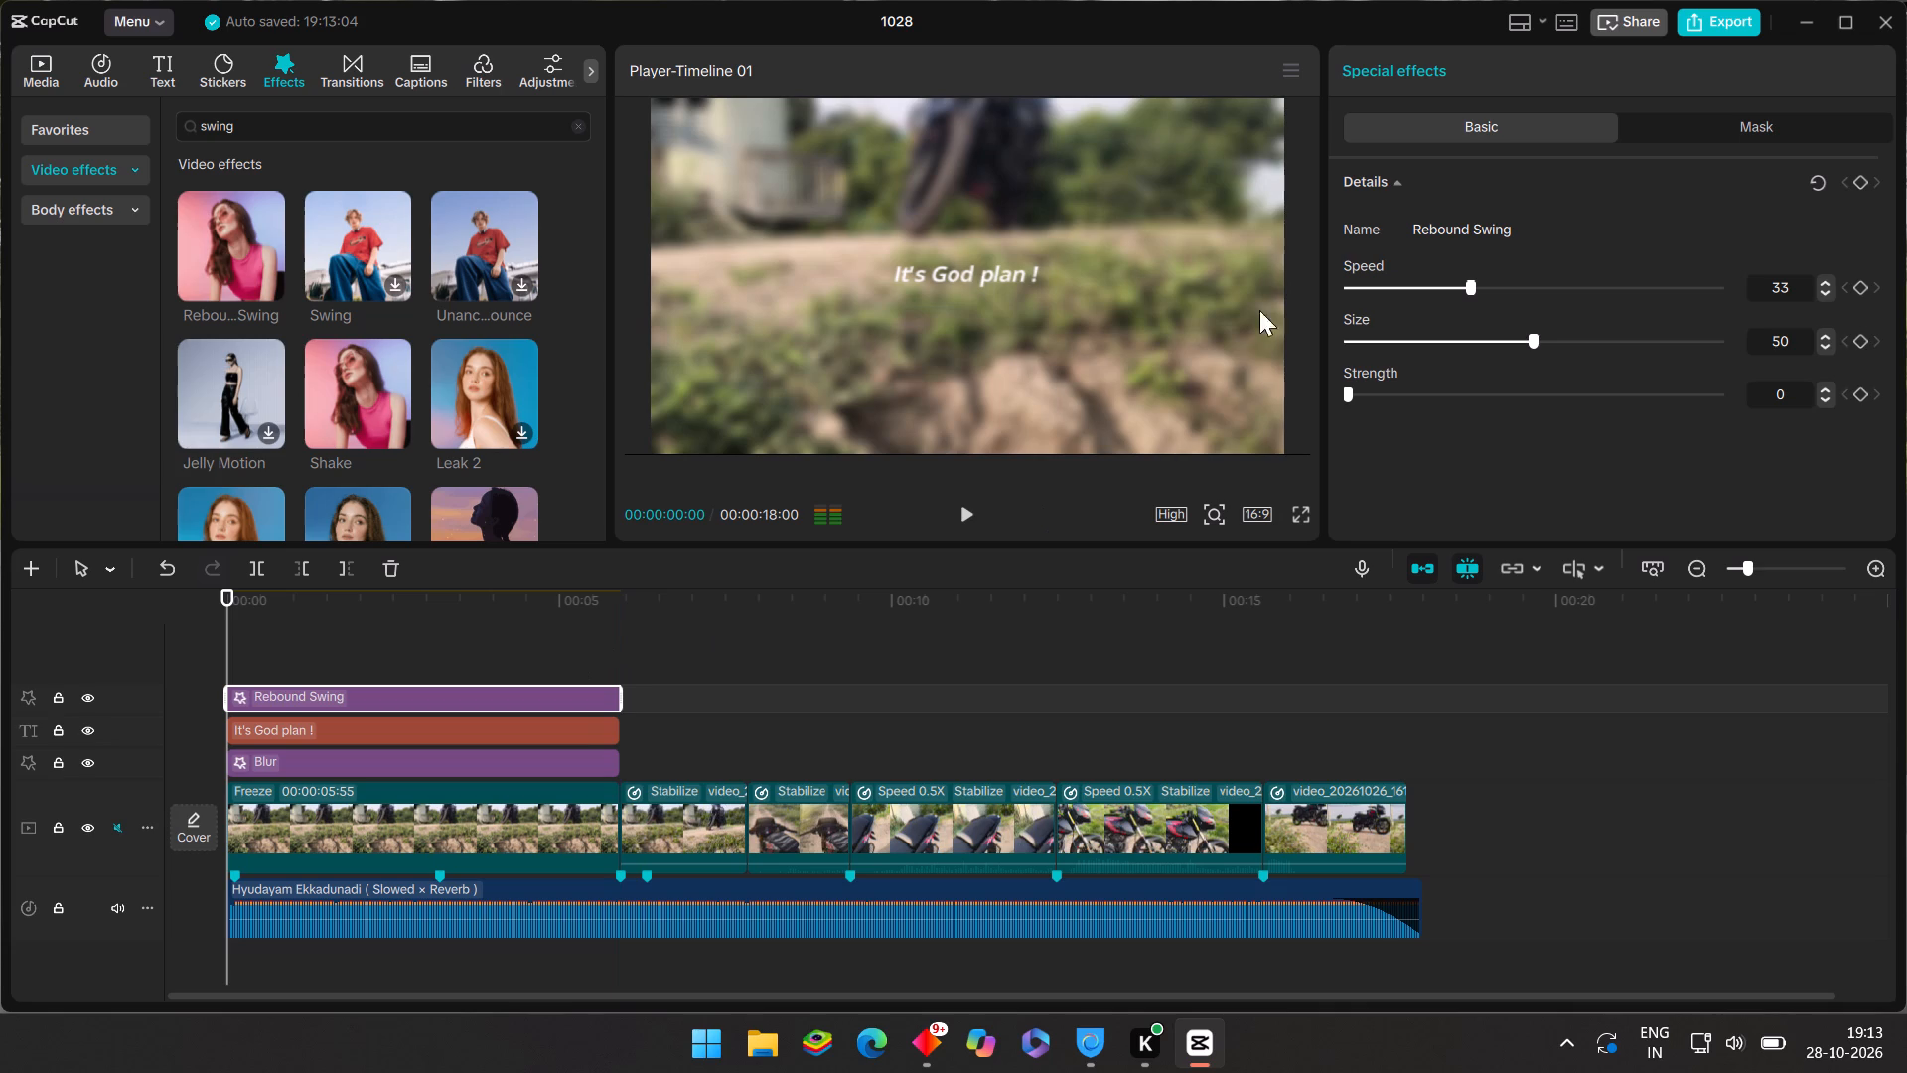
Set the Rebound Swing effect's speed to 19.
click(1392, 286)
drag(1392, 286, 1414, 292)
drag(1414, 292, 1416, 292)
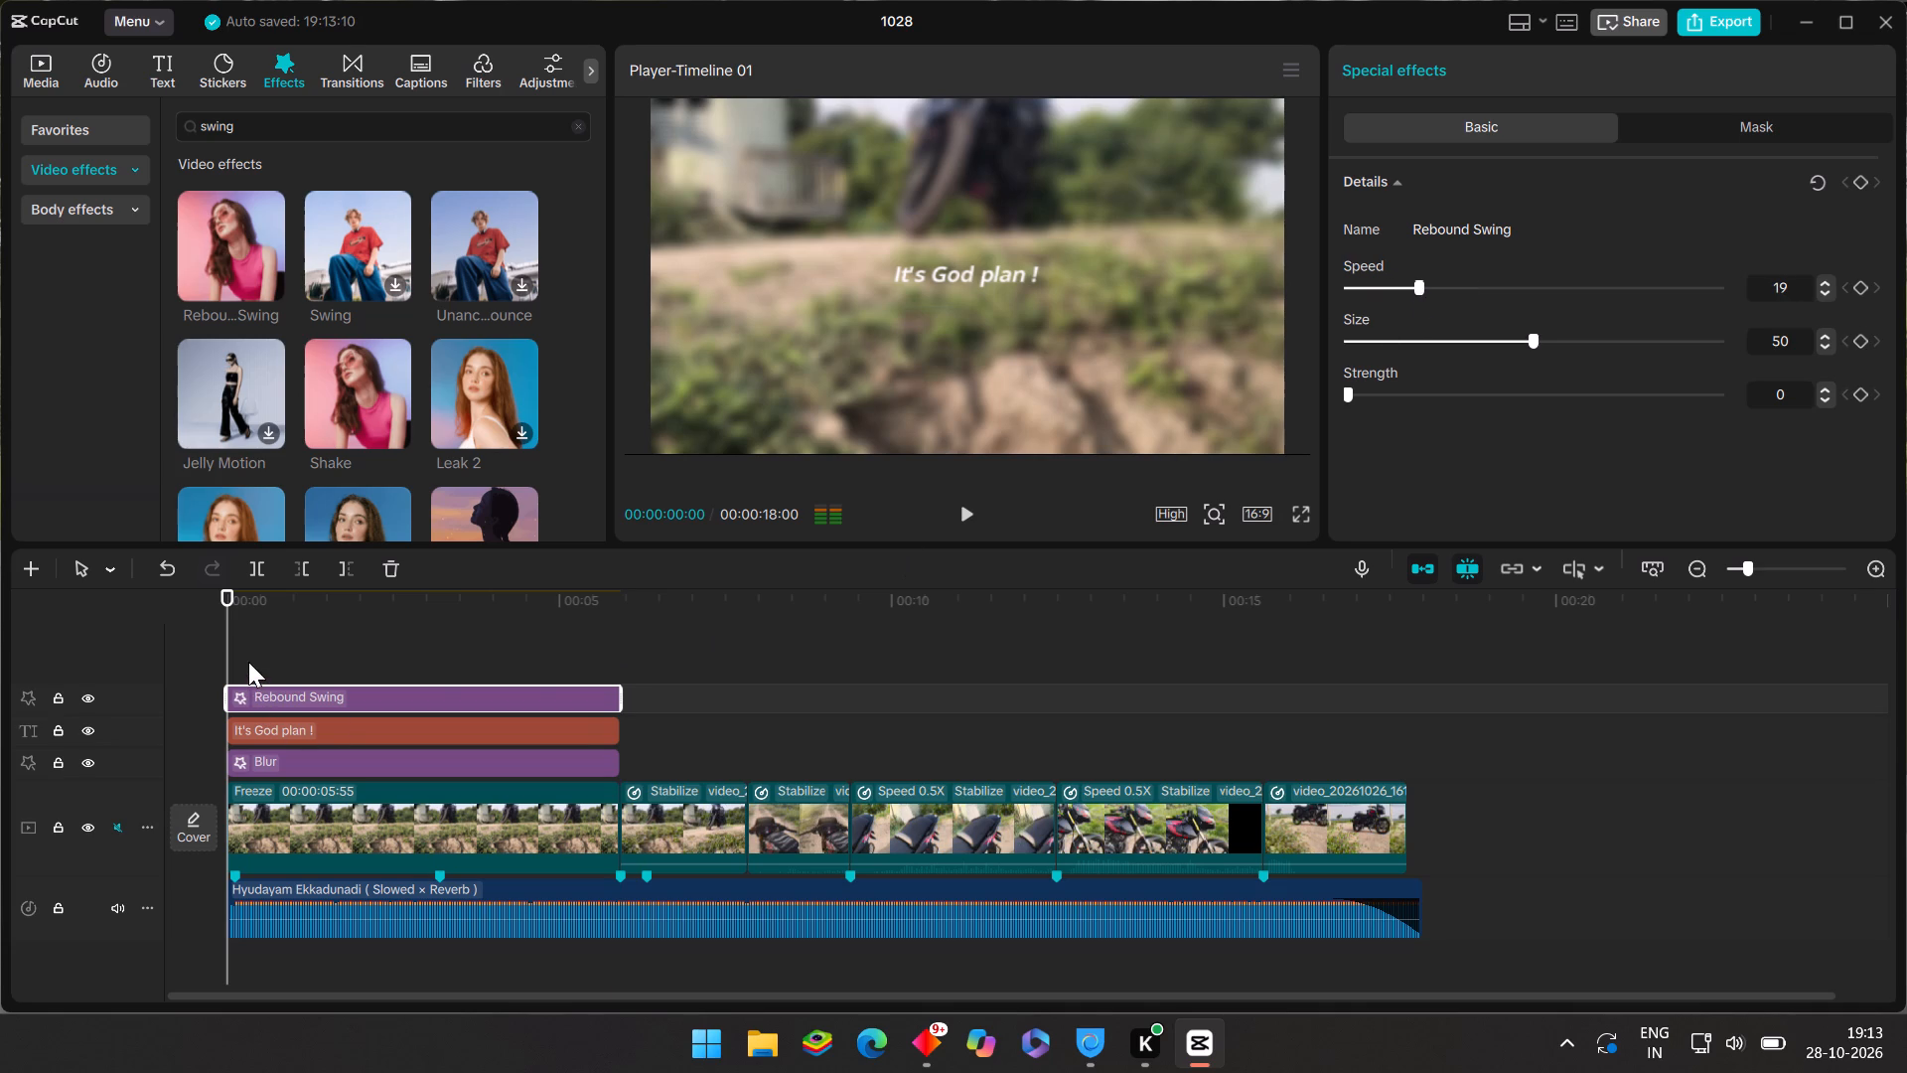
Play the edit from the start and scrub back over the opening title to check the swing motion.
click(248, 655)
drag(248, 653, 153, 668)
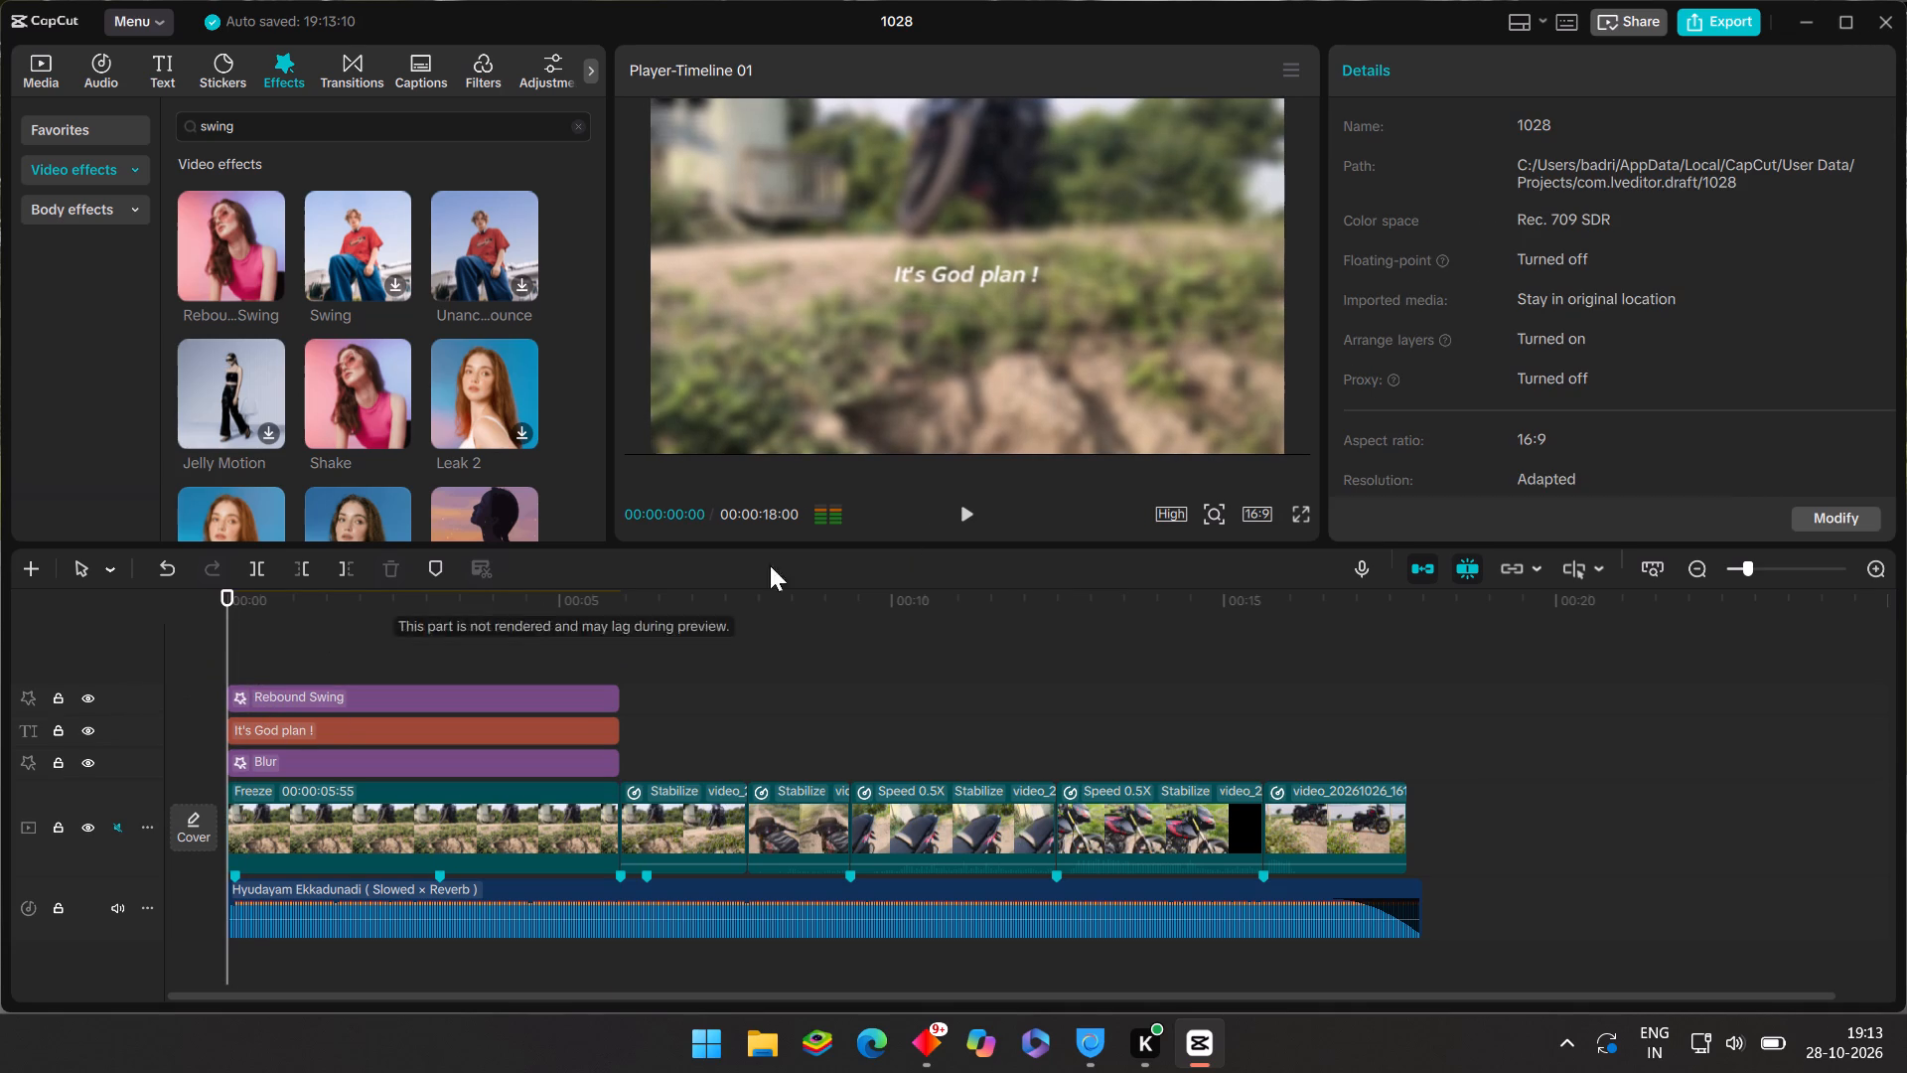
click(962, 519)
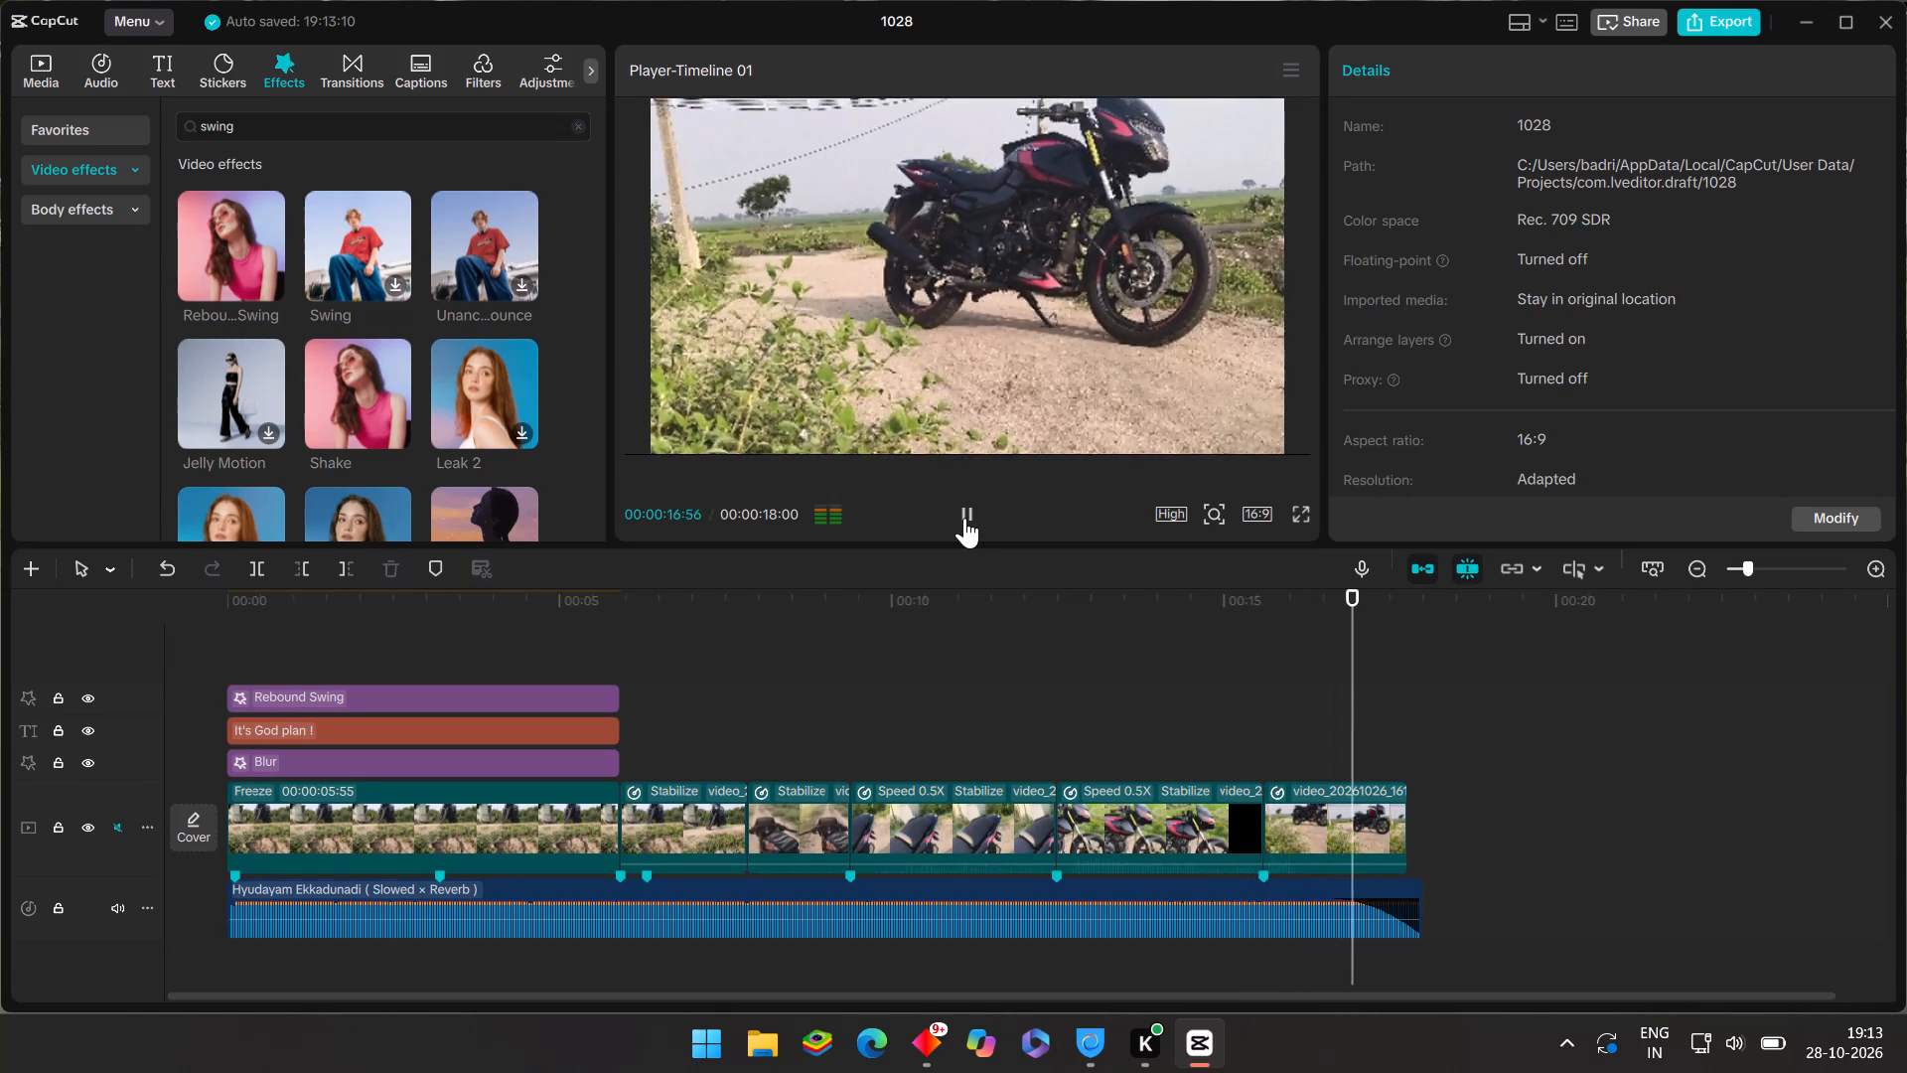
click(631, 646)
drag(628, 643, 505, 658)
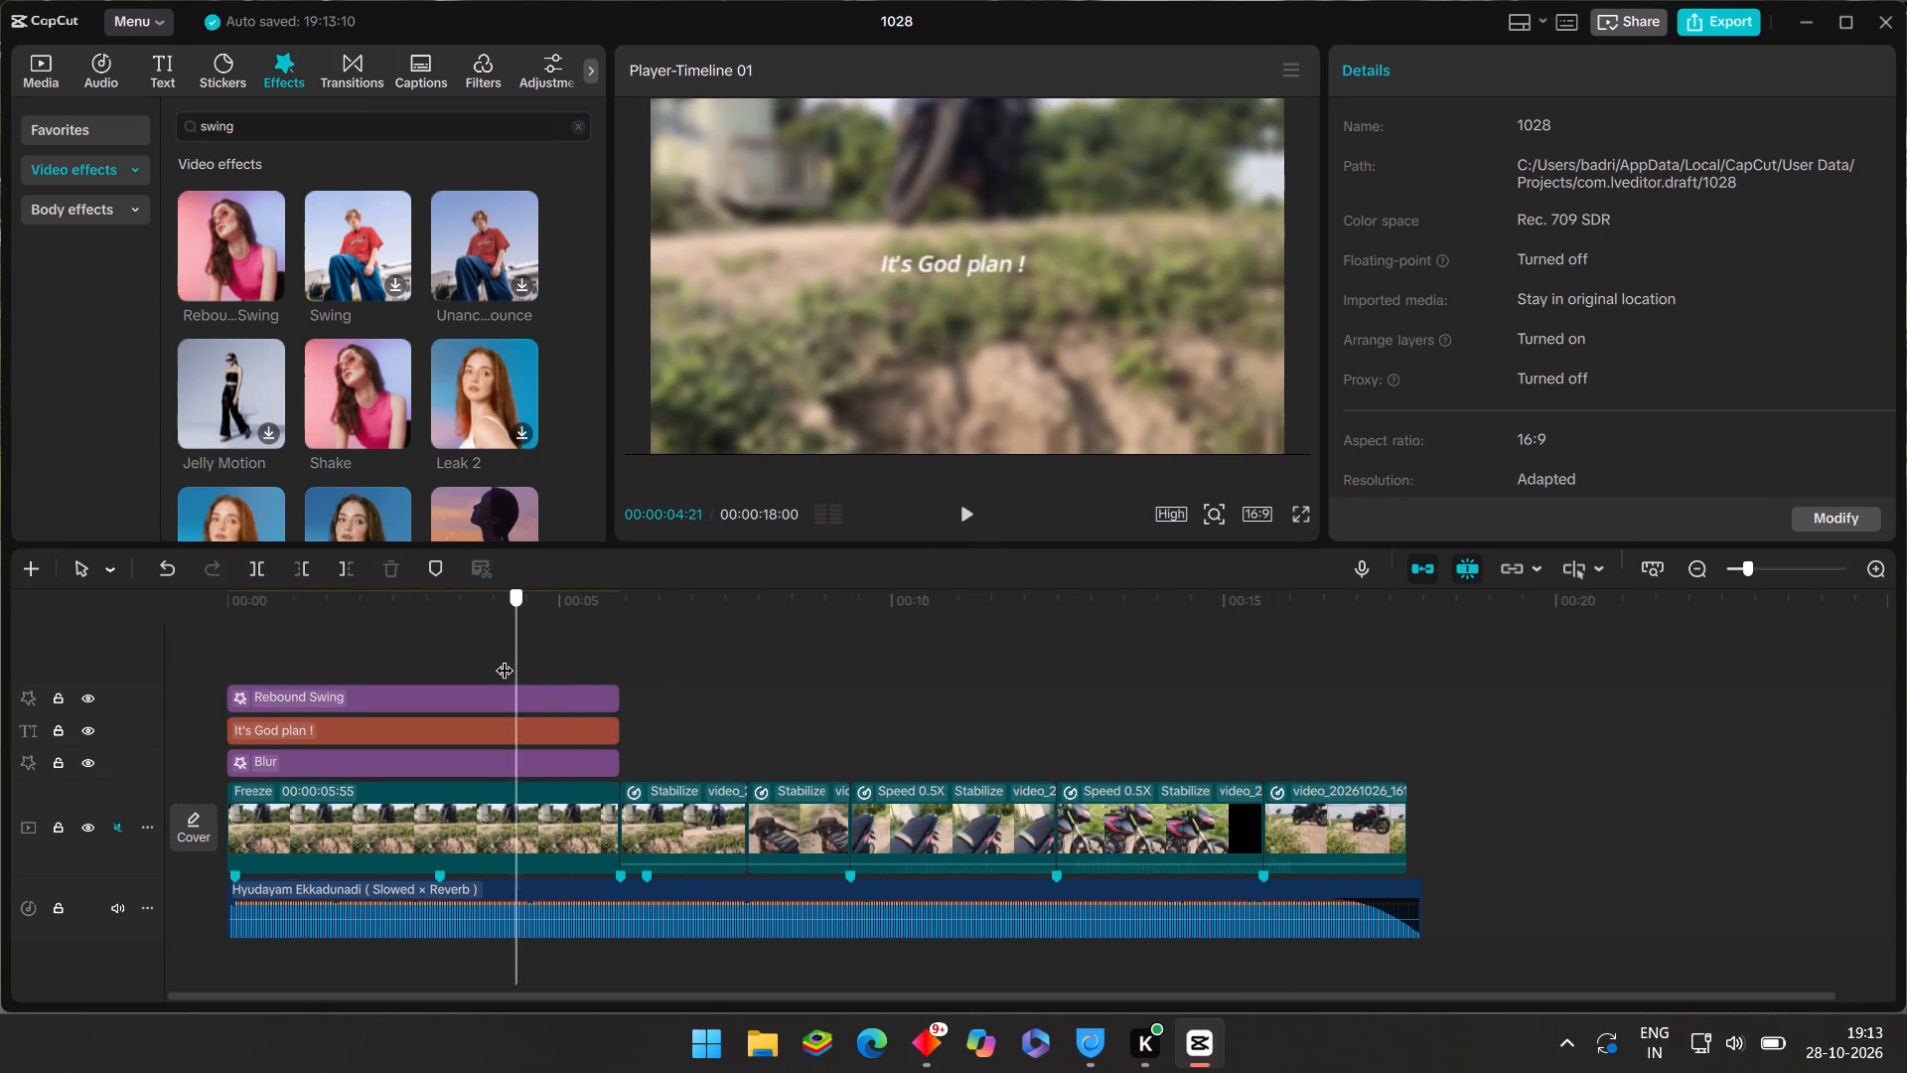
drag(505, 658, 427, 675)
click(445, 685)
click(451, 682)
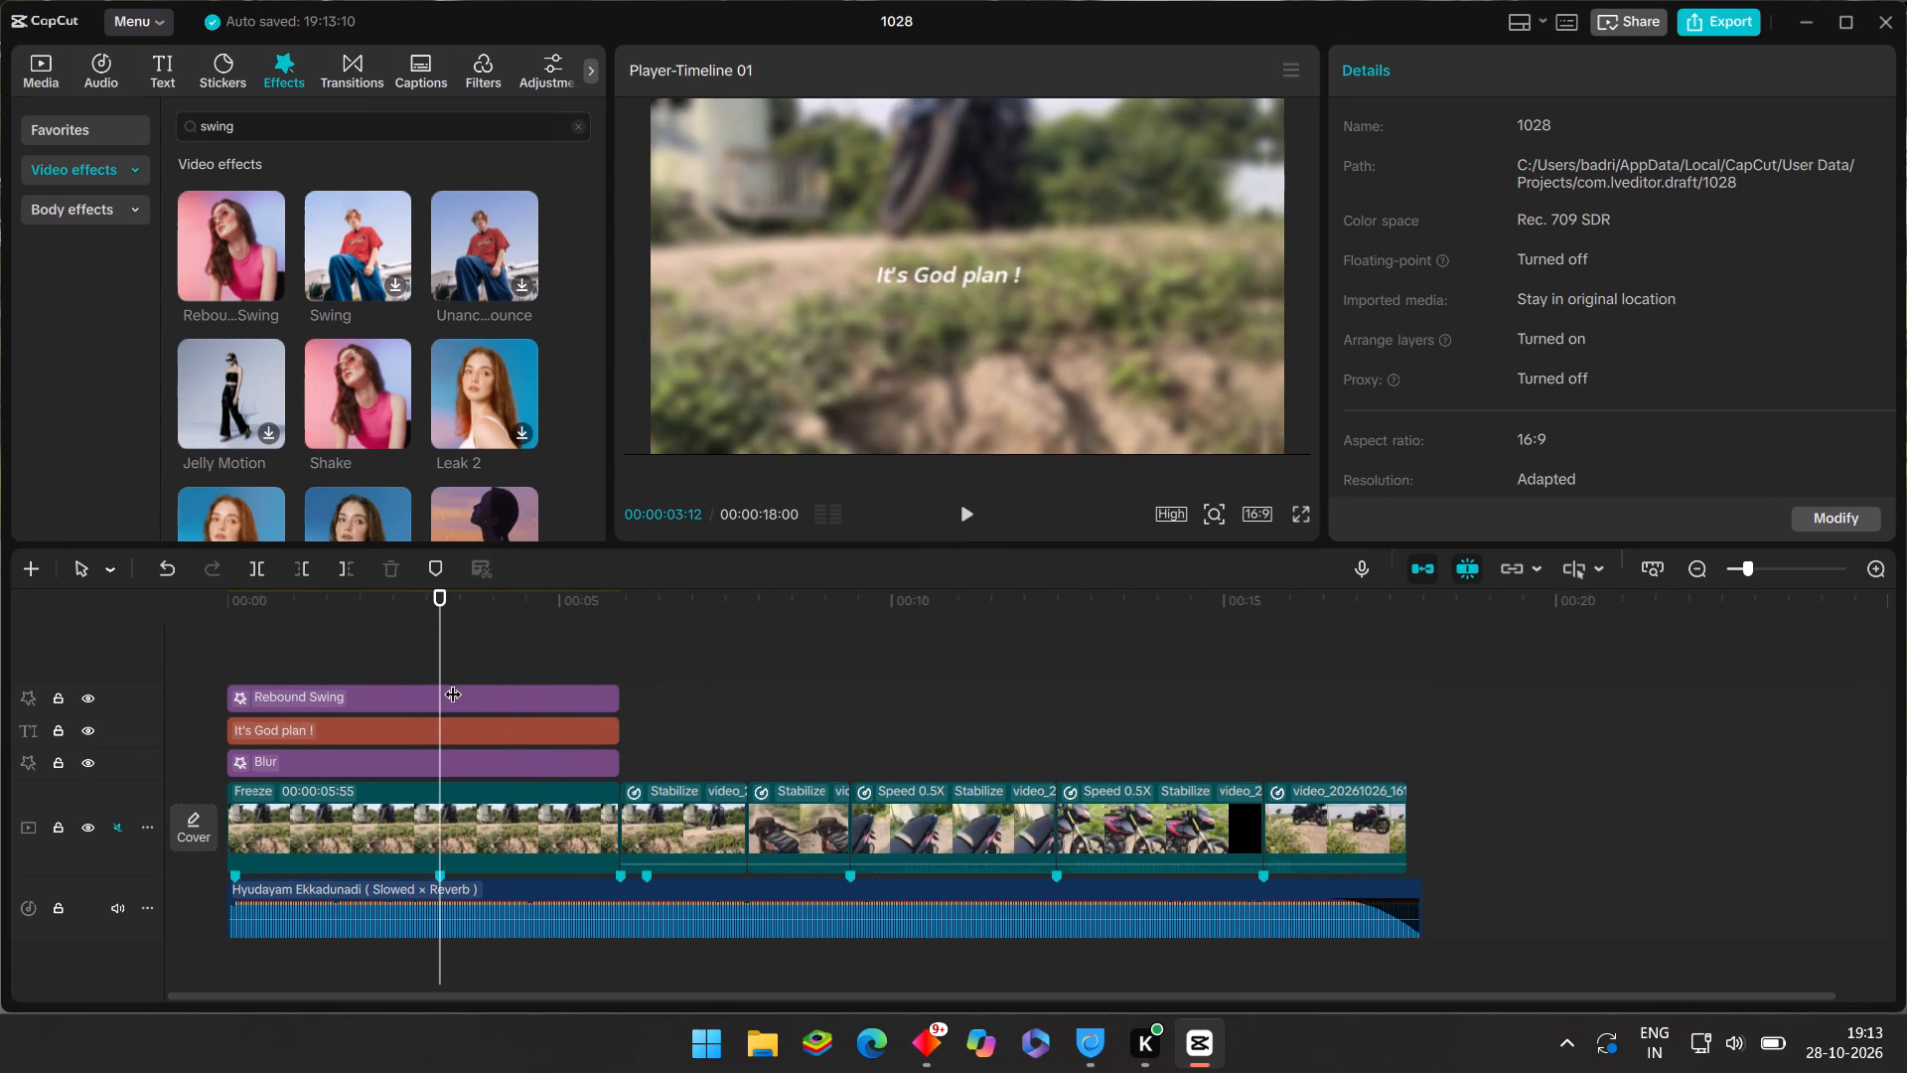
Set the Rebound Swing effect's speed to 10 and play the opening into the following clips to check it.
click(464, 692)
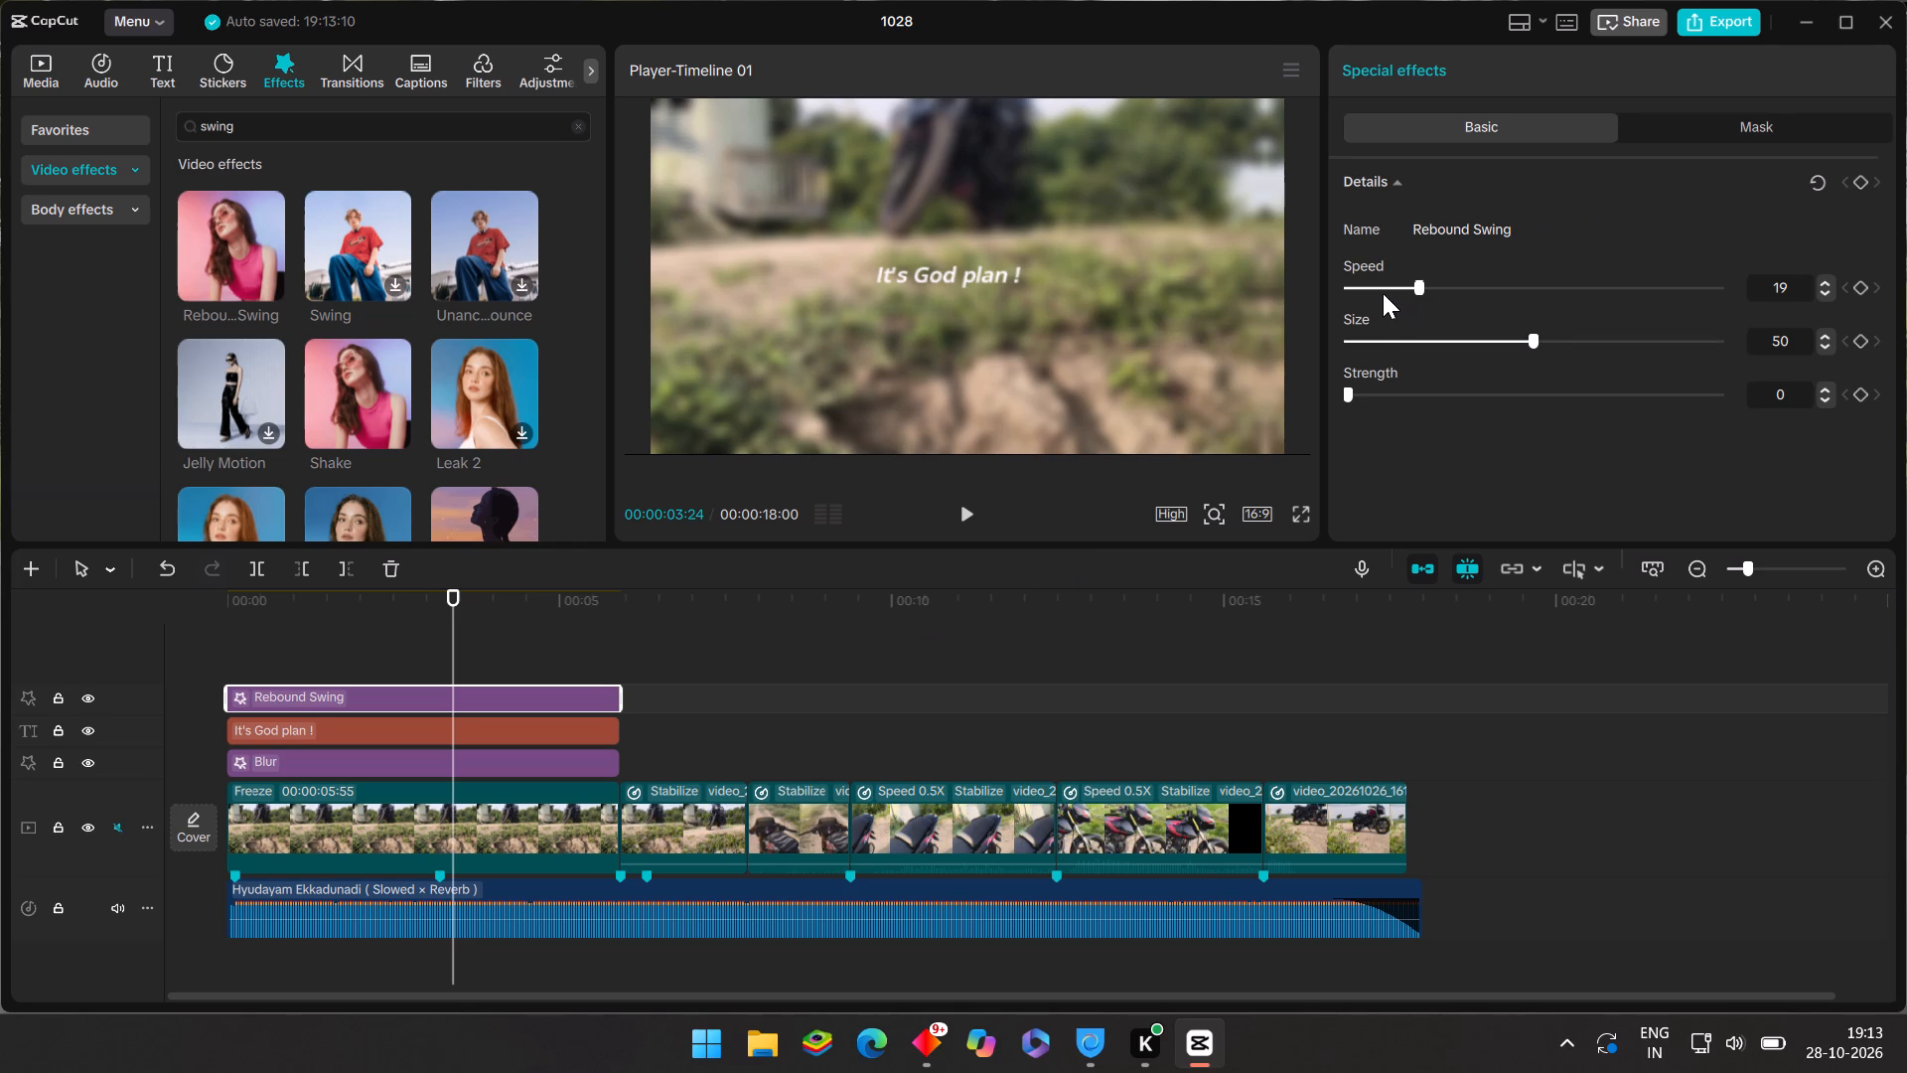
click(1382, 288)
click(1382, 288)
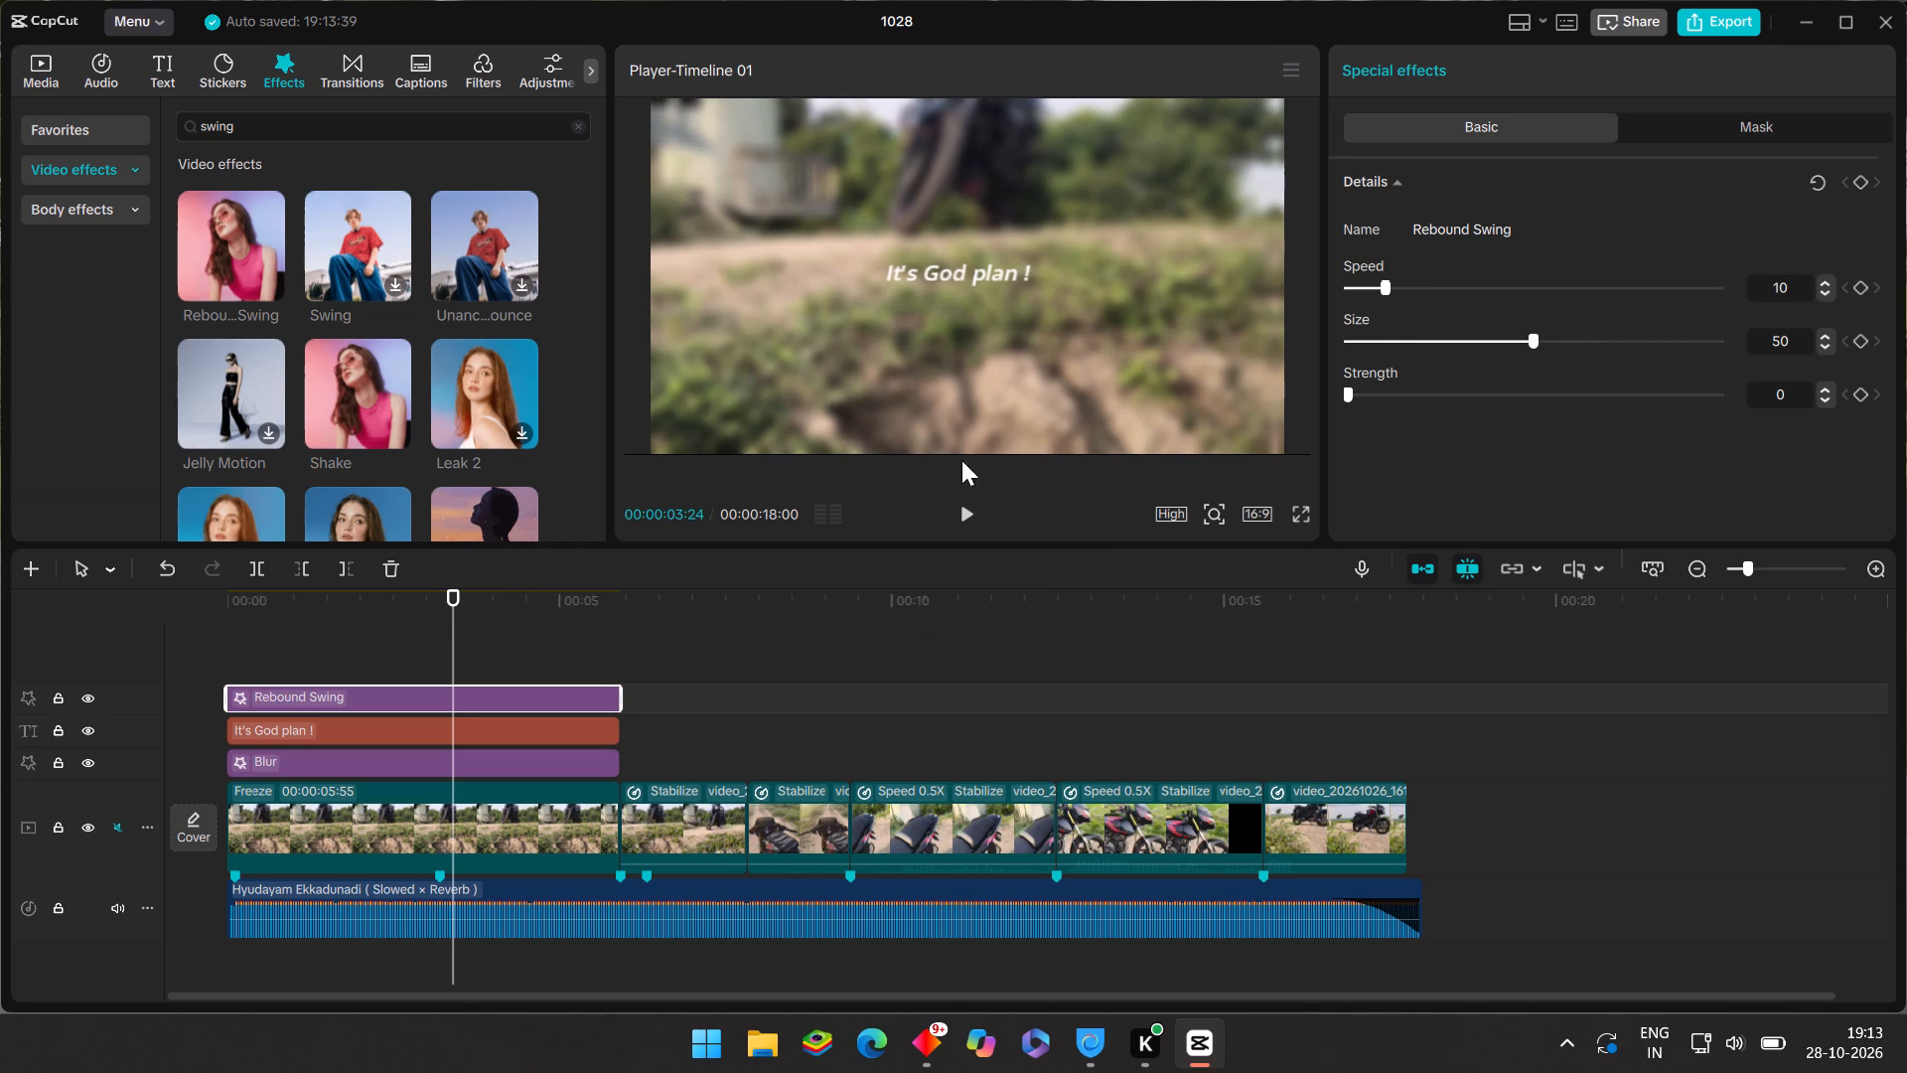
click(362, 637)
click(963, 510)
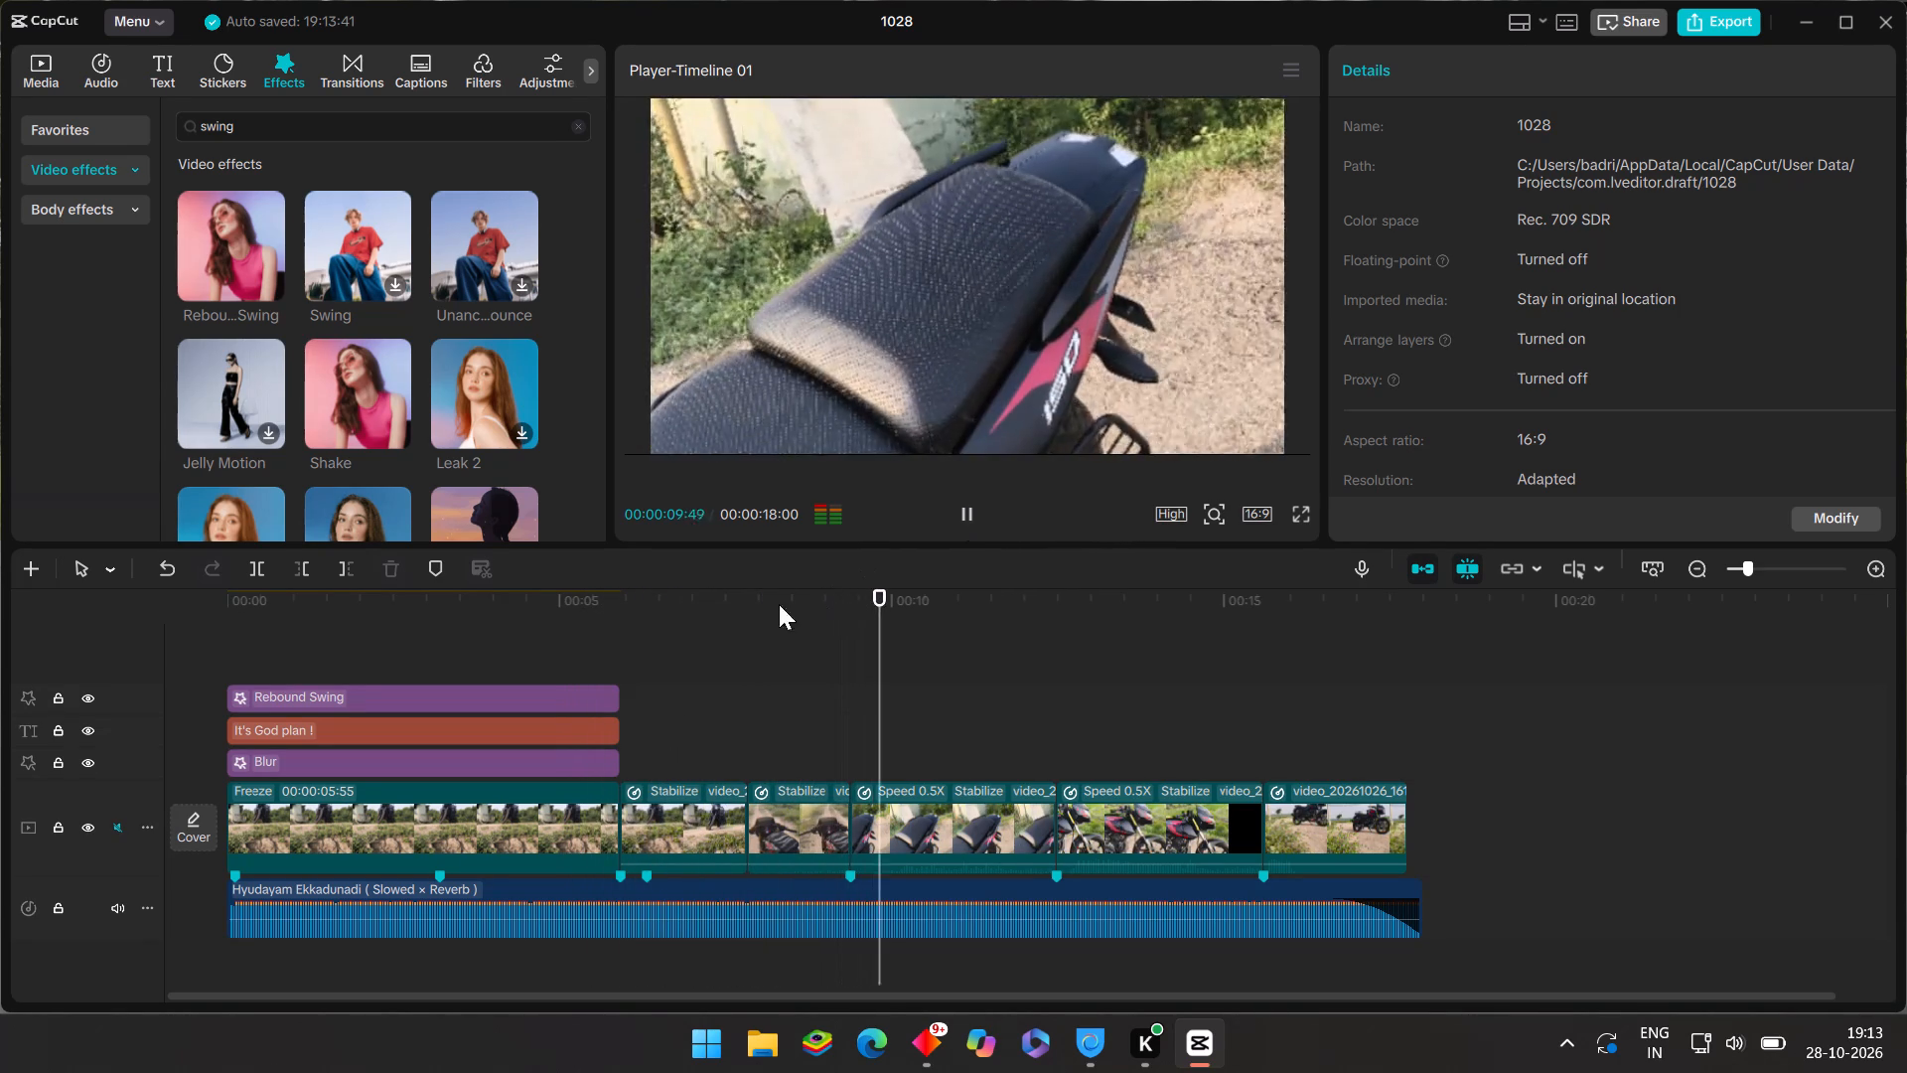
double_click(714, 662)
drag(712, 662, 638, 688)
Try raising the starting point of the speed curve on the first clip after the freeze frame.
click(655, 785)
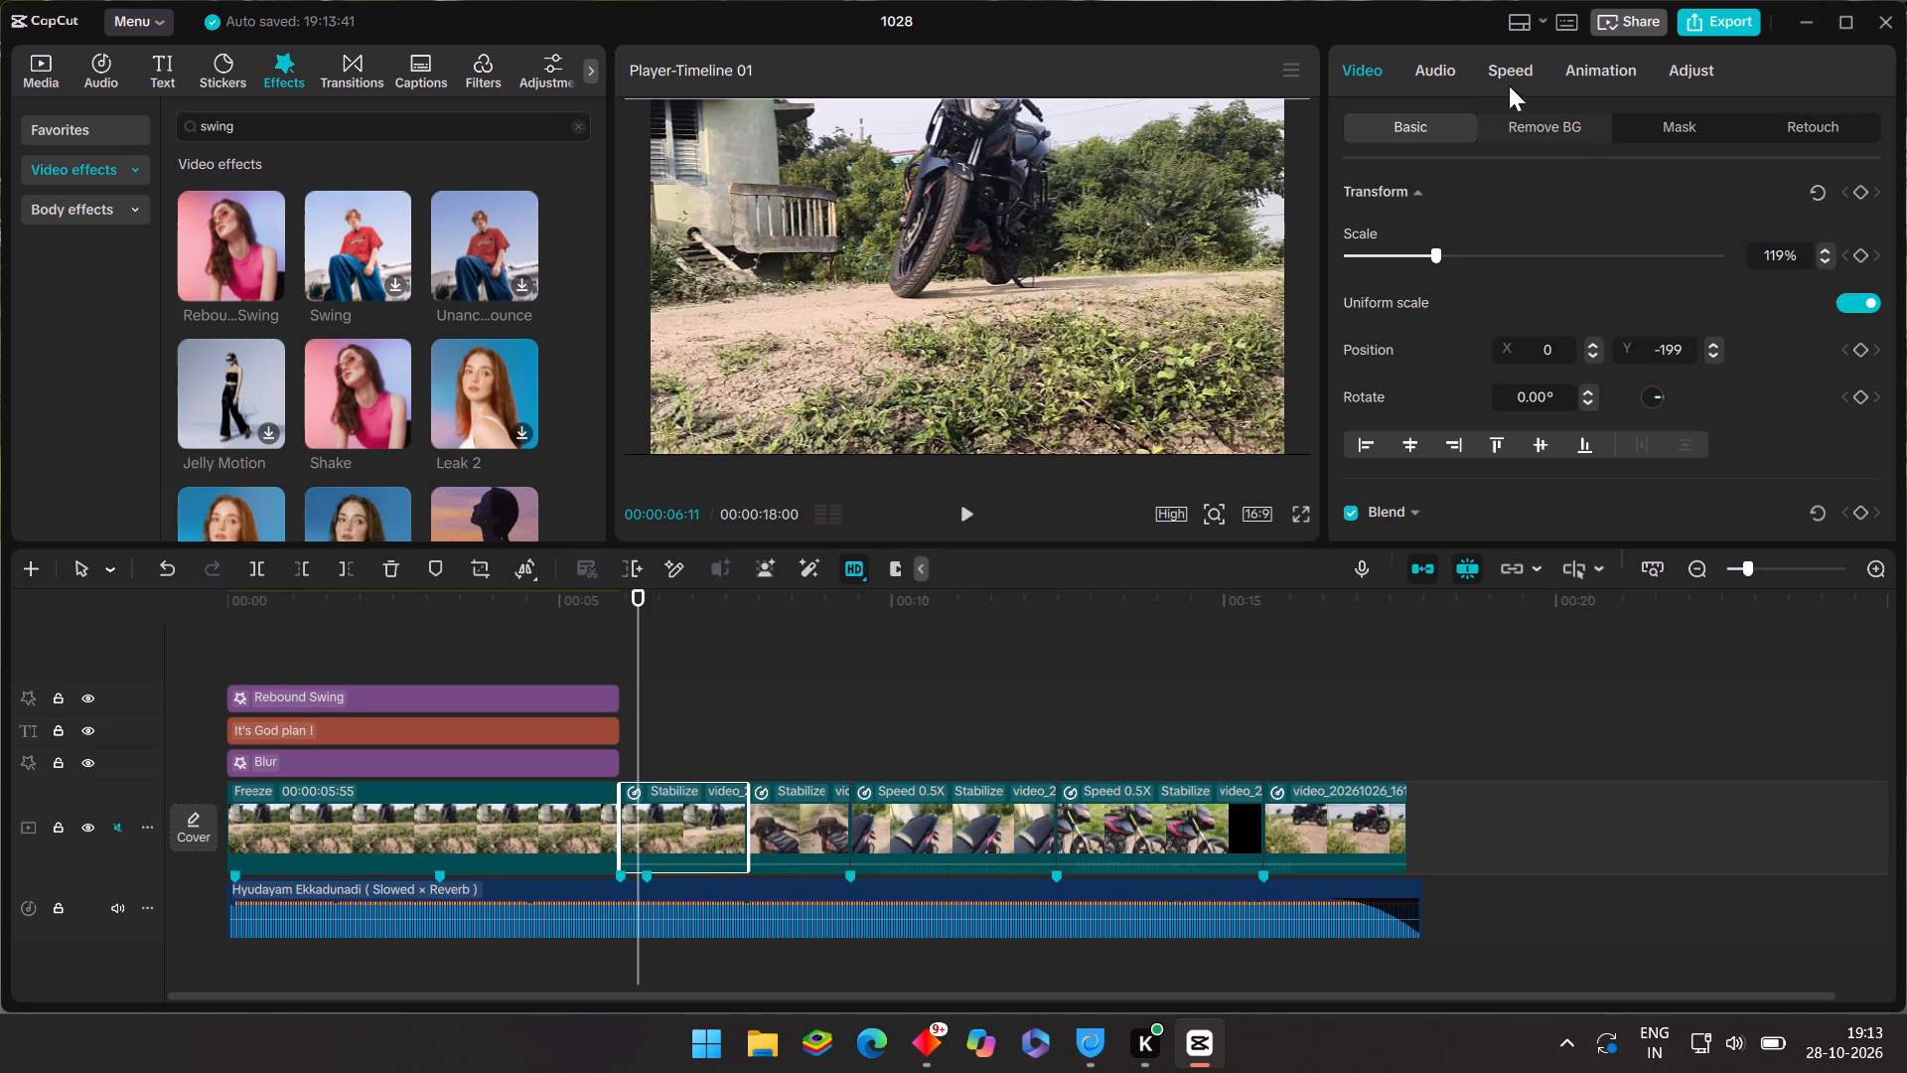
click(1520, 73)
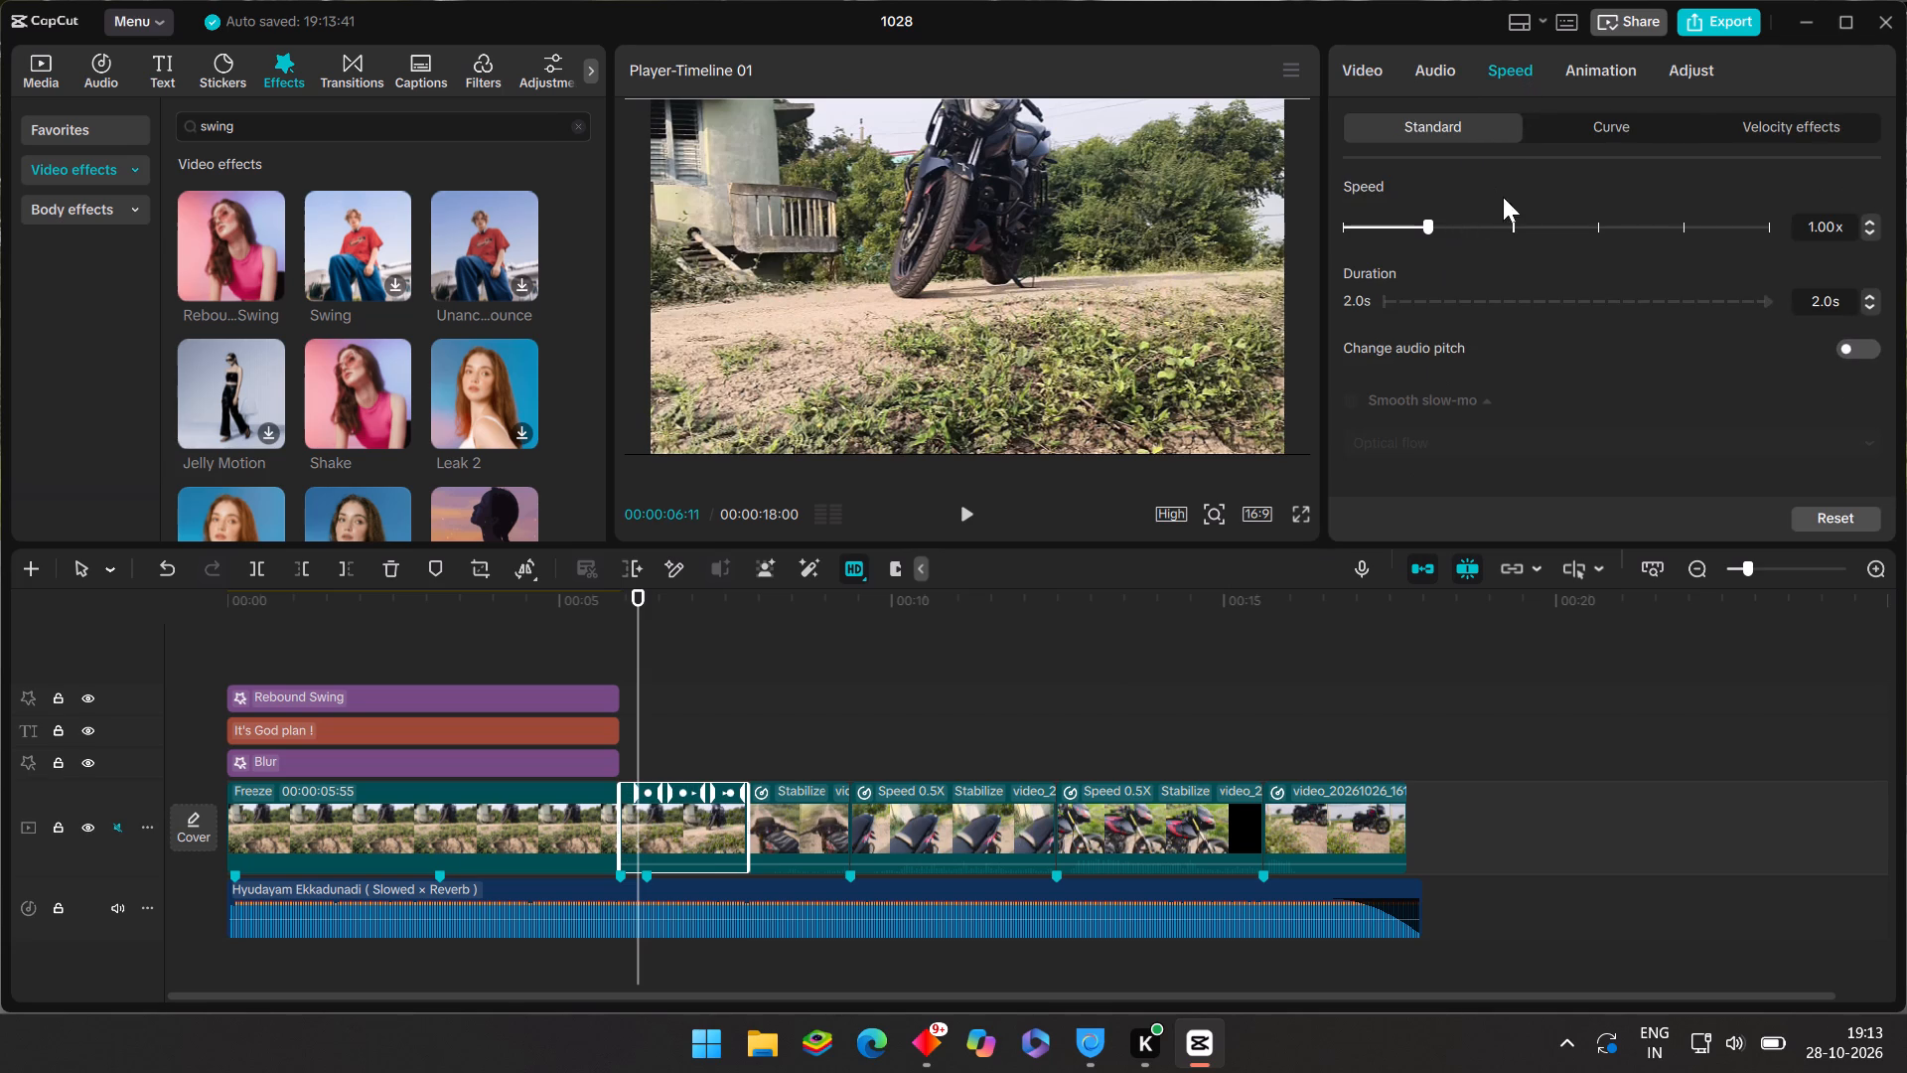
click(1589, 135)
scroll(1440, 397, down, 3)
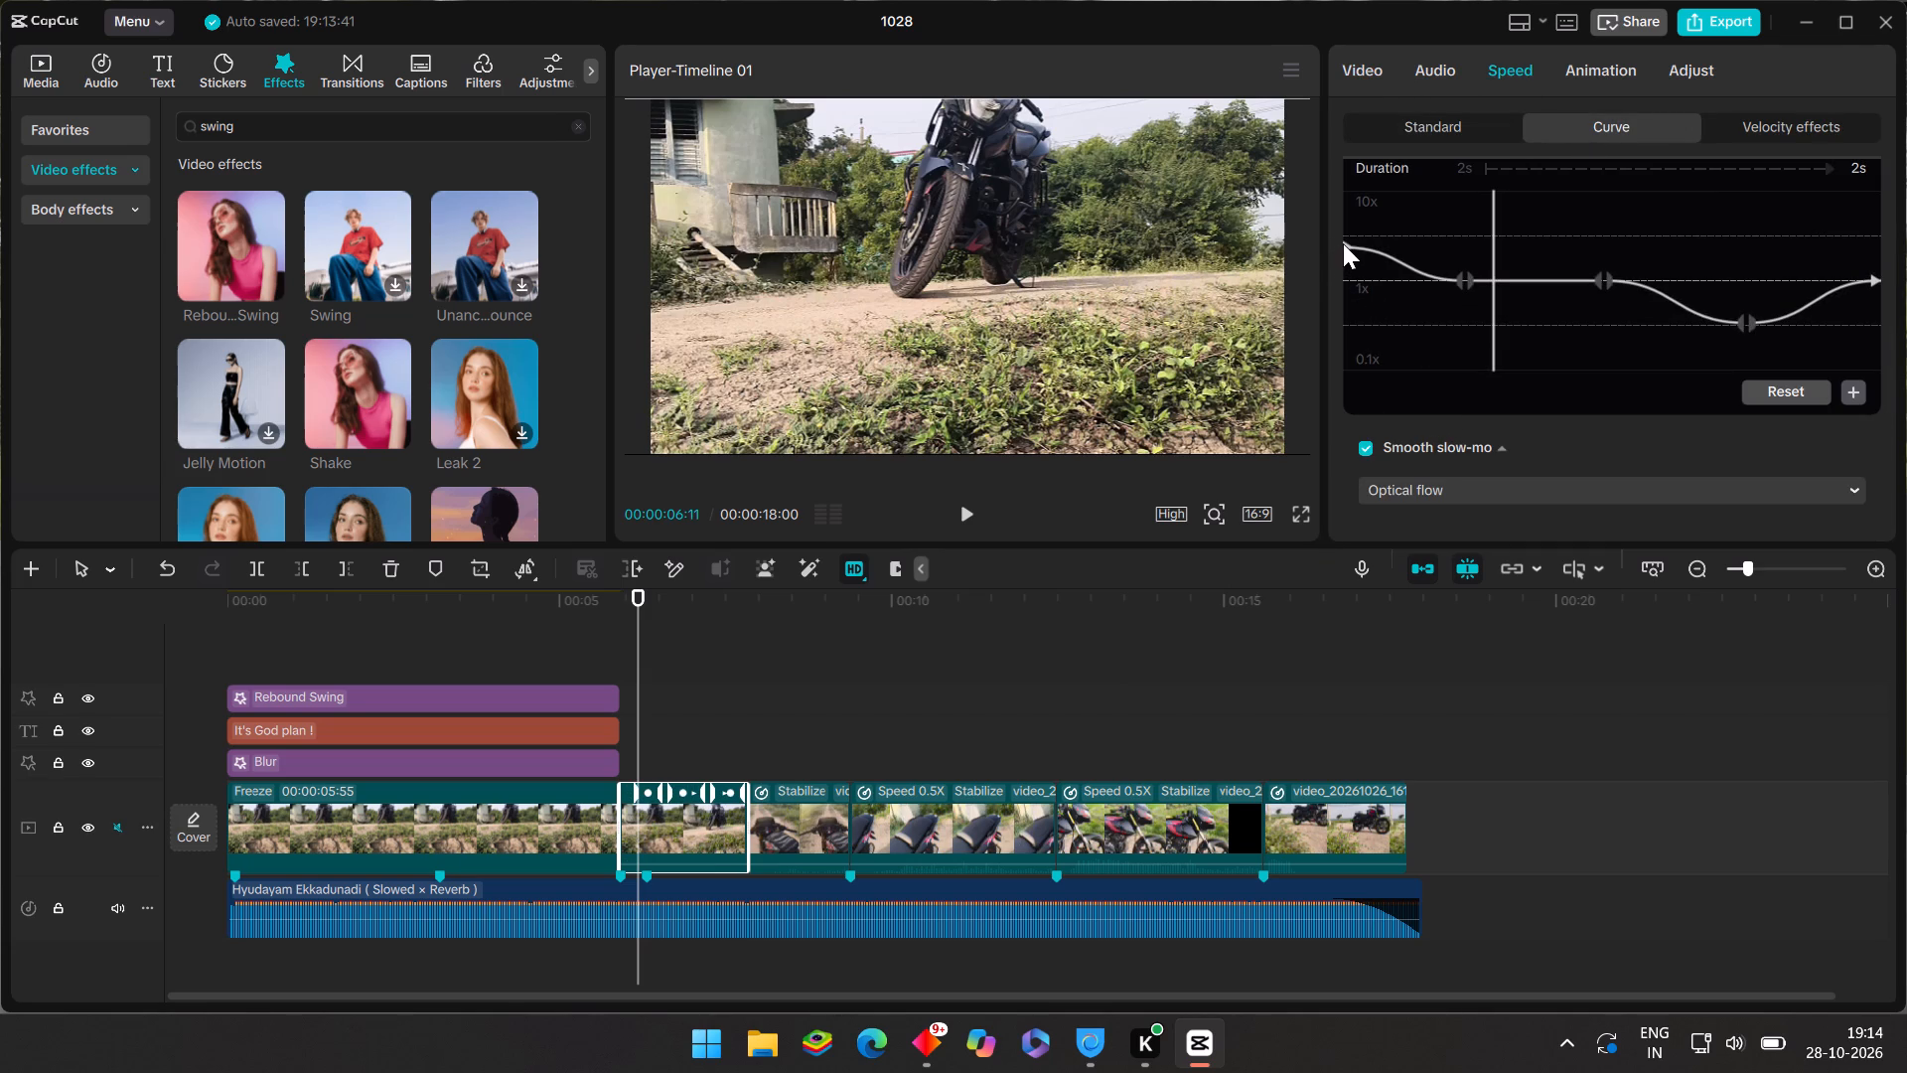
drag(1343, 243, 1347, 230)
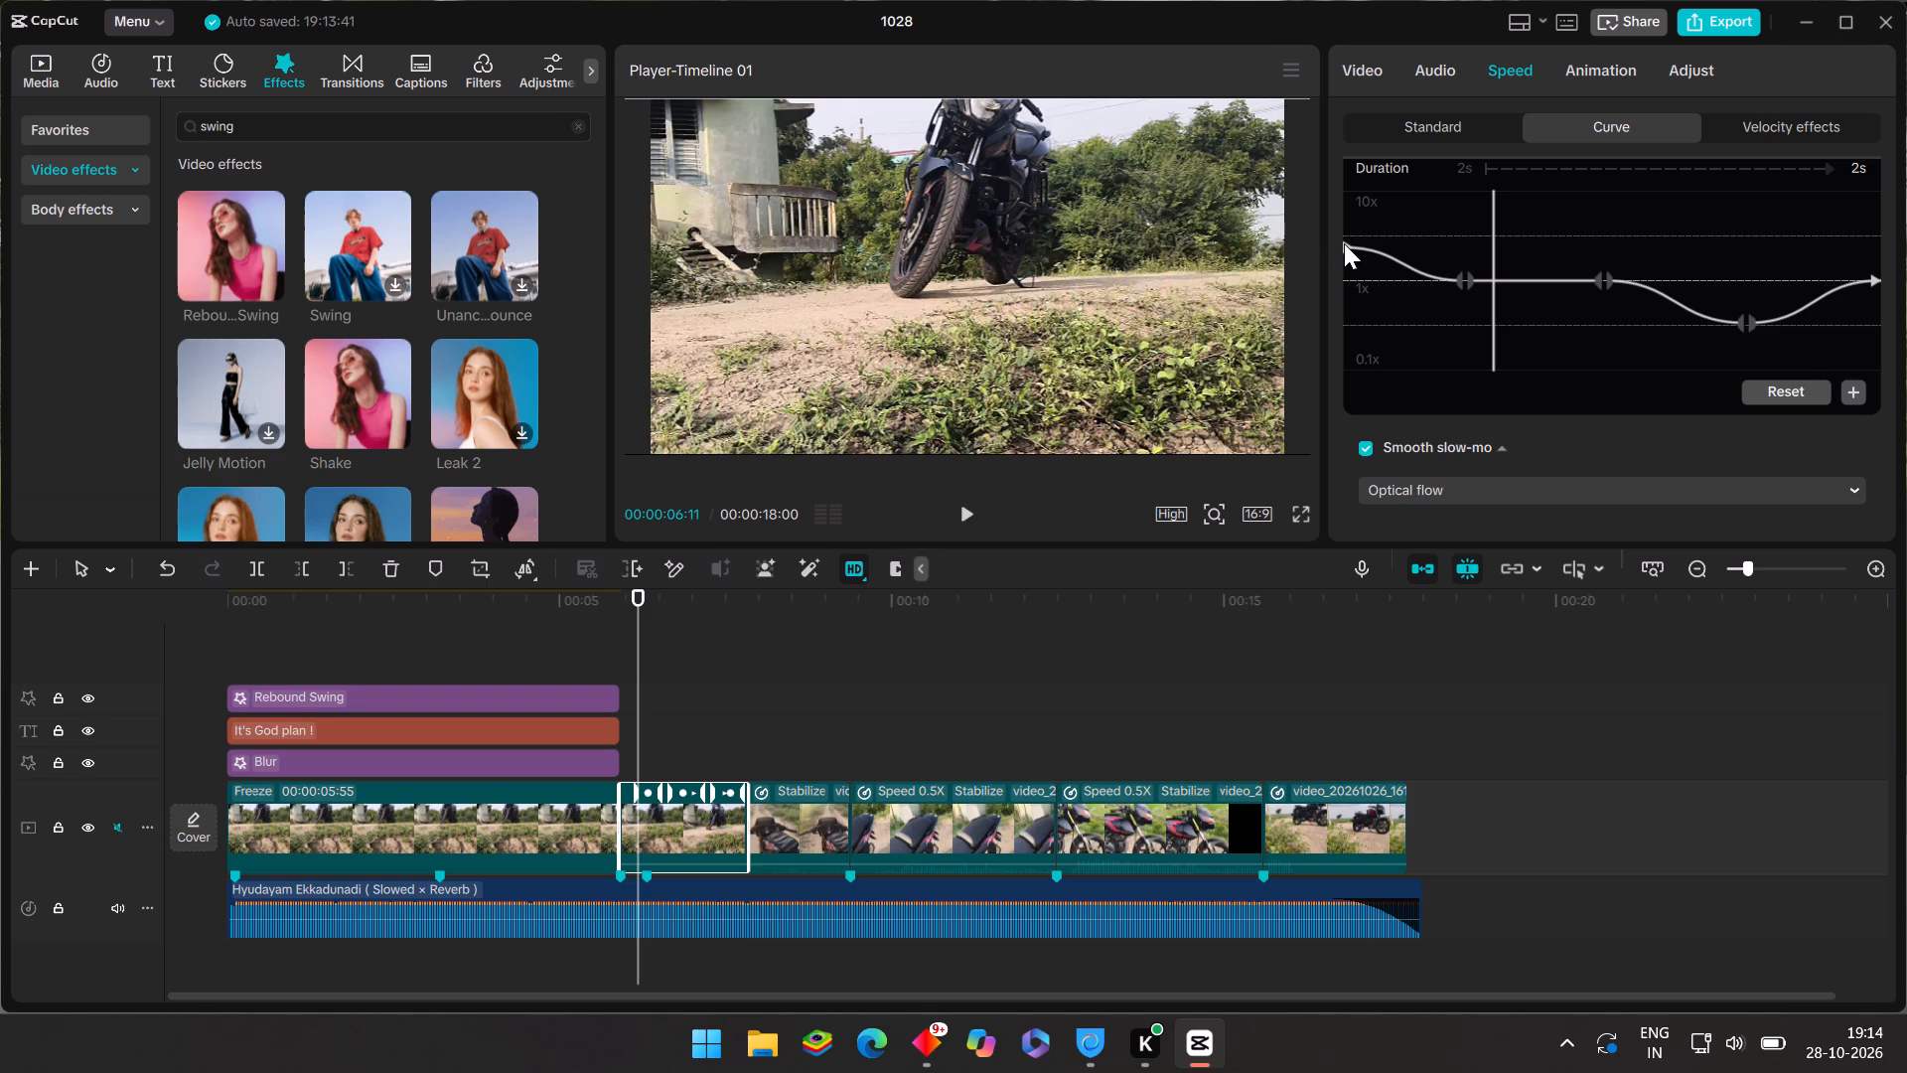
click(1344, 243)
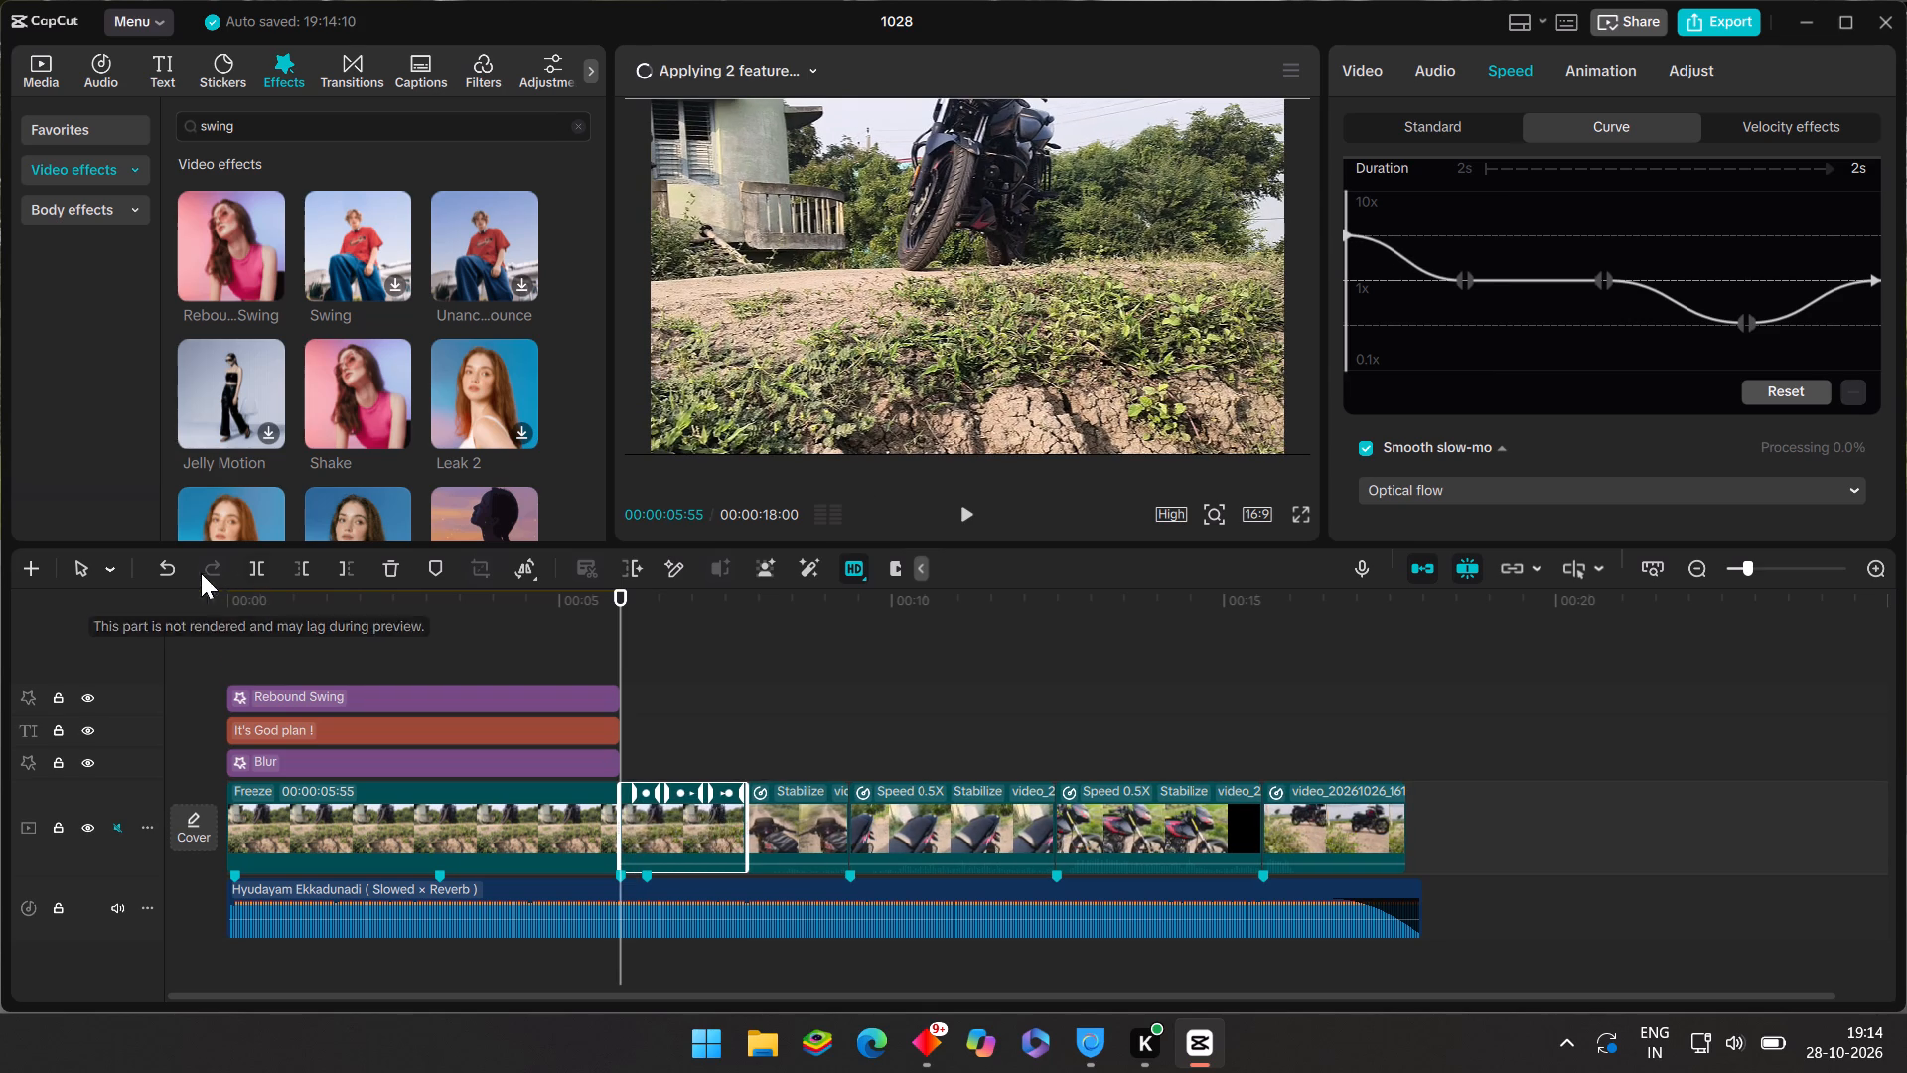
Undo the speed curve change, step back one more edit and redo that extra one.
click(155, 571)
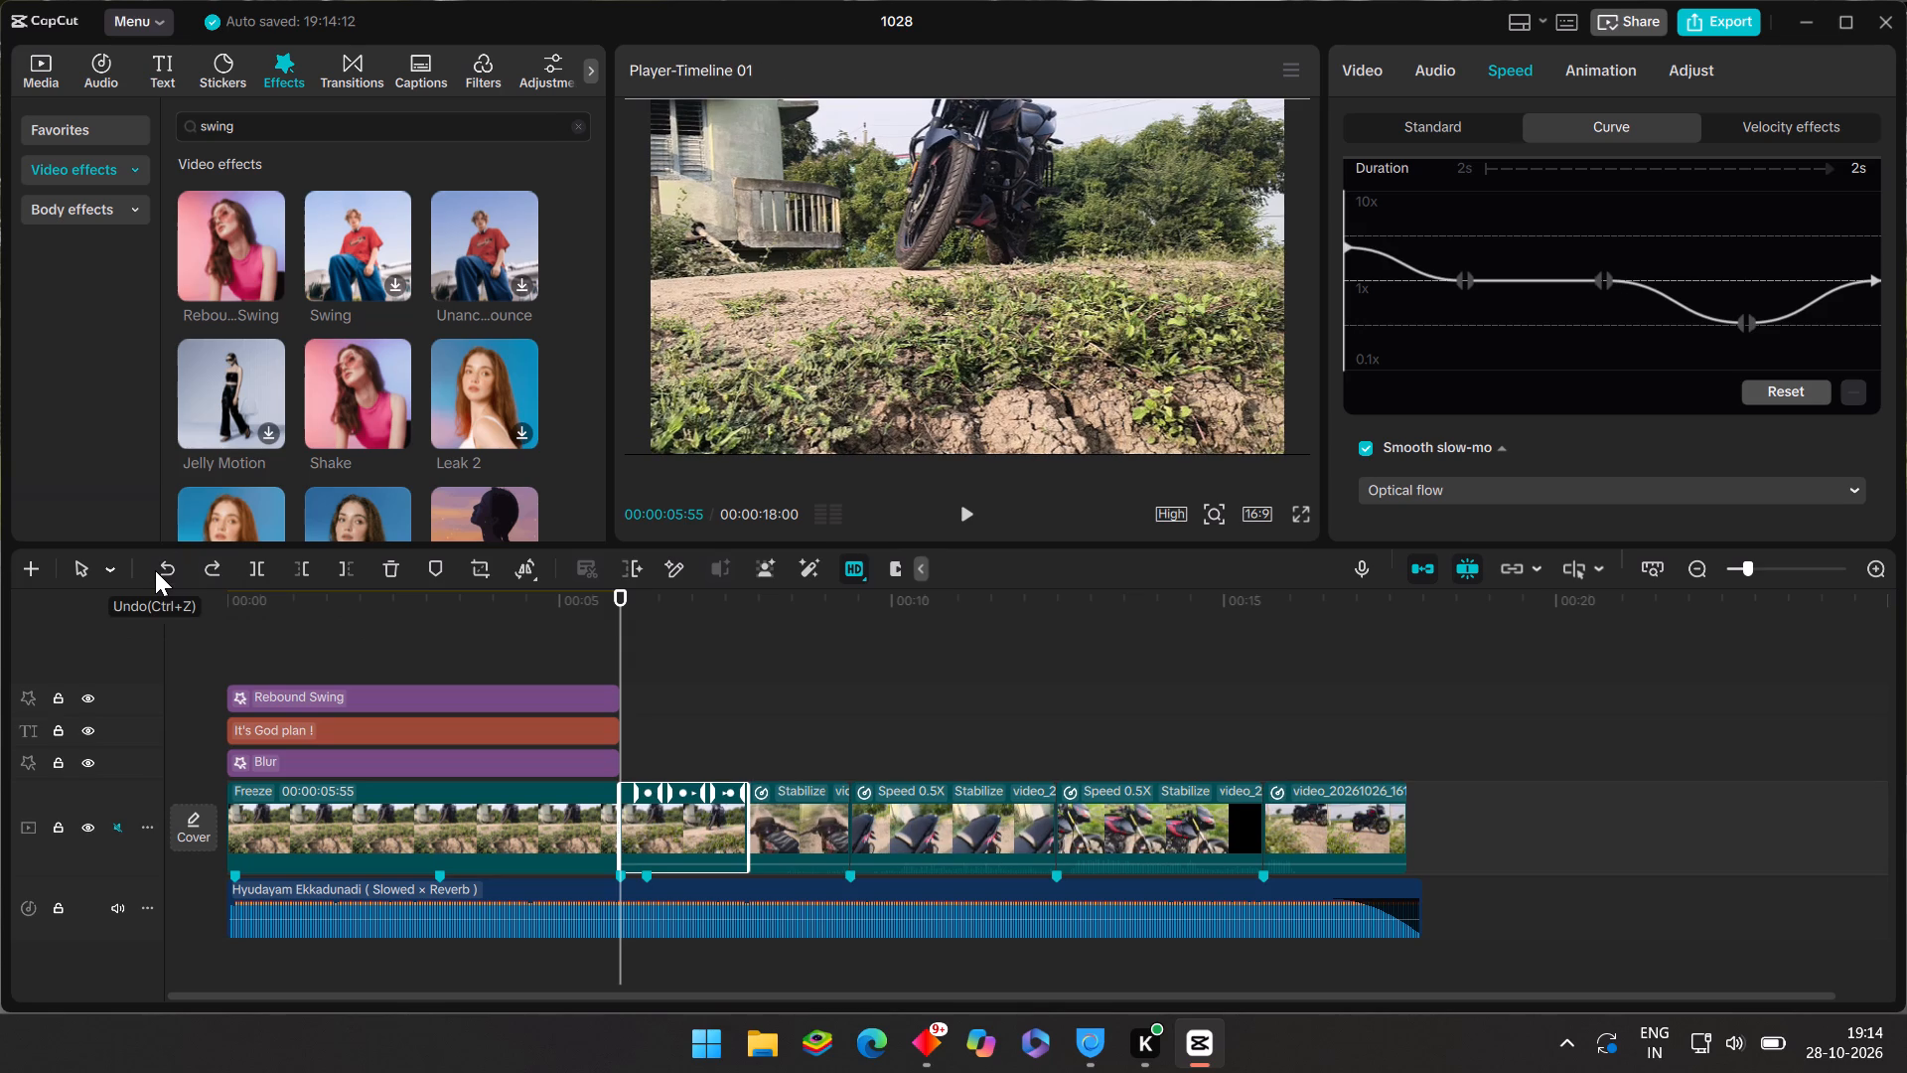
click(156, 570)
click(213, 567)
Add a marker to the music track at the cut between the first and second clips after the freeze frame, at 00:00:07:50.
click(668, 690)
drag(668, 690, 776, 707)
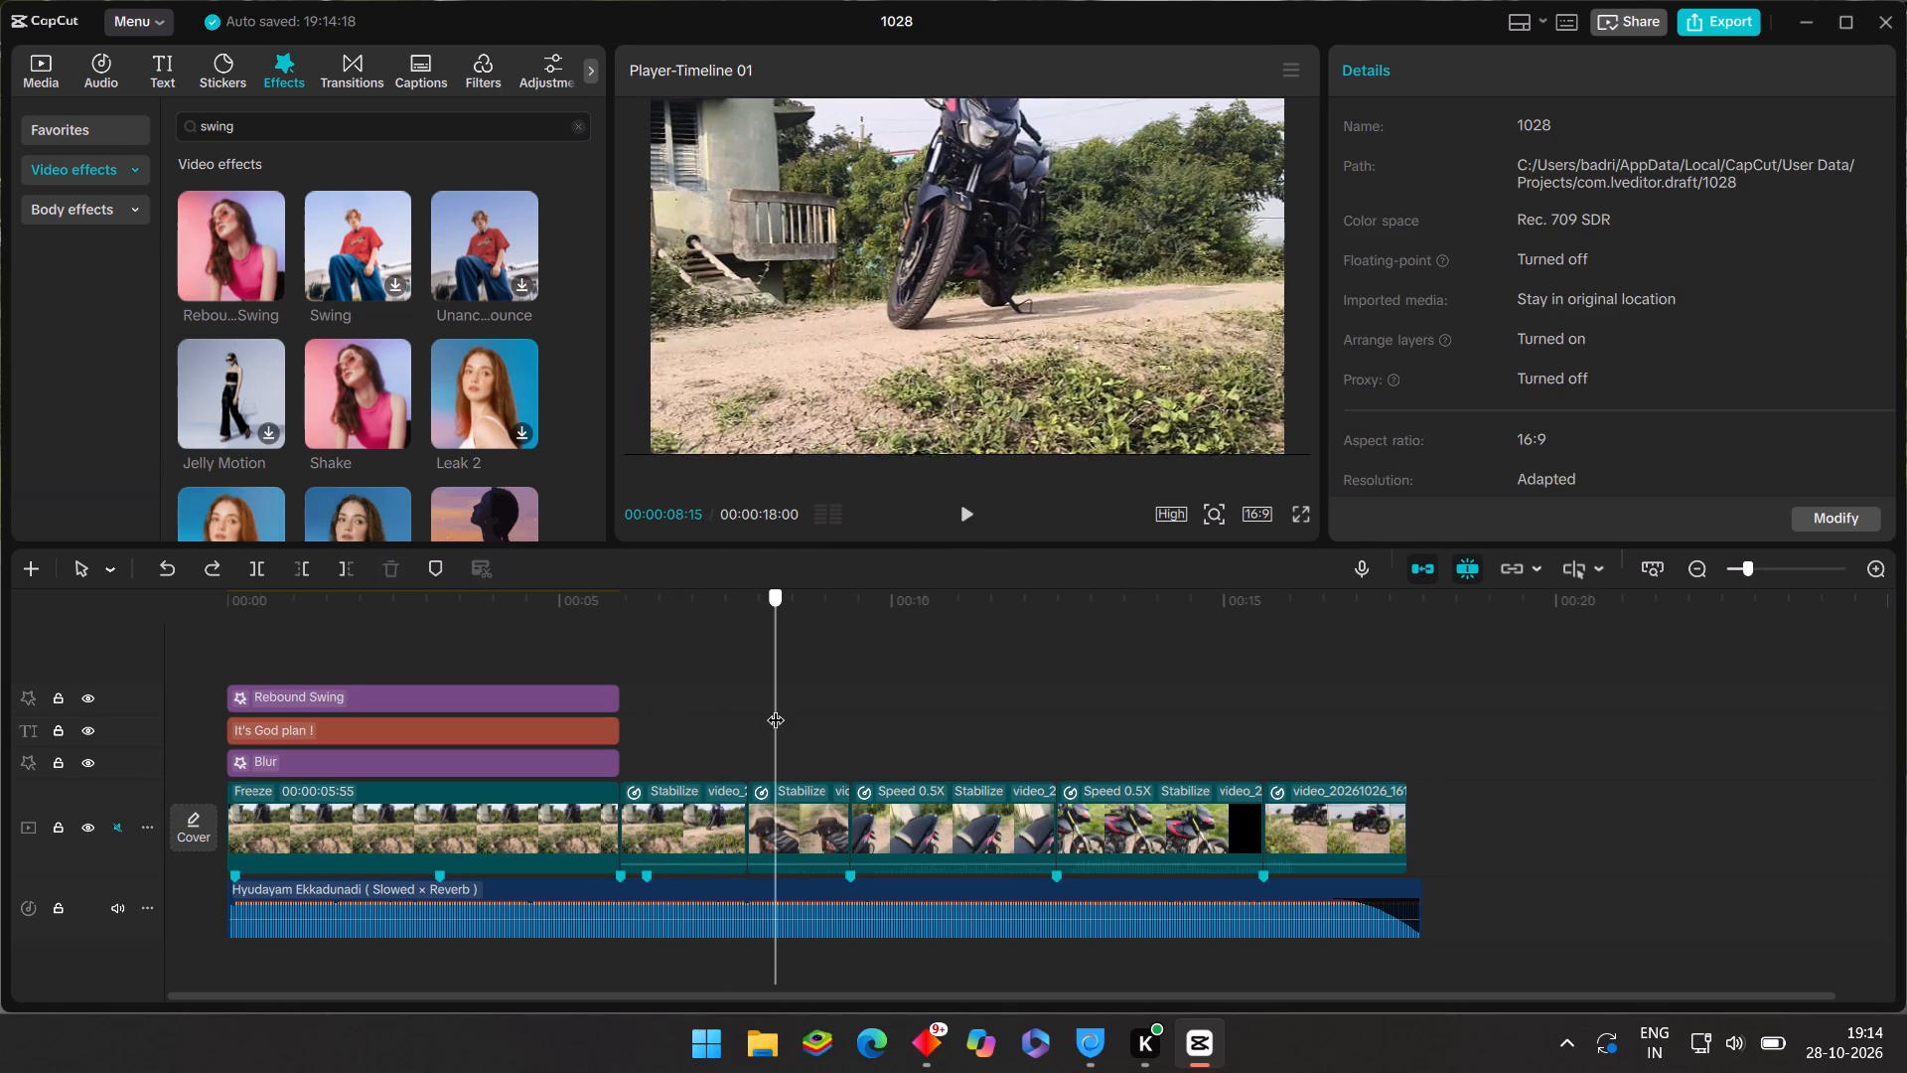
drag(776, 707, 726, 707)
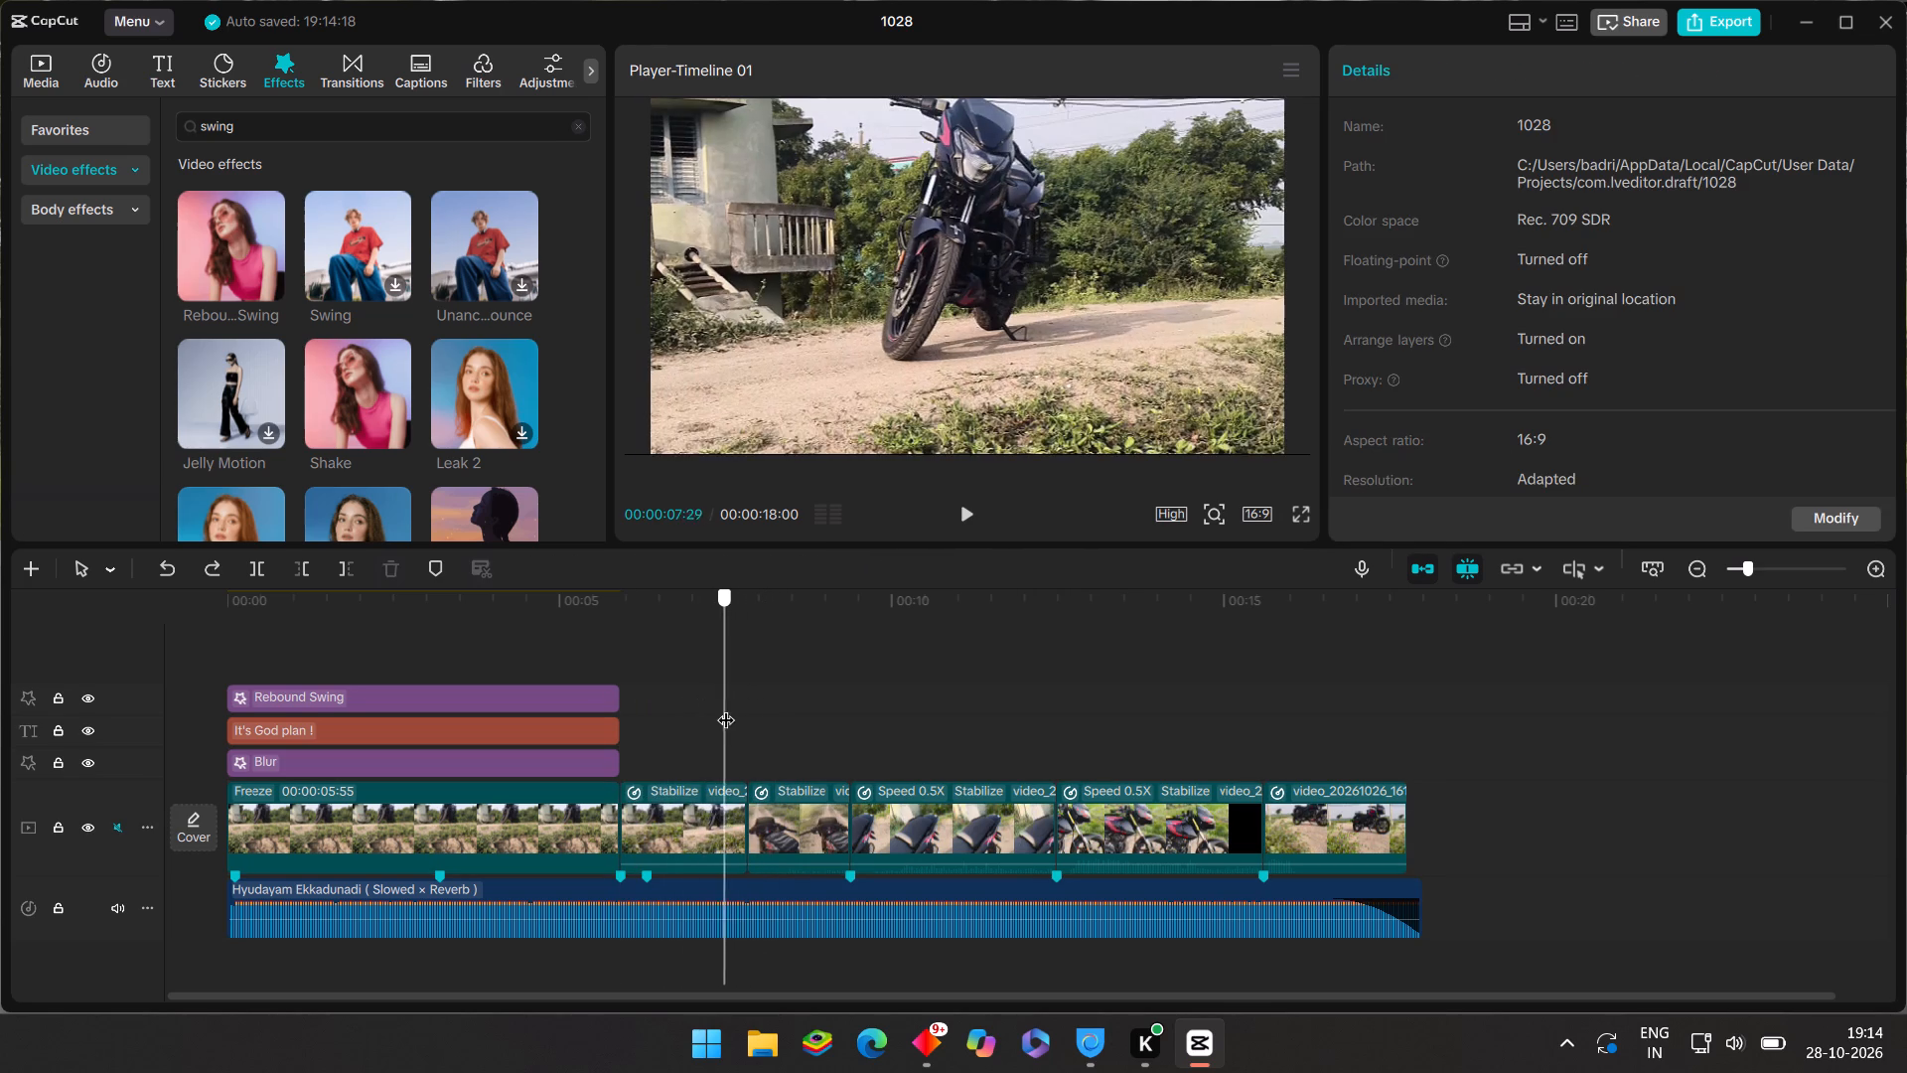
drag(726, 707, 747, 720)
click(697, 897)
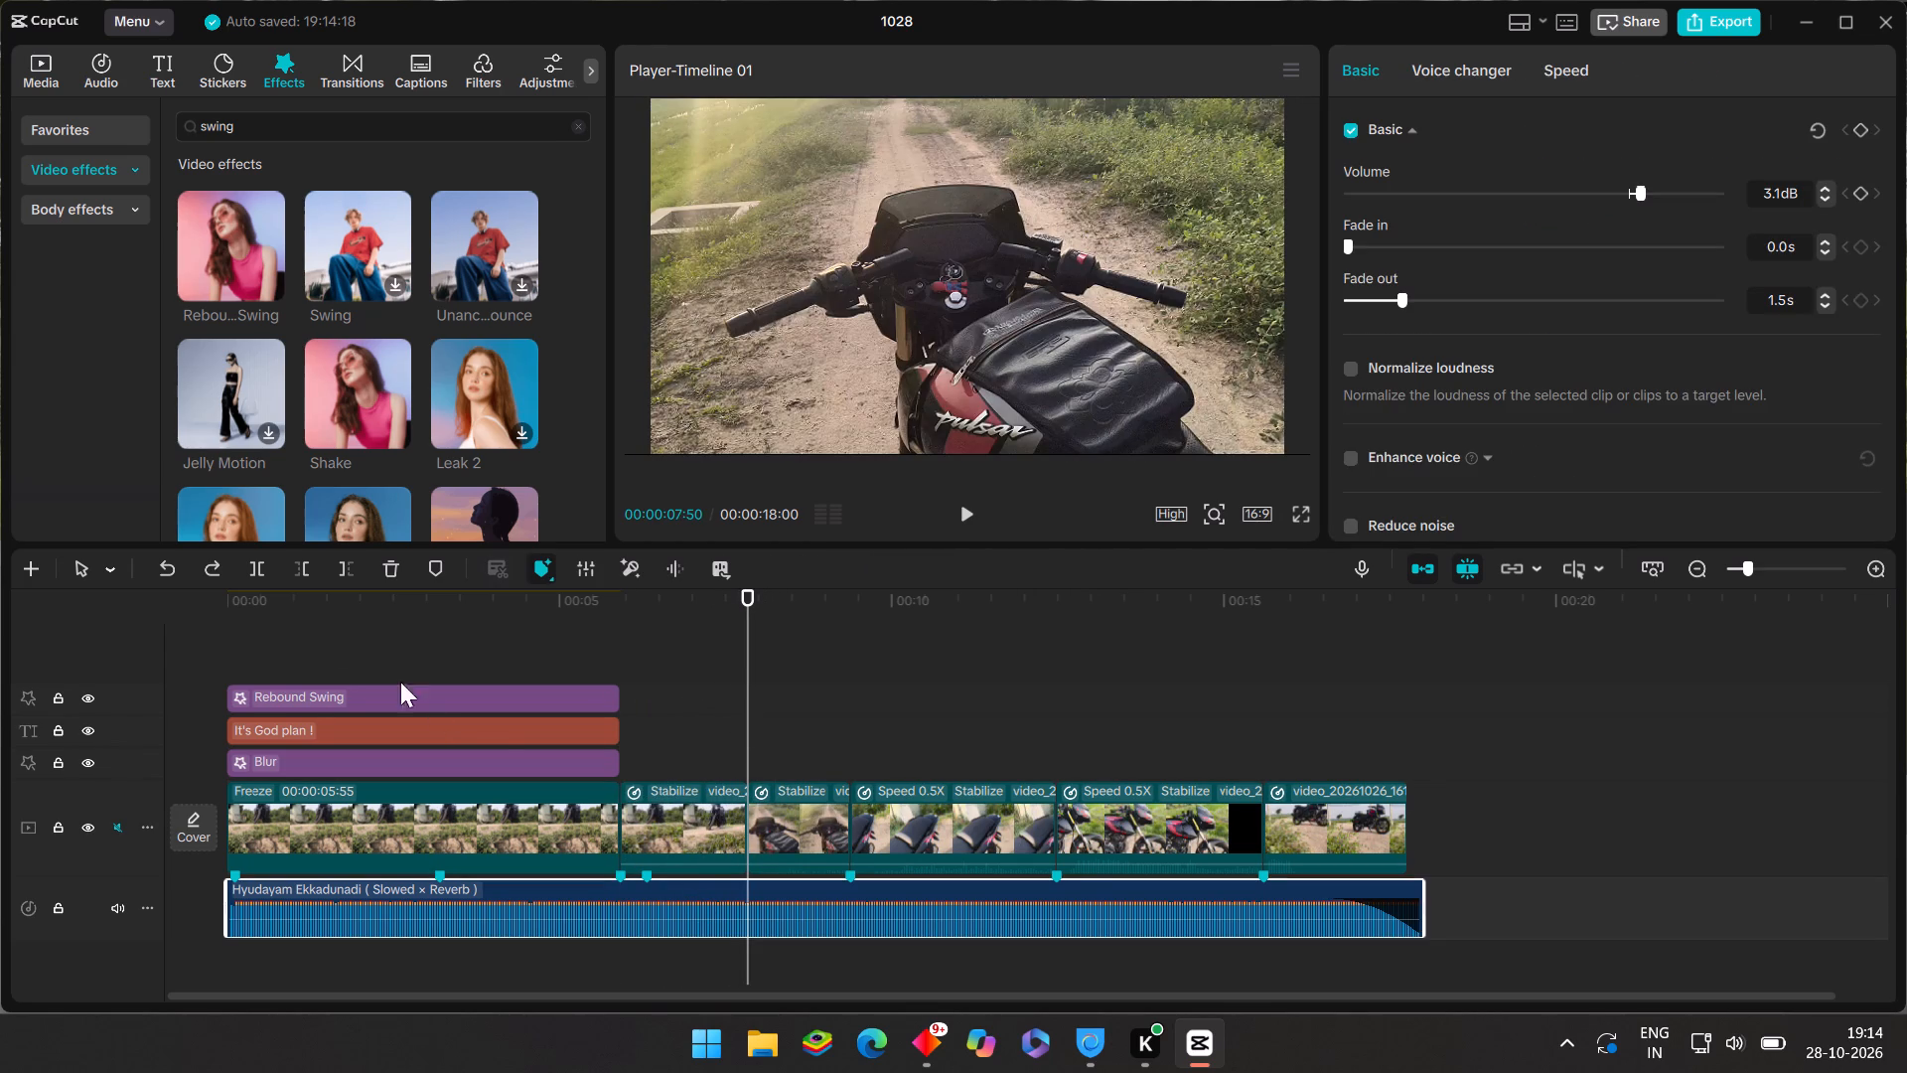
click(440, 569)
Delete the music marker that sits shortly after the end of the freeze frame.
right_click(650, 867)
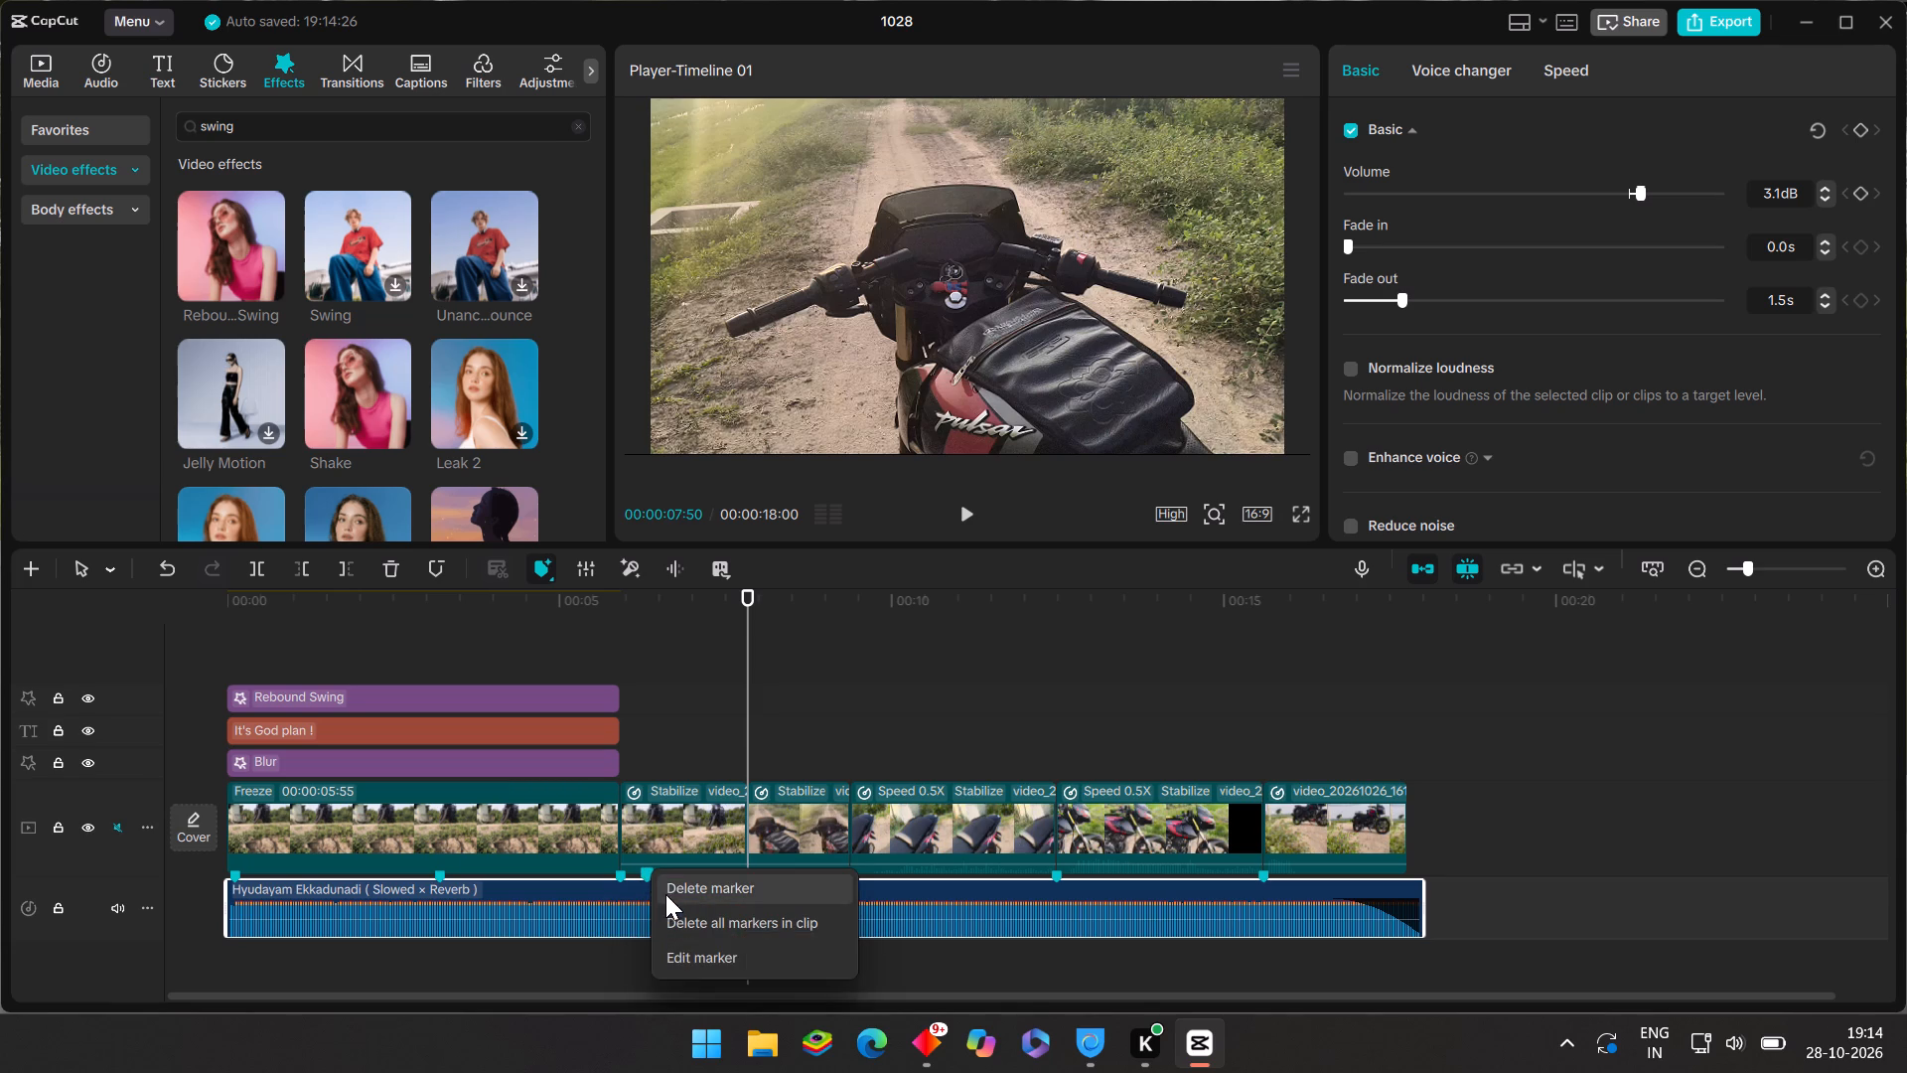
click(674, 887)
Scrub around the first clip after the freeze frame, then play the whole edit from the start.
click(637, 736)
drag(637, 736, 674, 773)
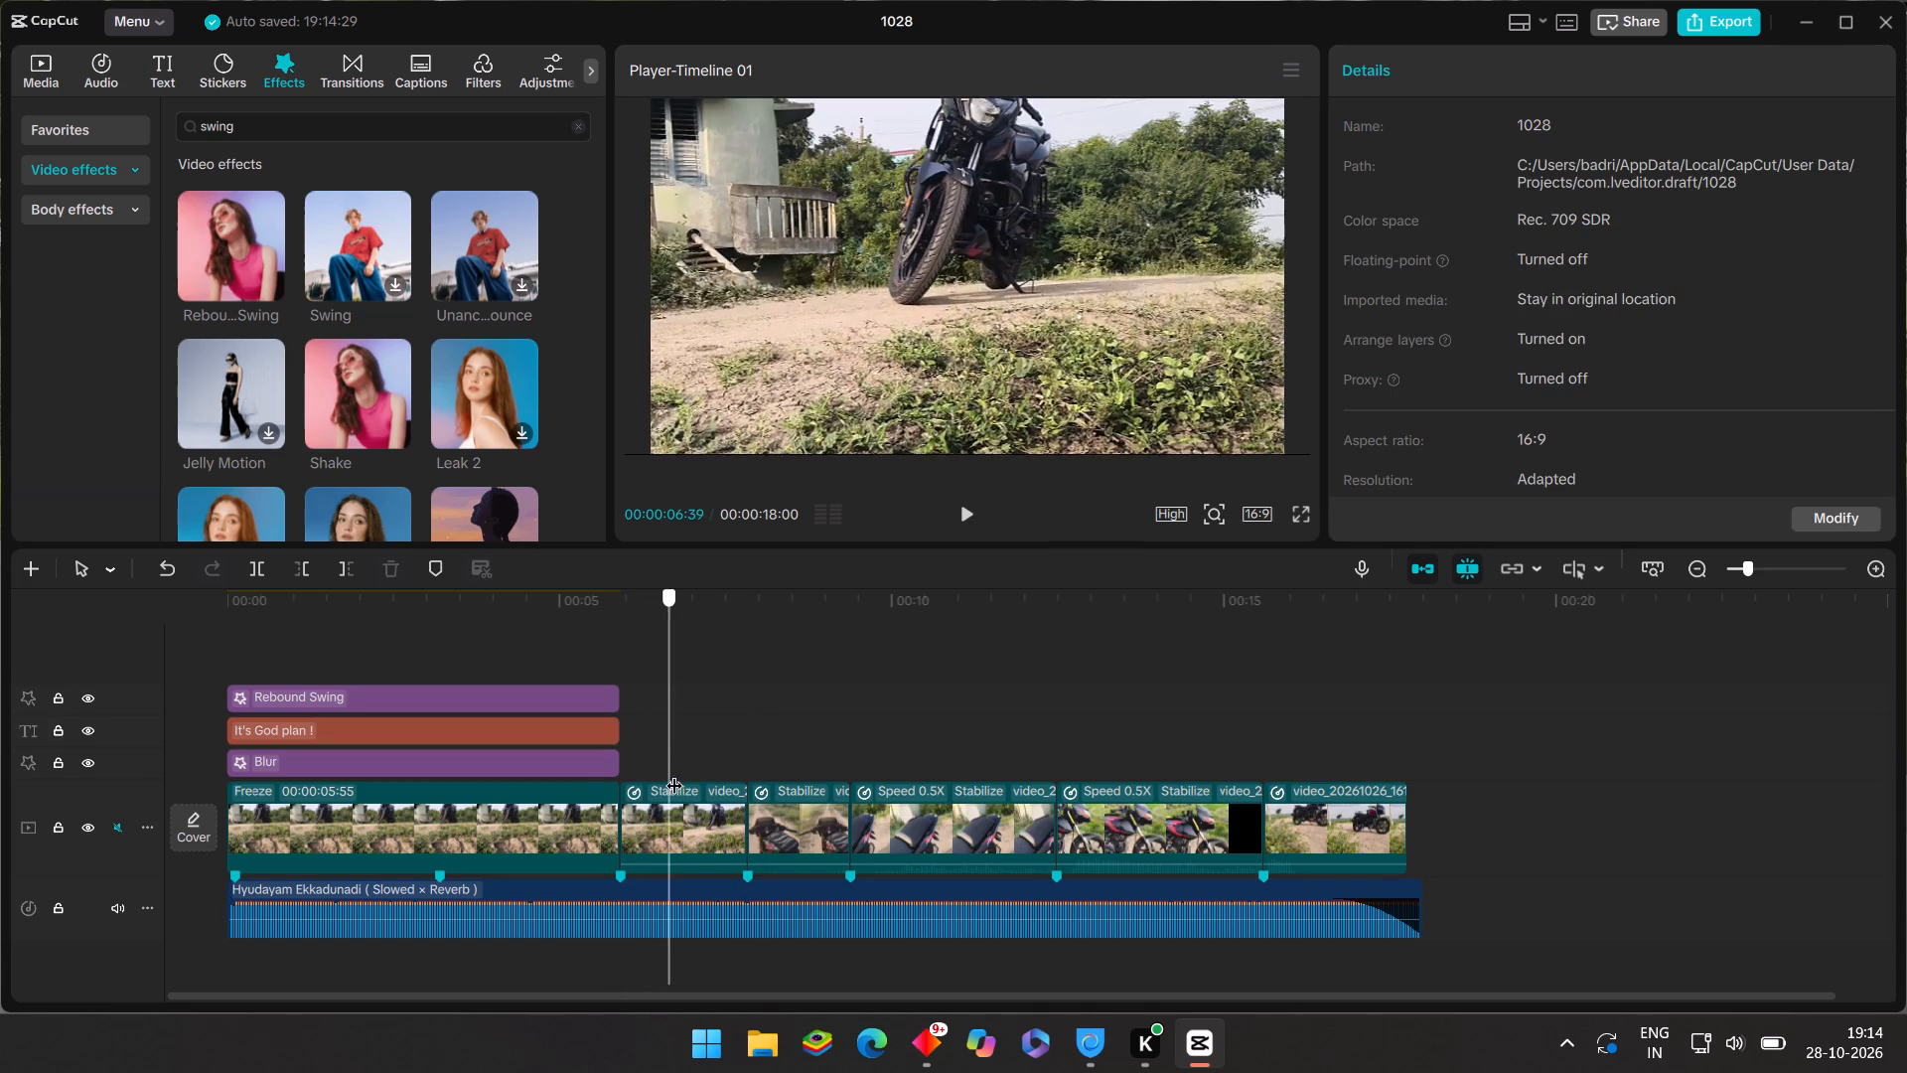
drag(674, 773, 758, 831)
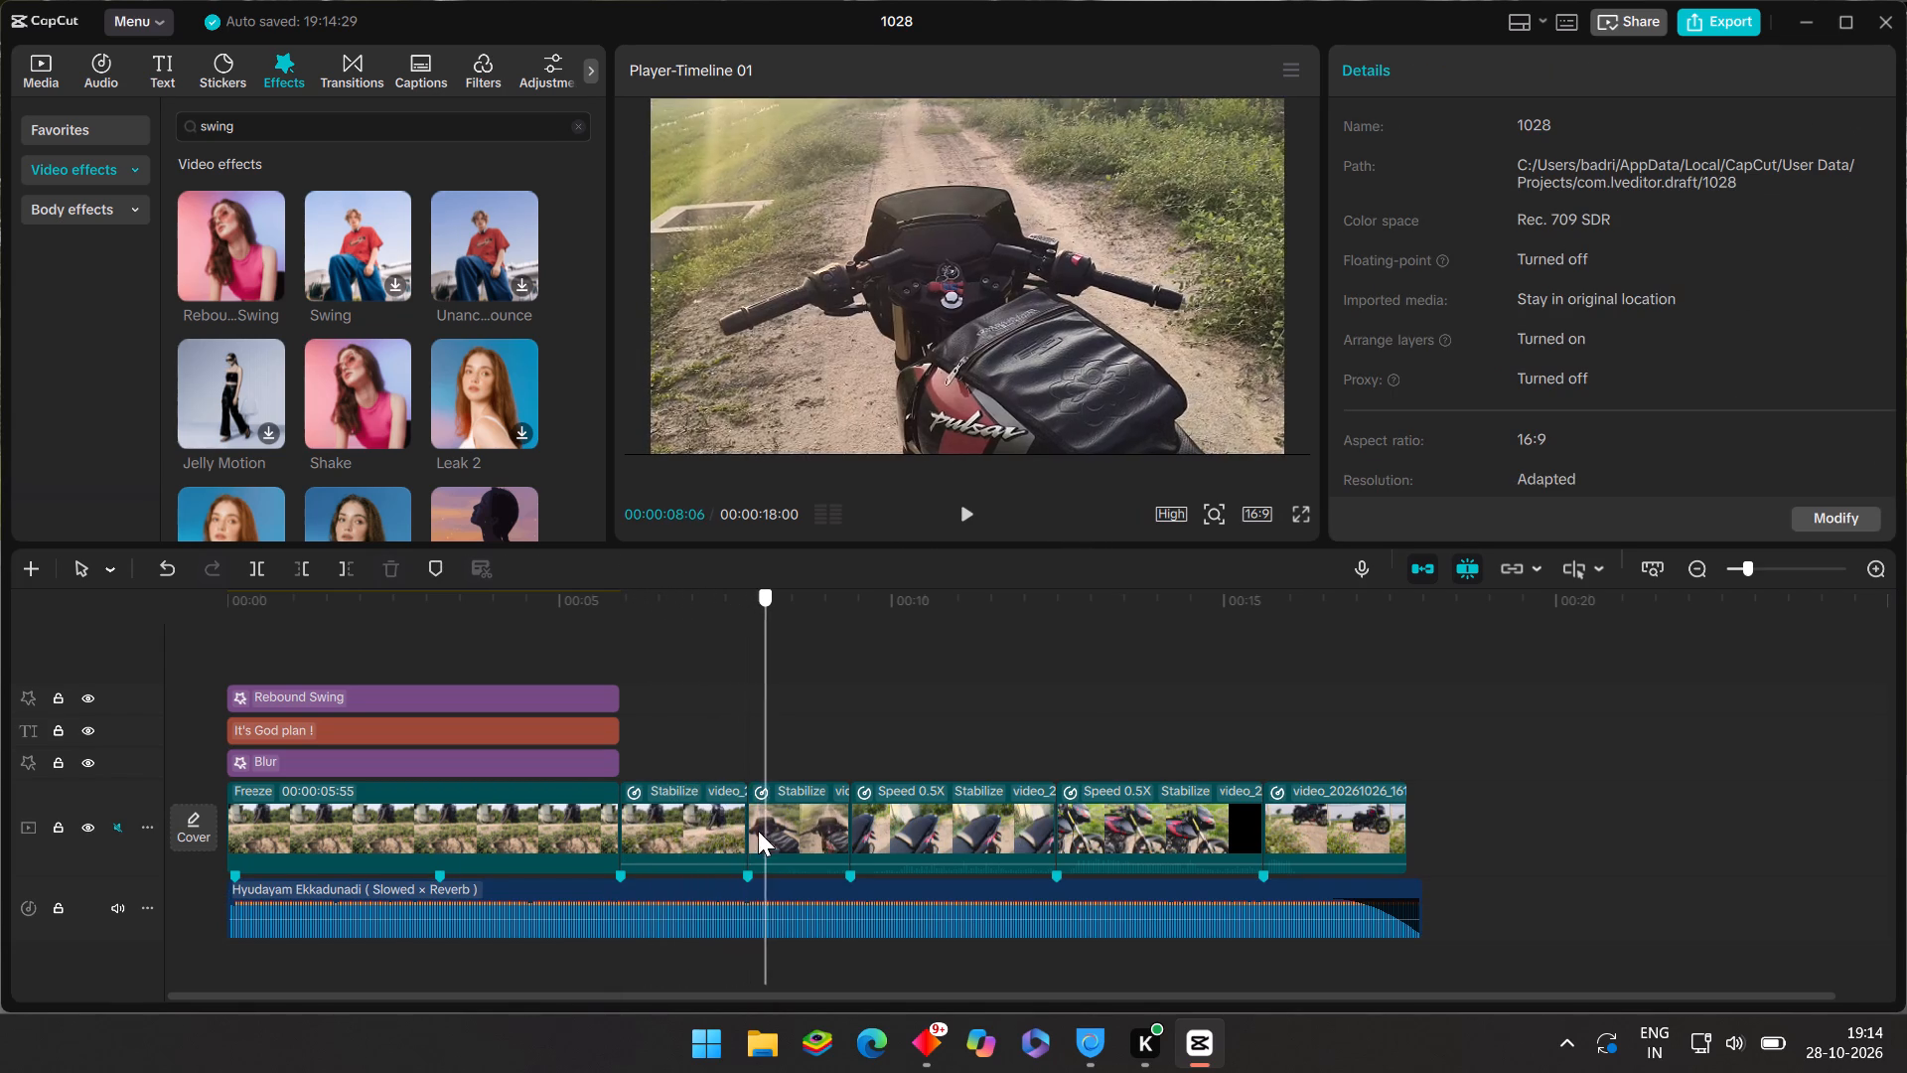
drag(758, 831, 602, 818)
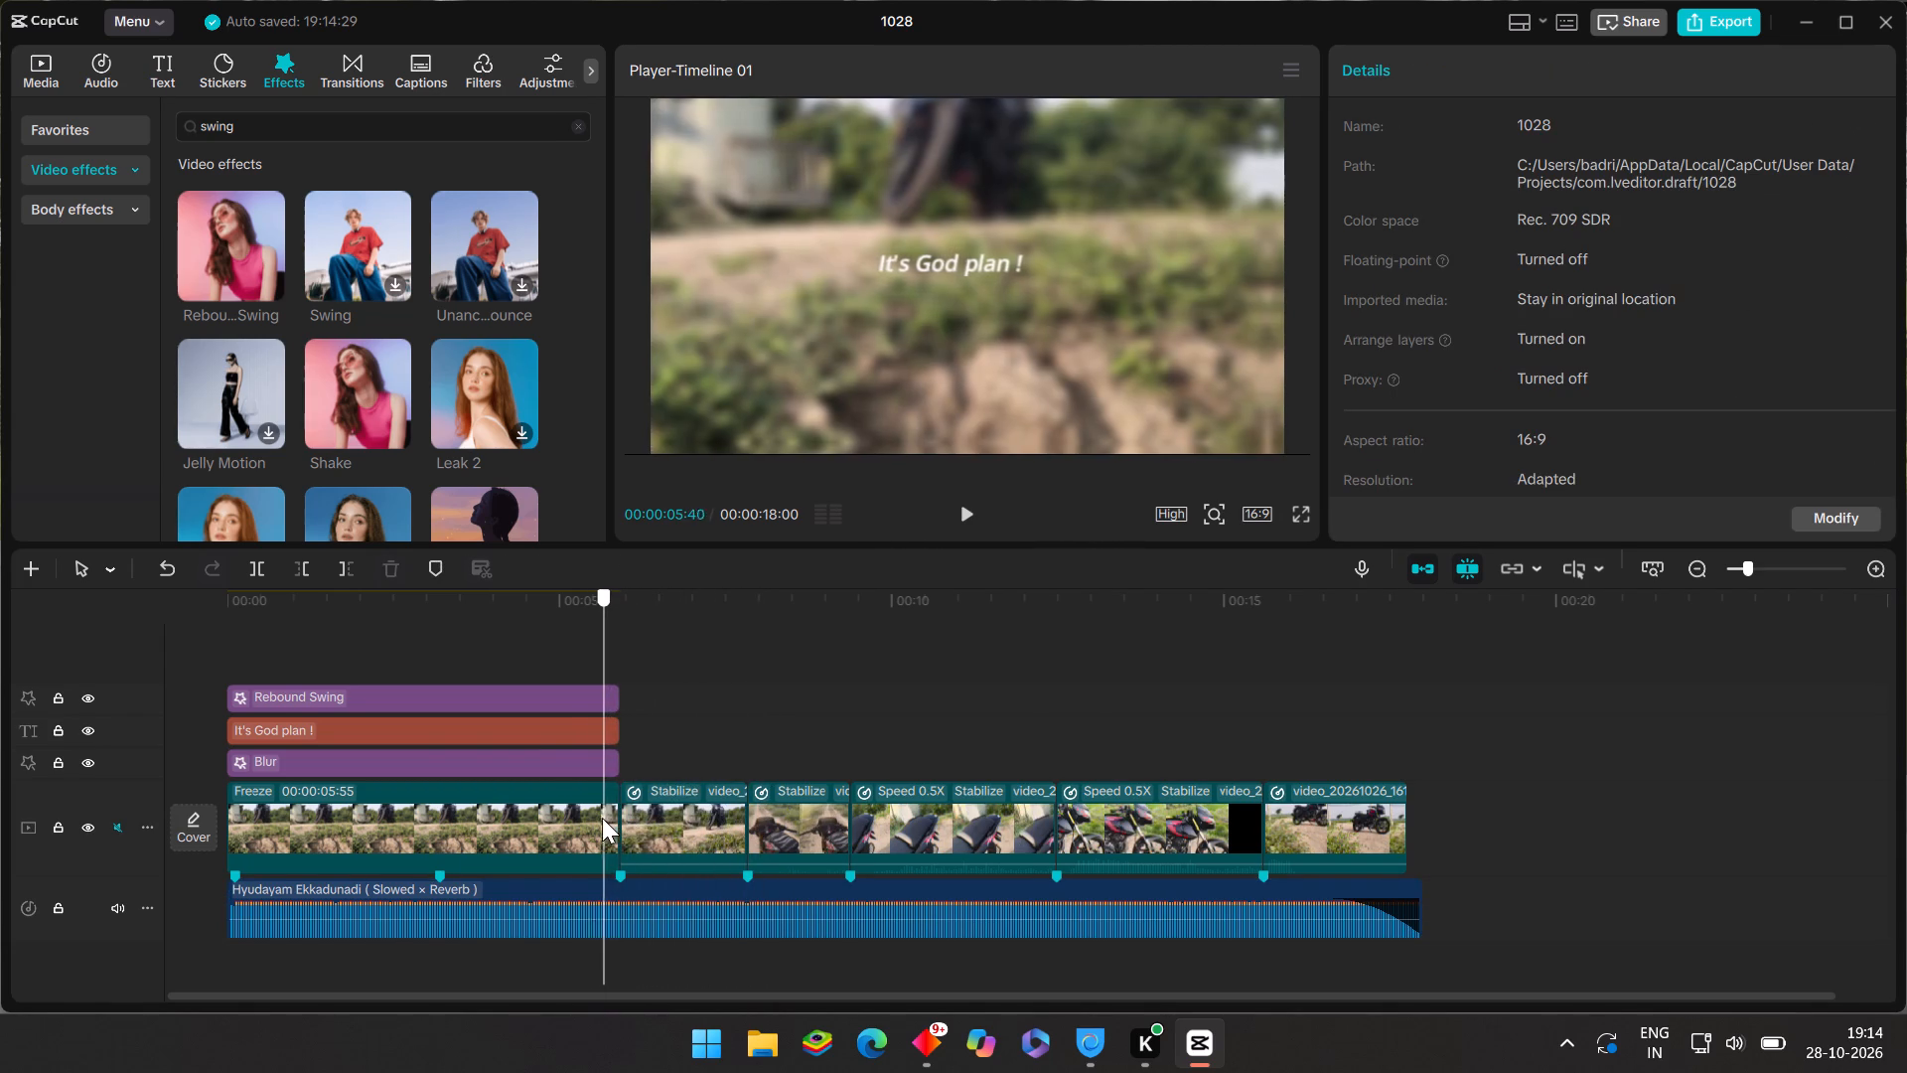
drag(602, 818, 241, 831)
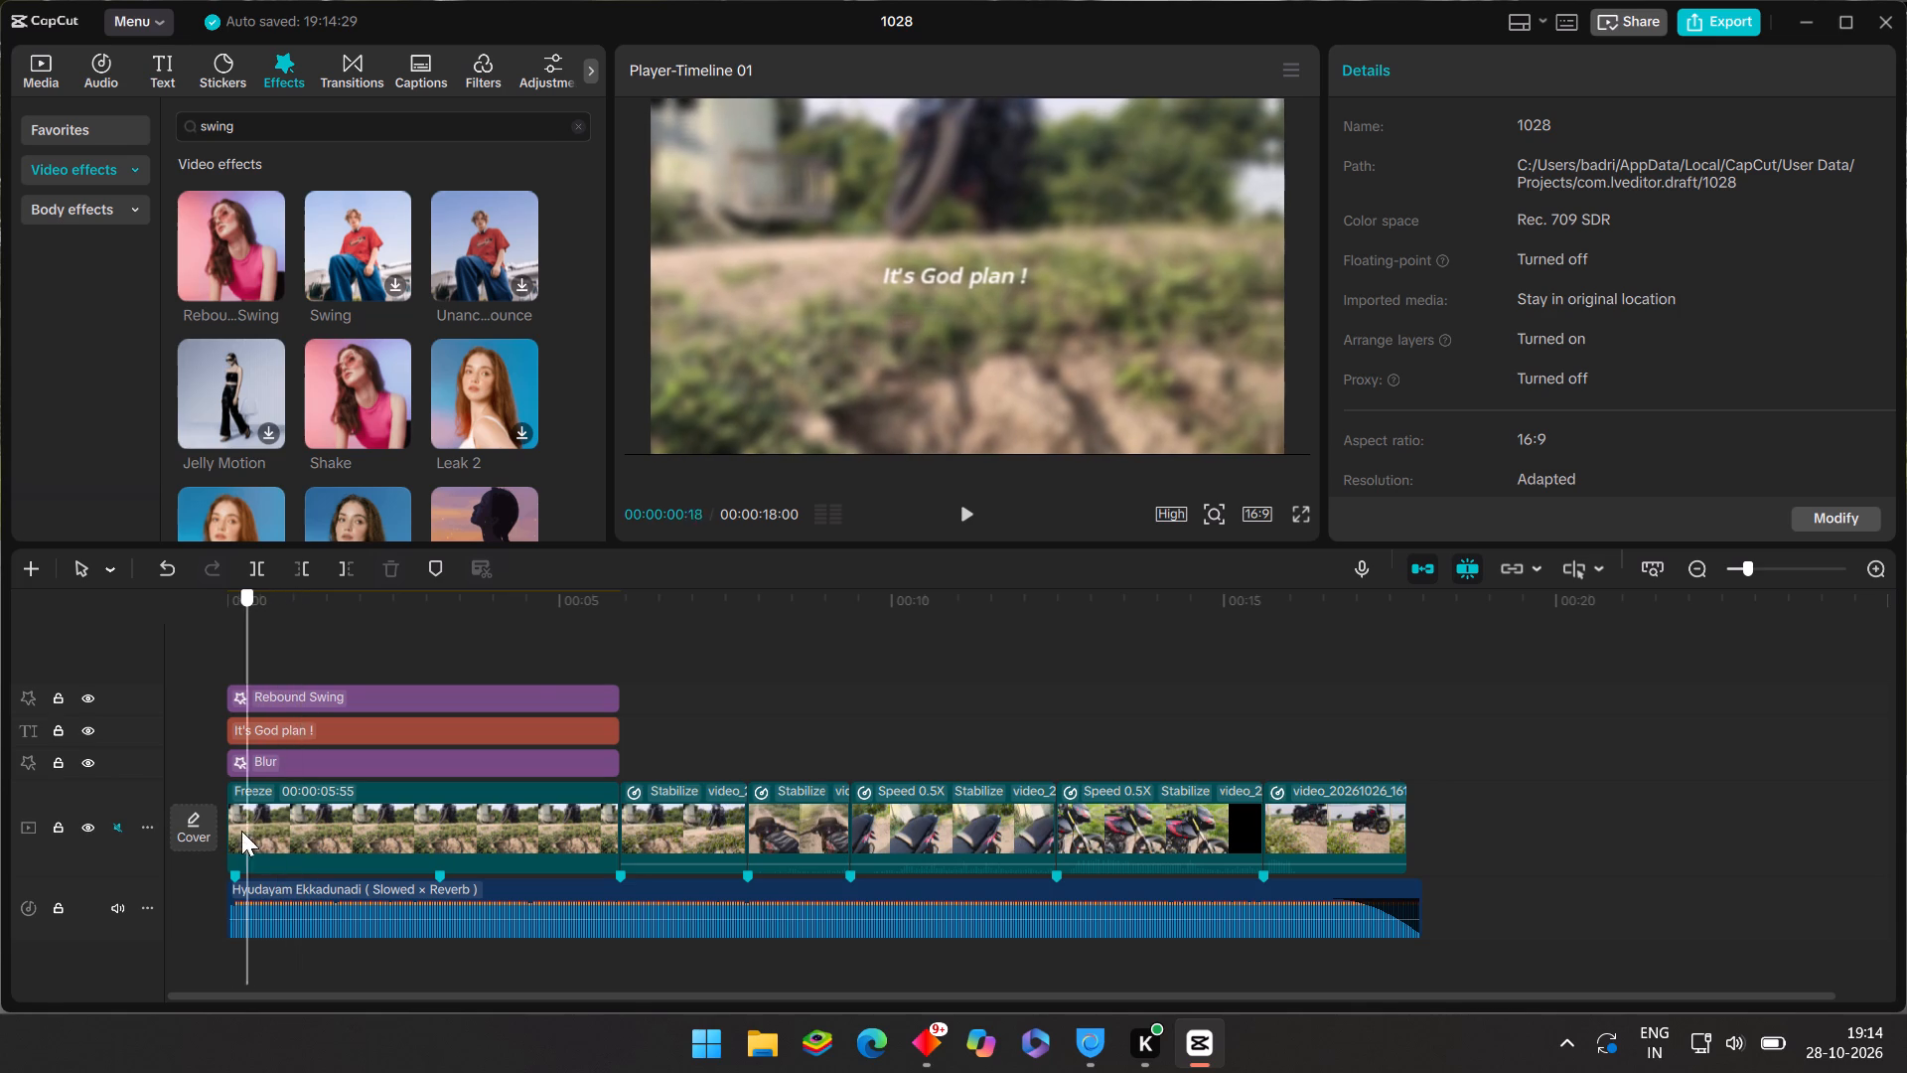
drag(241, 831, 216, 831)
click(969, 520)
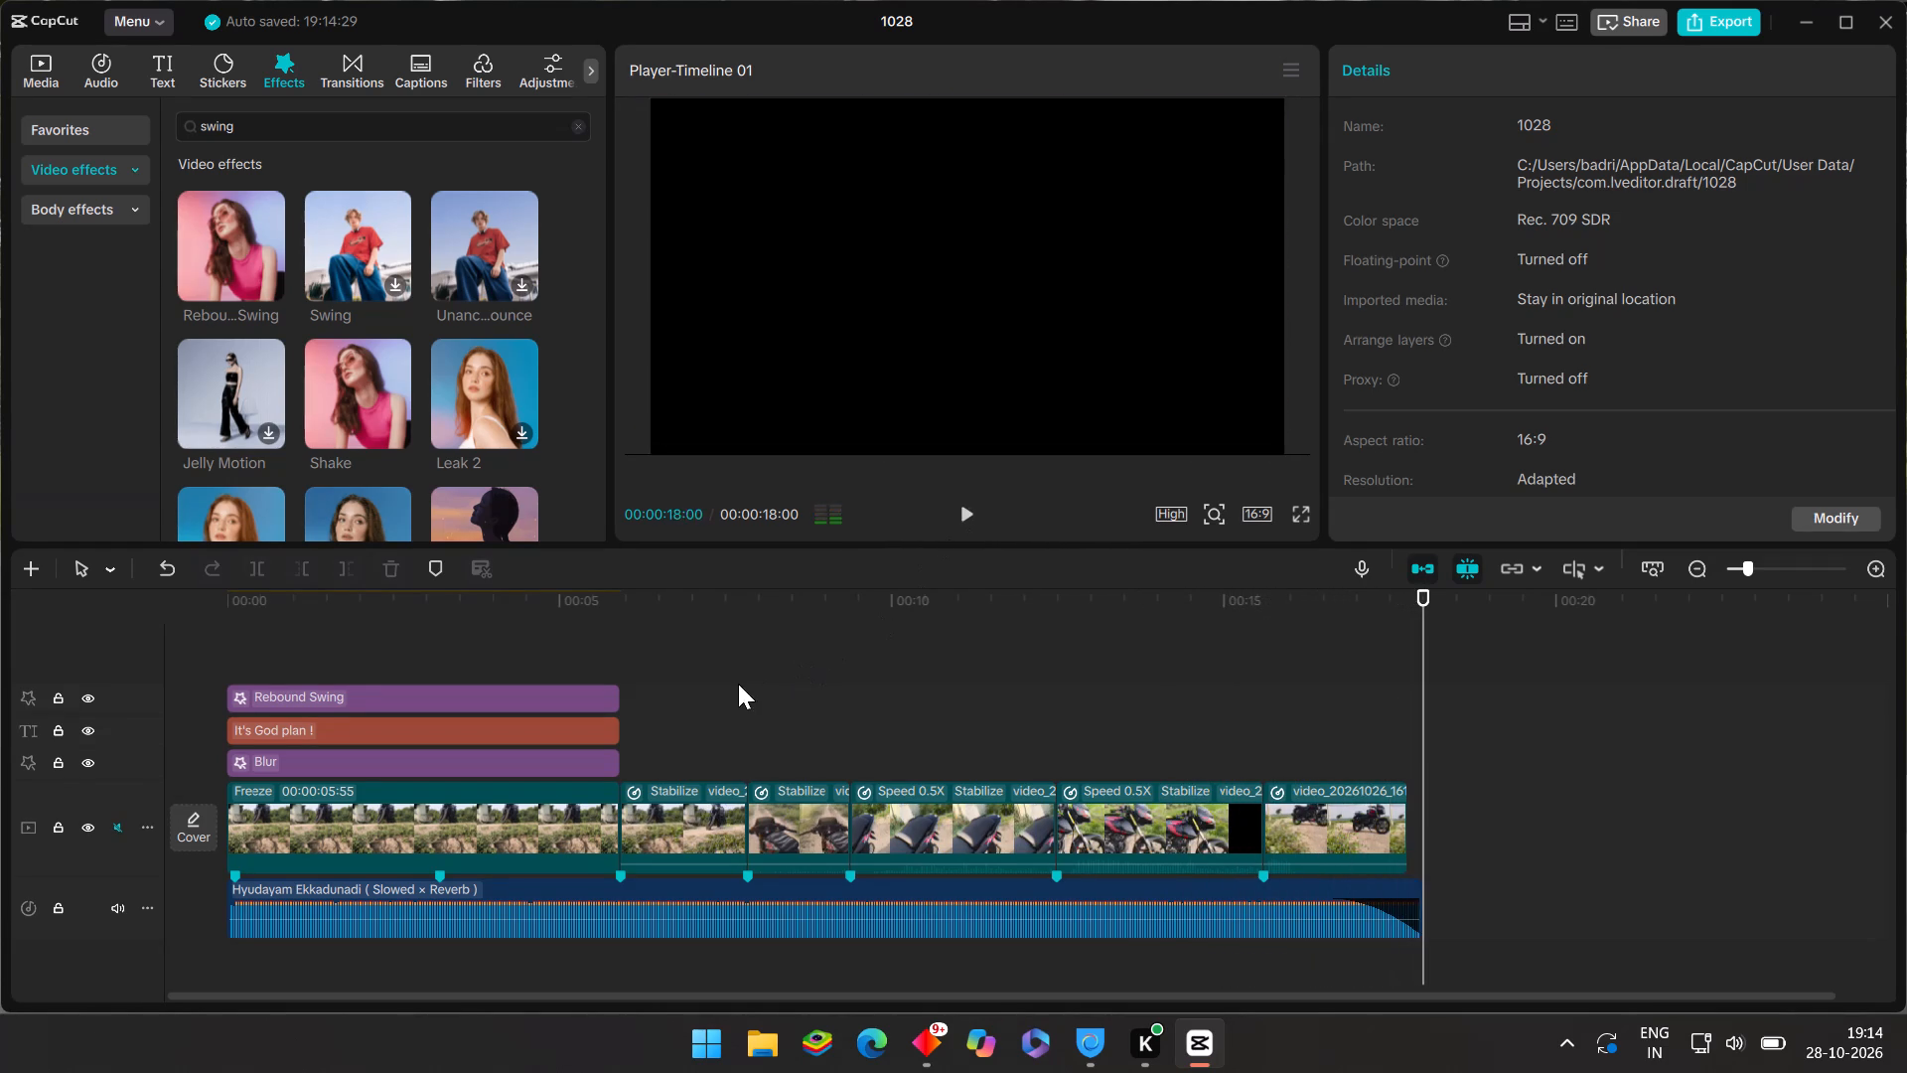
Scrub through the clips after the opening title and back to the end of the freeze frame to review their cuts and motion.
click(731, 685)
drag(731, 685, 772, 709)
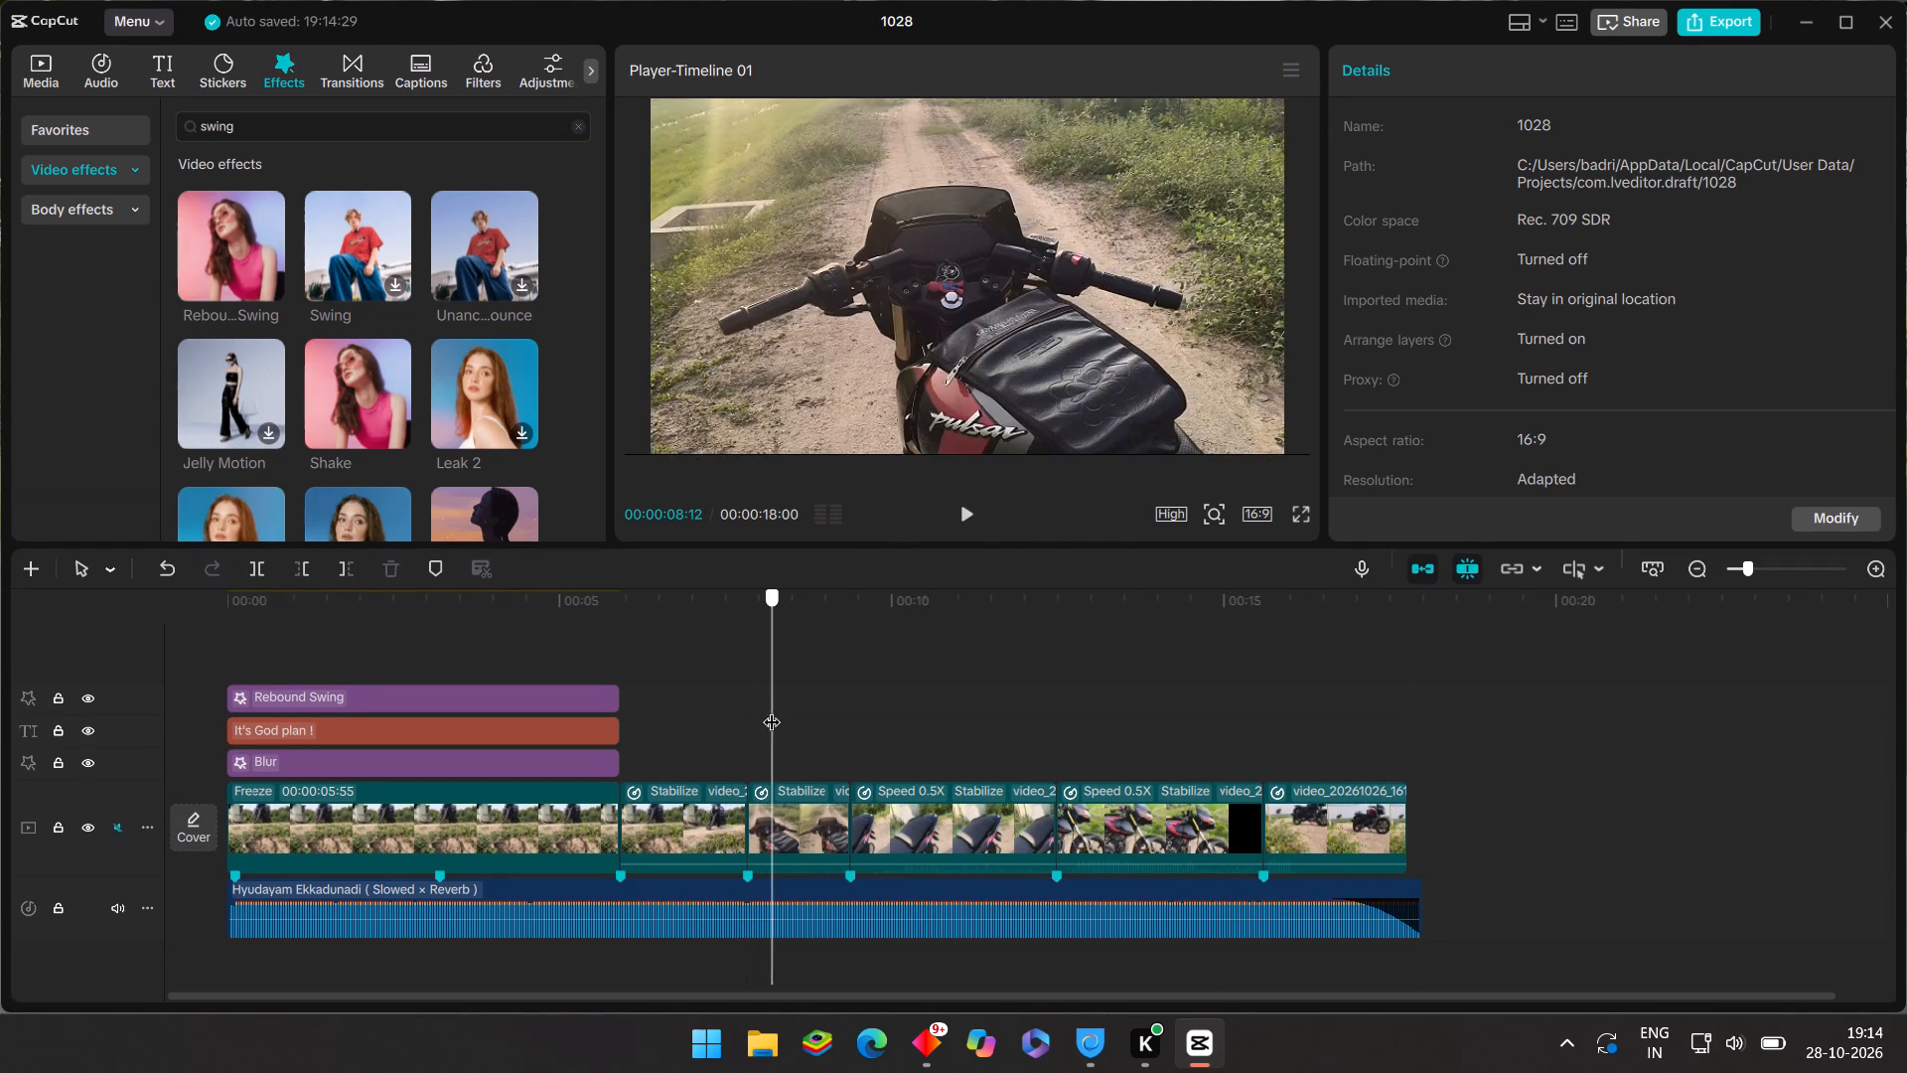
drag(772, 709, 839, 736)
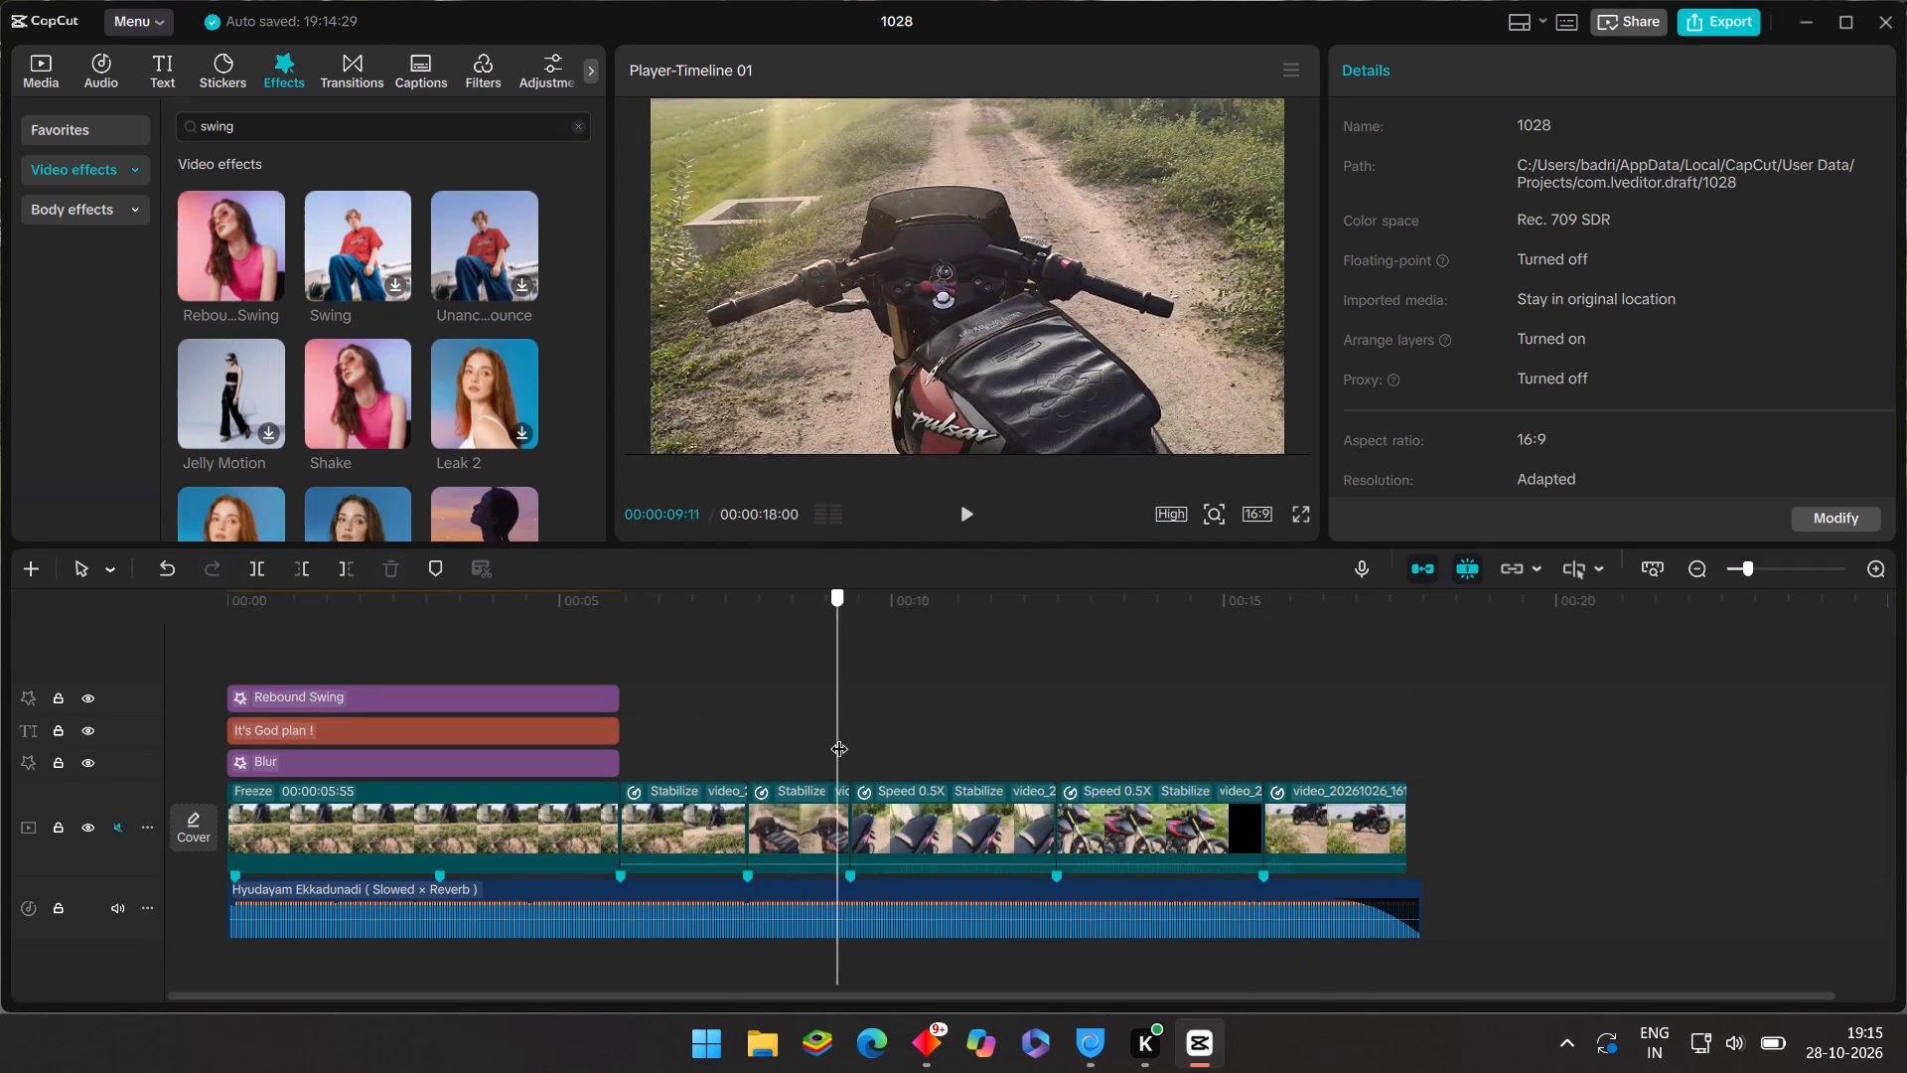
drag(839, 736, 971, 765)
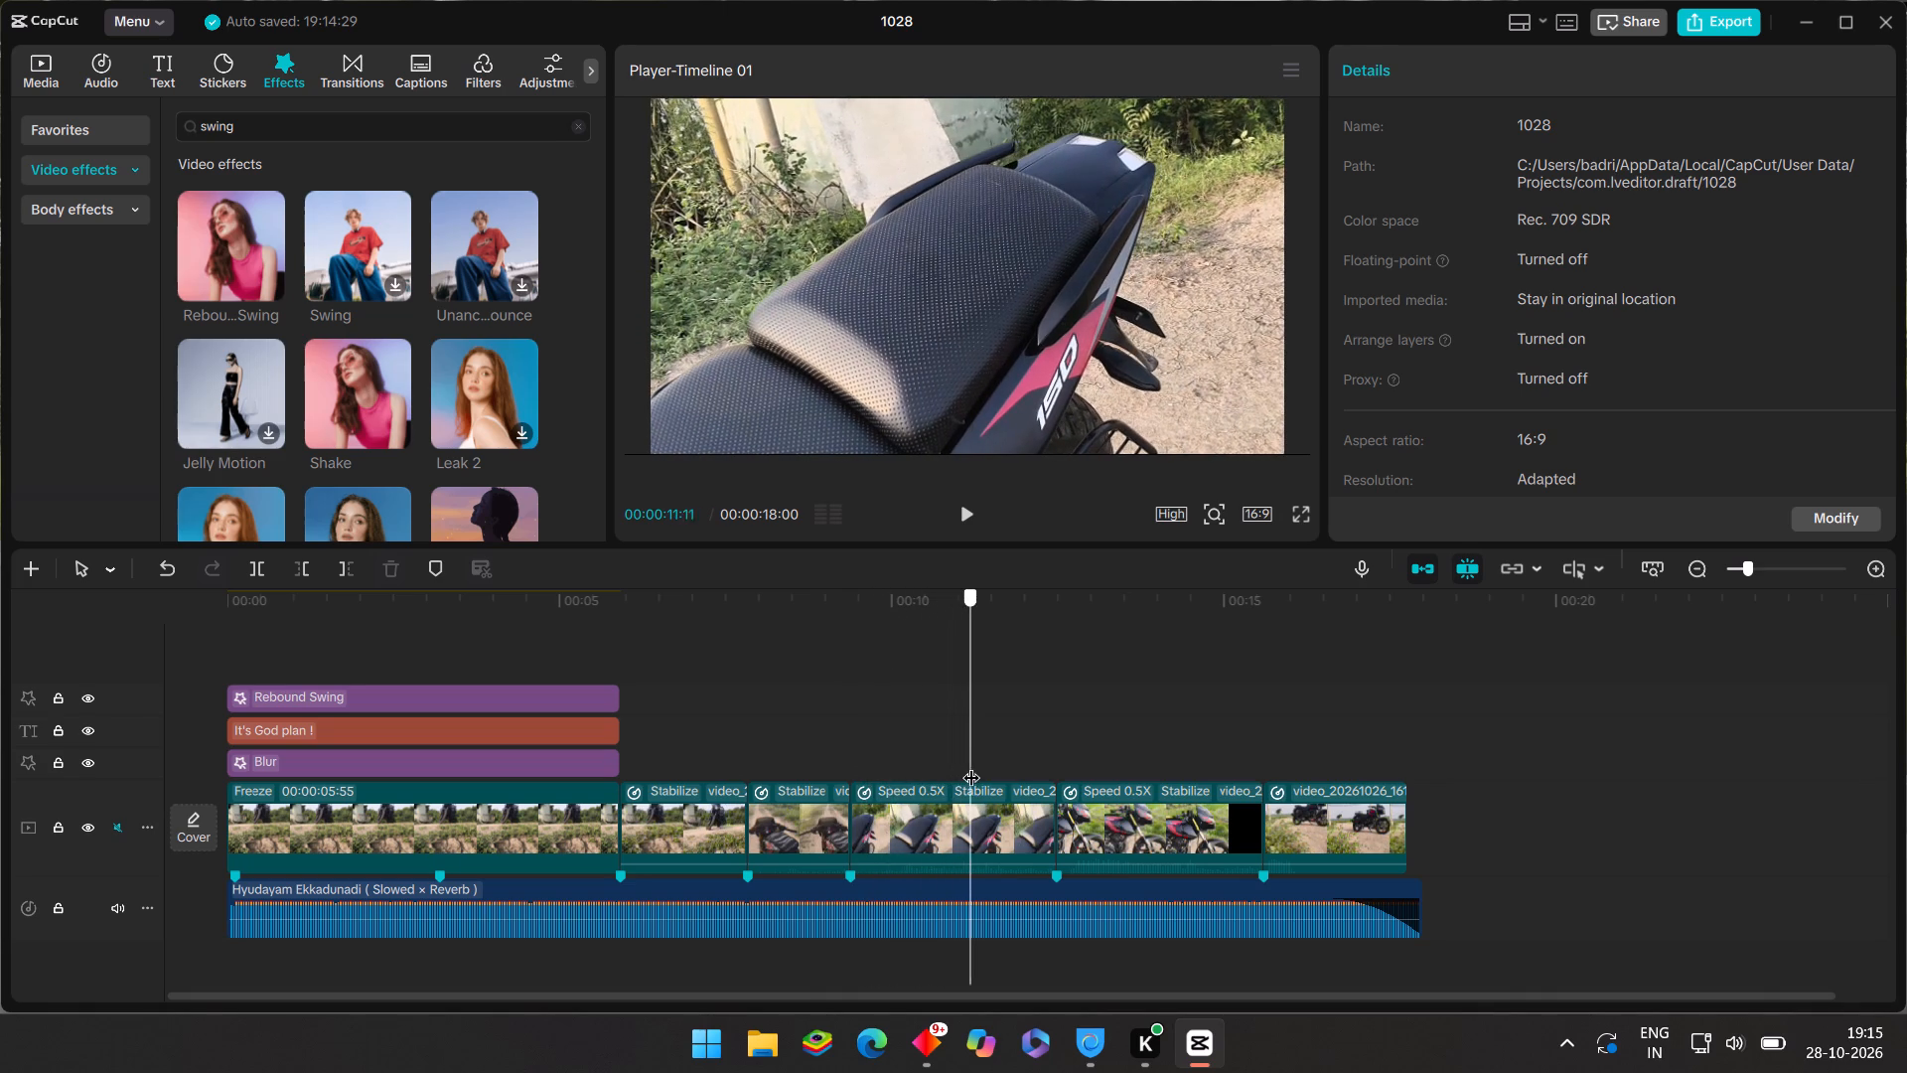
drag(971, 765, 1068, 775)
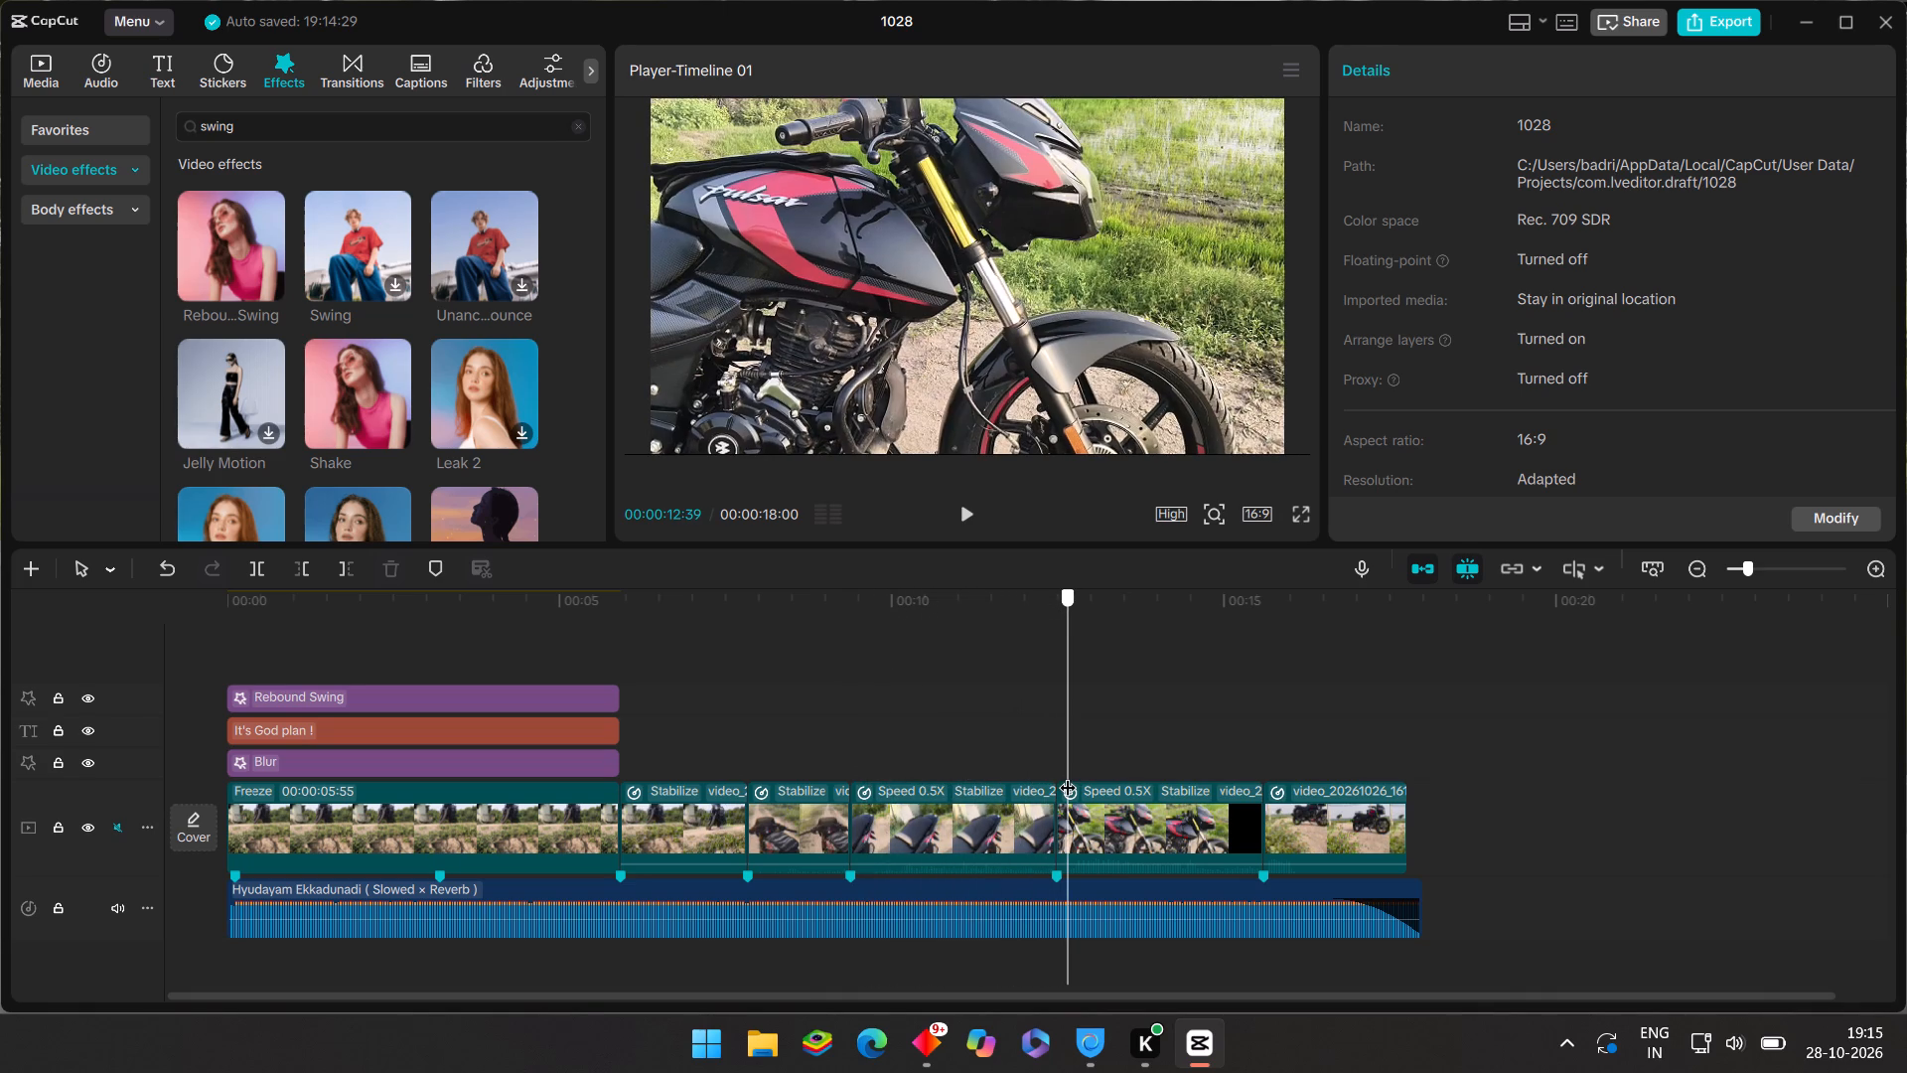
drag(1068, 775, 1094, 772)
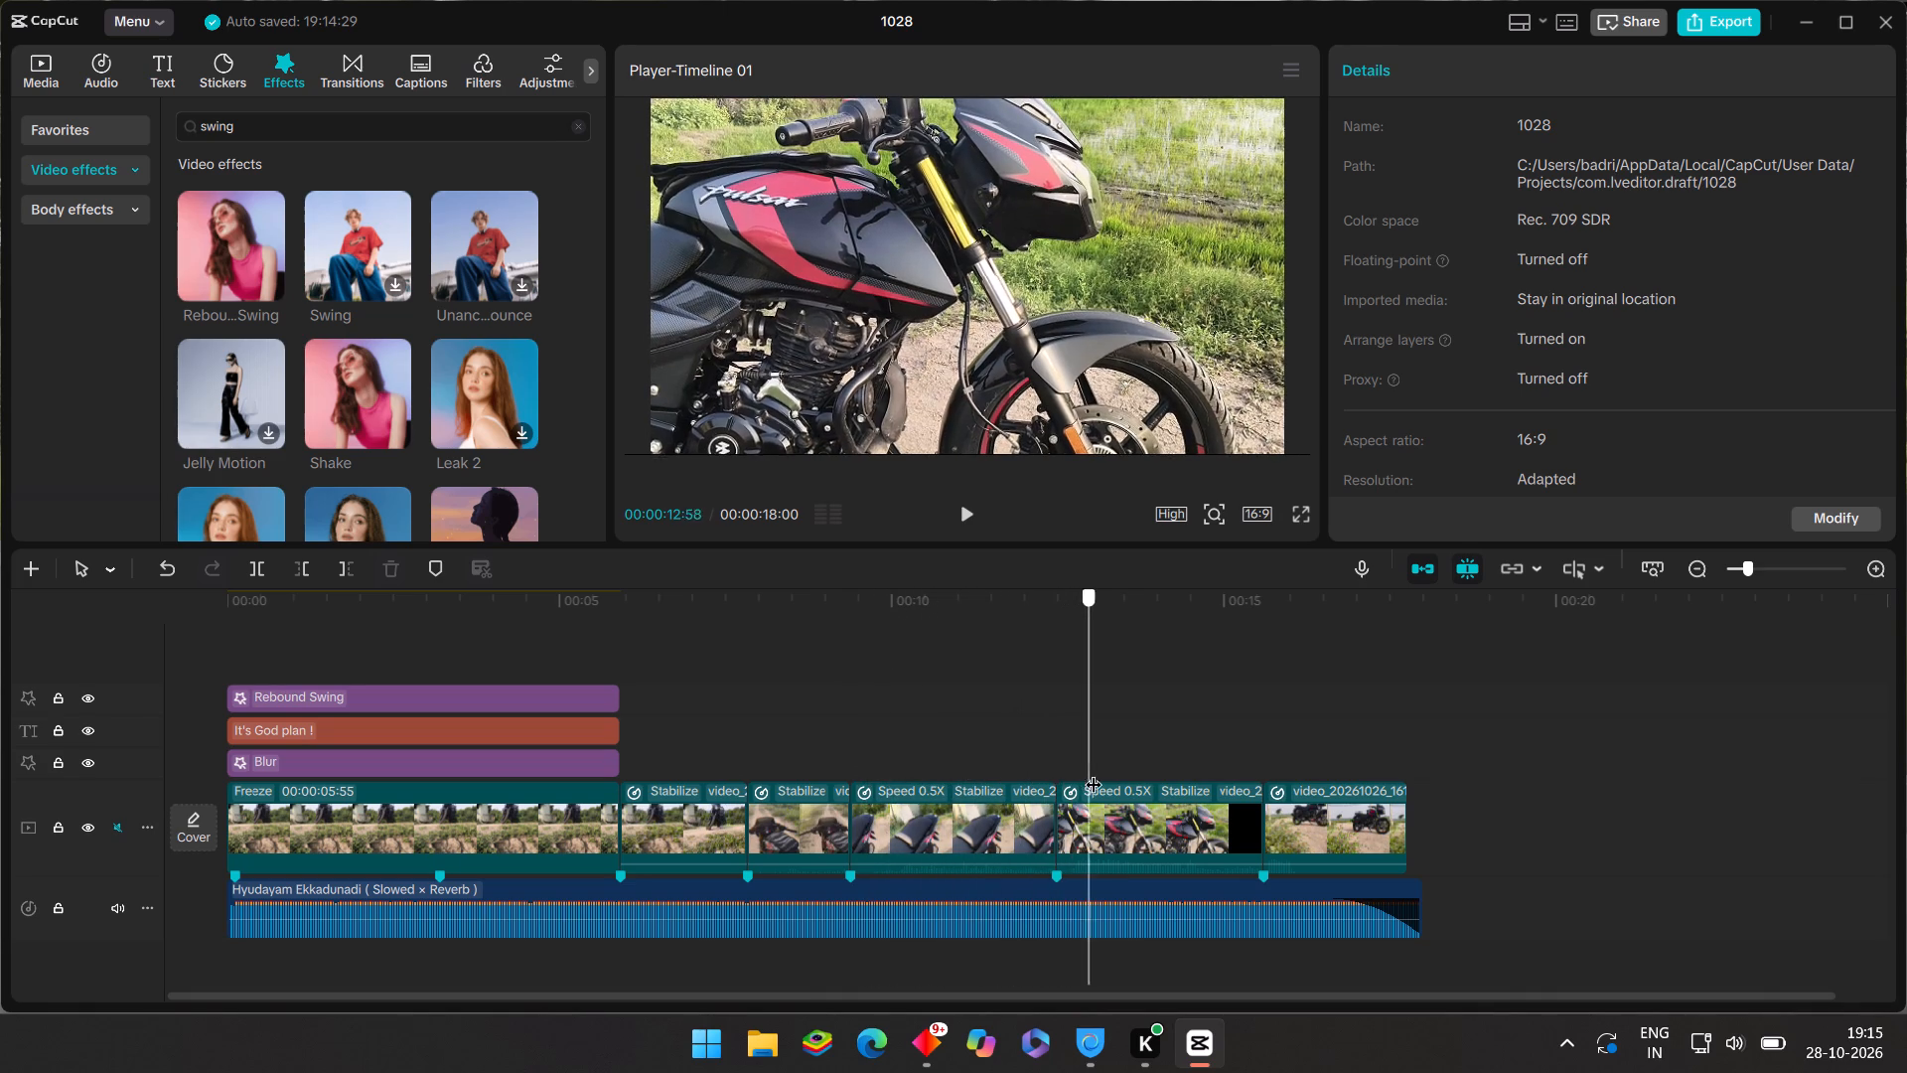
drag(1094, 772, 1225, 789)
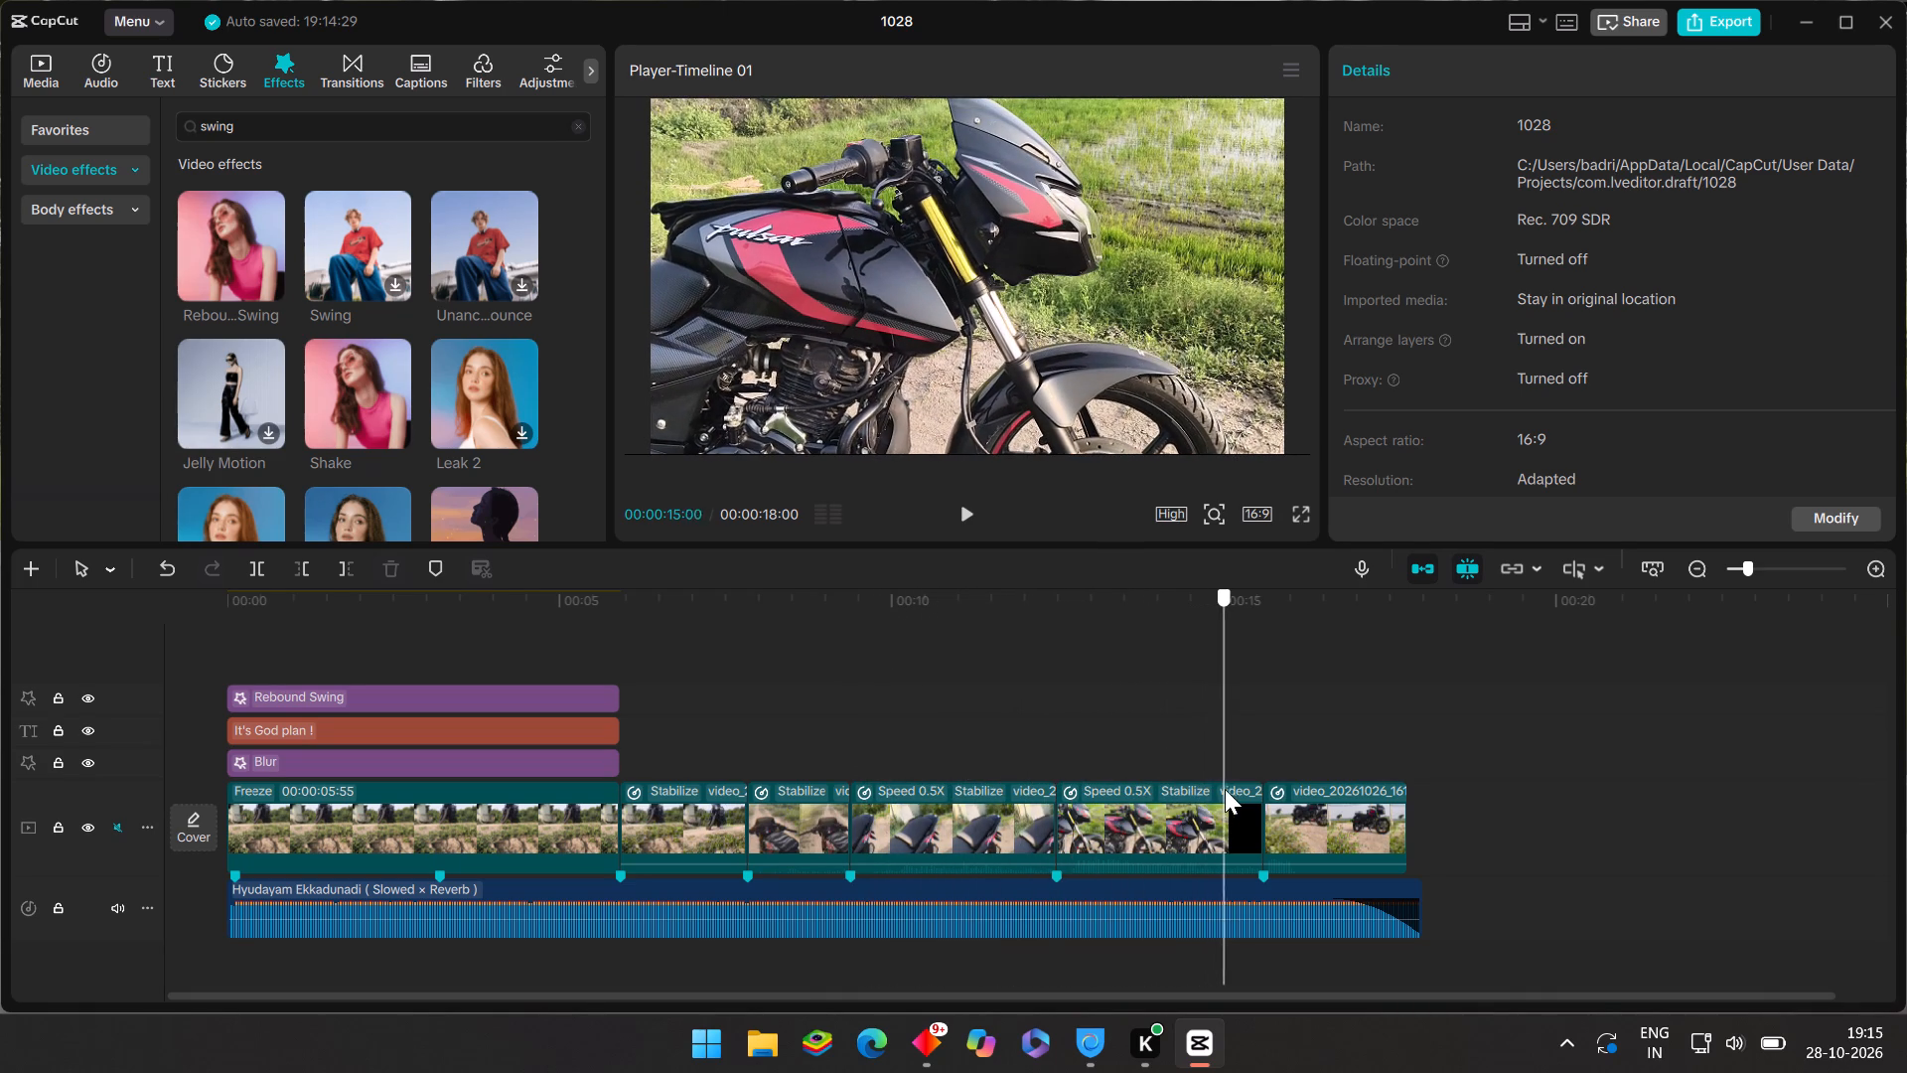
drag(1225, 789, 849, 770)
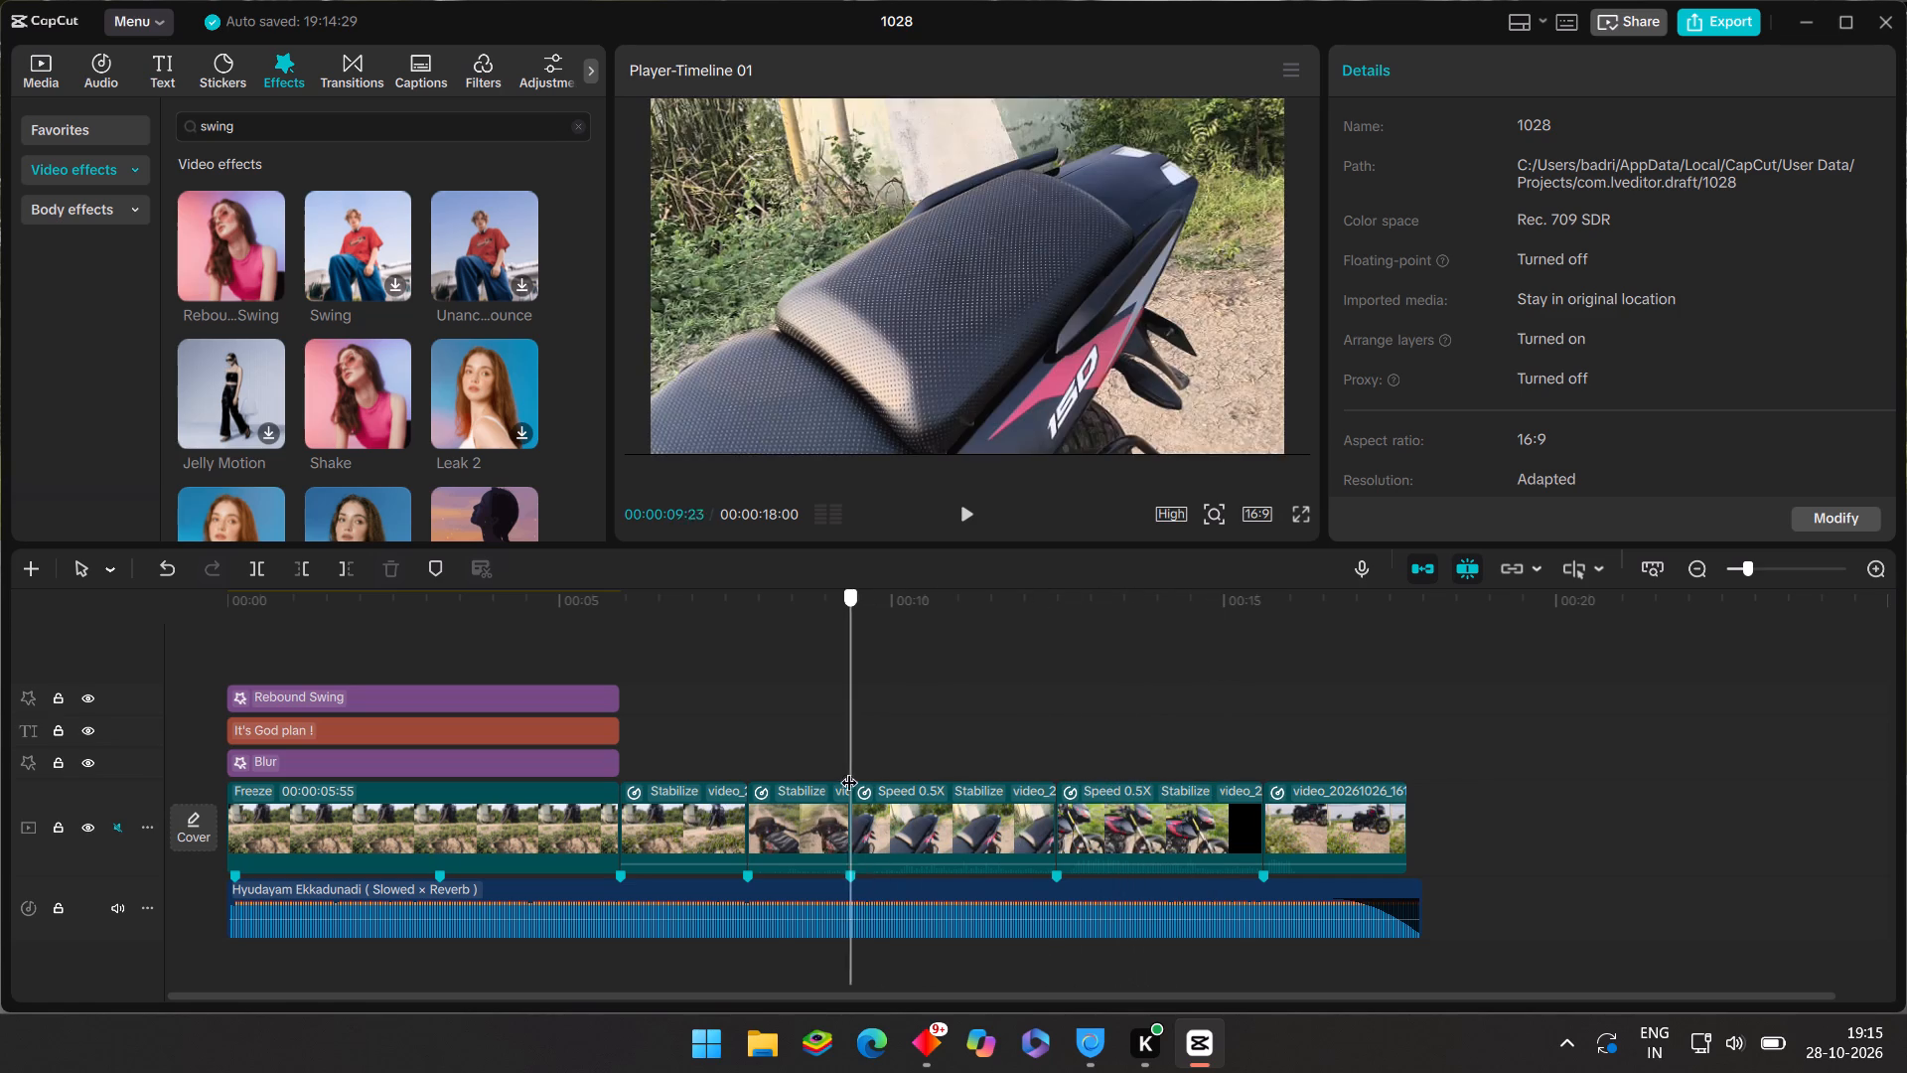
drag(849, 770, 699, 783)
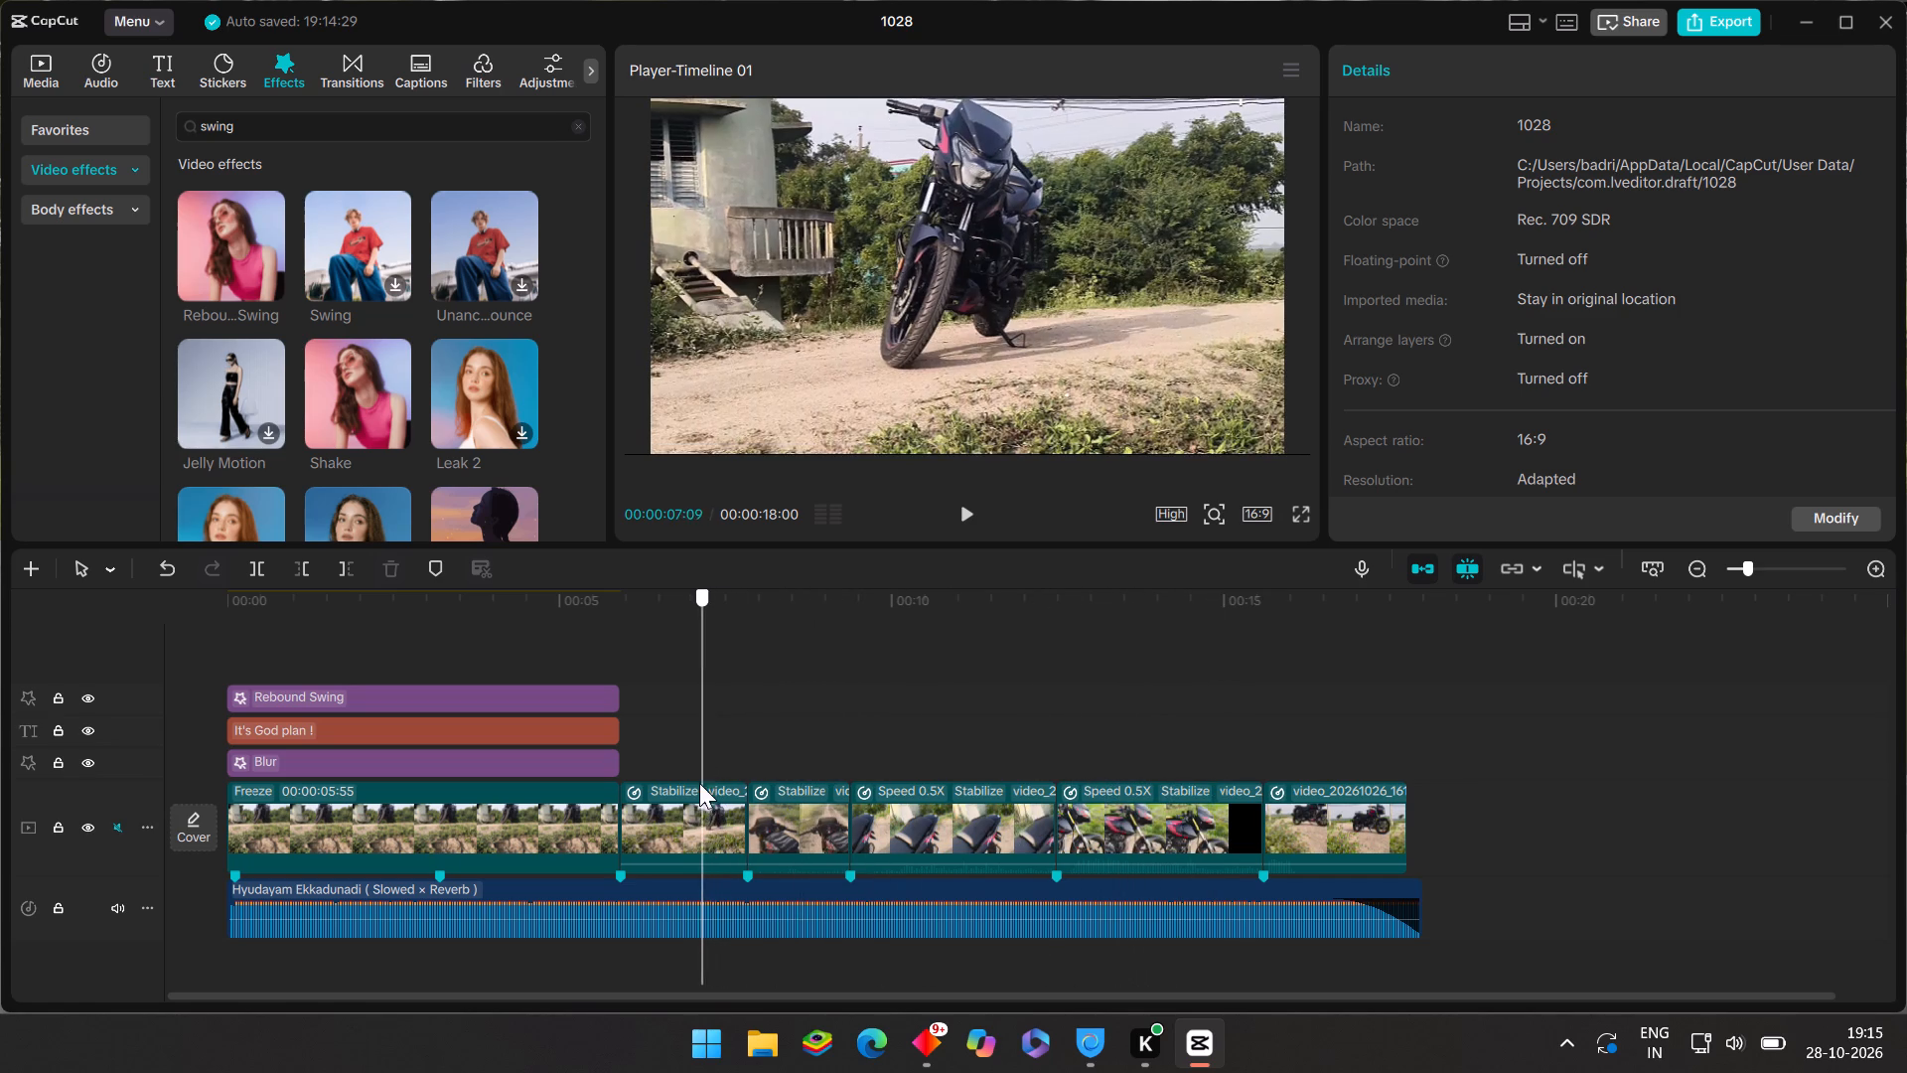
drag(699, 783, 757, 792)
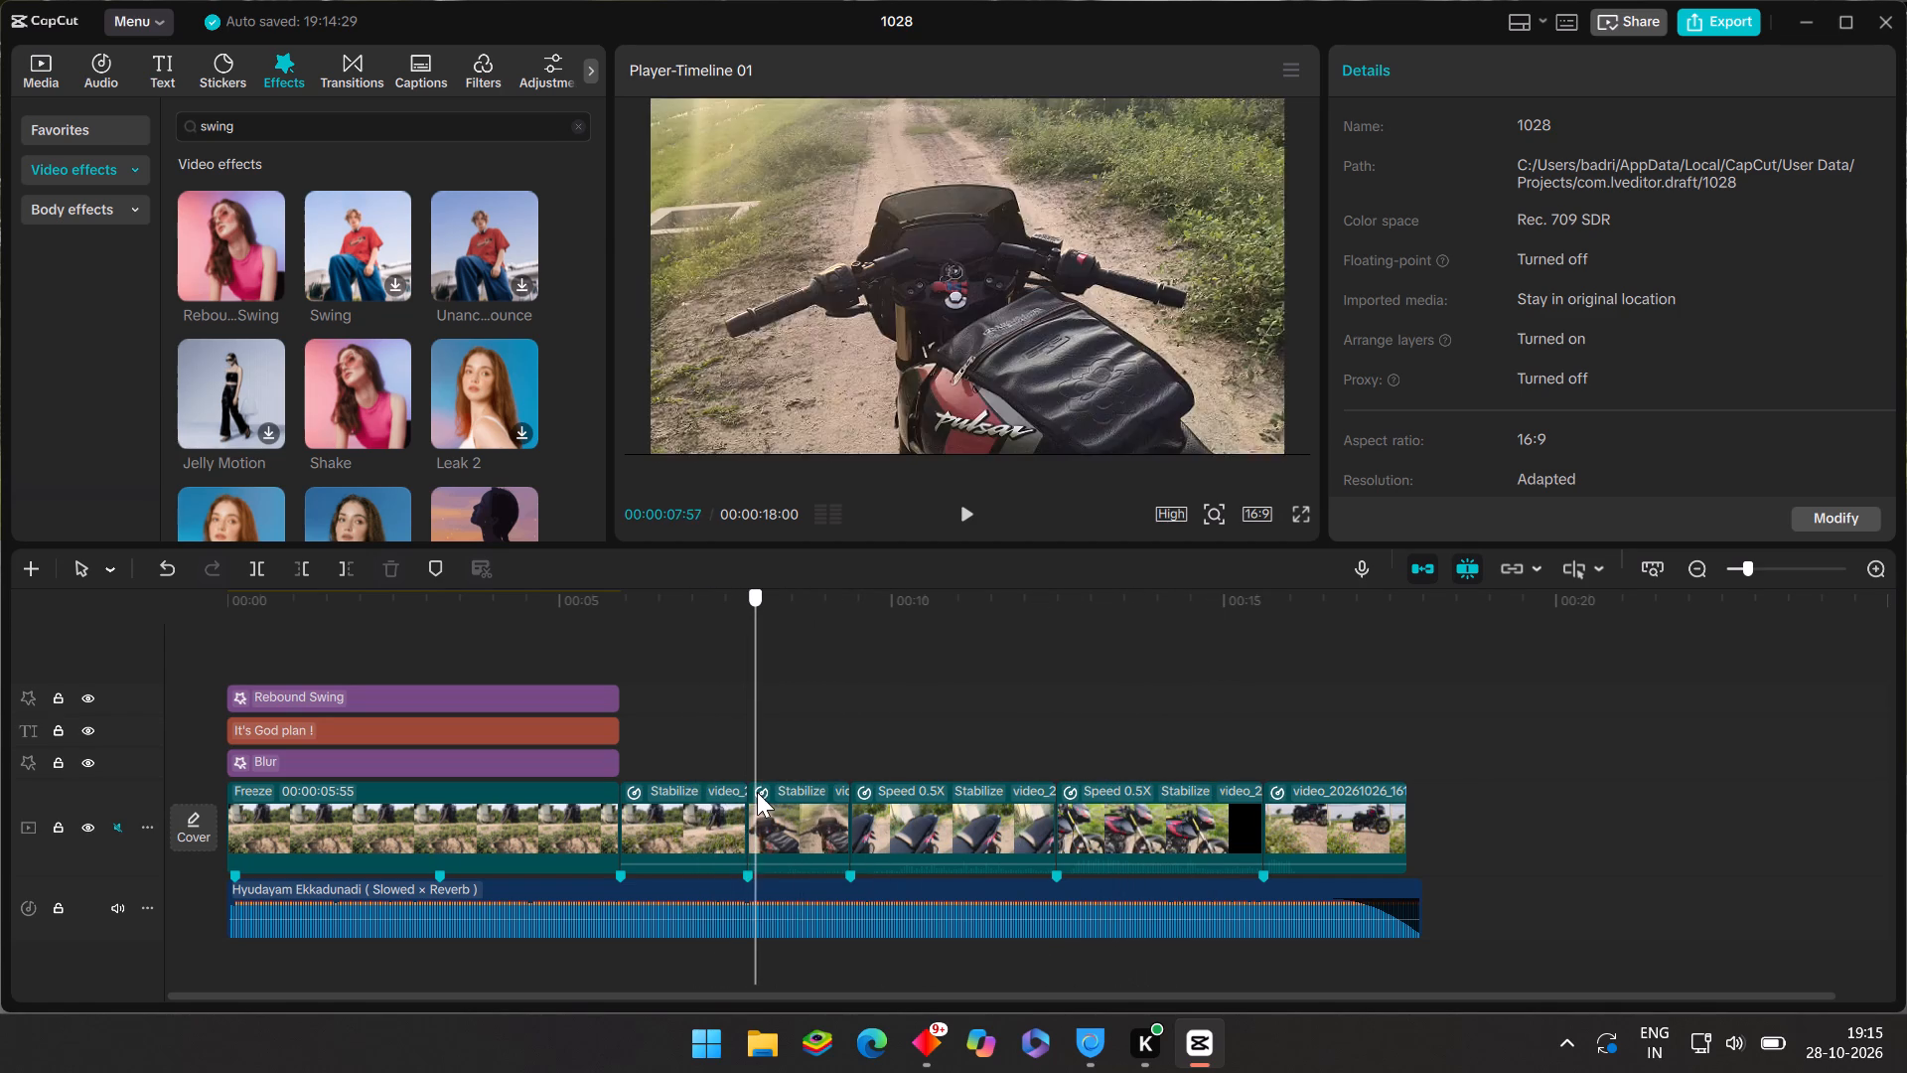
drag(757, 792, 530, 819)
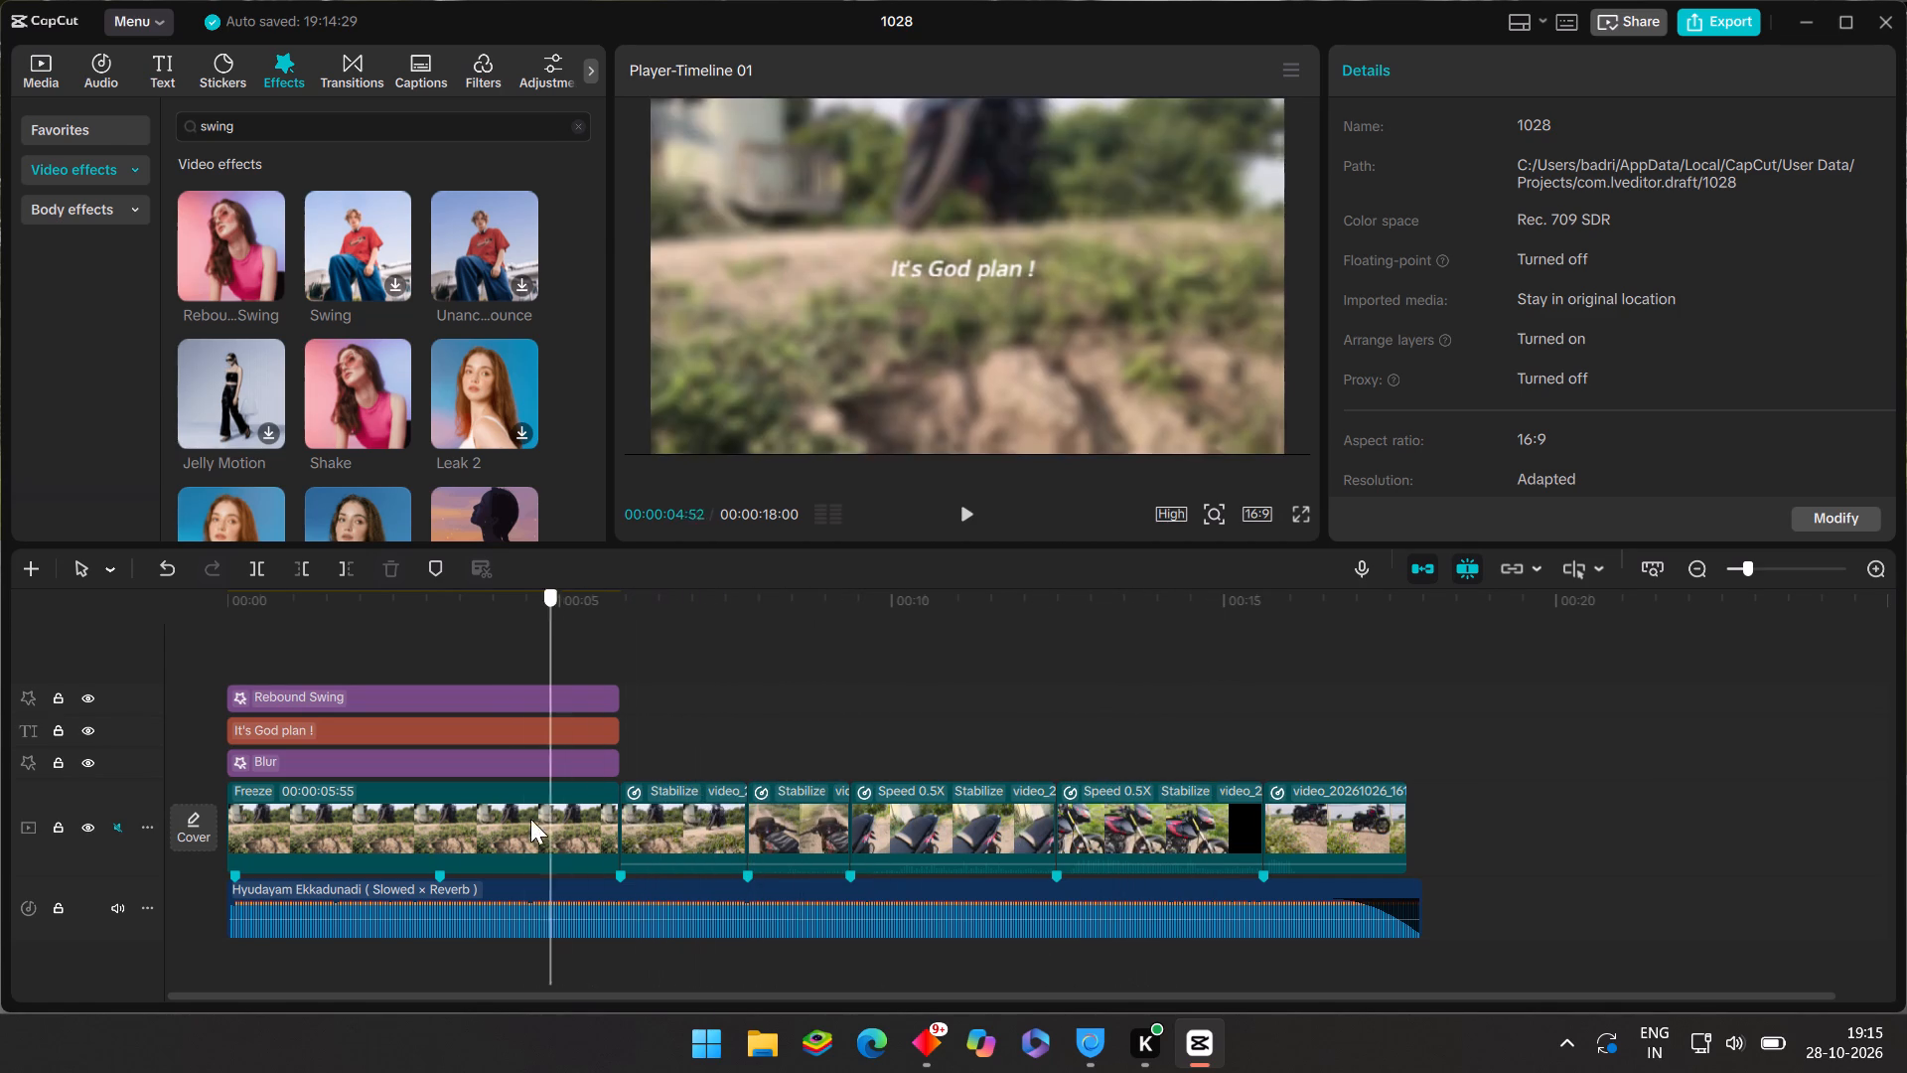
drag(530, 819, 622, 839)
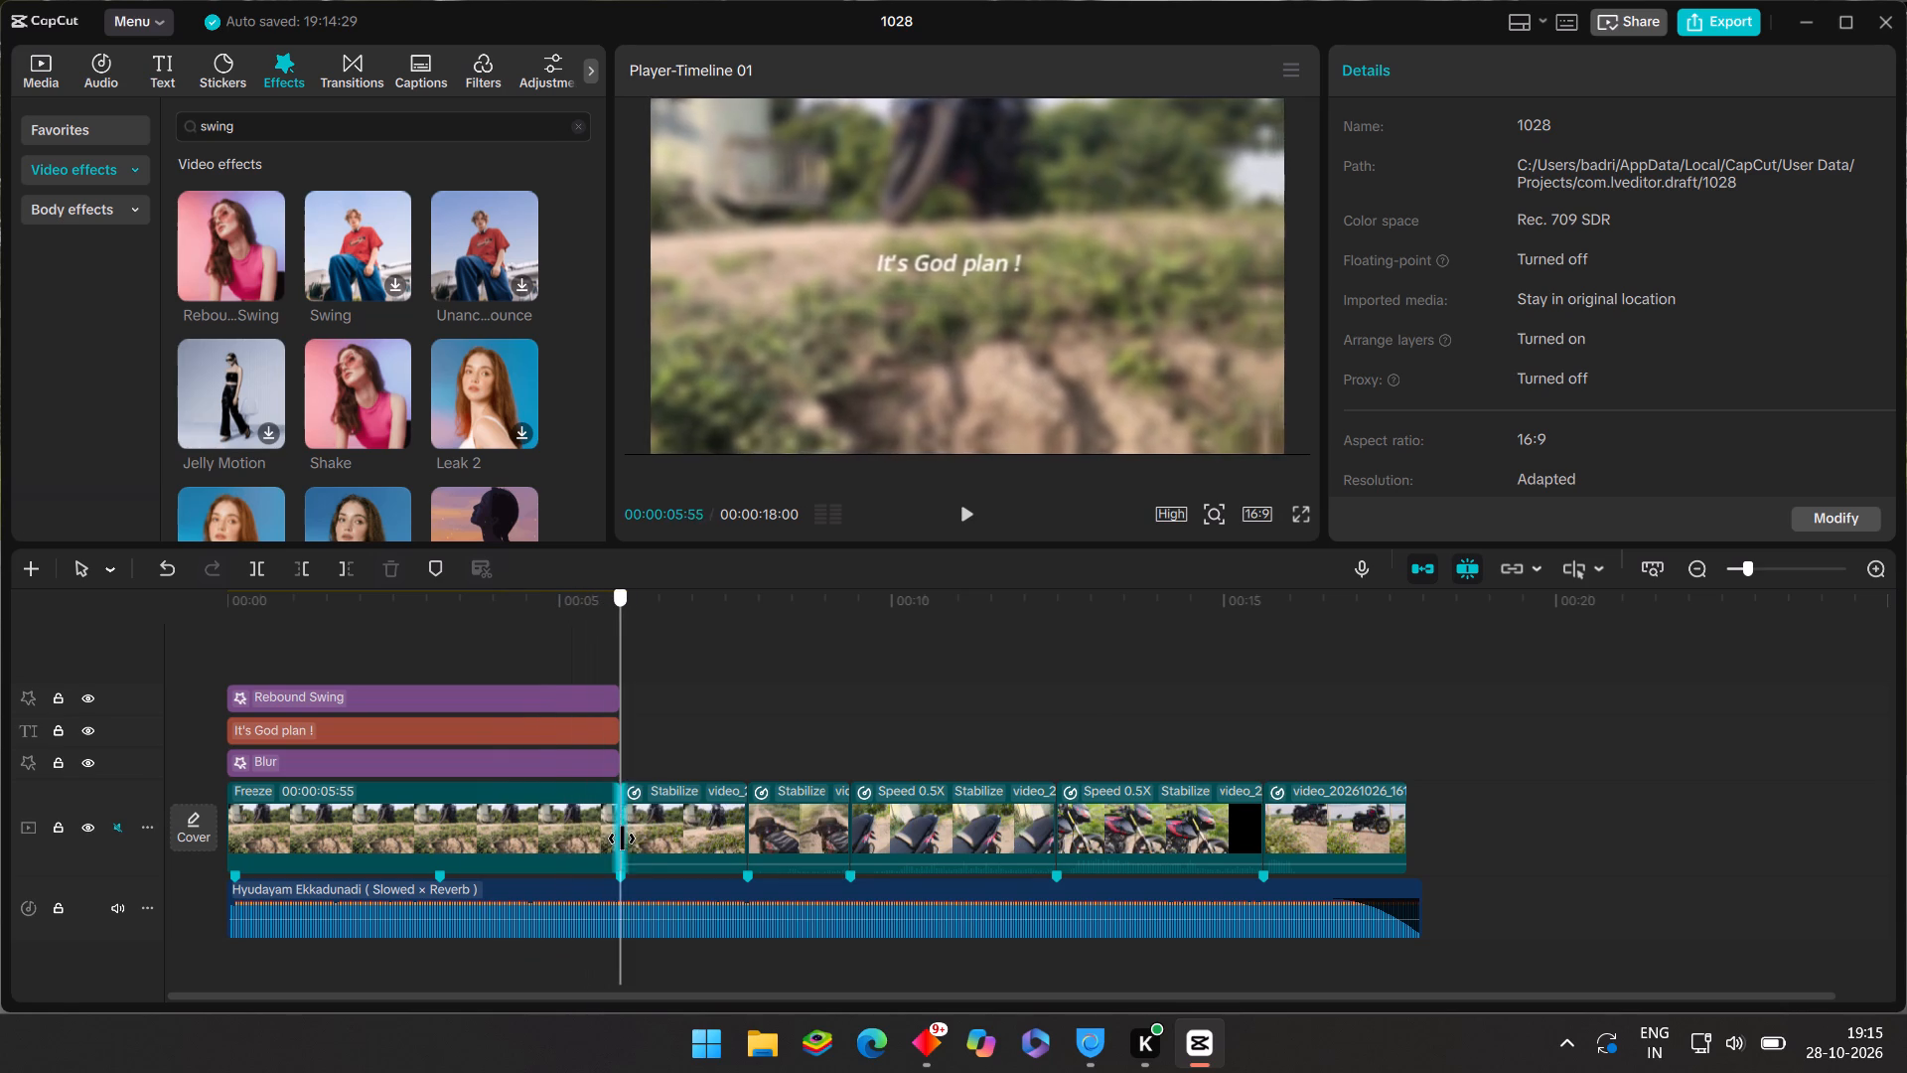
Raise the starting point of the speed curve on the first clip after the freeze frame to about 5.65x.
drag(622, 839, 652, 833)
click(650, 811)
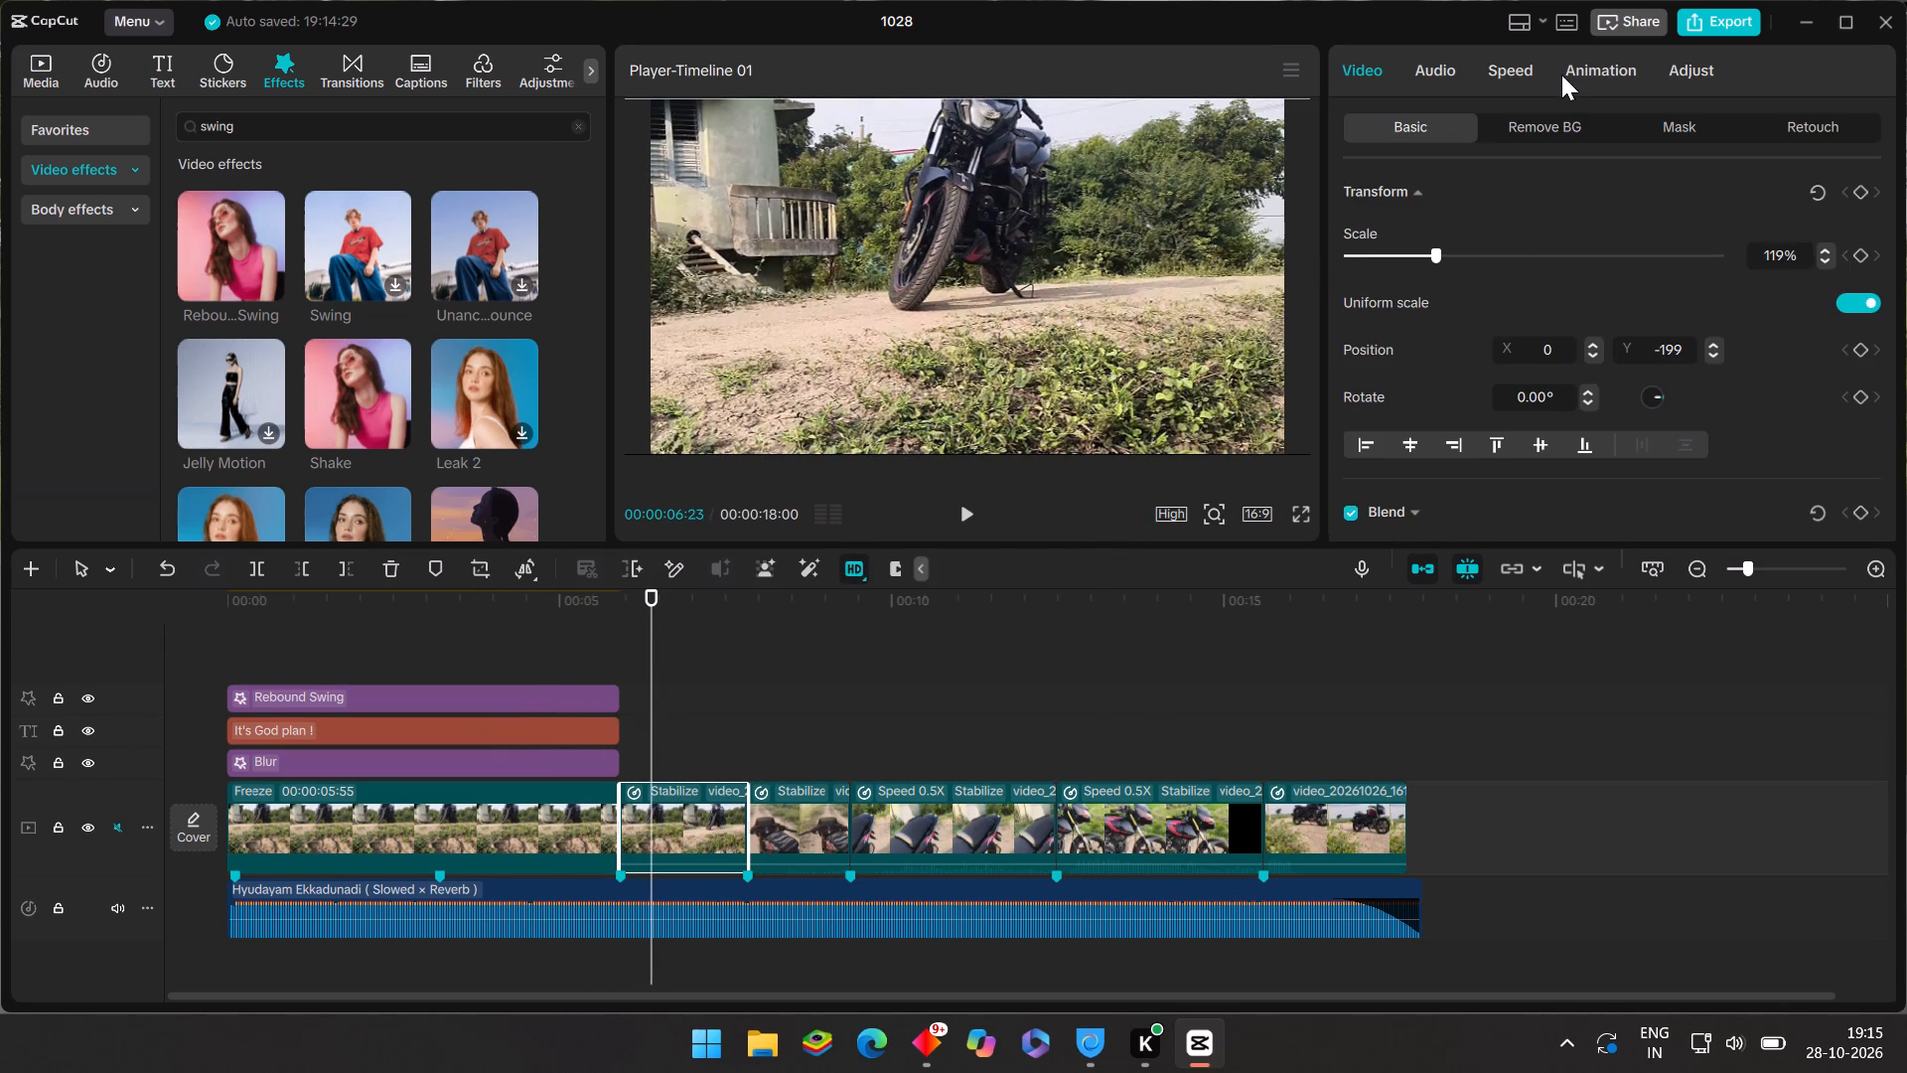
click(1520, 75)
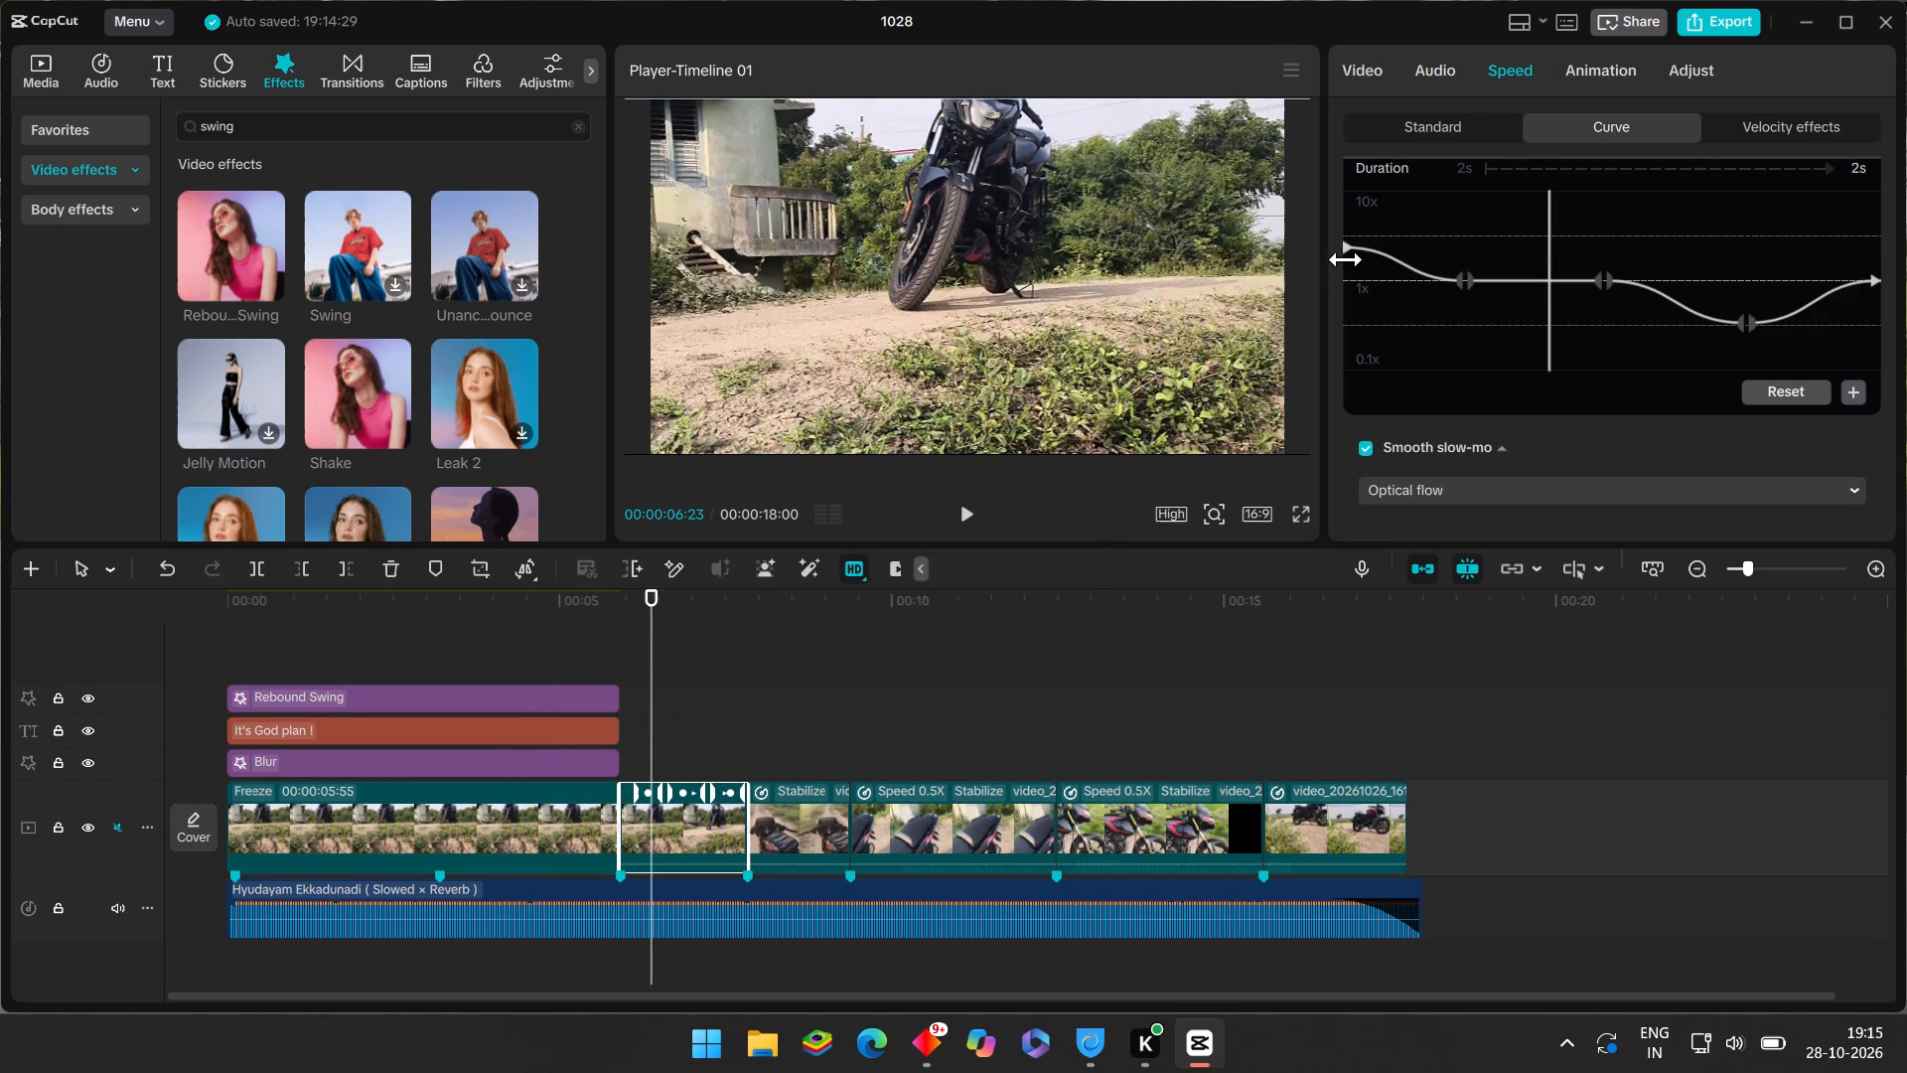
drag(1347, 246, 1346, 234)
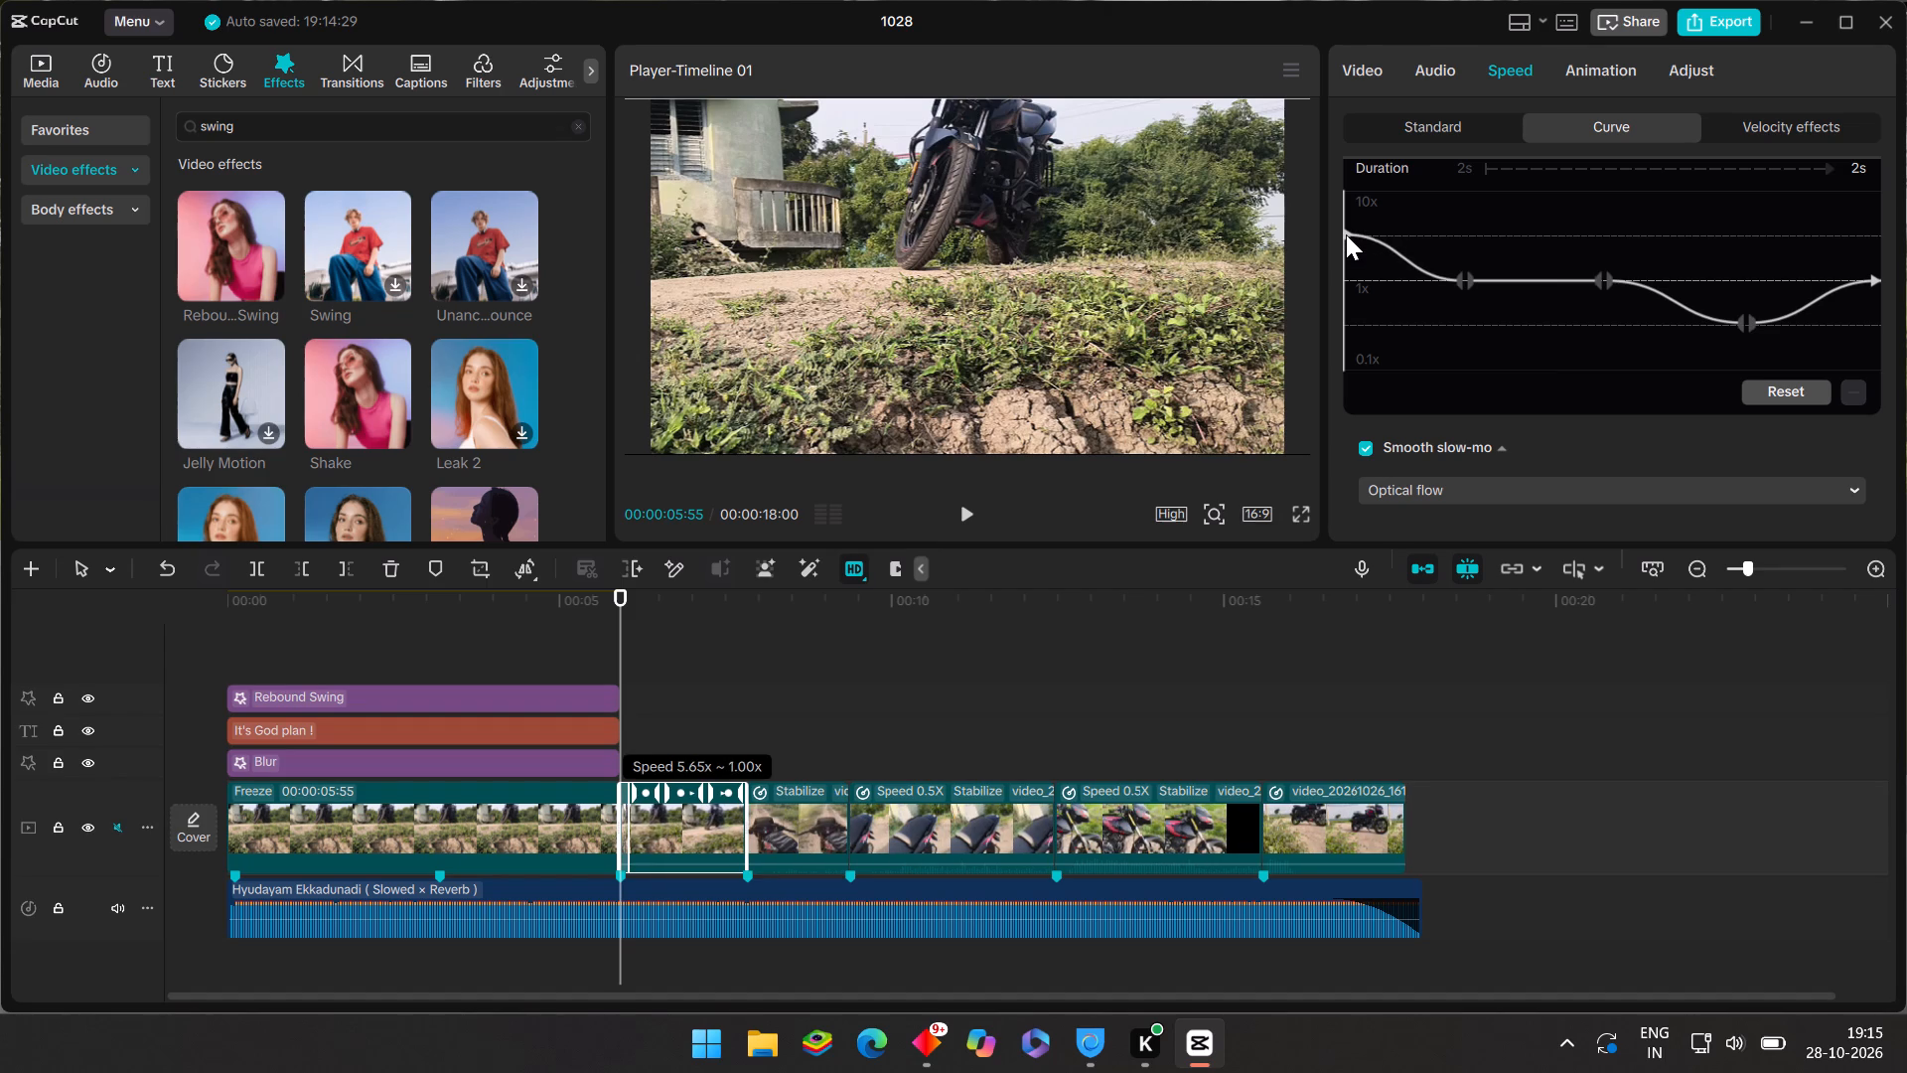
drag(1346, 234, 1346, 235)
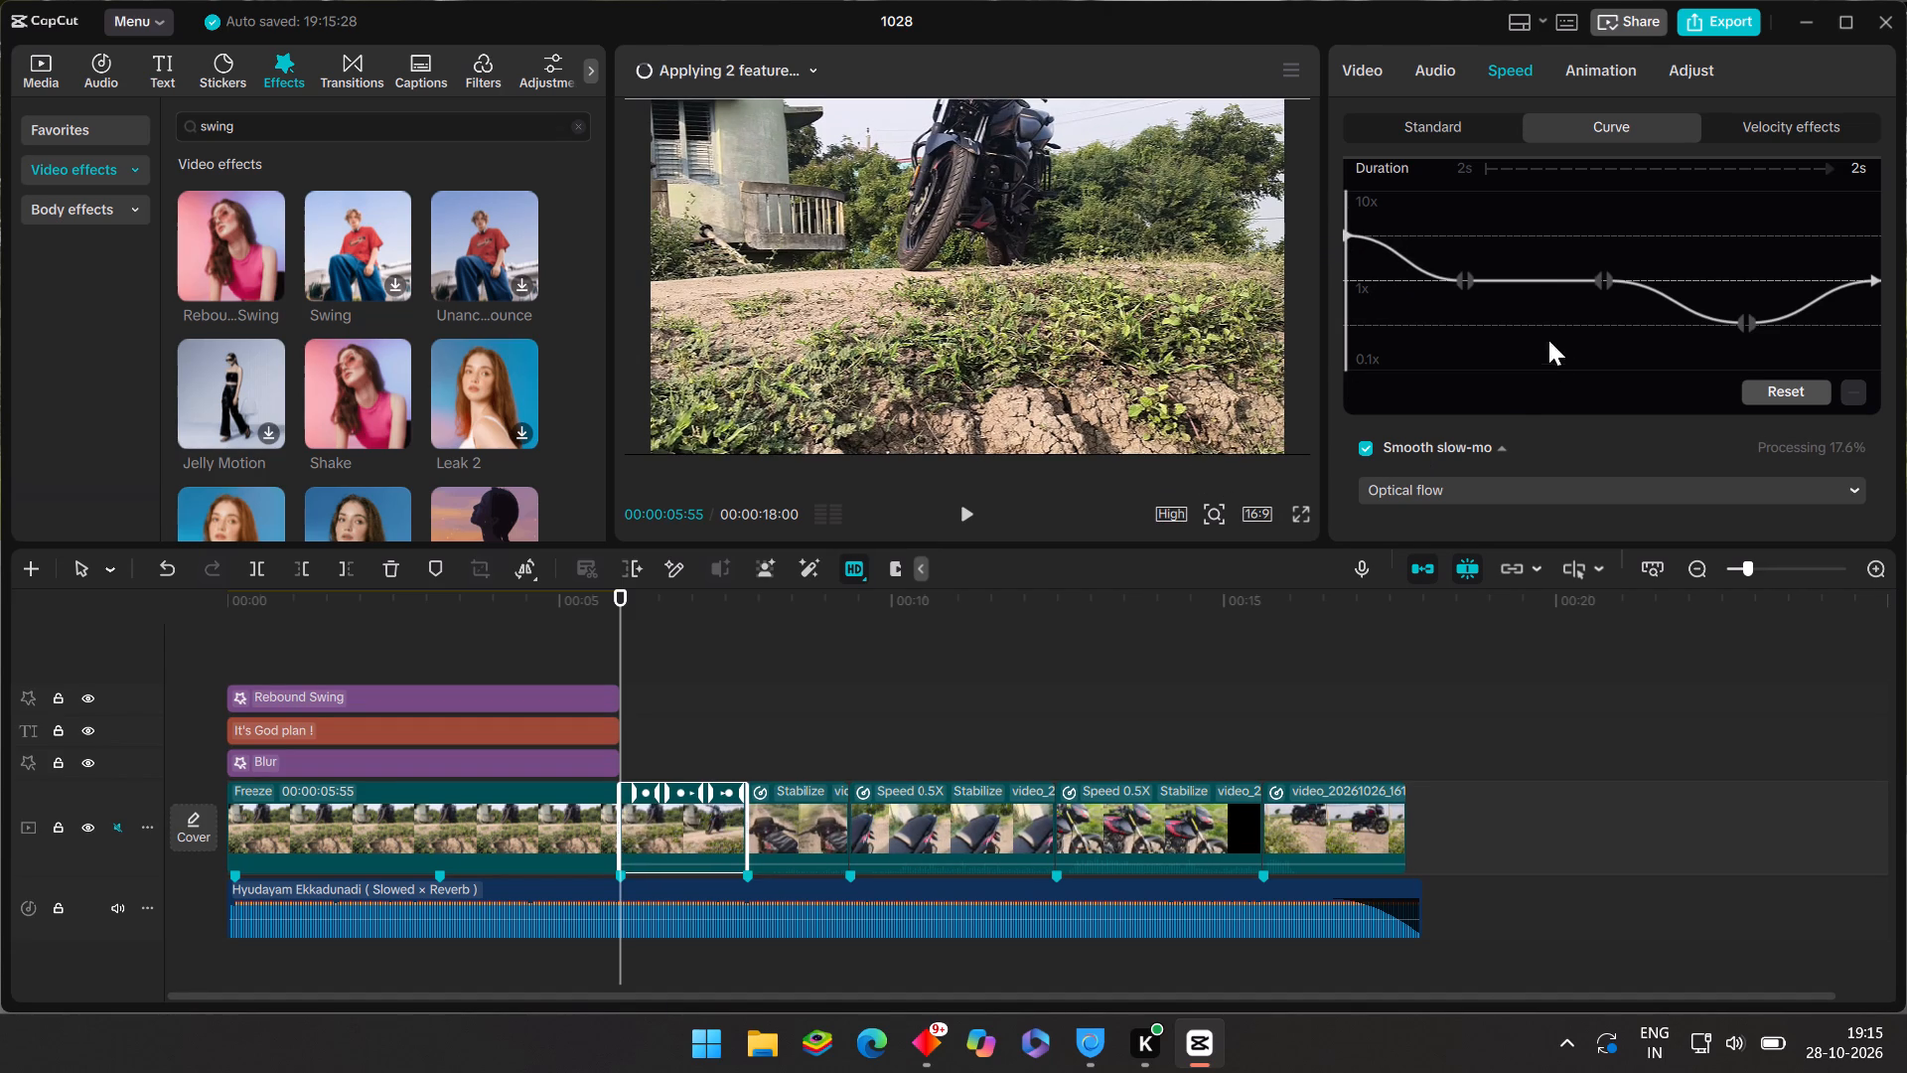
Lower the middle point of the same clip's speed curve to about 0.8x.
drag(1602, 280, 1612, 300)
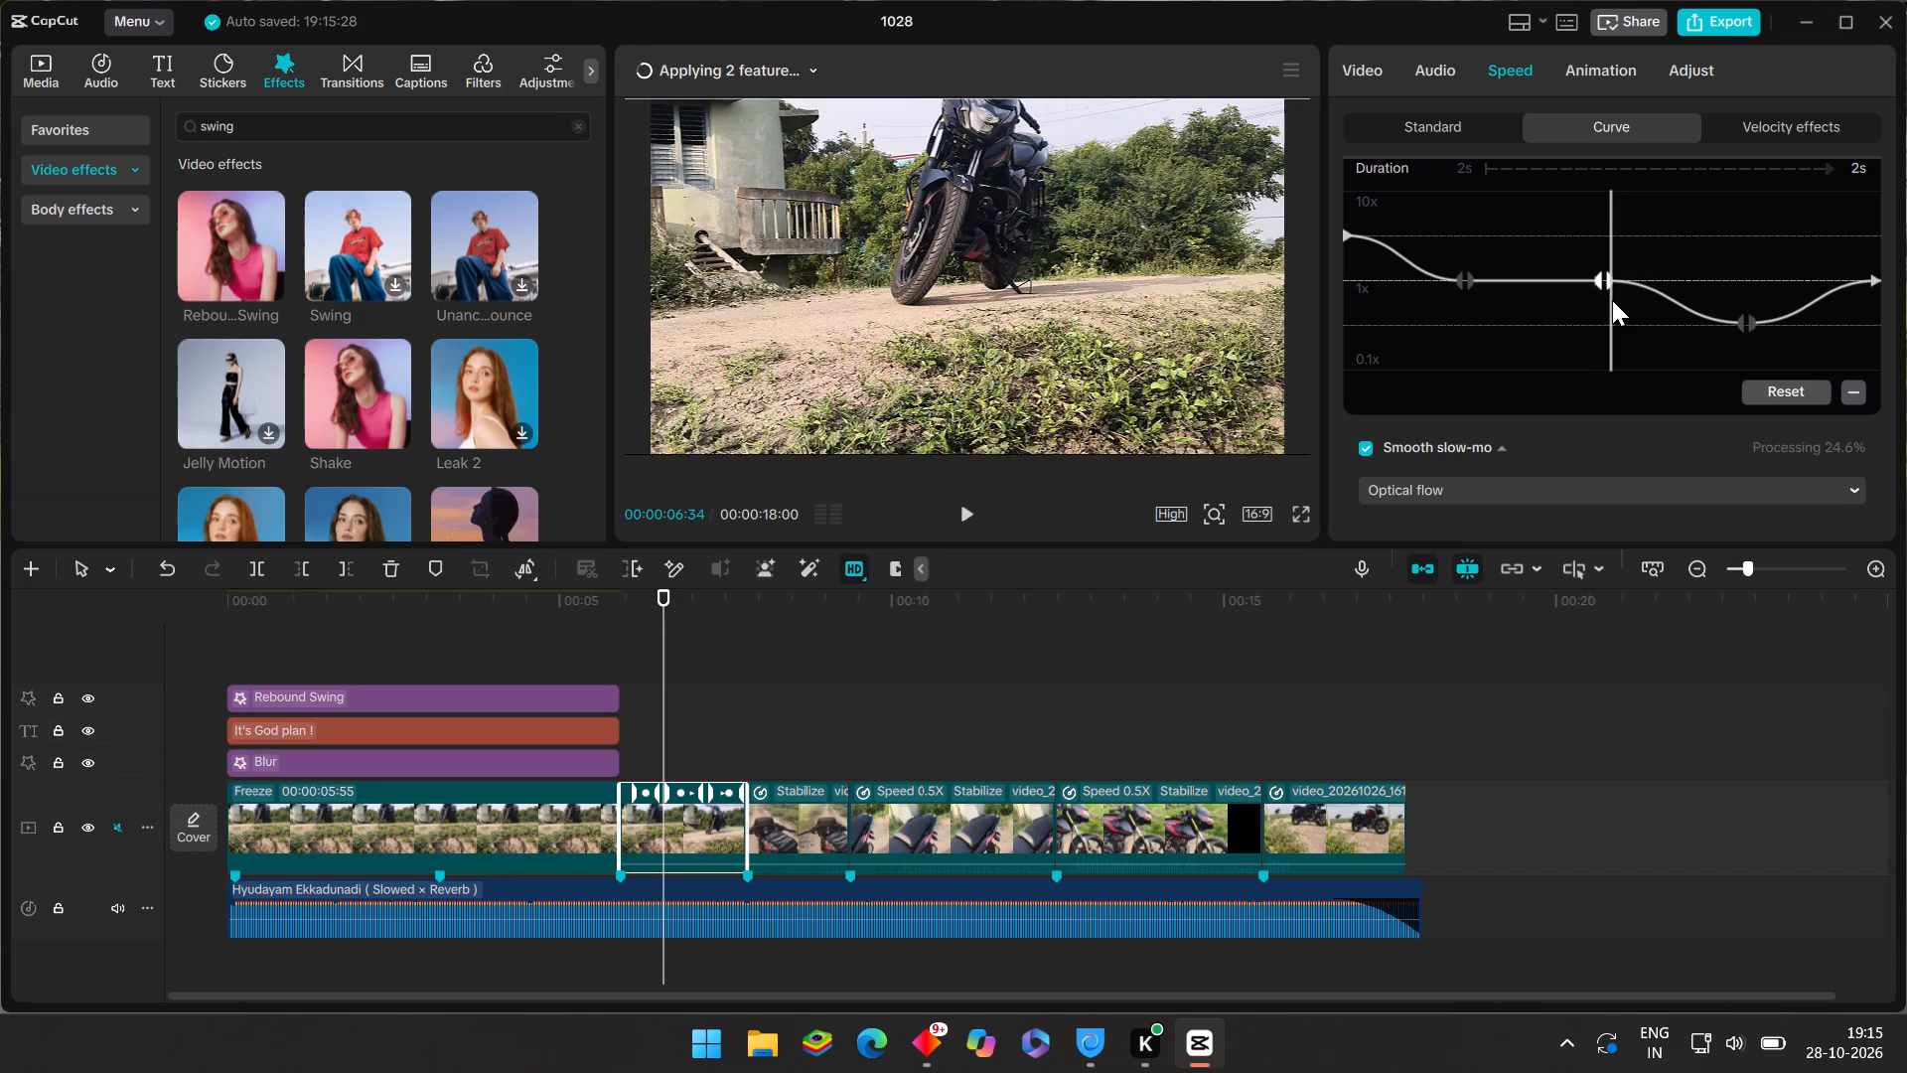
drag(1612, 300, 1612, 297)
click(1604, 275)
drag(1604, 275, 1611, 301)
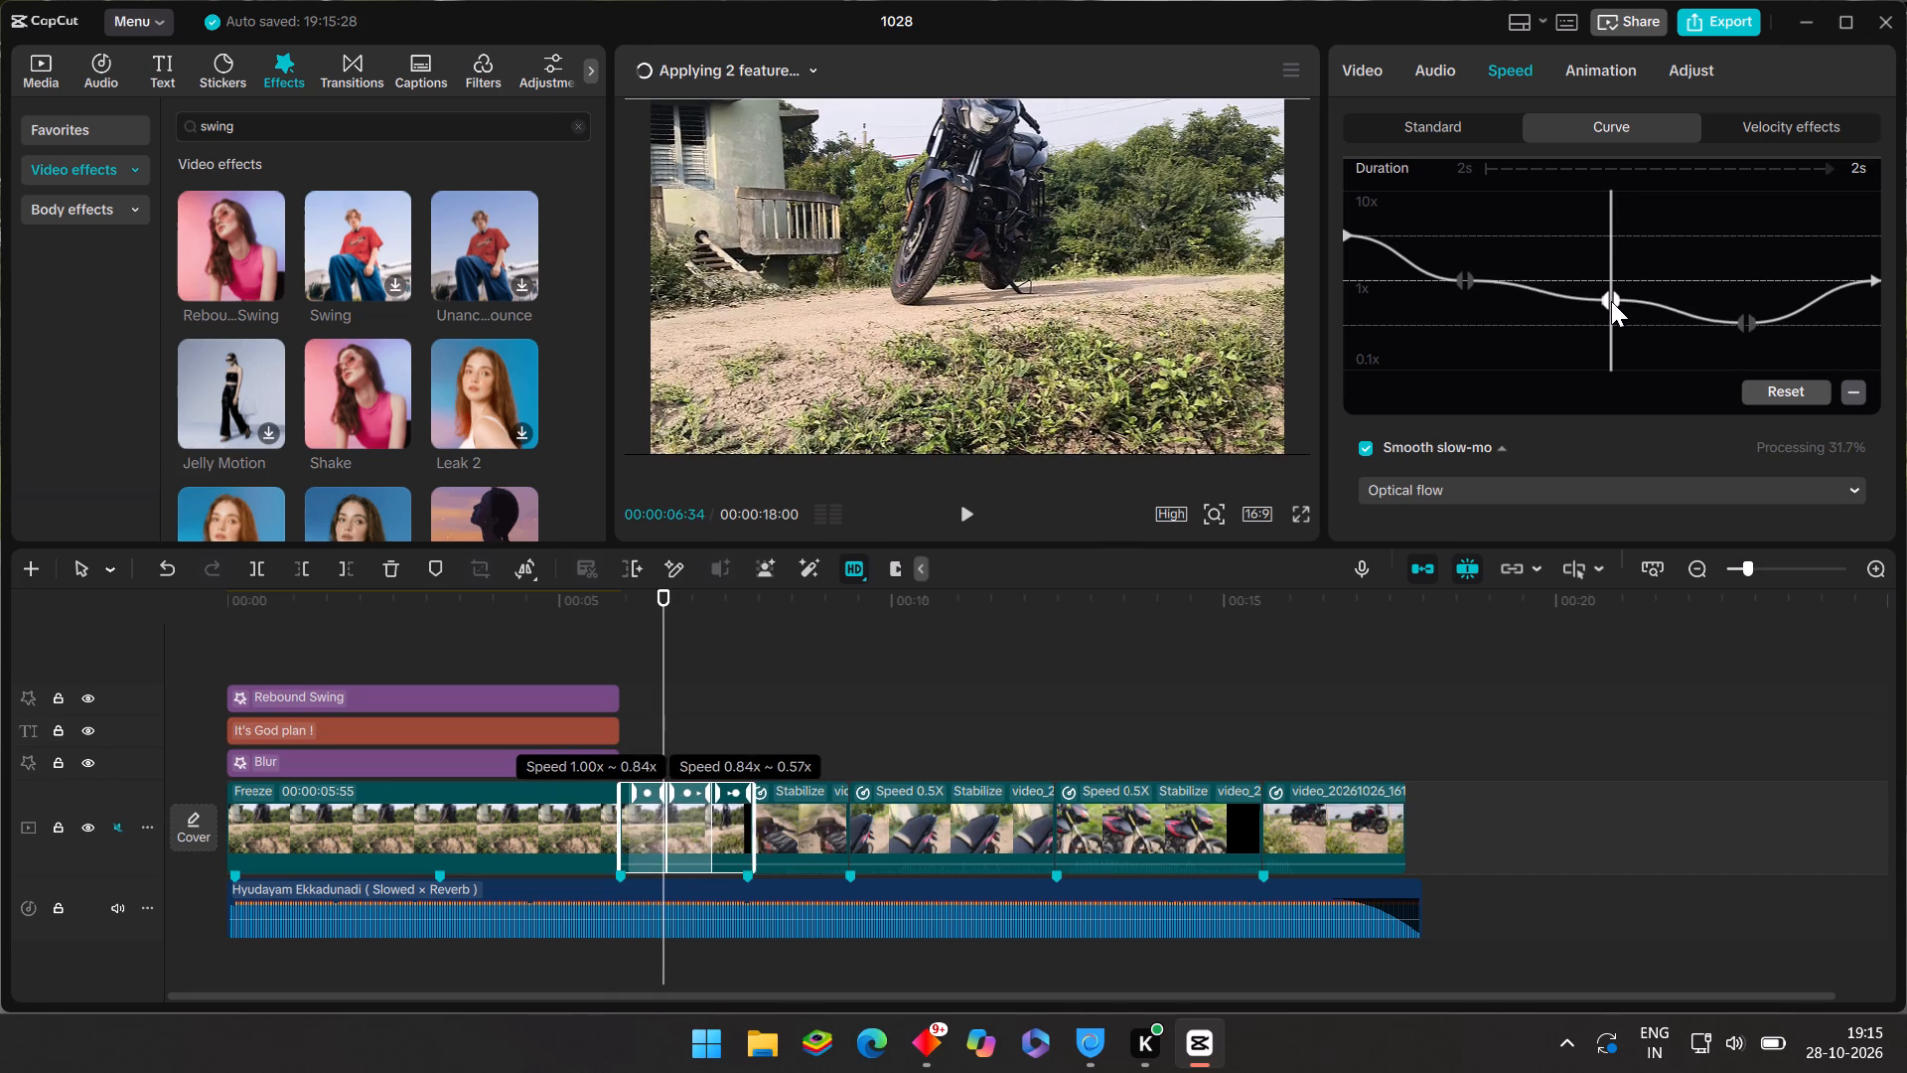
drag(1611, 301, 1611, 303)
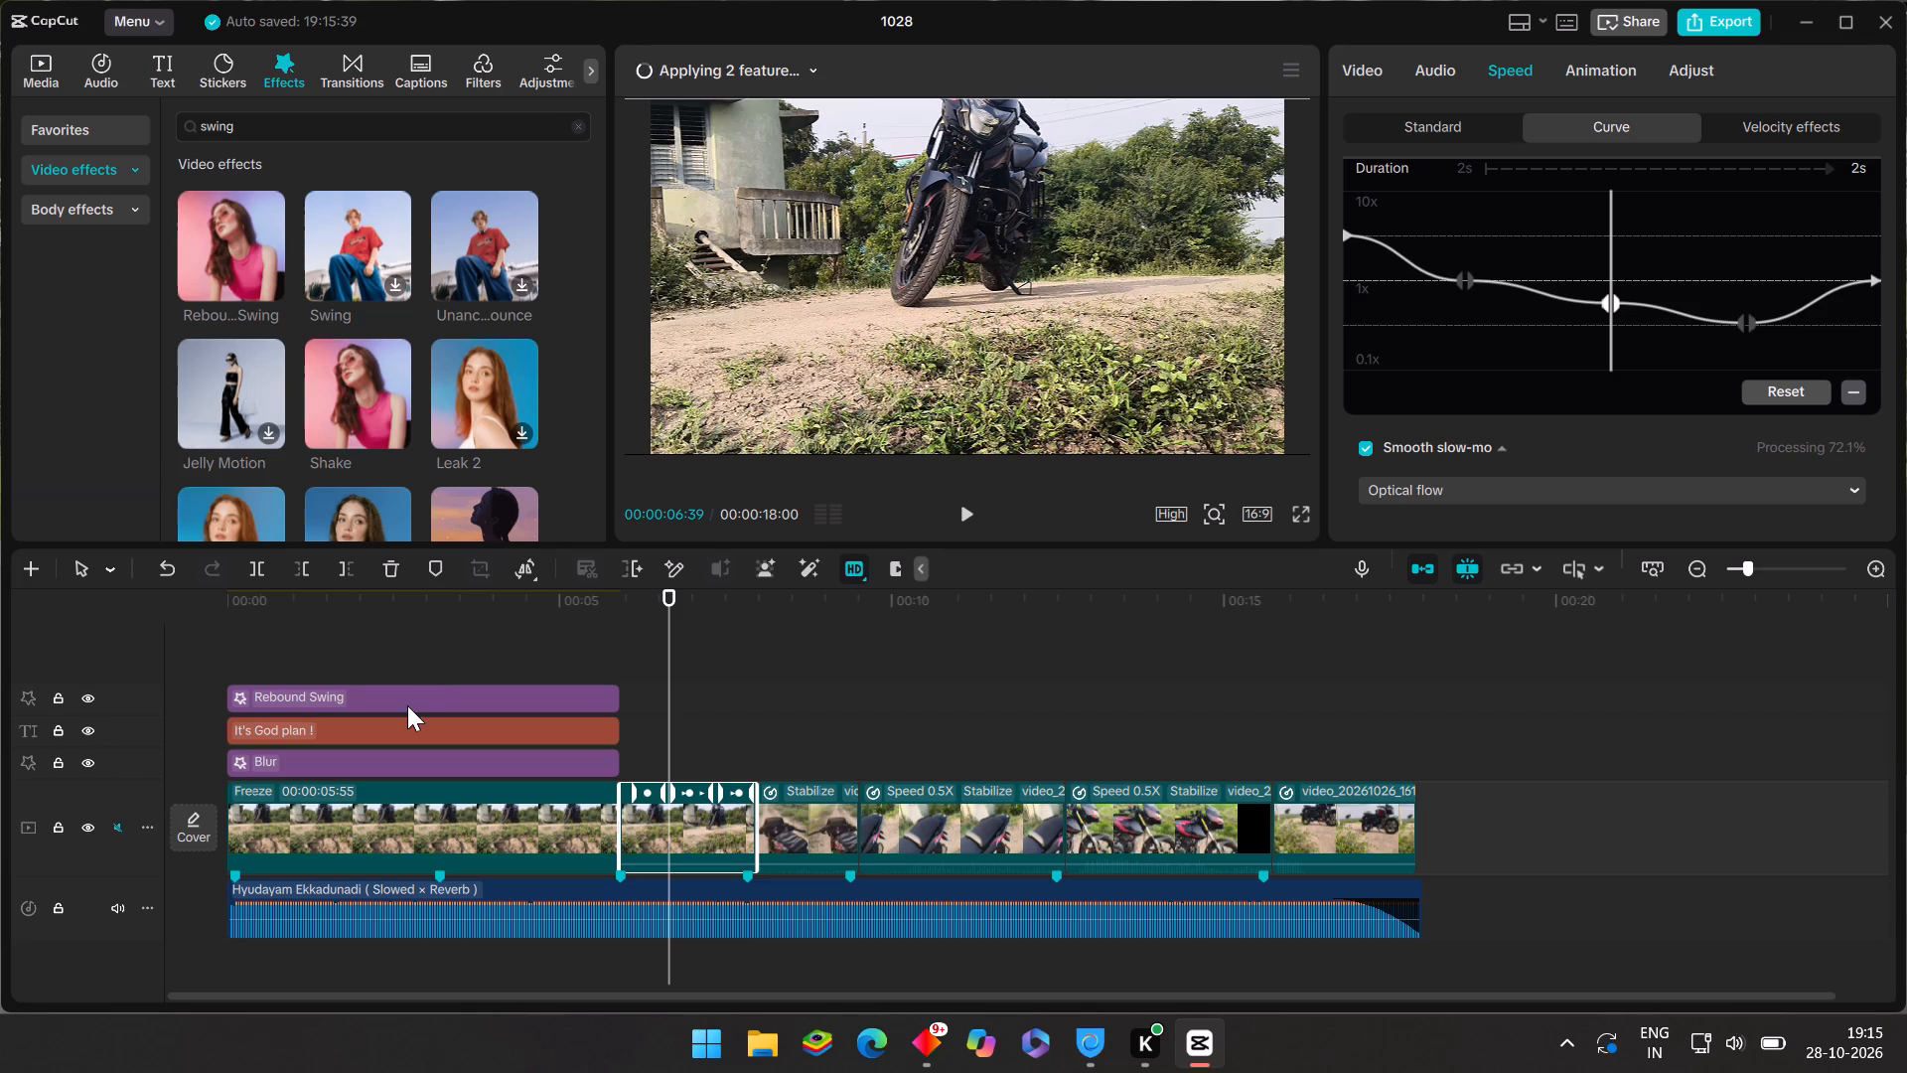
Play from the late opening title into the second clip after it to check the new speed ramp.
click(505, 649)
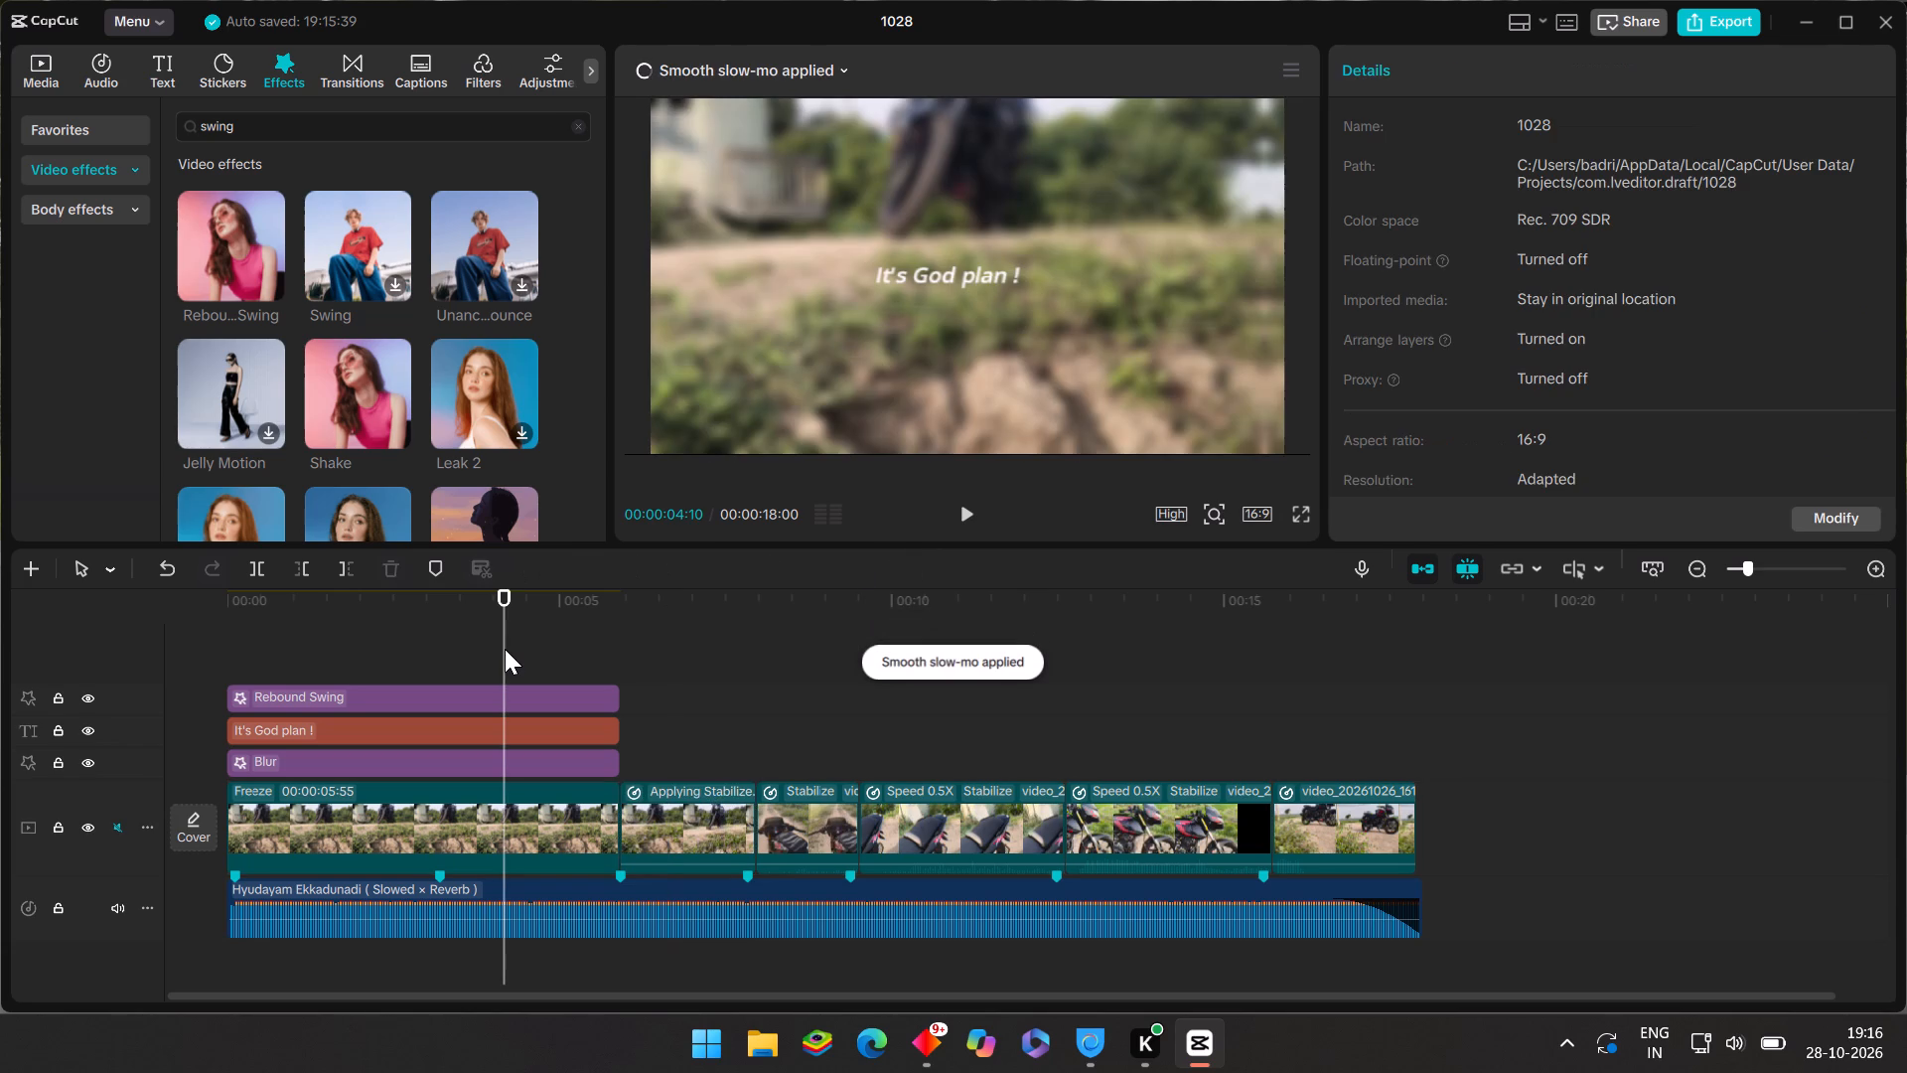
click(666, 743)
drag(666, 741, 531, 731)
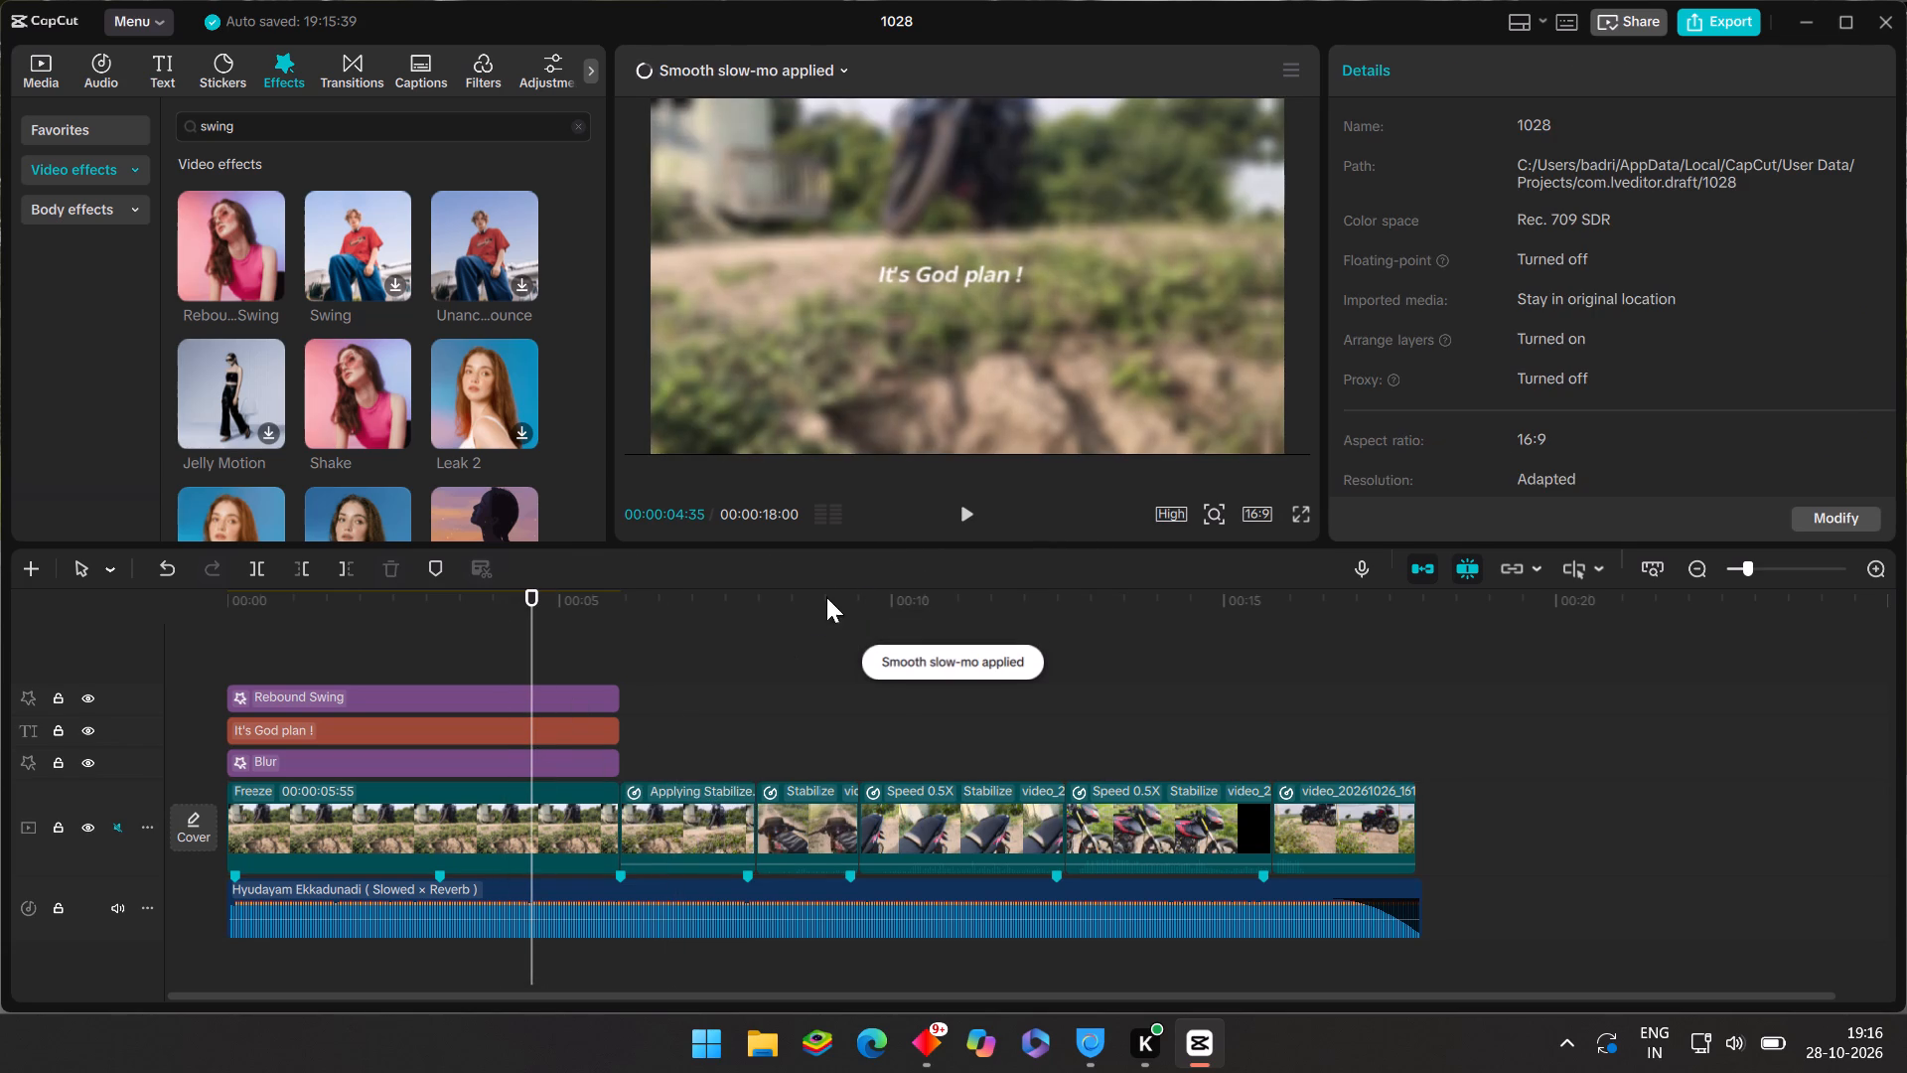
click(968, 513)
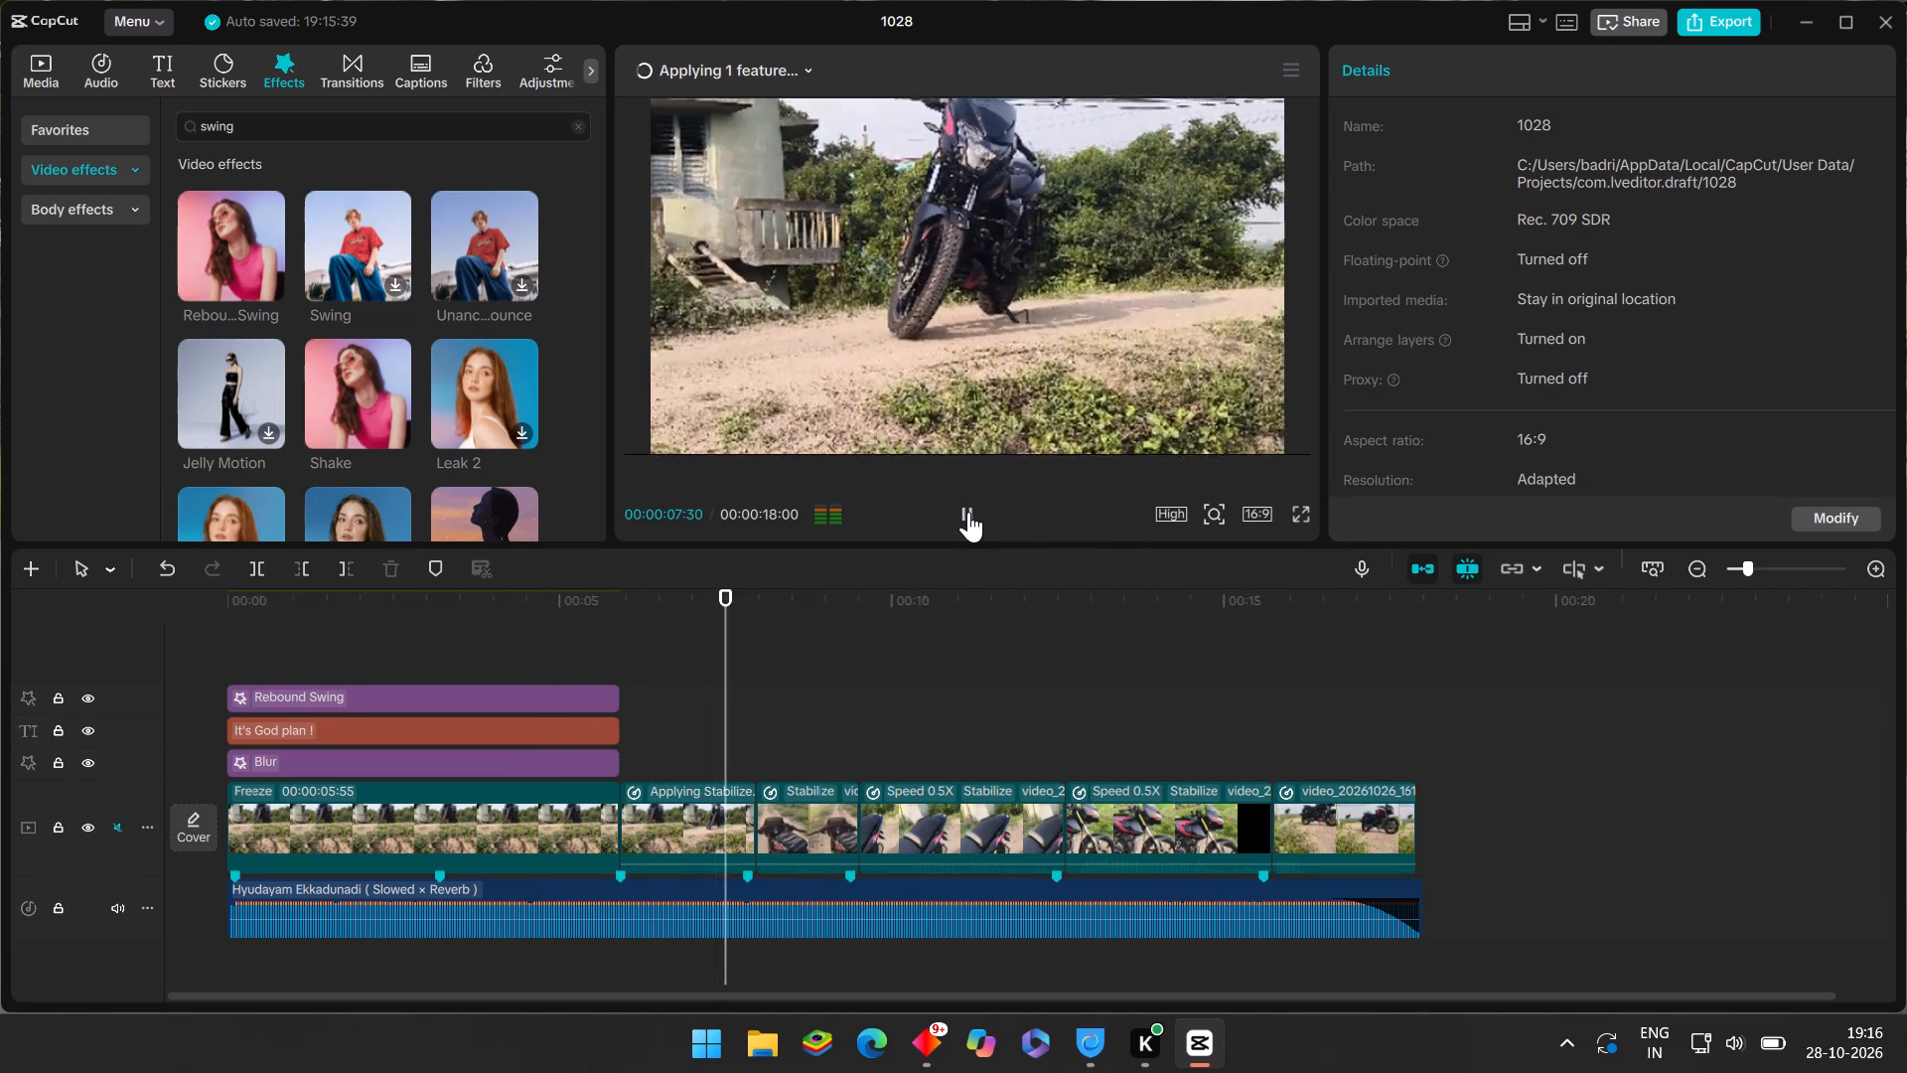
click(968, 512)
click(968, 511)
click(968, 511)
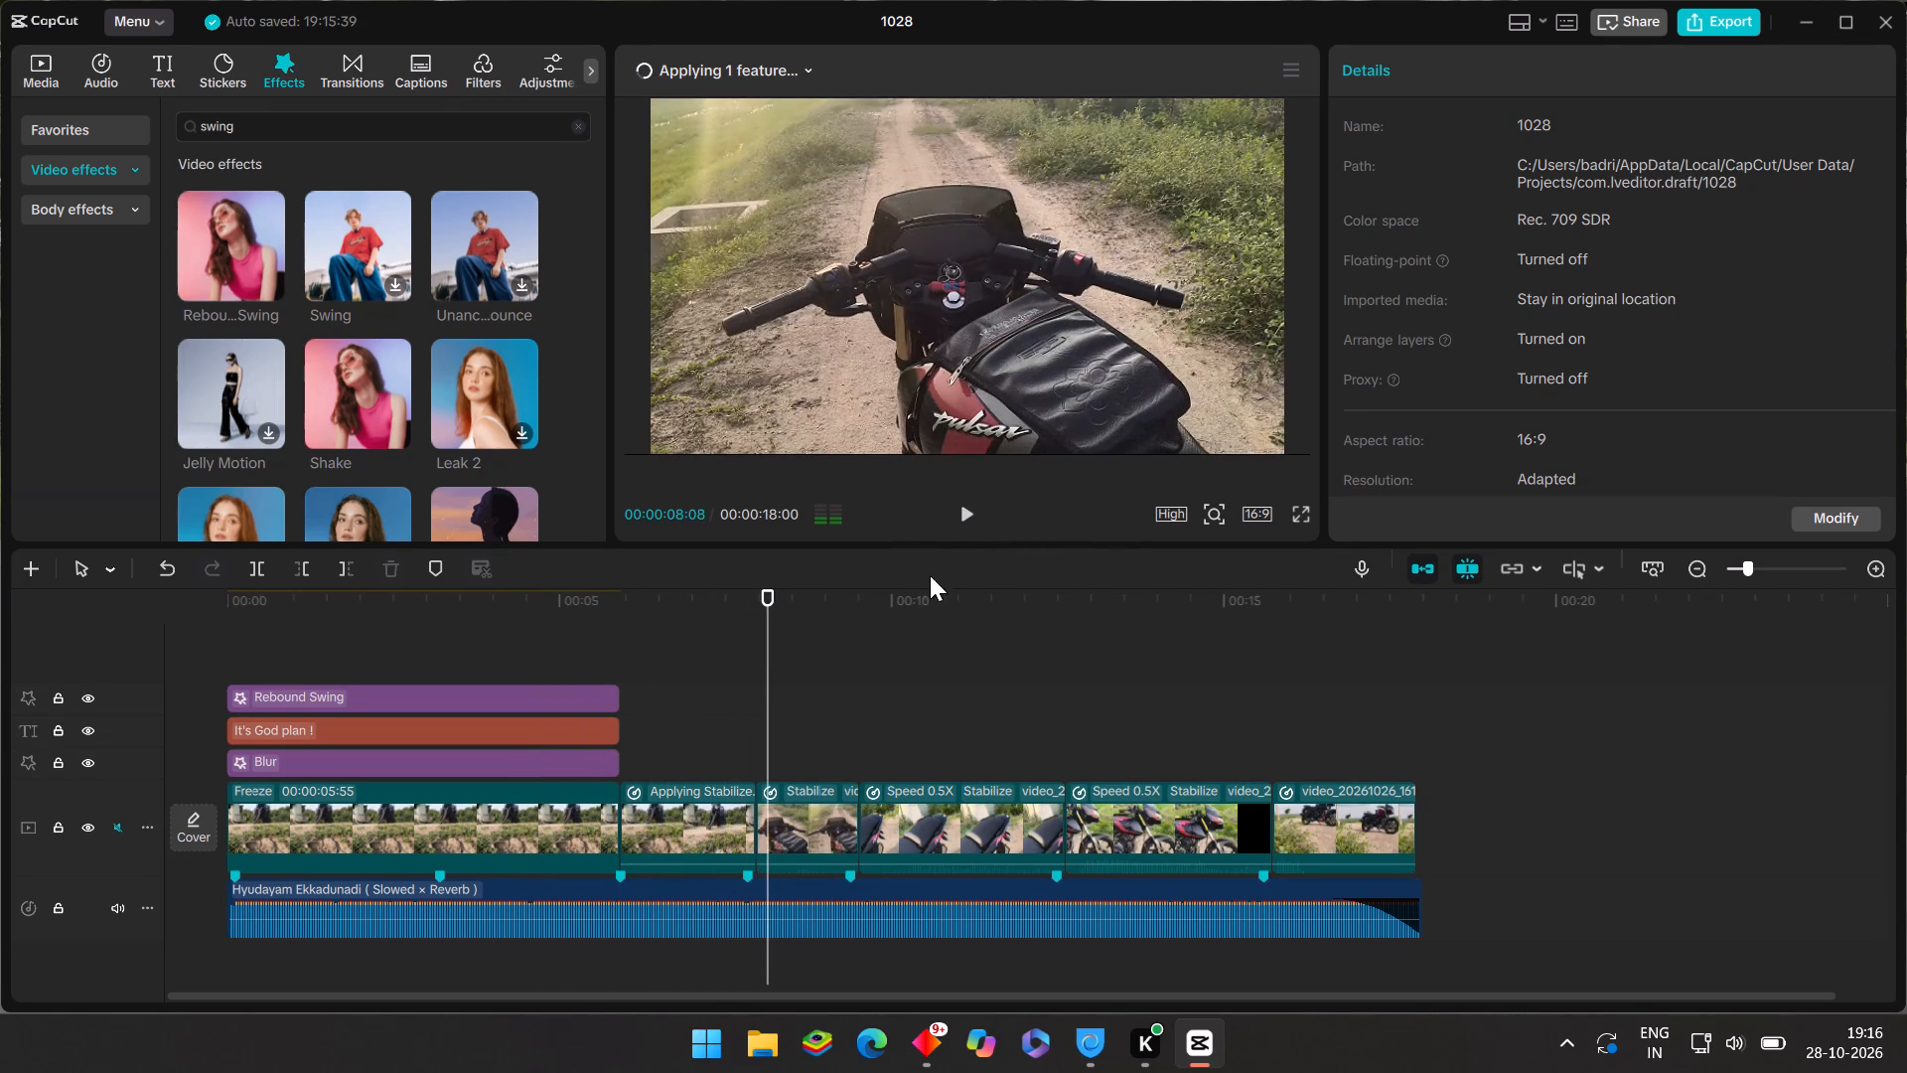
Raise both sides of the second speed curve point on the first clip after the freeze frame to about 2.75x.
click(732, 720)
drag(732, 720, 682, 728)
click(707, 810)
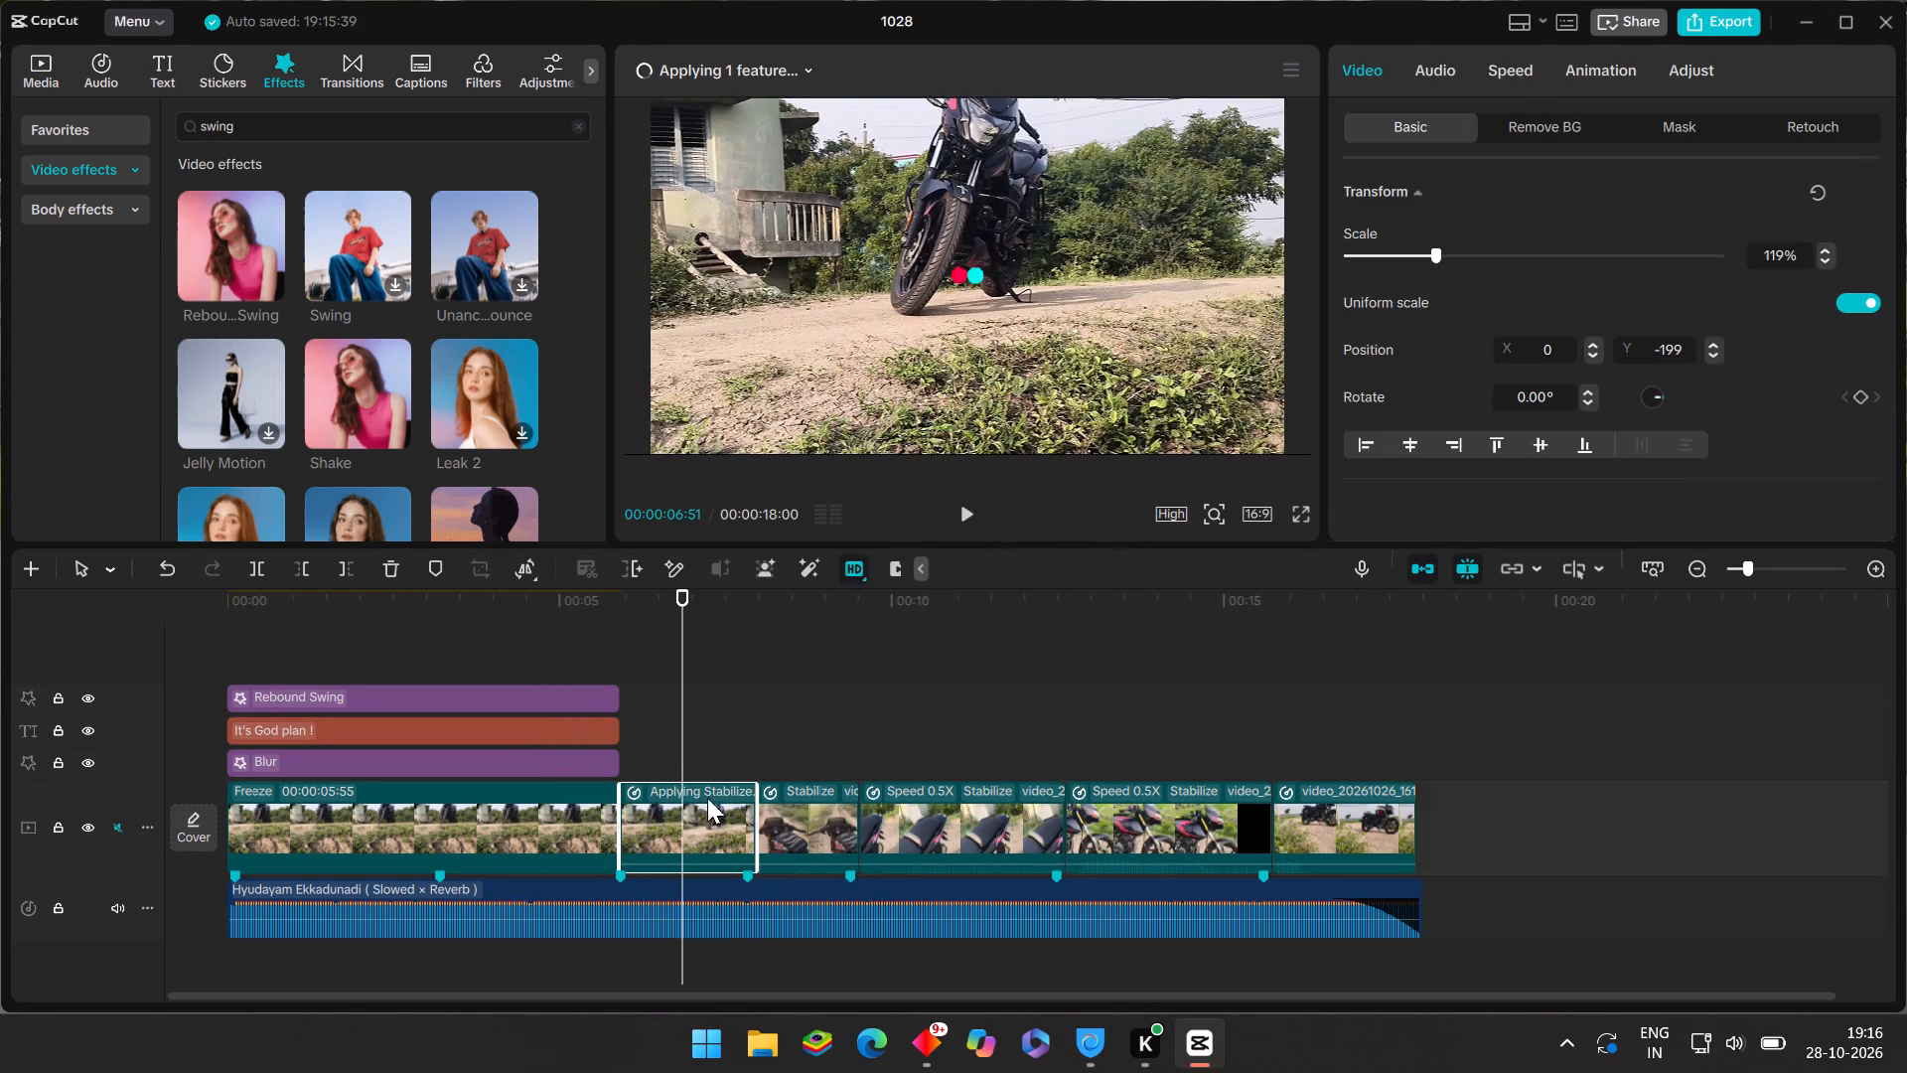
click(1502, 76)
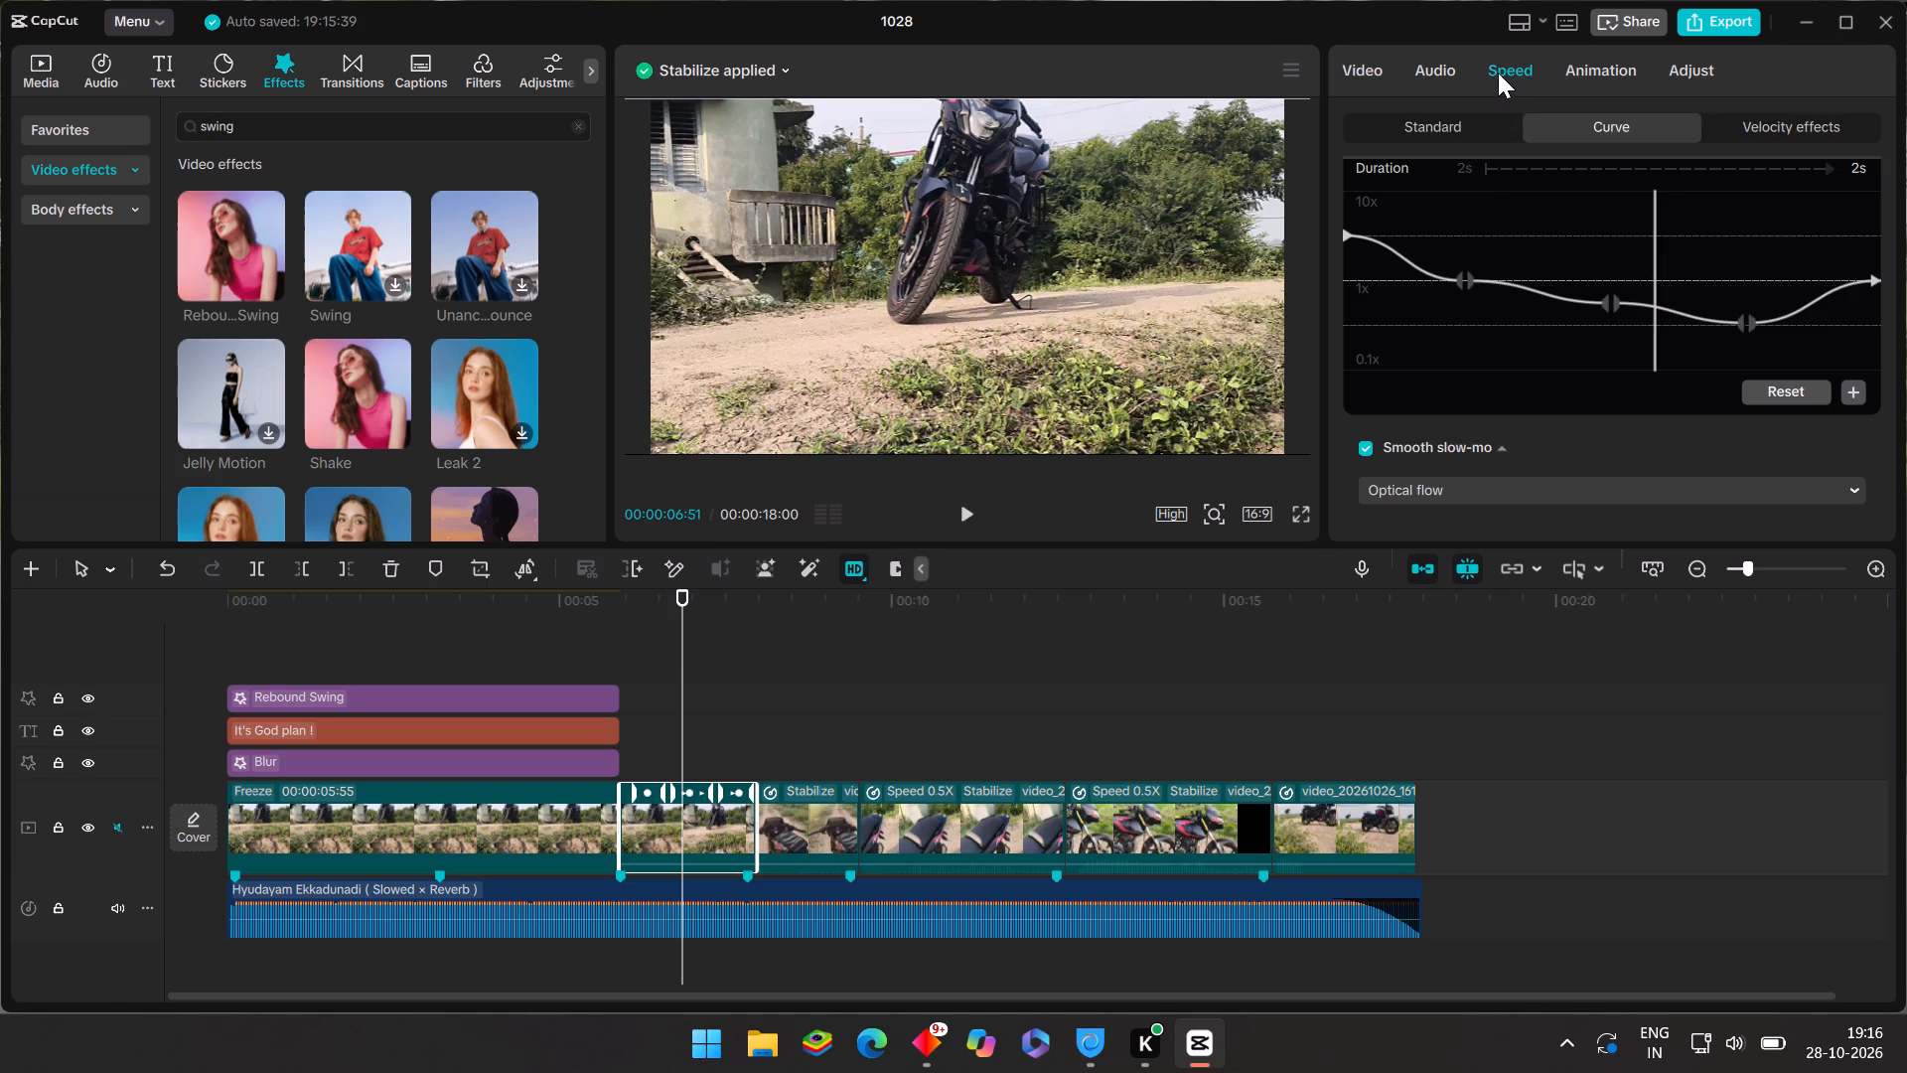
drag(1460, 283, 1455, 263)
drag(1466, 278, 1461, 260)
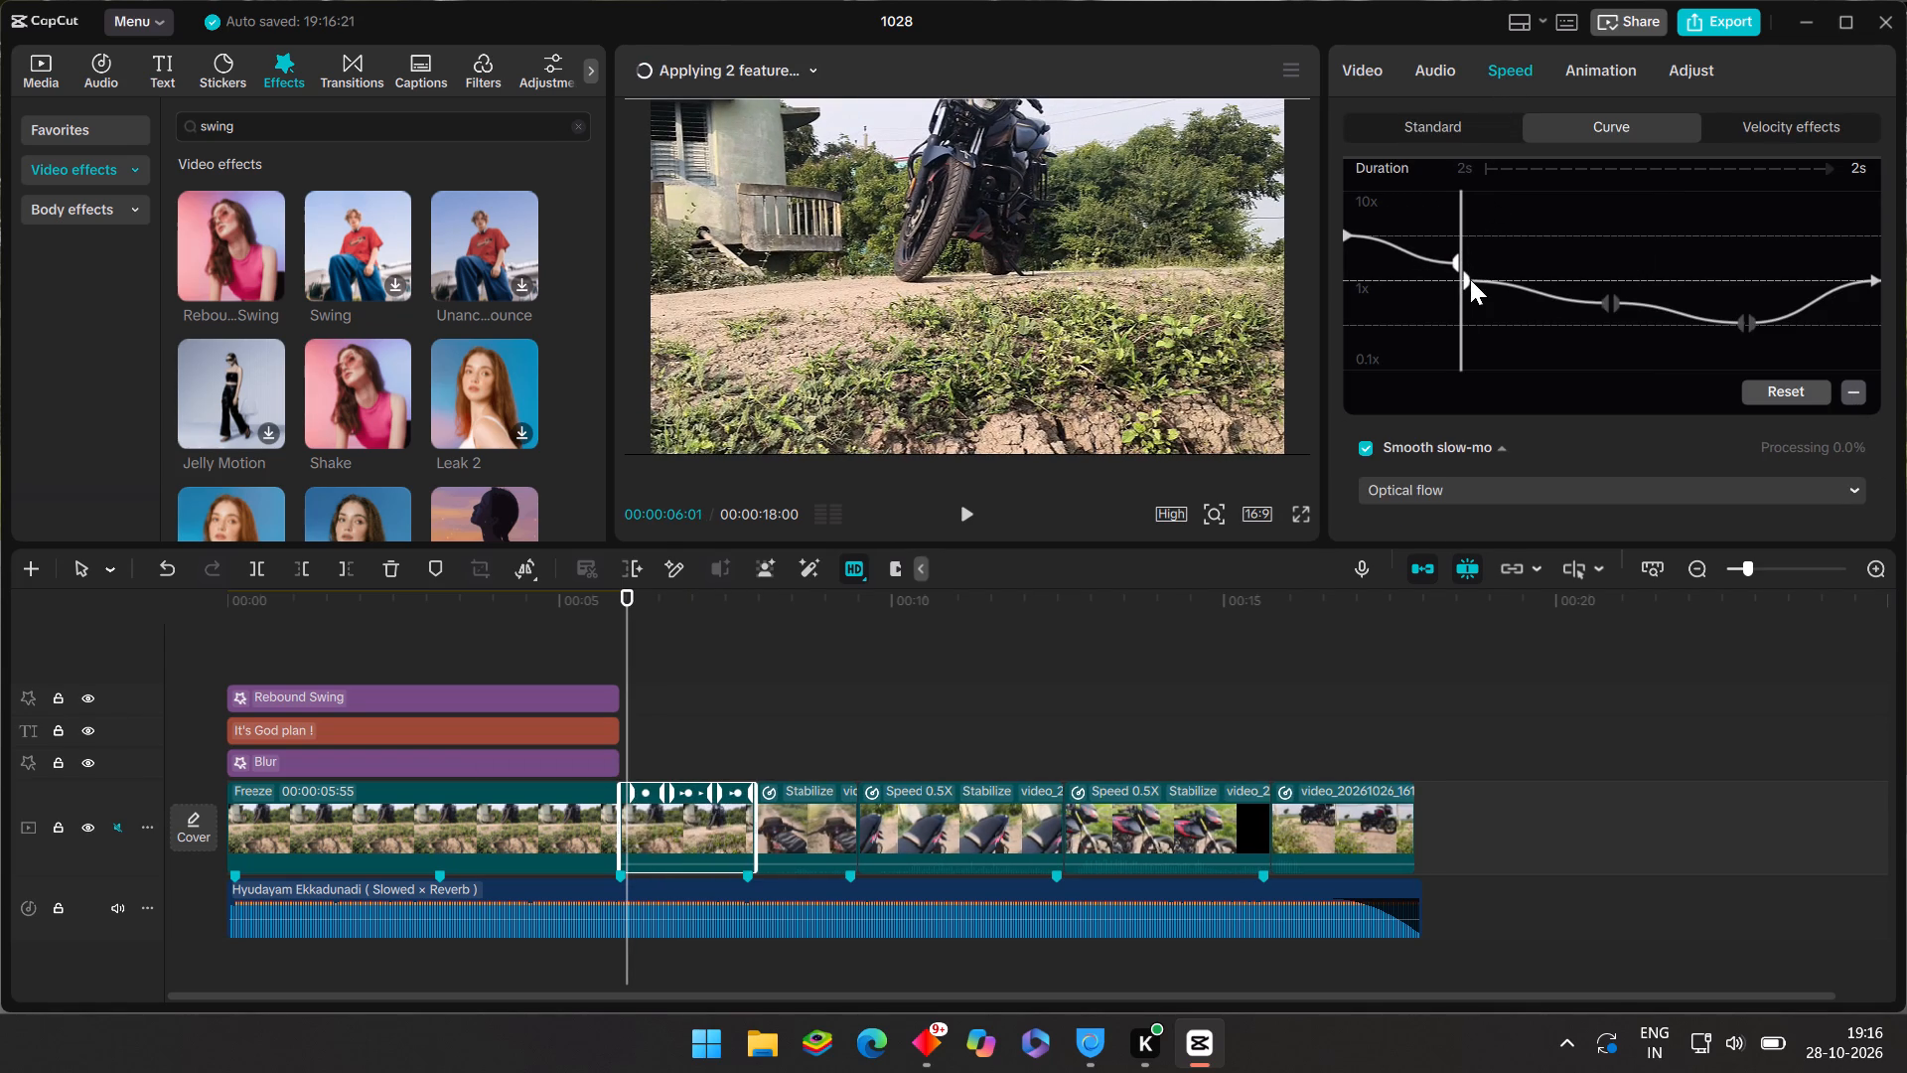
drag(1467, 278, 1465, 262)
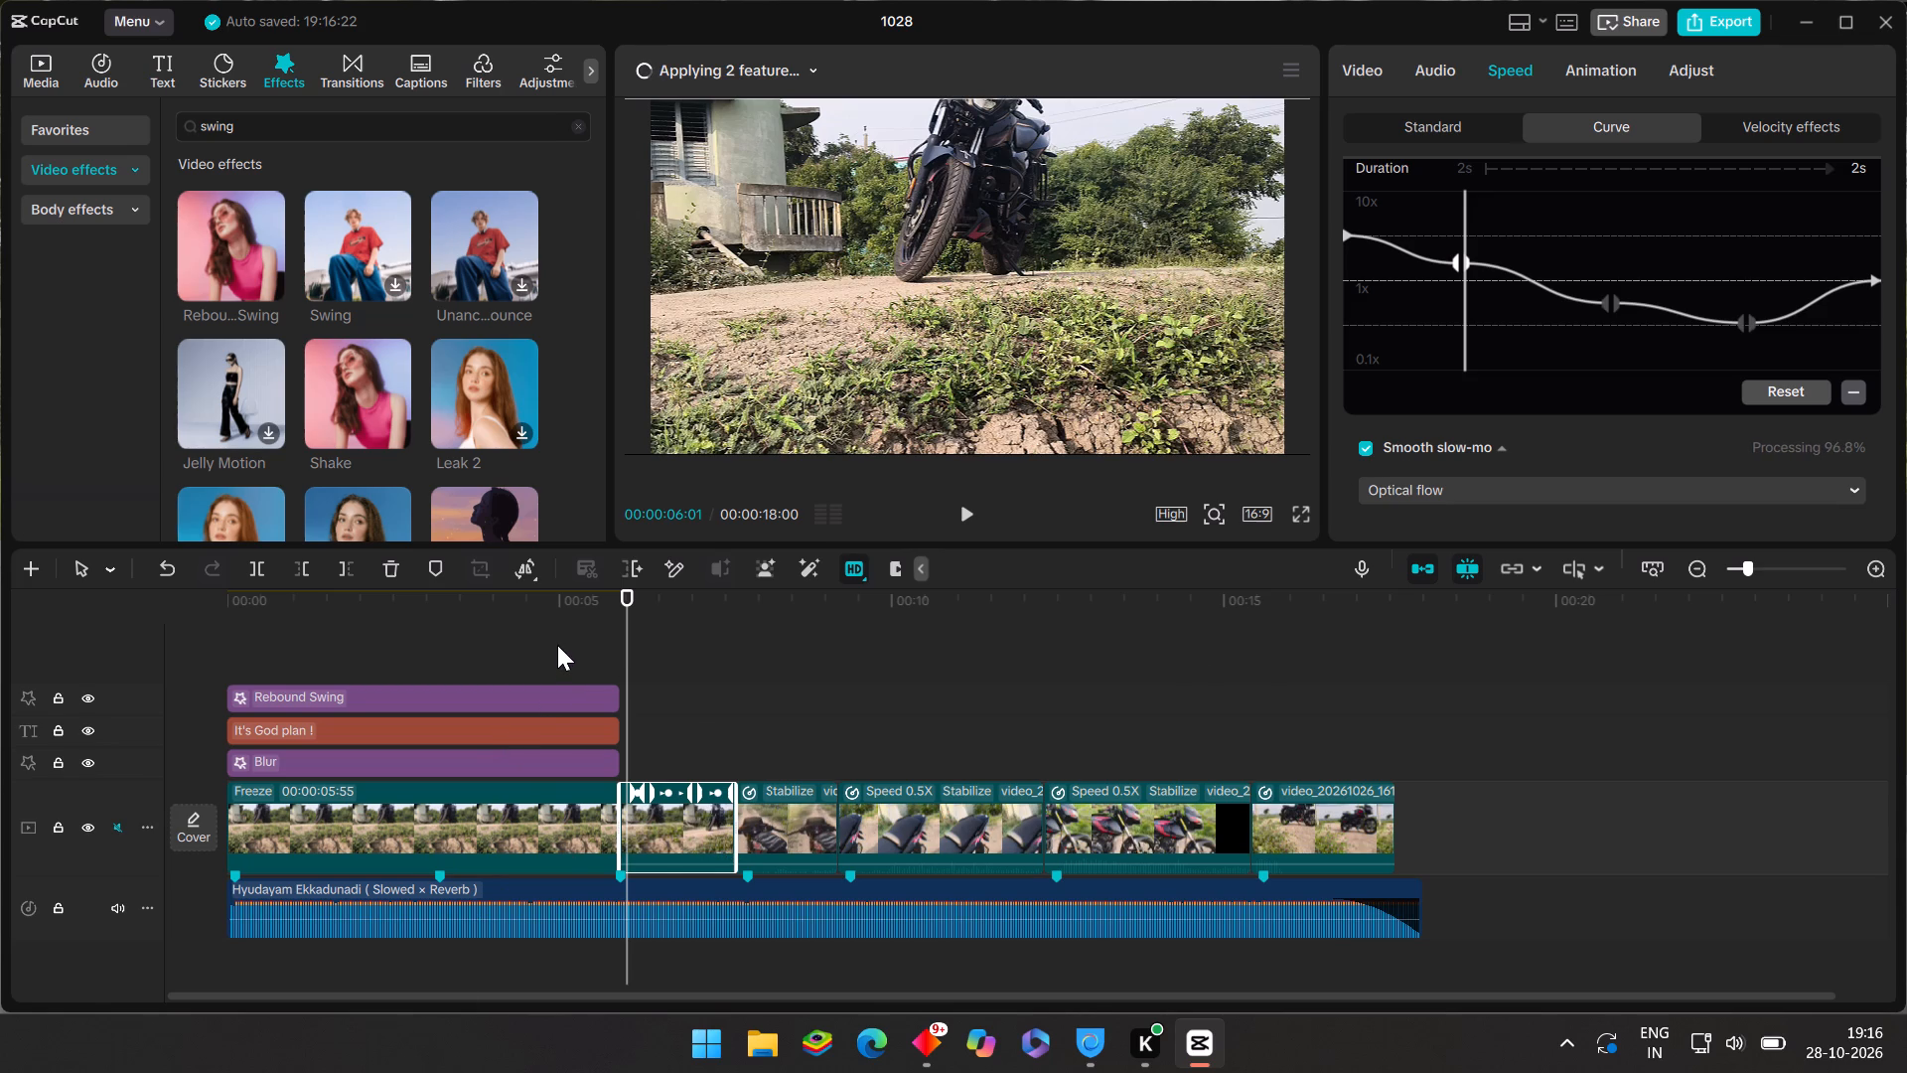
Play twice from the late opening title through the first clip after the freeze frame to check its faster start.
click(582, 621)
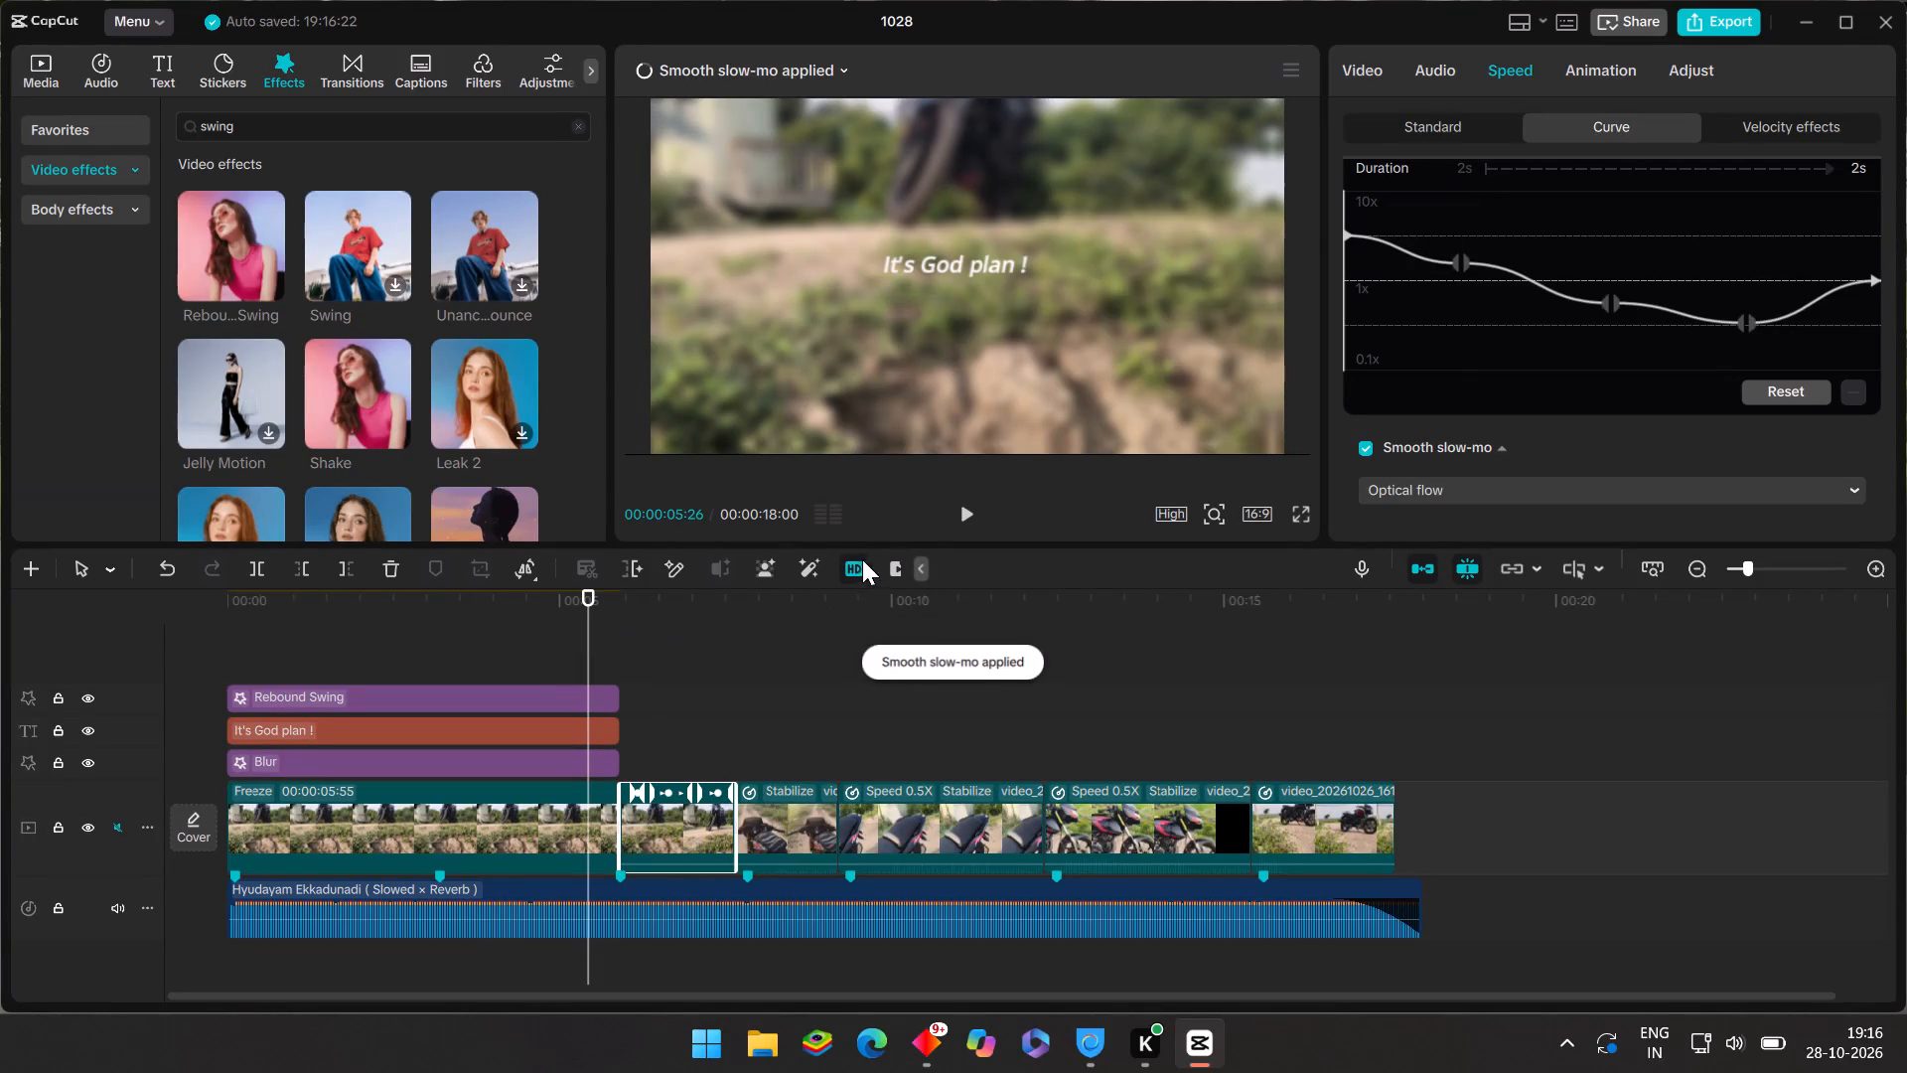
click(964, 502)
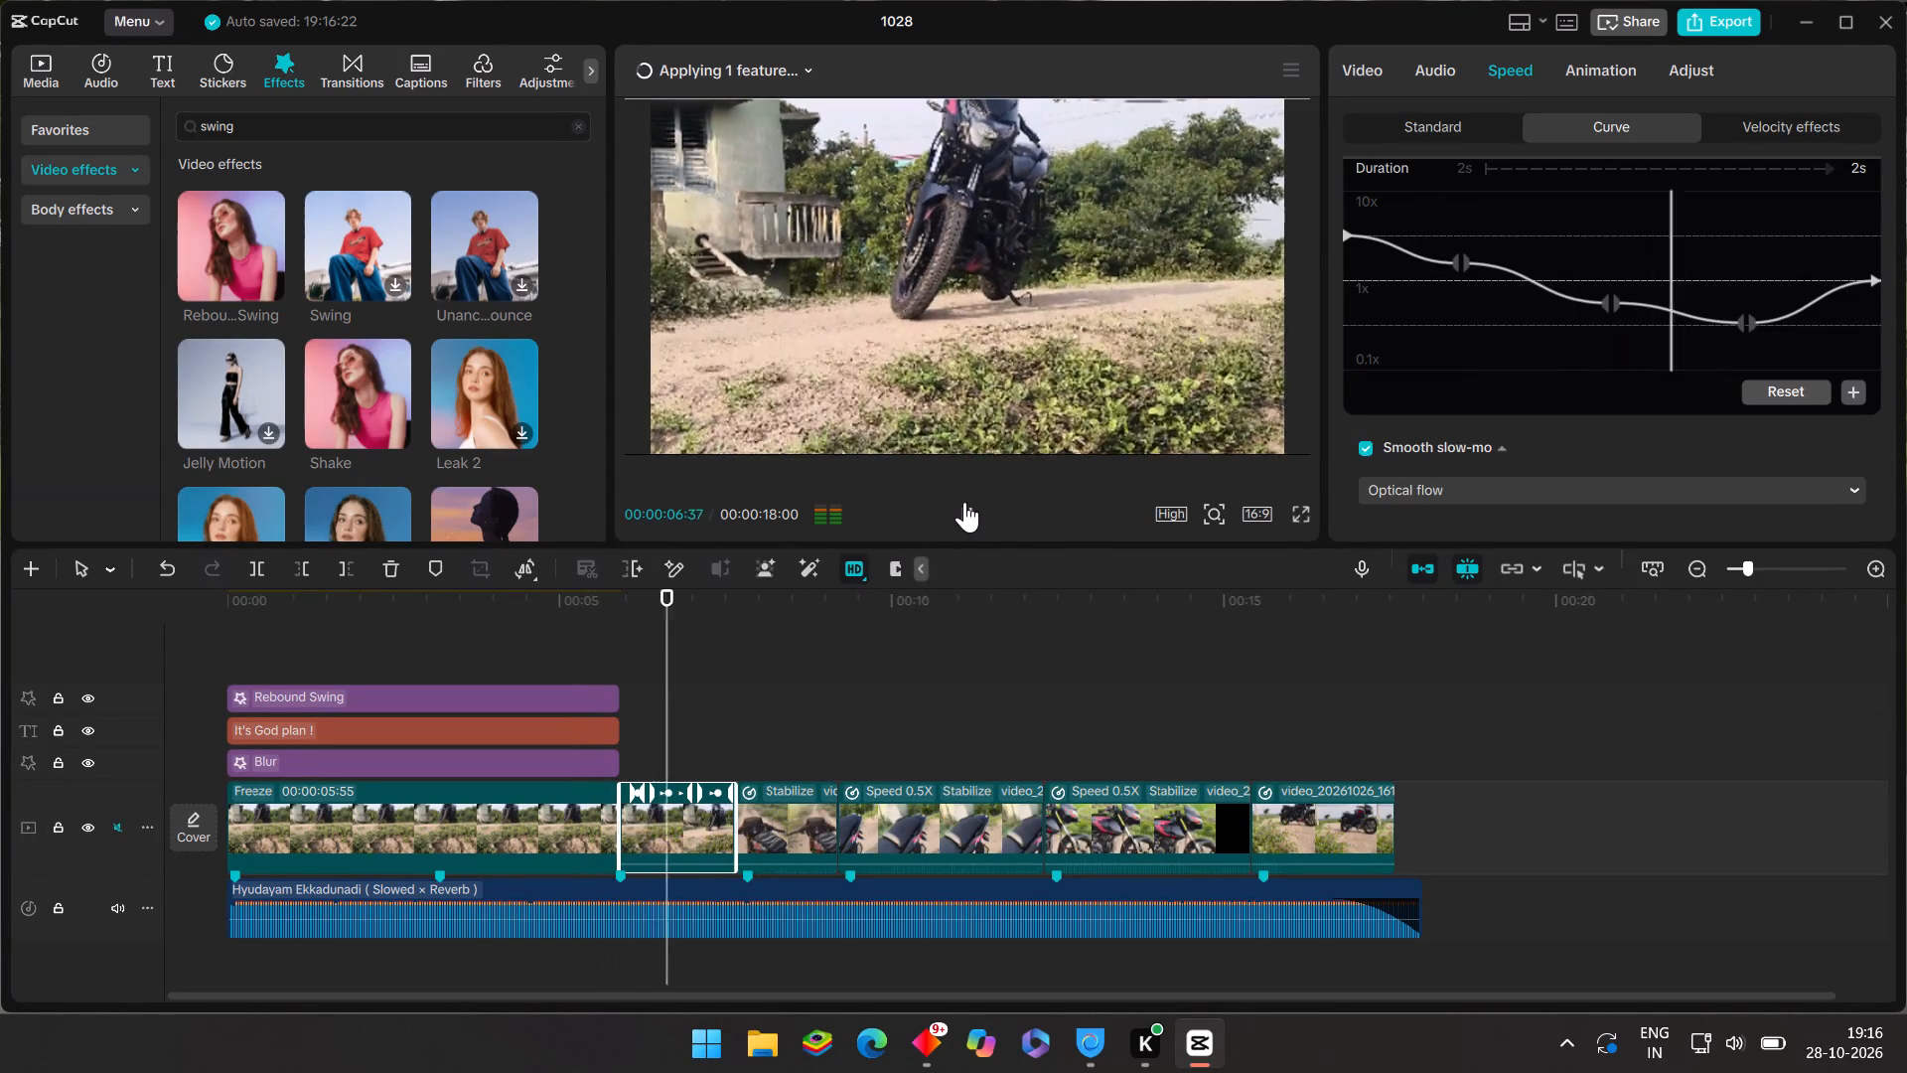
click(964, 502)
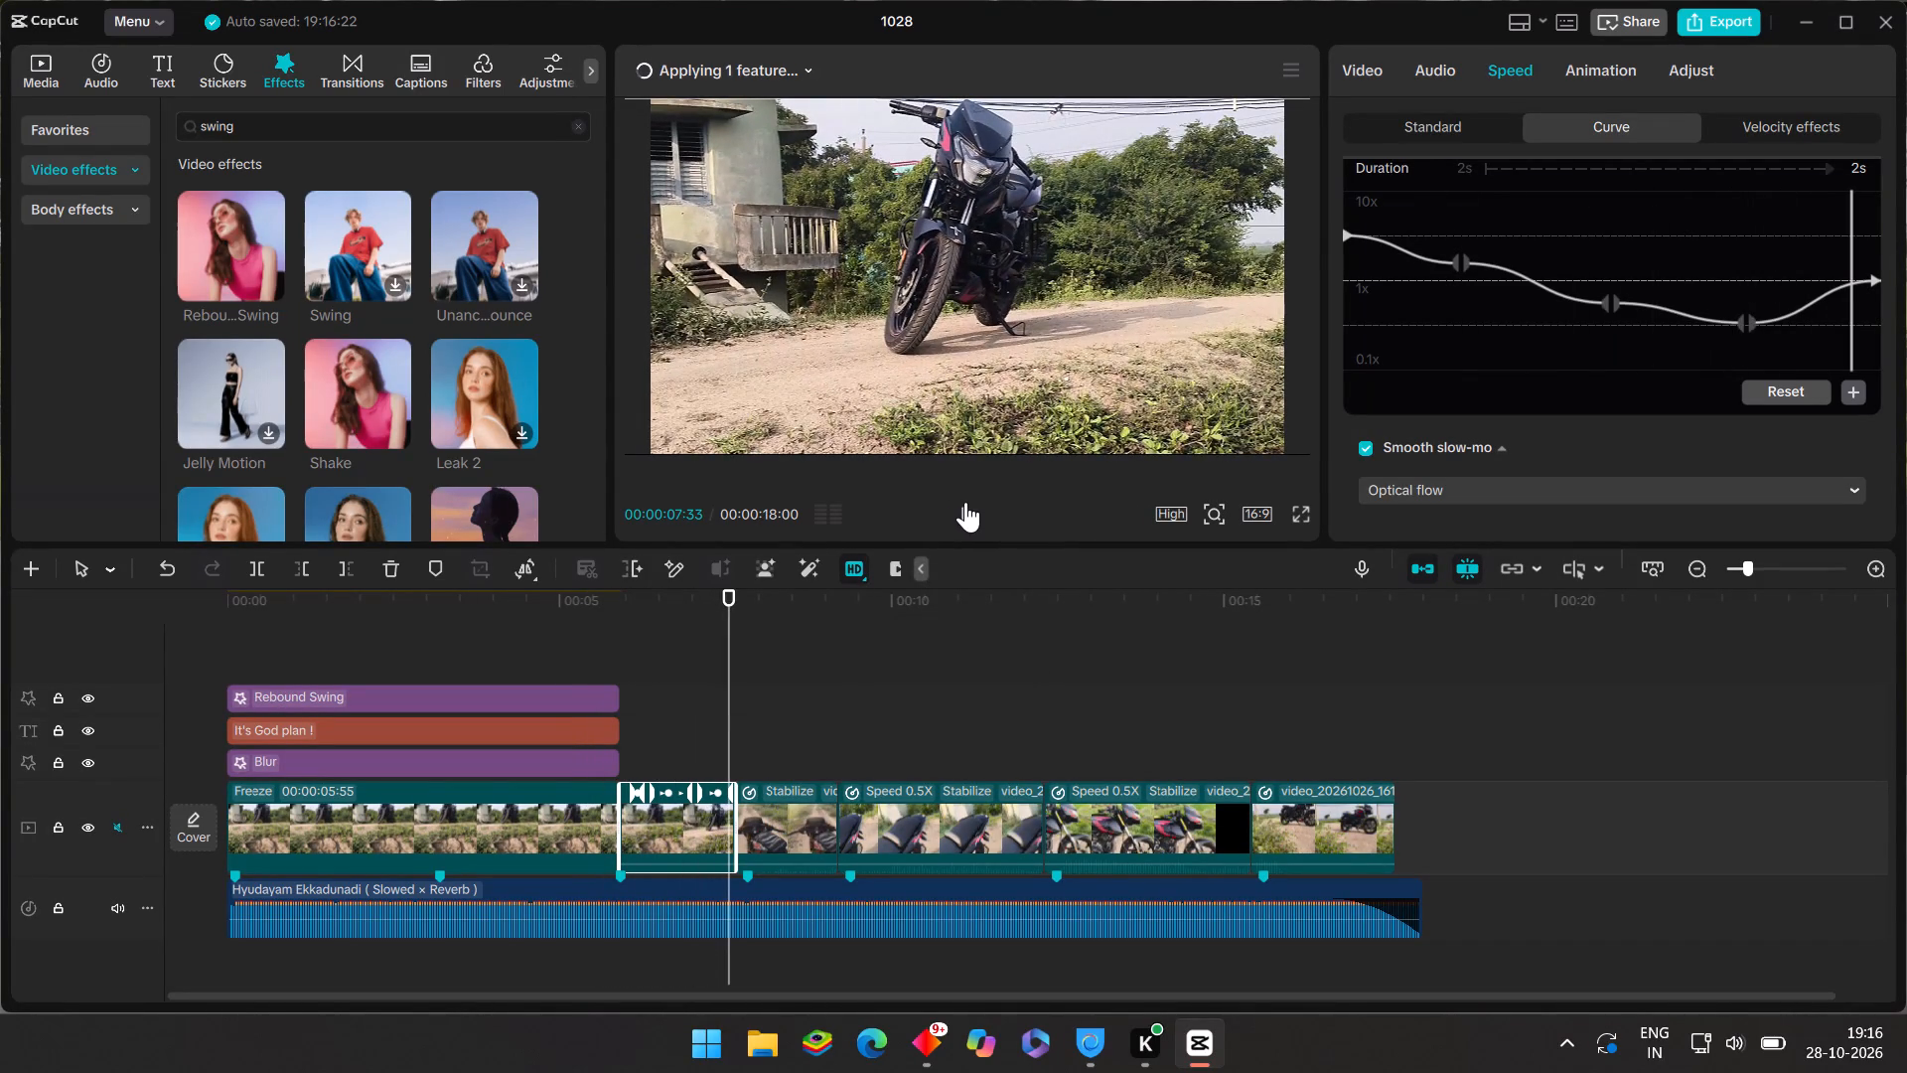
click(658, 661)
drag(648, 652, 600, 654)
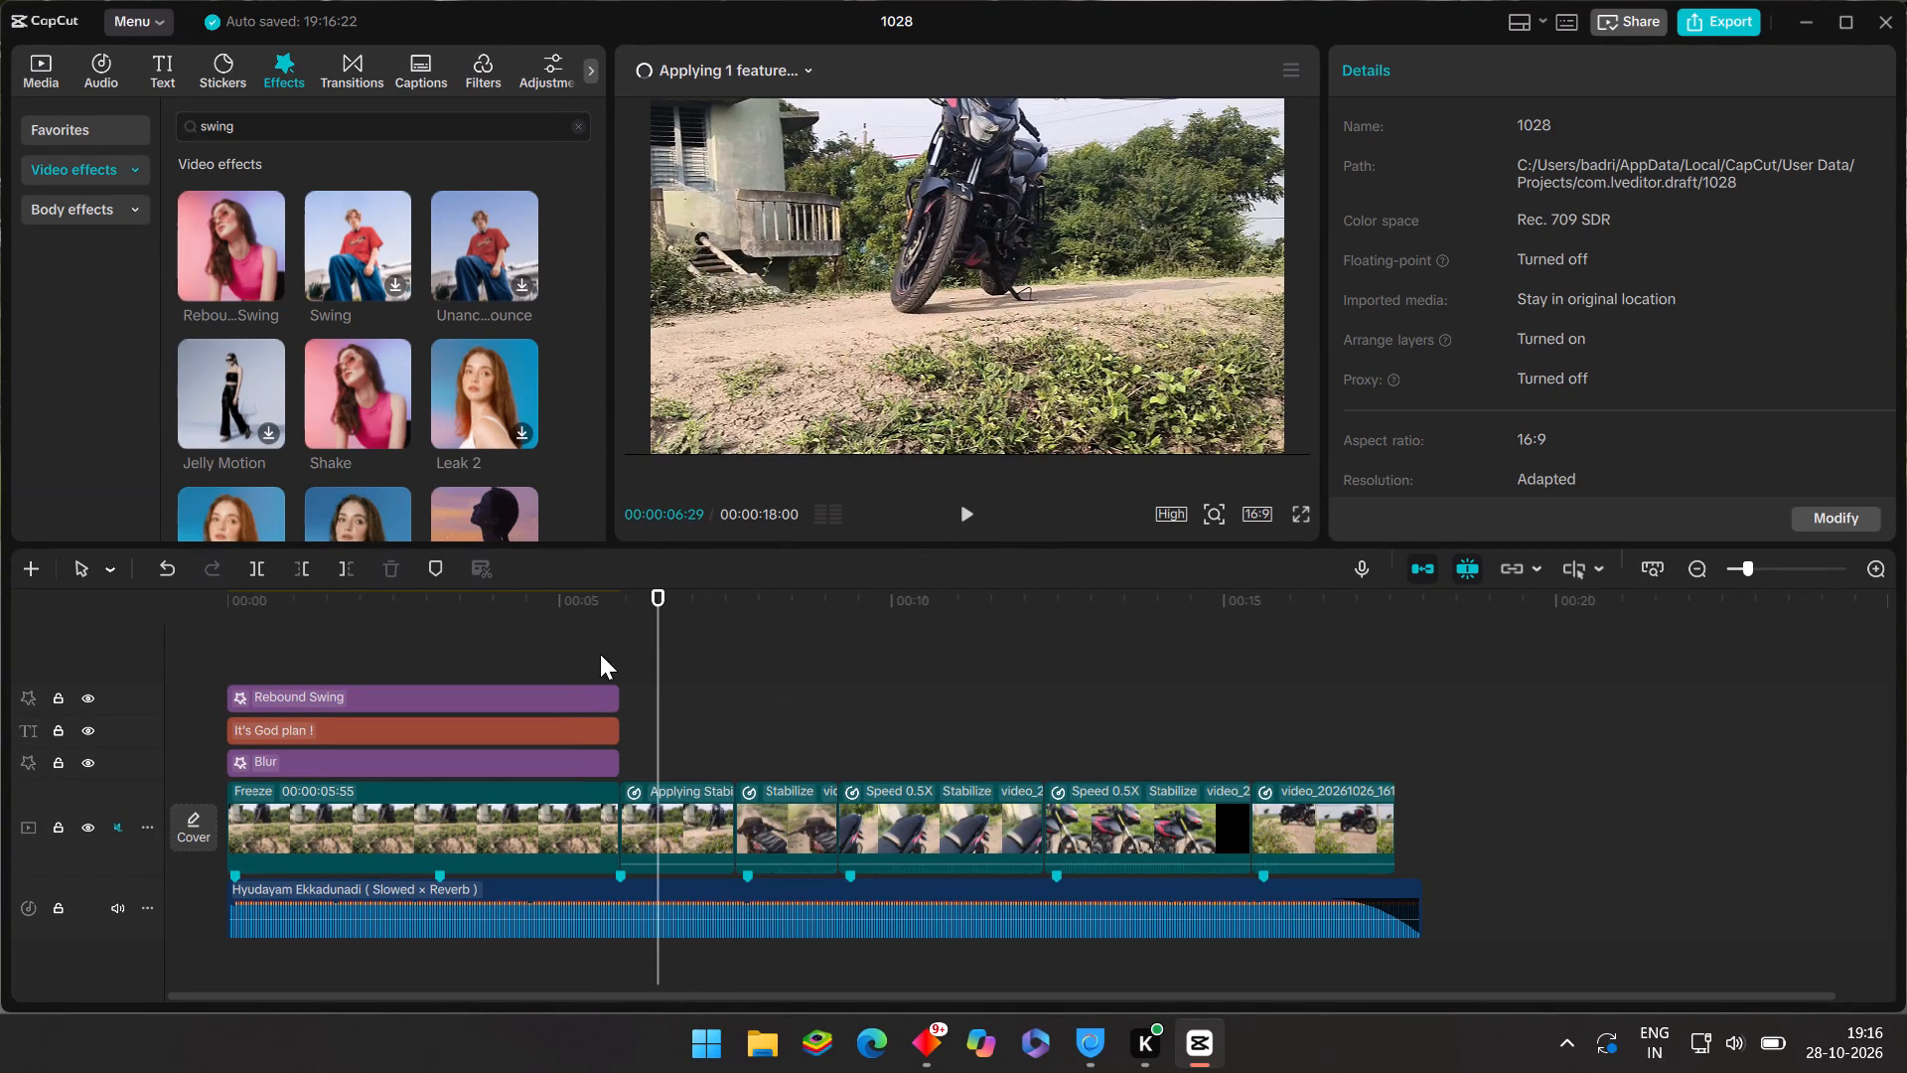
drag(600, 654, 590, 644)
click(586, 626)
click(971, 517)
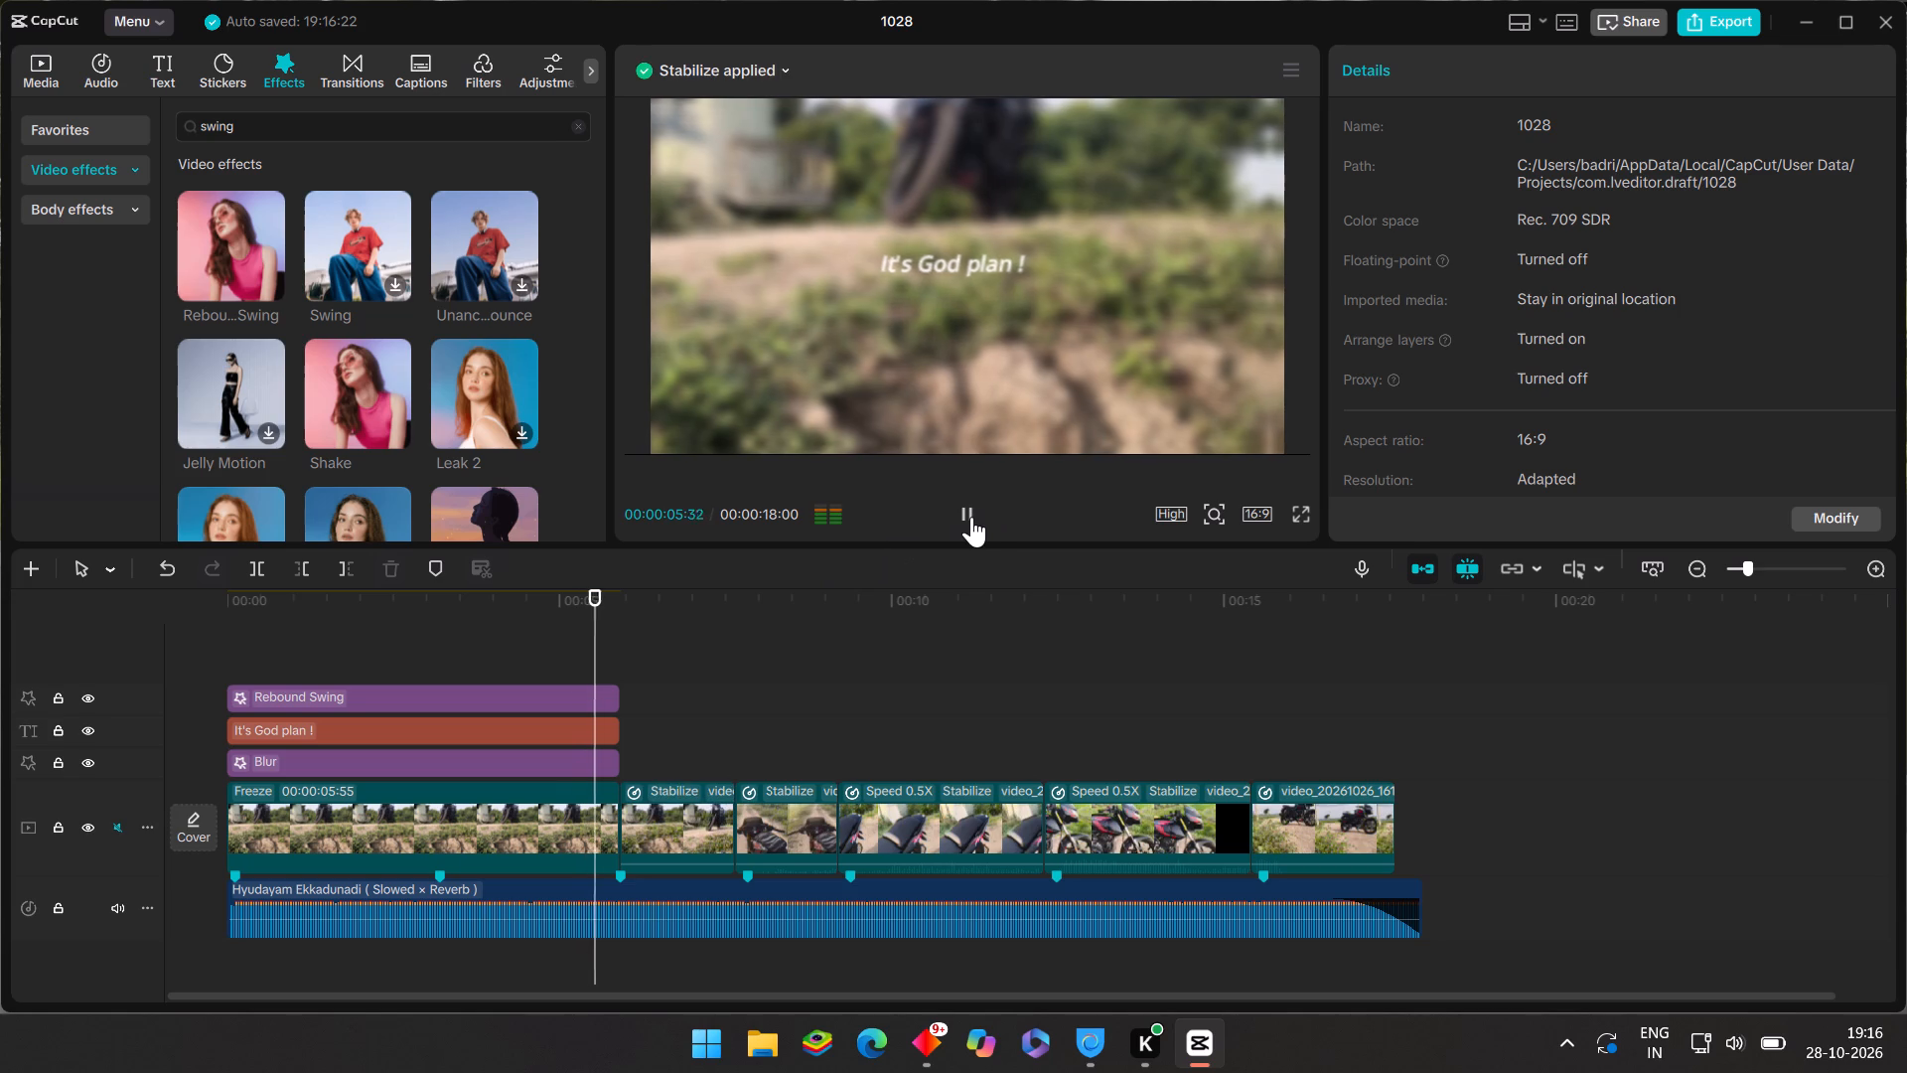
click(971, 517)
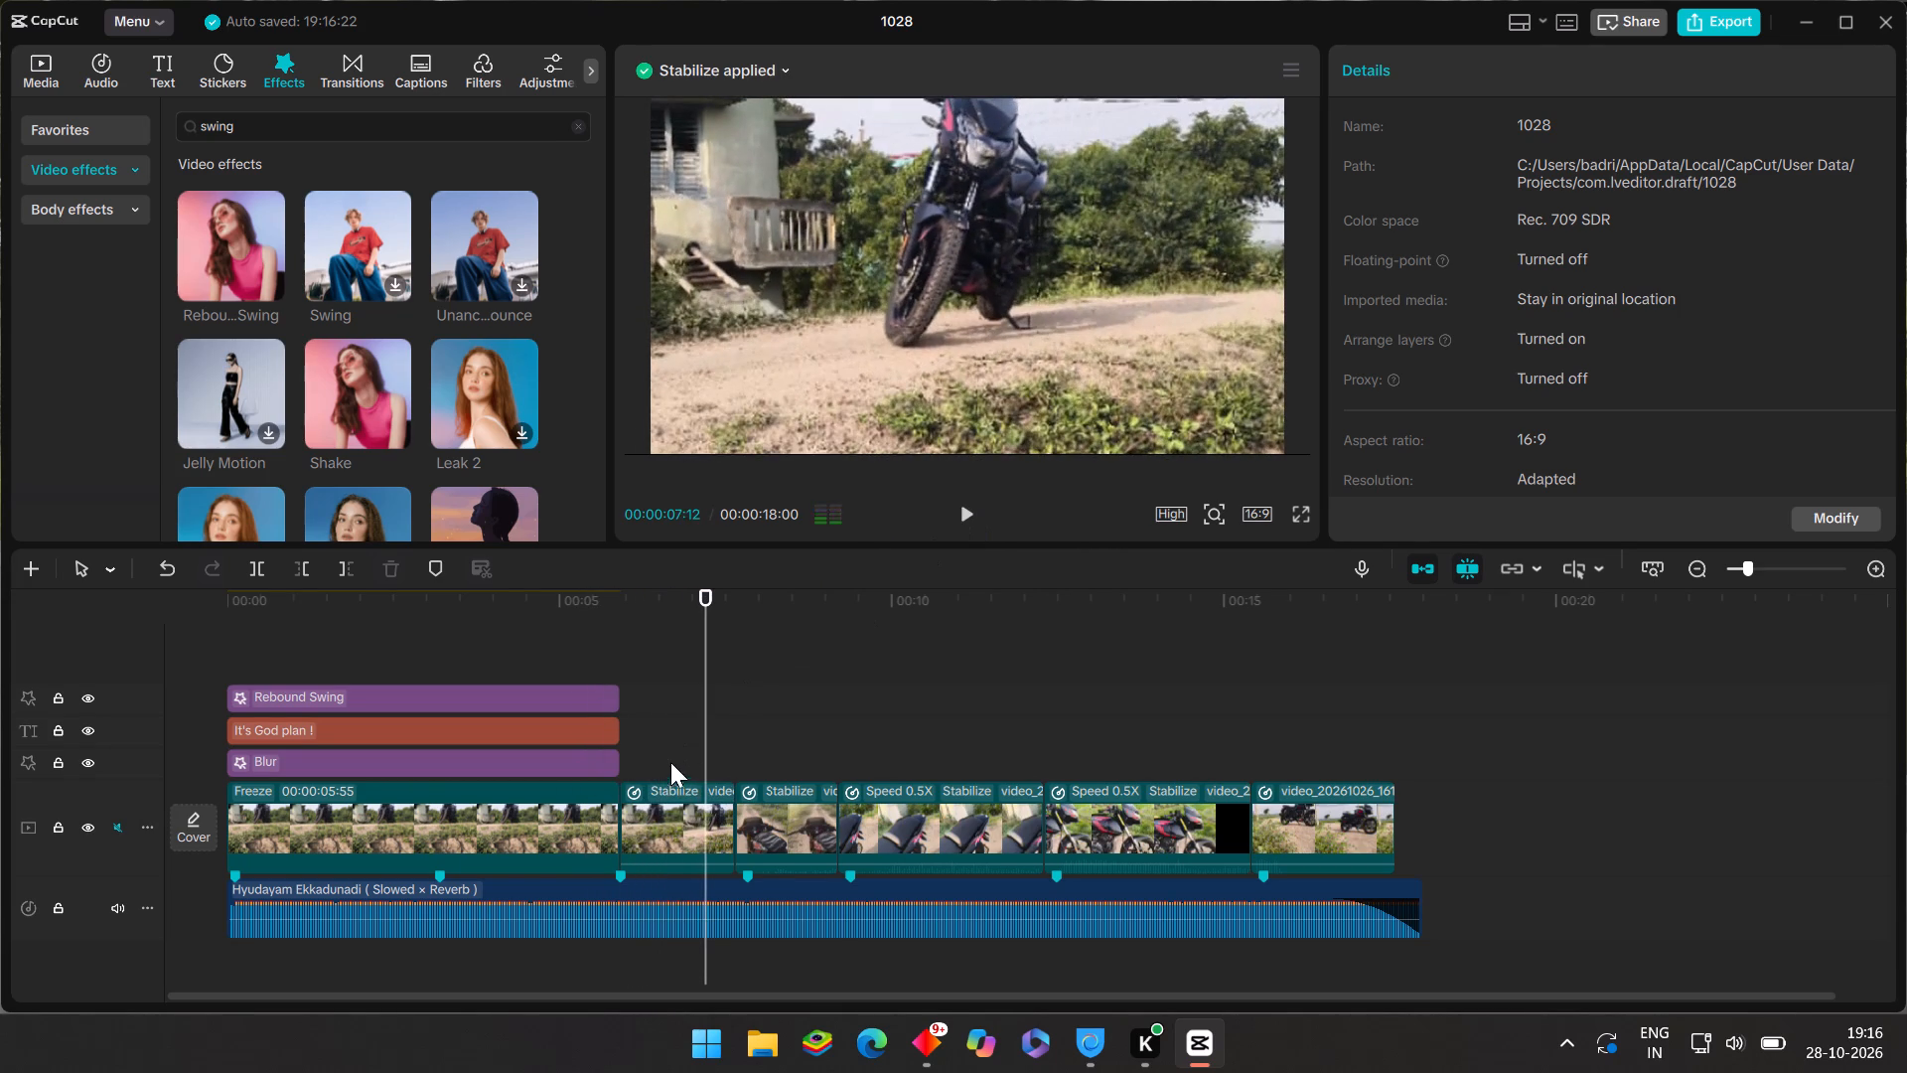
Show the first clip's speed curve and replay from the end of the opening title to the second clip to judge the slowdown.
click(671, 769)
click(674, 801)
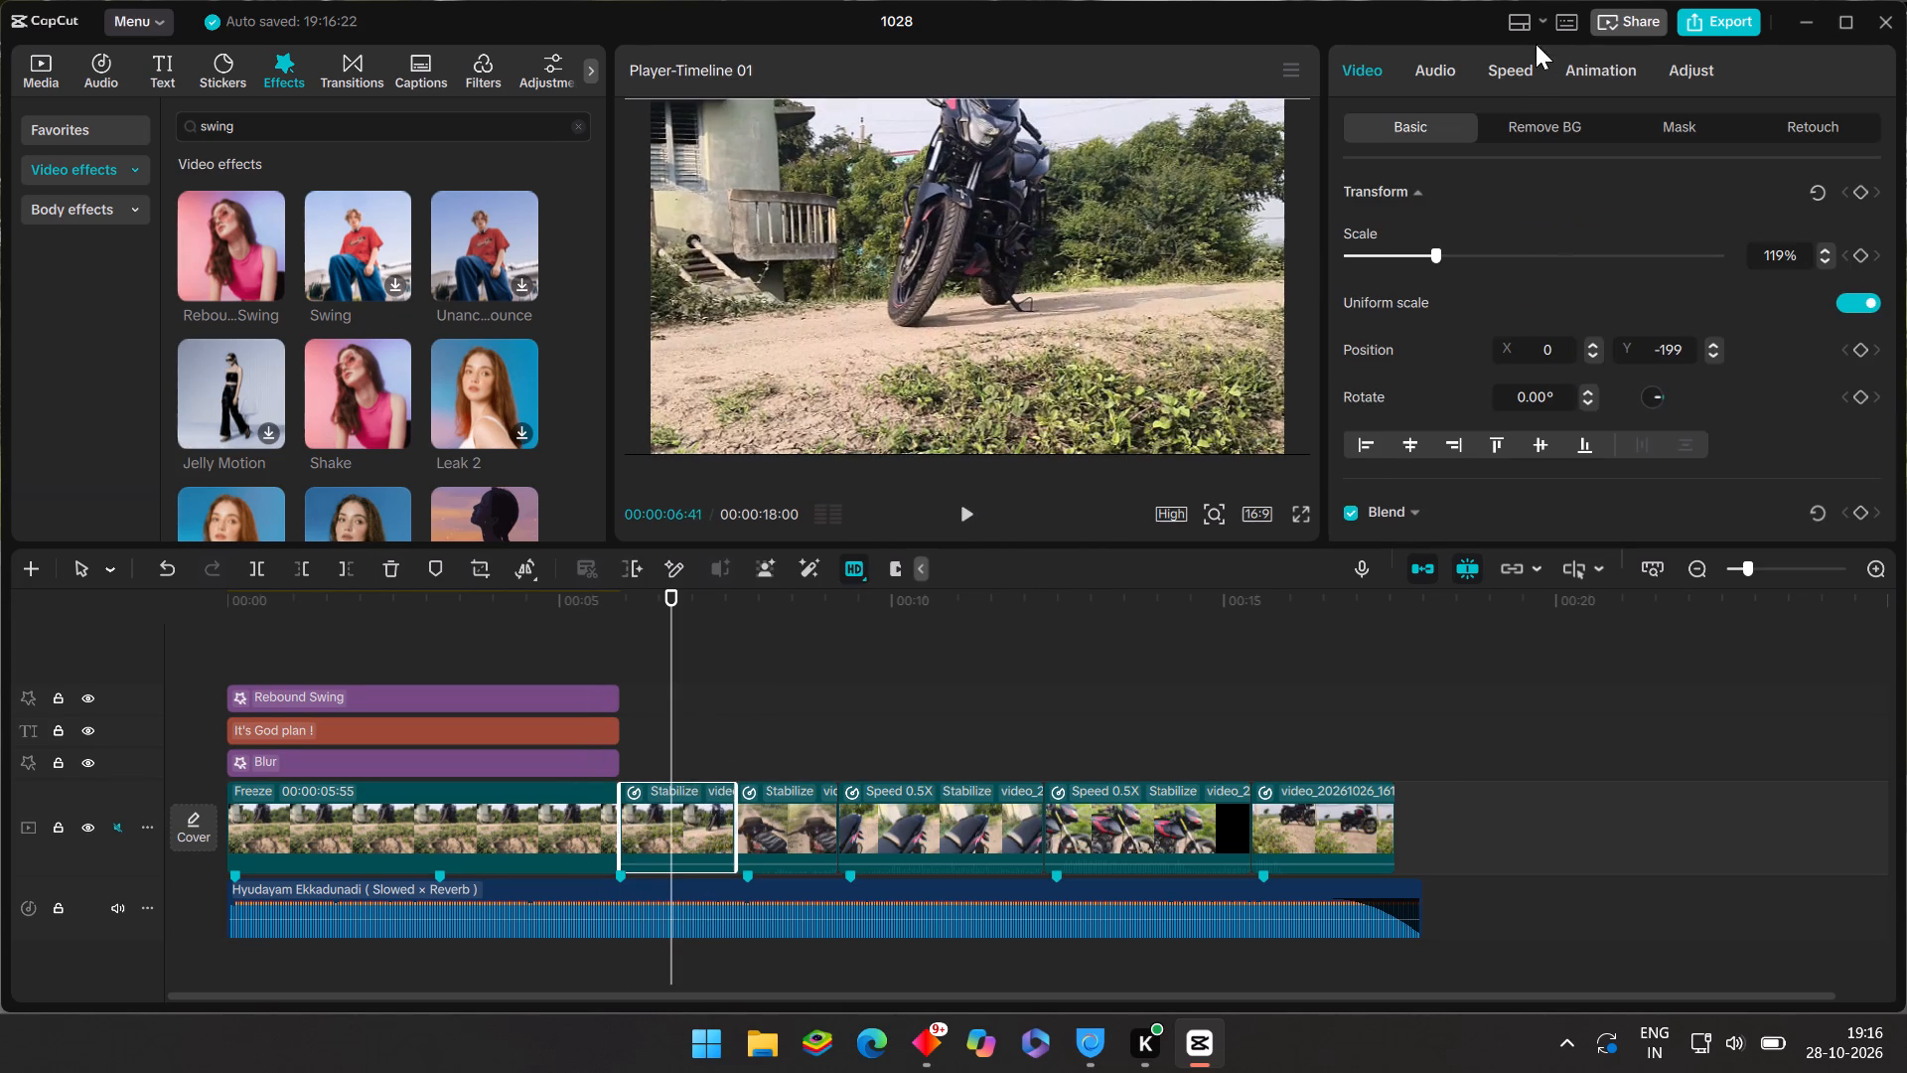
click(1519, 73)
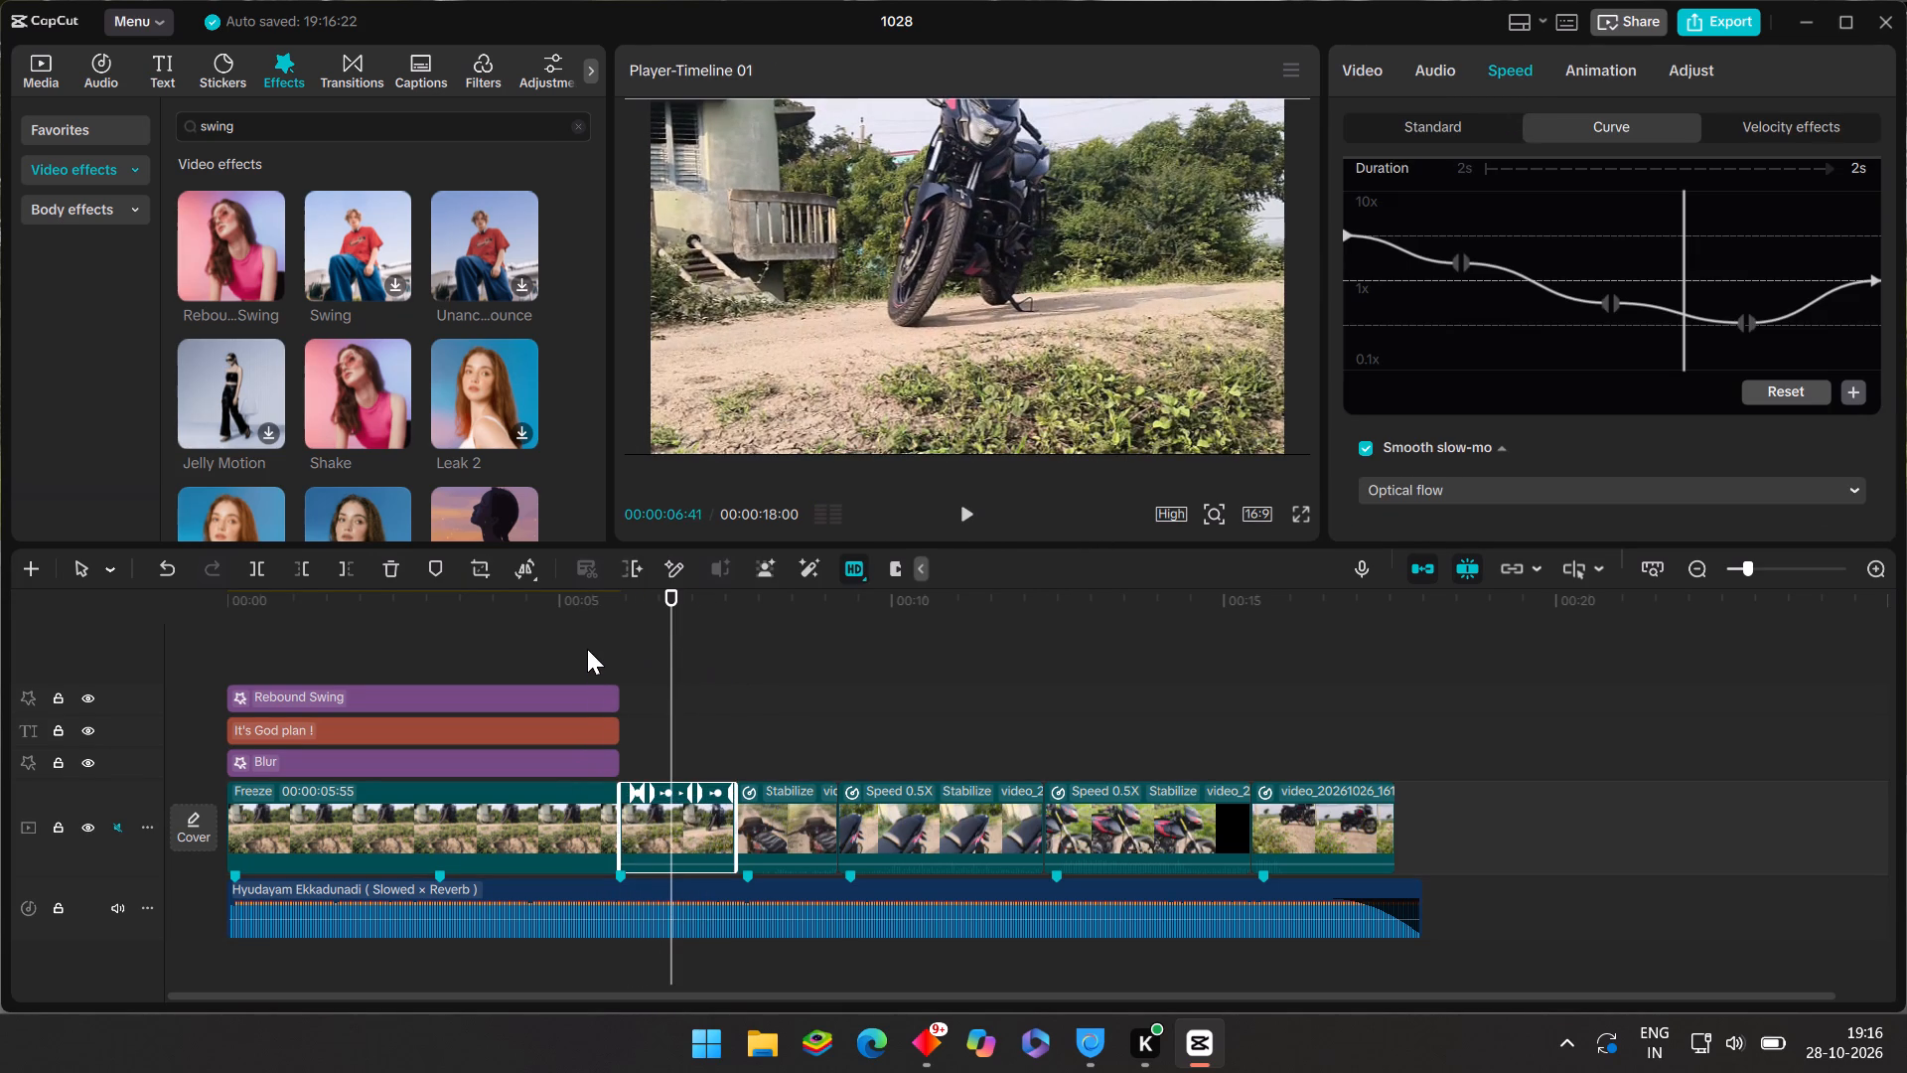
drag(673, 616, 555, 631)
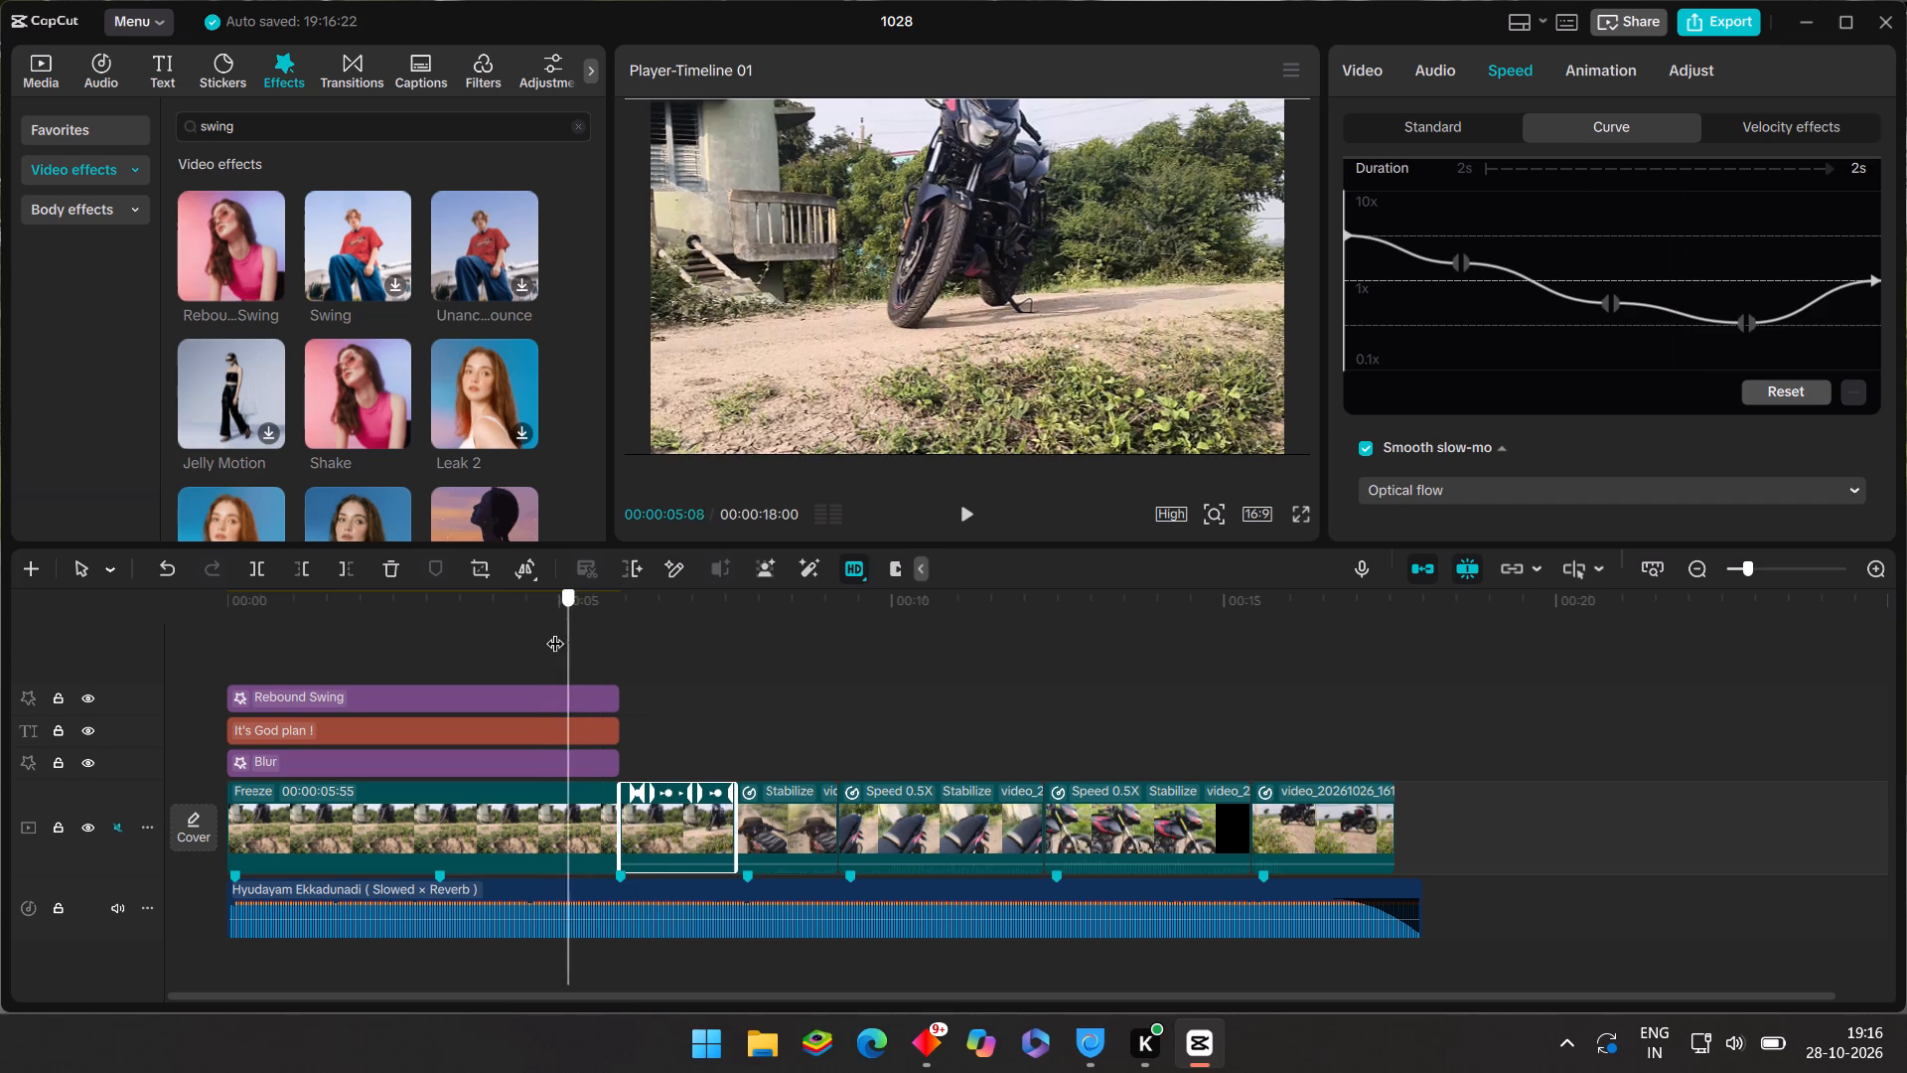
drag(555, 631, 554, 631)
click(954, 506)
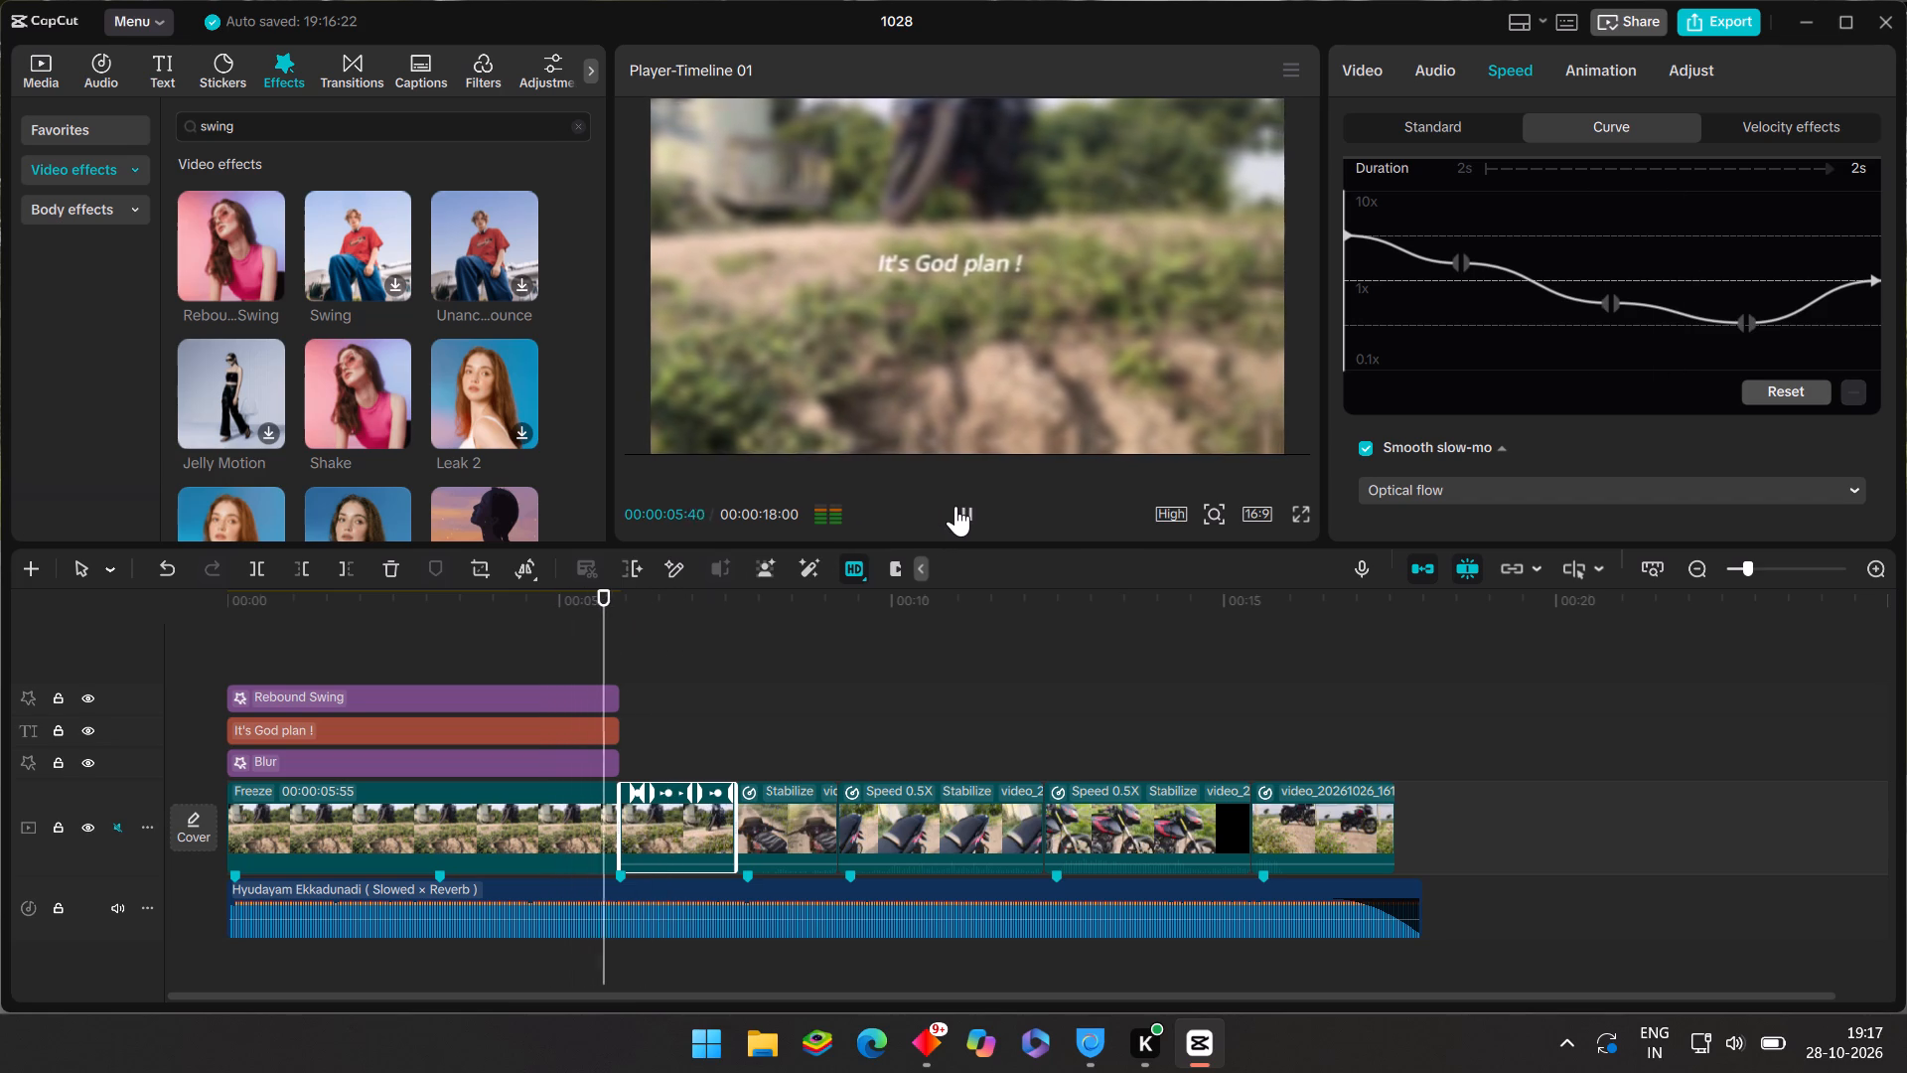
click(957, 506)
click(958, 506)
click(958, 506)
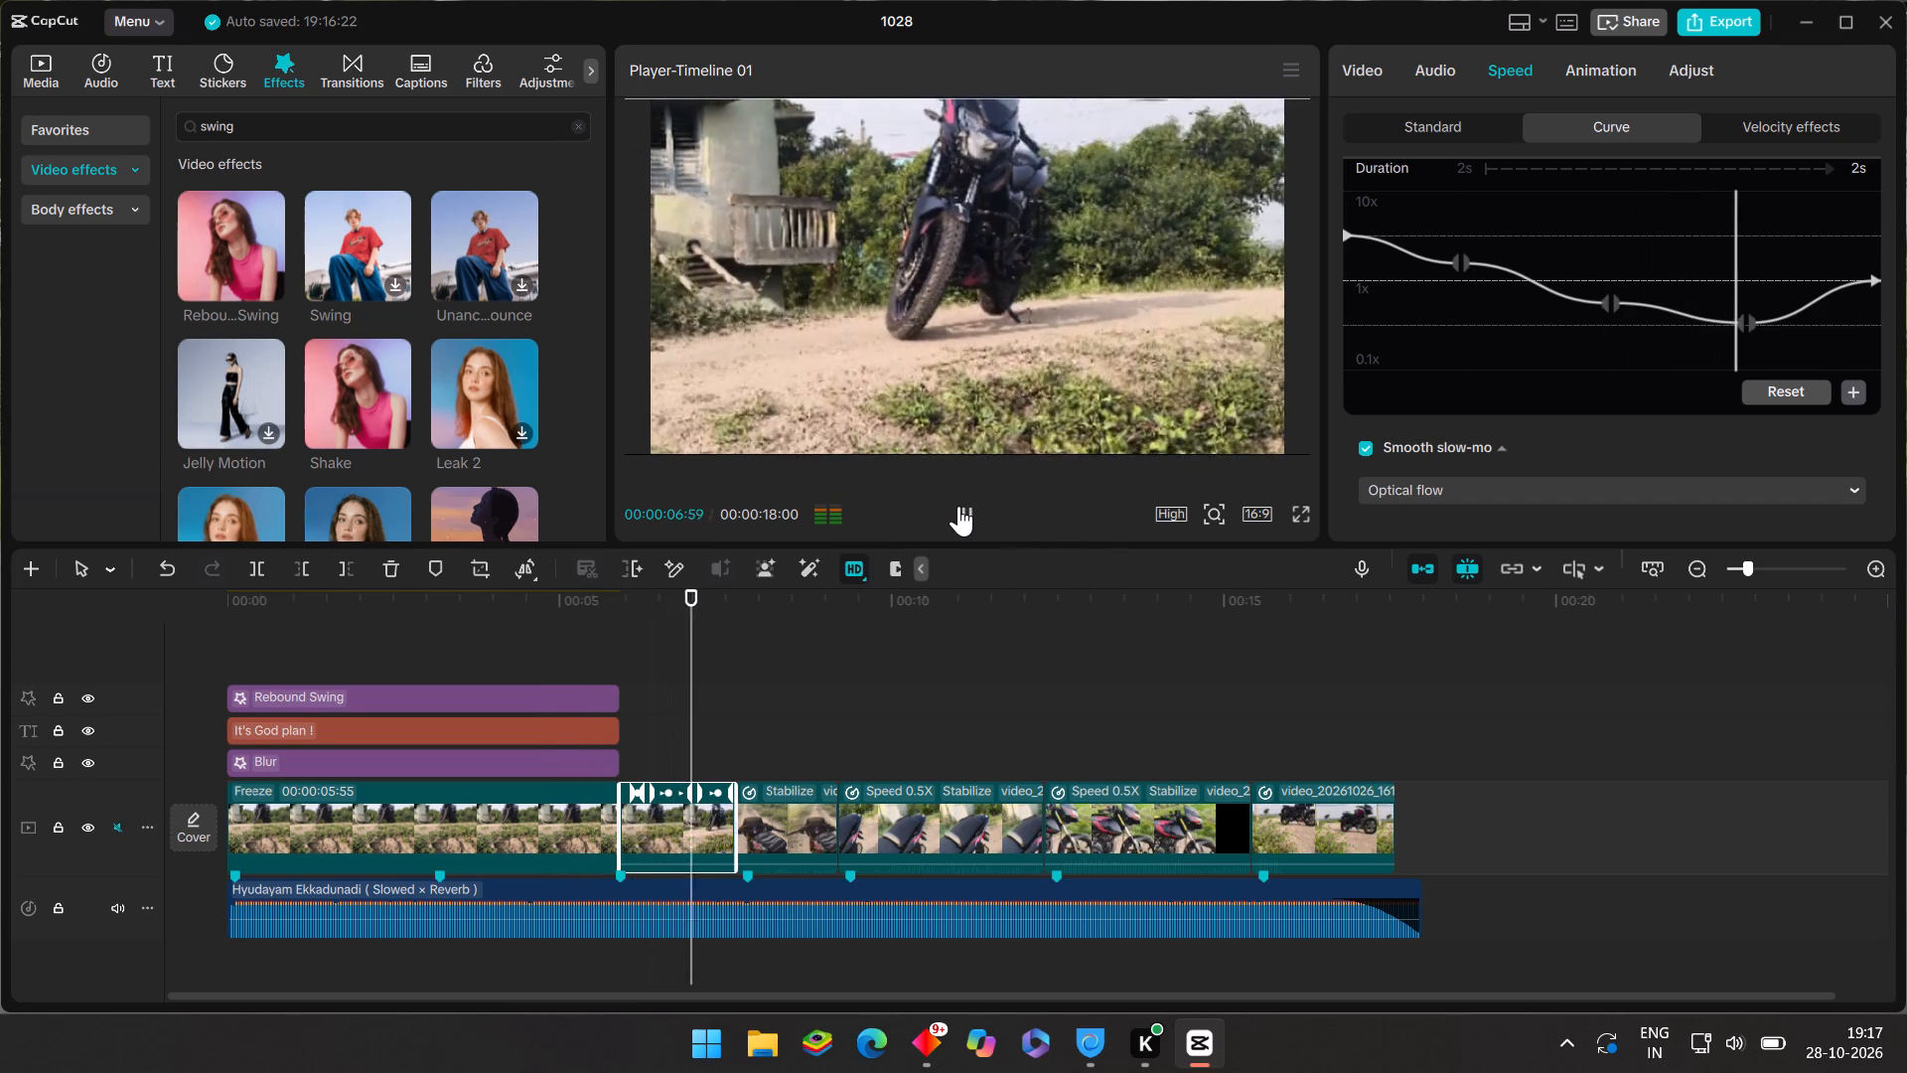
click(958, 506)
click(958, 506)
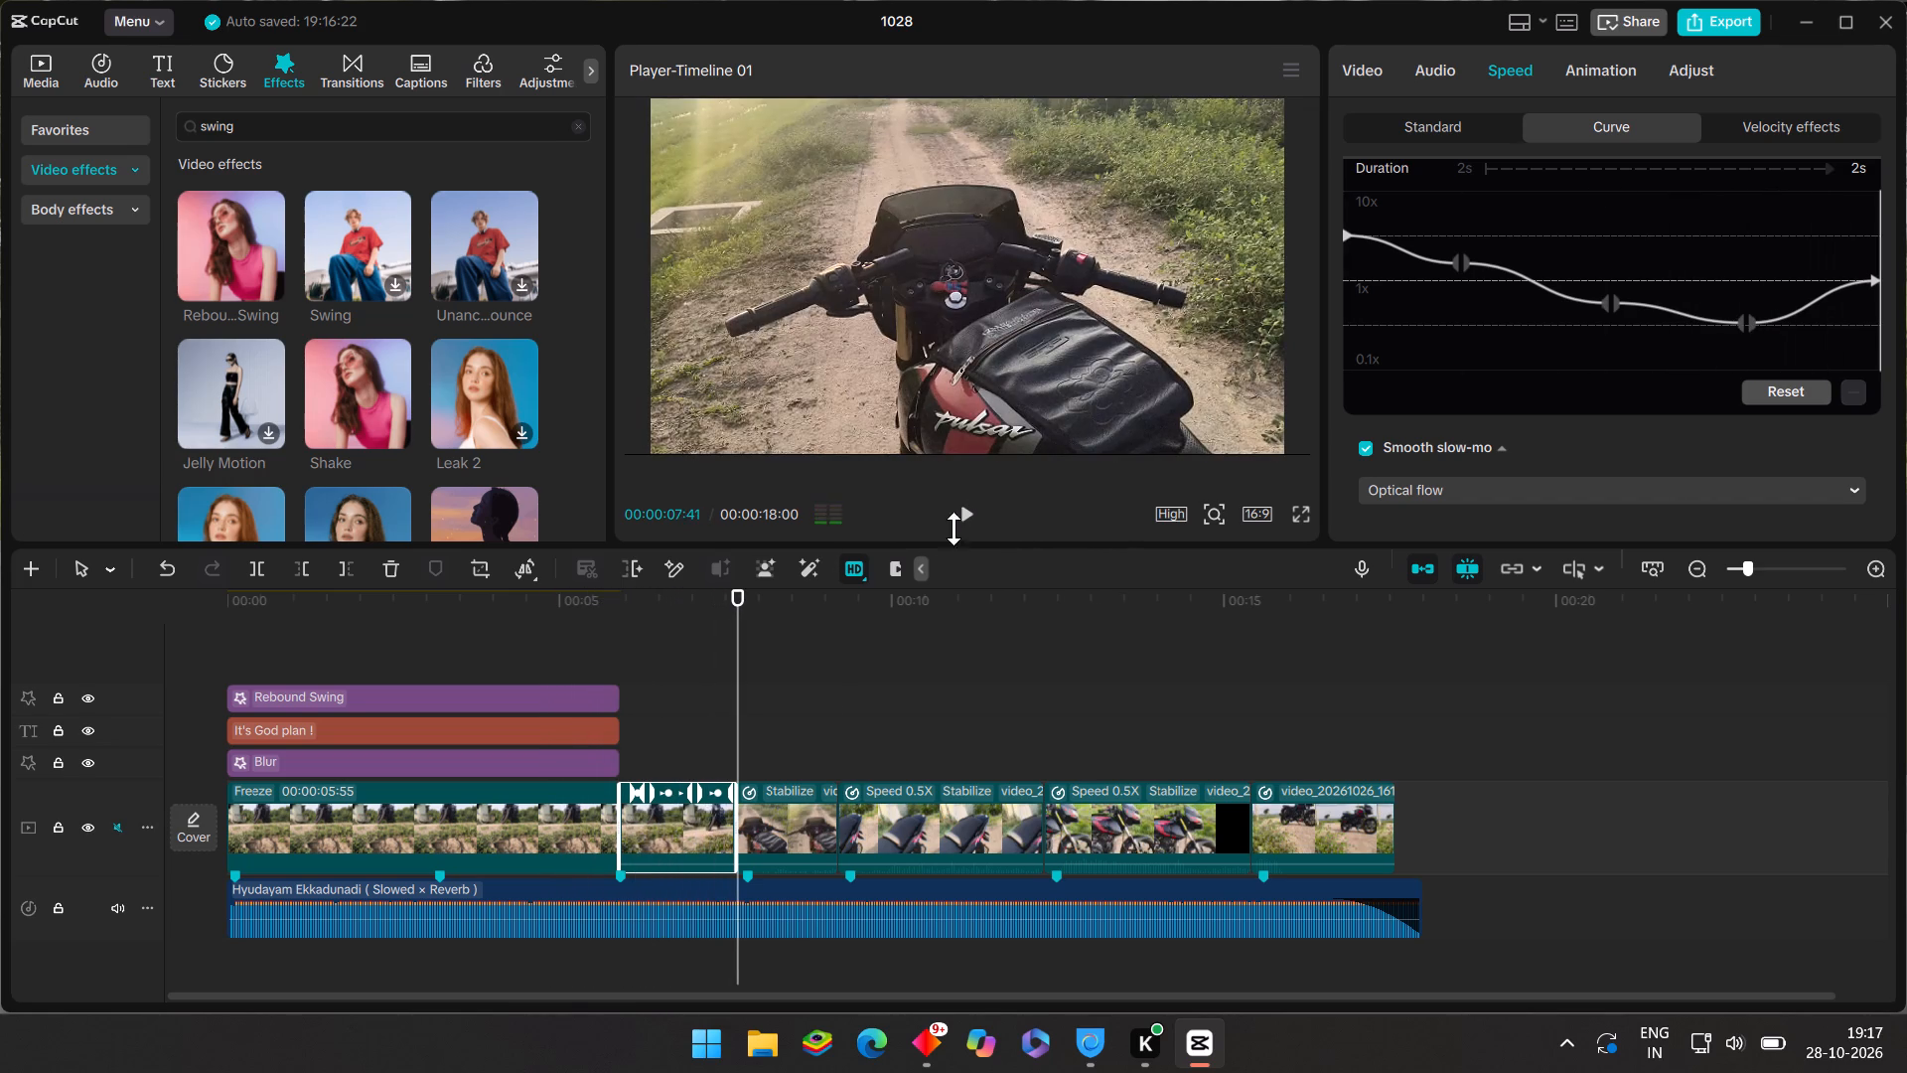
Raise both sides of the middle point on the first clip's speed curve to about 1x.
click(677, 745)
drag(677, 745, 677, 757)
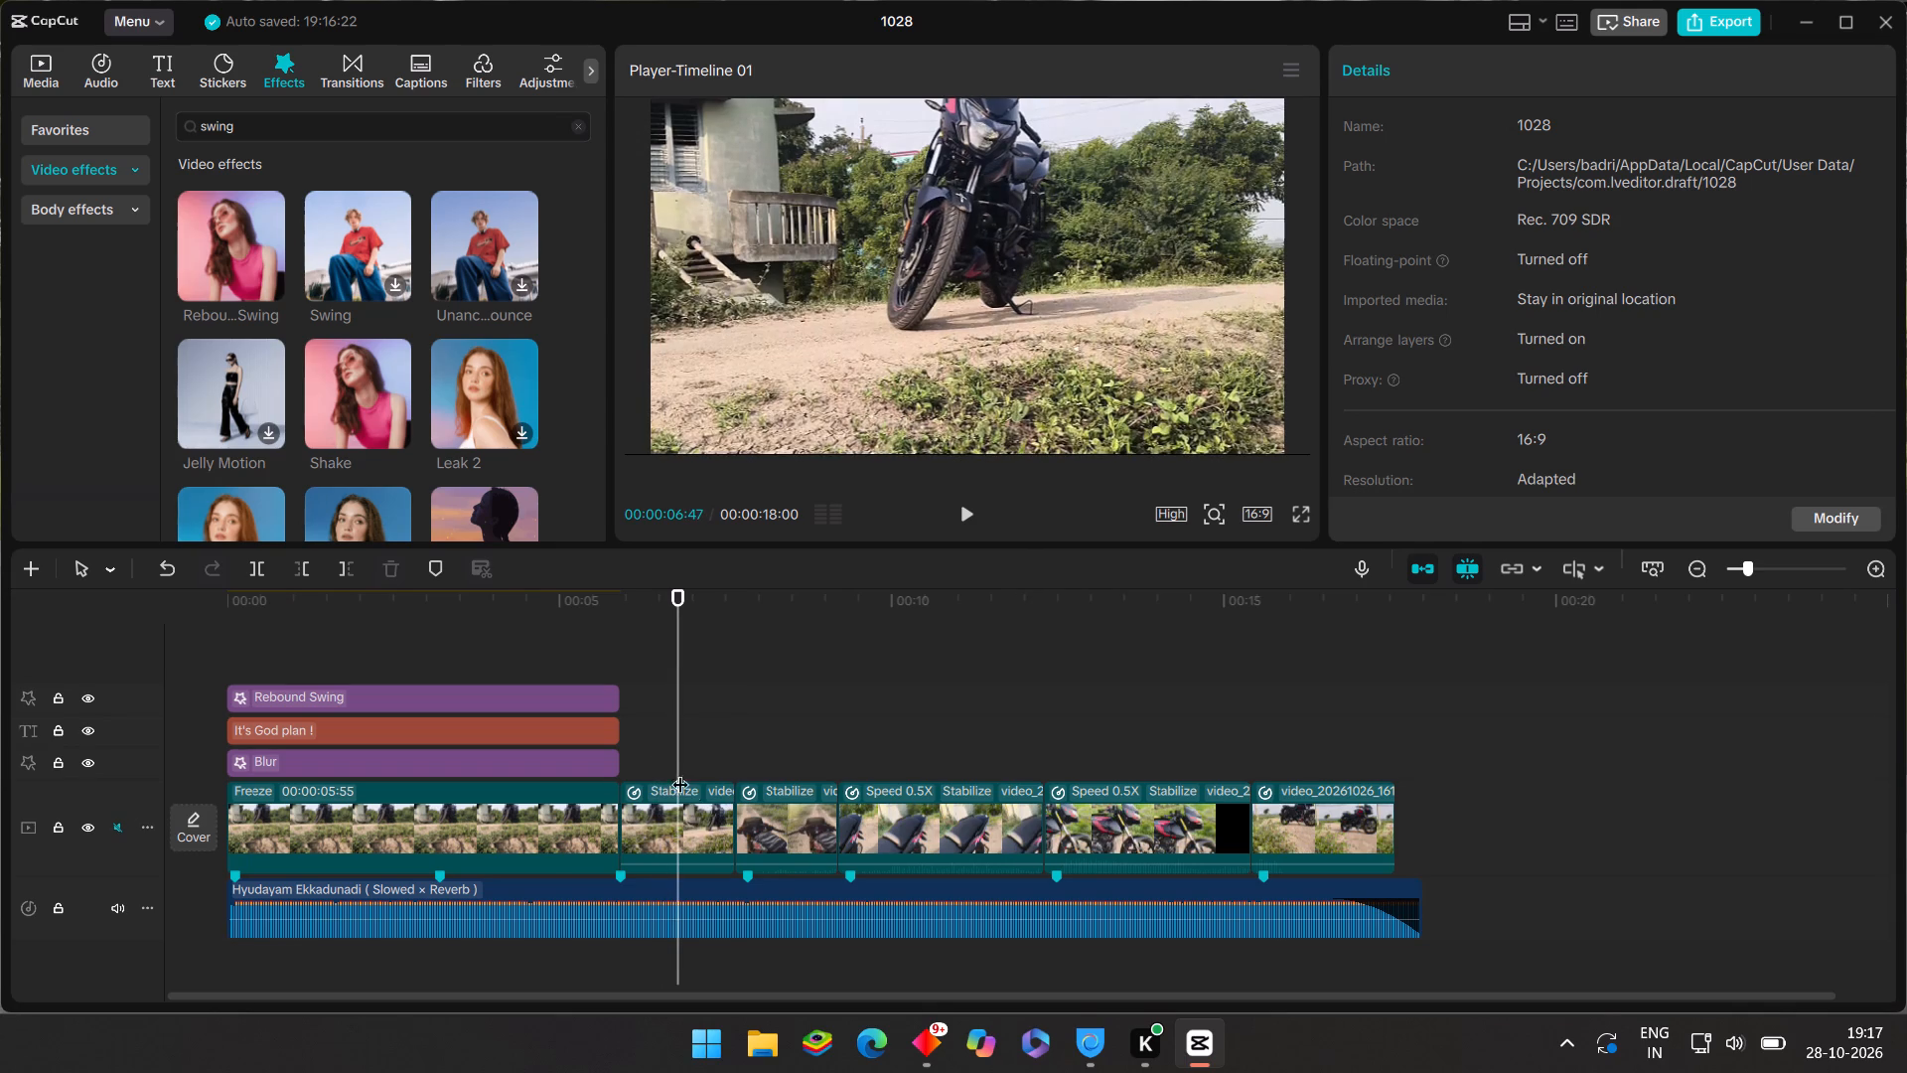
click(683, 789)
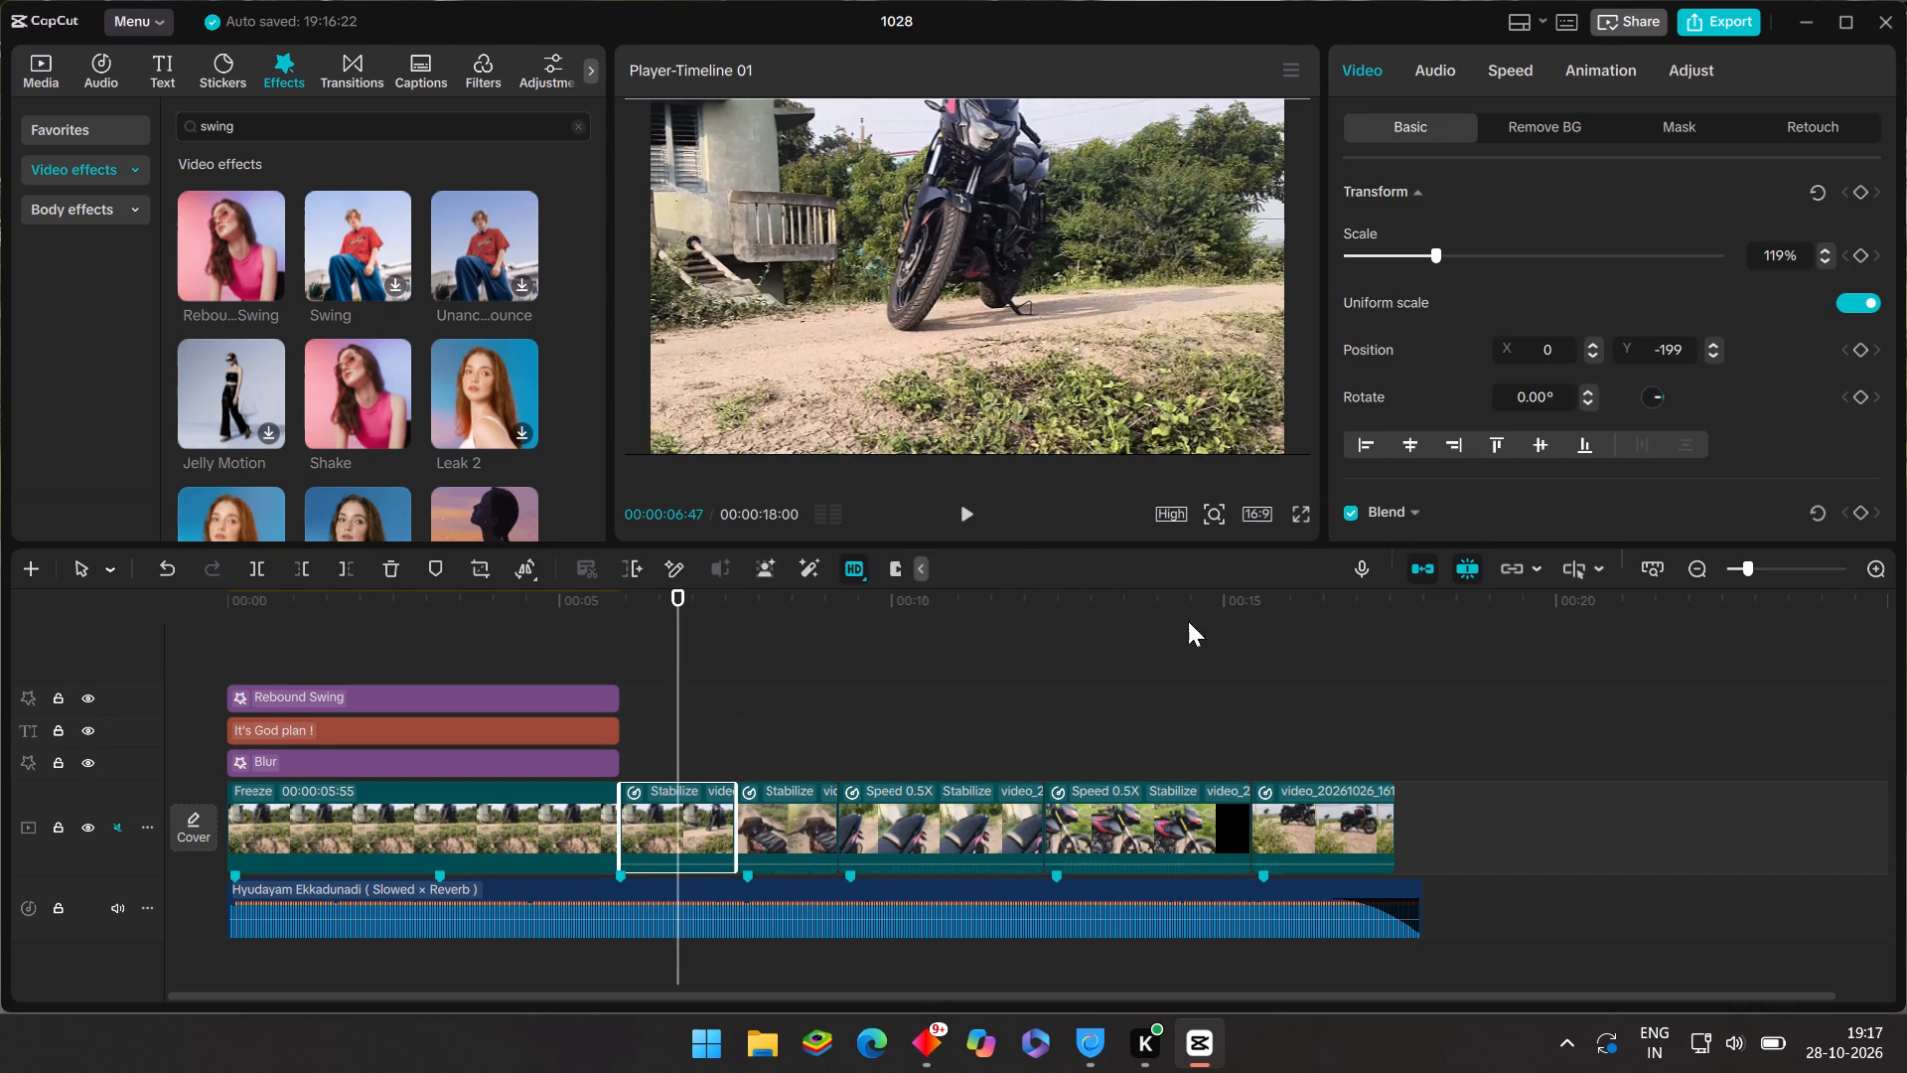
click(1517, 73)
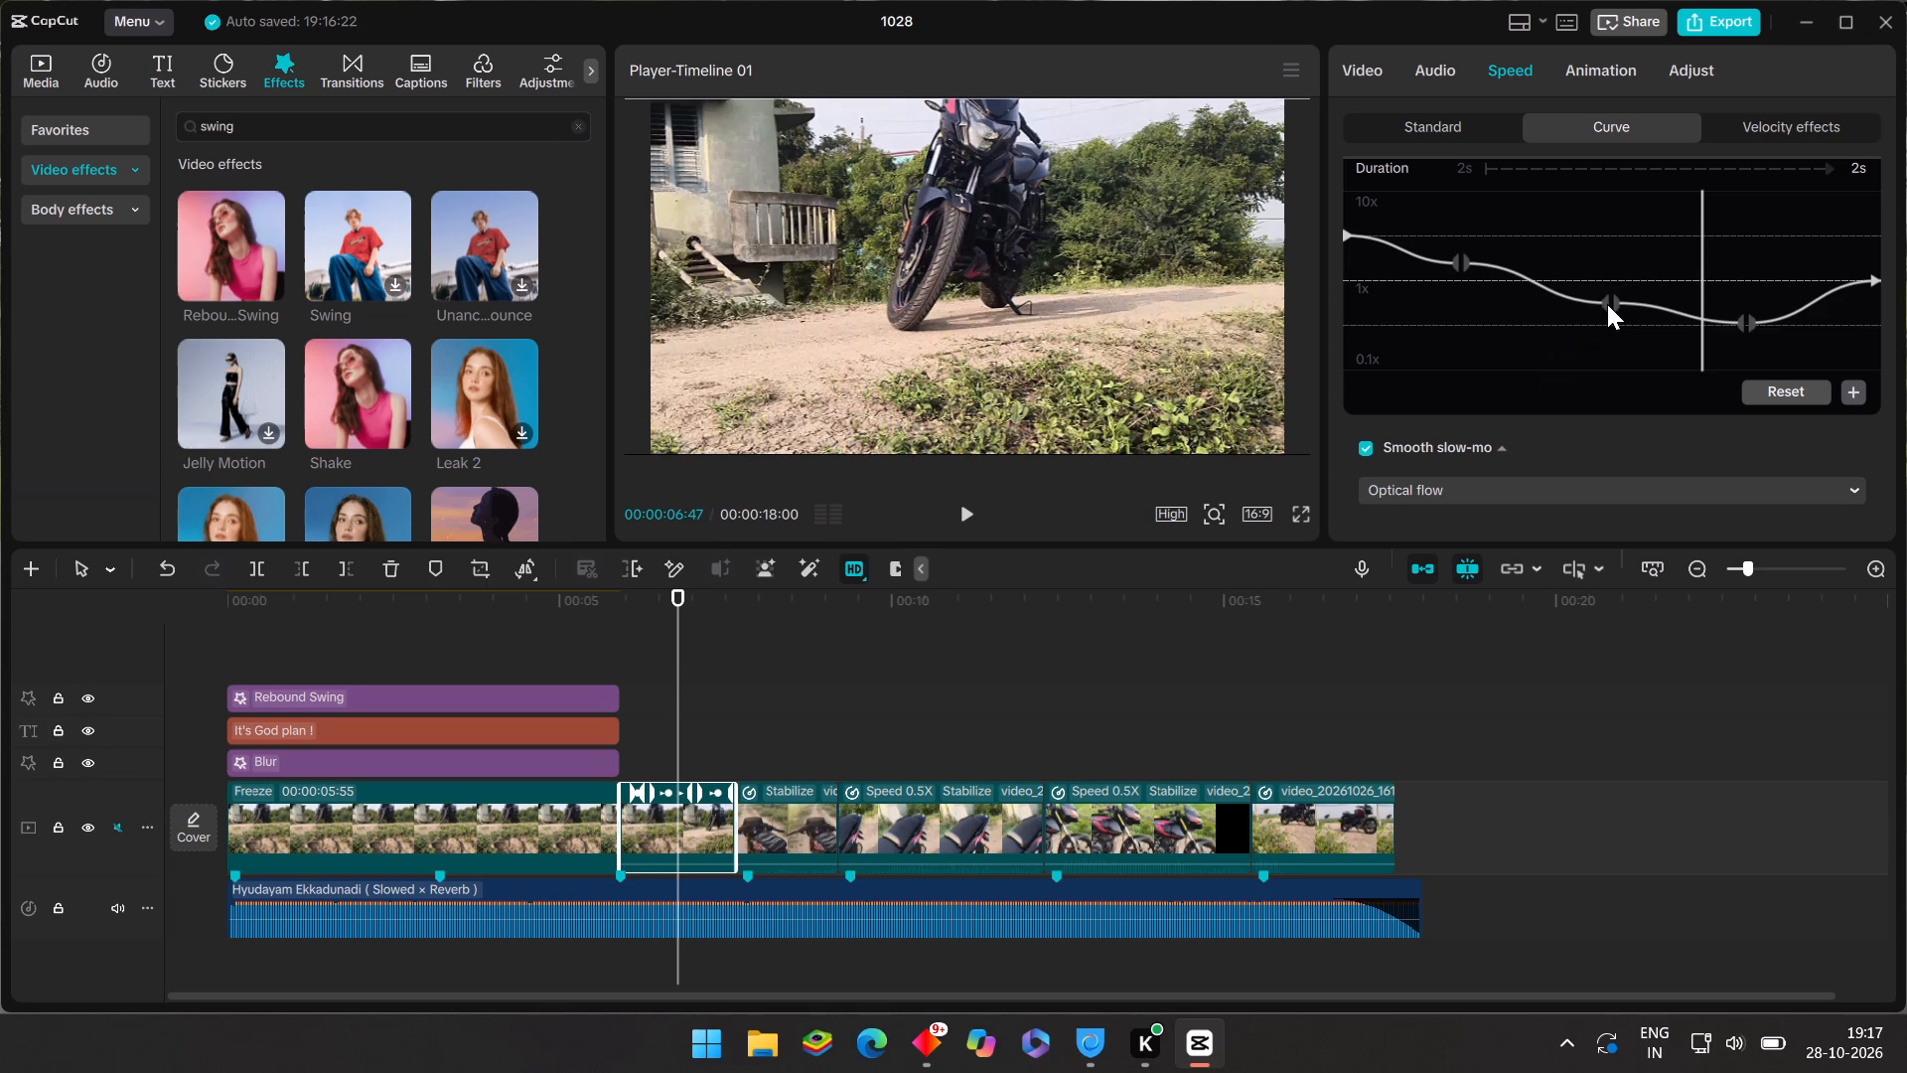
drag(1607, 302, 1614, 281)
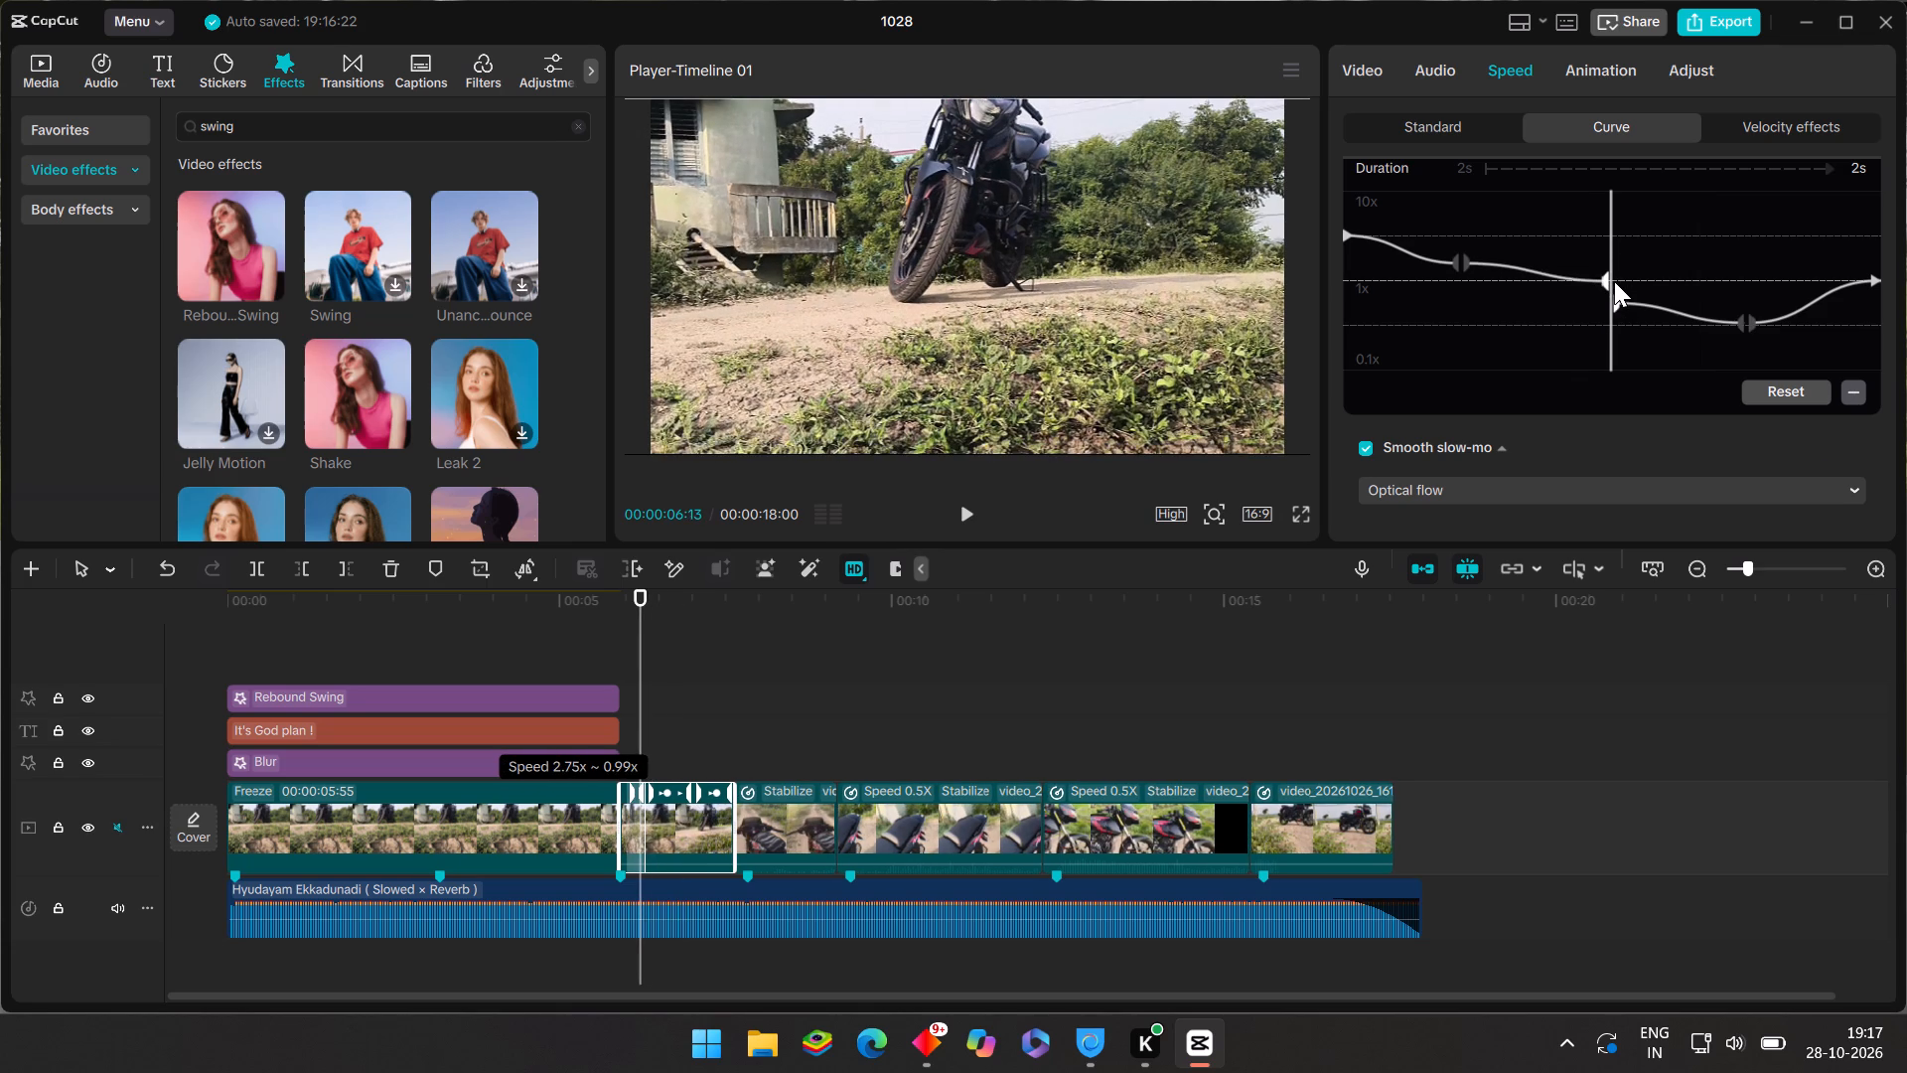
drag(1618, 307, 1619, 283)
Play from the late opening title into the first clip to check the revised middle of the speed ramp.
drag(646, 625, 511, 640)
click(966, 510)
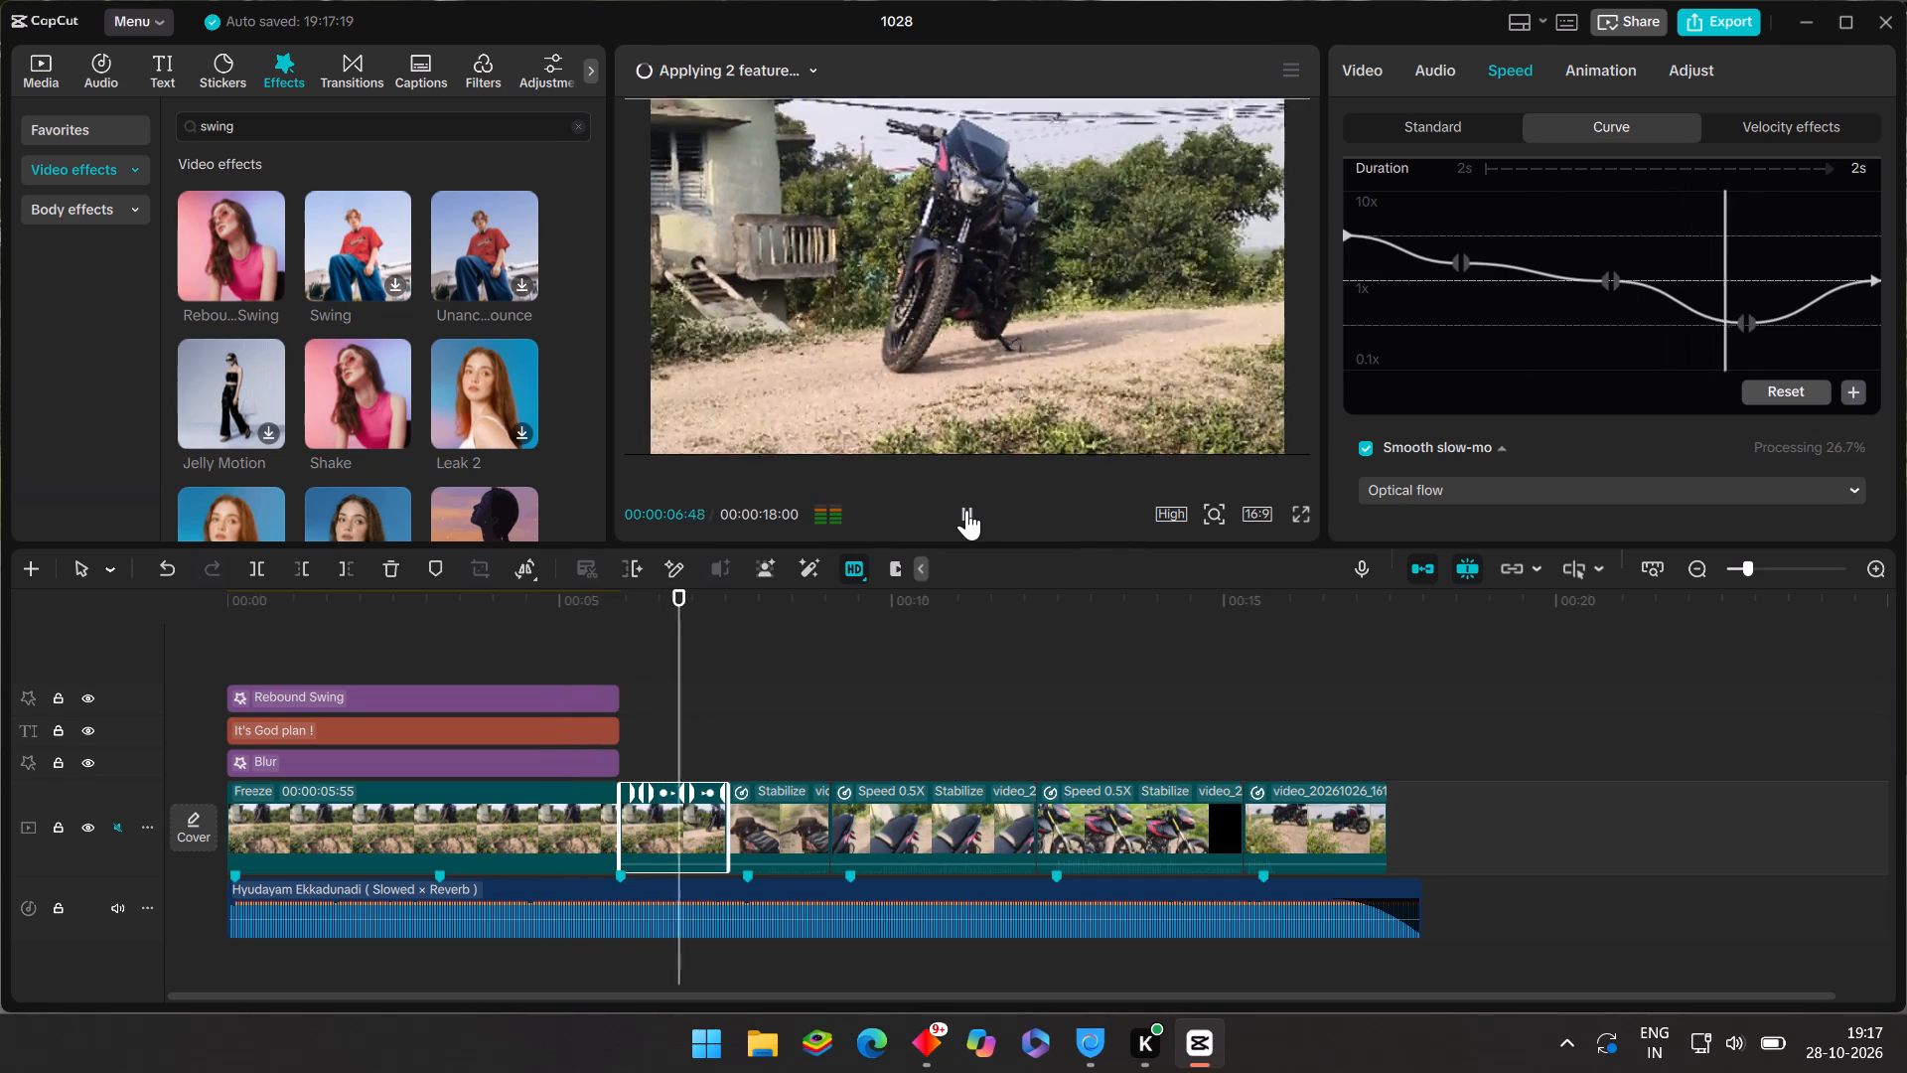
click(966, 510)
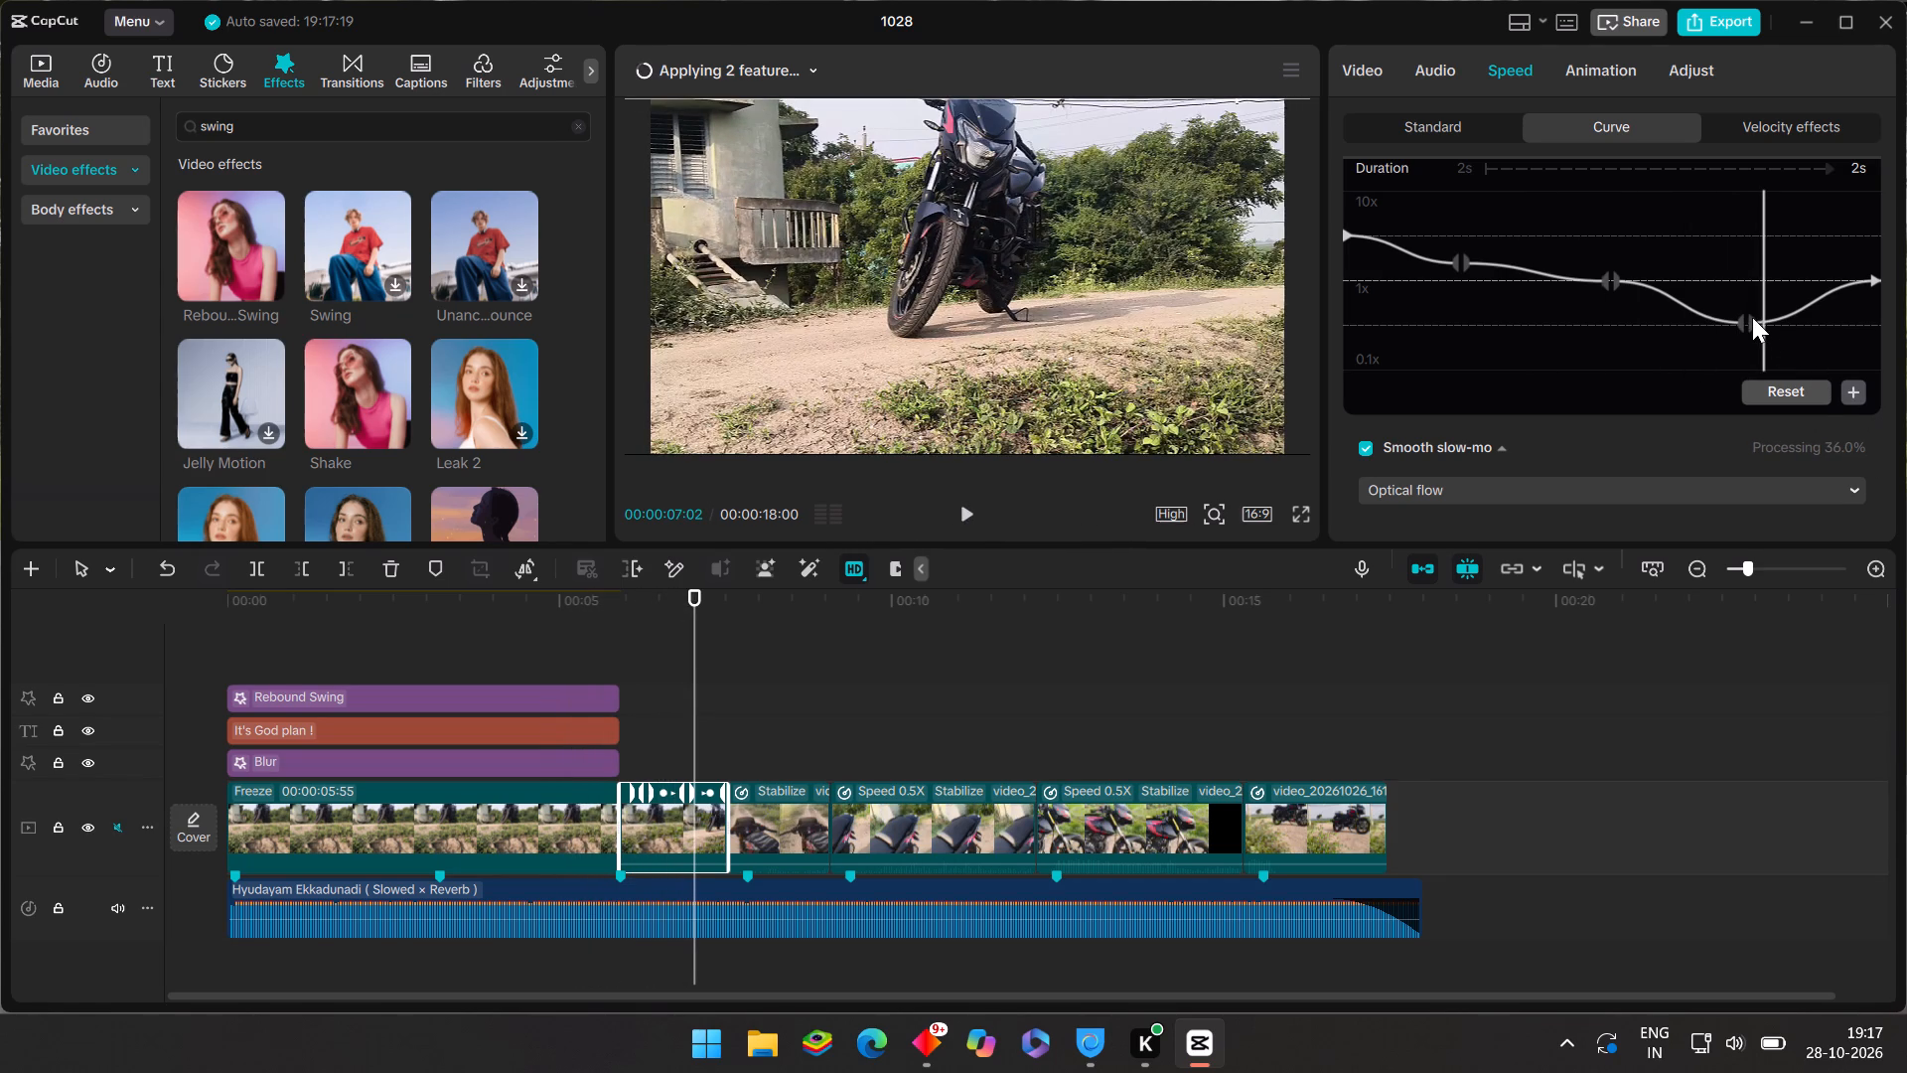
Lower both sides of the fourth point on the first clip's speed curve to about 0.45x.
drag(1751, 315, 1751, 335)
drag(1741, 317, 1741, 327)
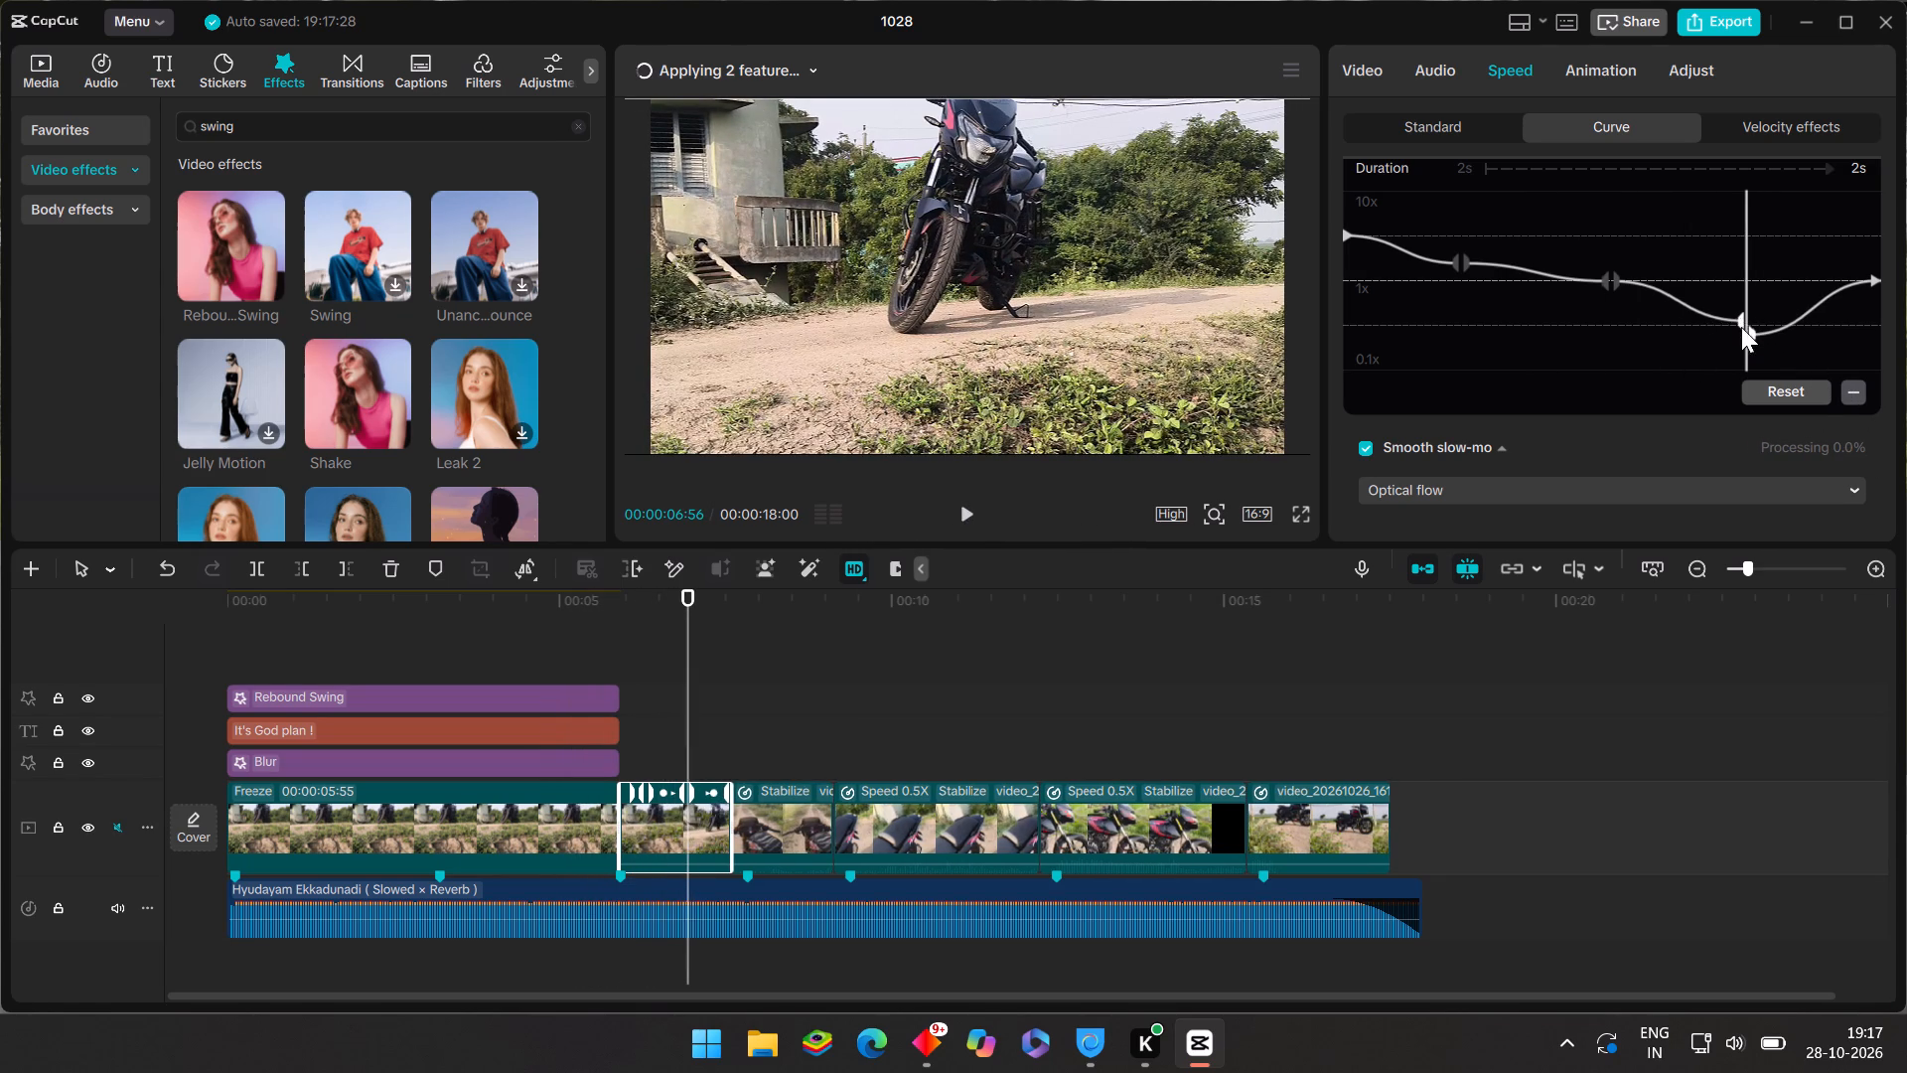
drag(1741, 327, 1741, 339)
Lower the ending point of the first clip's speed curve to roughly midway between 1x and 0.1x.
drag(1866, 273, 1869, 278)
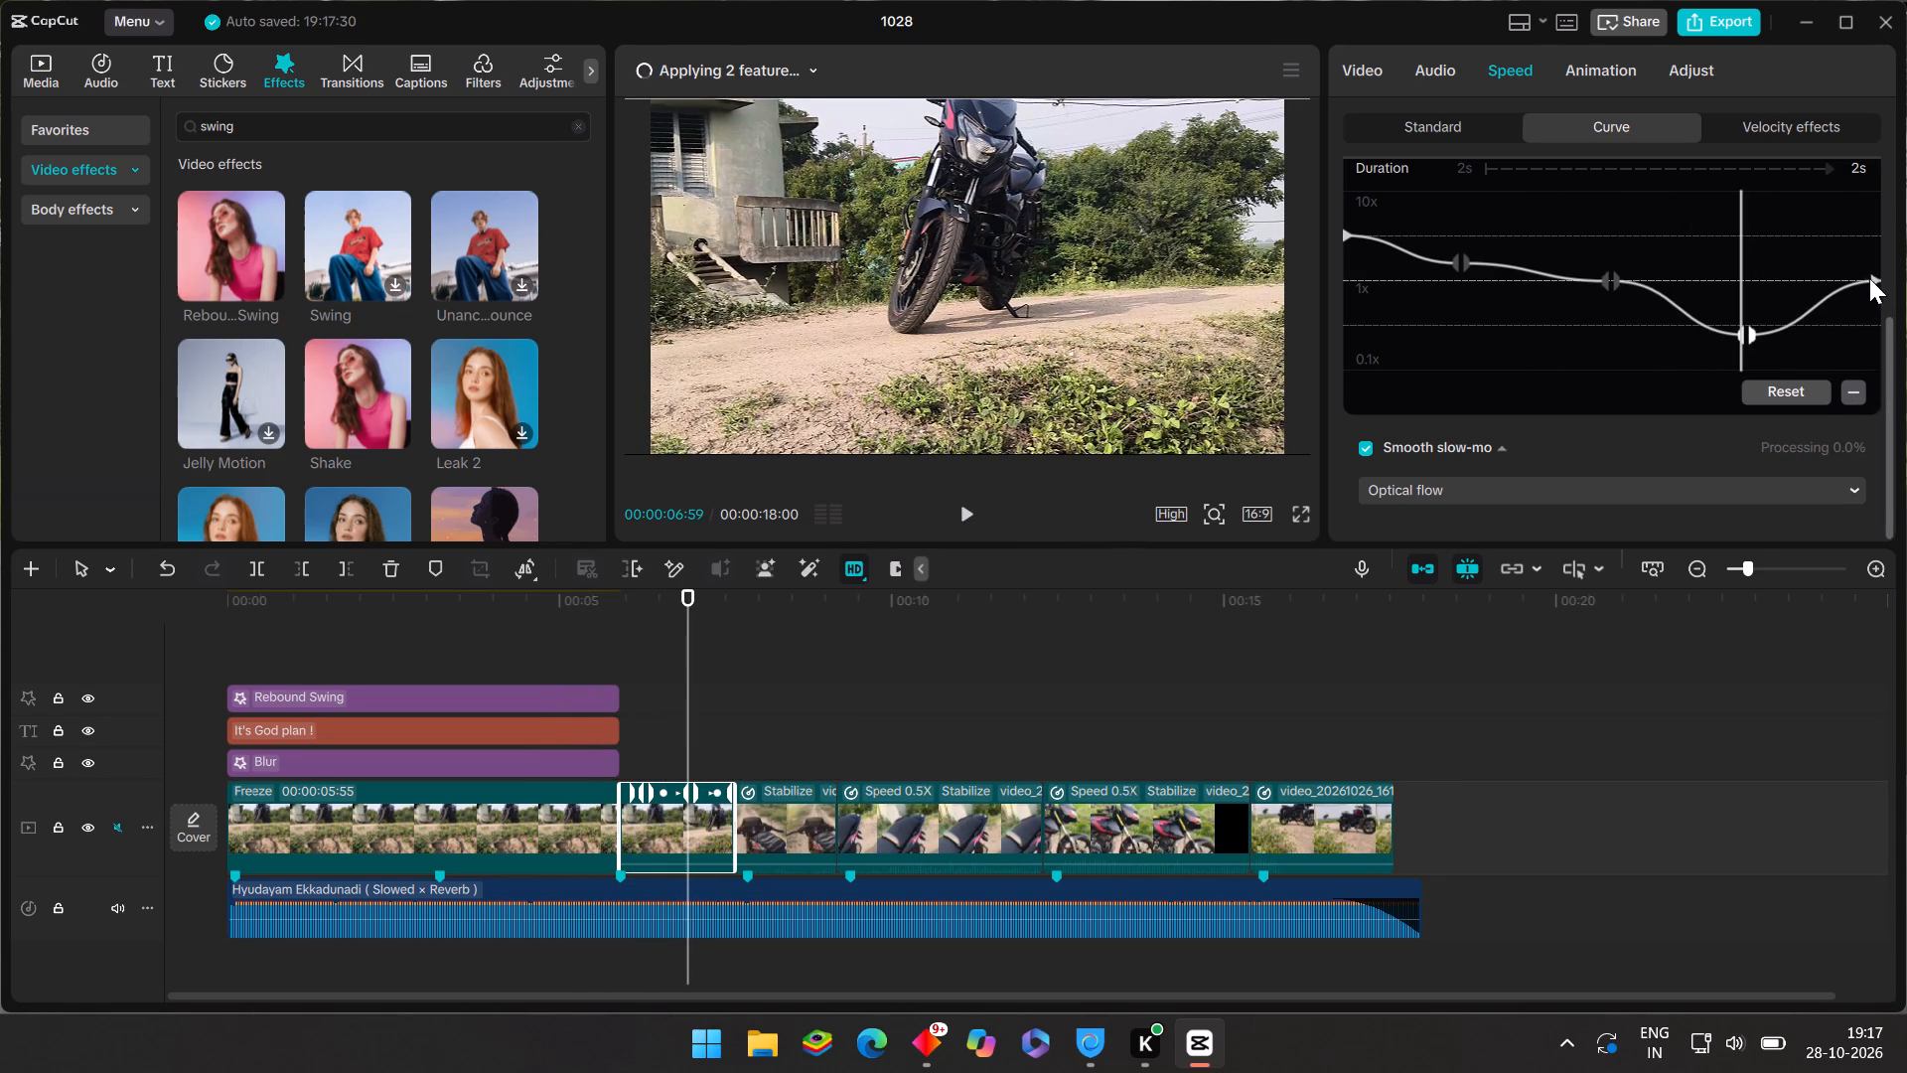
drag(1869, 278, 1873, 291)
drag(1873, 279, 1879, 304)
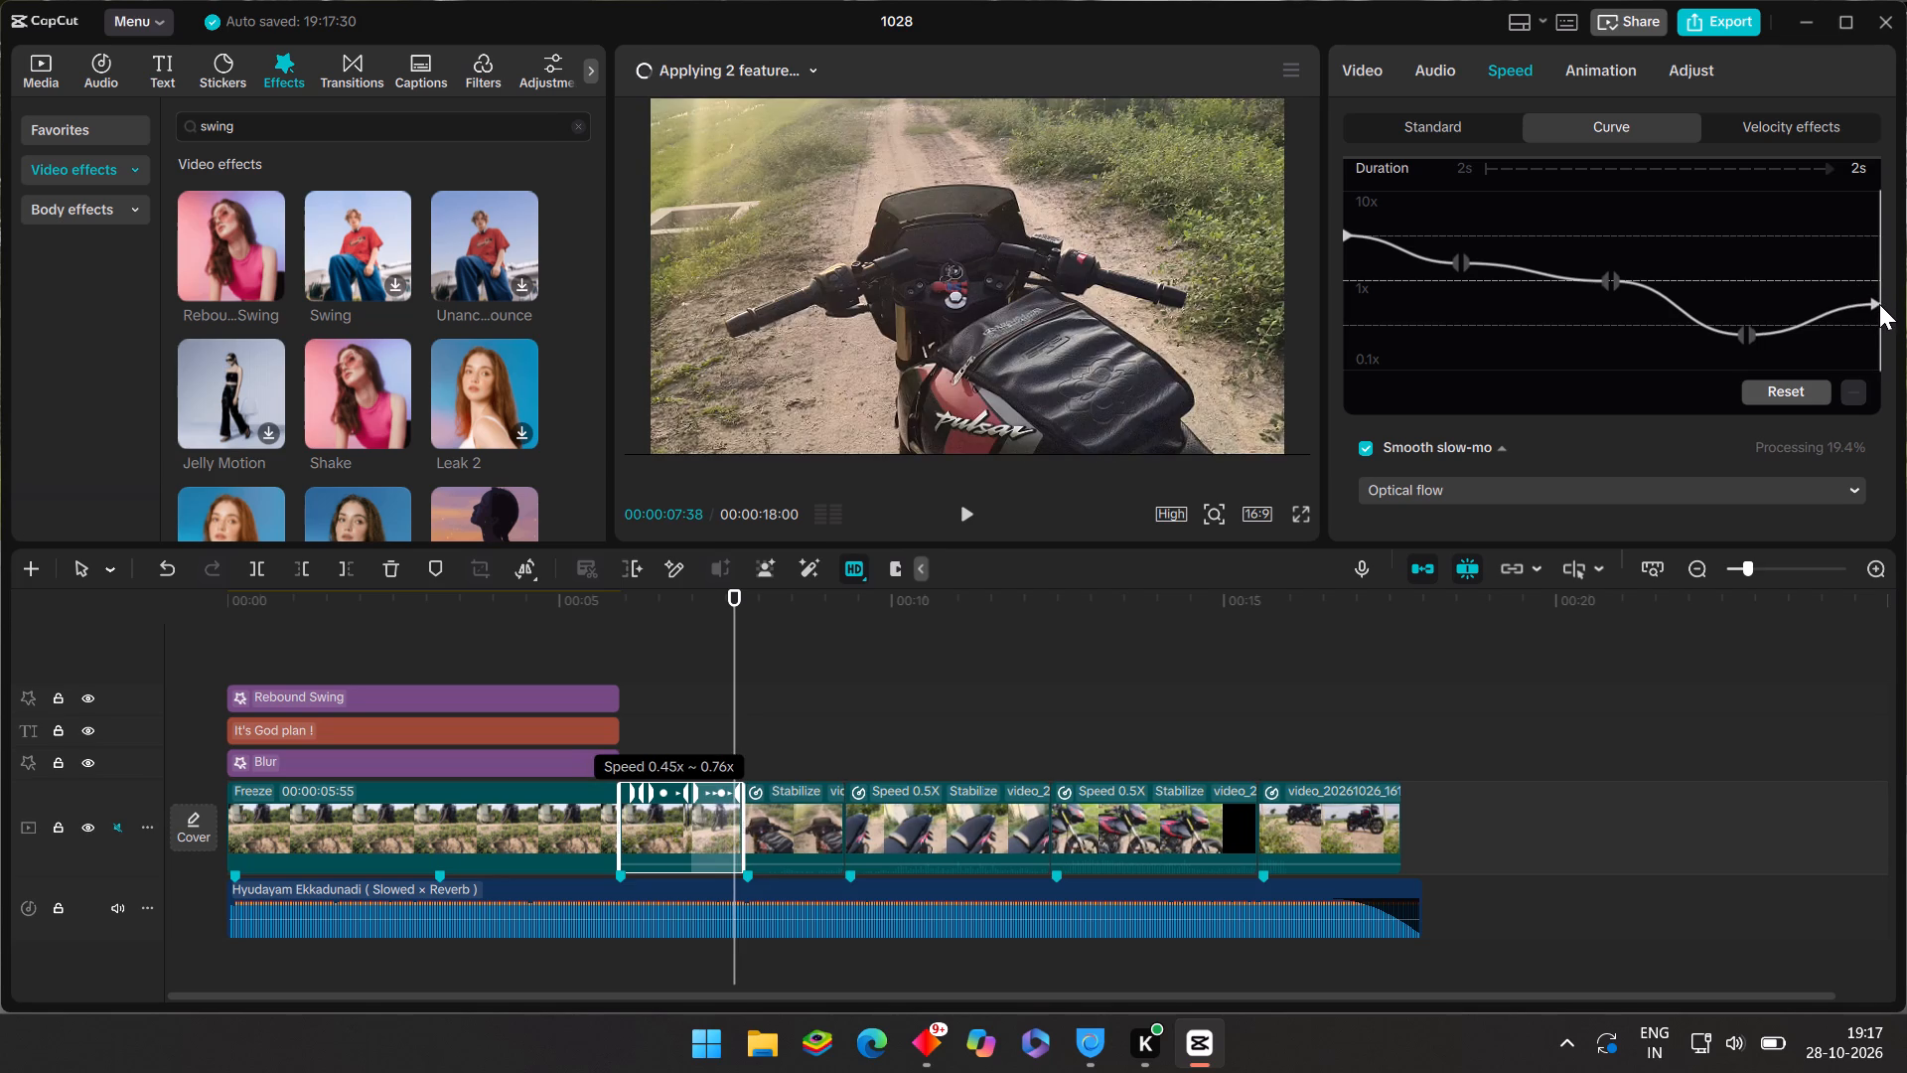
drag(1879, 304, 1882, 324)
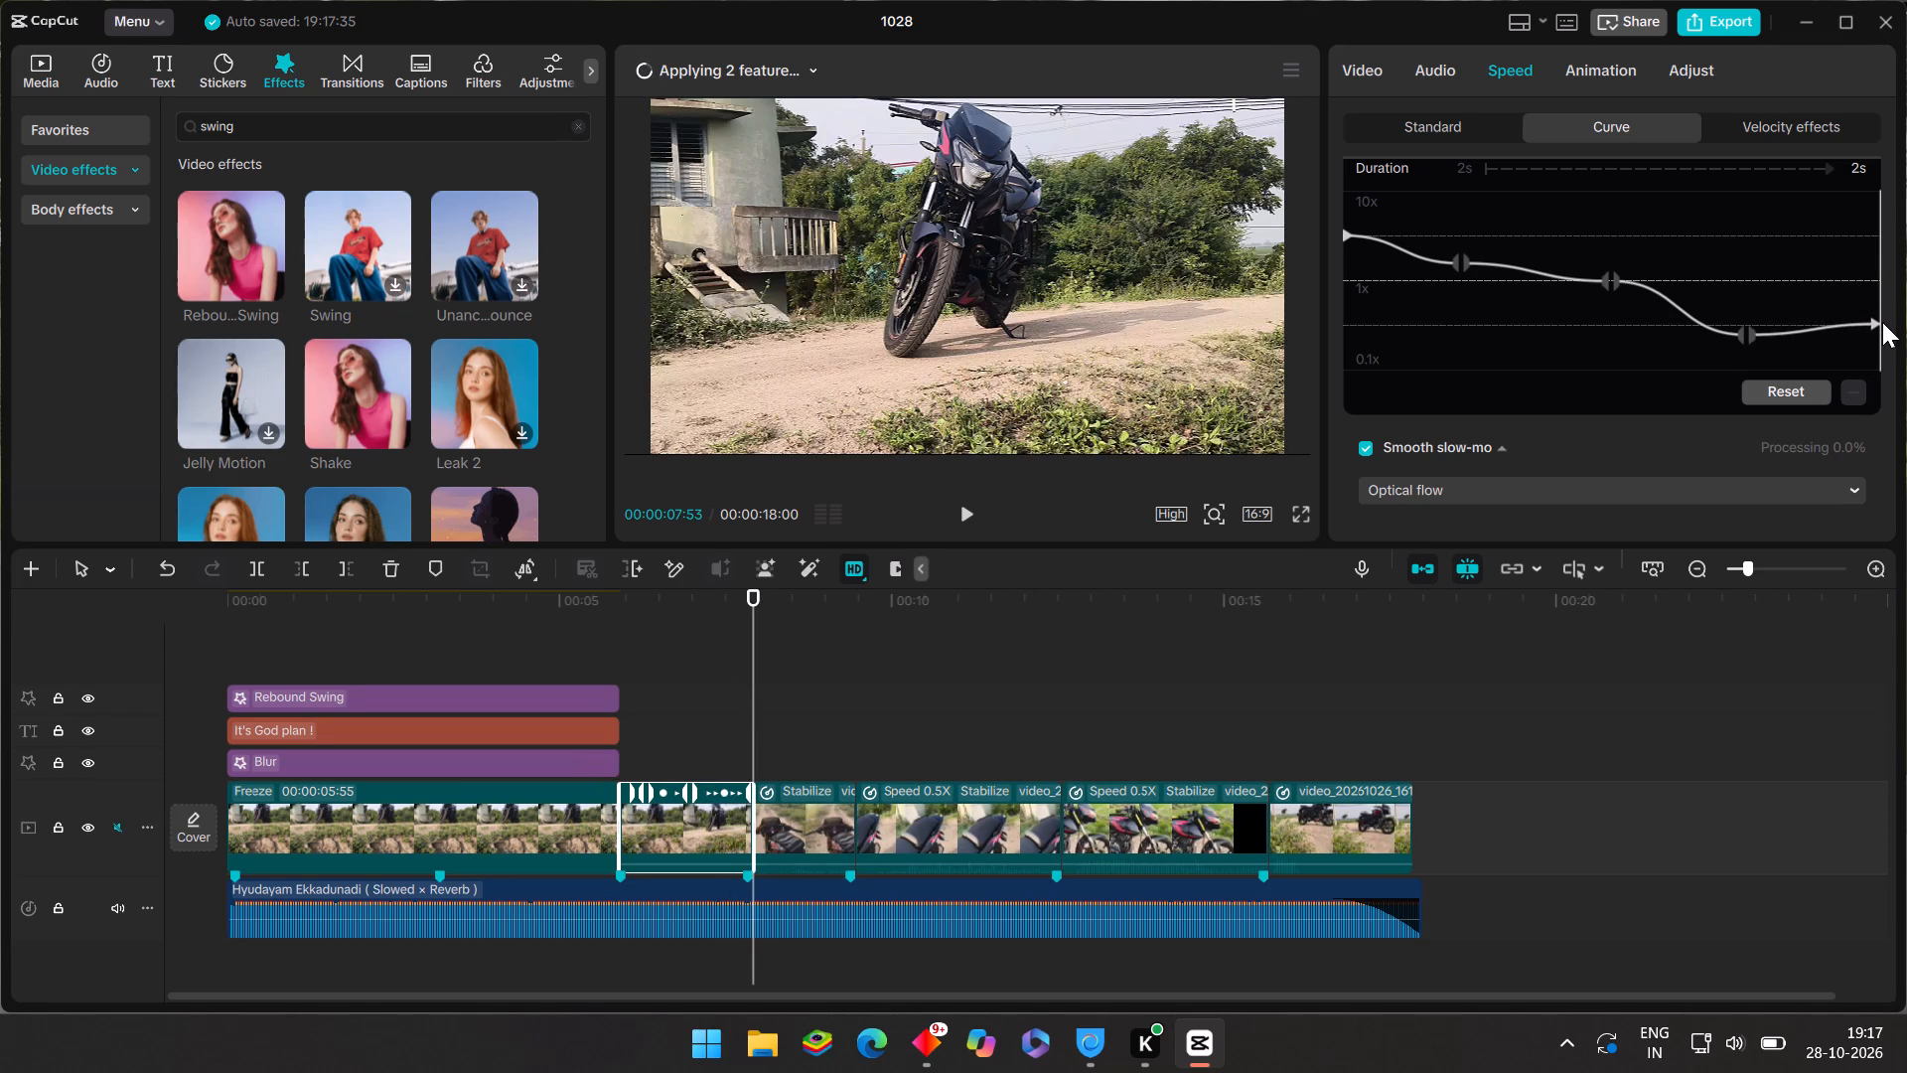
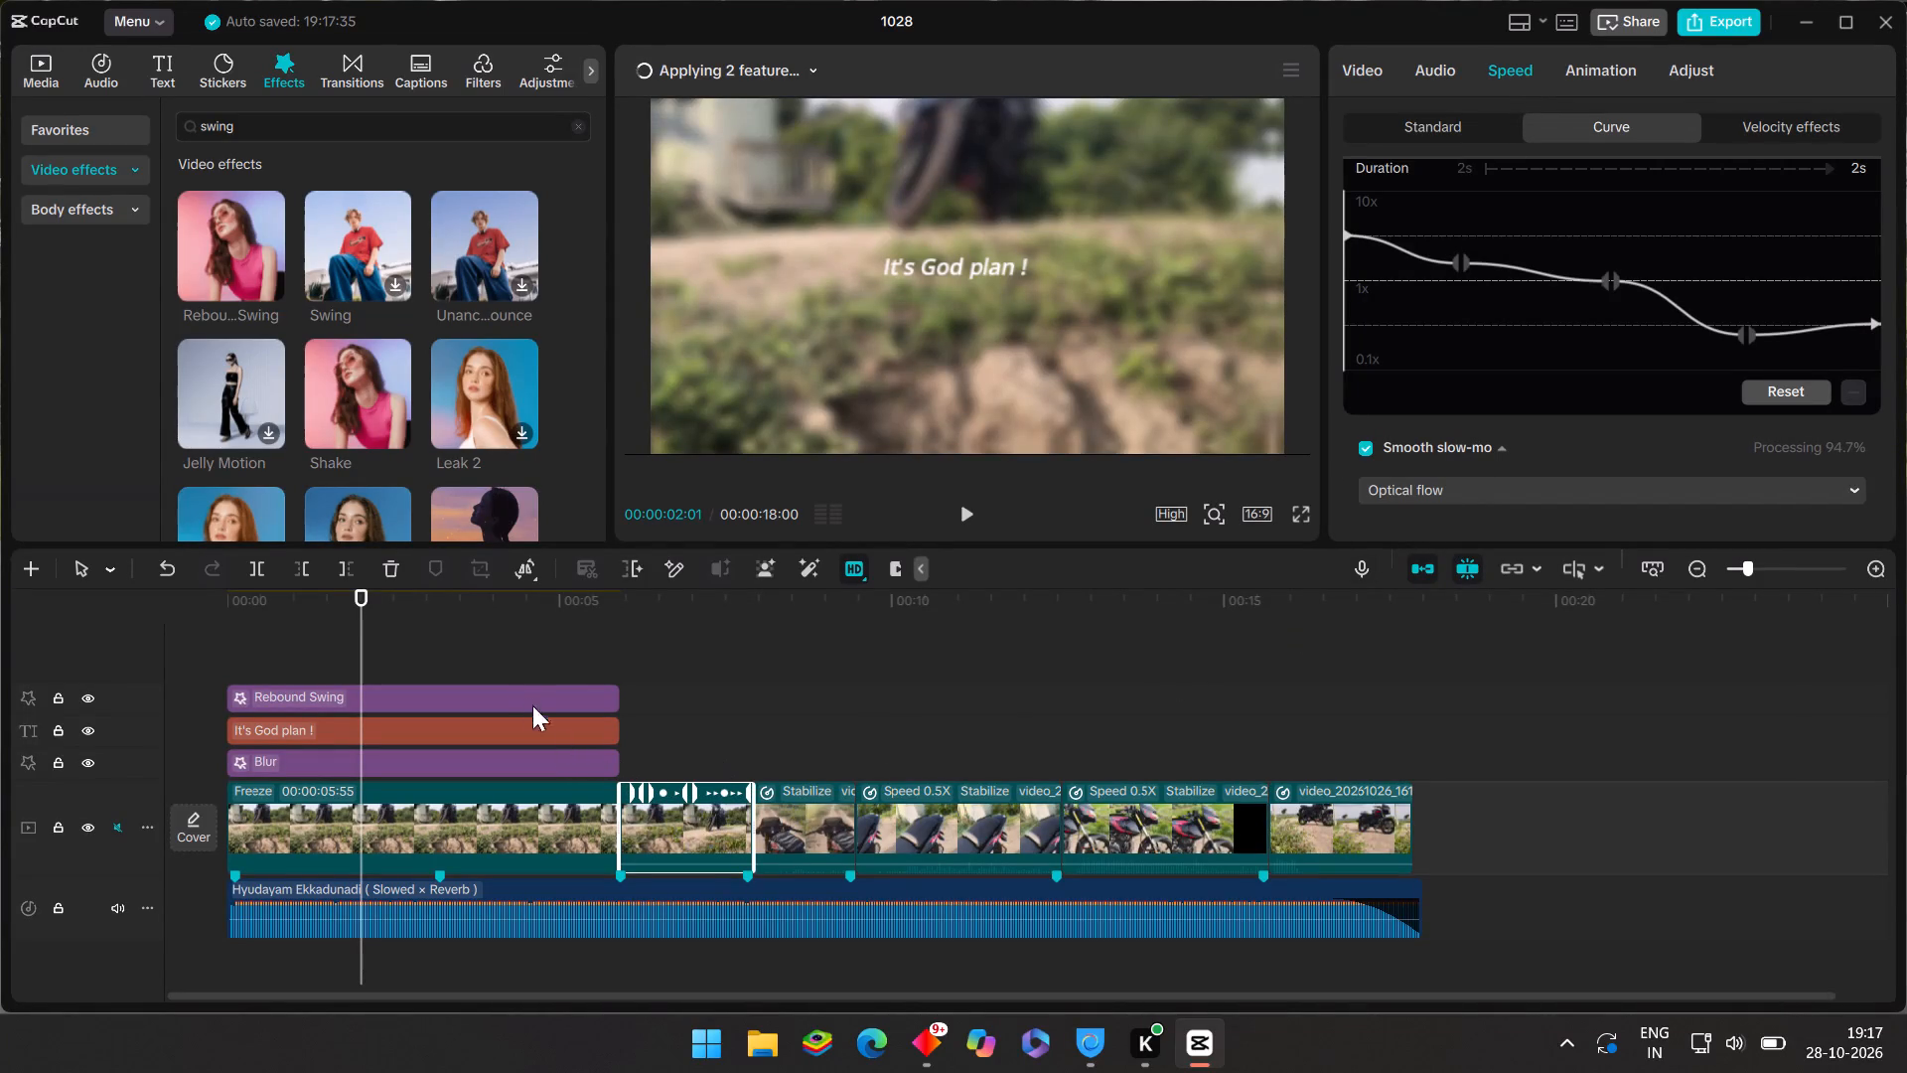
Play from the late opening title through the first clip to check the lowered end of its speed ramp.
click(544, 621)
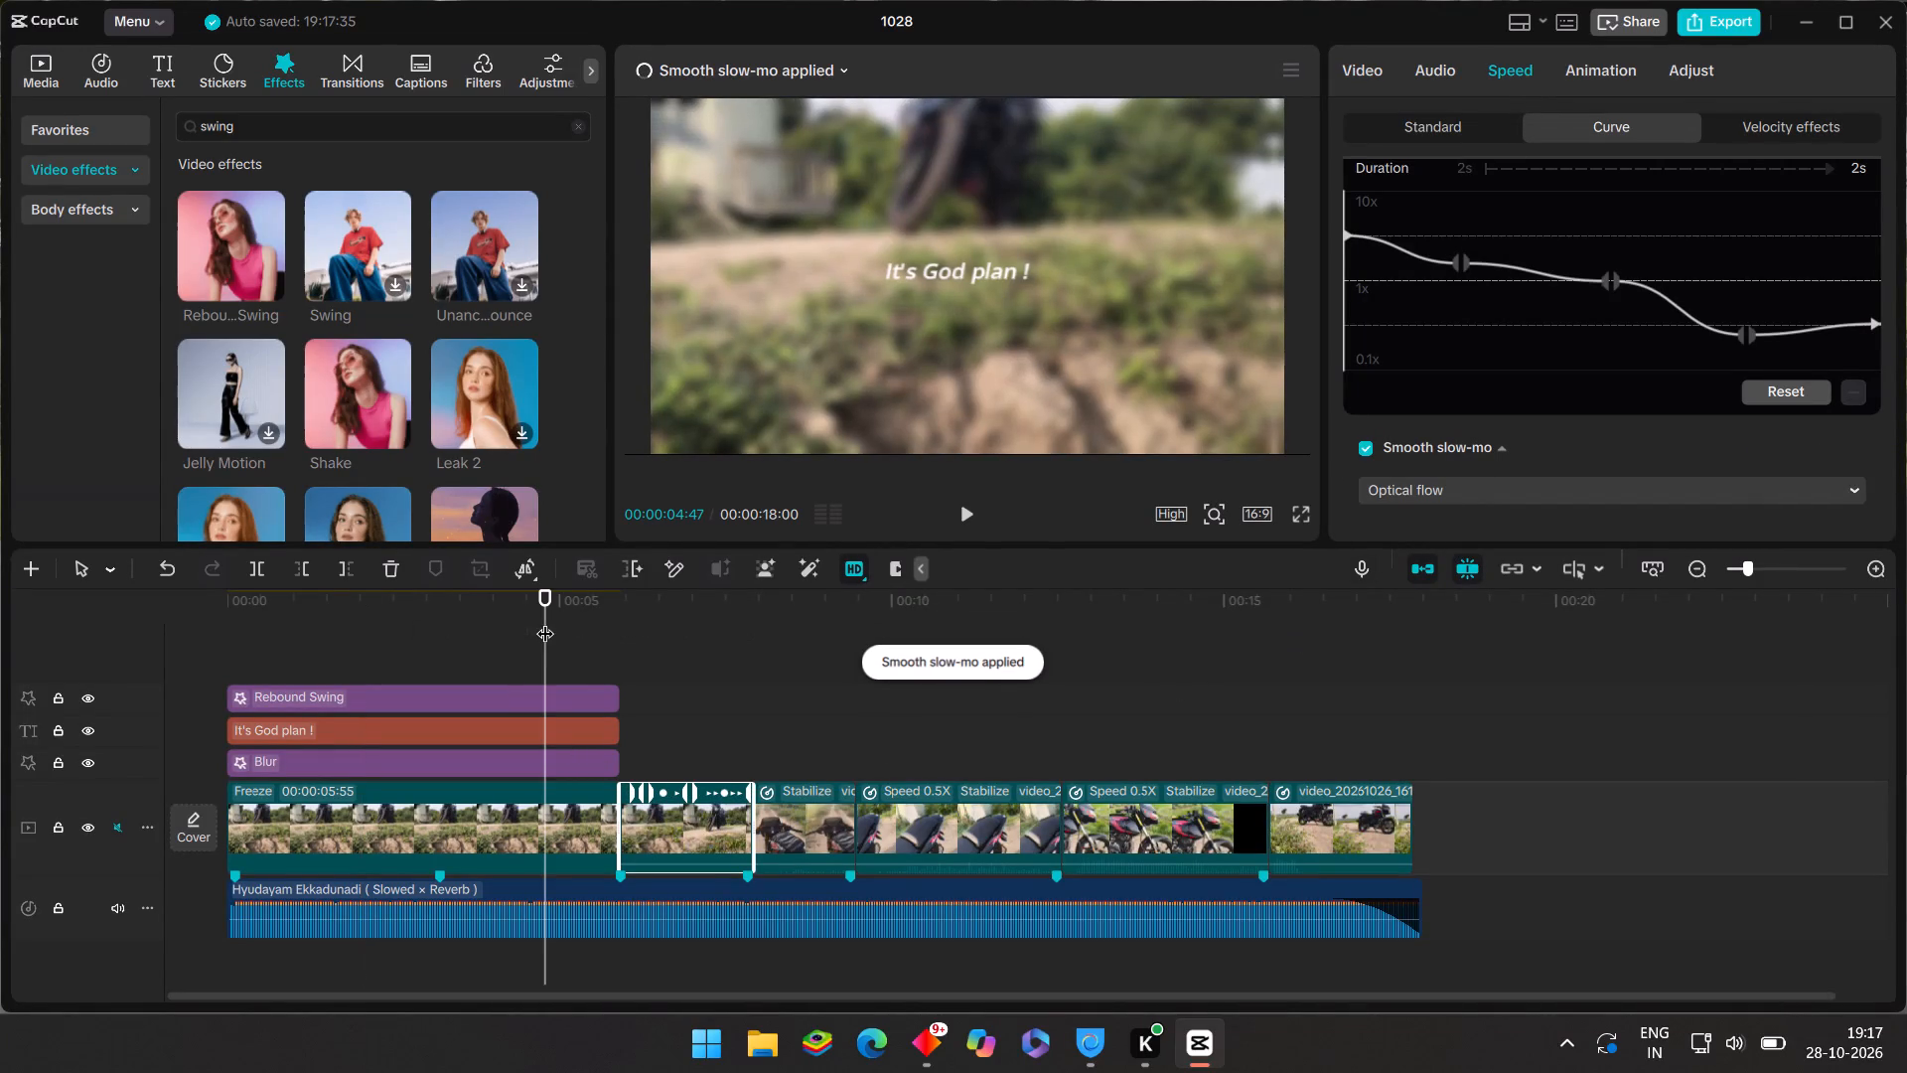
click(957, 517)
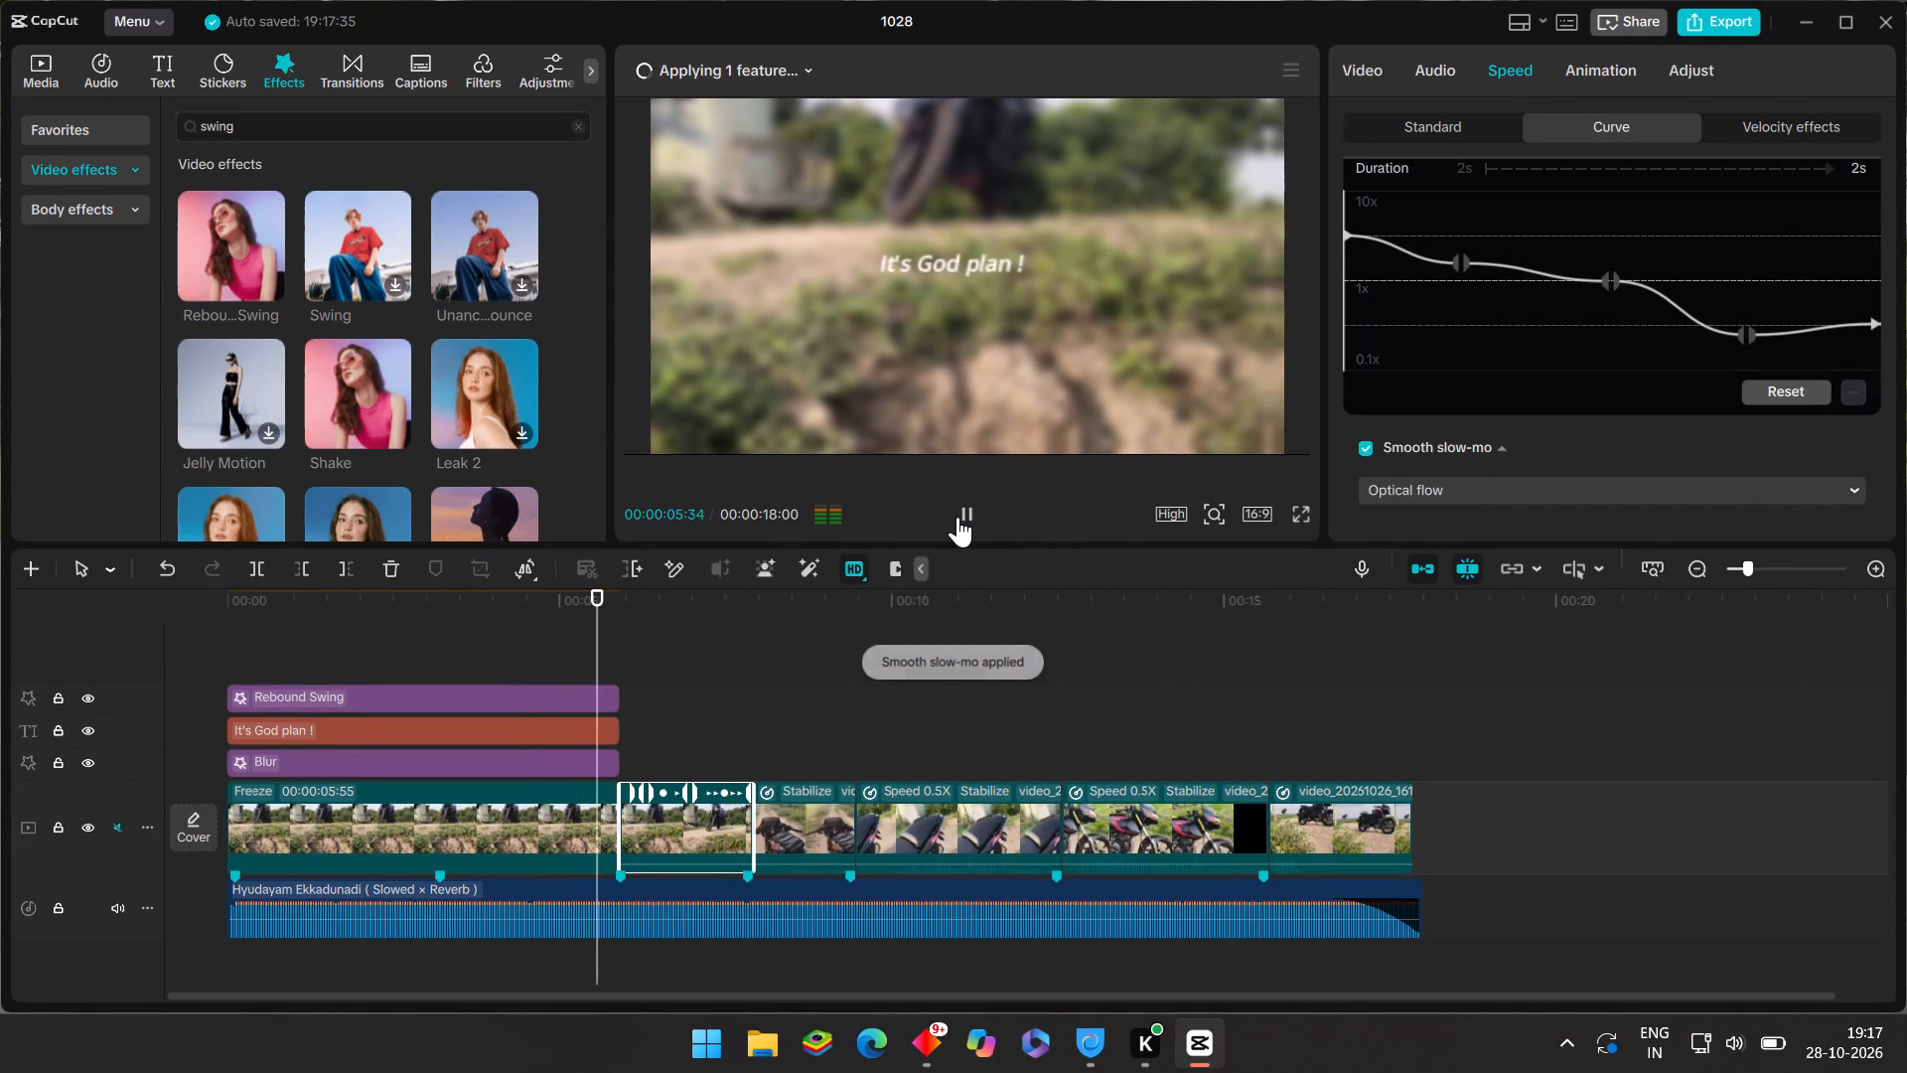
click(957, 517)
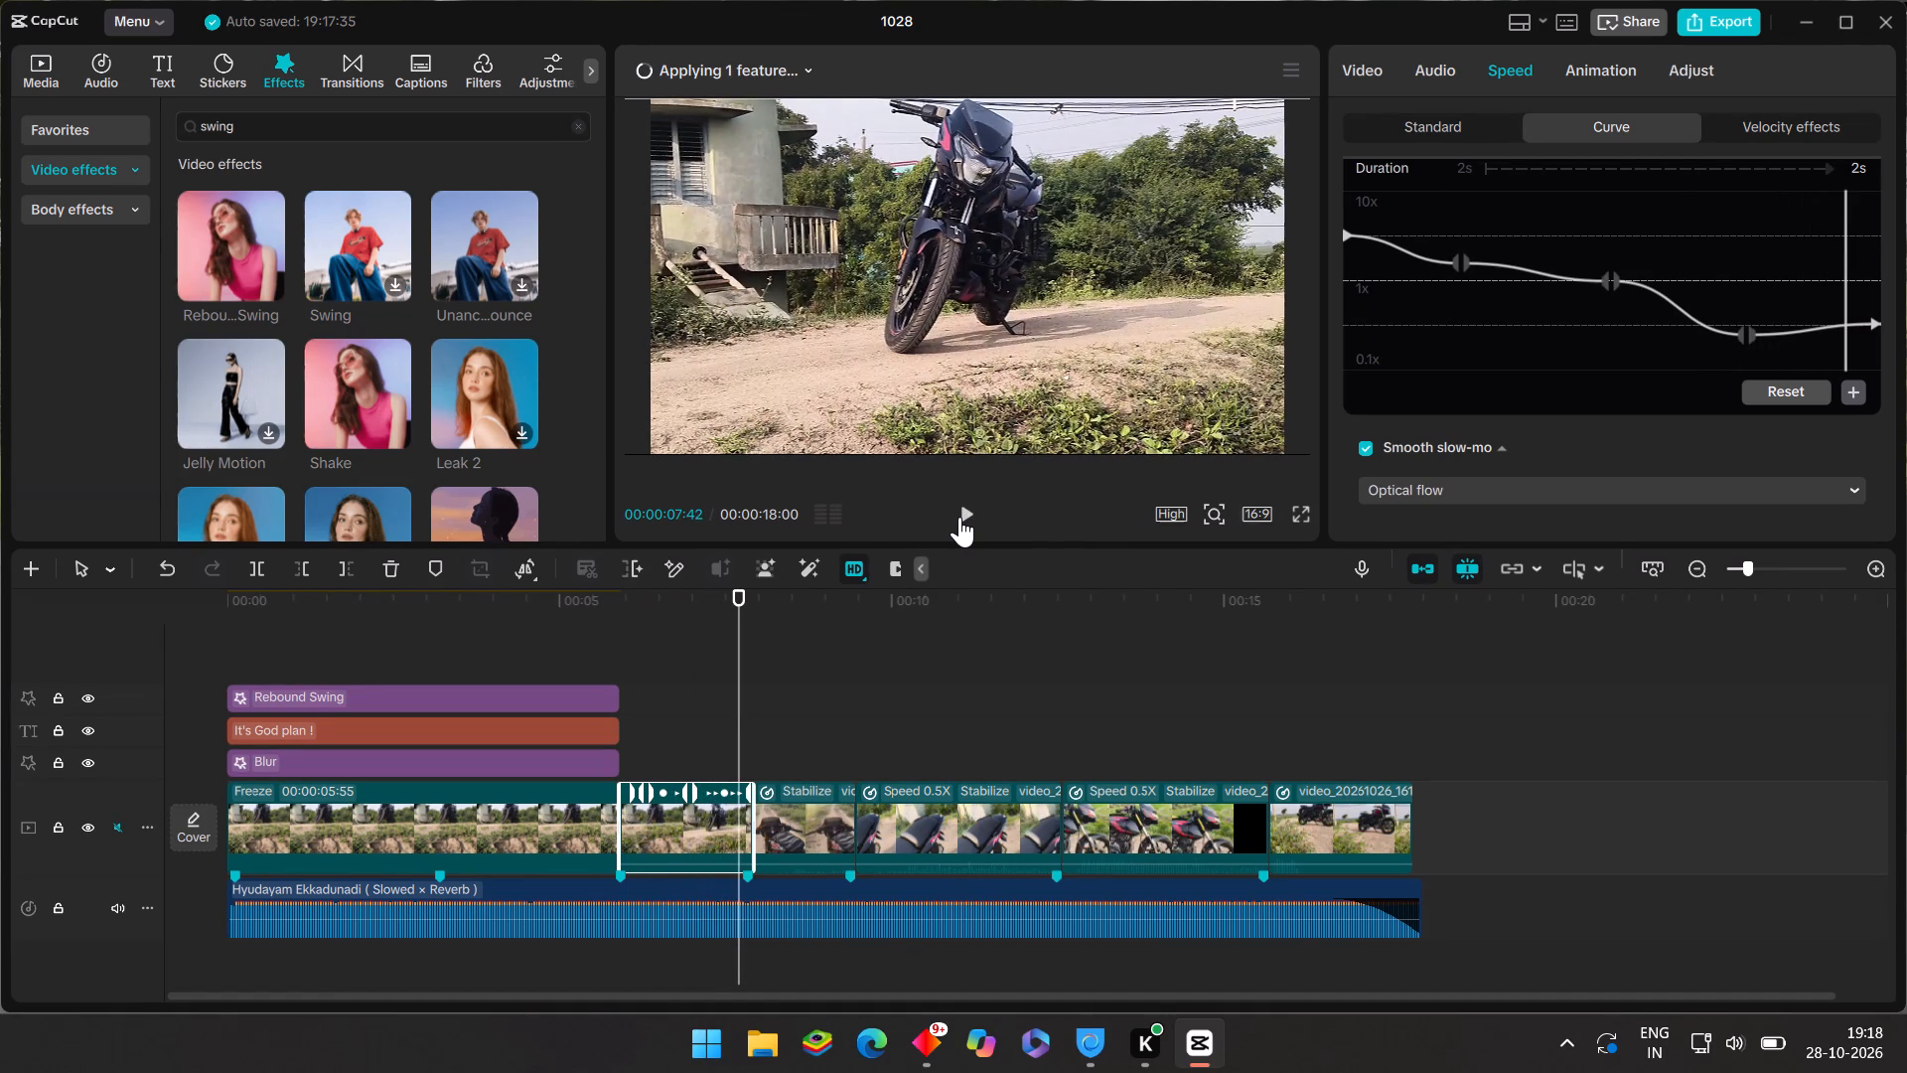
click(610, 636)
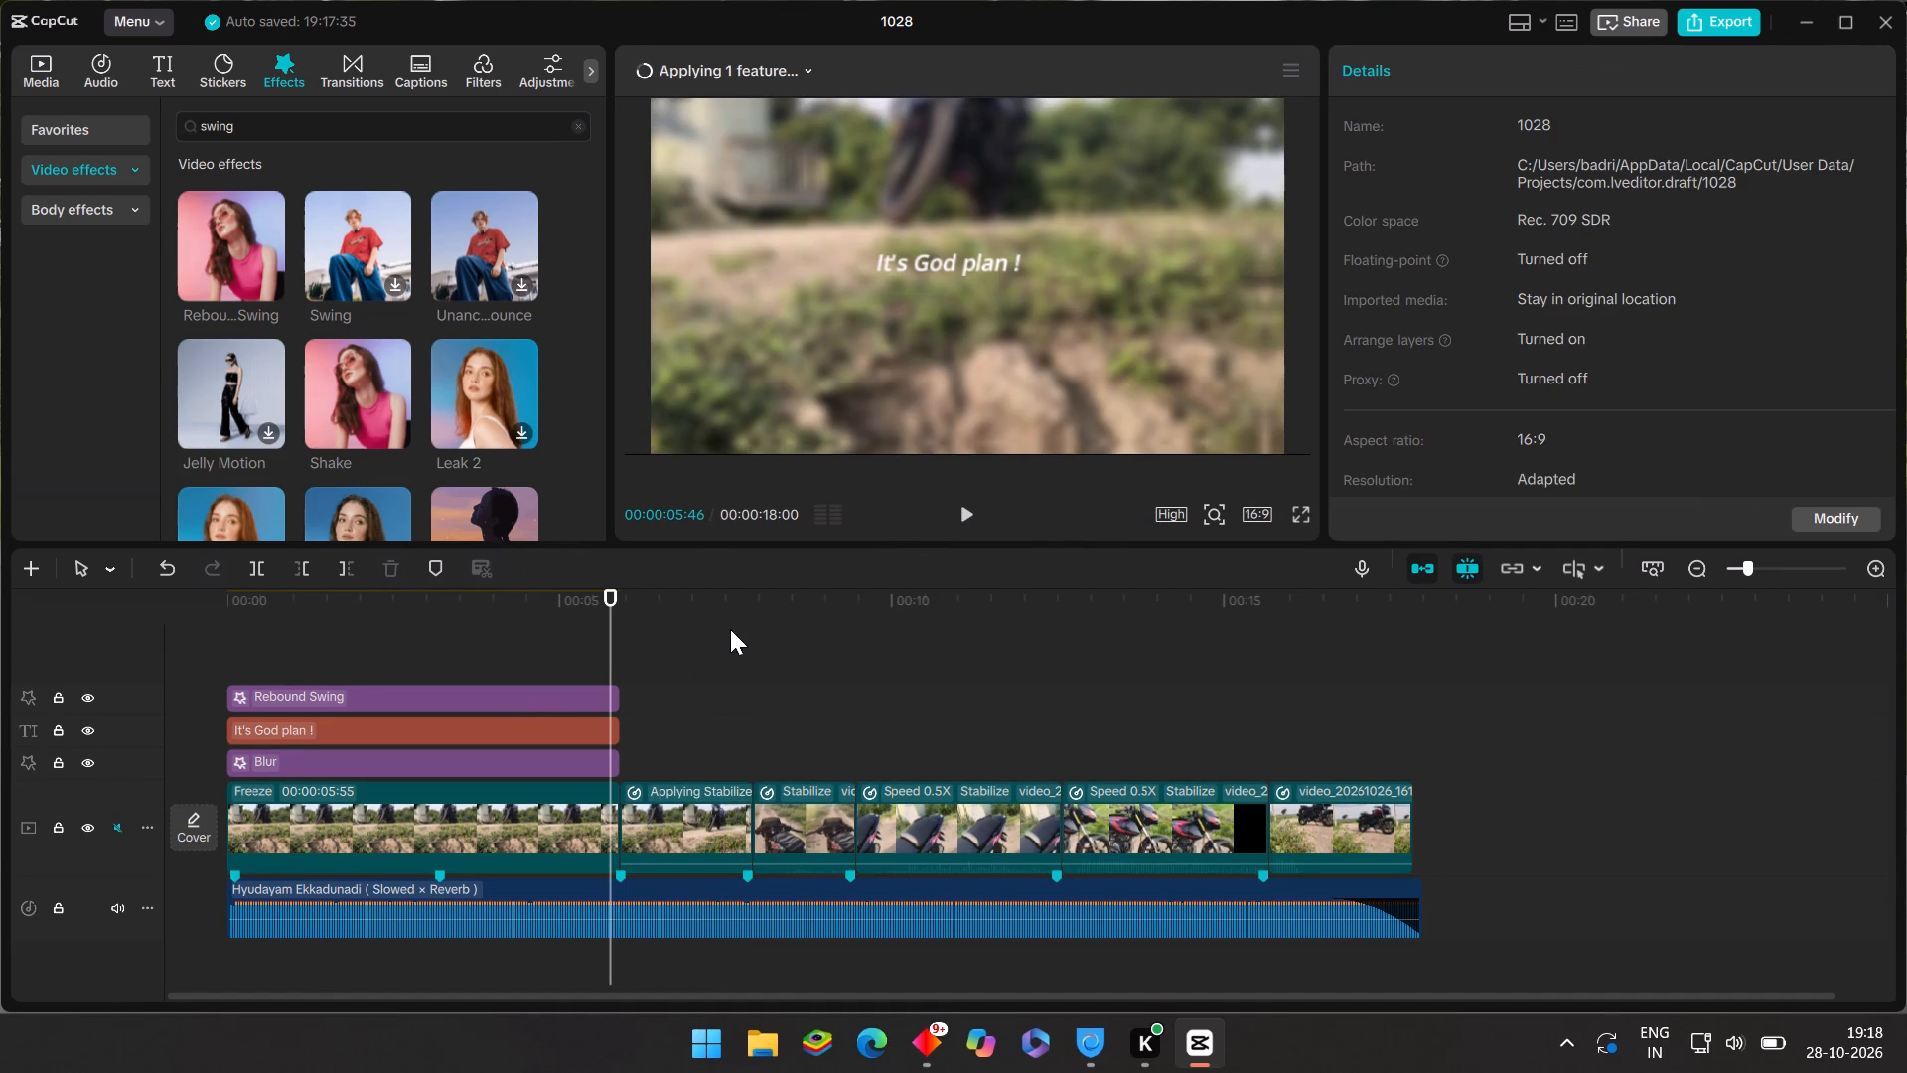
click(660, 651)
drag(660, 651, 618, 643)
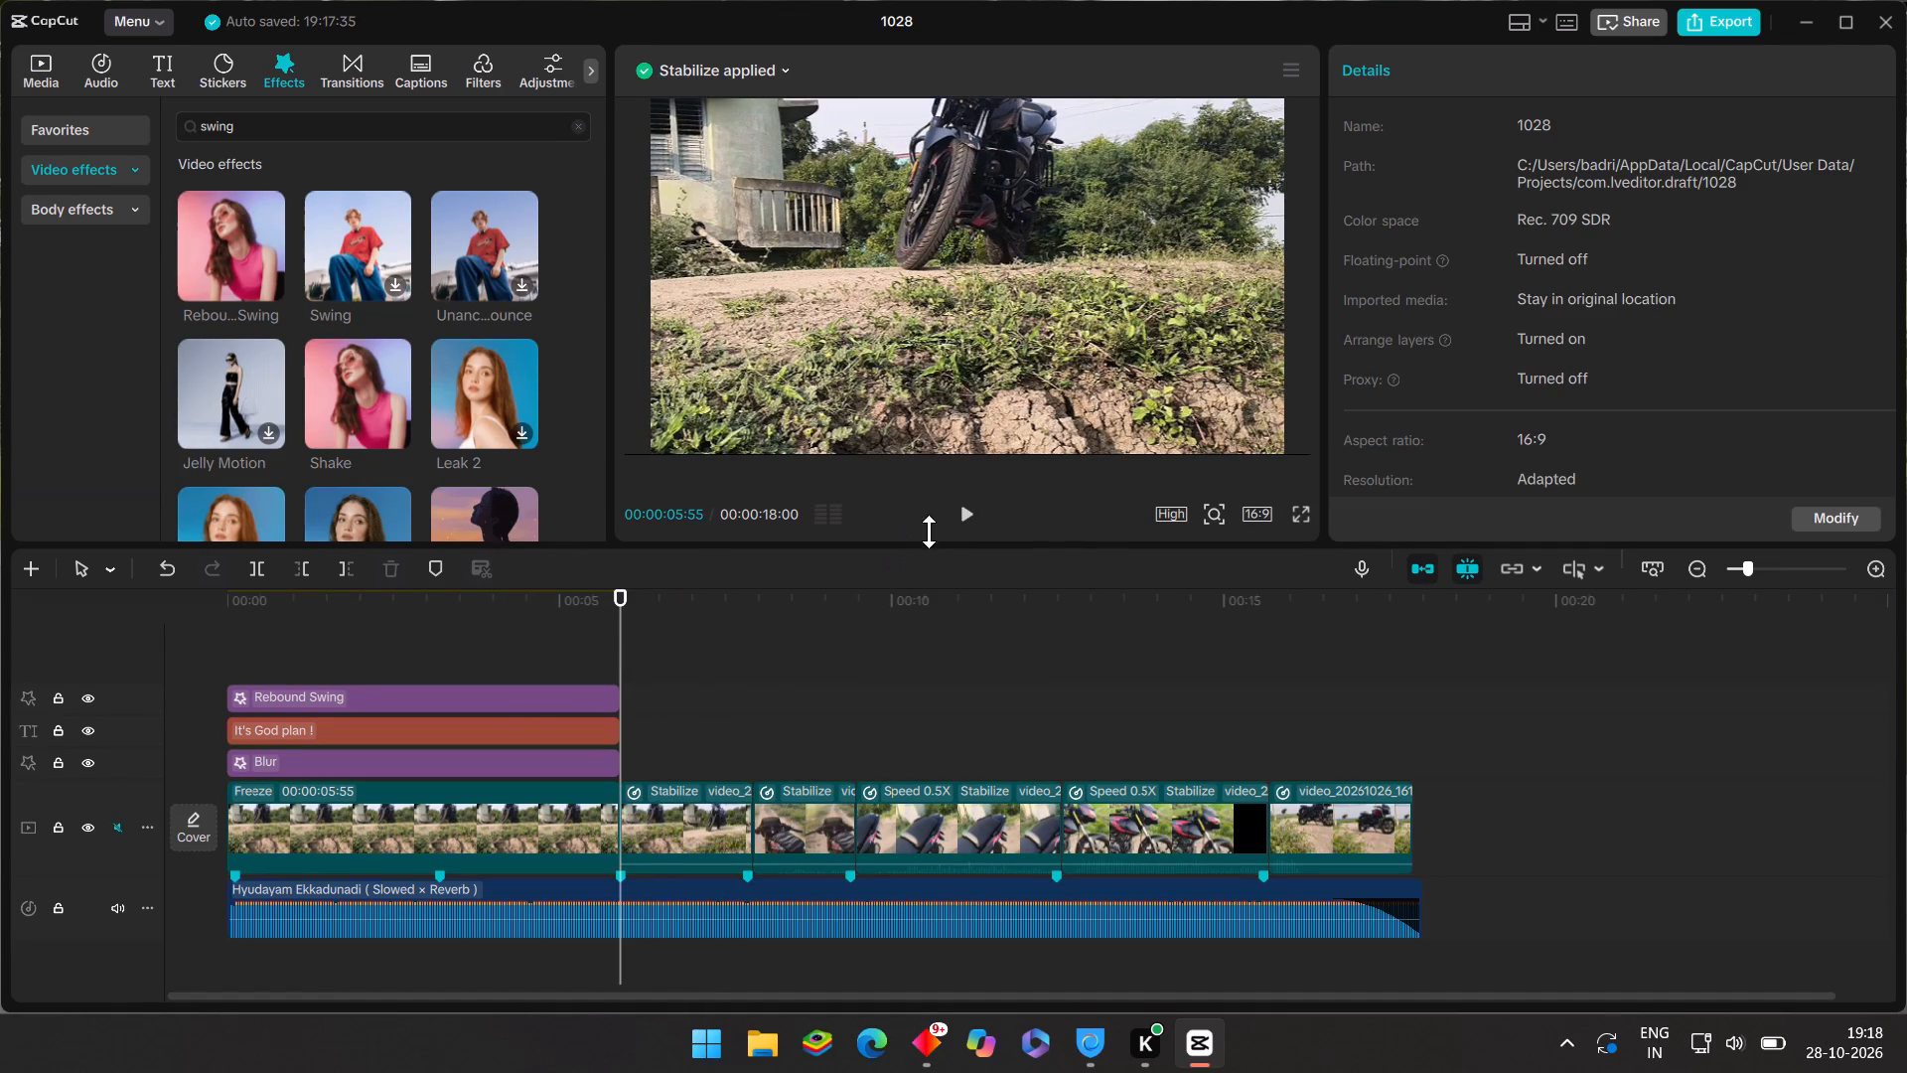
click(964, 518)
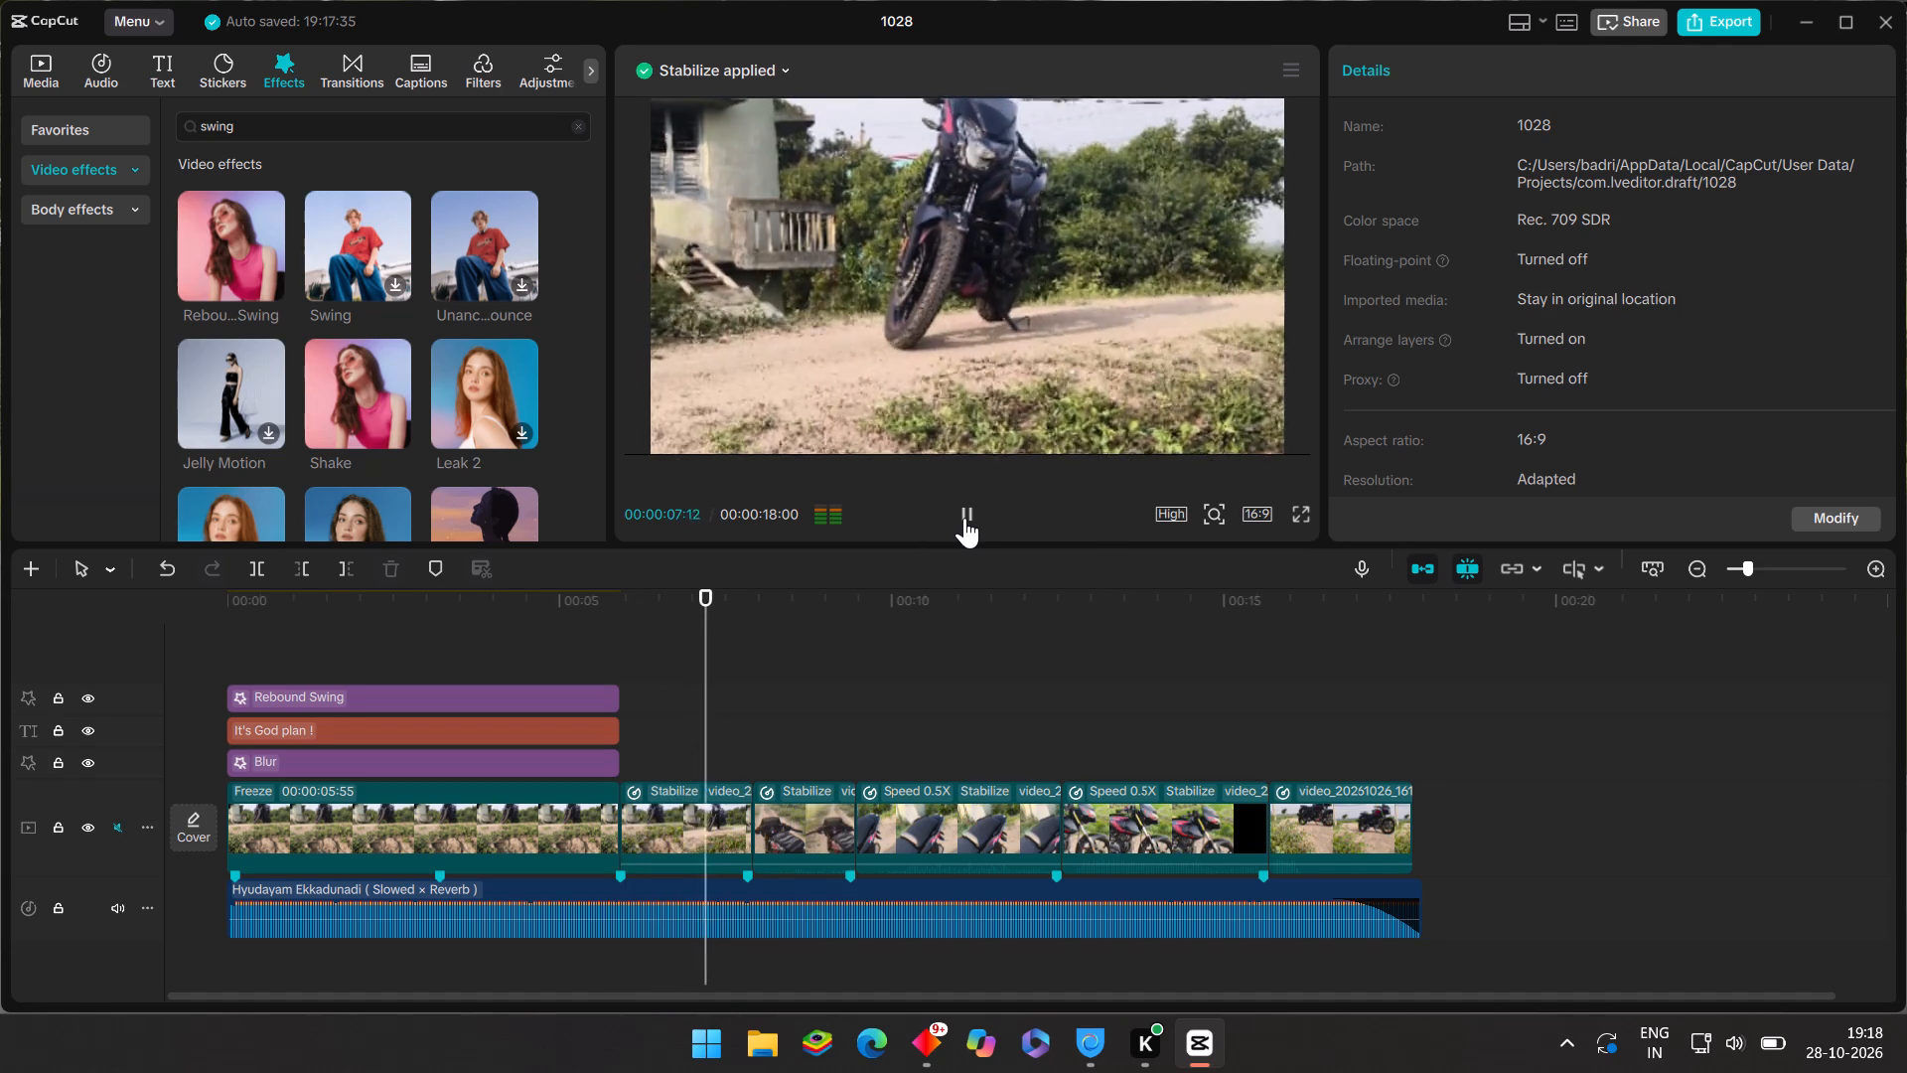
click(964, 518)
Show the first clip's speed curve and replay from the late title into the clip to follow its slowdown.
click(679, 807)
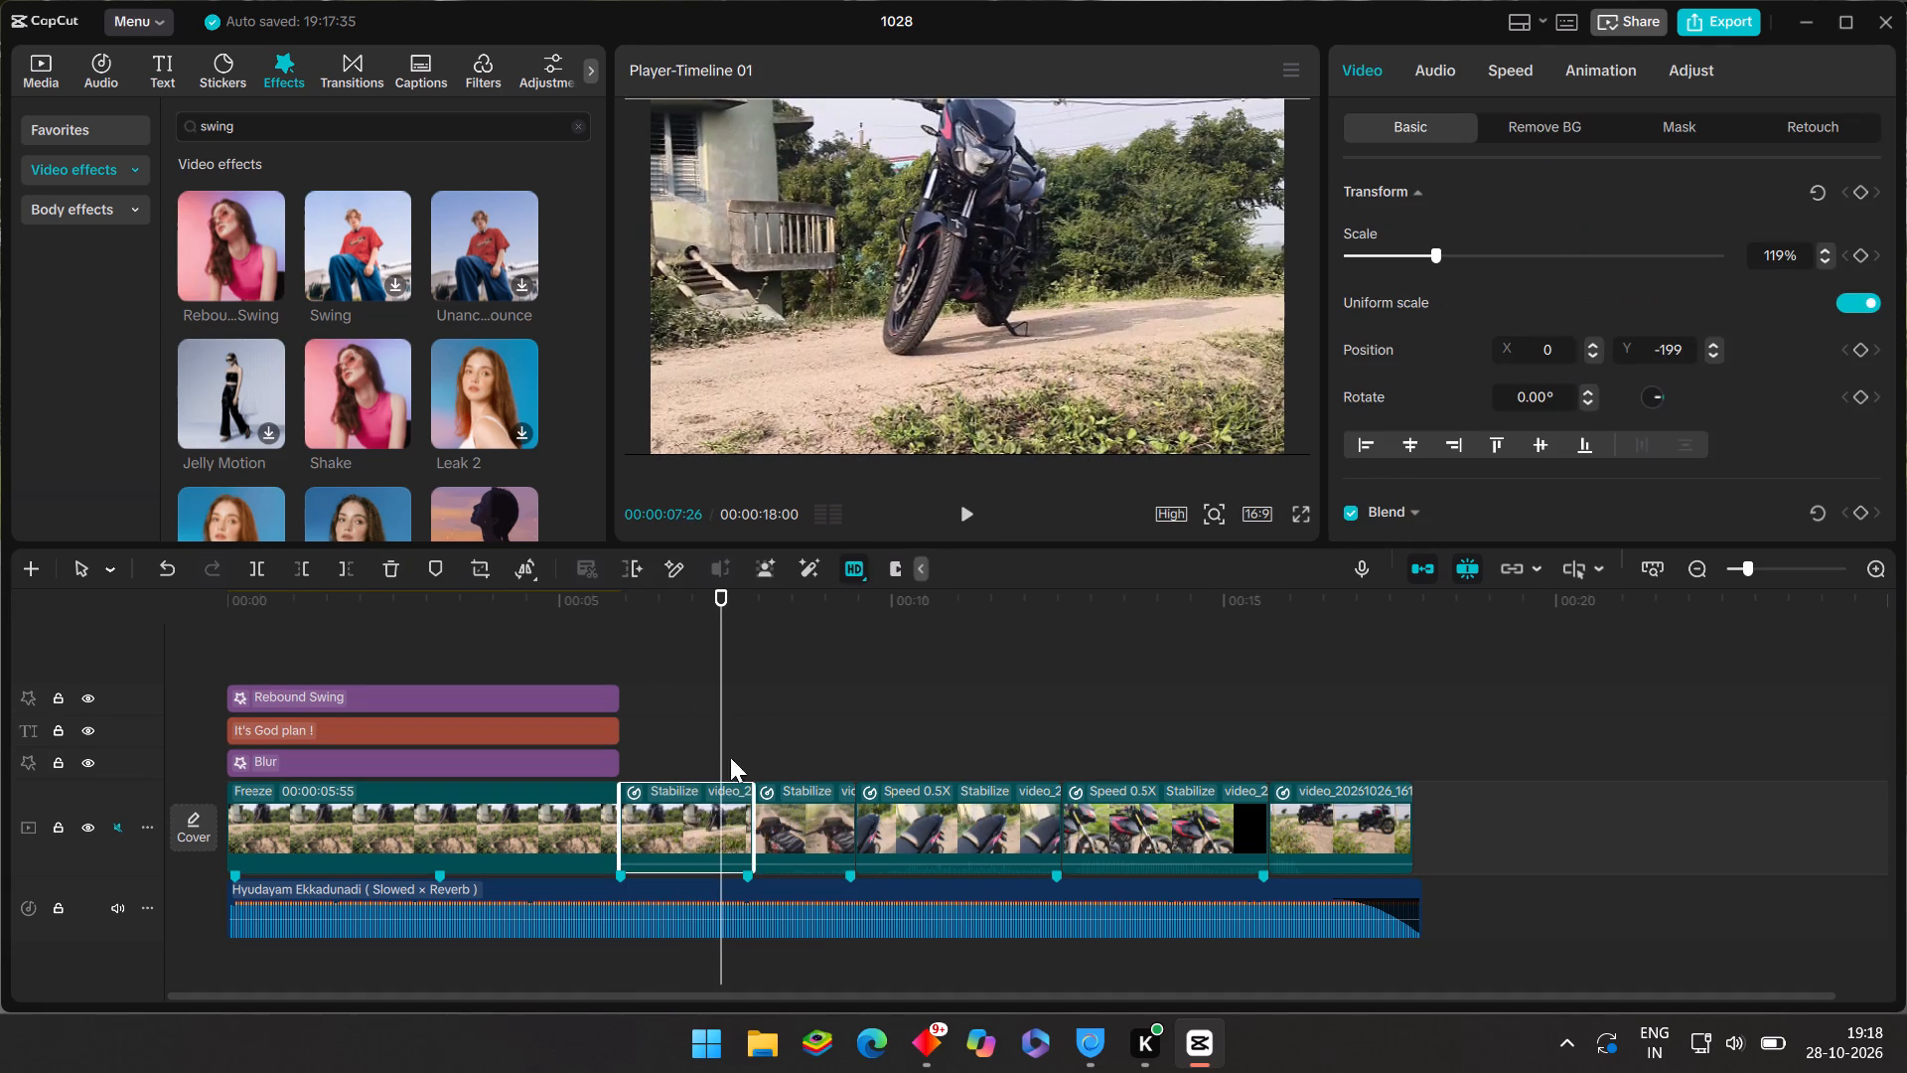
click(1521, 55)
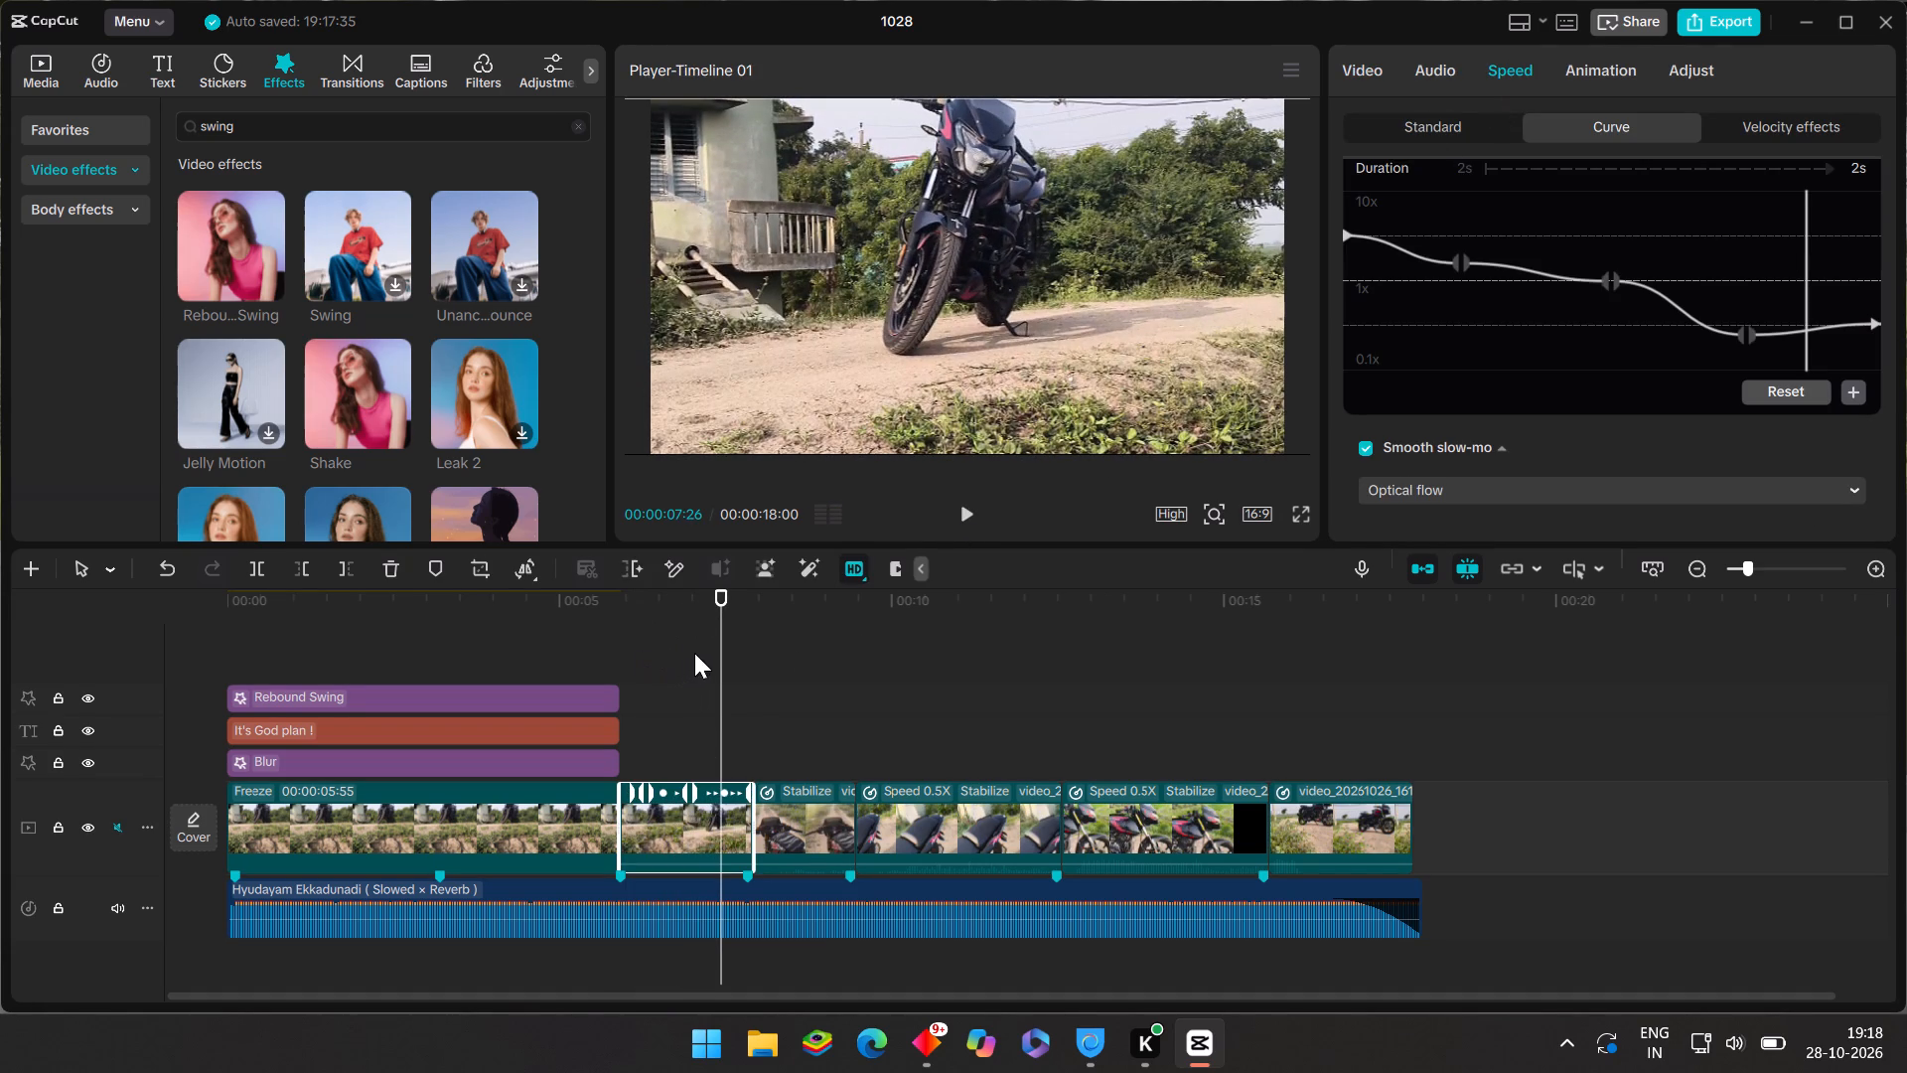
drag(720, 634, 605, 625)
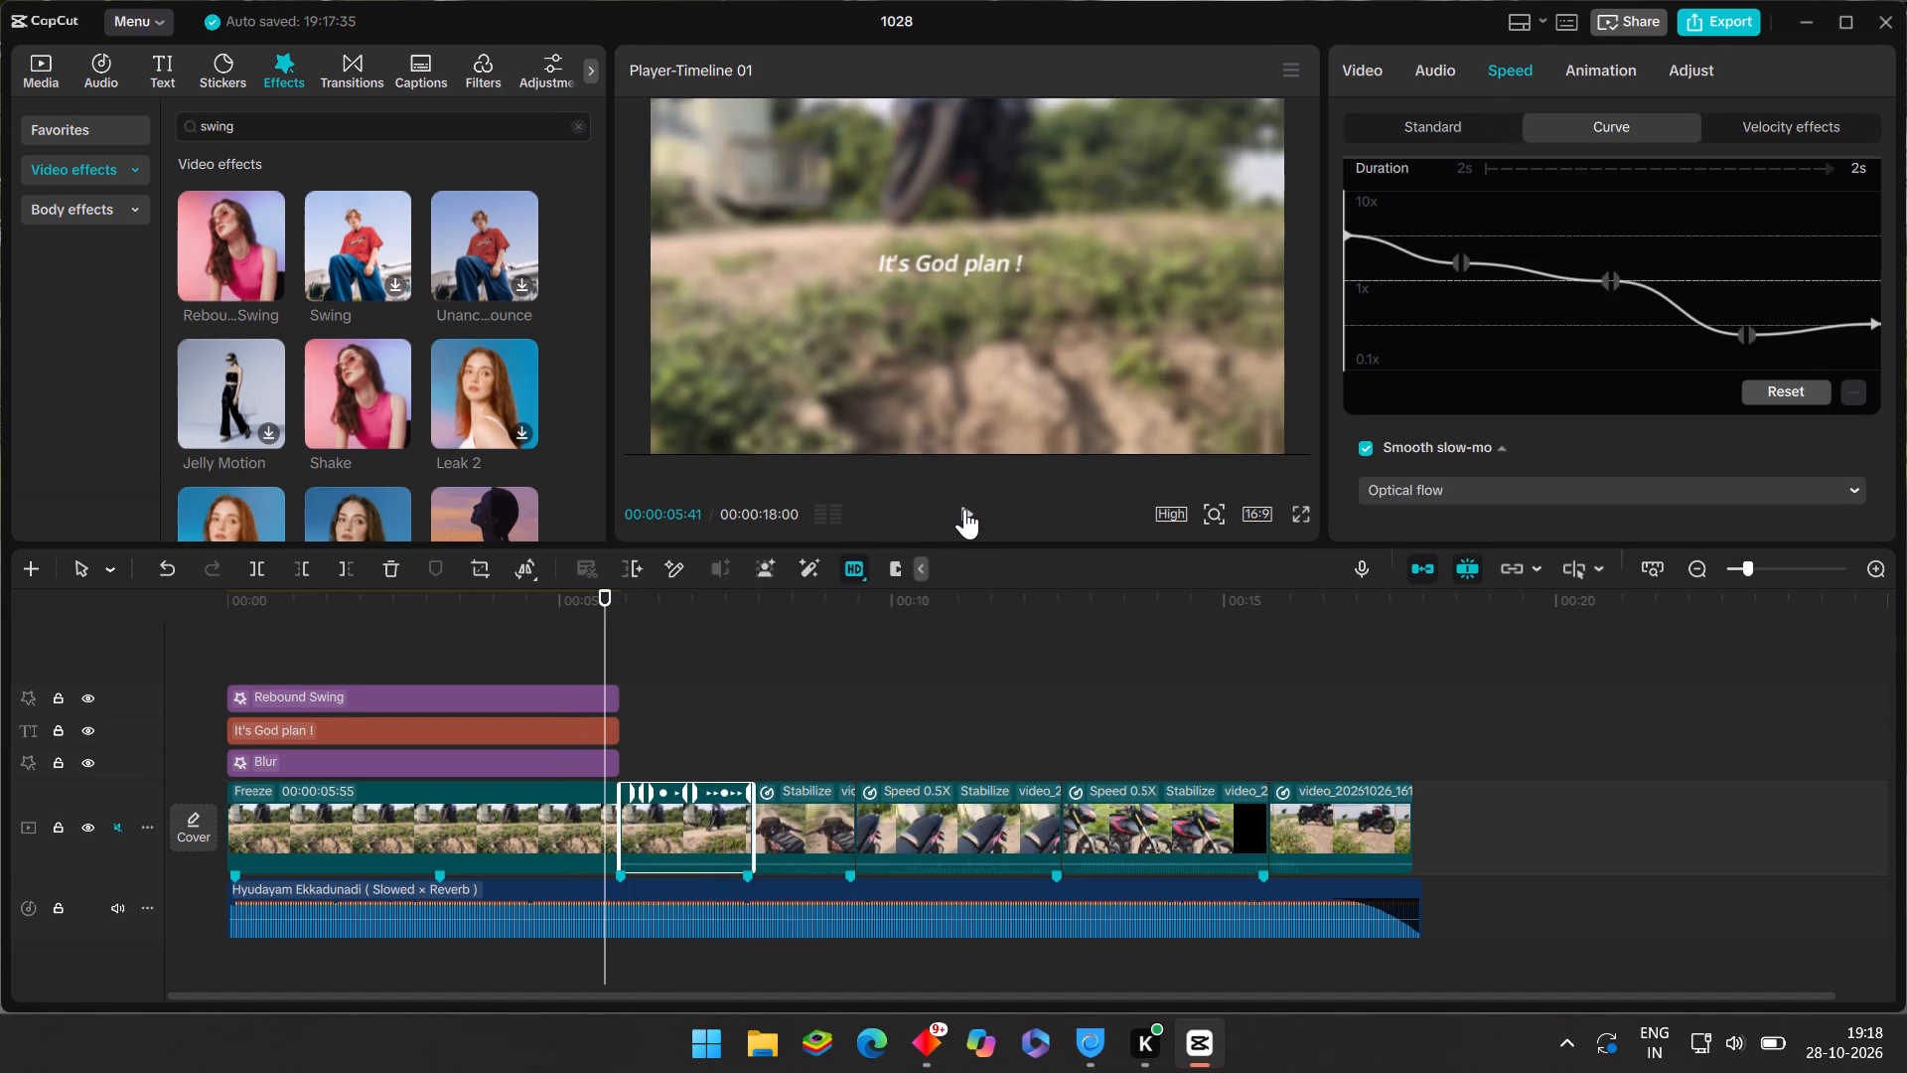
click(964, 506)
click(965, 506)
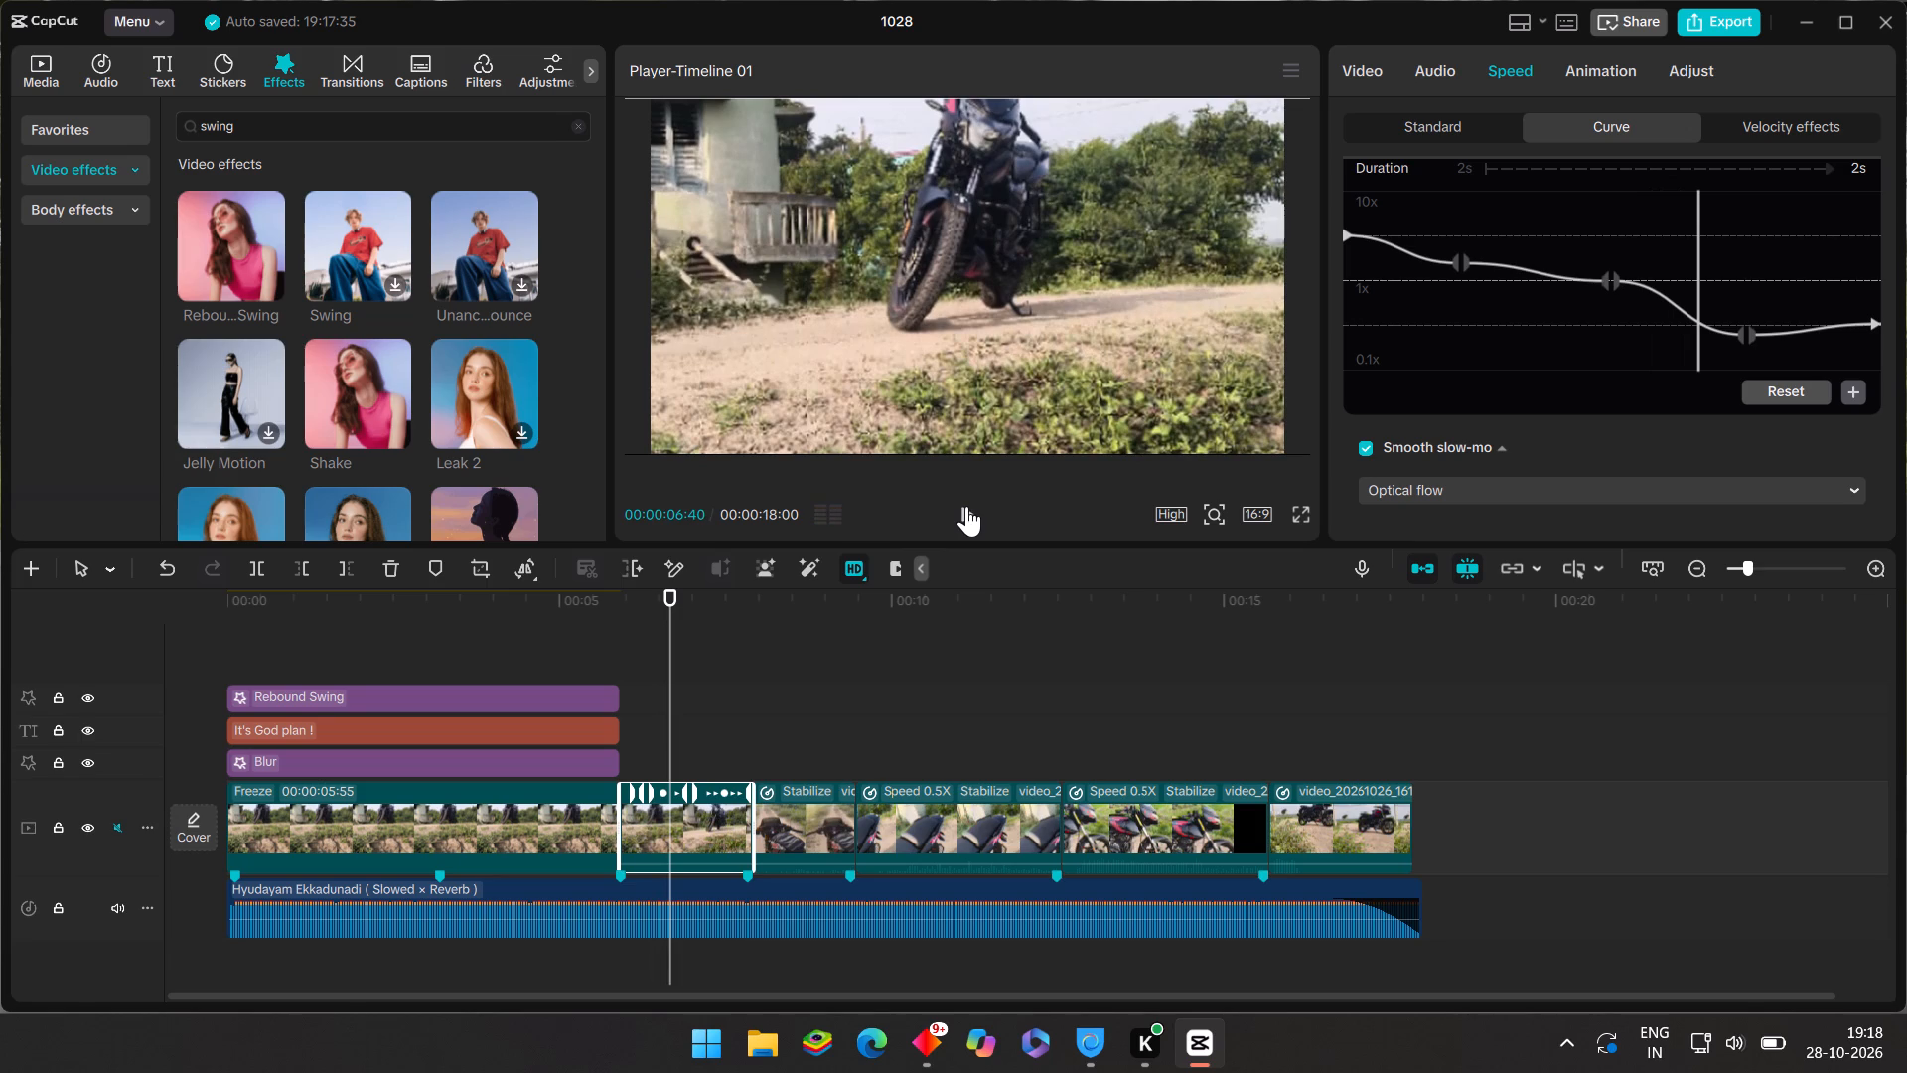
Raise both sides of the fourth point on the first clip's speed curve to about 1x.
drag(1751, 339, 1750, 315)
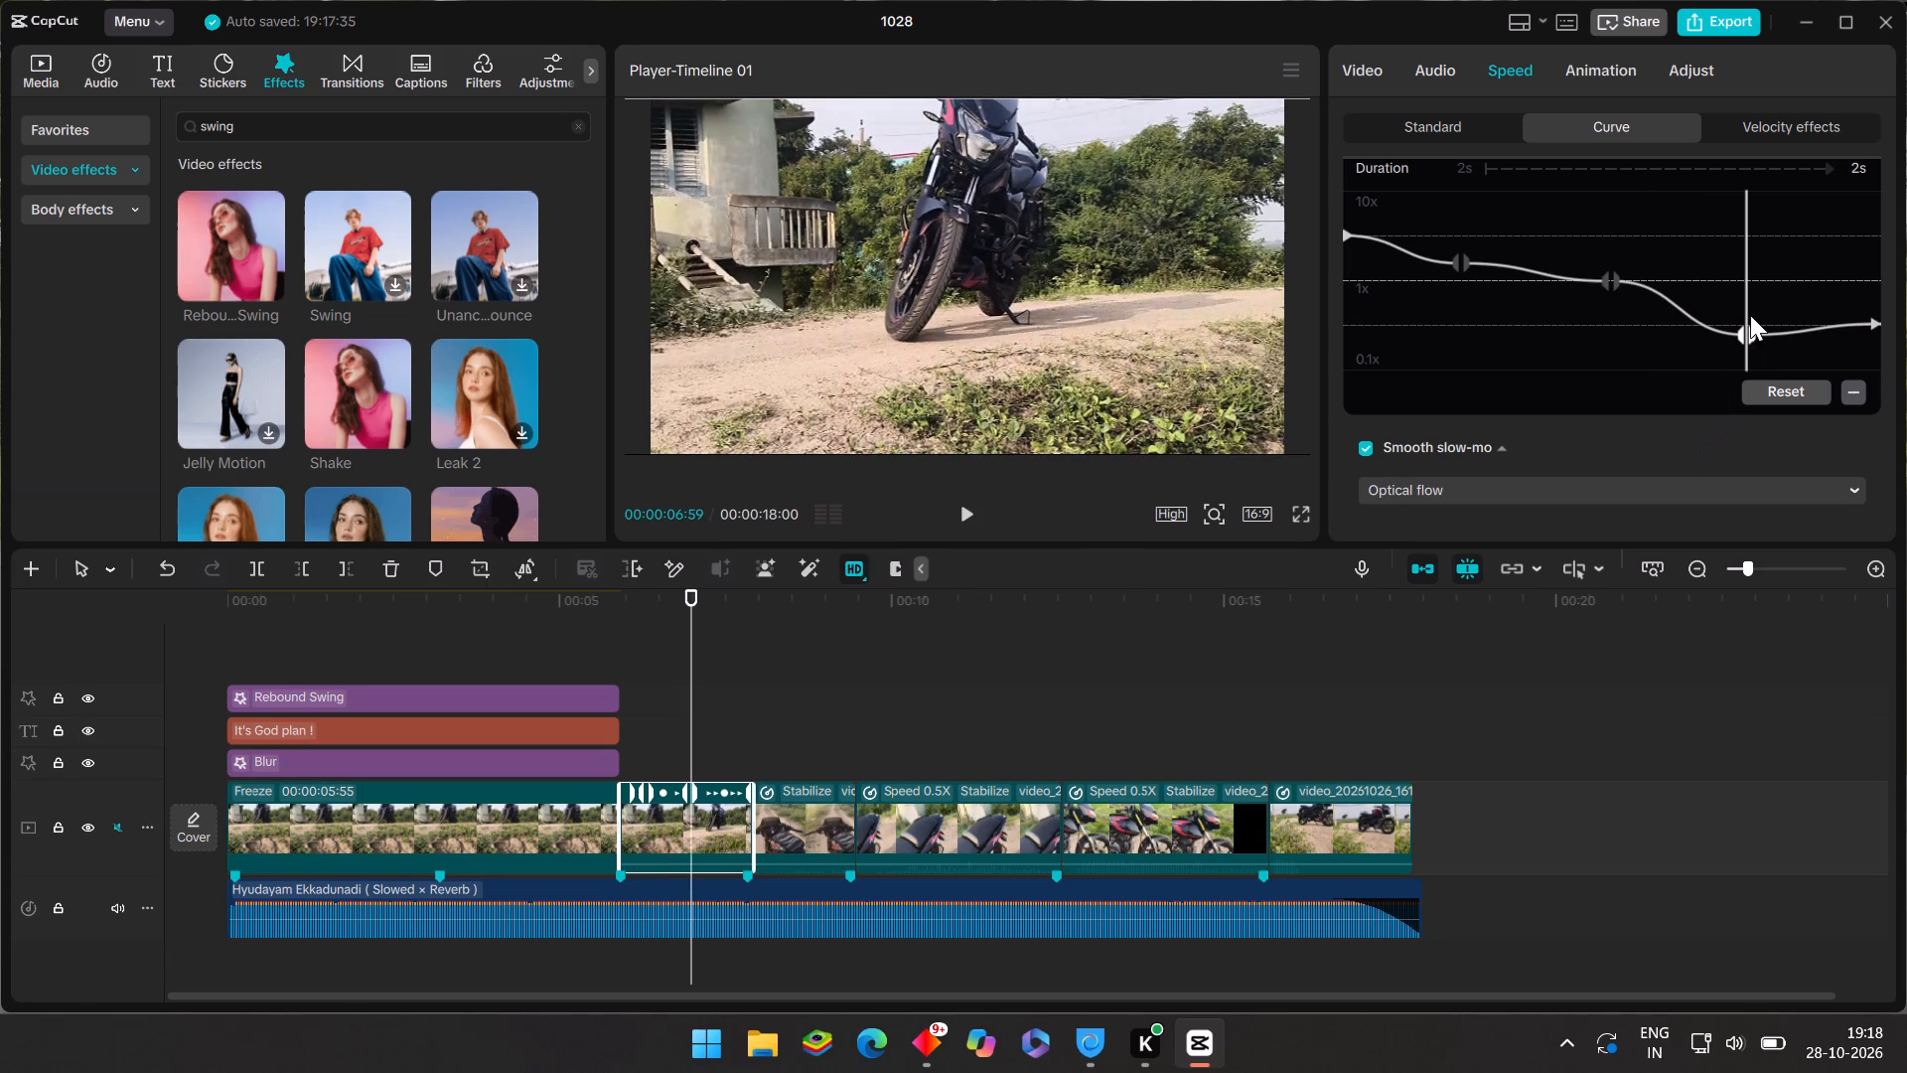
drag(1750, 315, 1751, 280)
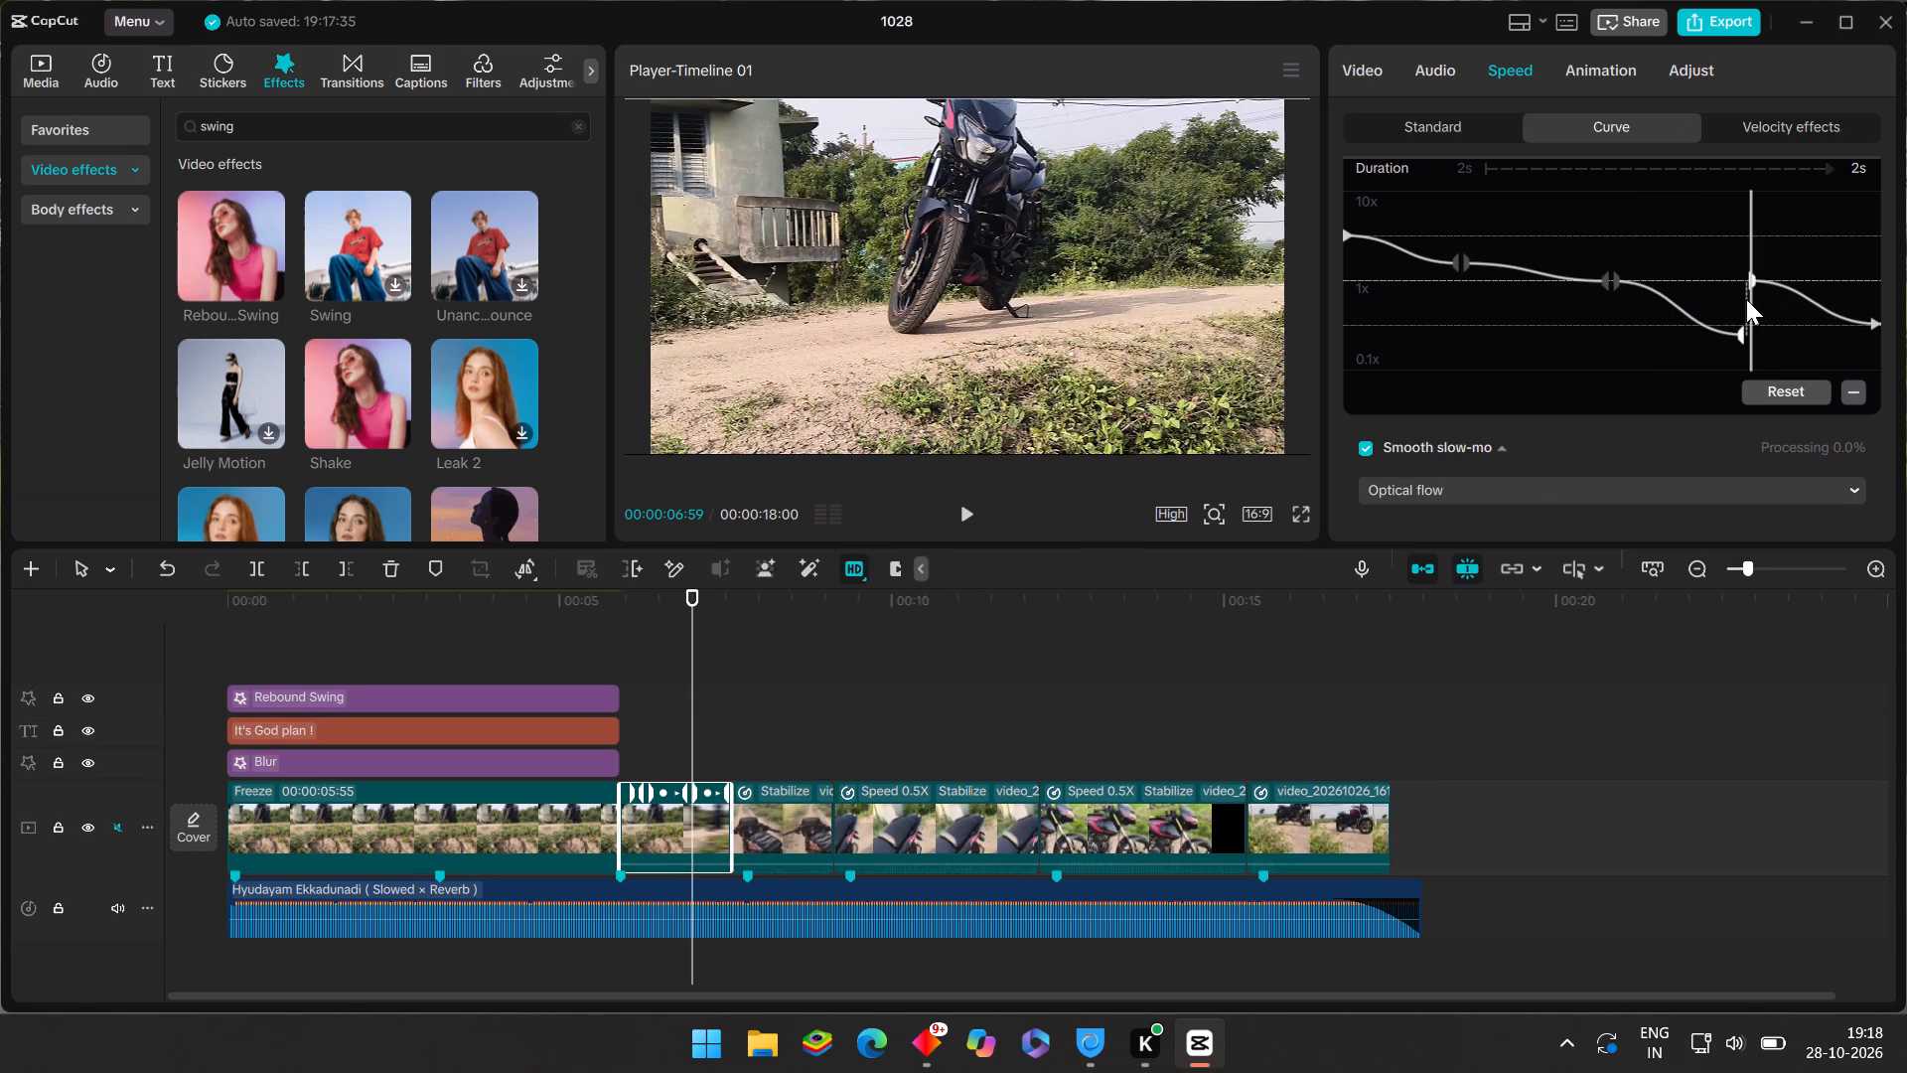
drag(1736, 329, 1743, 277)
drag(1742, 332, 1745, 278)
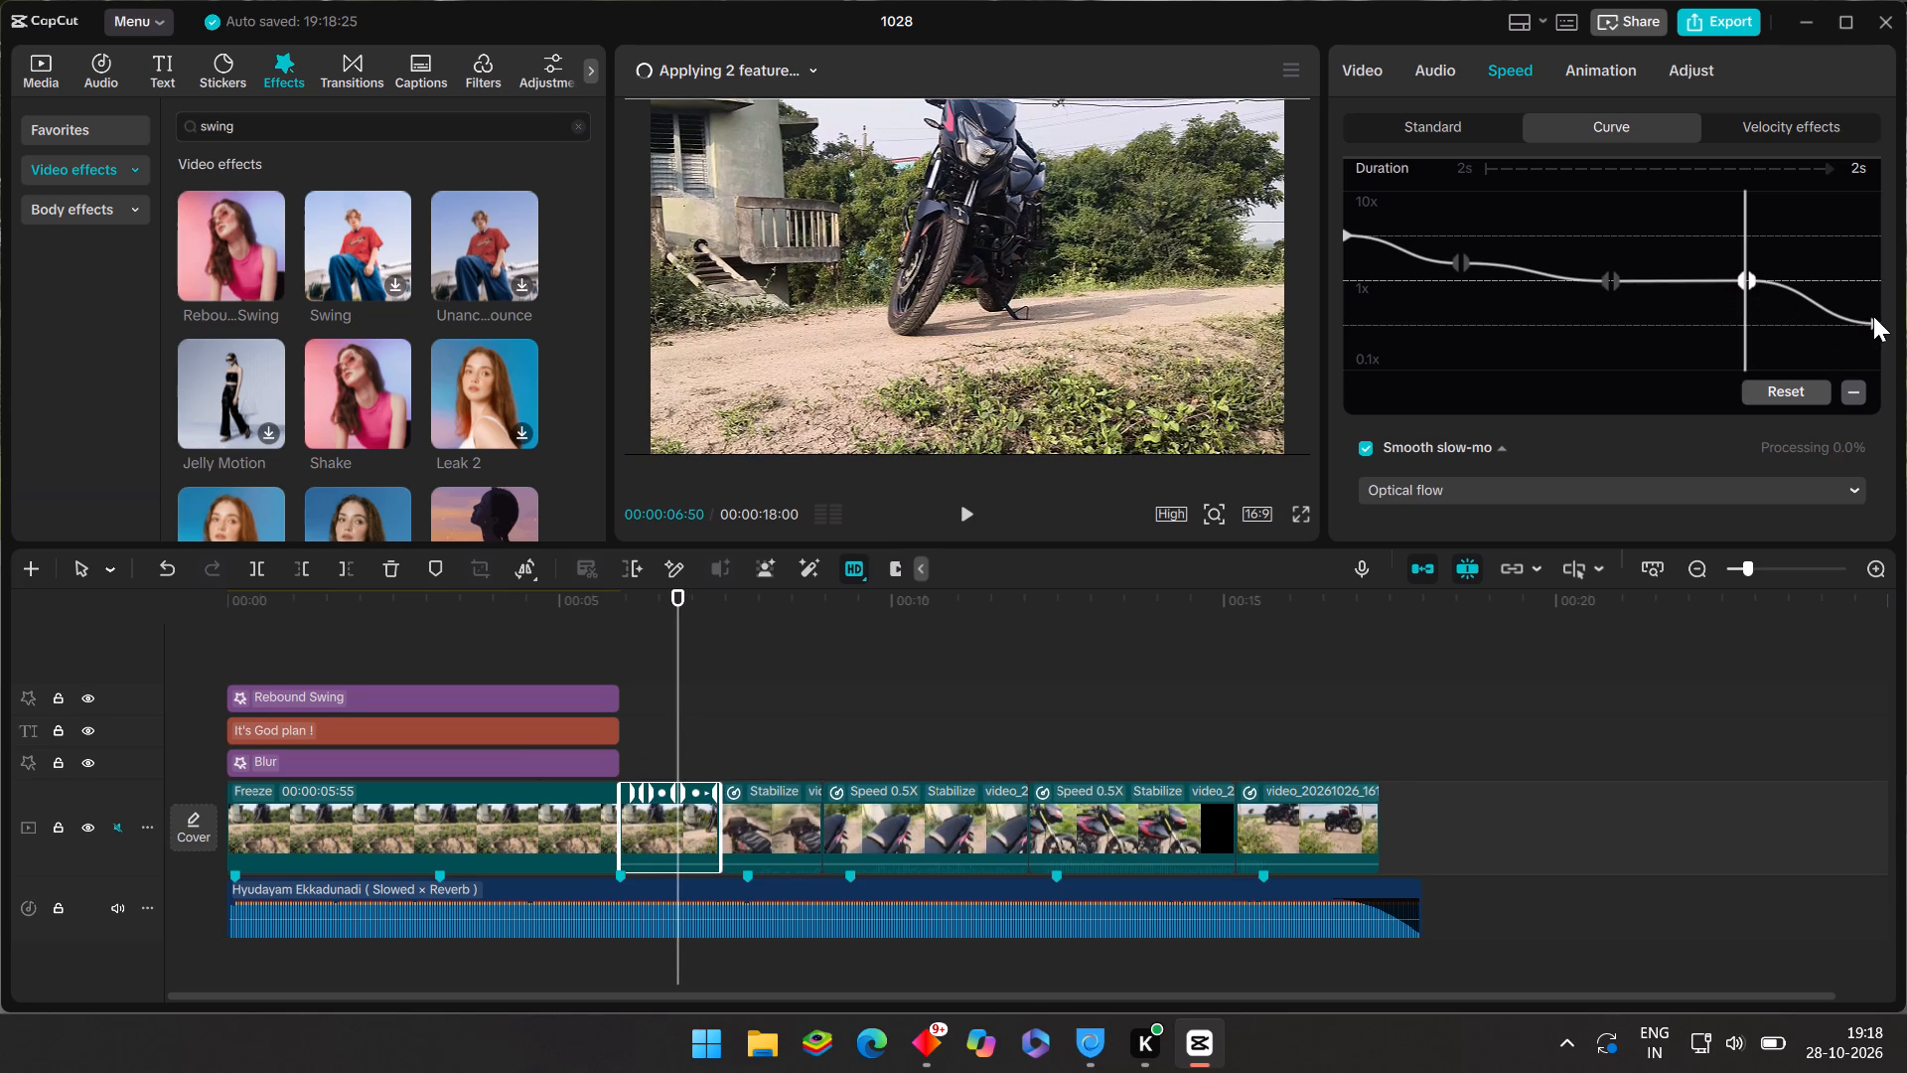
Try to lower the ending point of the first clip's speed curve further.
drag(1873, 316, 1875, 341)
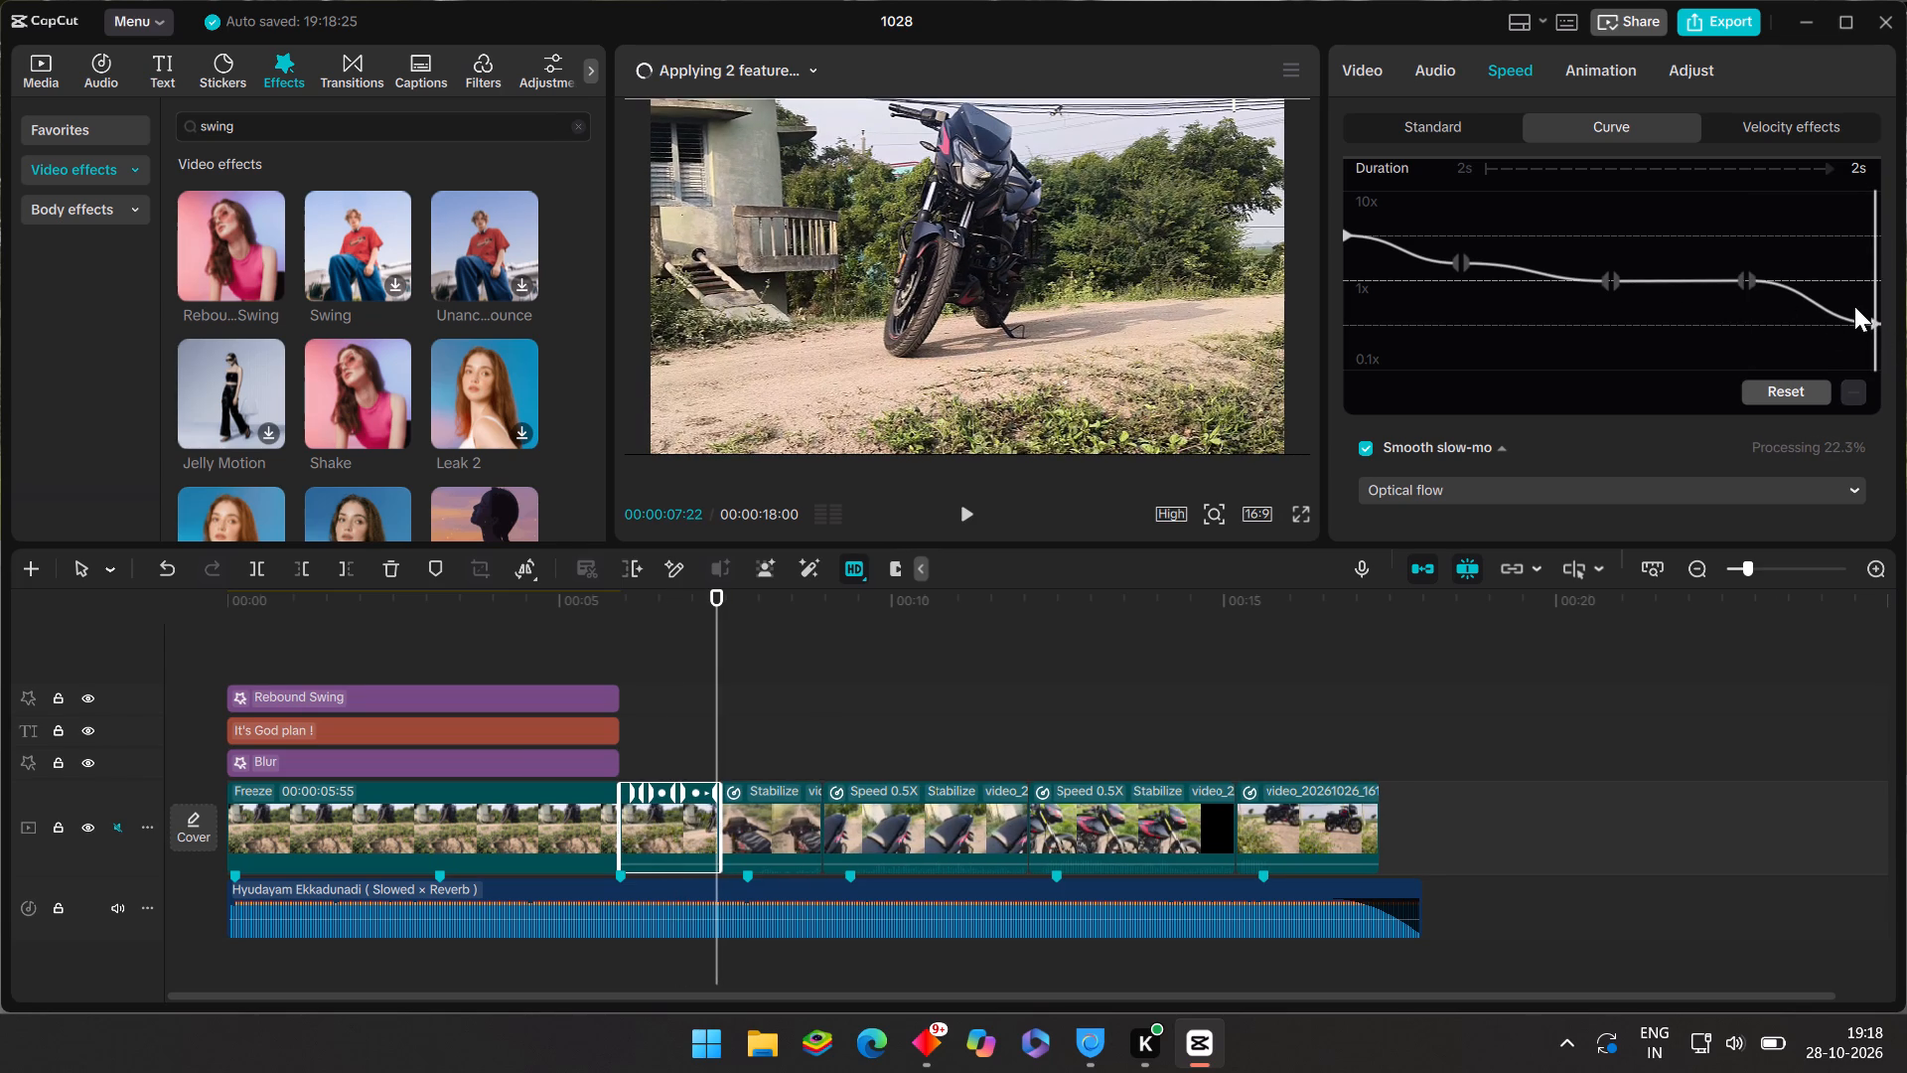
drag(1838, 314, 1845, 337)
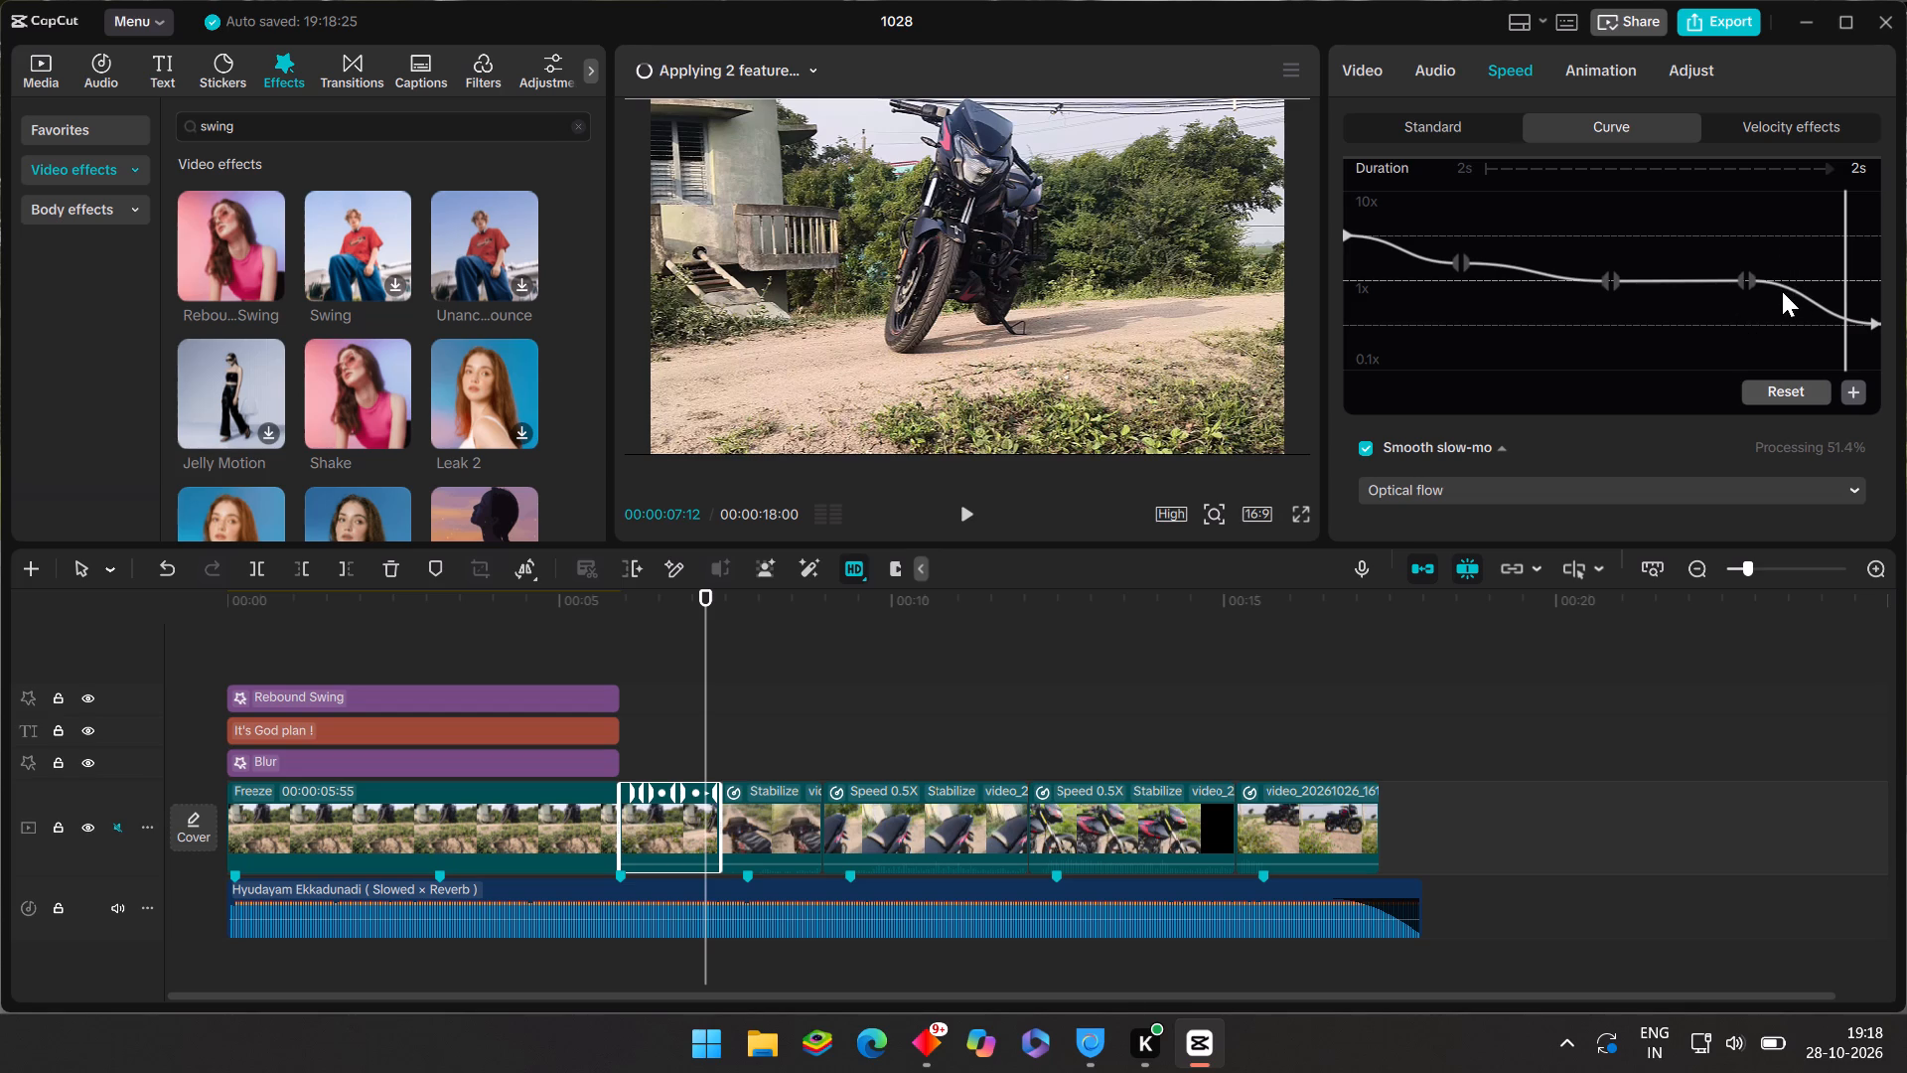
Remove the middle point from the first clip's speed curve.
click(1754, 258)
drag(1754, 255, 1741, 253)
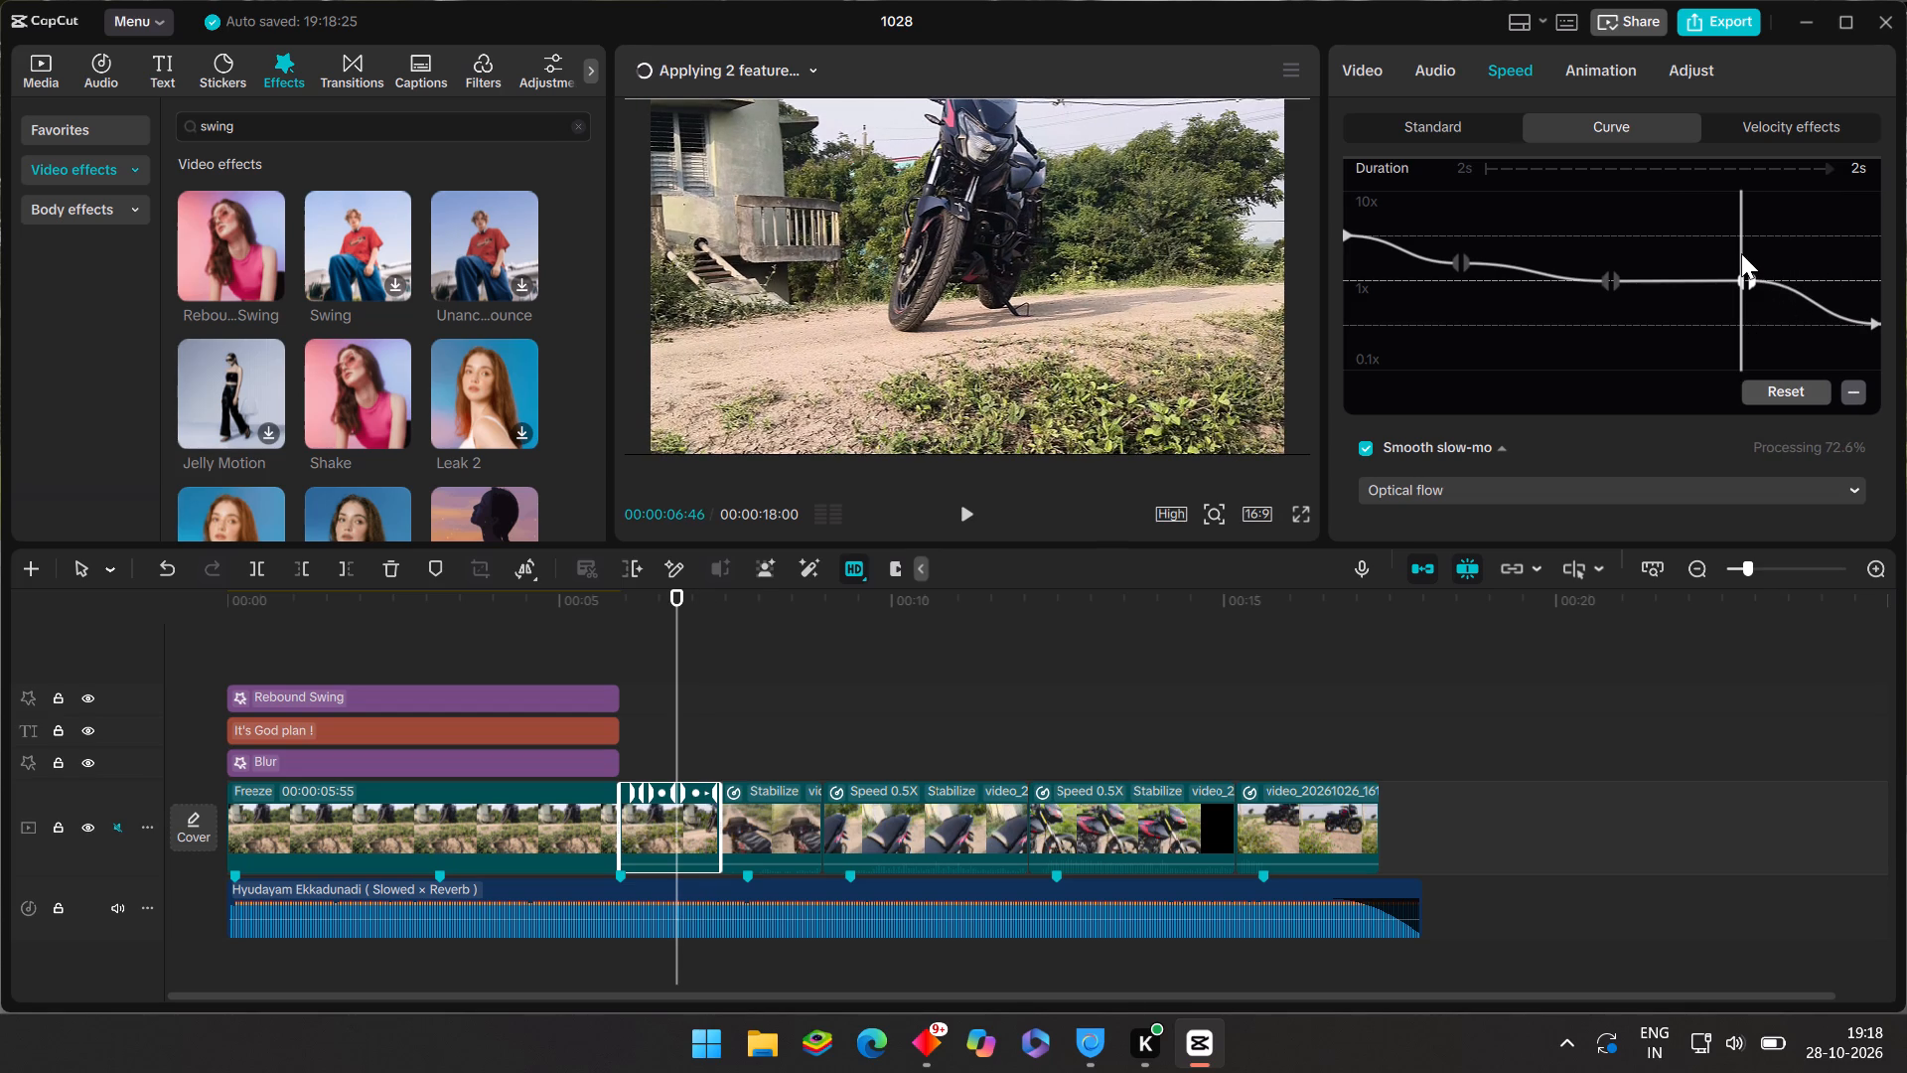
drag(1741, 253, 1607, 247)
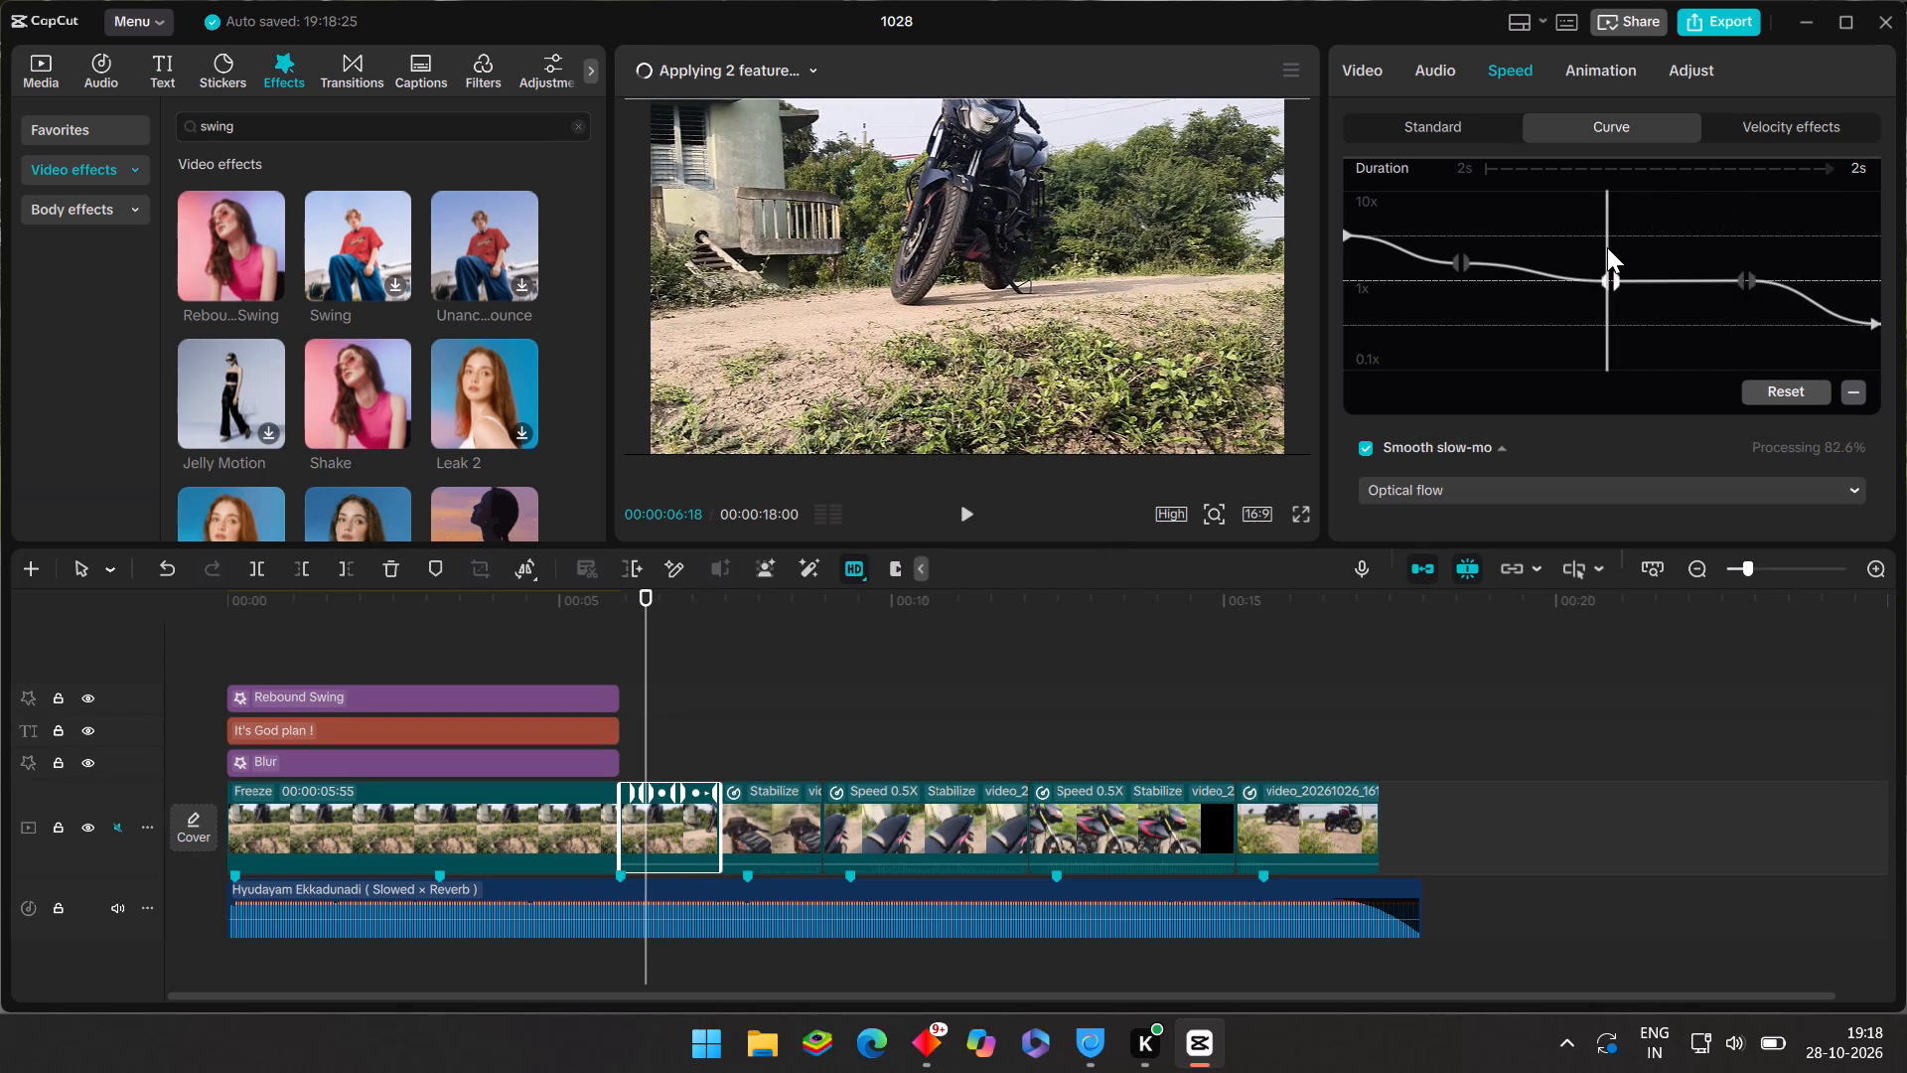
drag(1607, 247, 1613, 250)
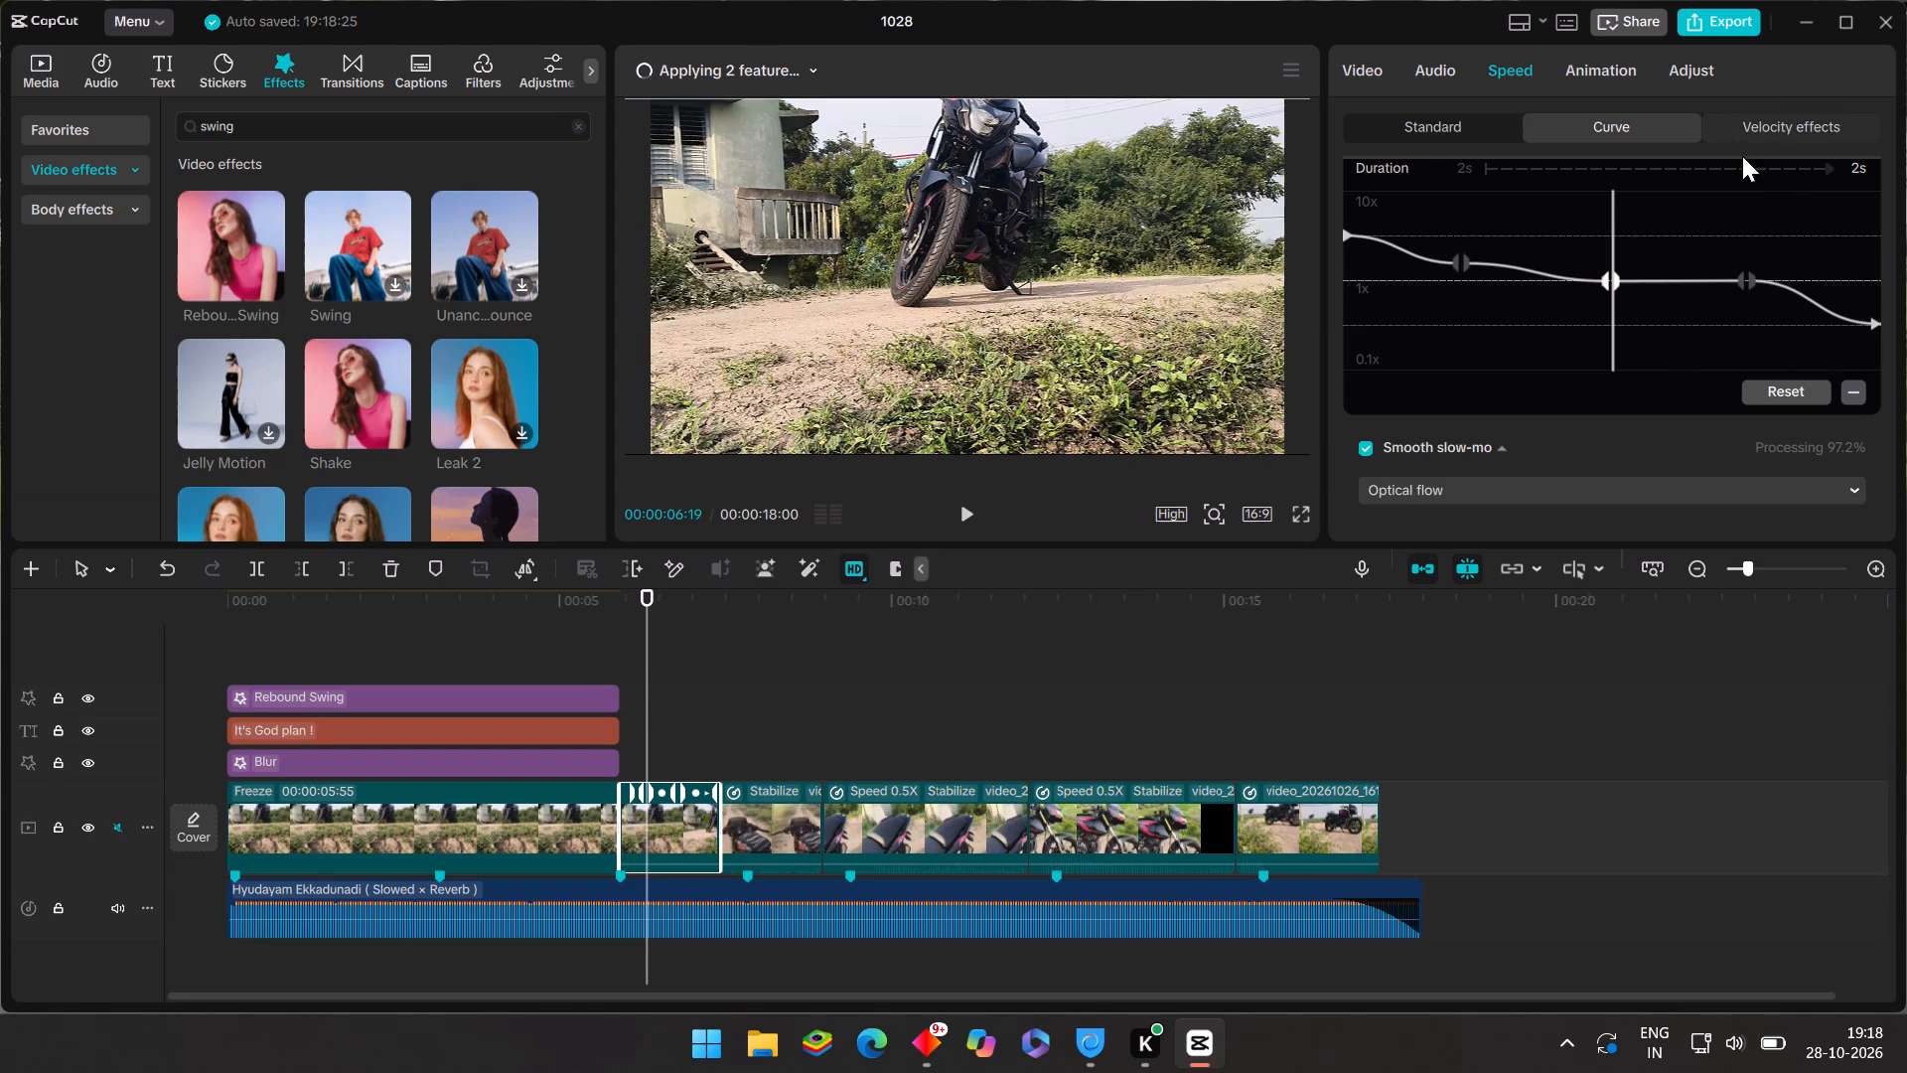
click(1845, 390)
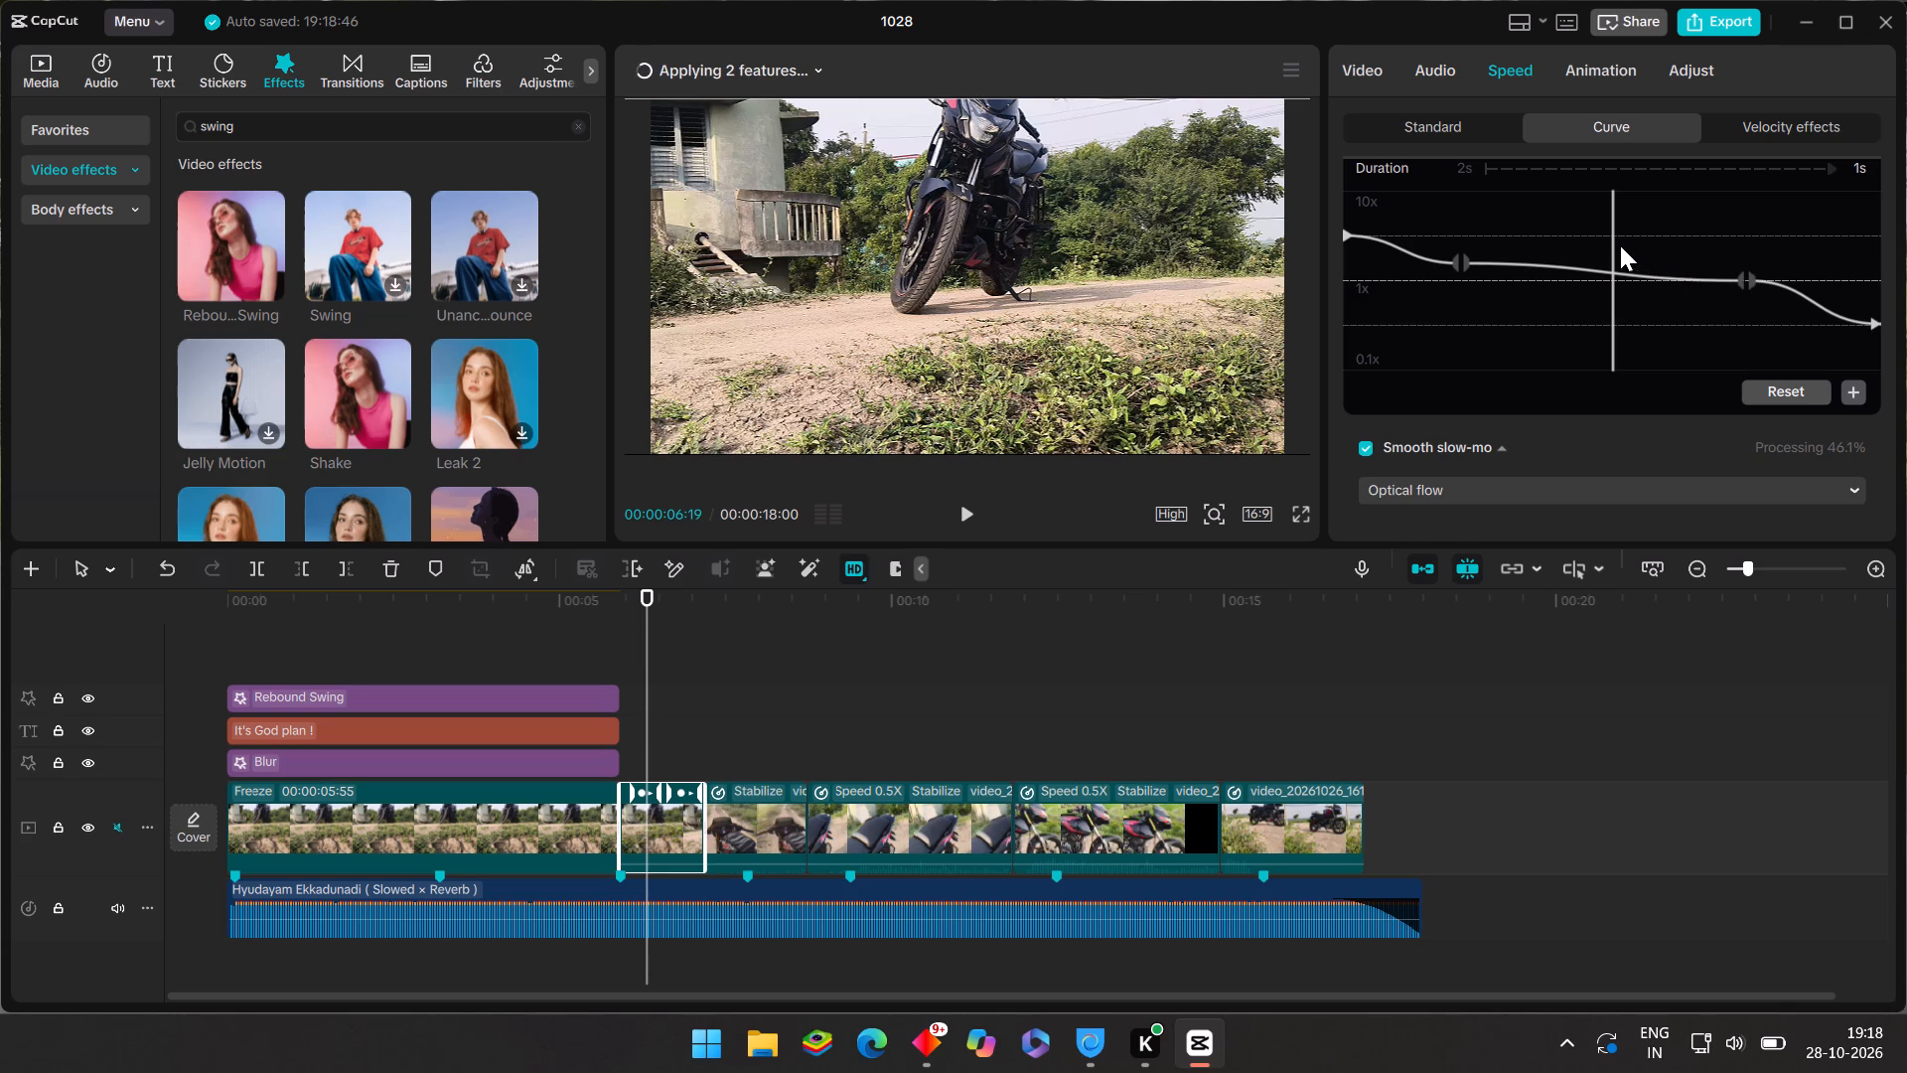
Play the first clip across the cut into the next clip to check the ramp without its middle point.
click(592, 638)
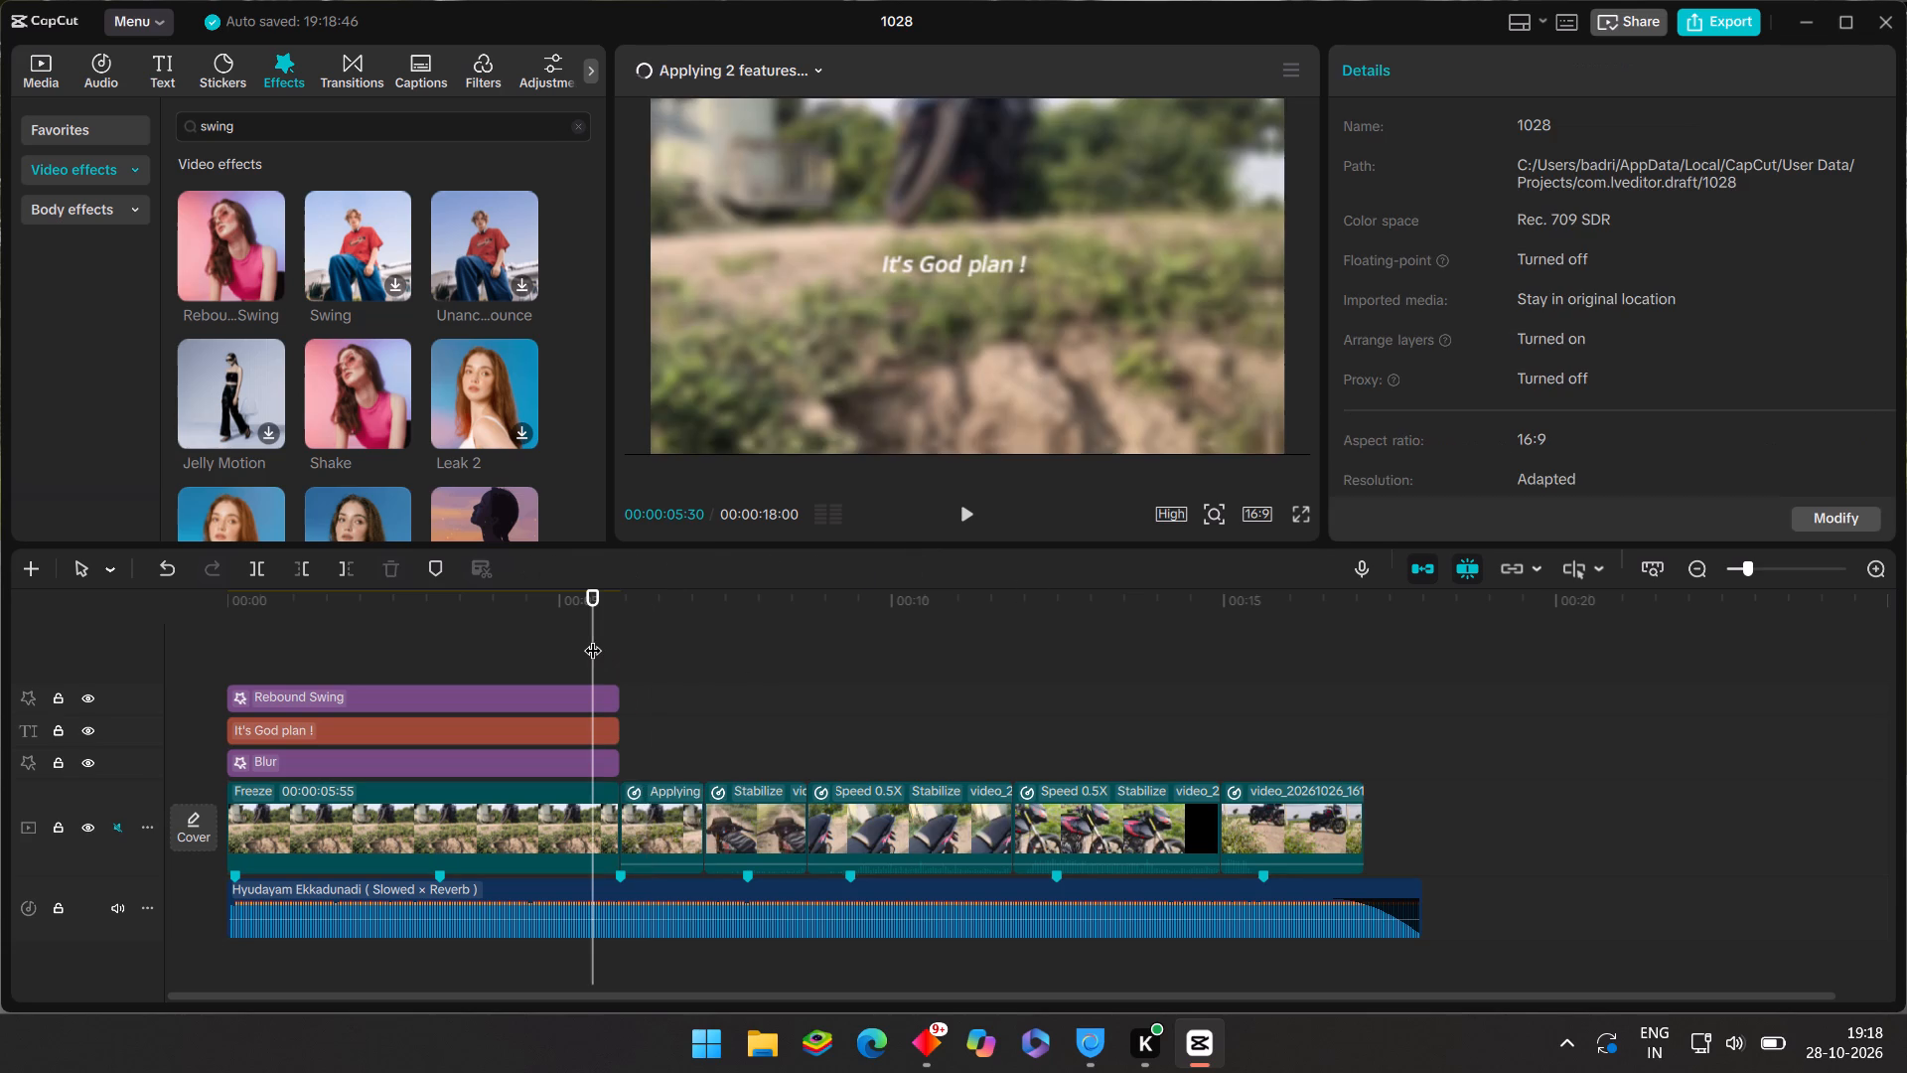
drag(594, 638, 620, 658)
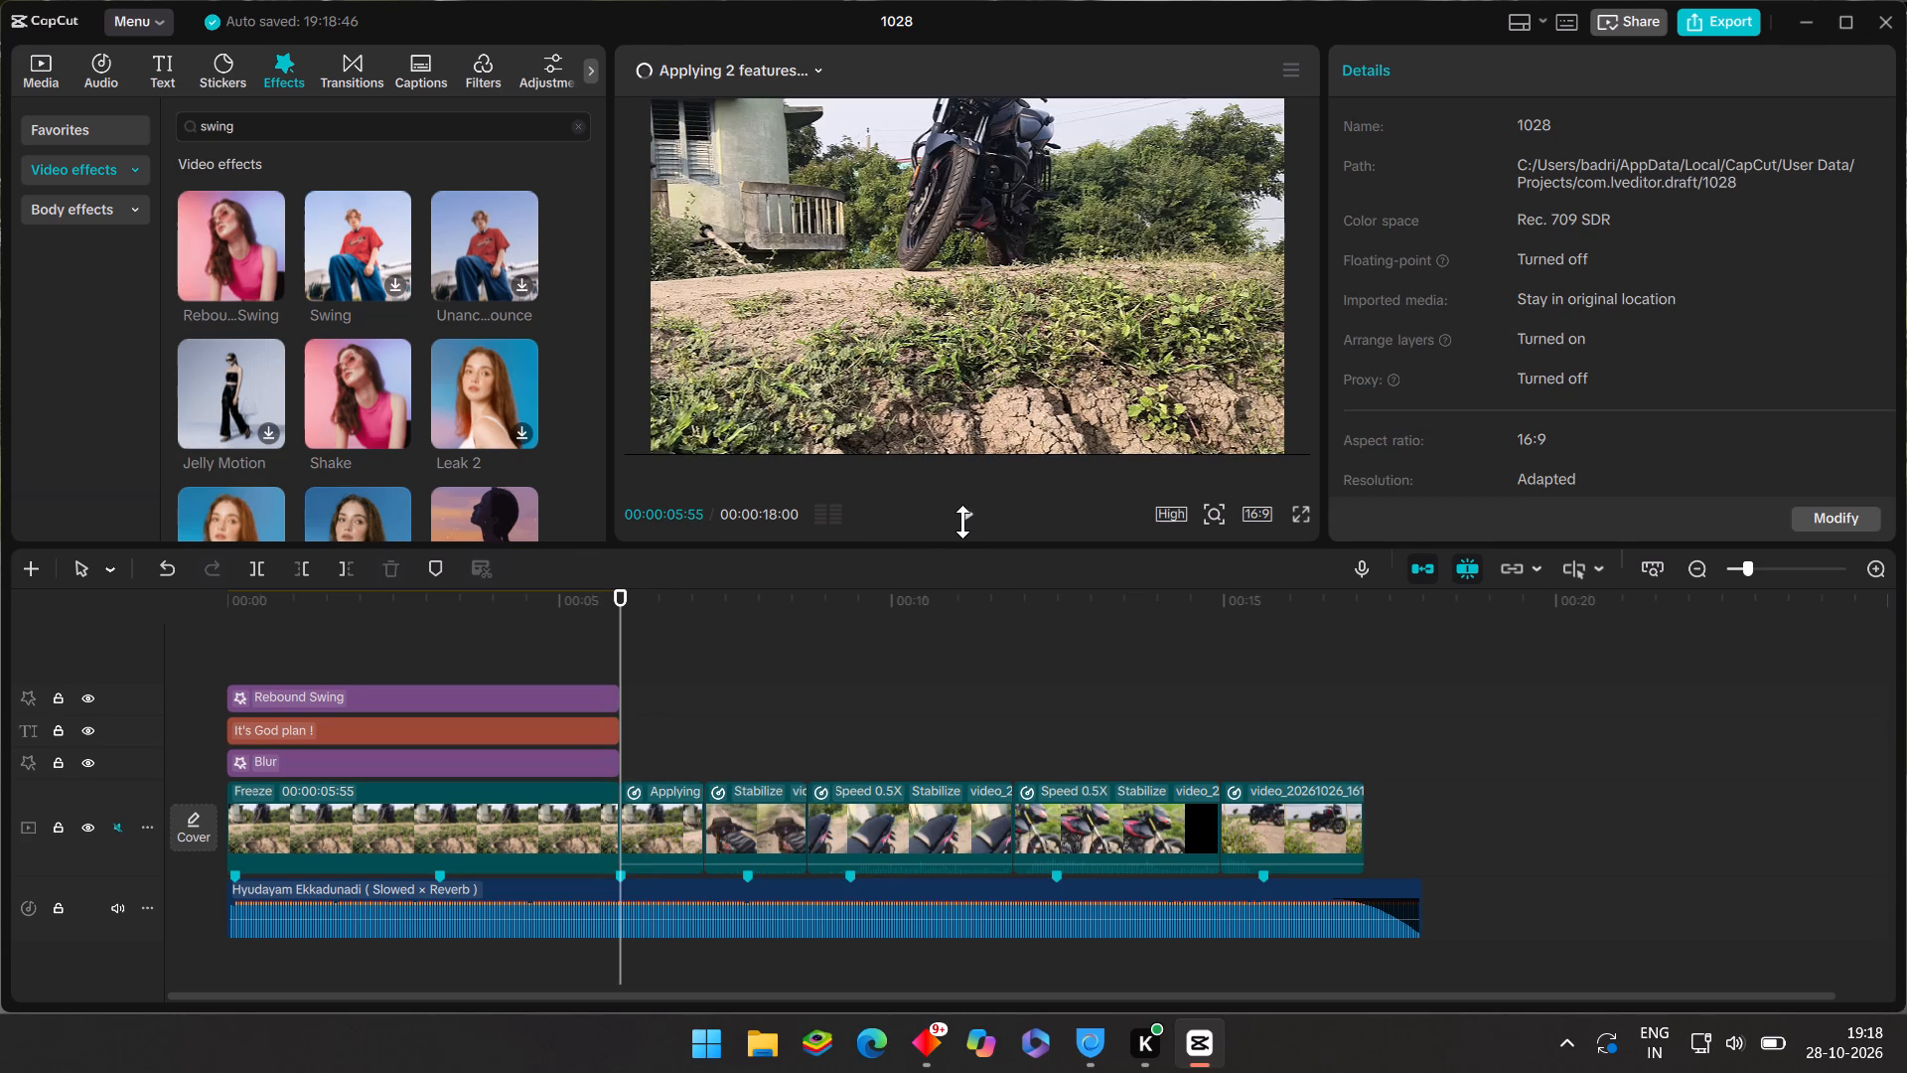
click(962, 522)
click(963, 522)
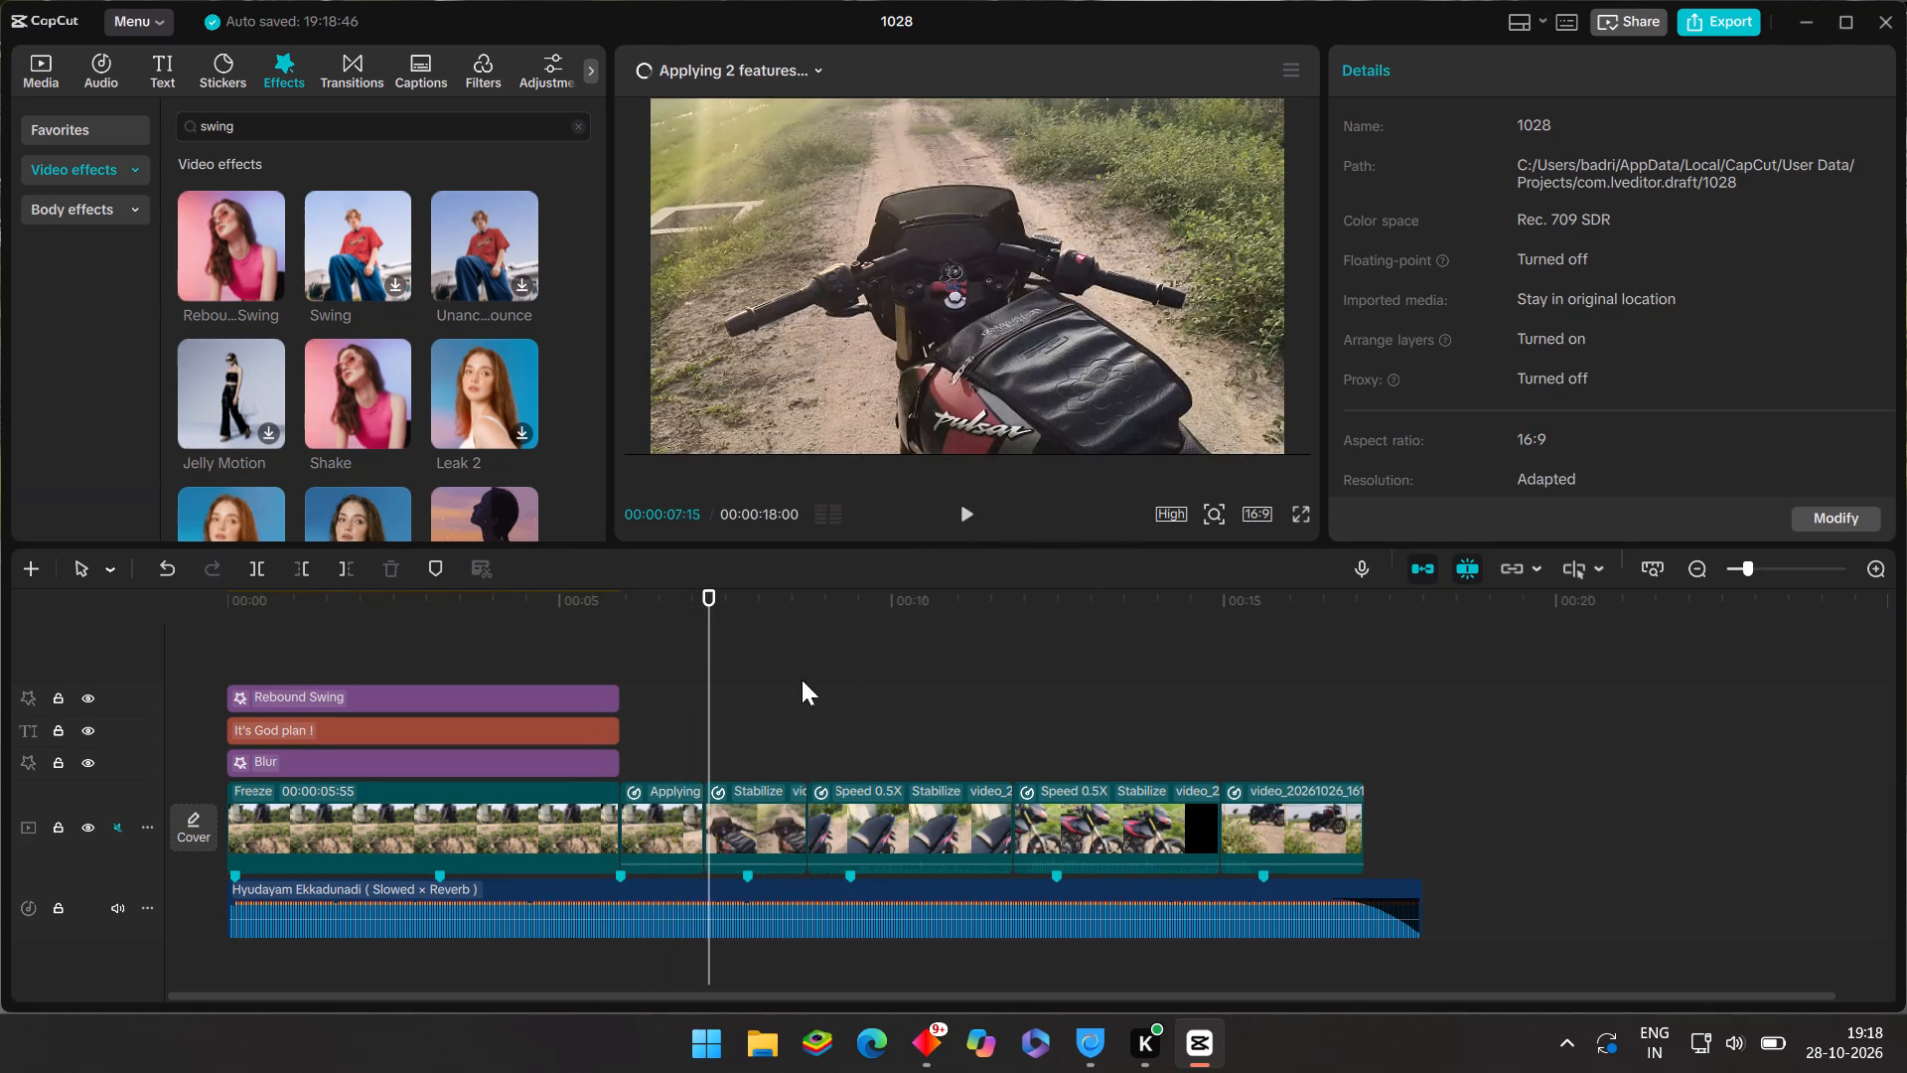
click(680, 705)
drag(680, 705, 709, 717)
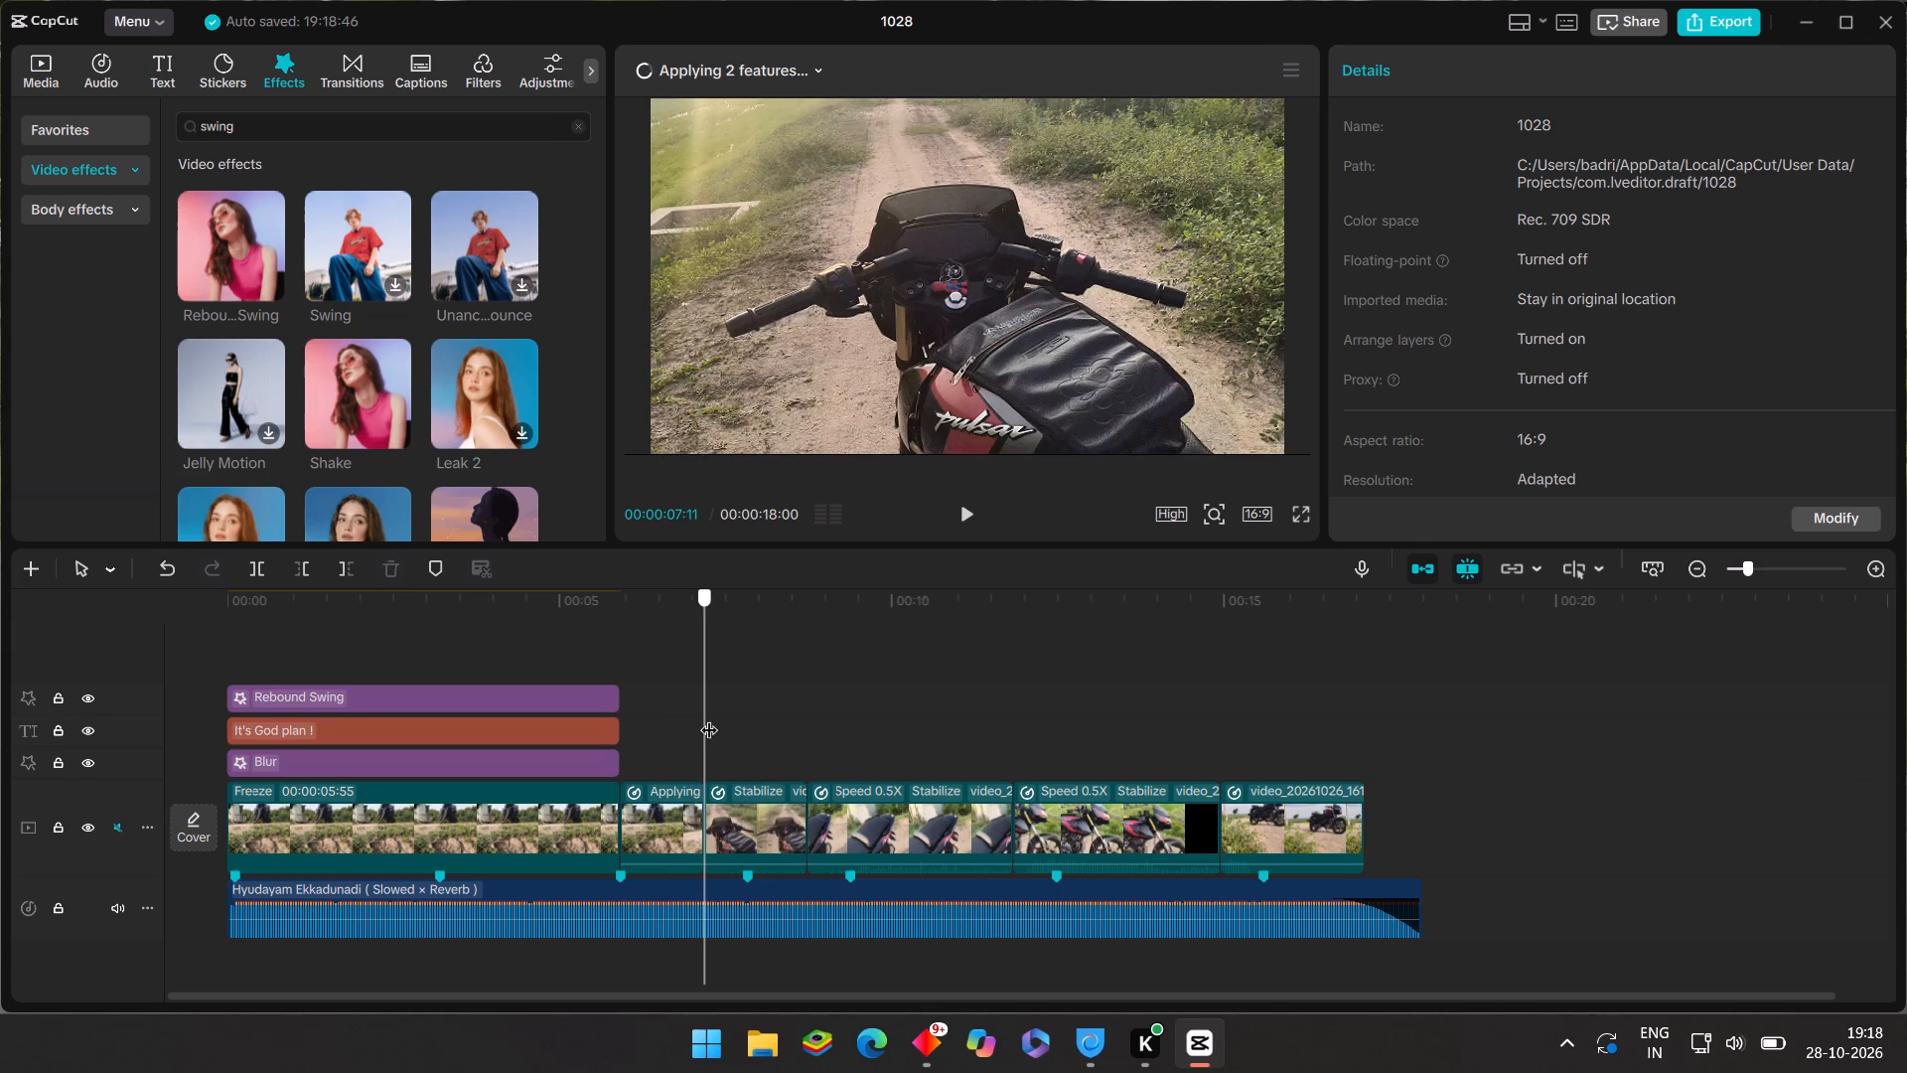
drag(709, 717, 659, 706)
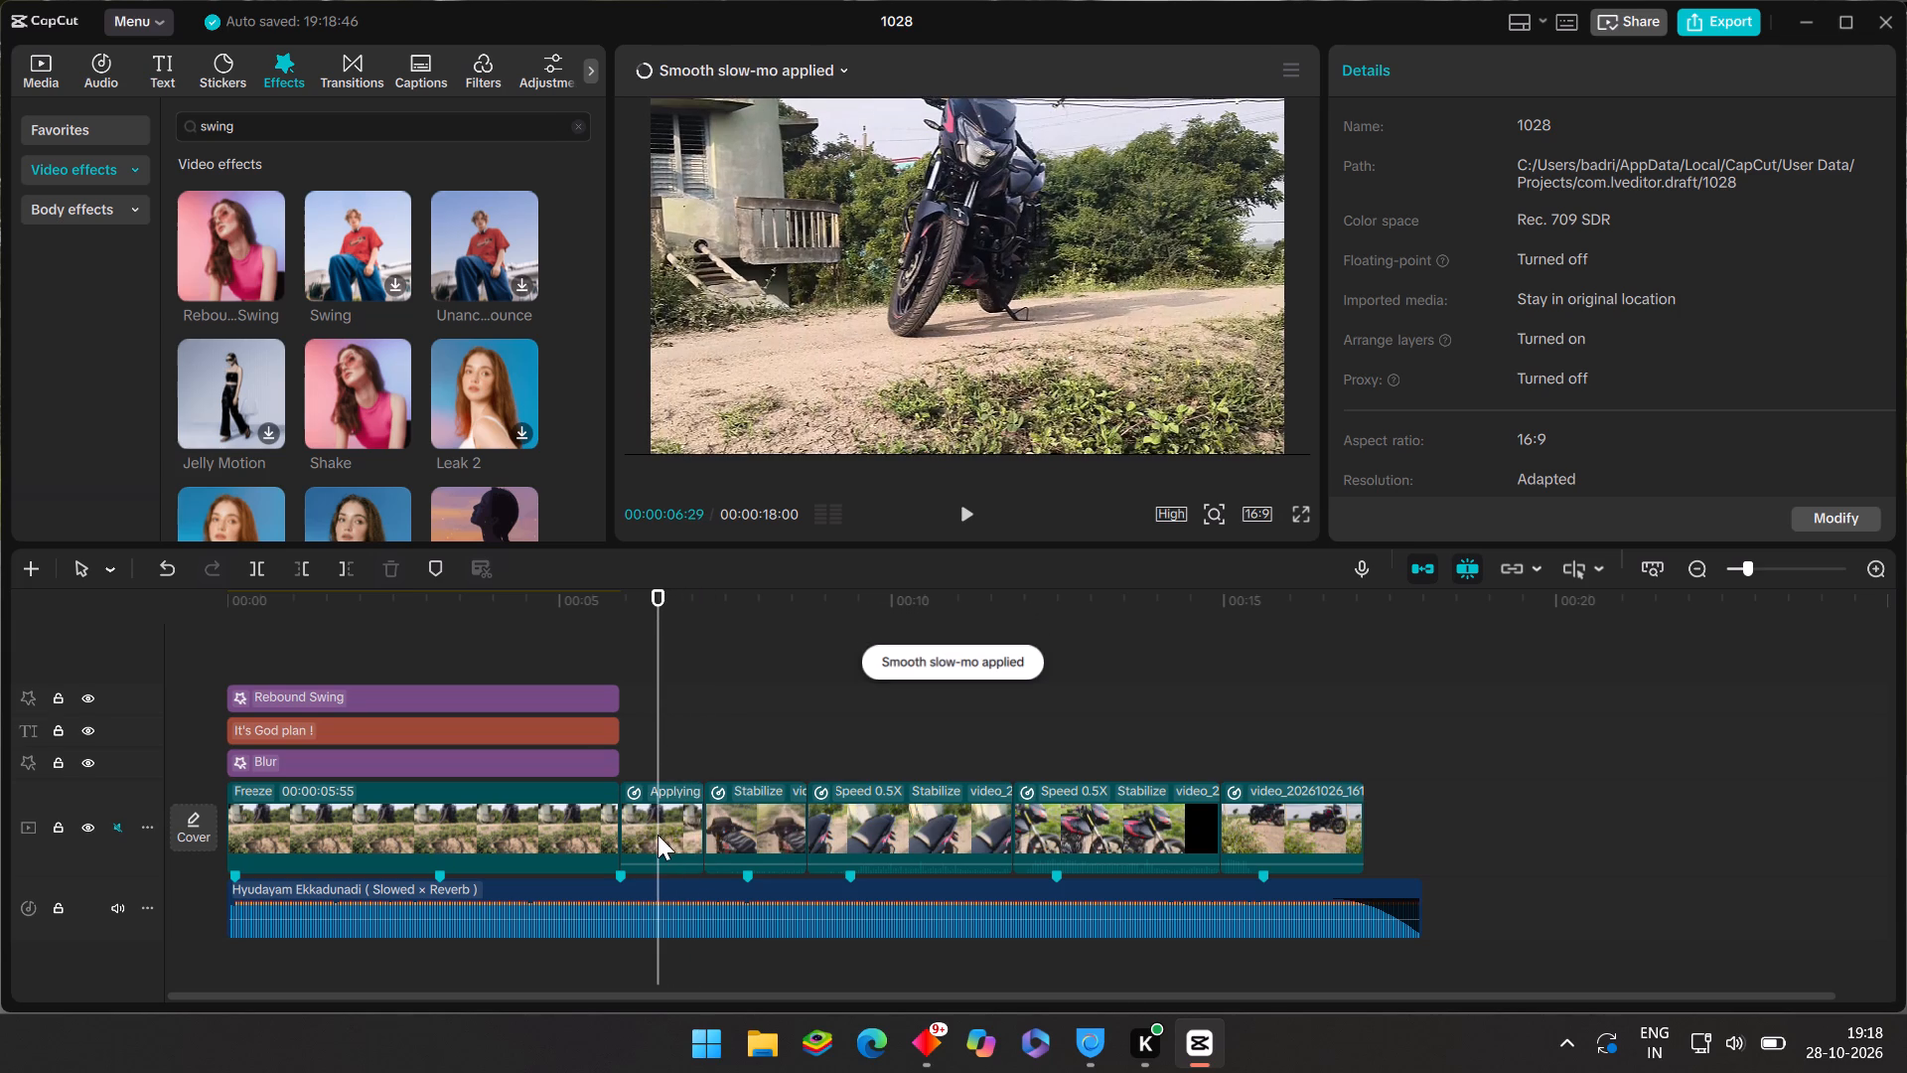
click(631, 642)
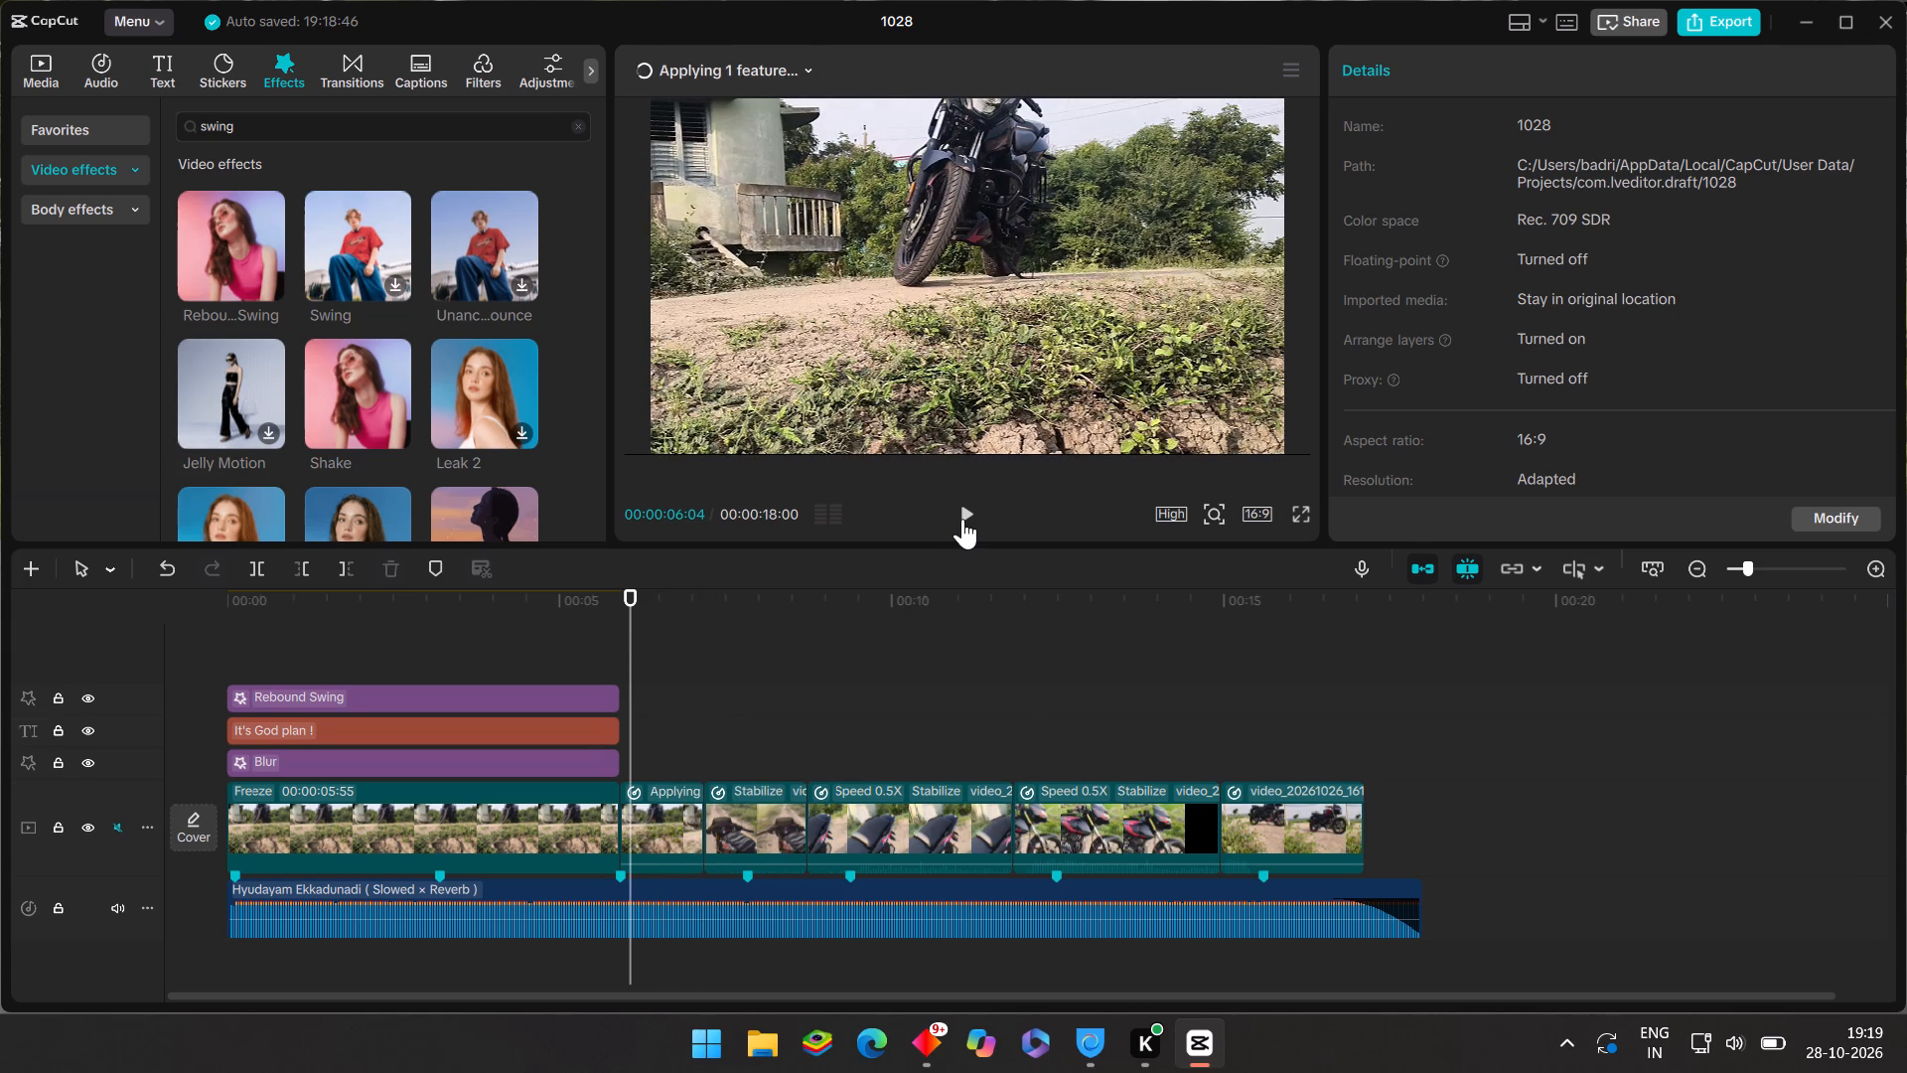
click(962, 519)
click(964, 519)
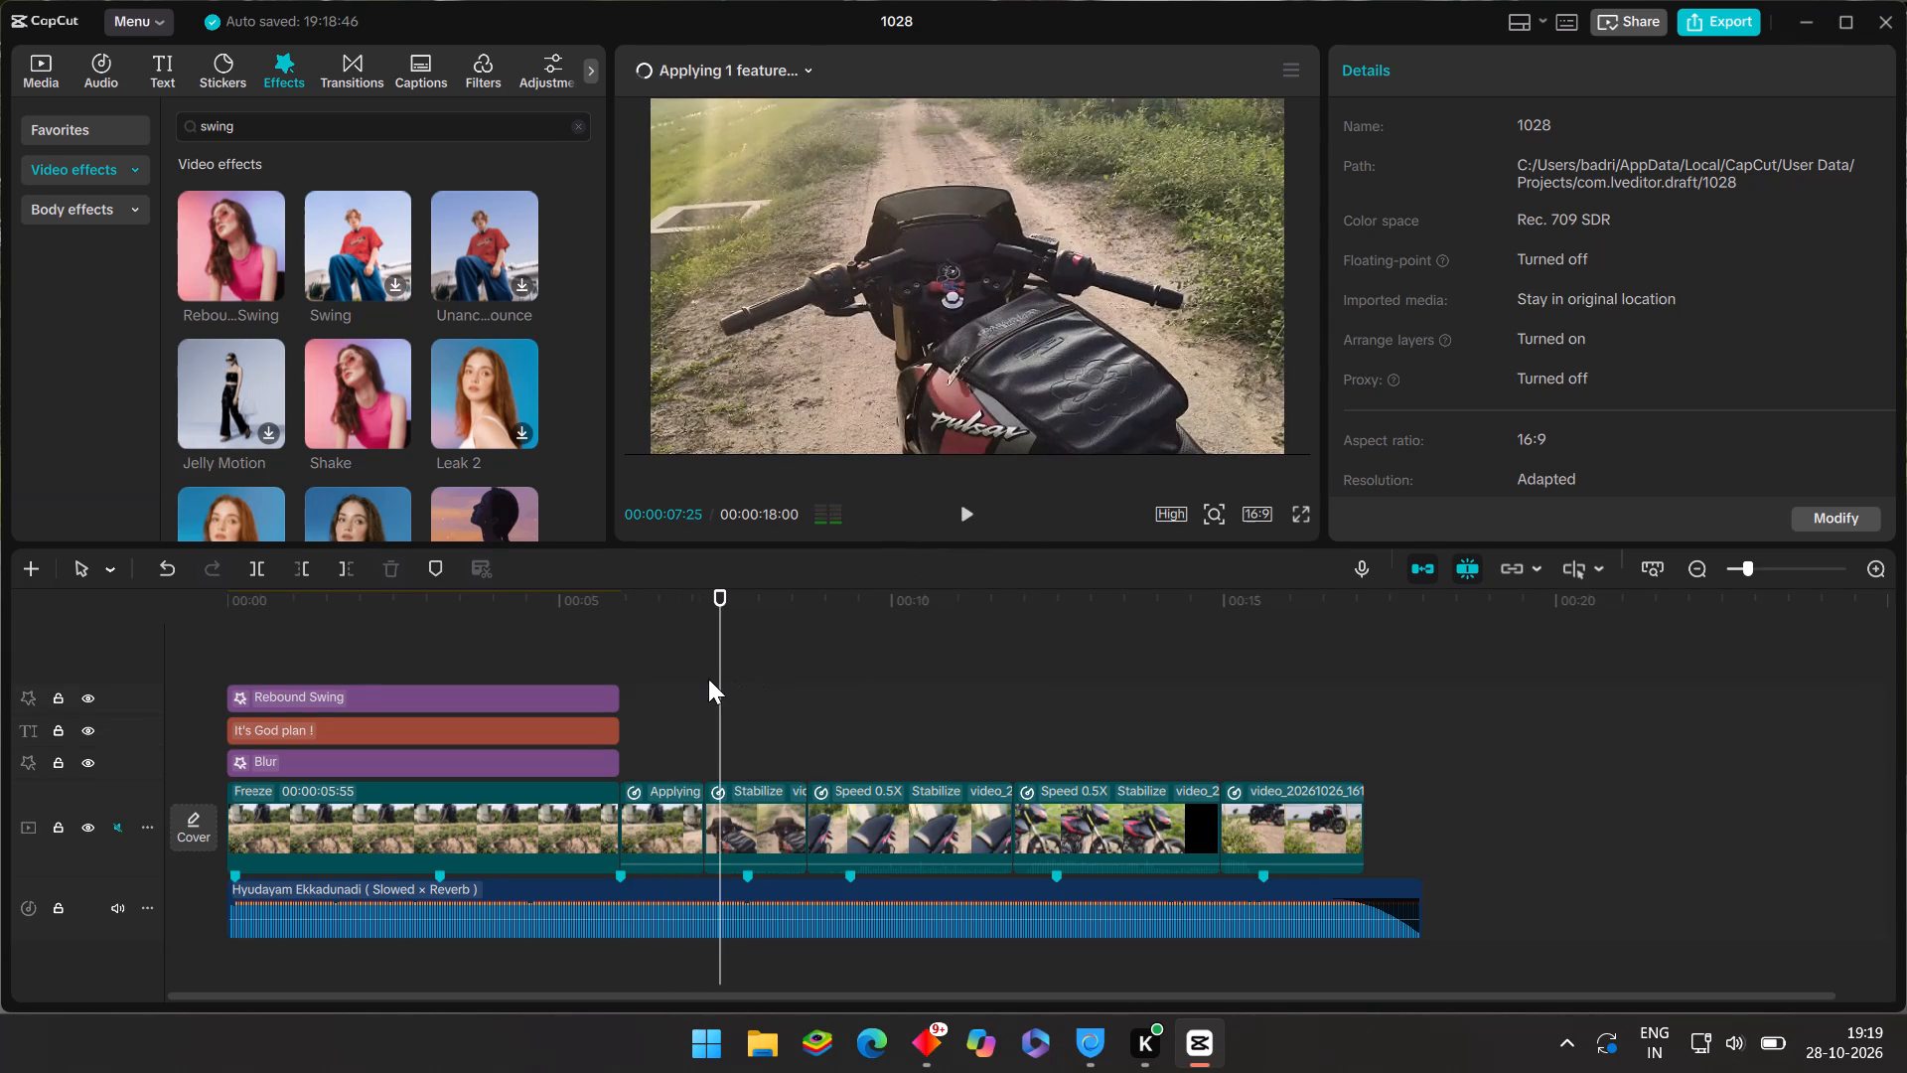
drag(707, 679, 655, 684)
click(679, 729)
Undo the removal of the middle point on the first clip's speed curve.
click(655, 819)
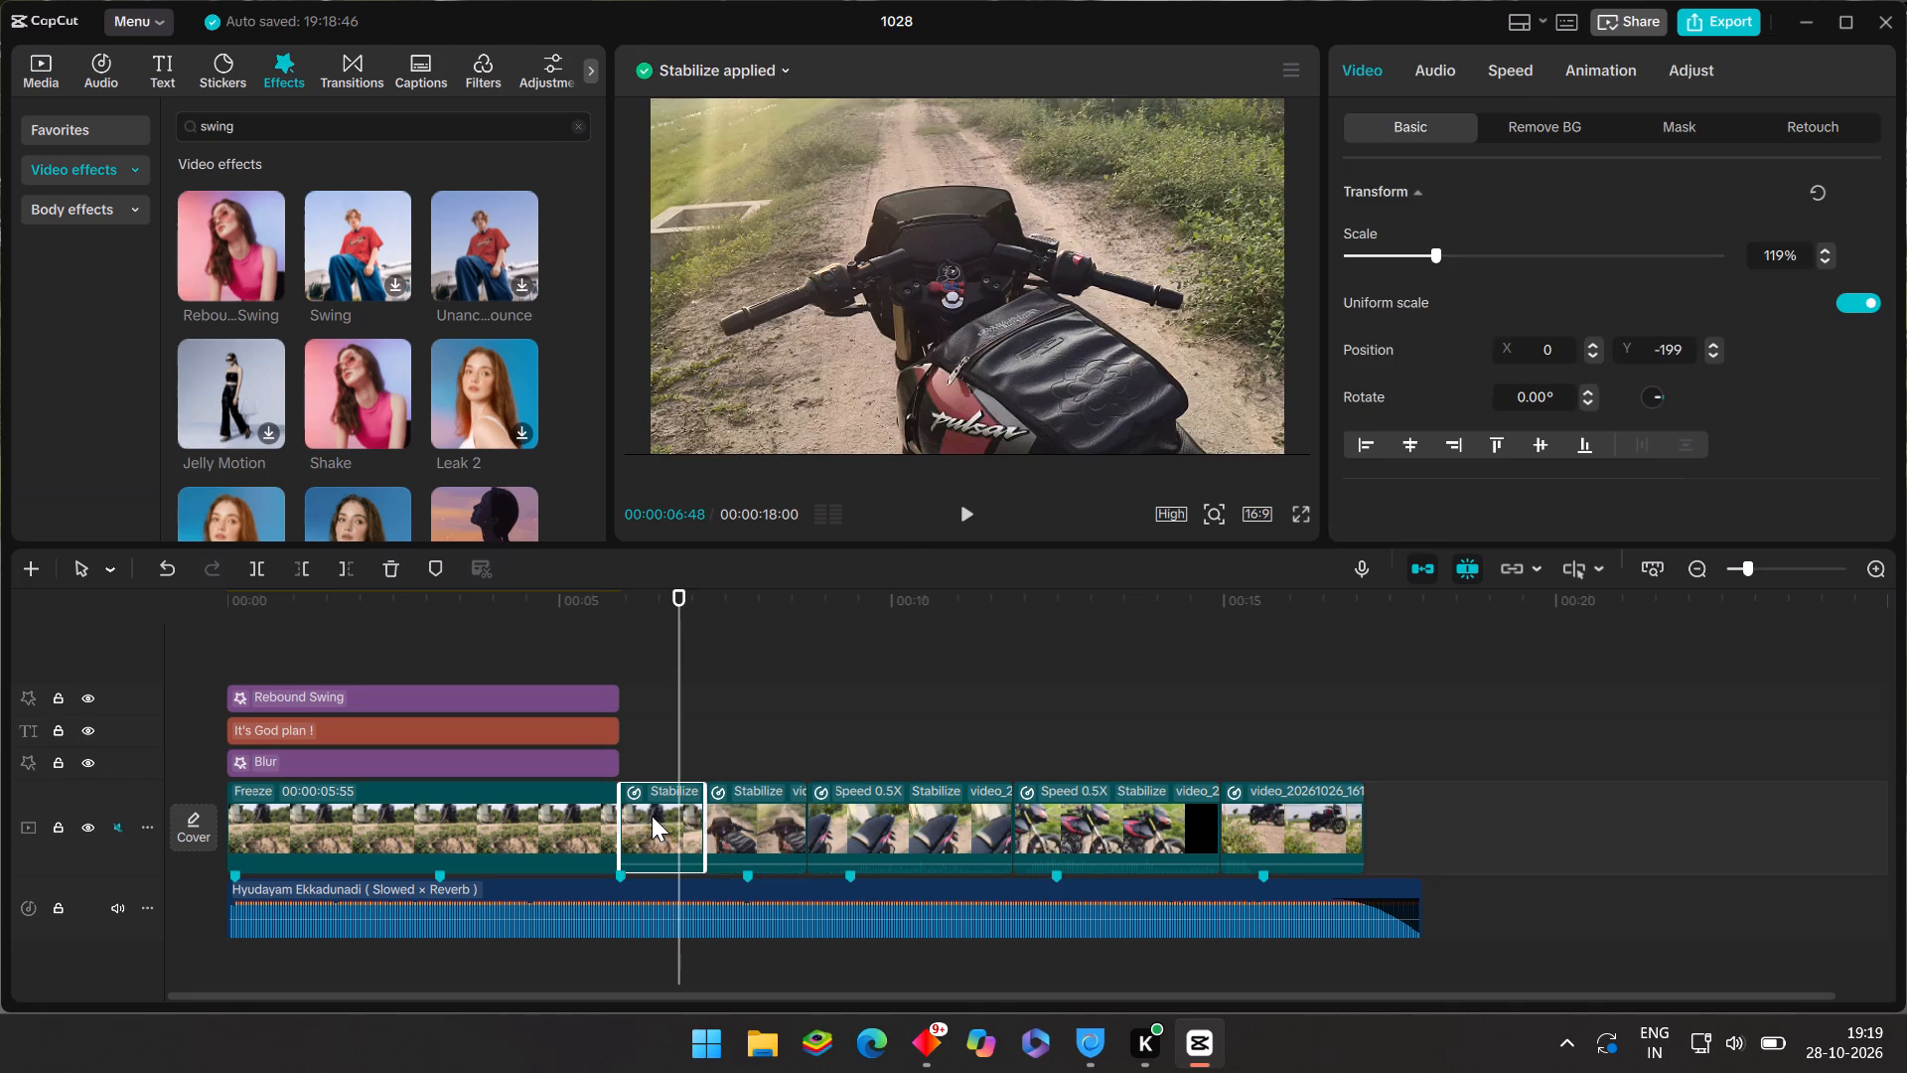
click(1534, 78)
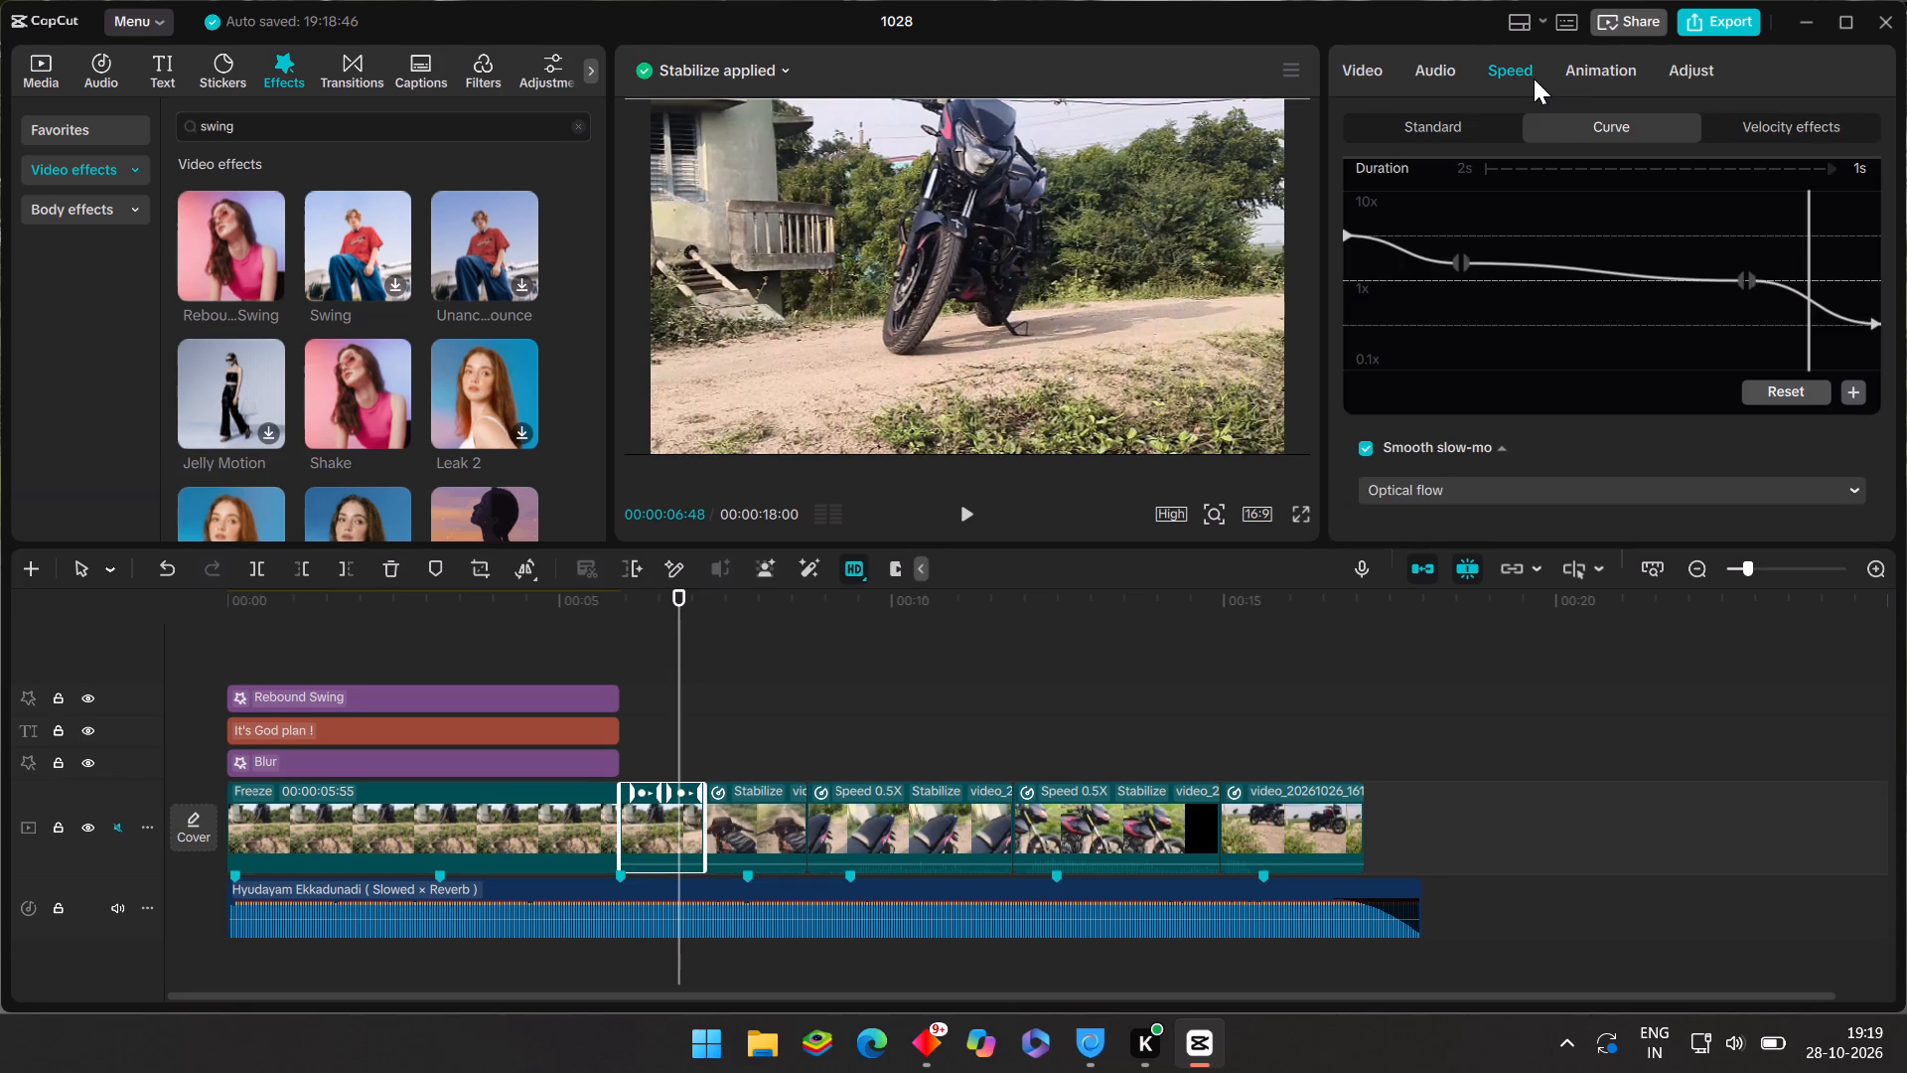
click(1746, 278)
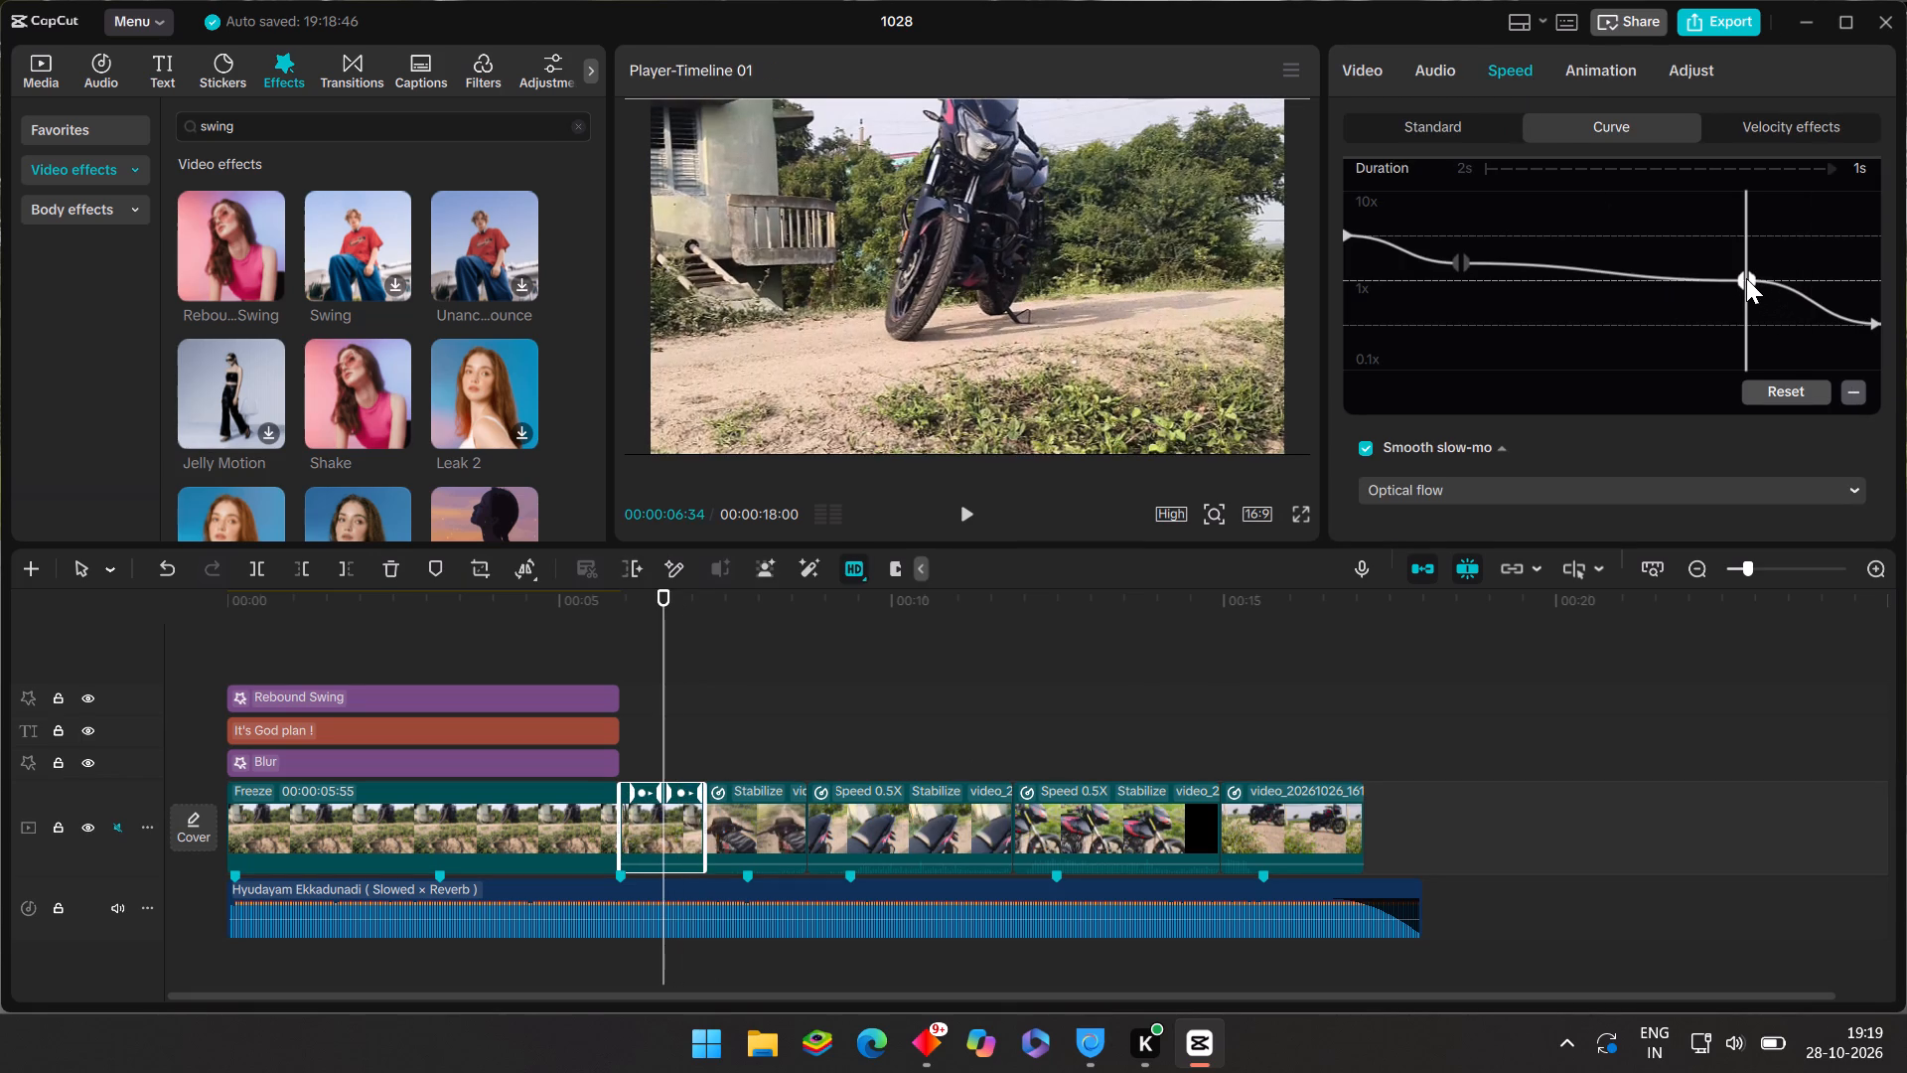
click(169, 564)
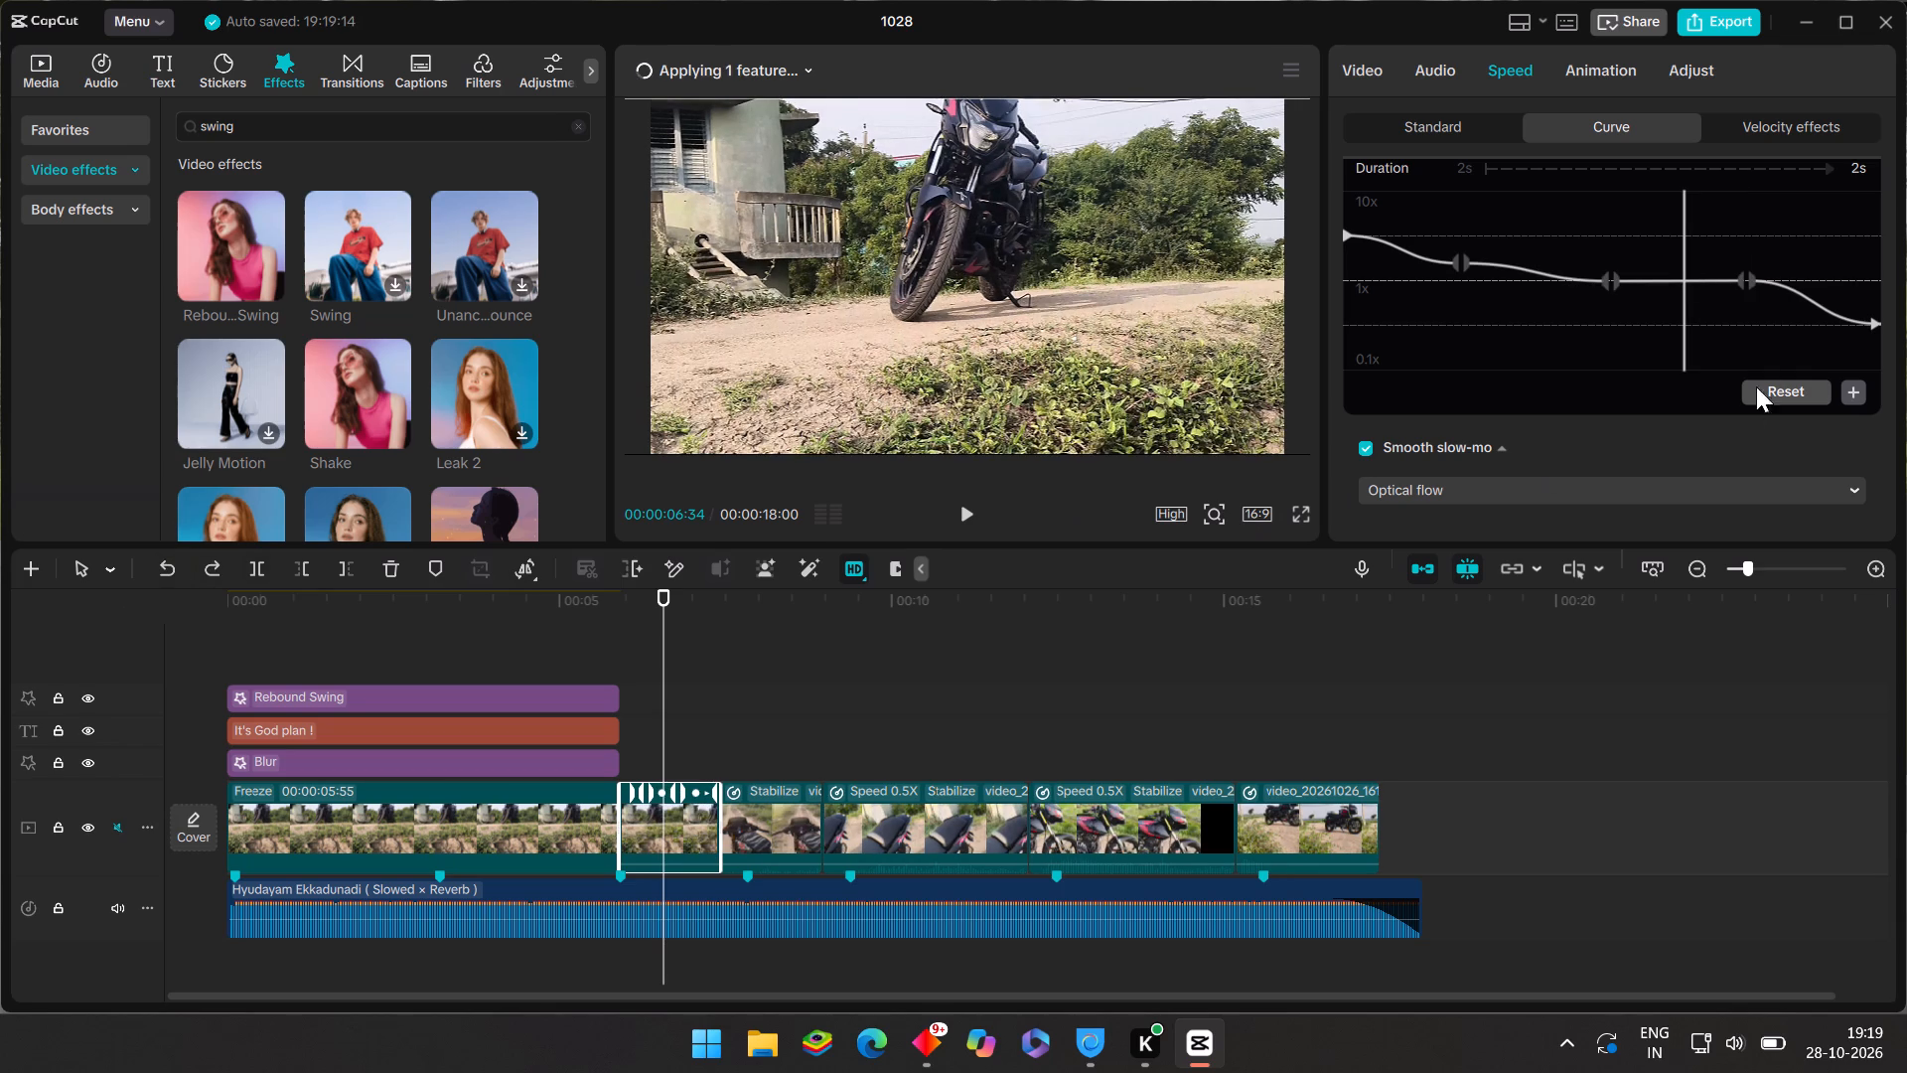
Remove the fourth point from the first clip's speed curve, leaving the middle point sloping directly to the ending point.
drag(1688, 244, 1746, 258)
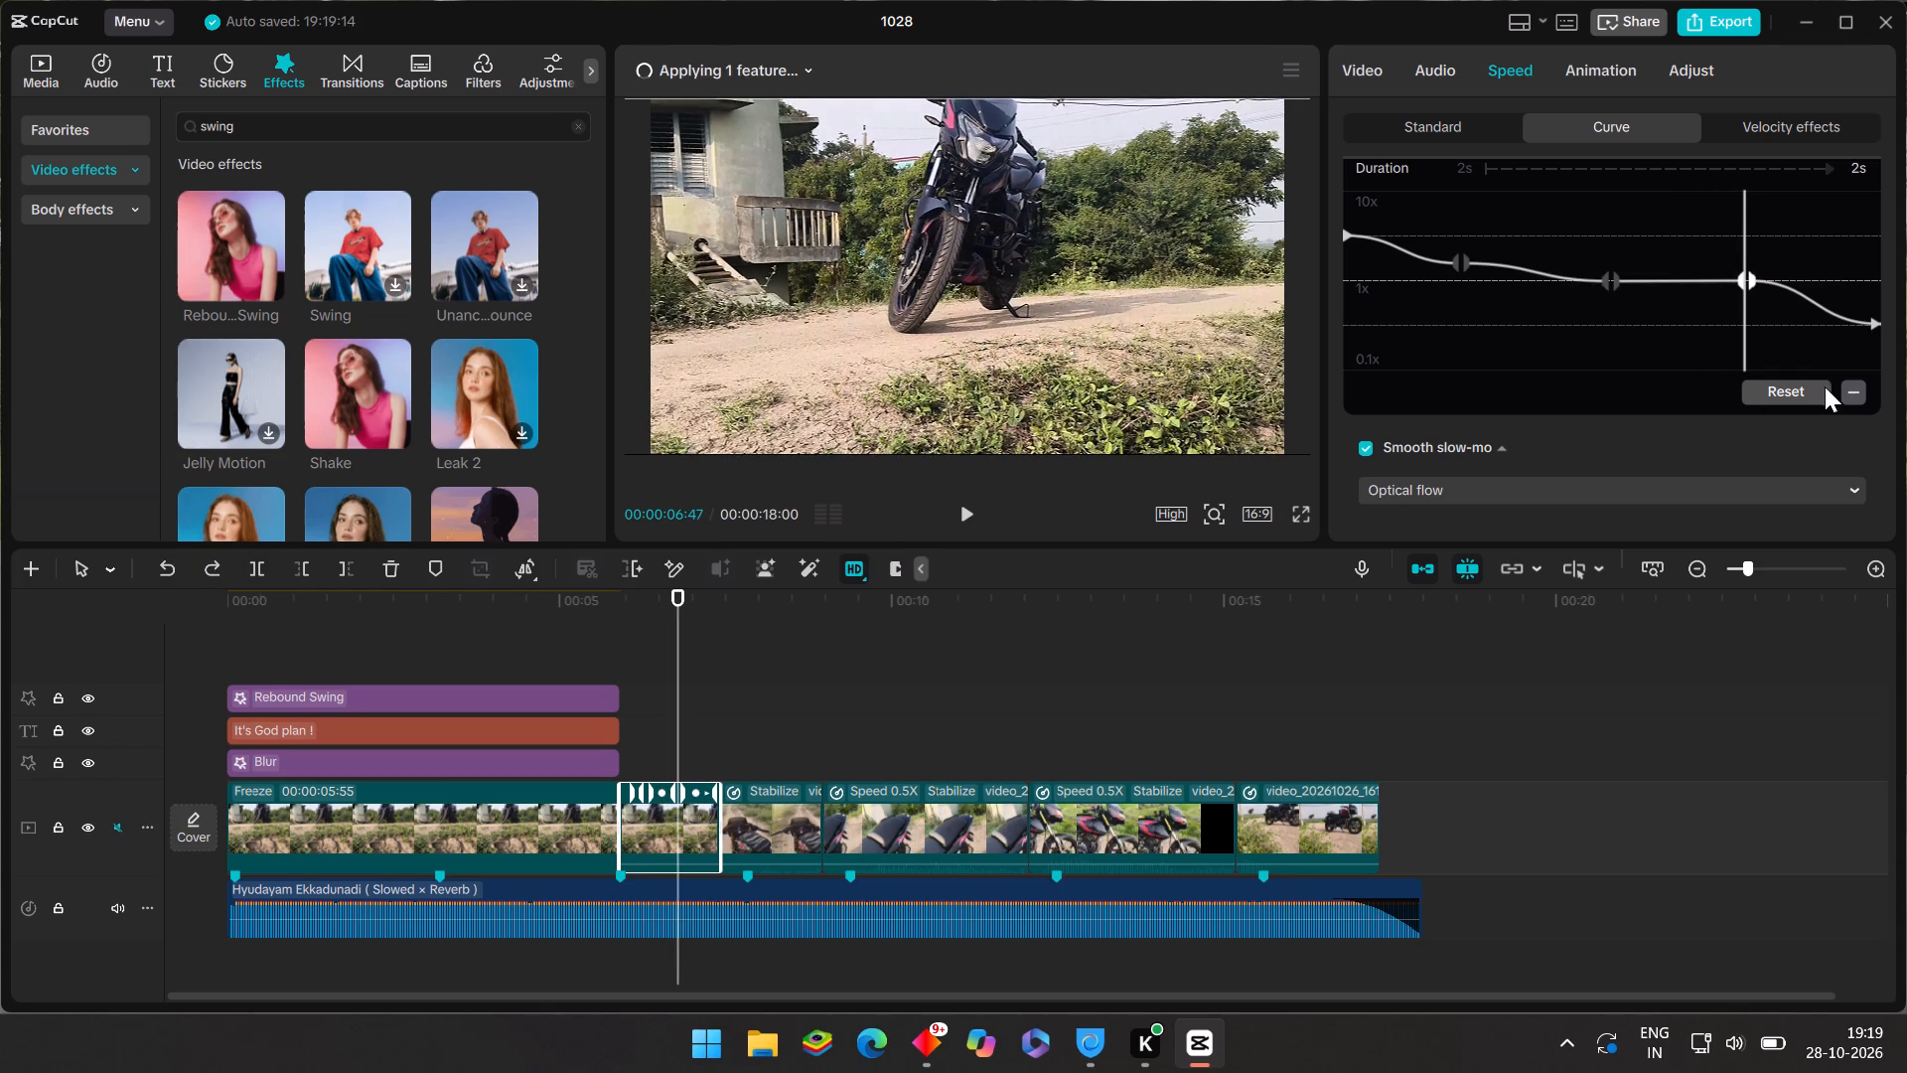
click(1862, 398)
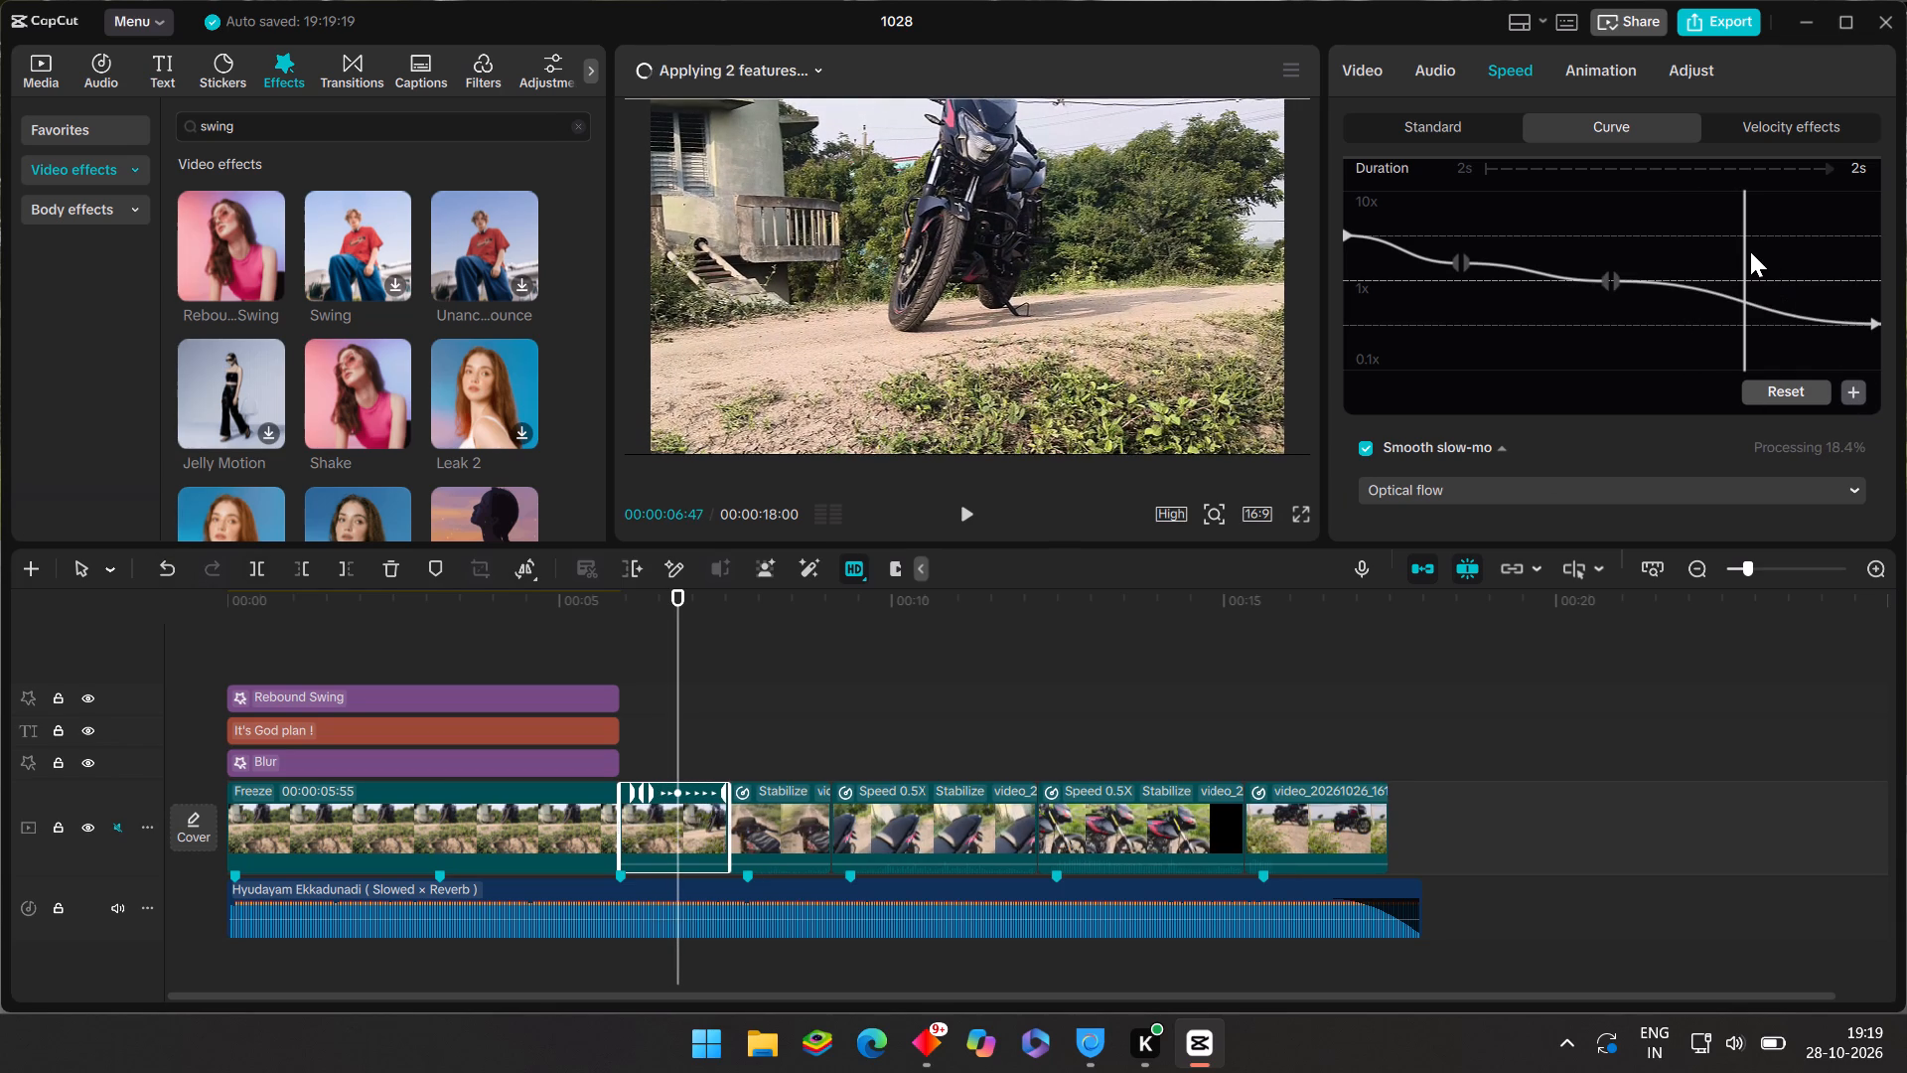
Play from the end of the freeze-frame through the first clip to check the ramp without its fourth point.
click(1747, 251)
drag(1746, 250, 1574, 286)
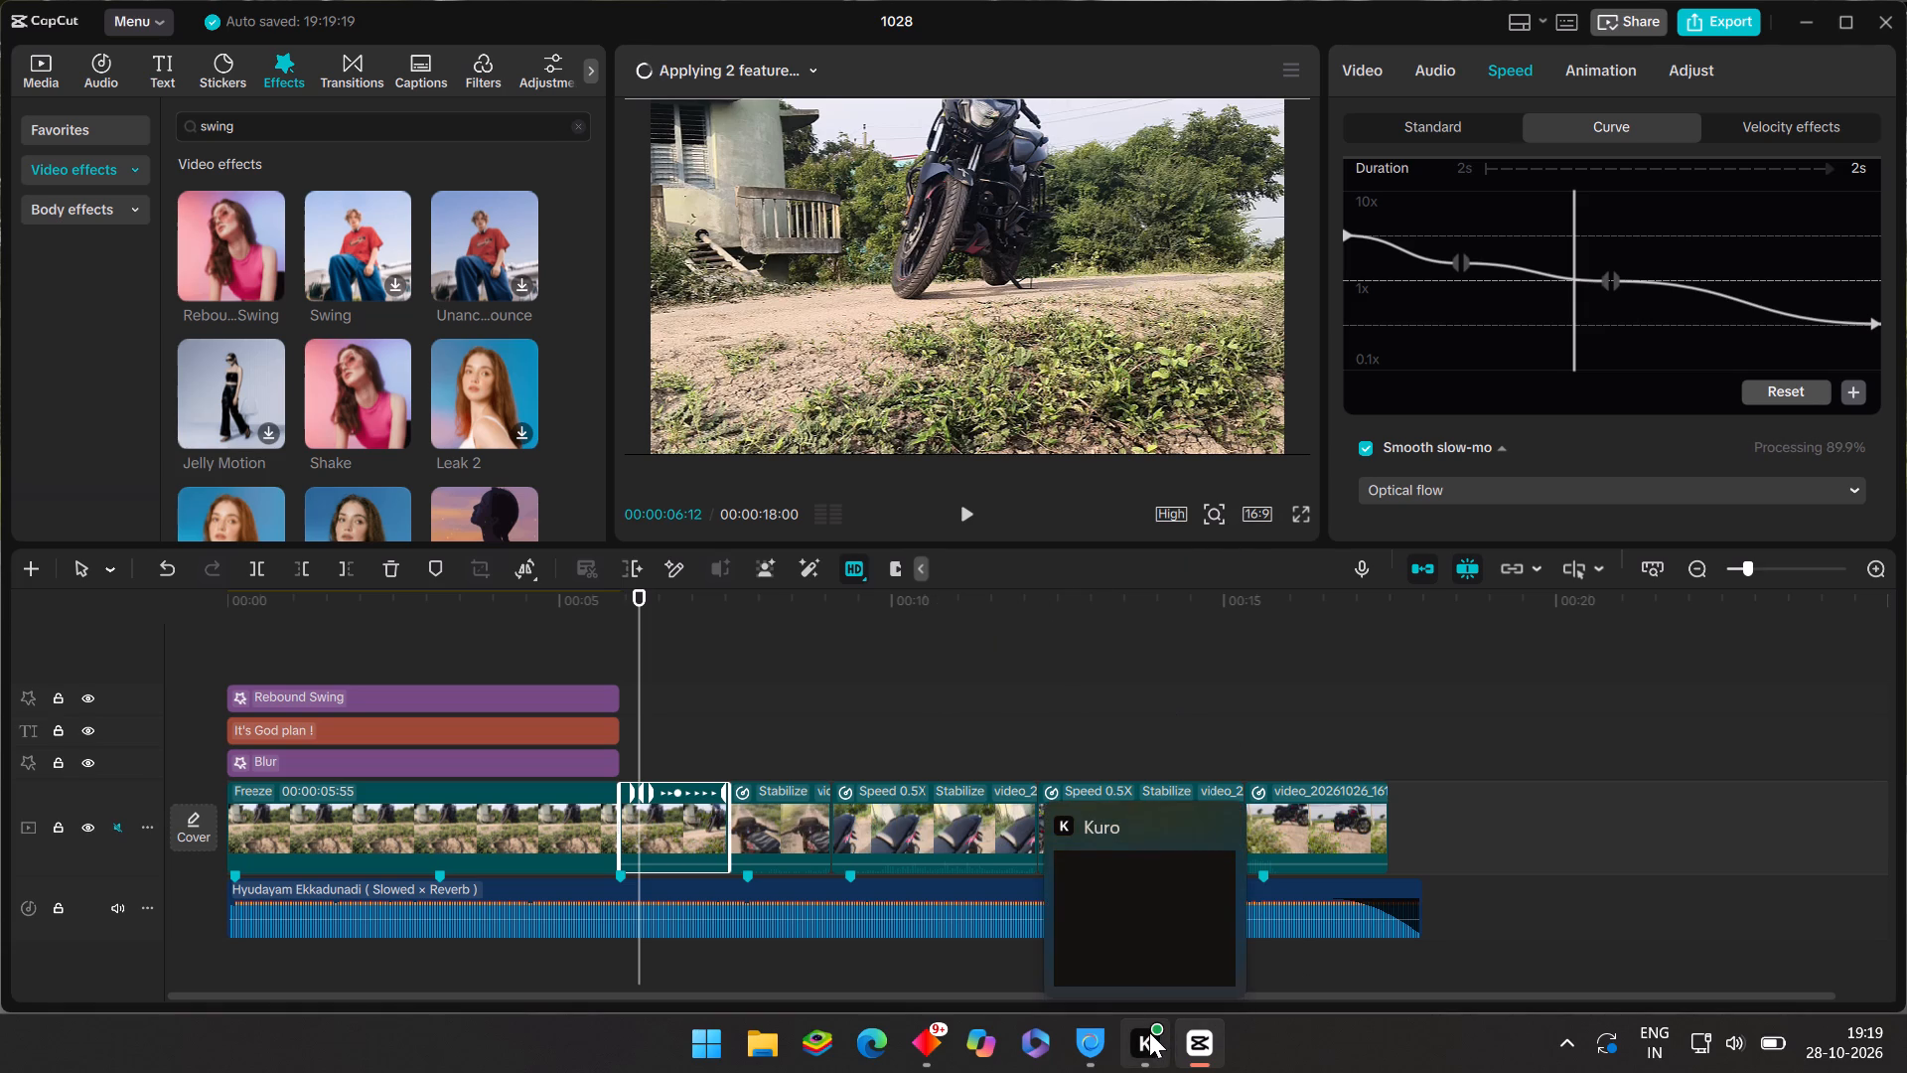
click(952, 743)
click(719, 690)
drag(719, 690, 714, 690)
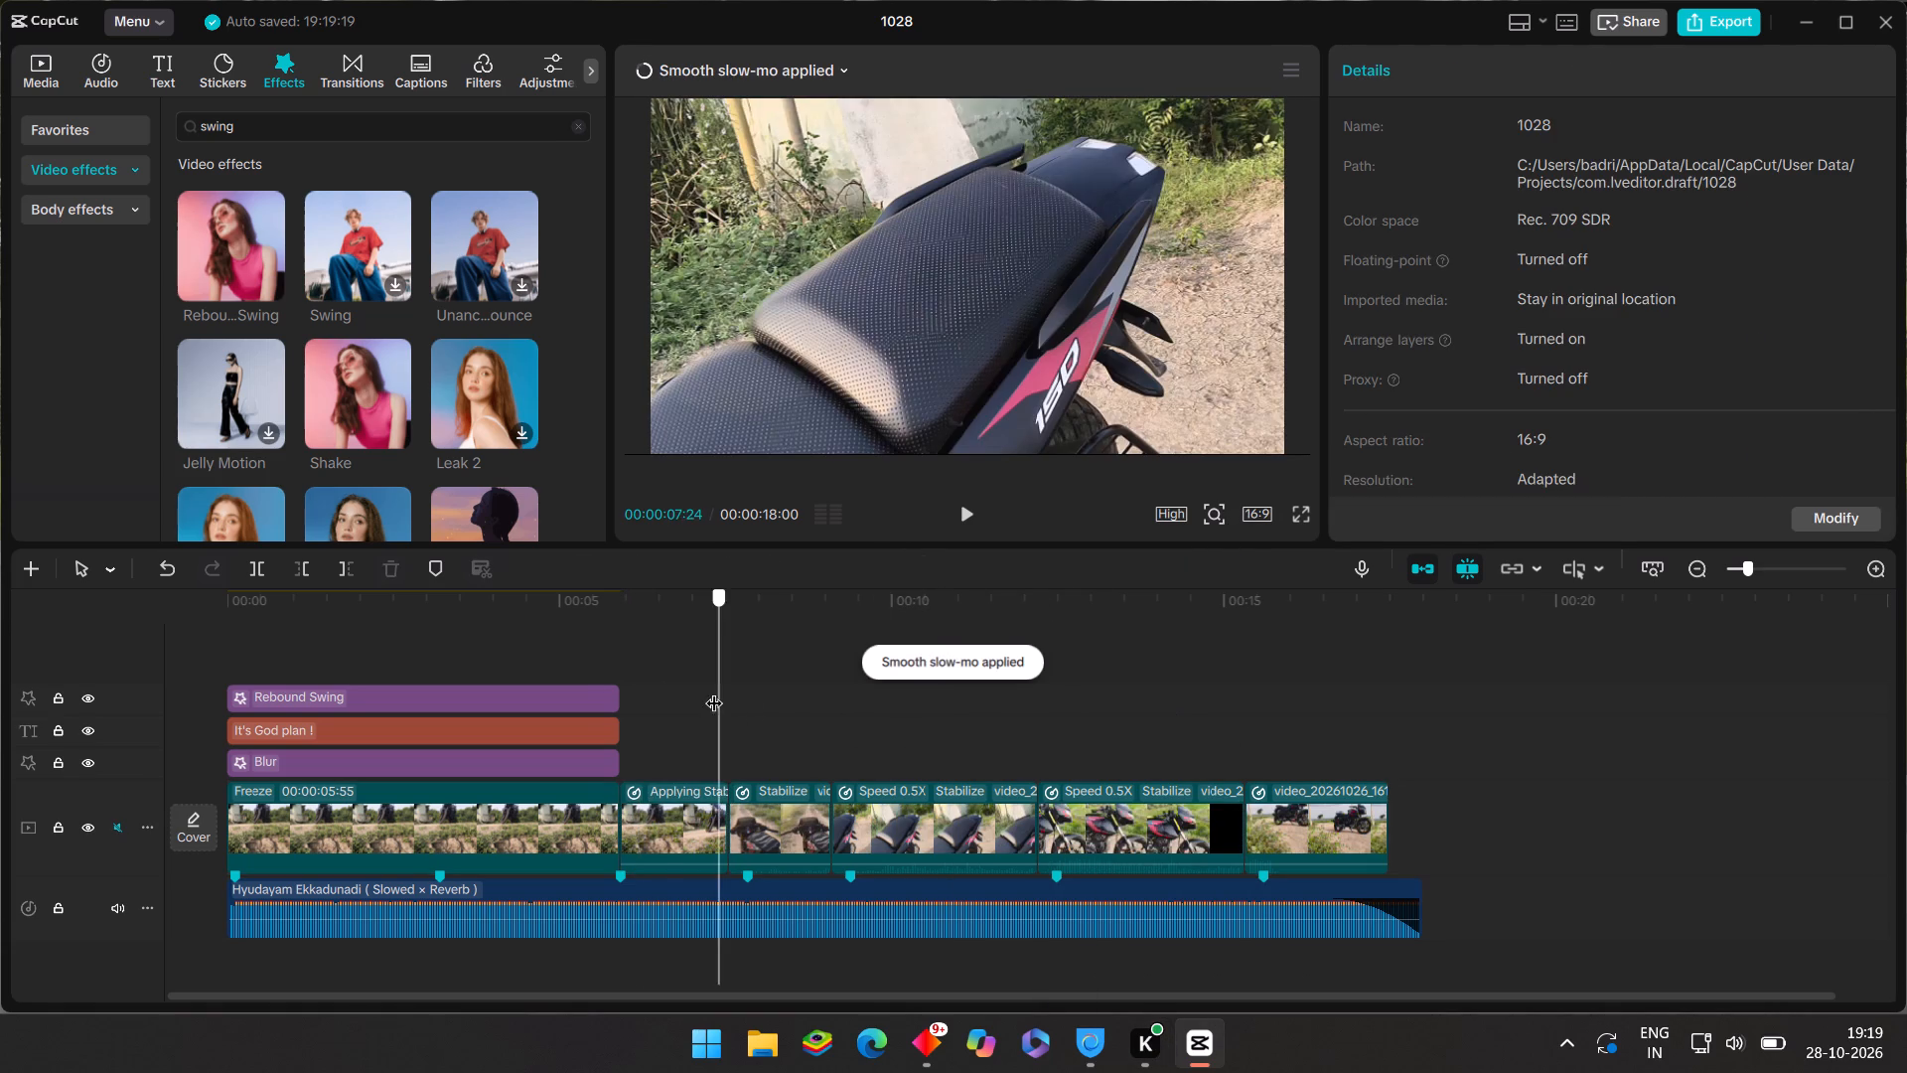
drag(714, 690, 548, 650)
click(961, 518)
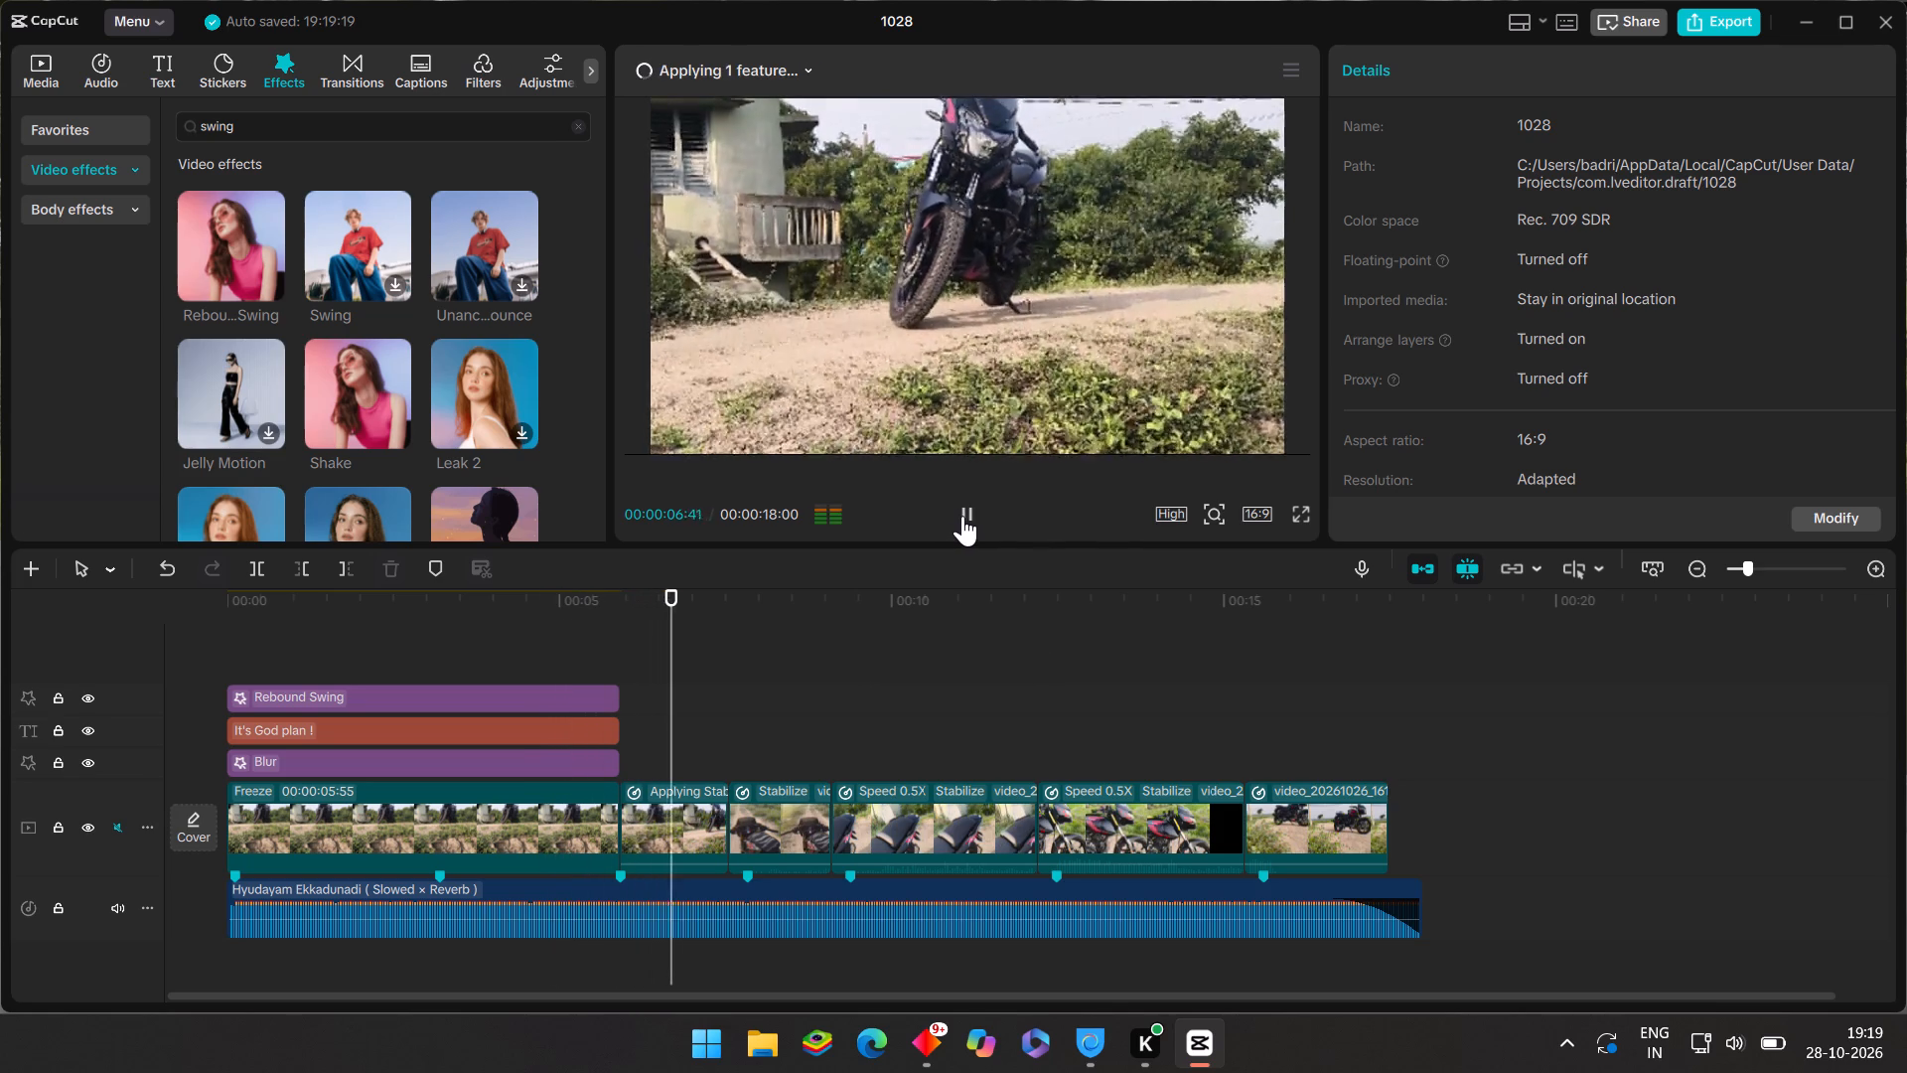
click(962, 516)
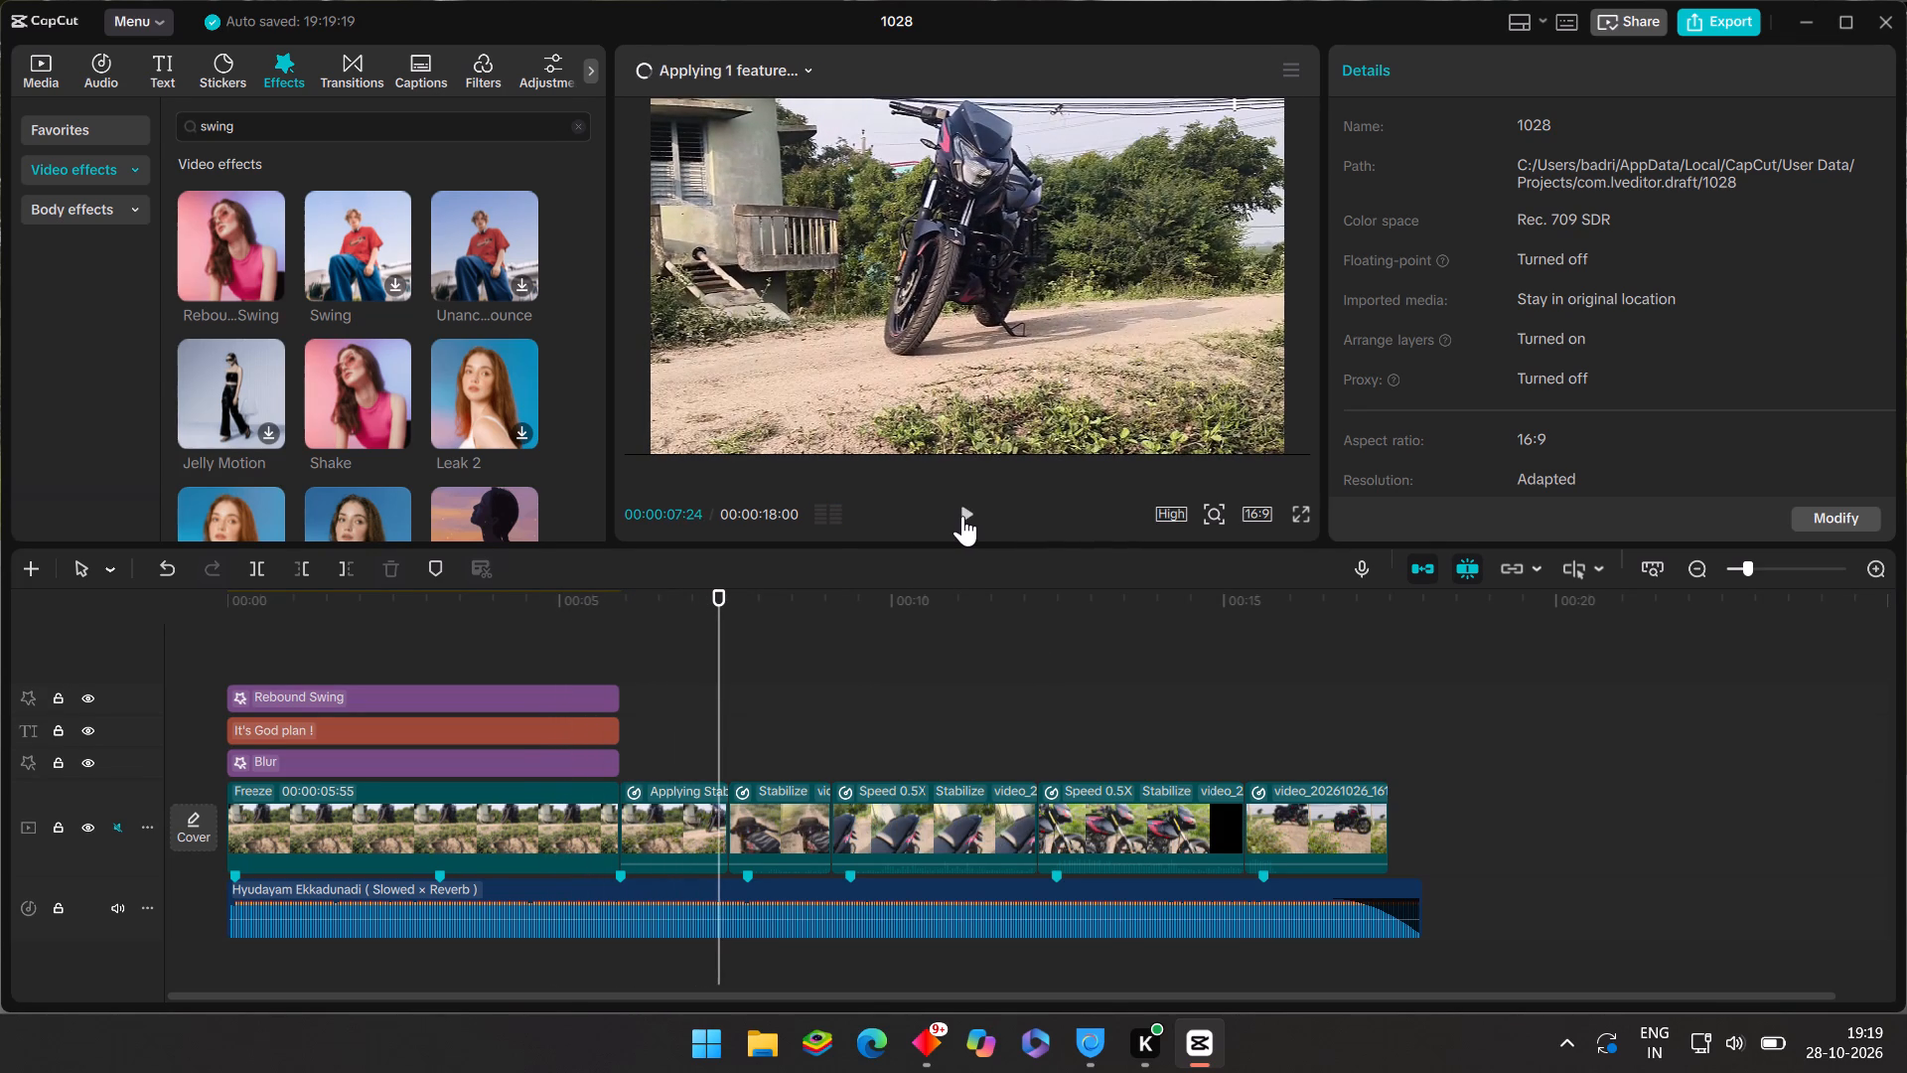
Raise the middle point of the first clip's speed curve to about 2.55x, nearly level with the second point.
click(660, 804)
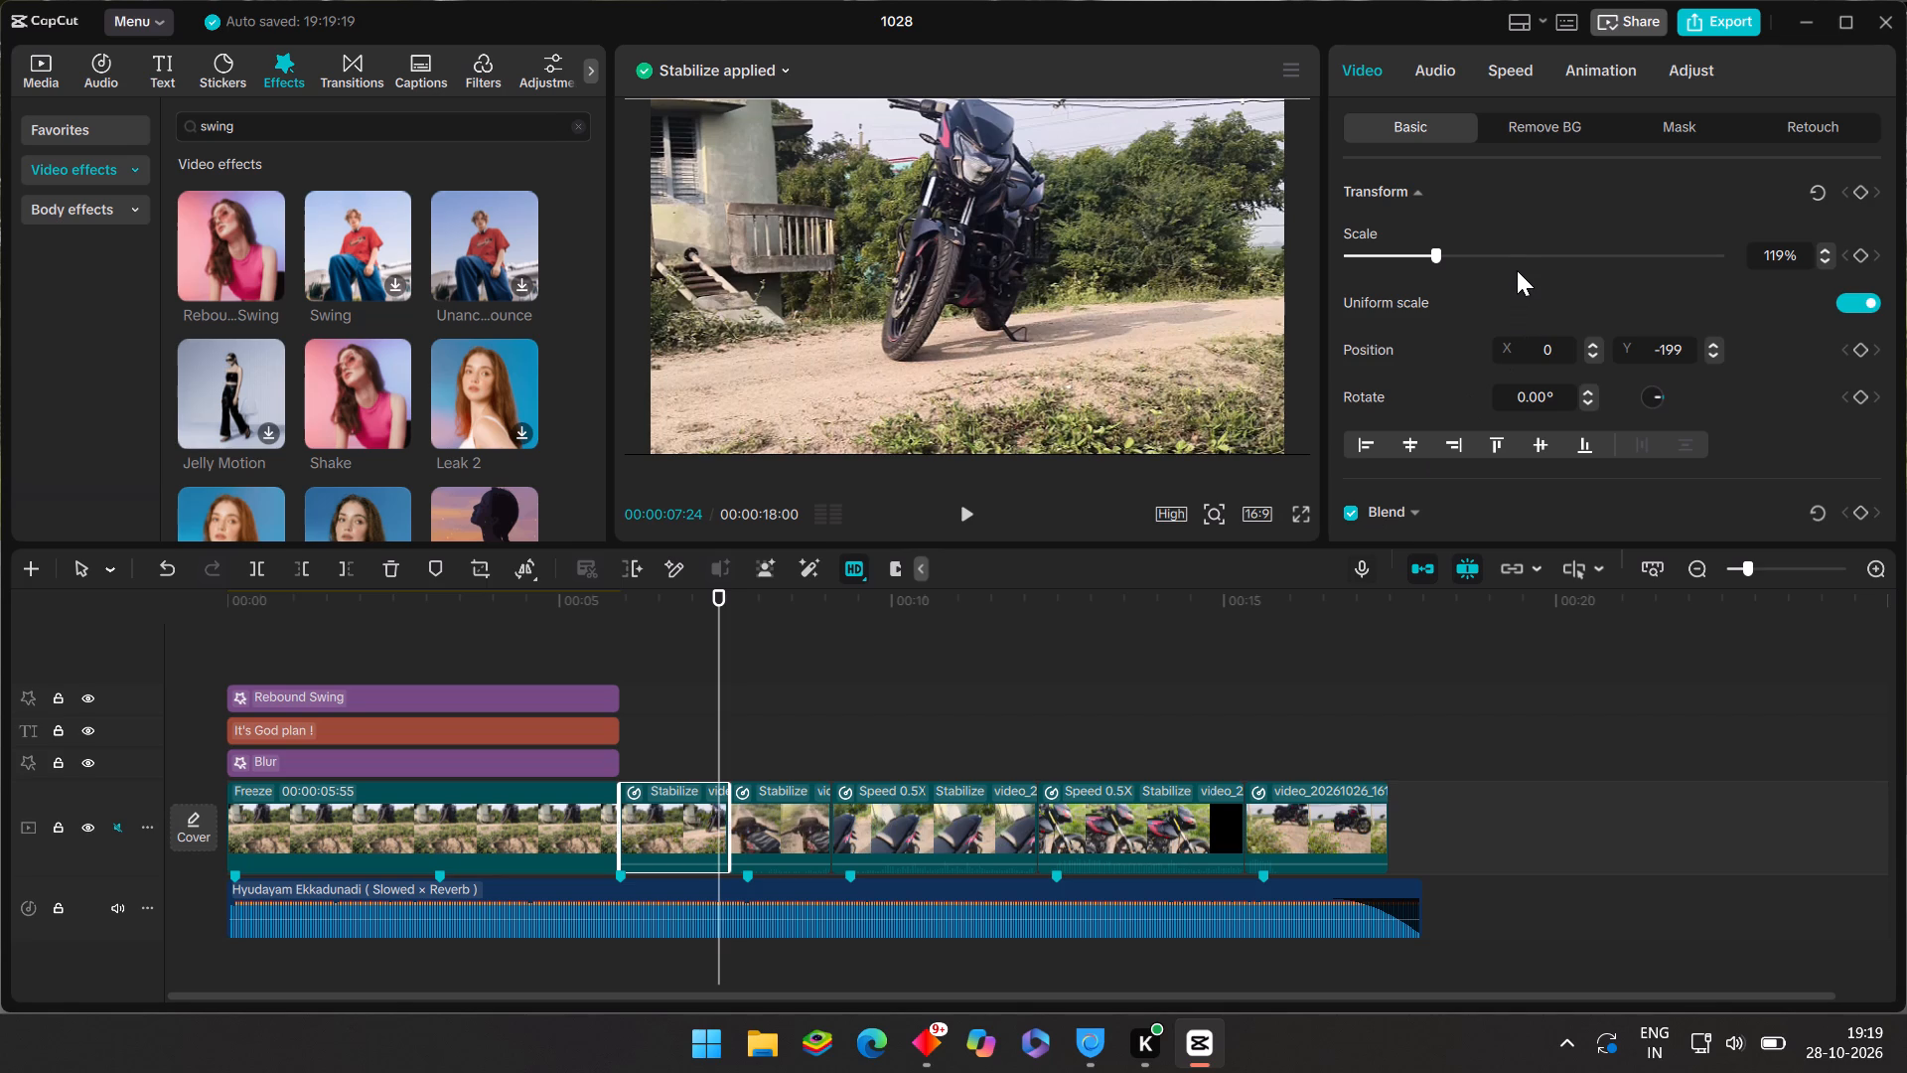
click(1493, 66)
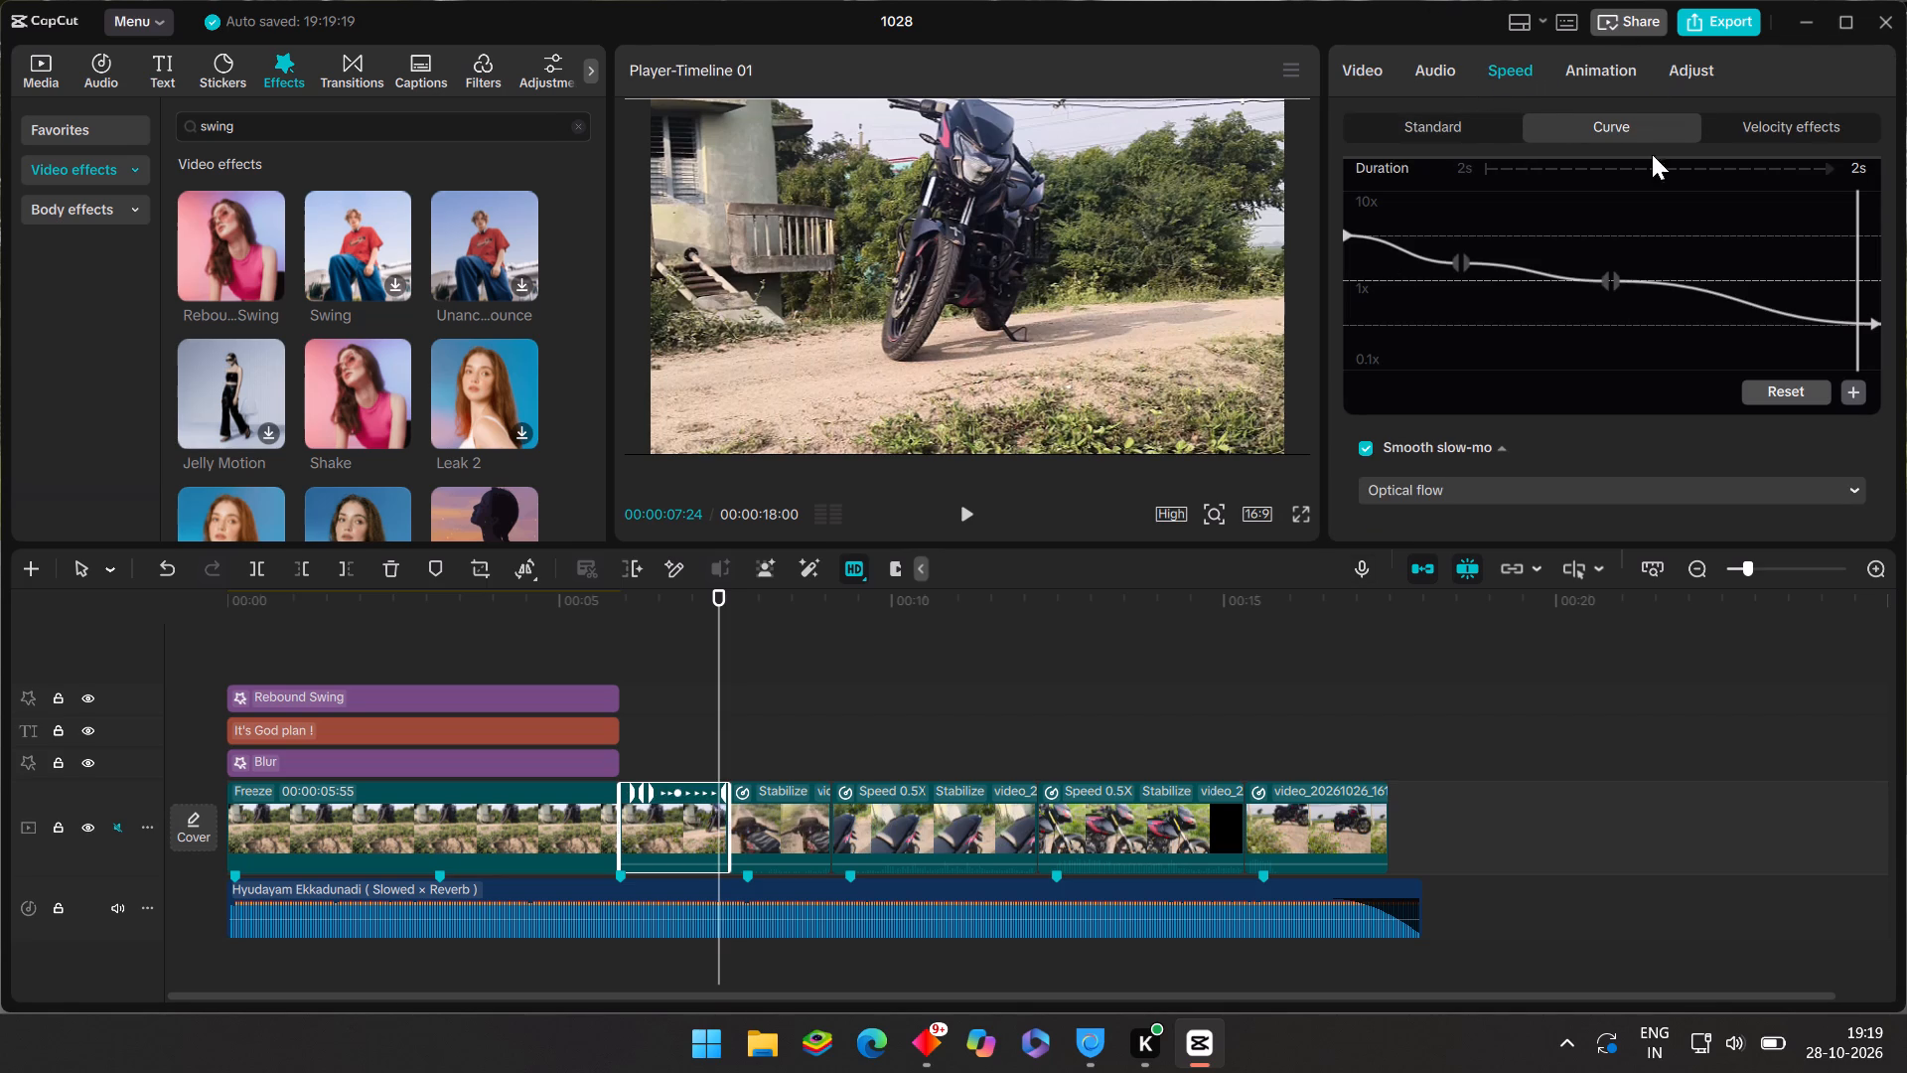
drag(1618, 282, 1608, 265)
drag(1606, 272, 1607, 252)
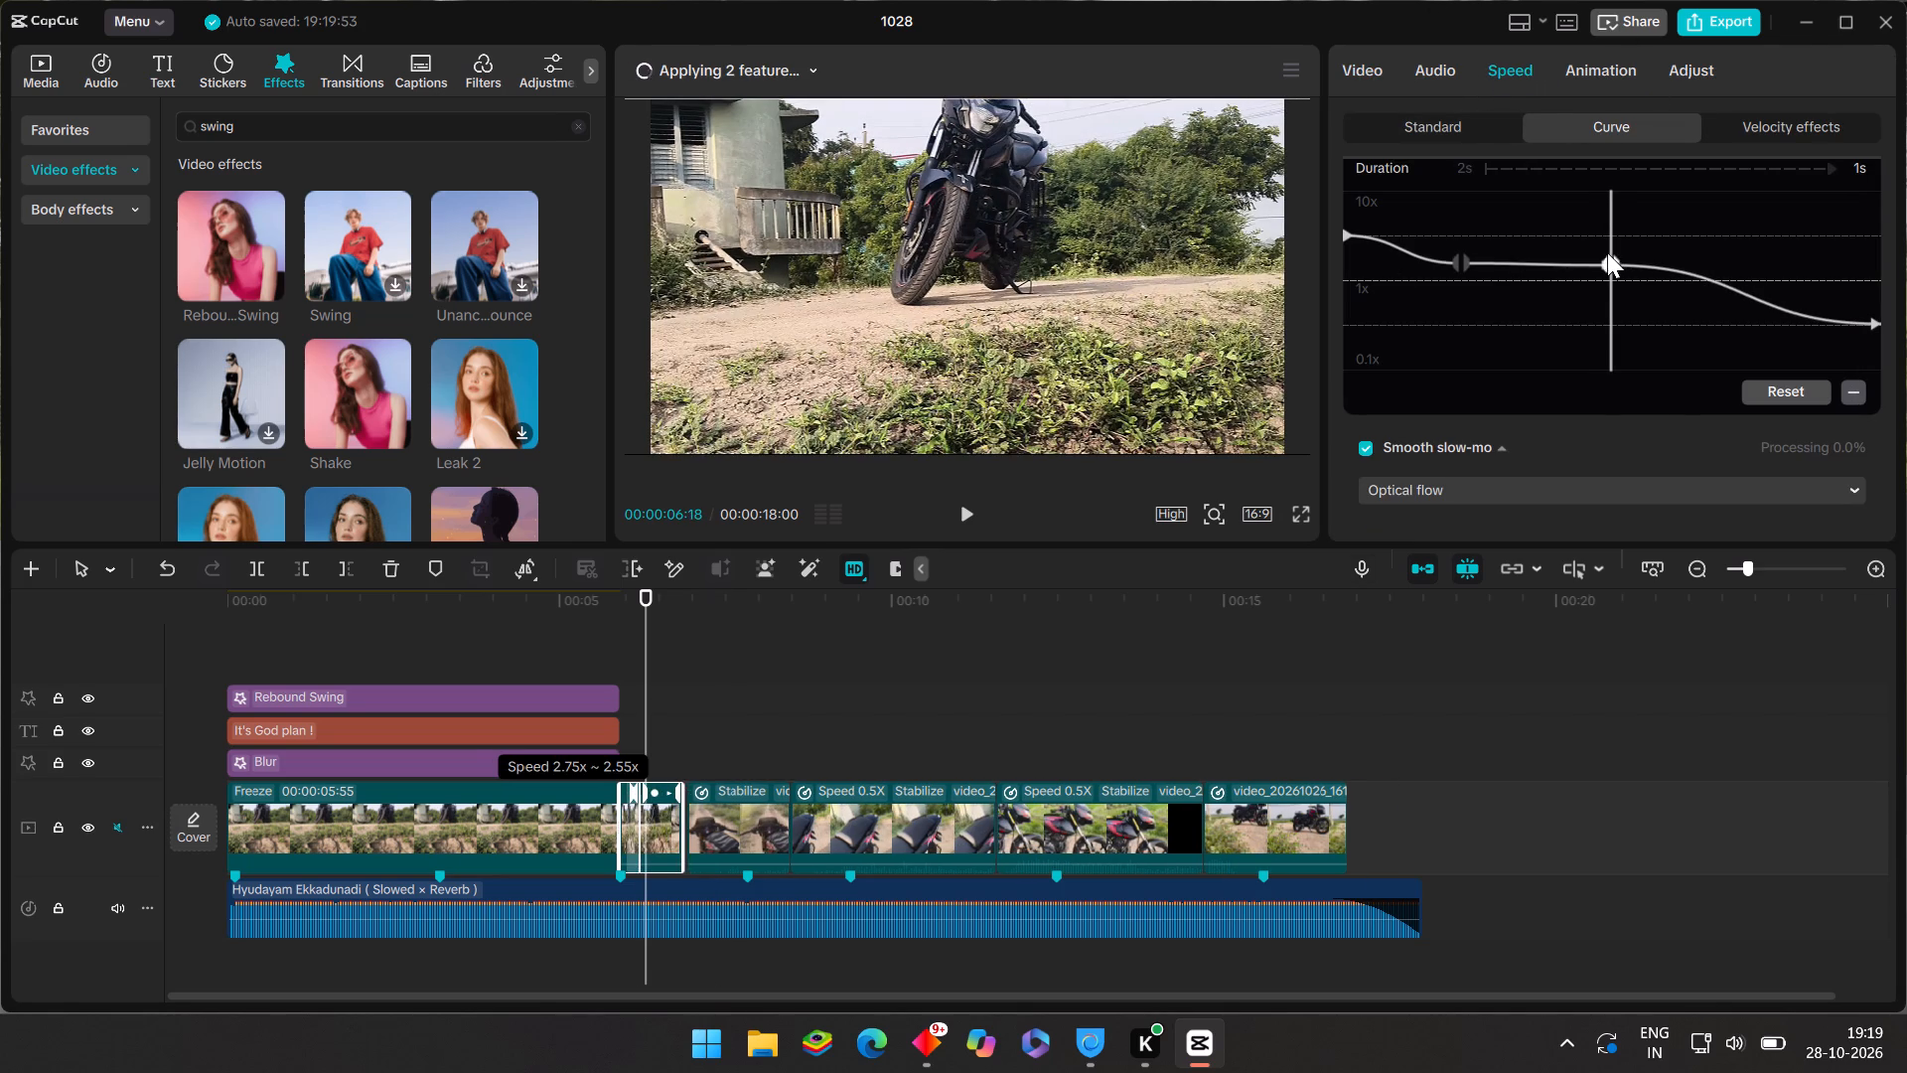
drag(1607, 252, 1607, 259)
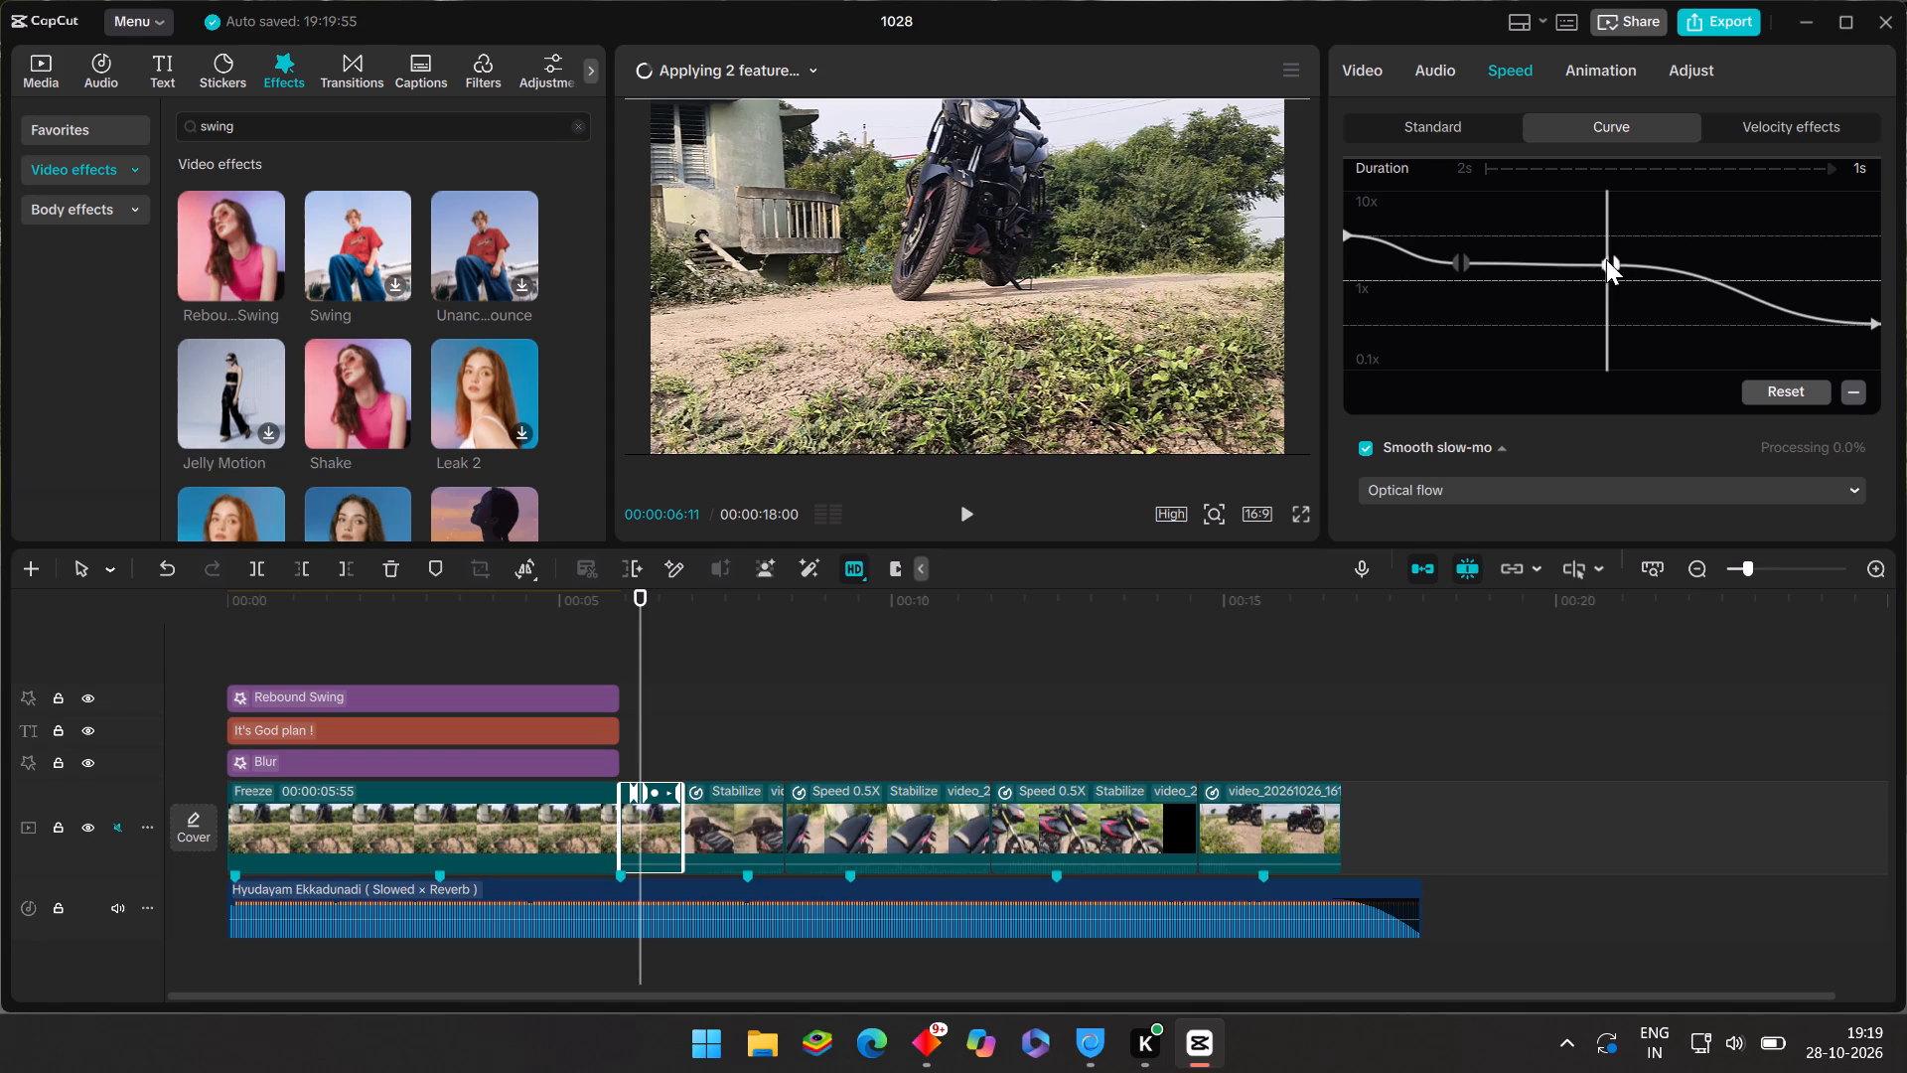
Add a point to the first clip's speed curve about midway between the middle point and the ending point.
click(1724, 251)
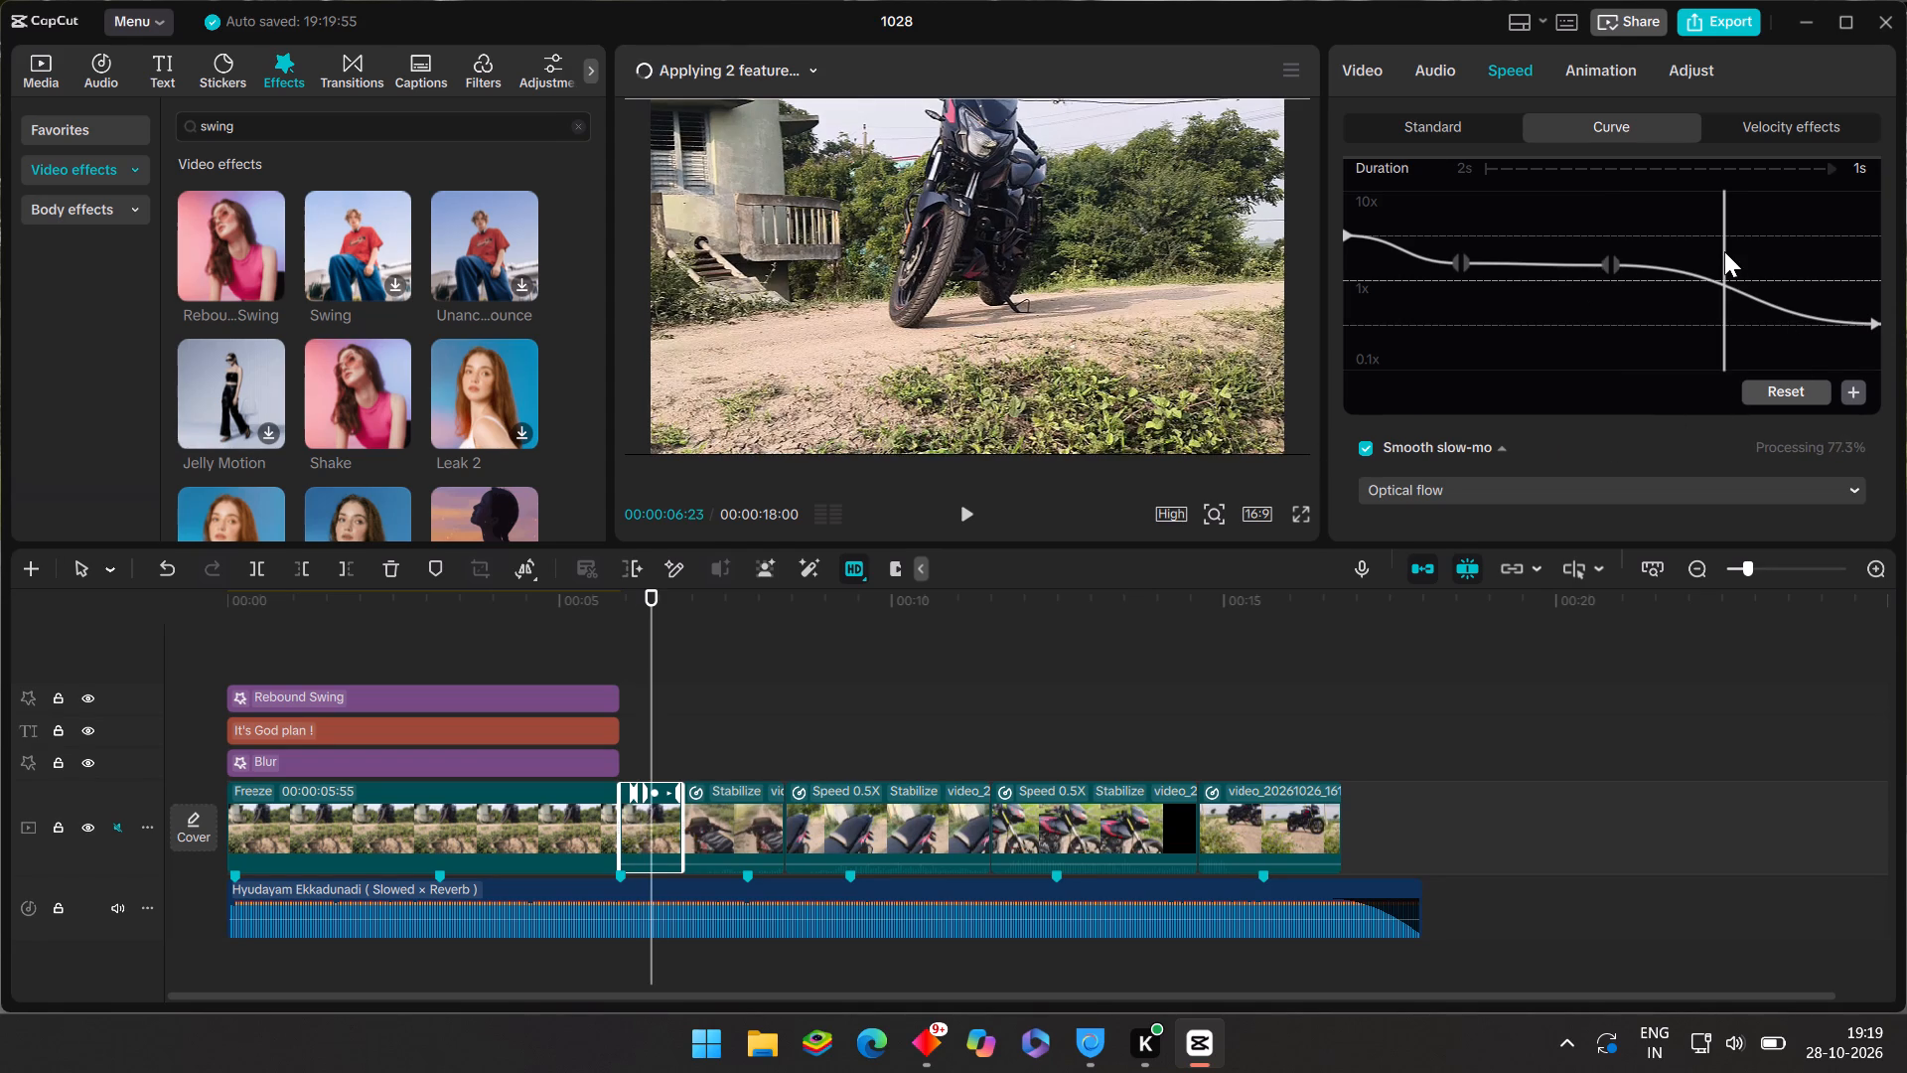
drag(1724, 251, 1744, 254)
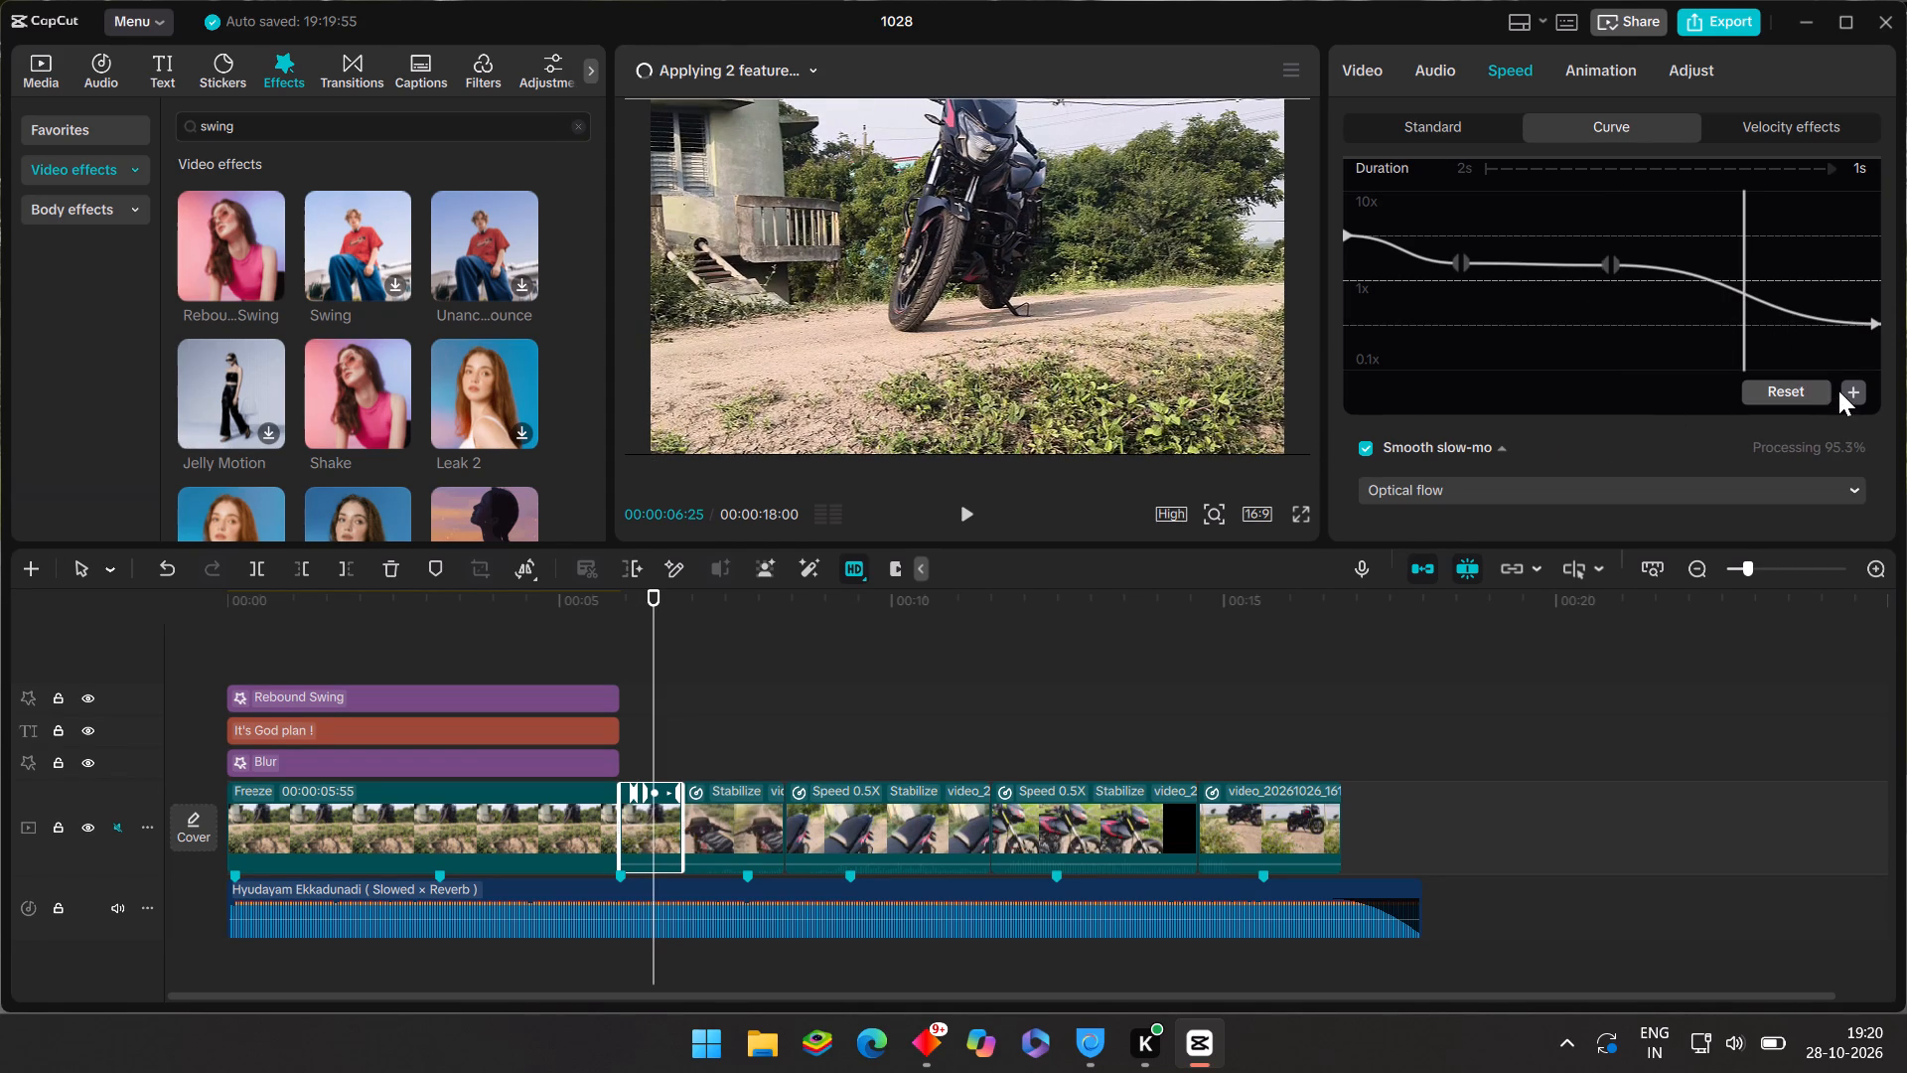
click(1845, 387)
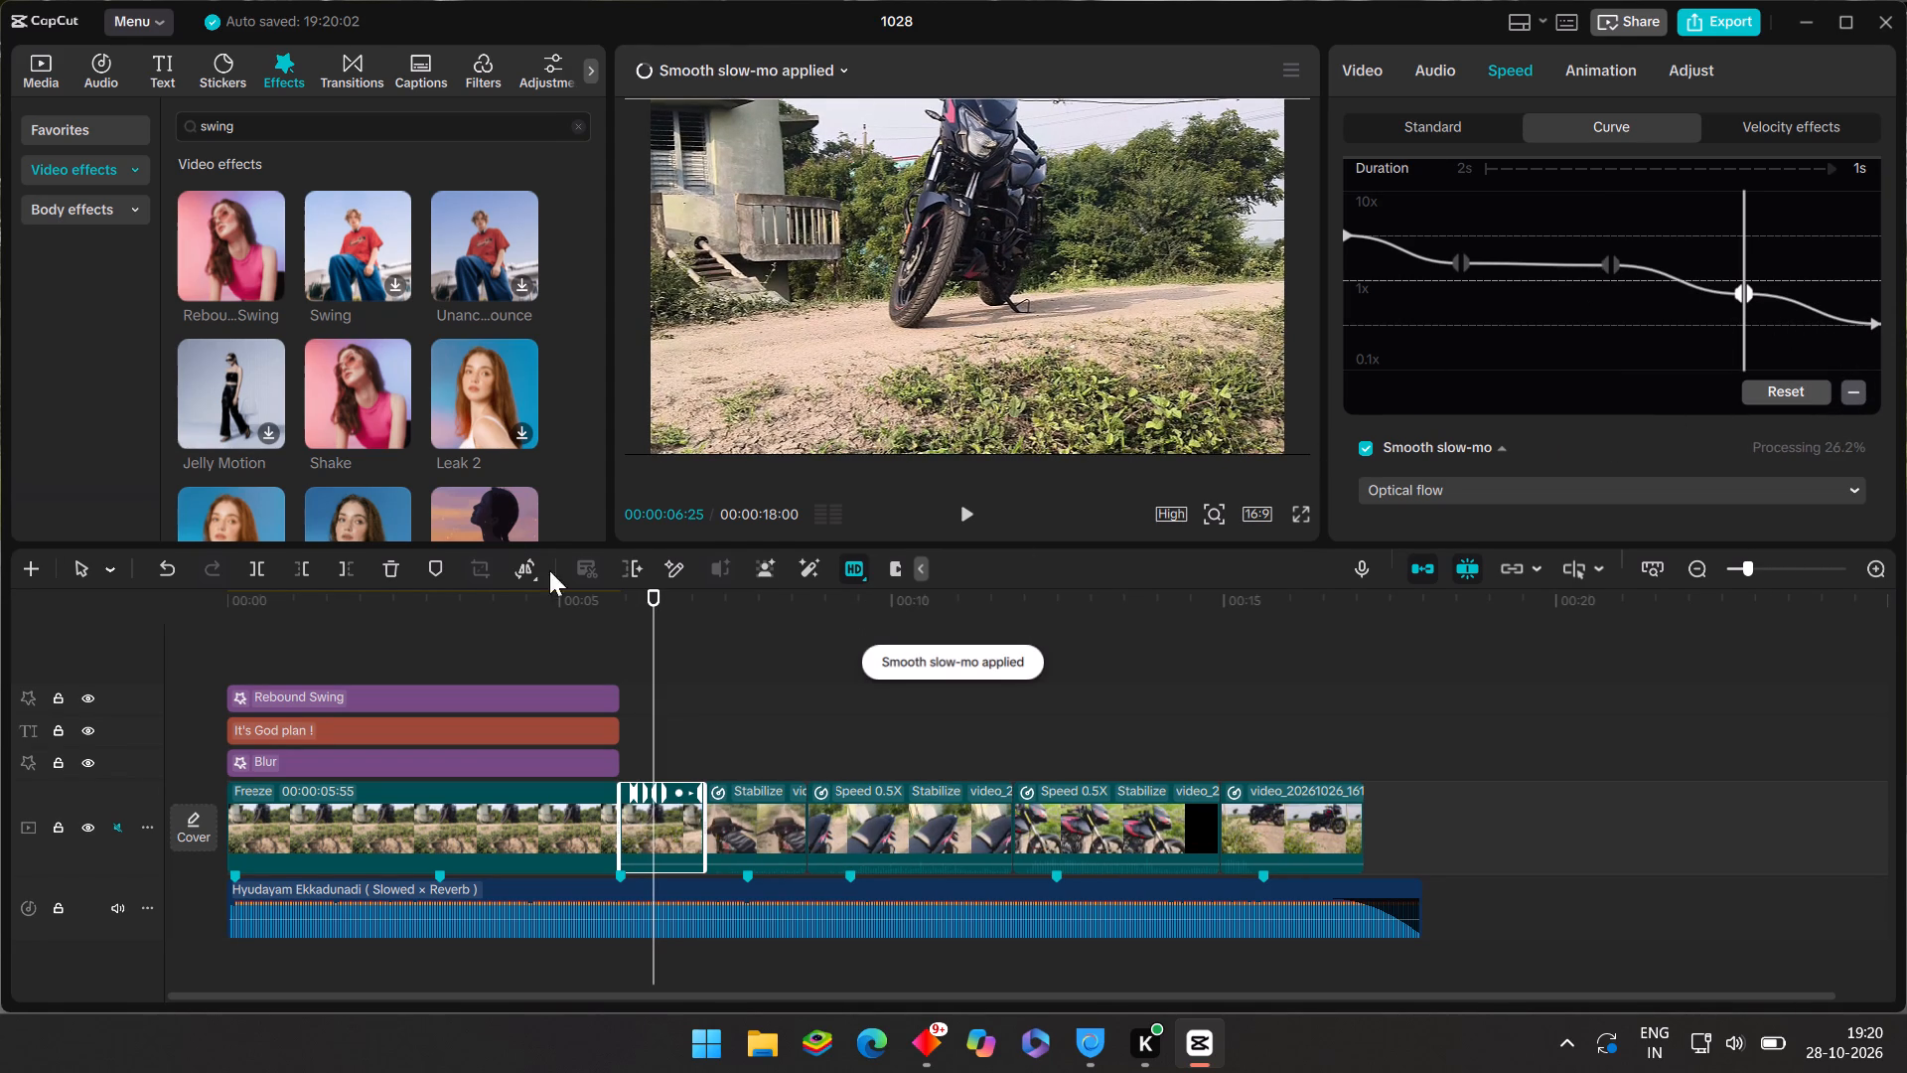
Play from the end of the titled freeze-frame across the first clip to check the reshaped speed ramp.
click(571, 649)
click(971, 516)
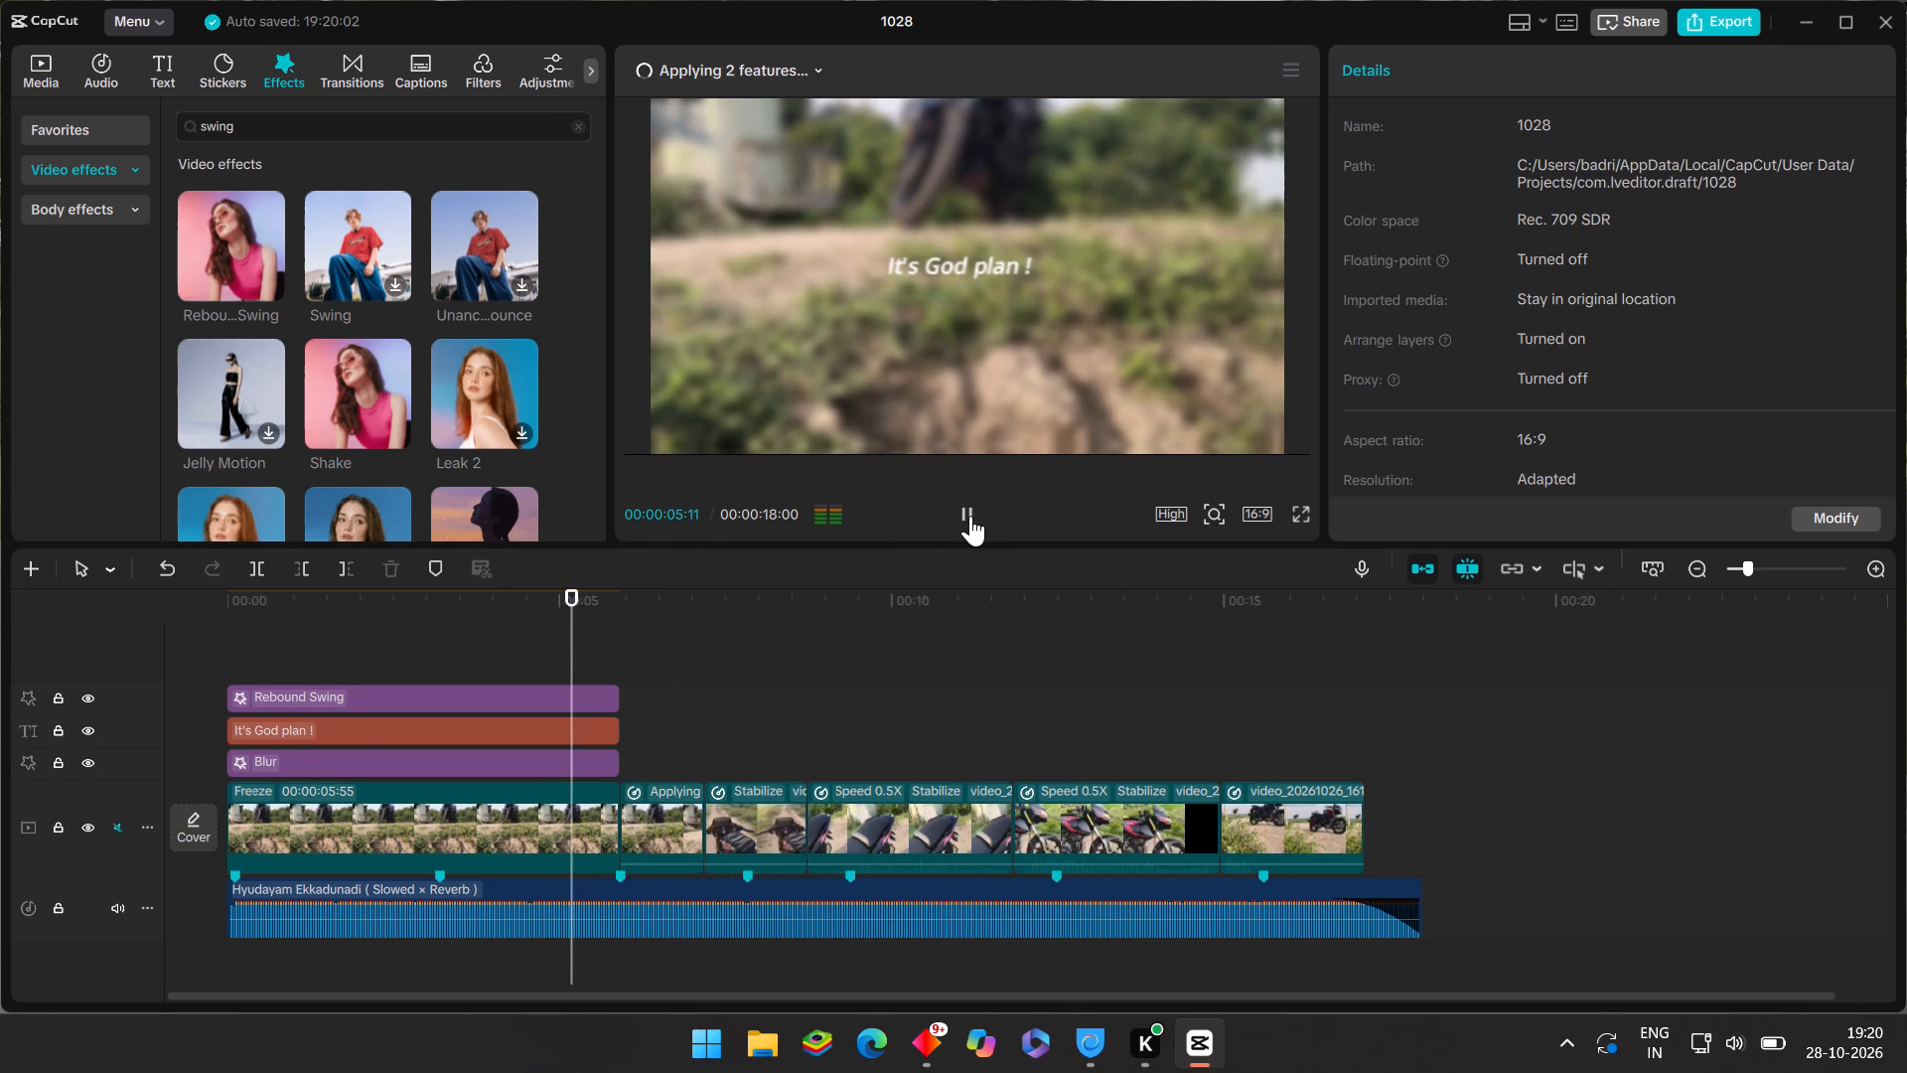
click(970, 516)
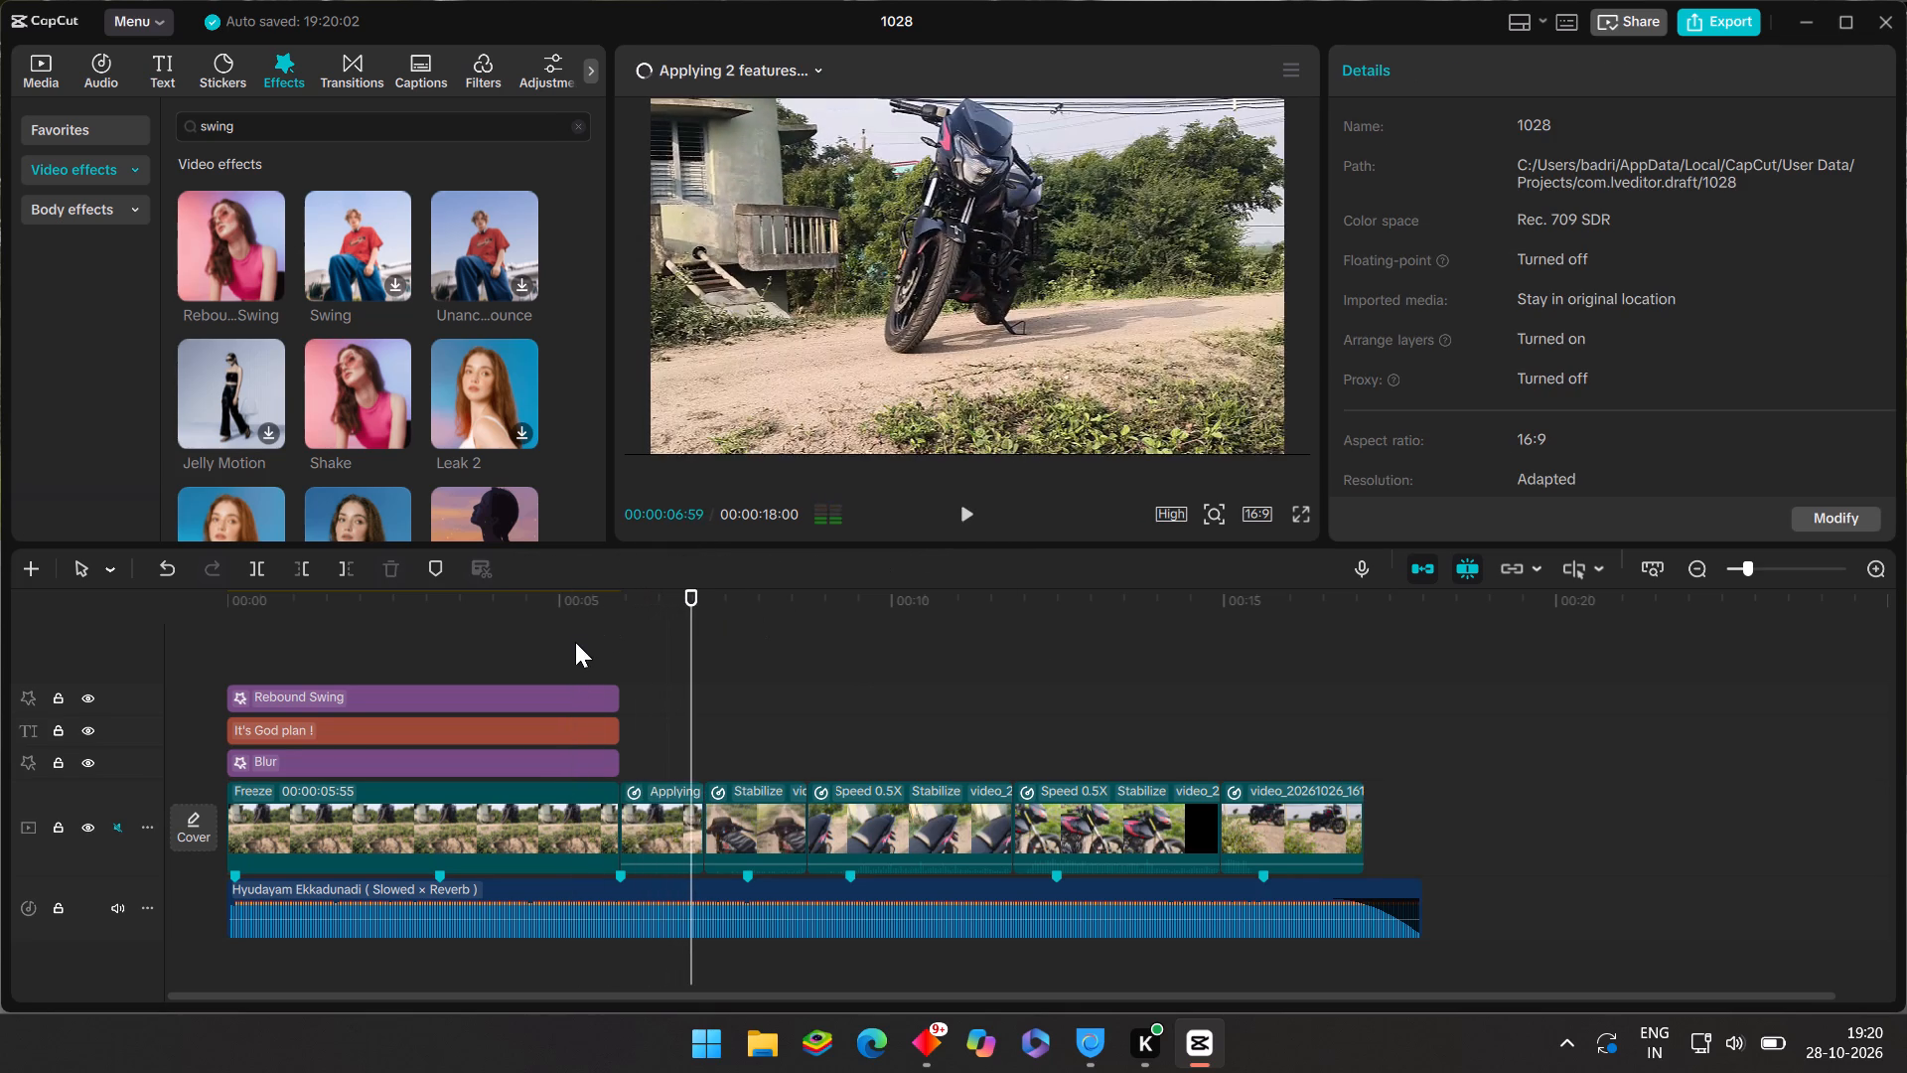
click(575, 620)
click(575, 622)
click(962, 520)
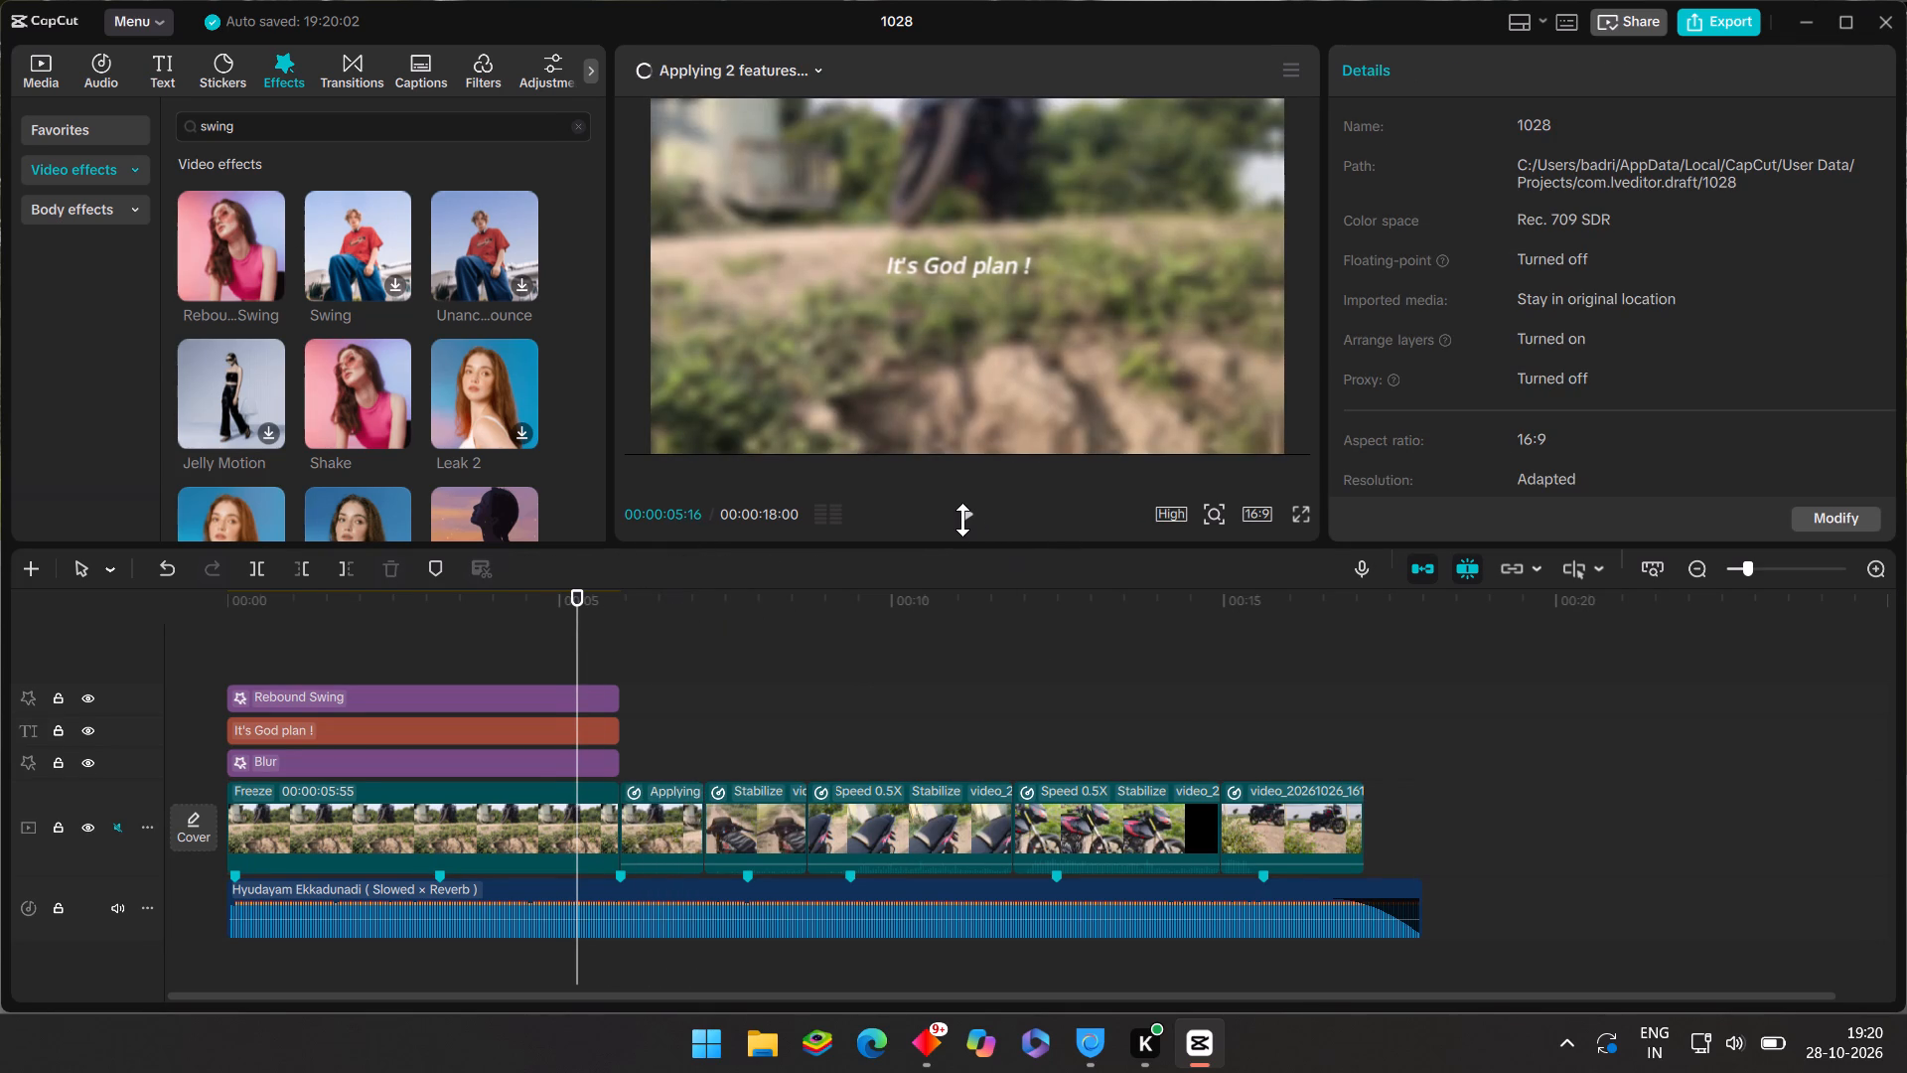
click(962, 520)
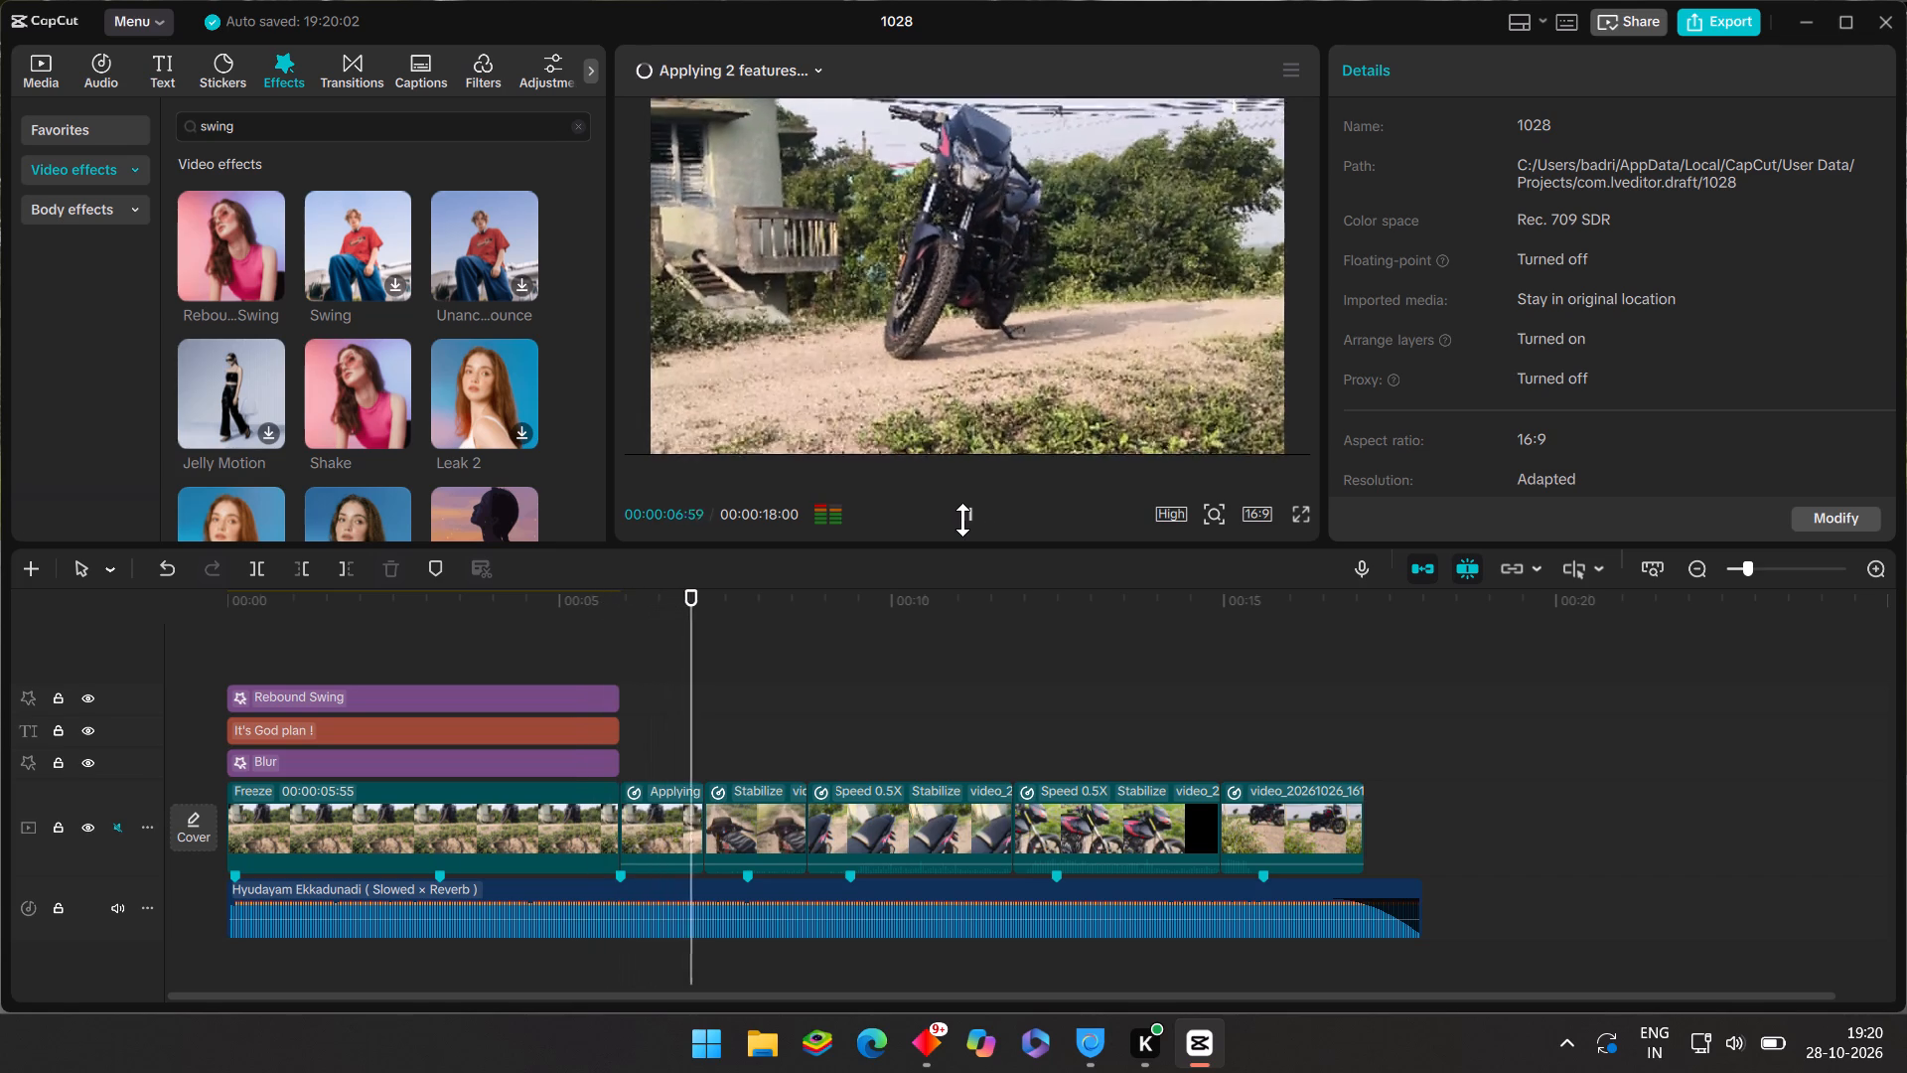
click(689, 671)
drag(686, 675, 627, 684)
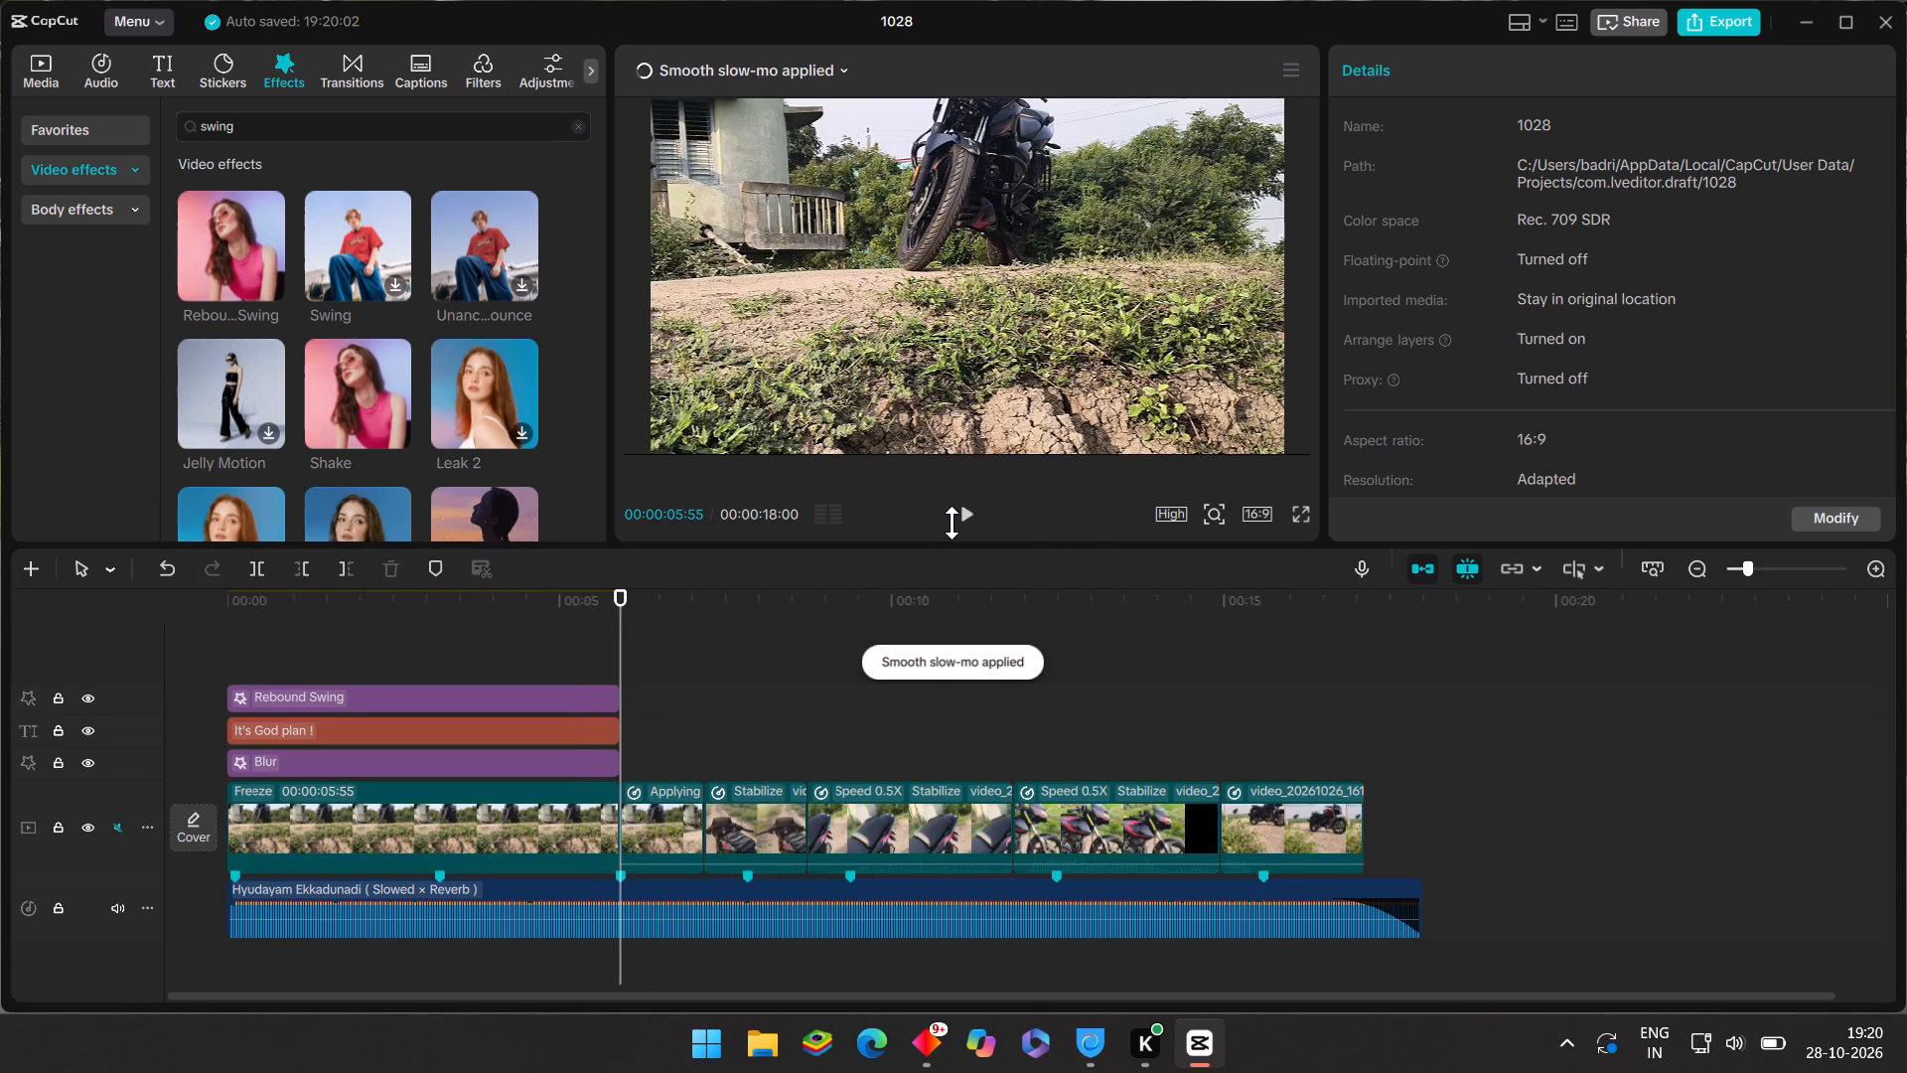
click(954, 520)
click(954, 520)
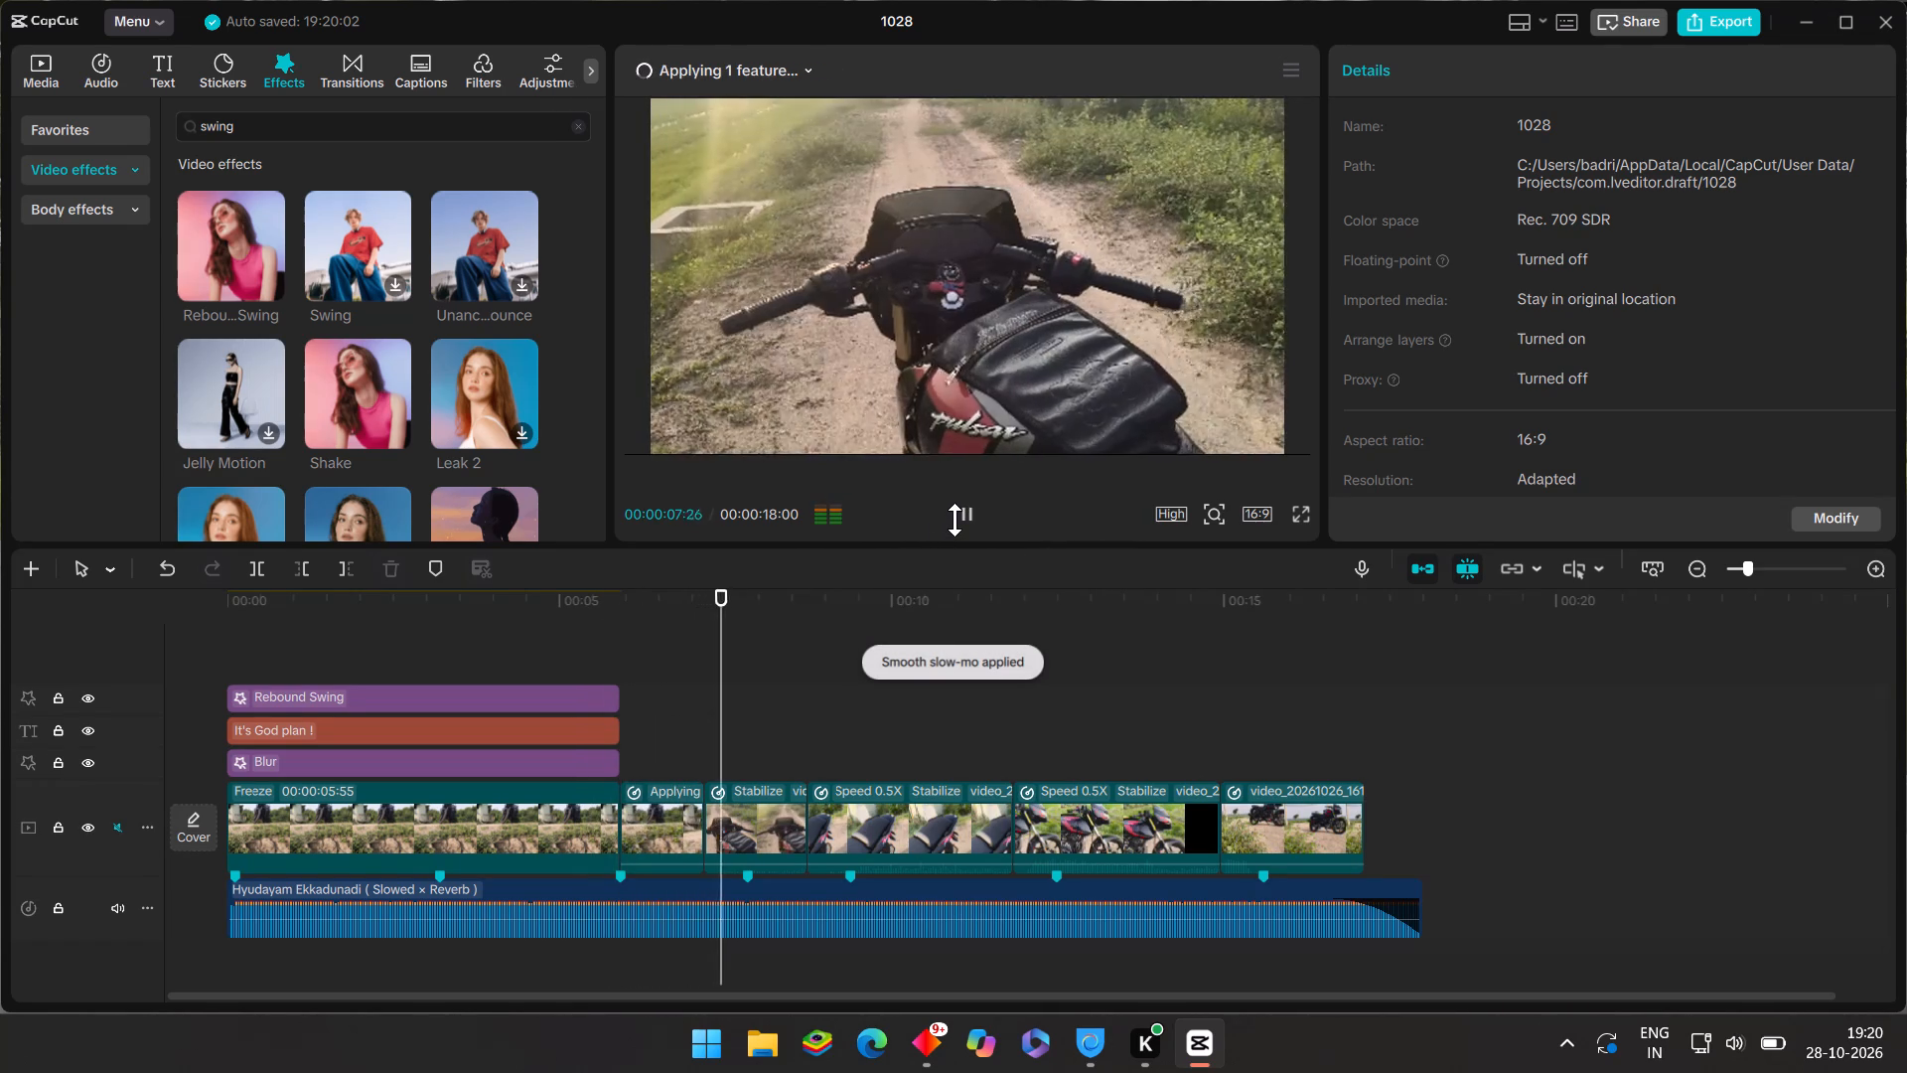
drag(691, 645, 666, 648)
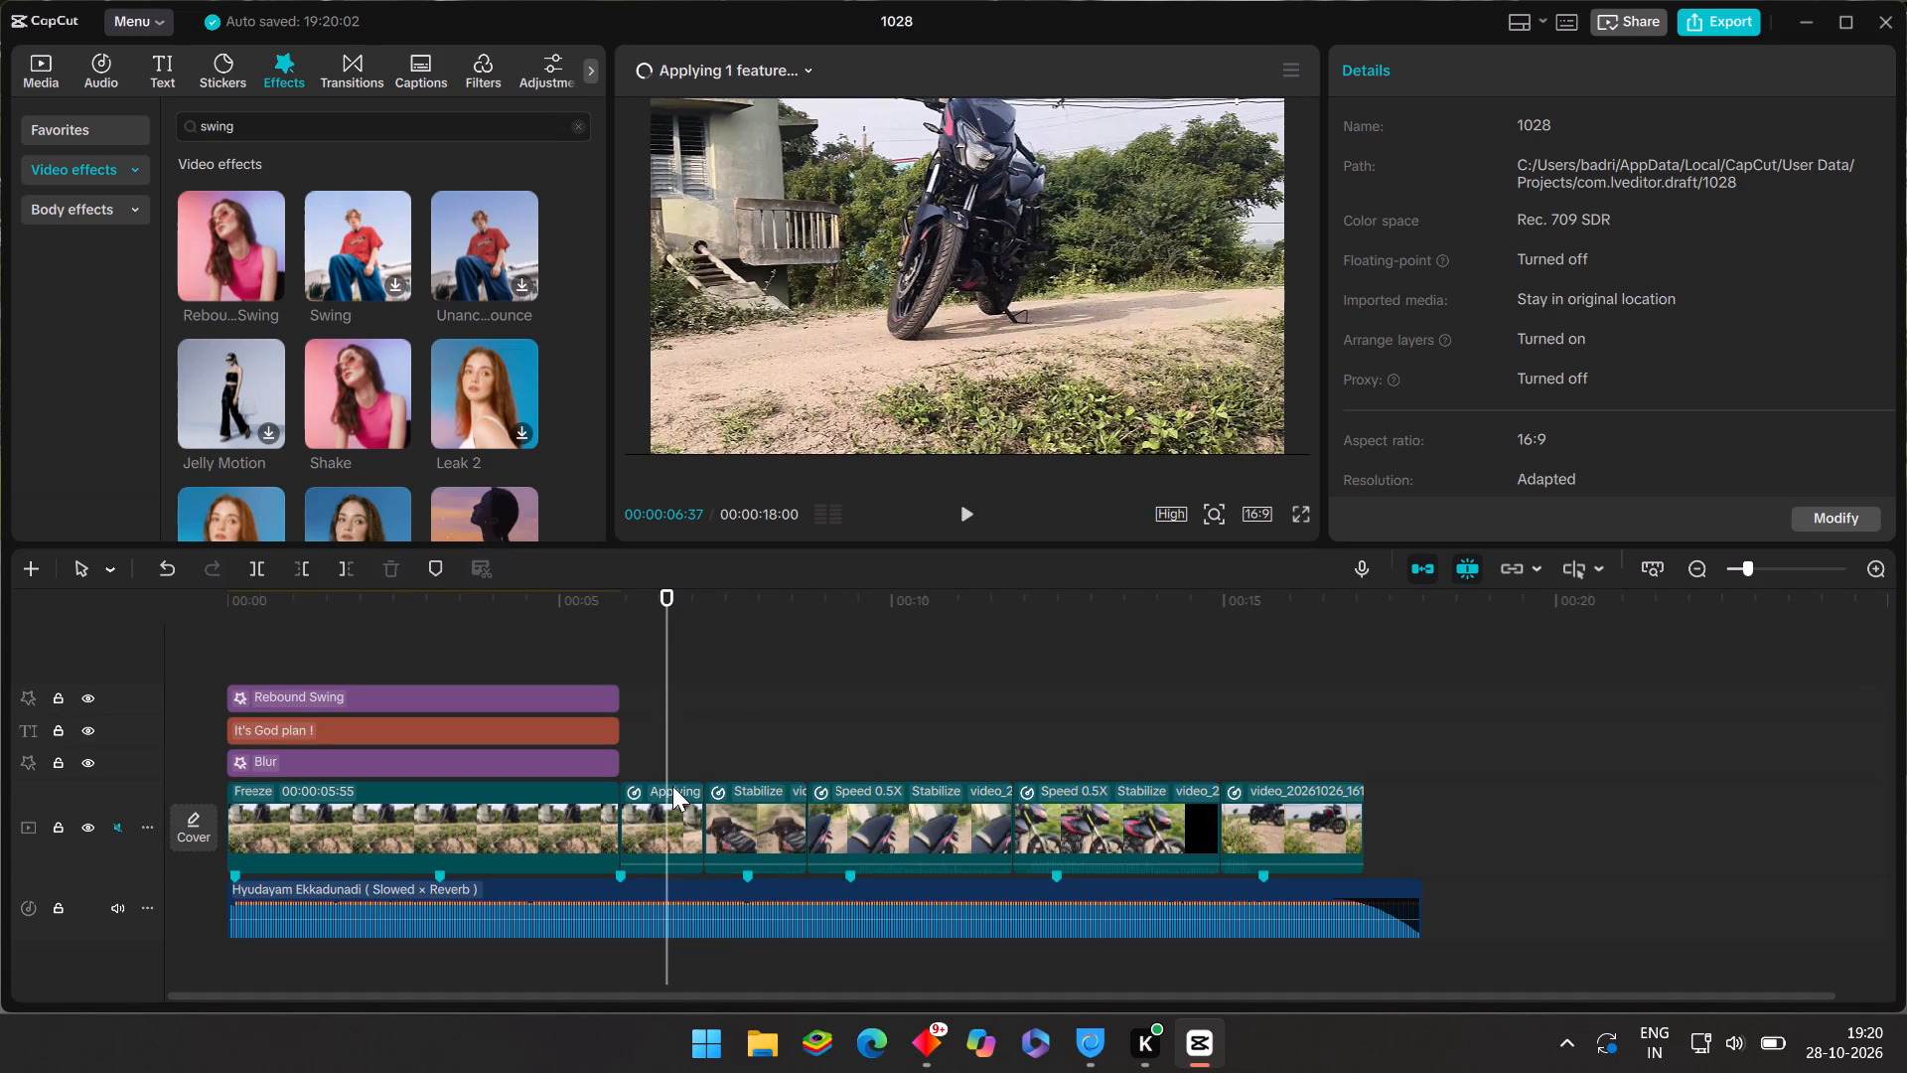
Add a fifth point to the first clip's speed curve, about midway between the fourth point and the ending point.
click(672, 786)
click(679, 803)
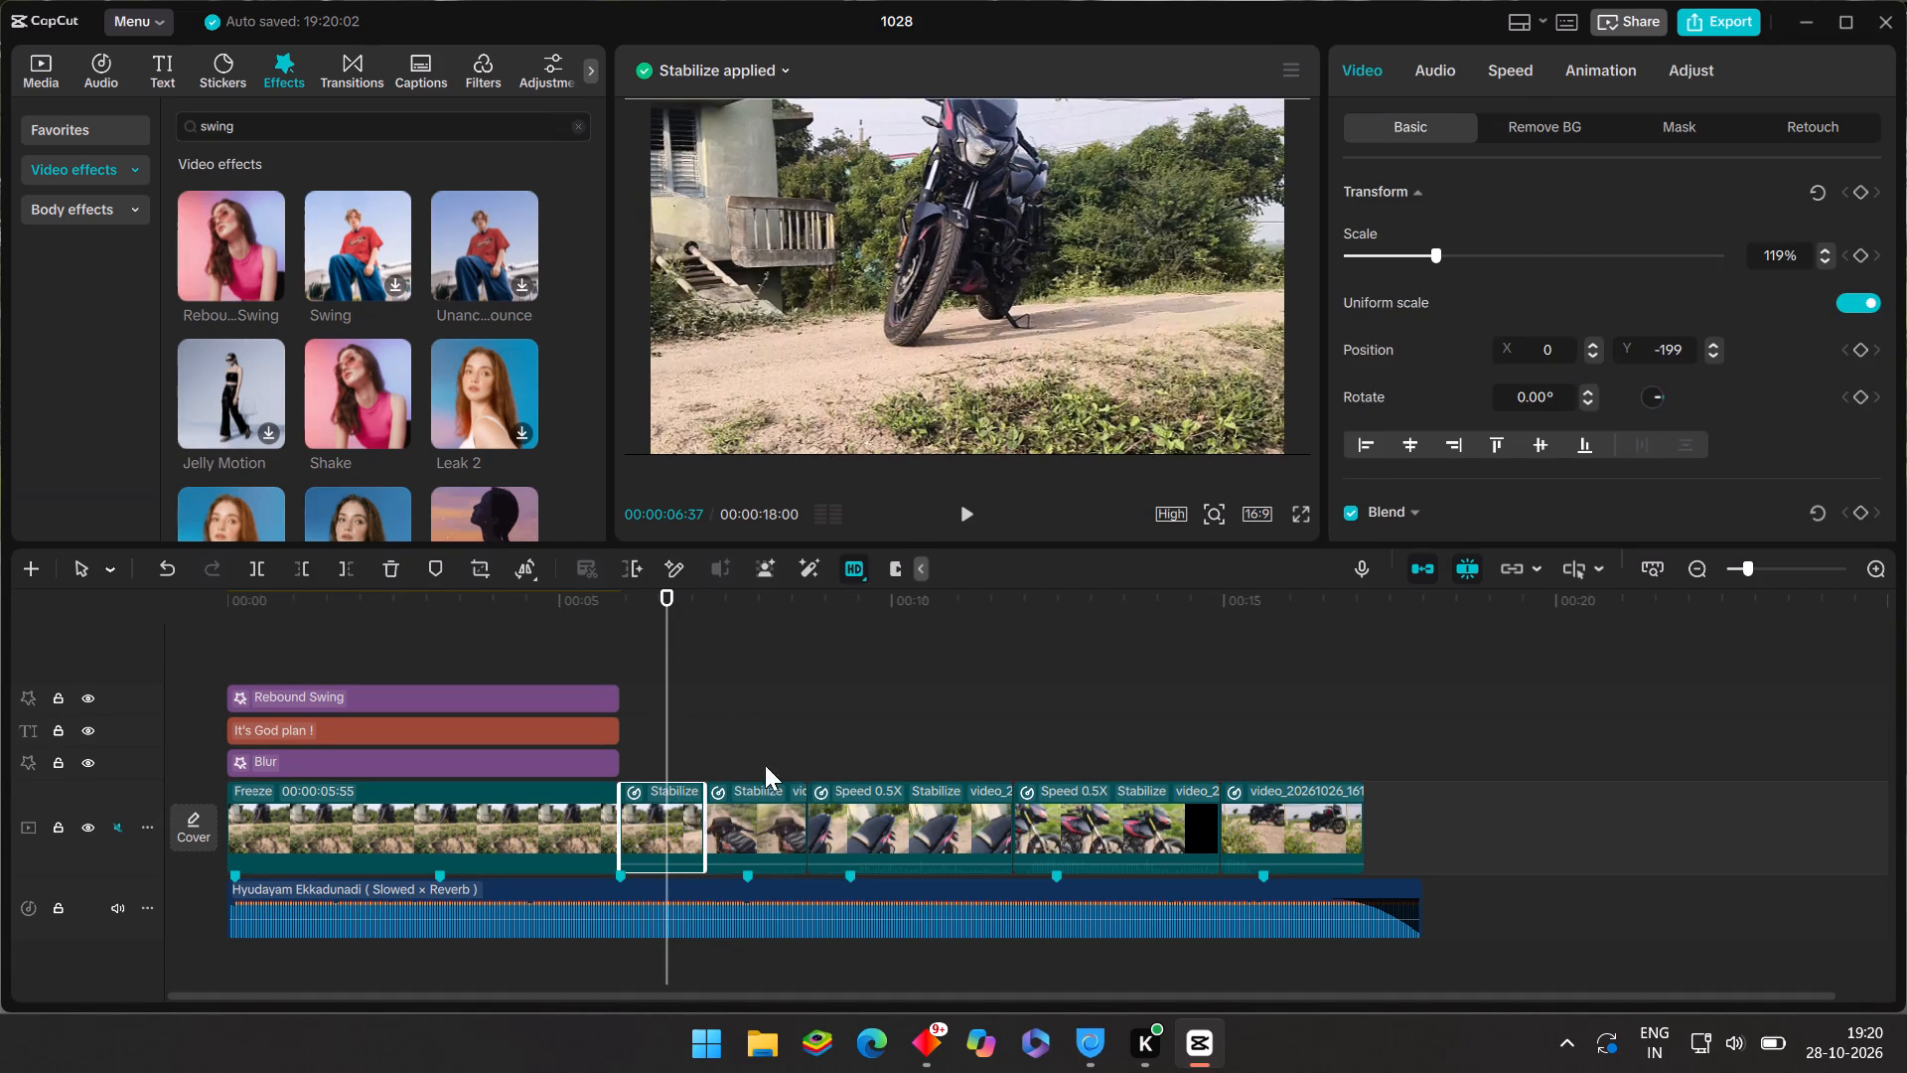
click(1508, 76)
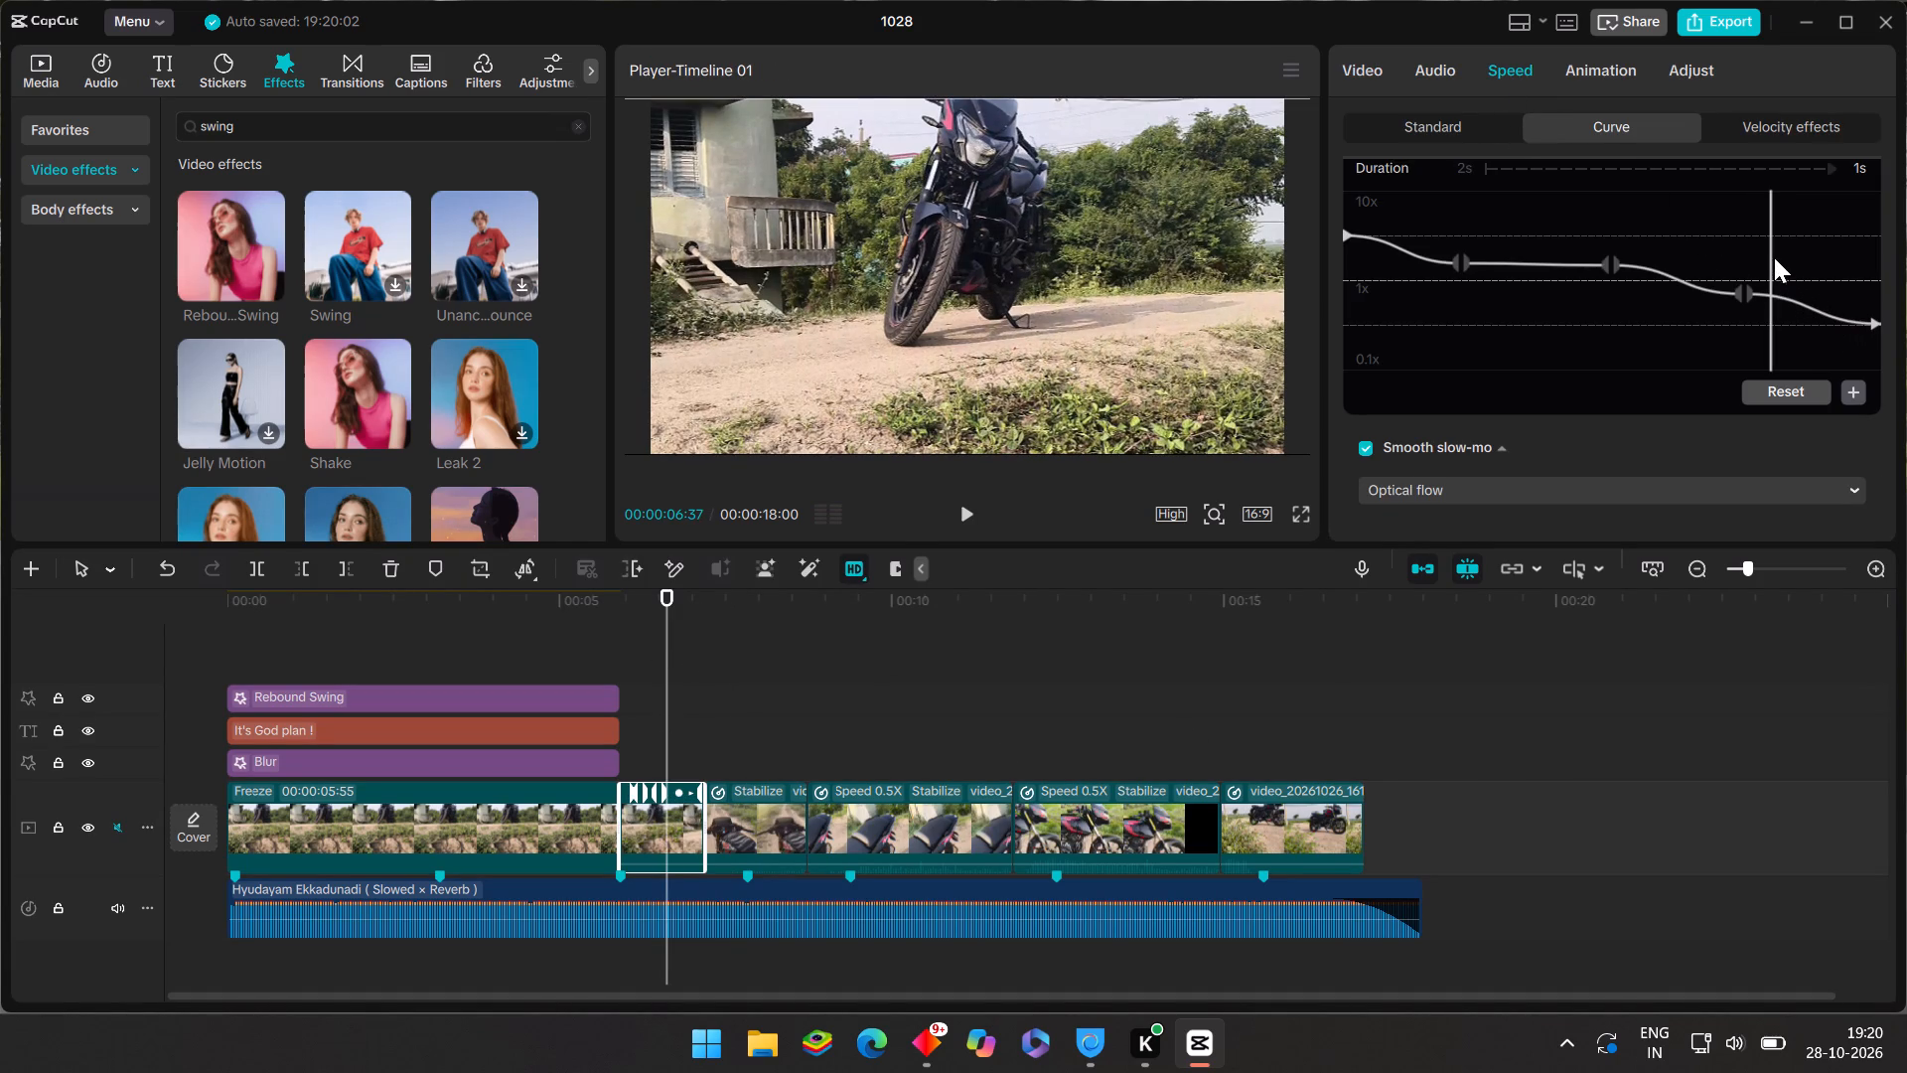
drag(1772, 251, 1794, 259)
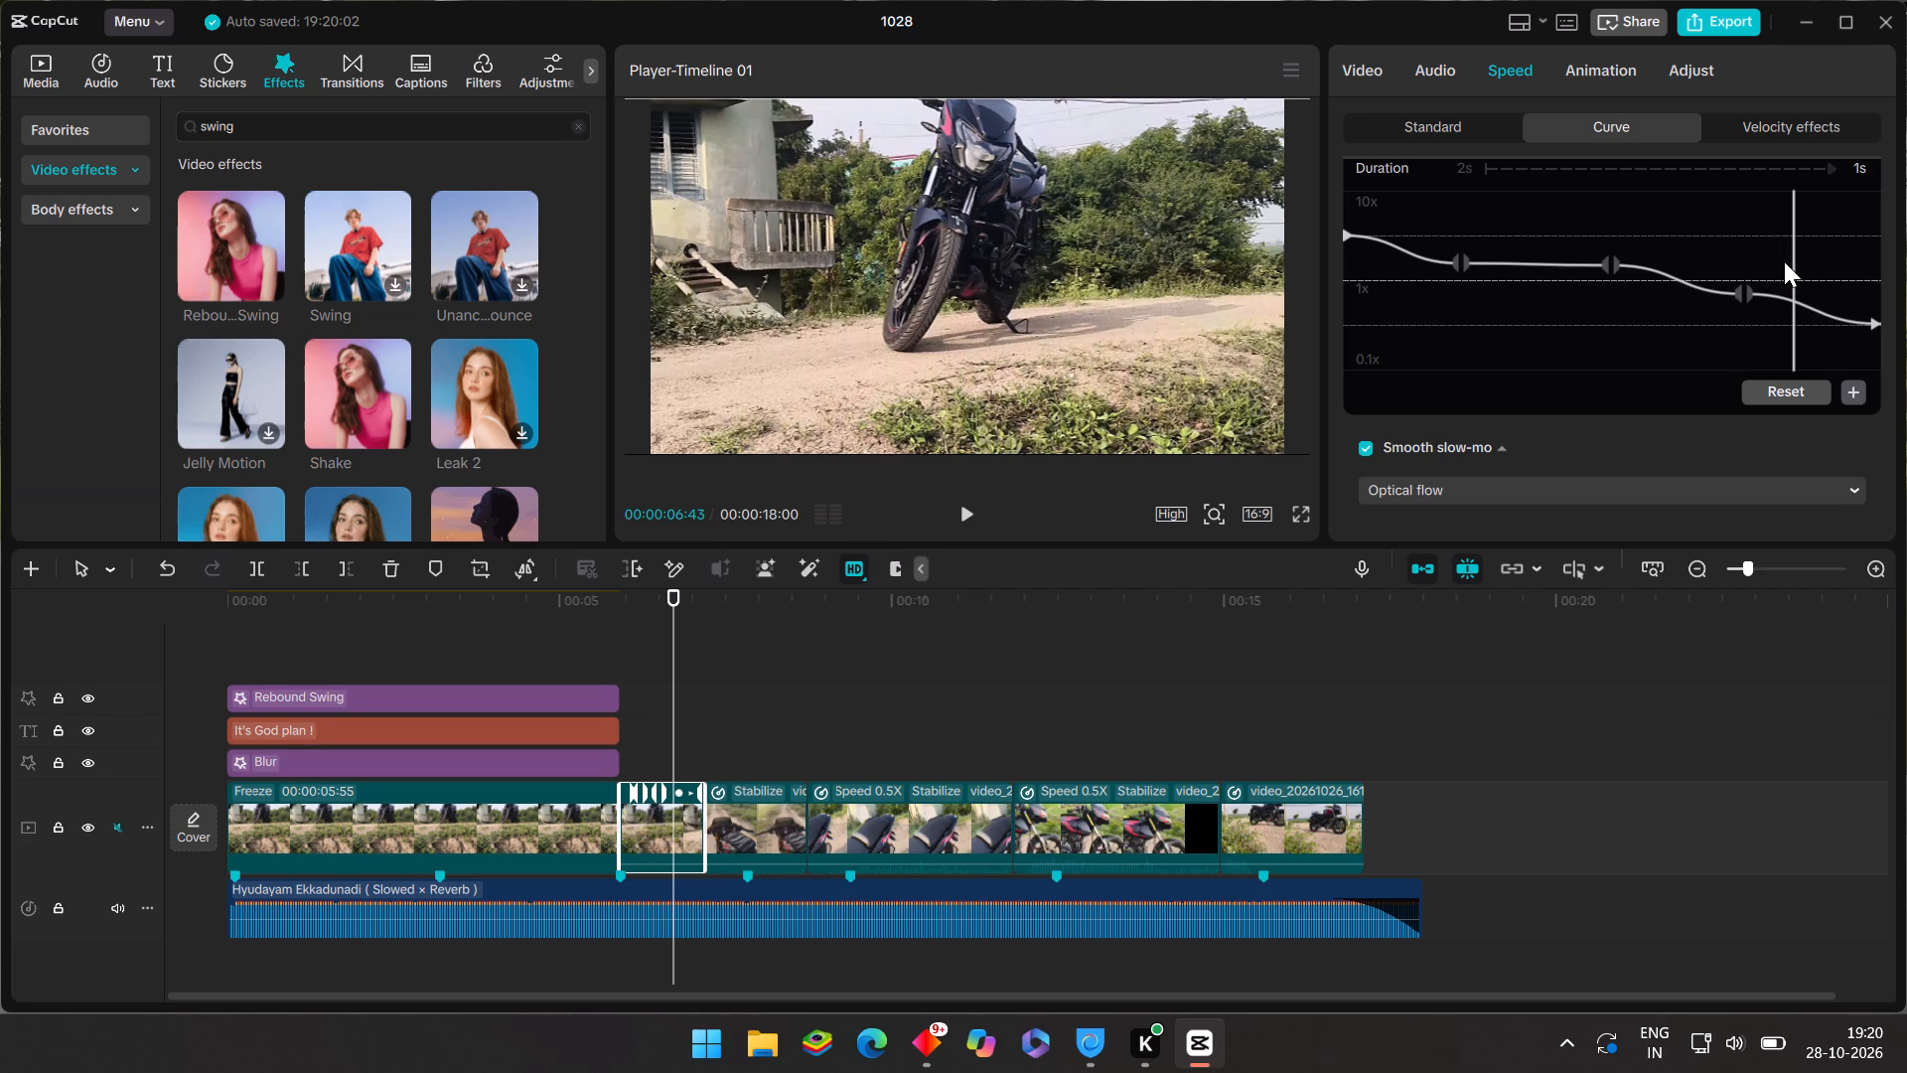
drag(1791, 253, 1804, 259)
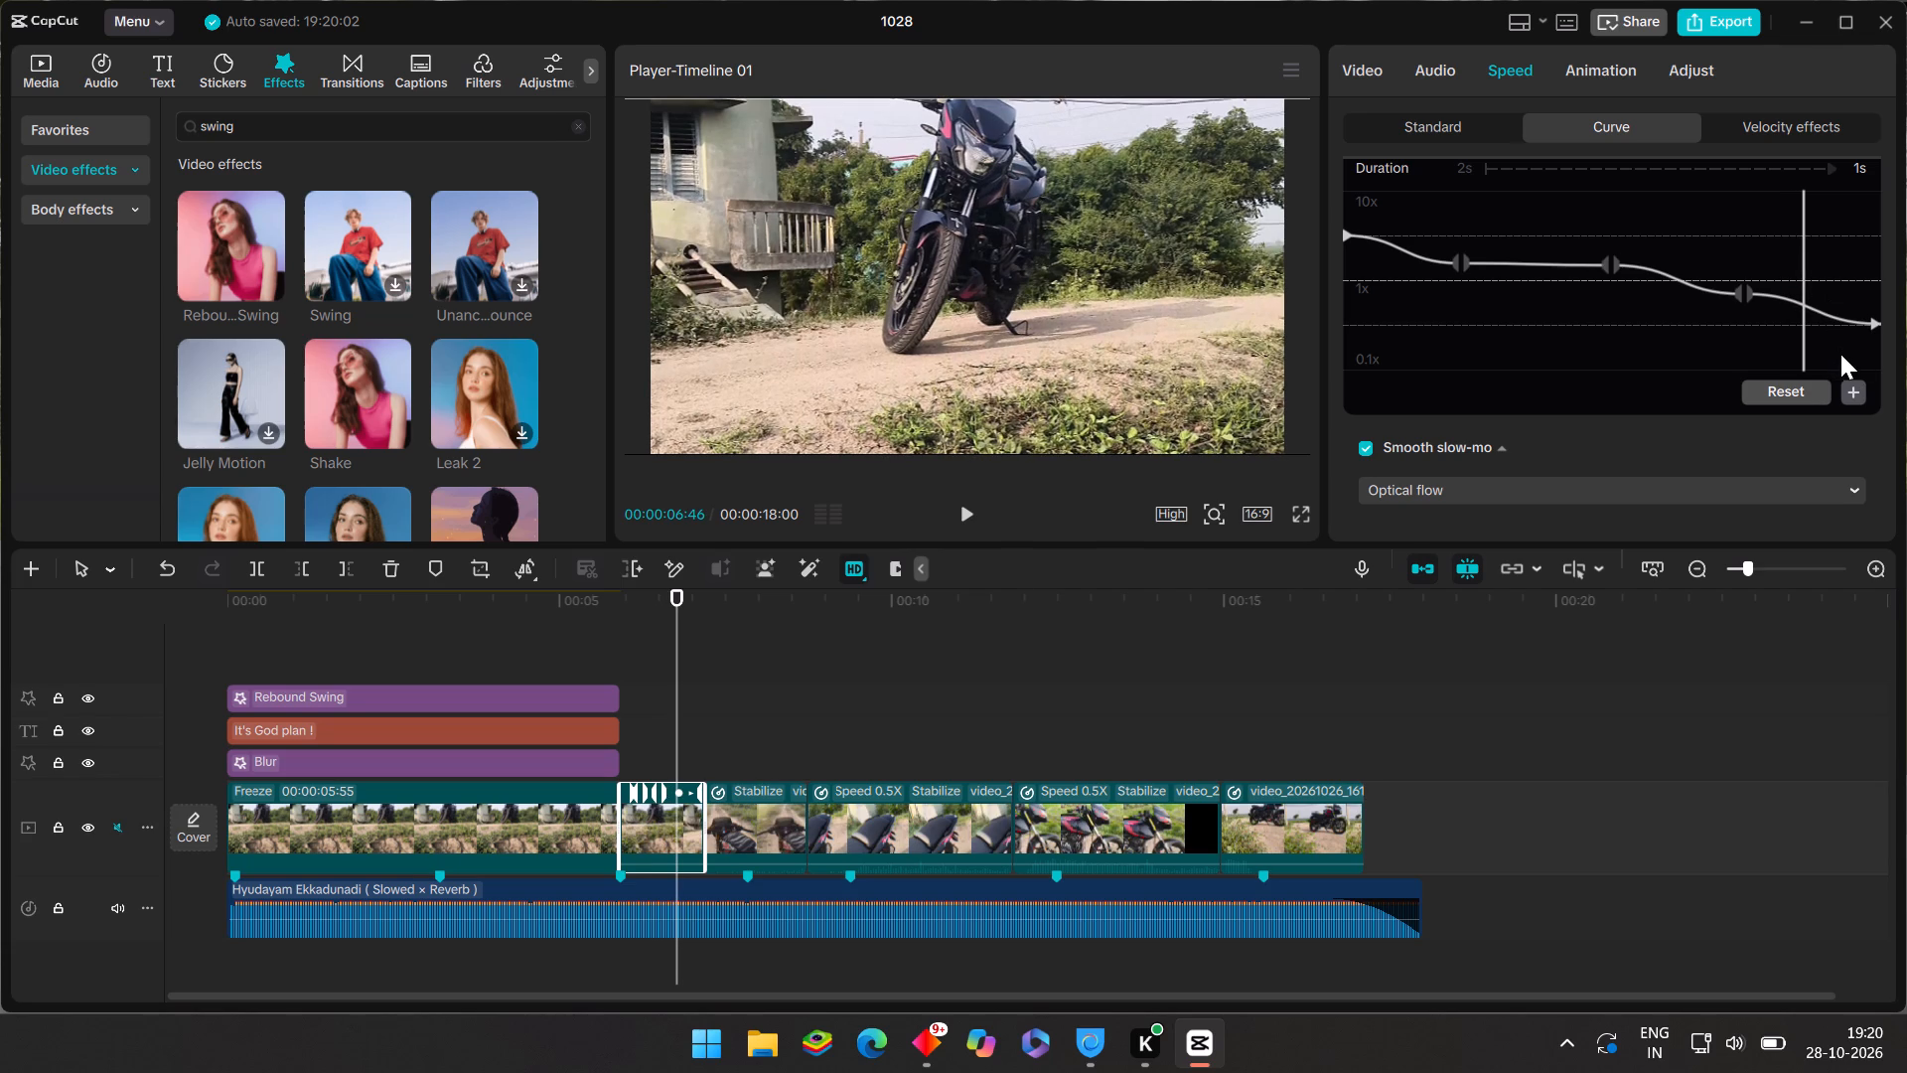
click(1855, 388)
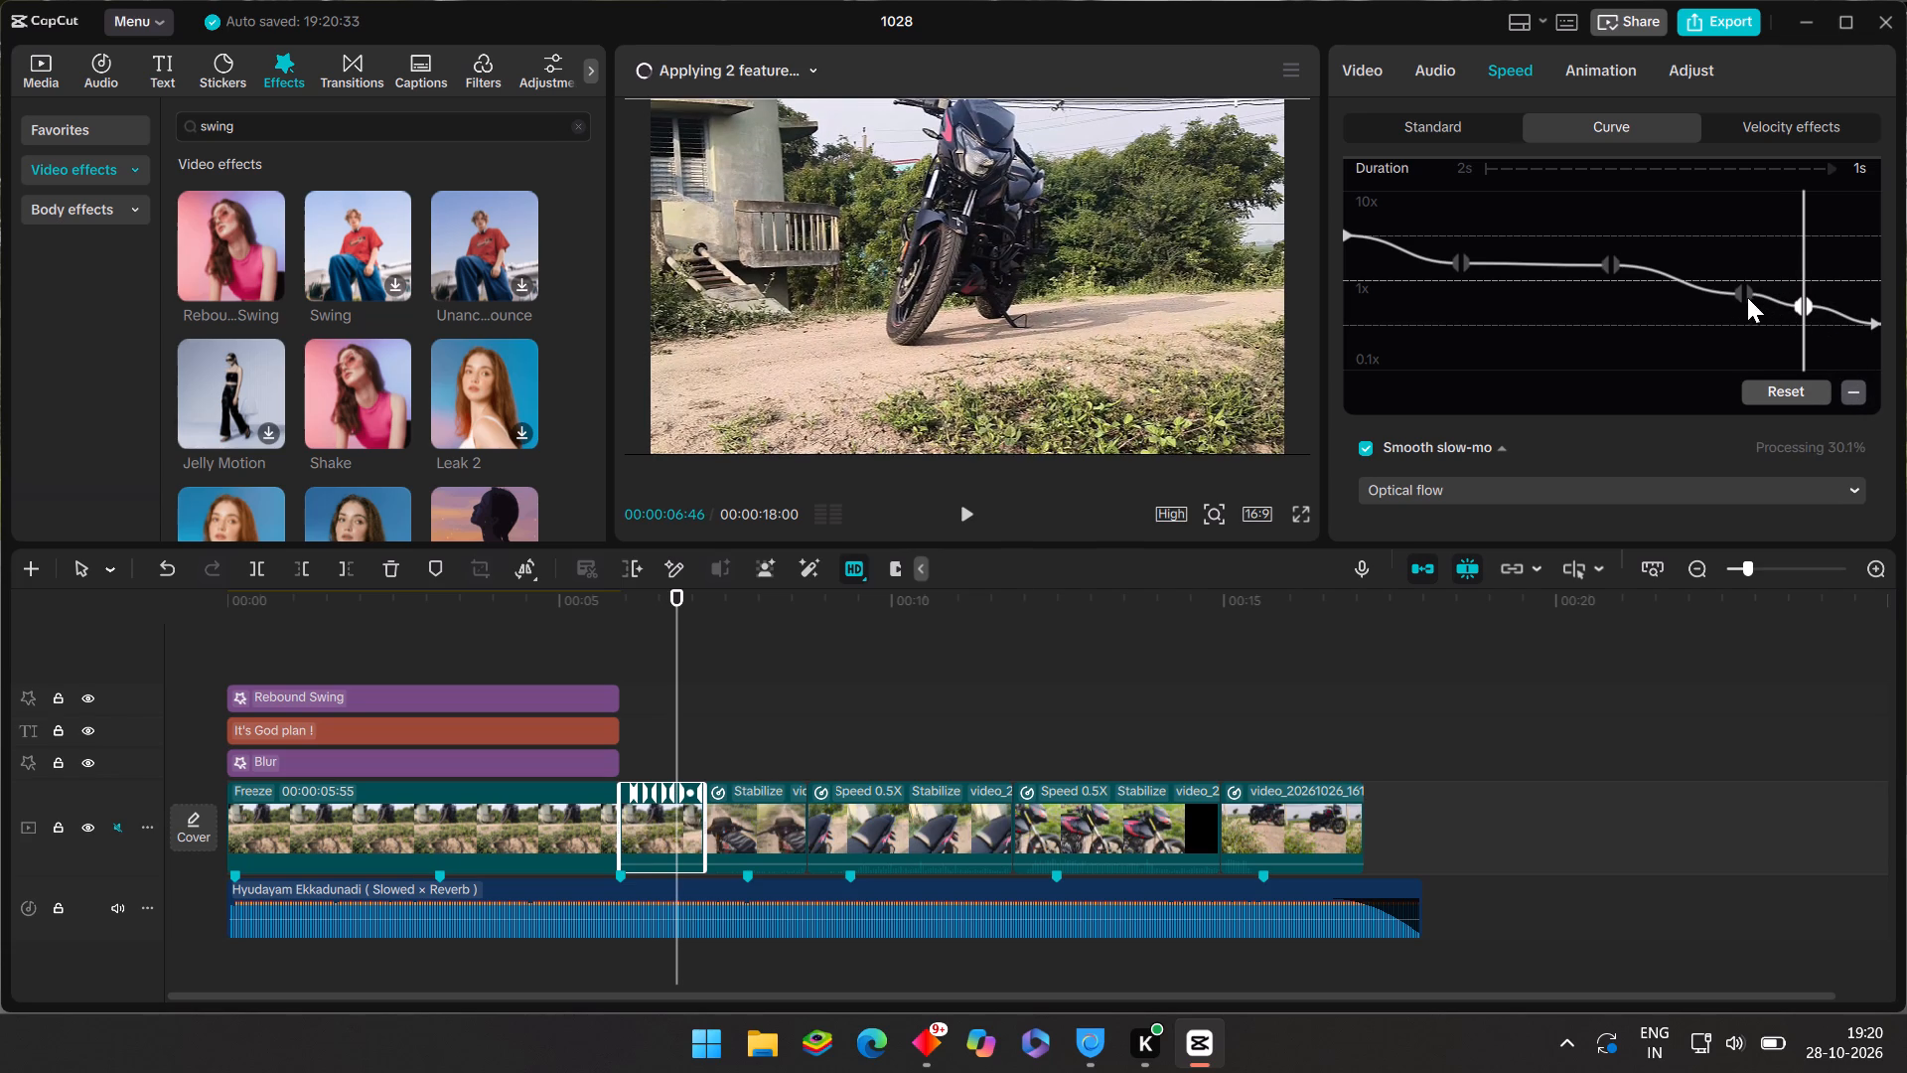
Raise the fourth point of the first clip's speed curve to about 1.00x.
drag(1742, 290, 1741, 274)
drag(1737, 291, 1738, 275)
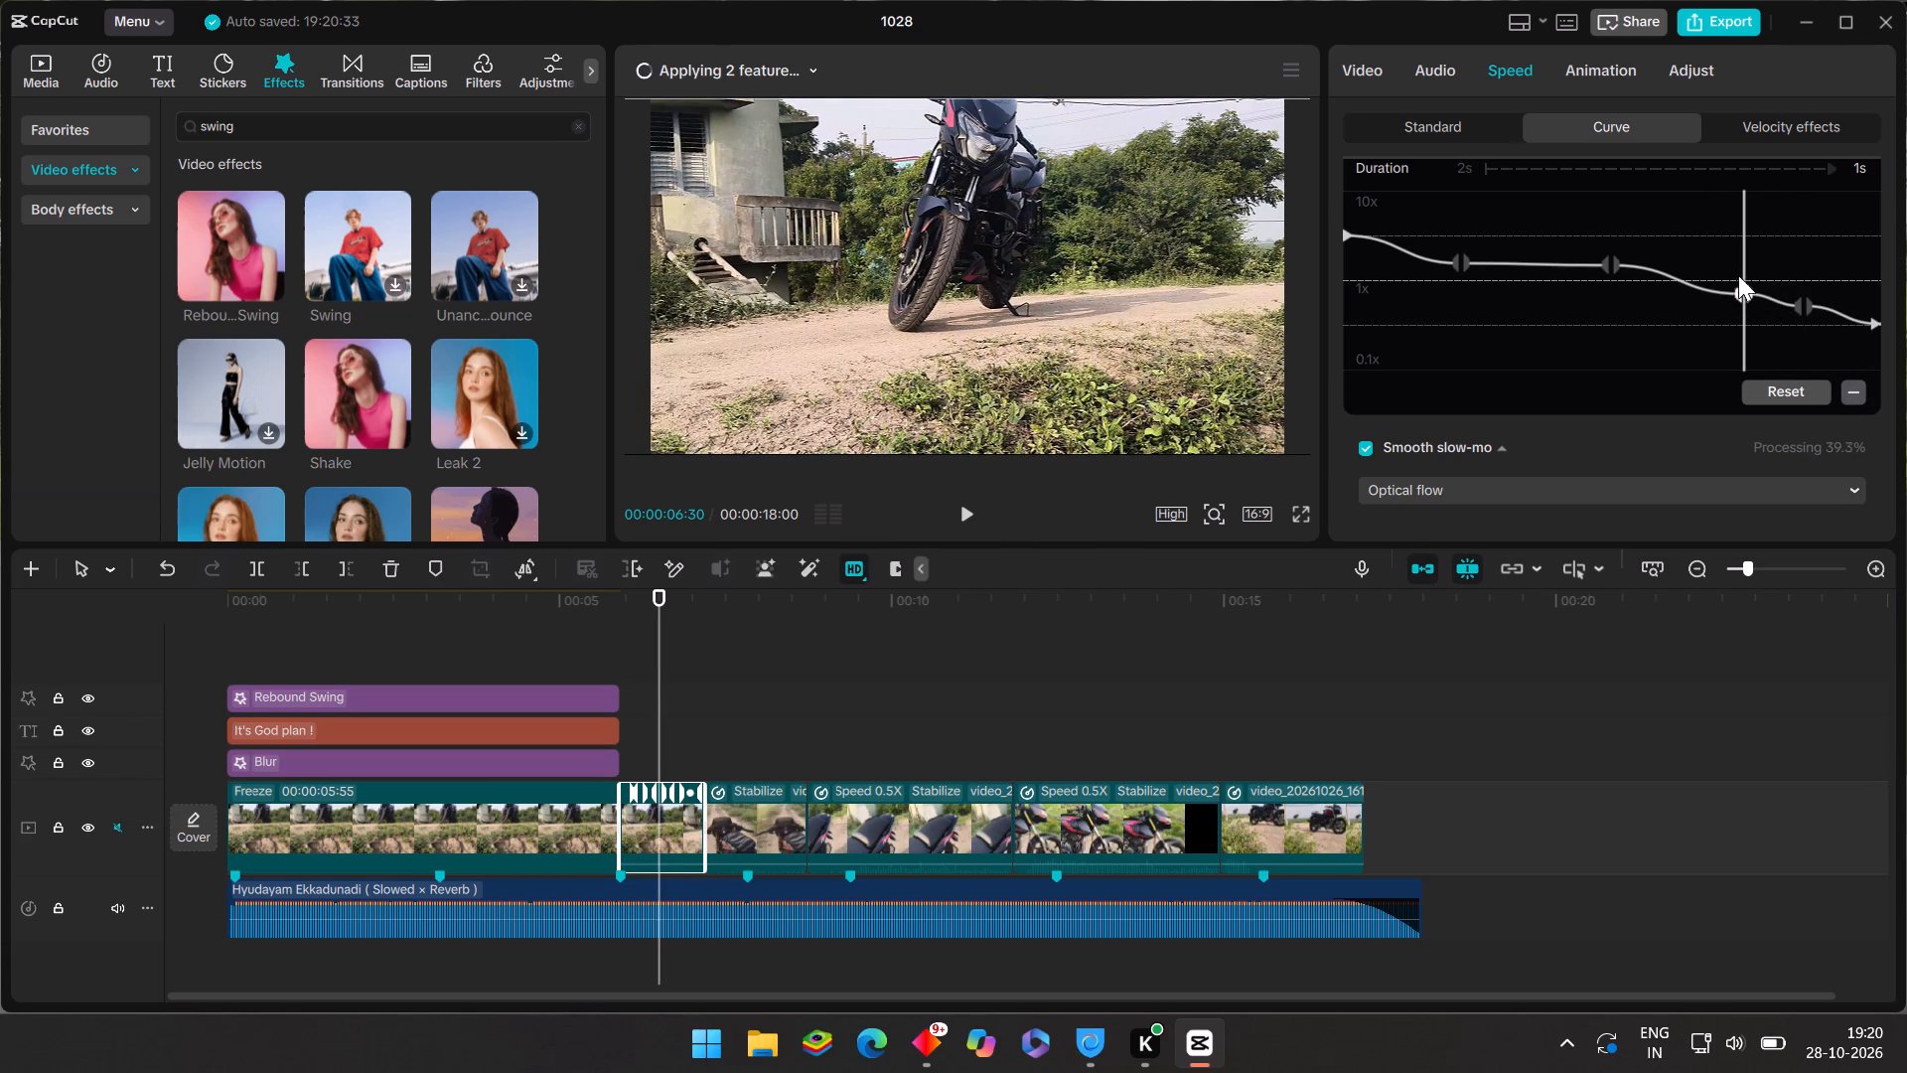
drag(1738, 275, 1740, 279)
drag(1745, 289, 1746, 275)
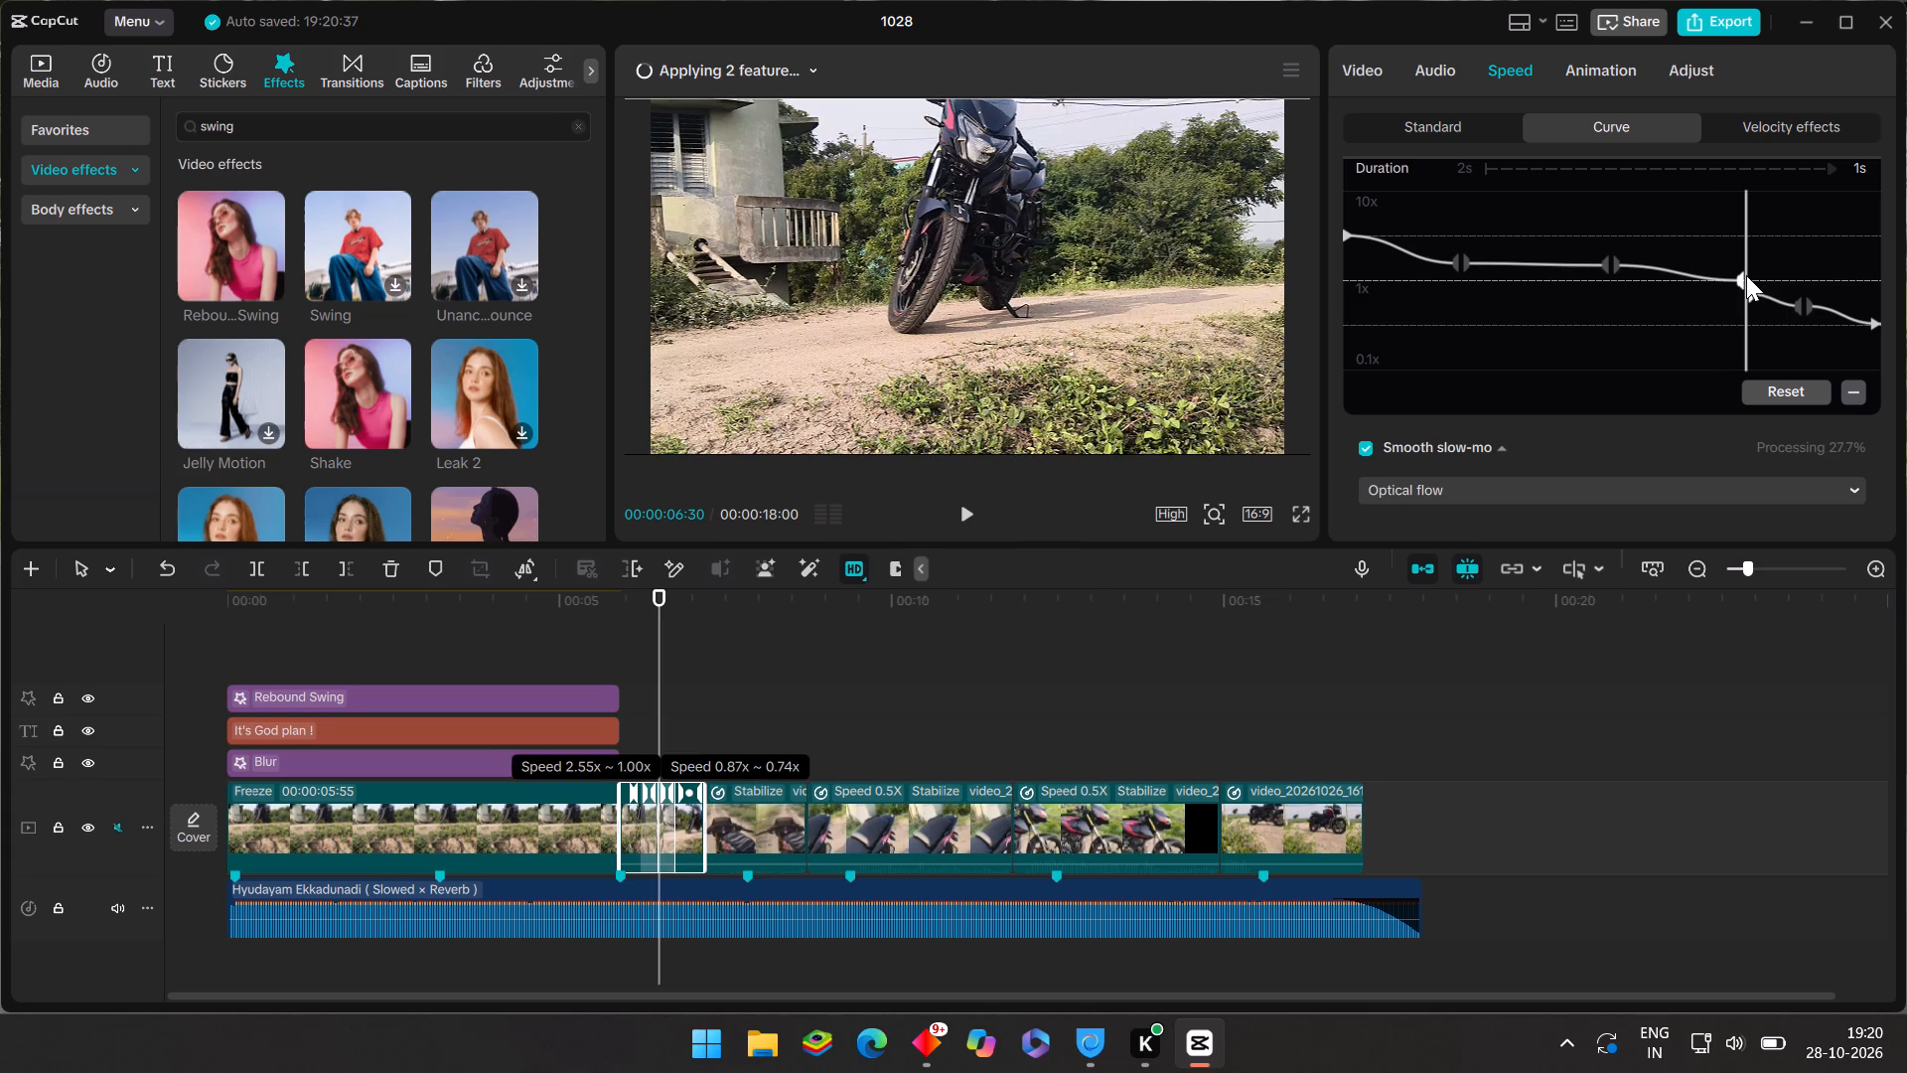
drag(1746, 275, 1746, 273)
drag(1753, 291, 1754, 276)
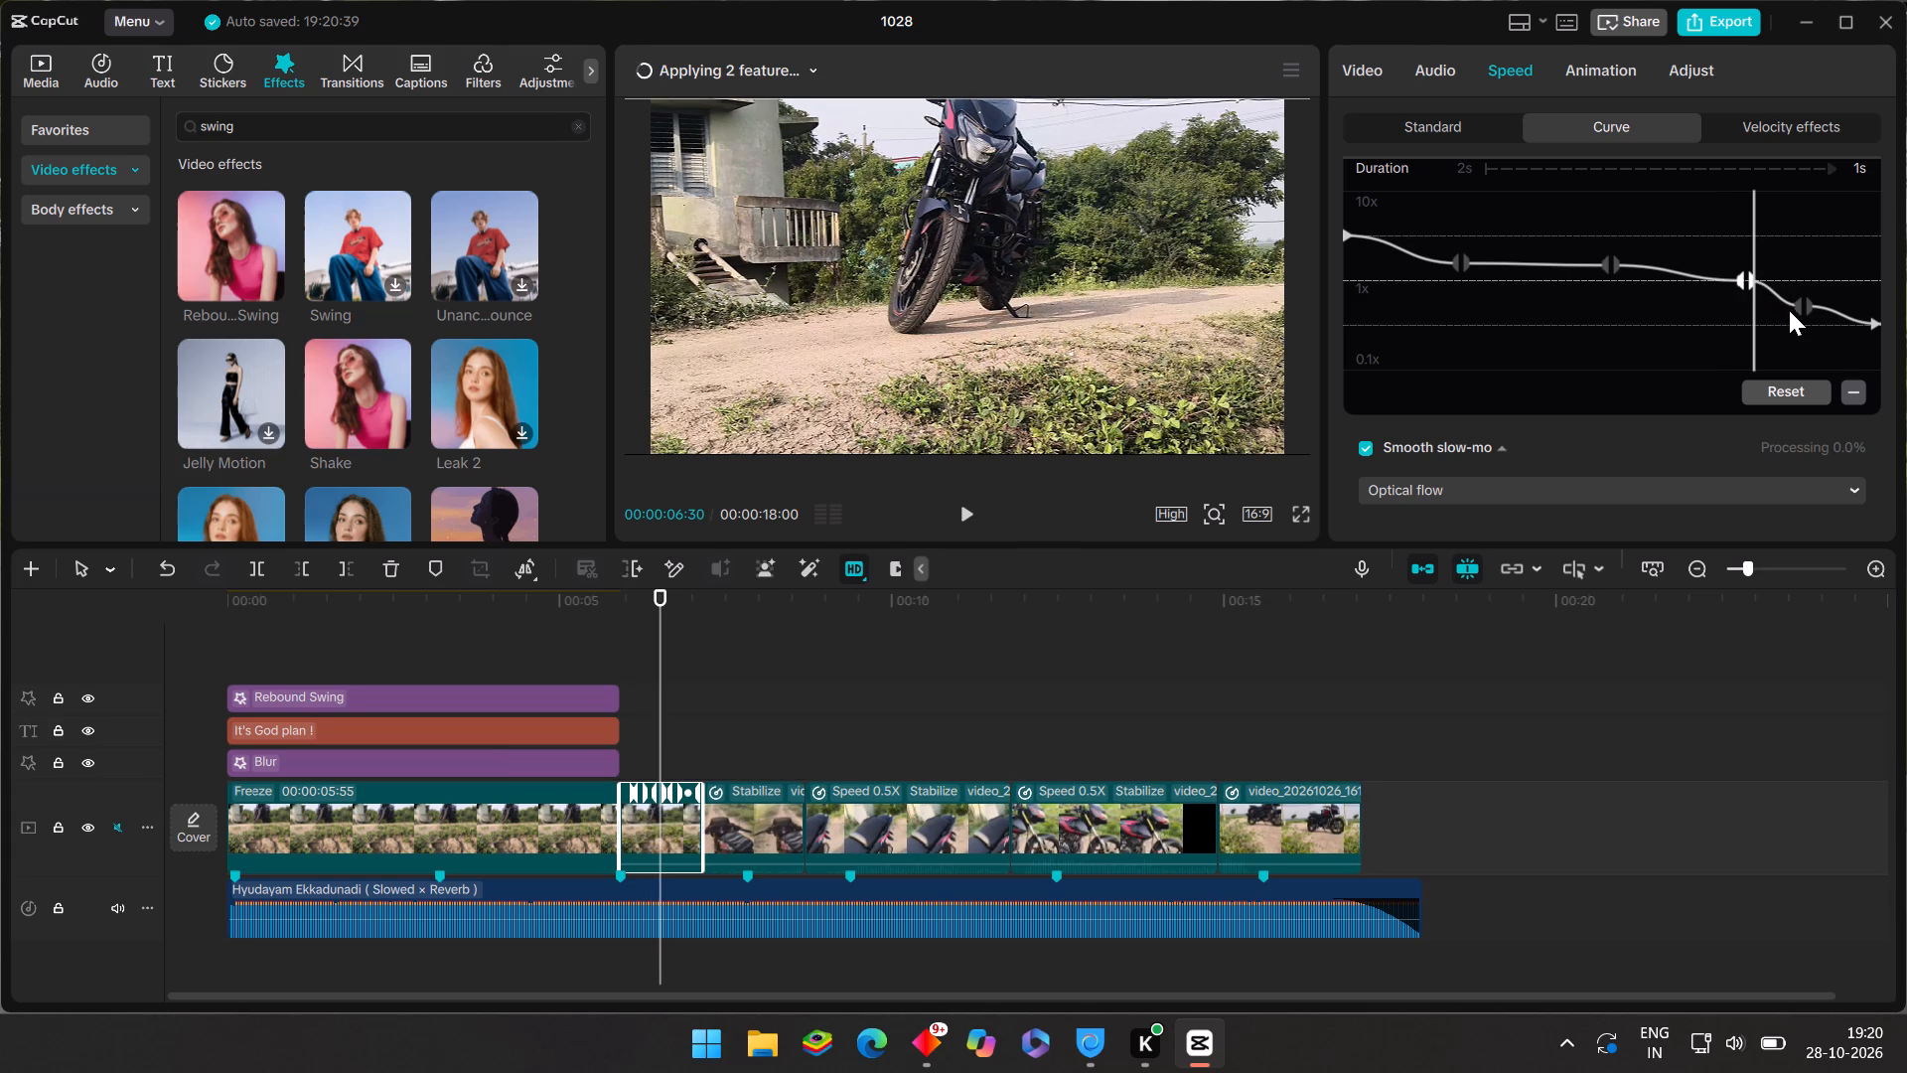
Lower the fifth point of the first clip's speed curve to about 0.63x.
drag(1797, 302, 1802, 318)
drag(1806, 301, 1809, 320)
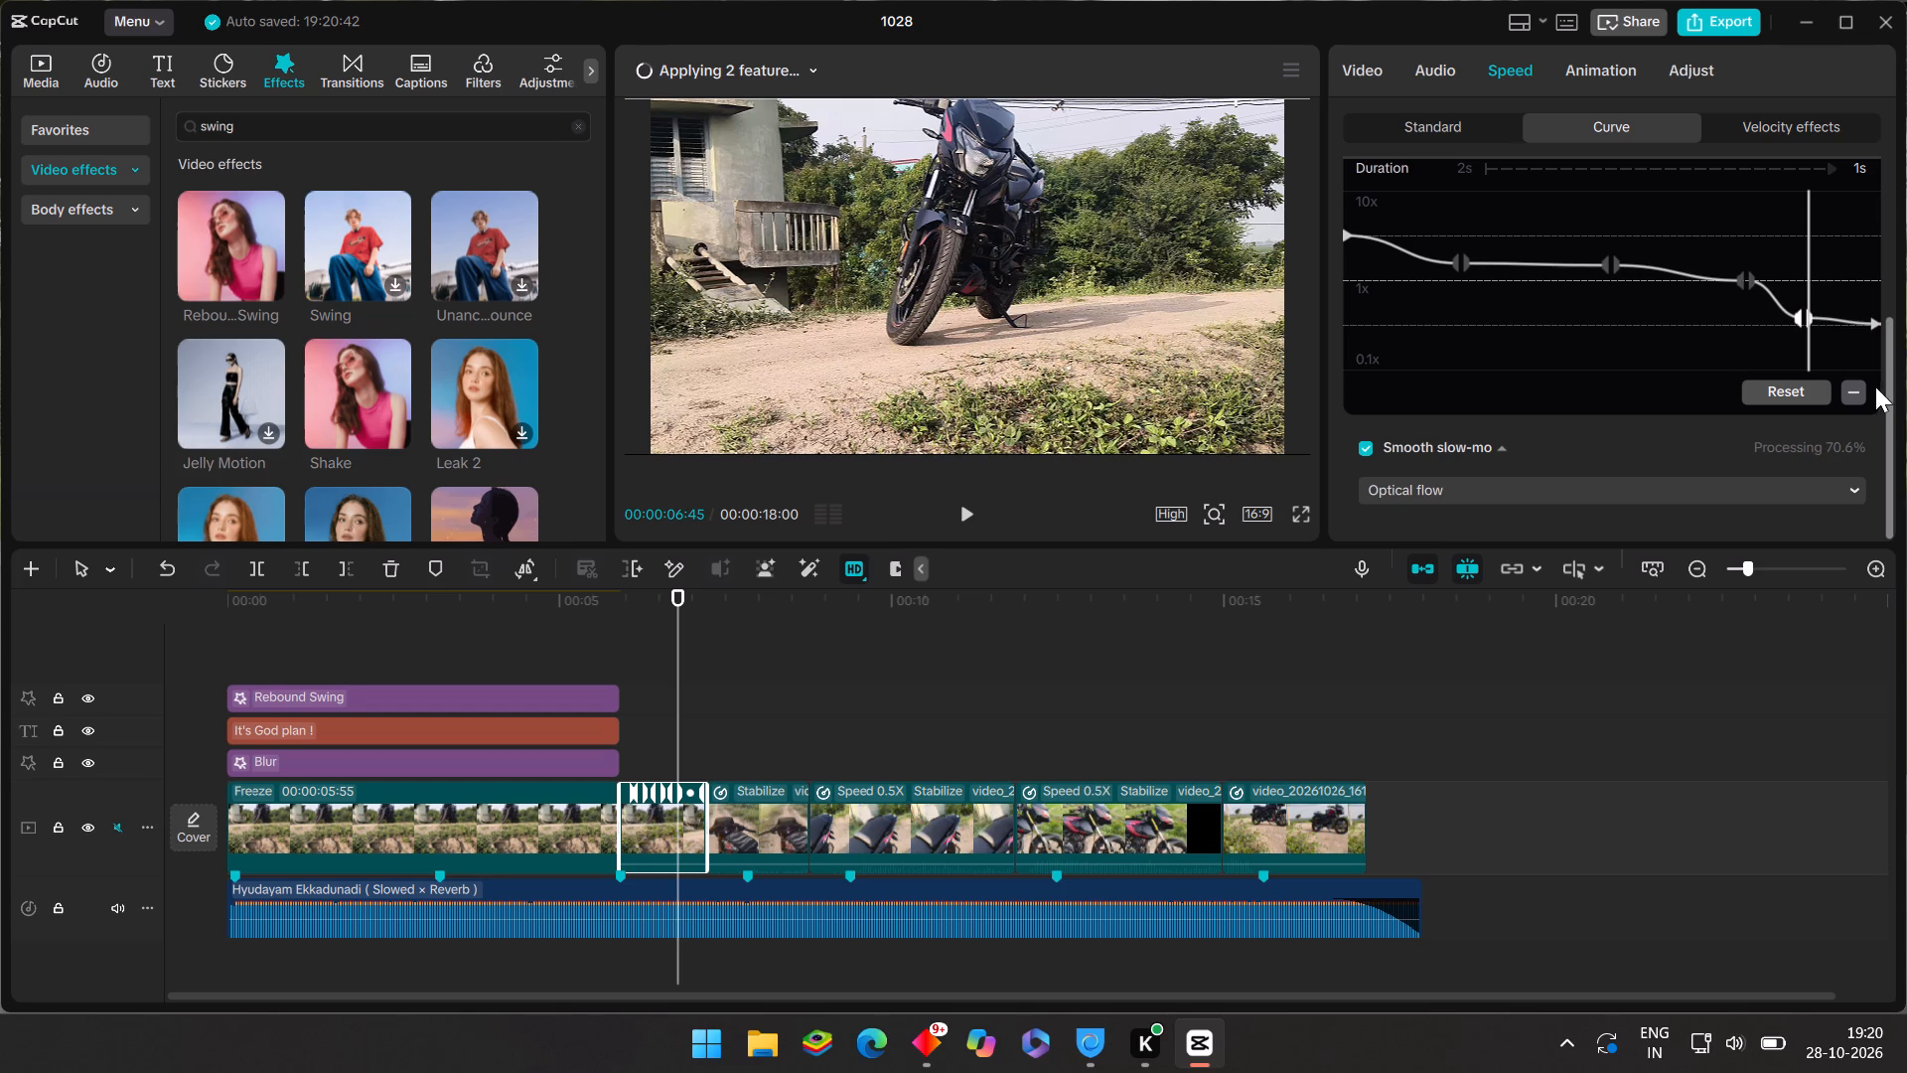
drag(1872, 317, 1890, 353)
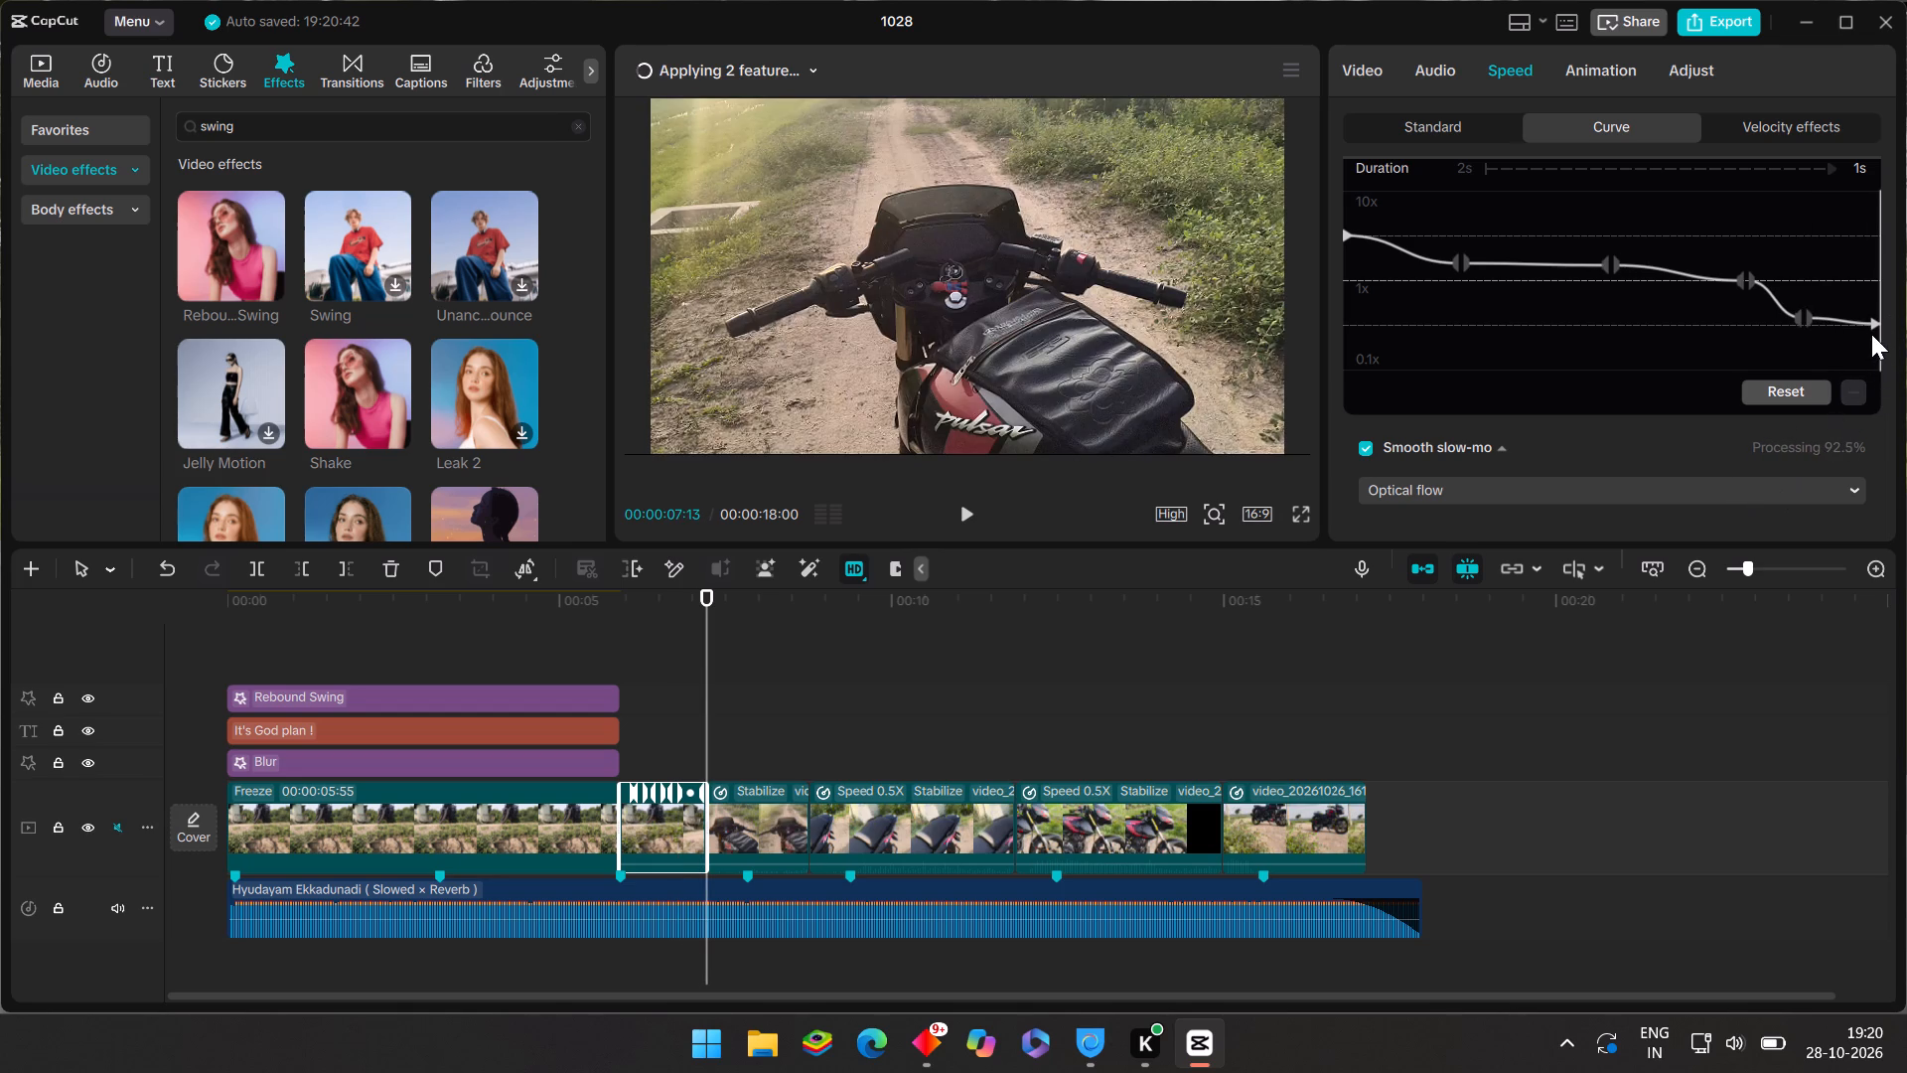
Play from the end of the titled freeze-frame through the first clip to check the steeper slowdown.
click(544, 634)
drag(548, 634, 586, 663)
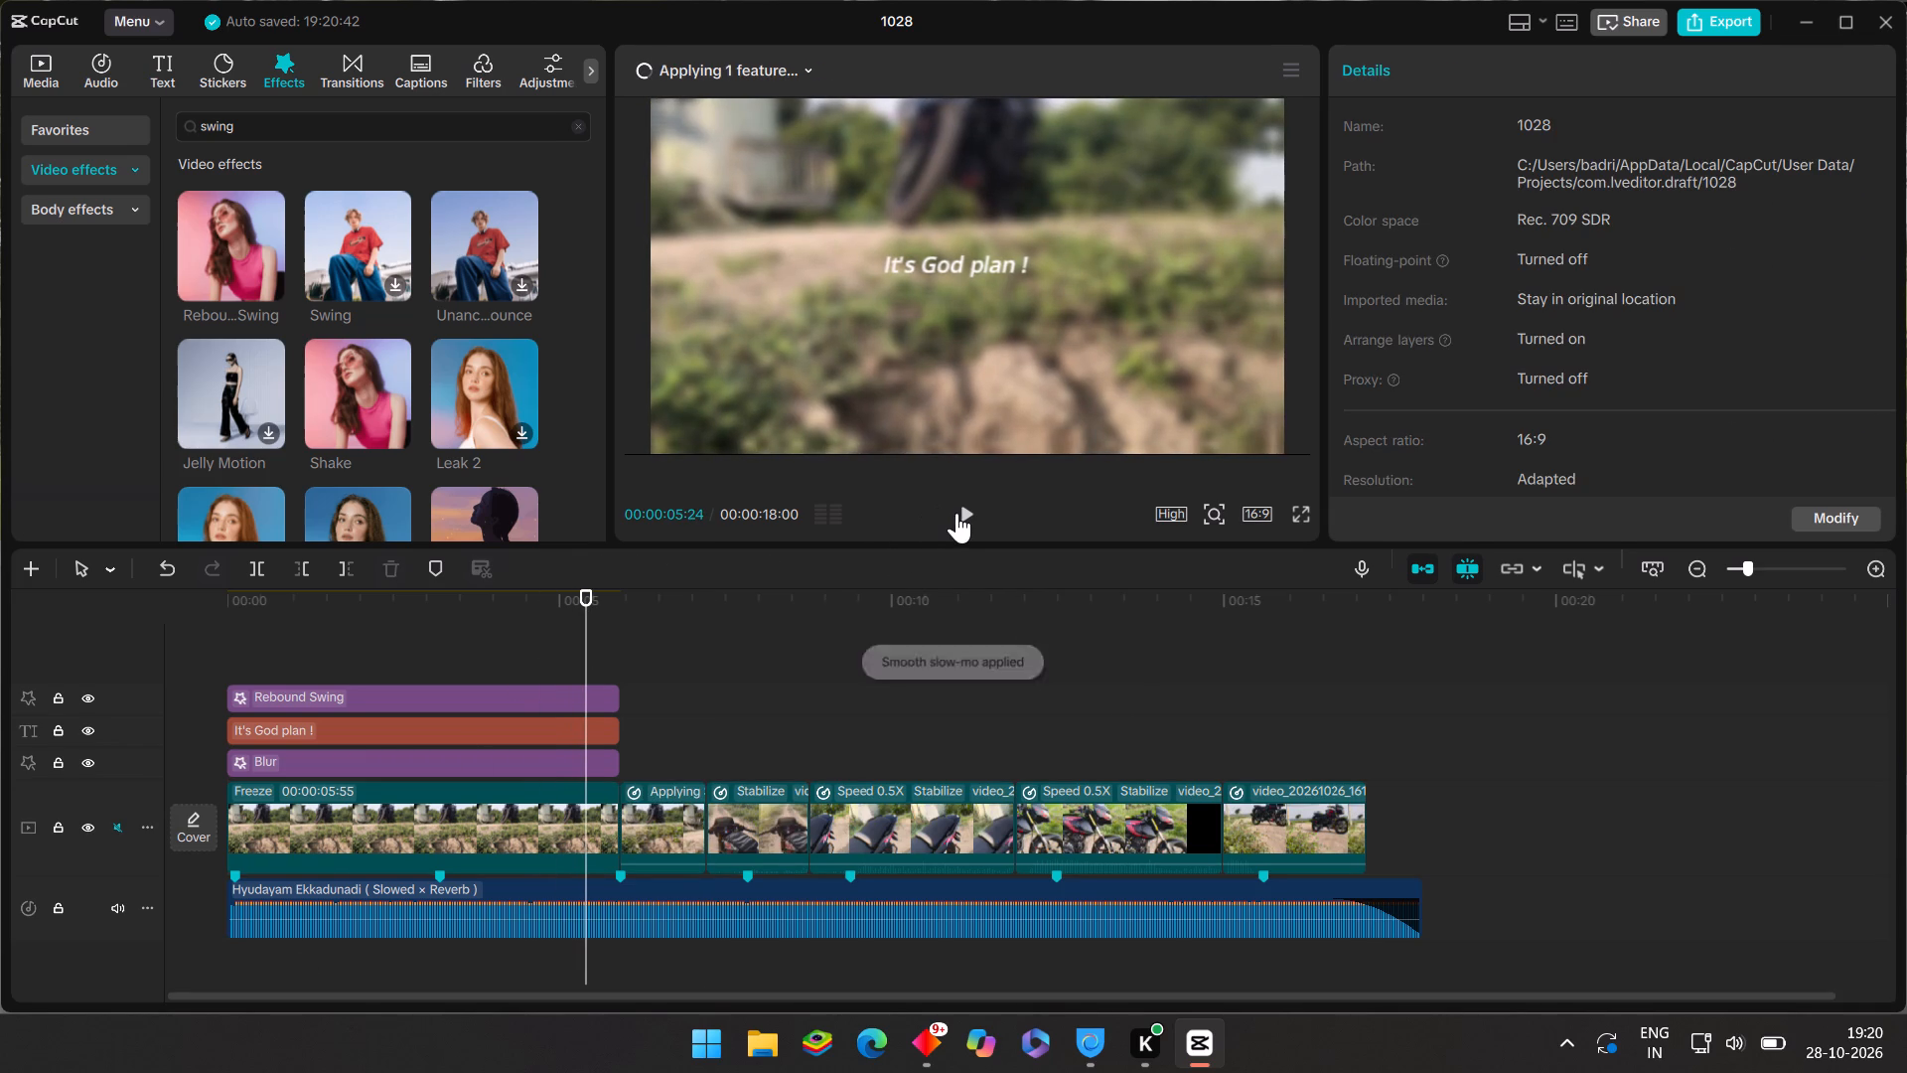
click(967, 510)
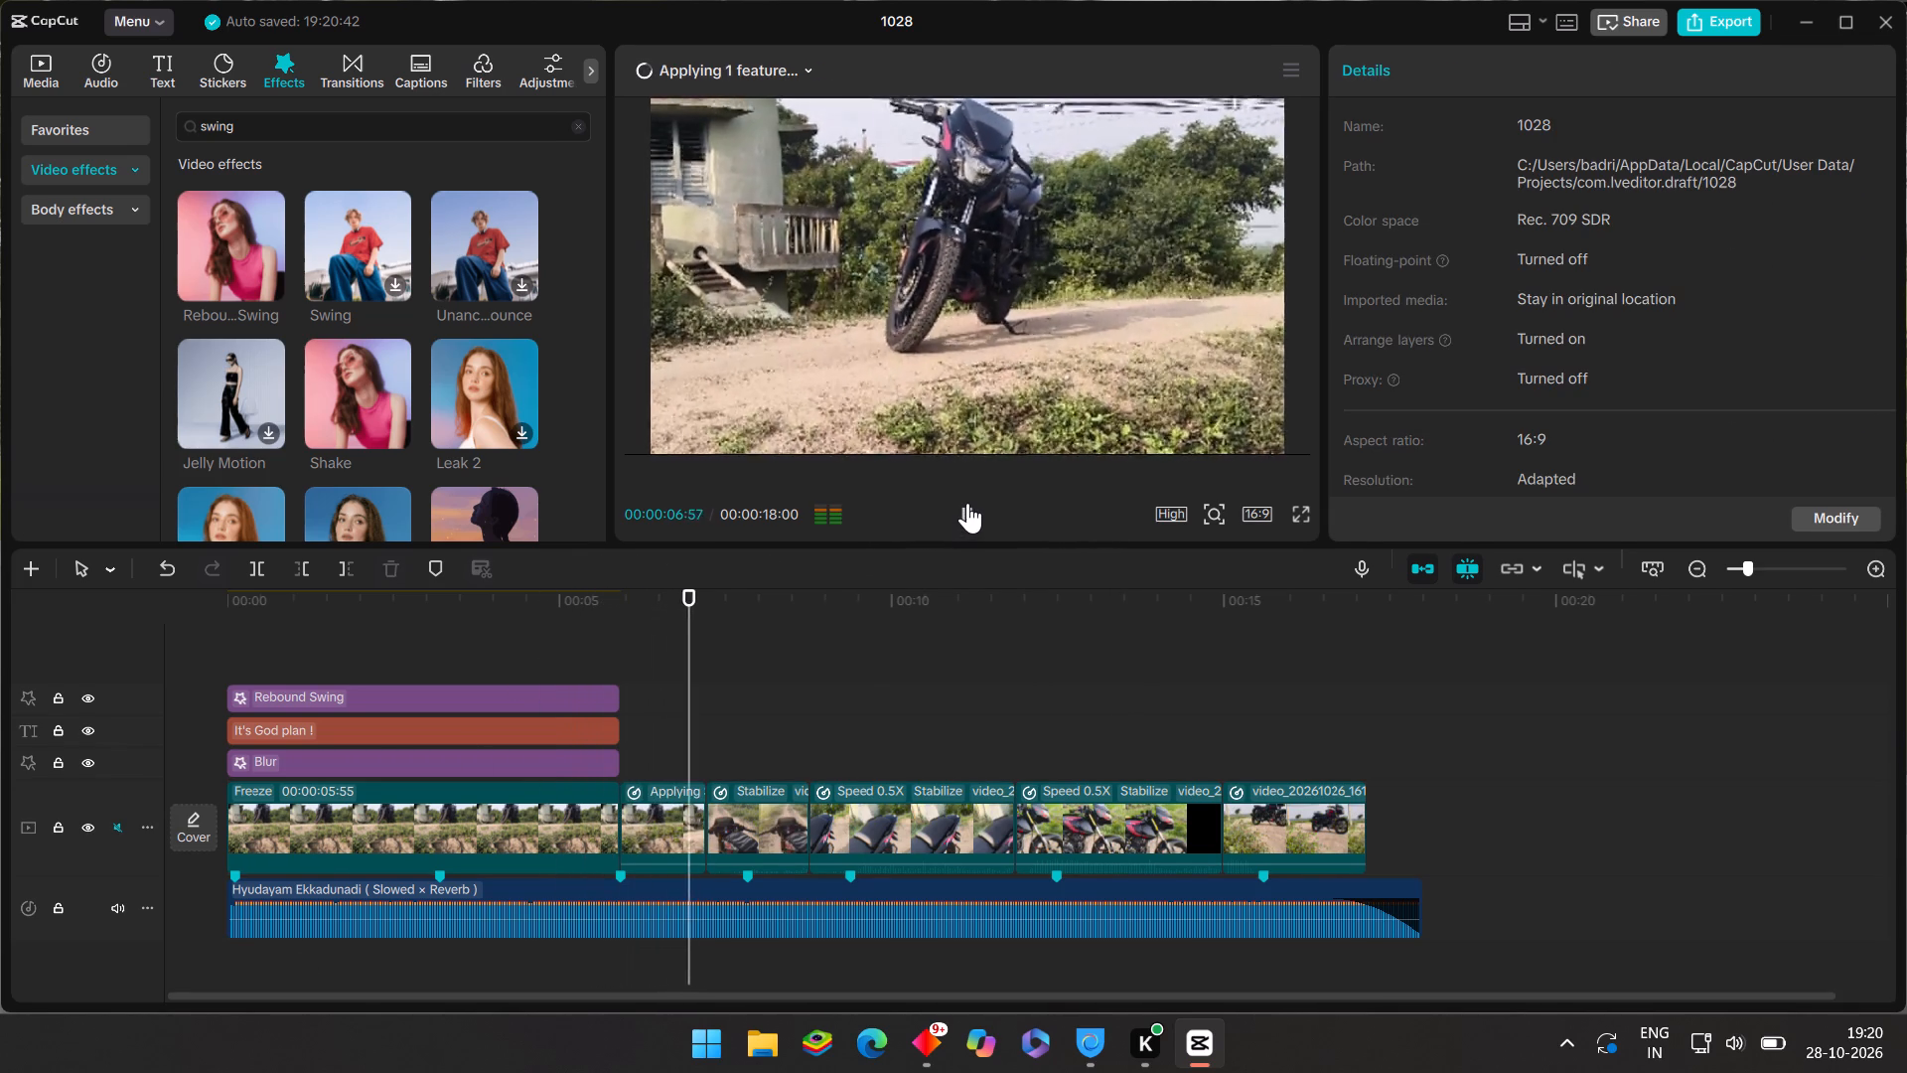
click(967, 503)
click(684, 683)
Lower the ending point of the first clip's speed curve to the 0.1x minimum.
click(690, 801)
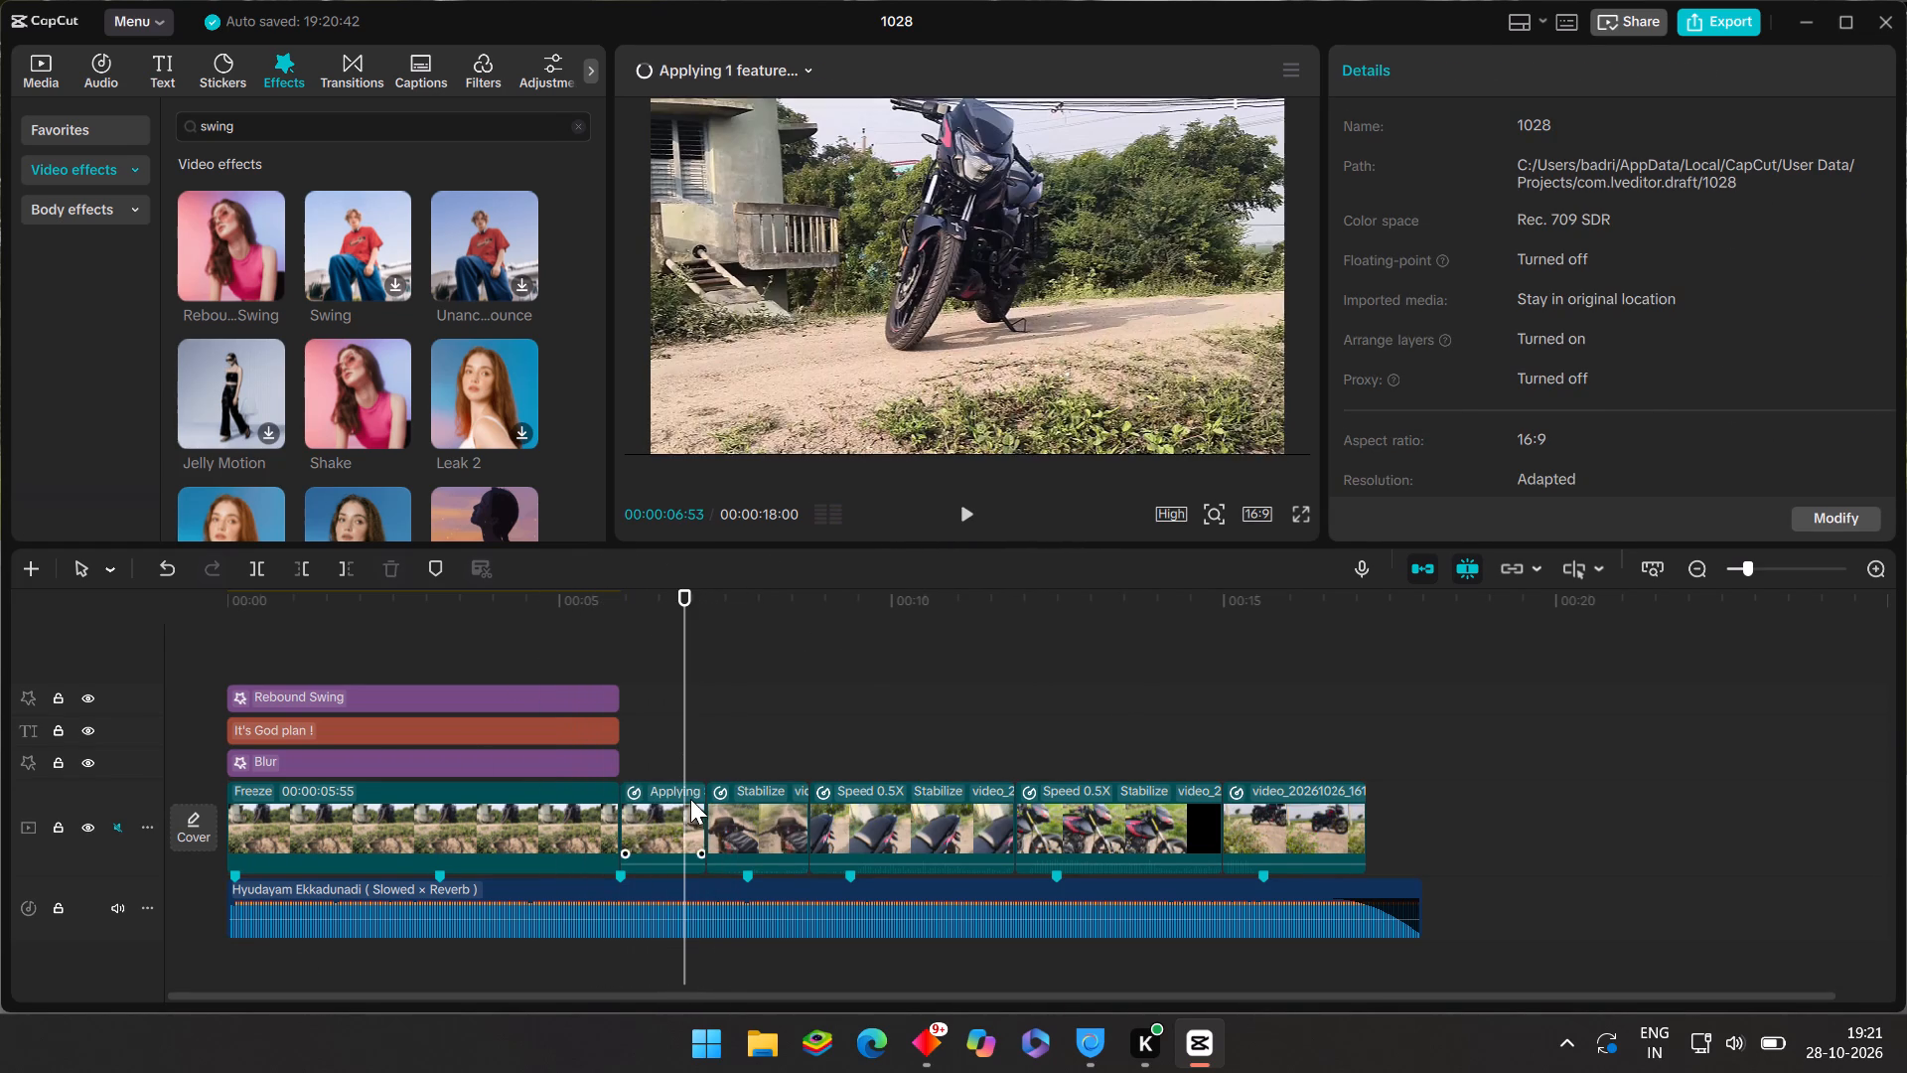
click(1512, 70)
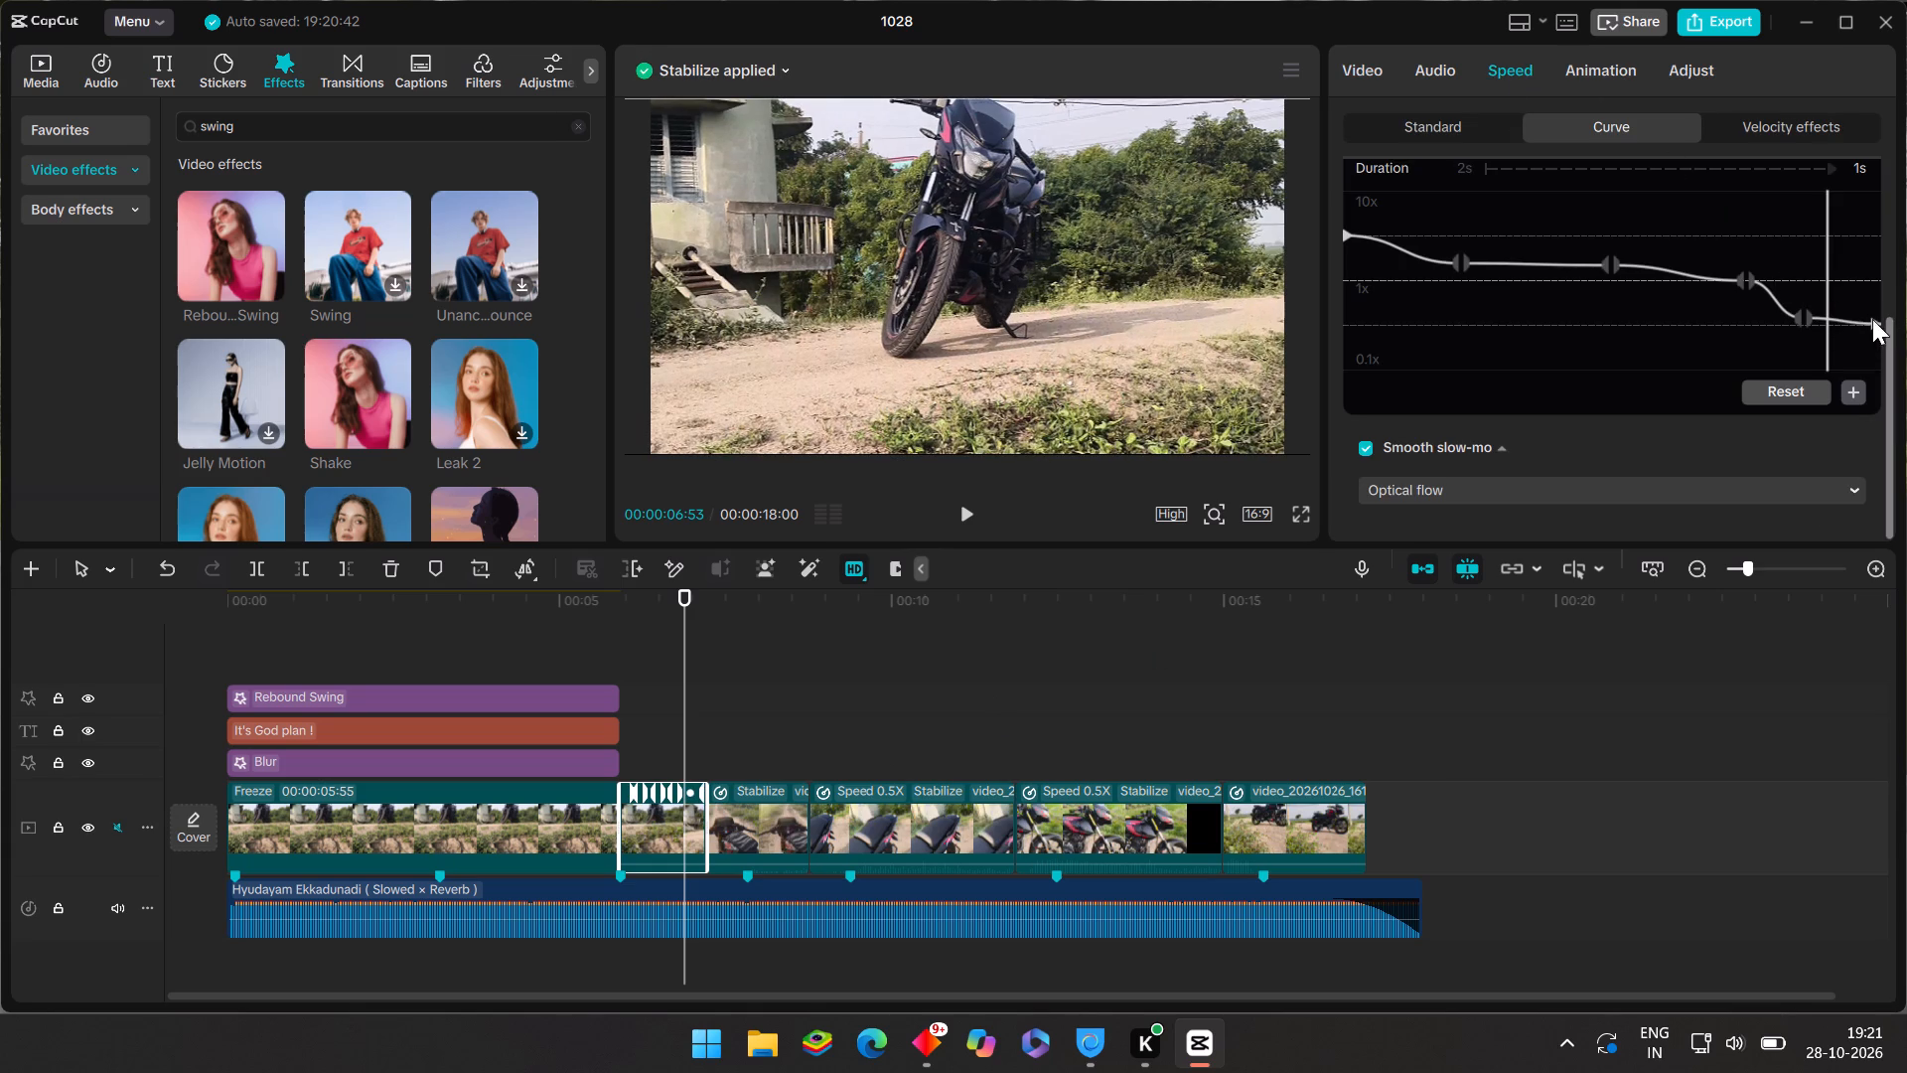
drag(1872, 317, 1879, 353)
drag(1874, 321, 1874, 332)
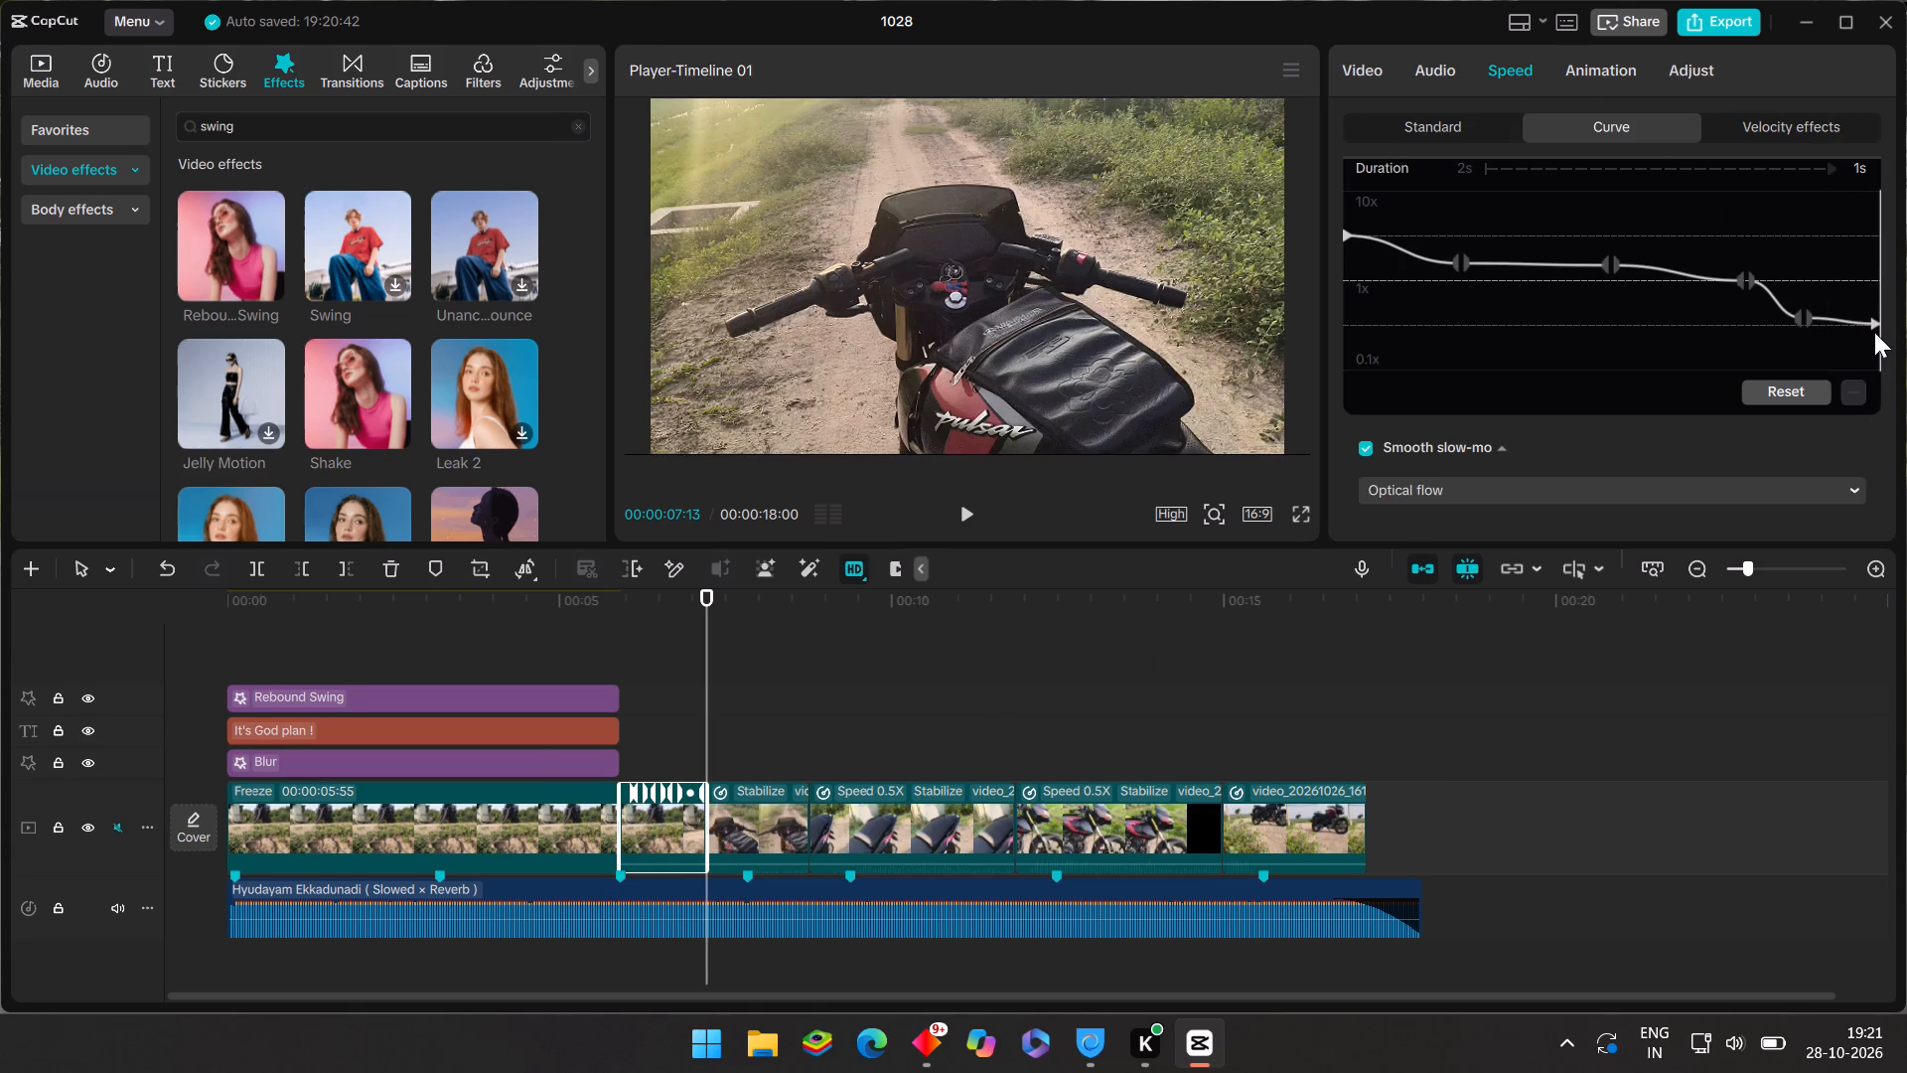
drag(1874, 332, 1877, 352)
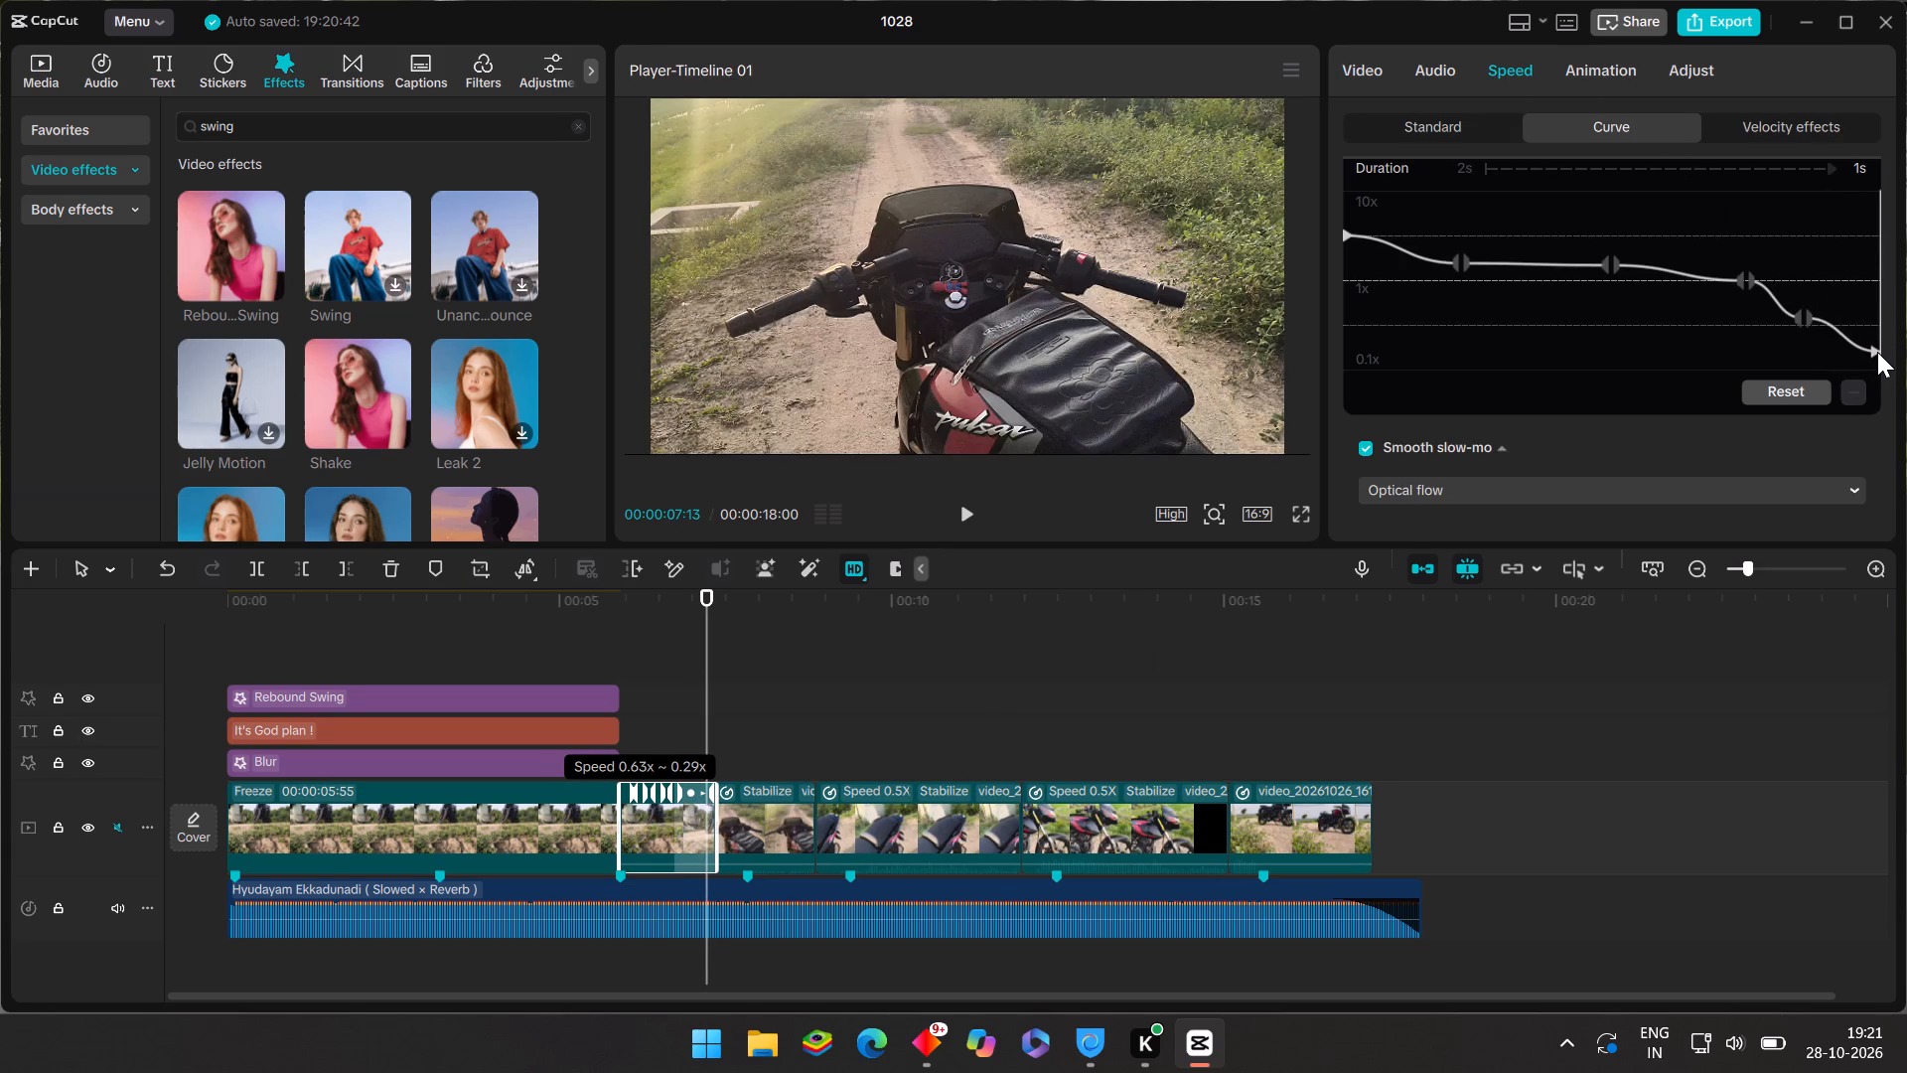
drag(1877, 352, 1877, 382)
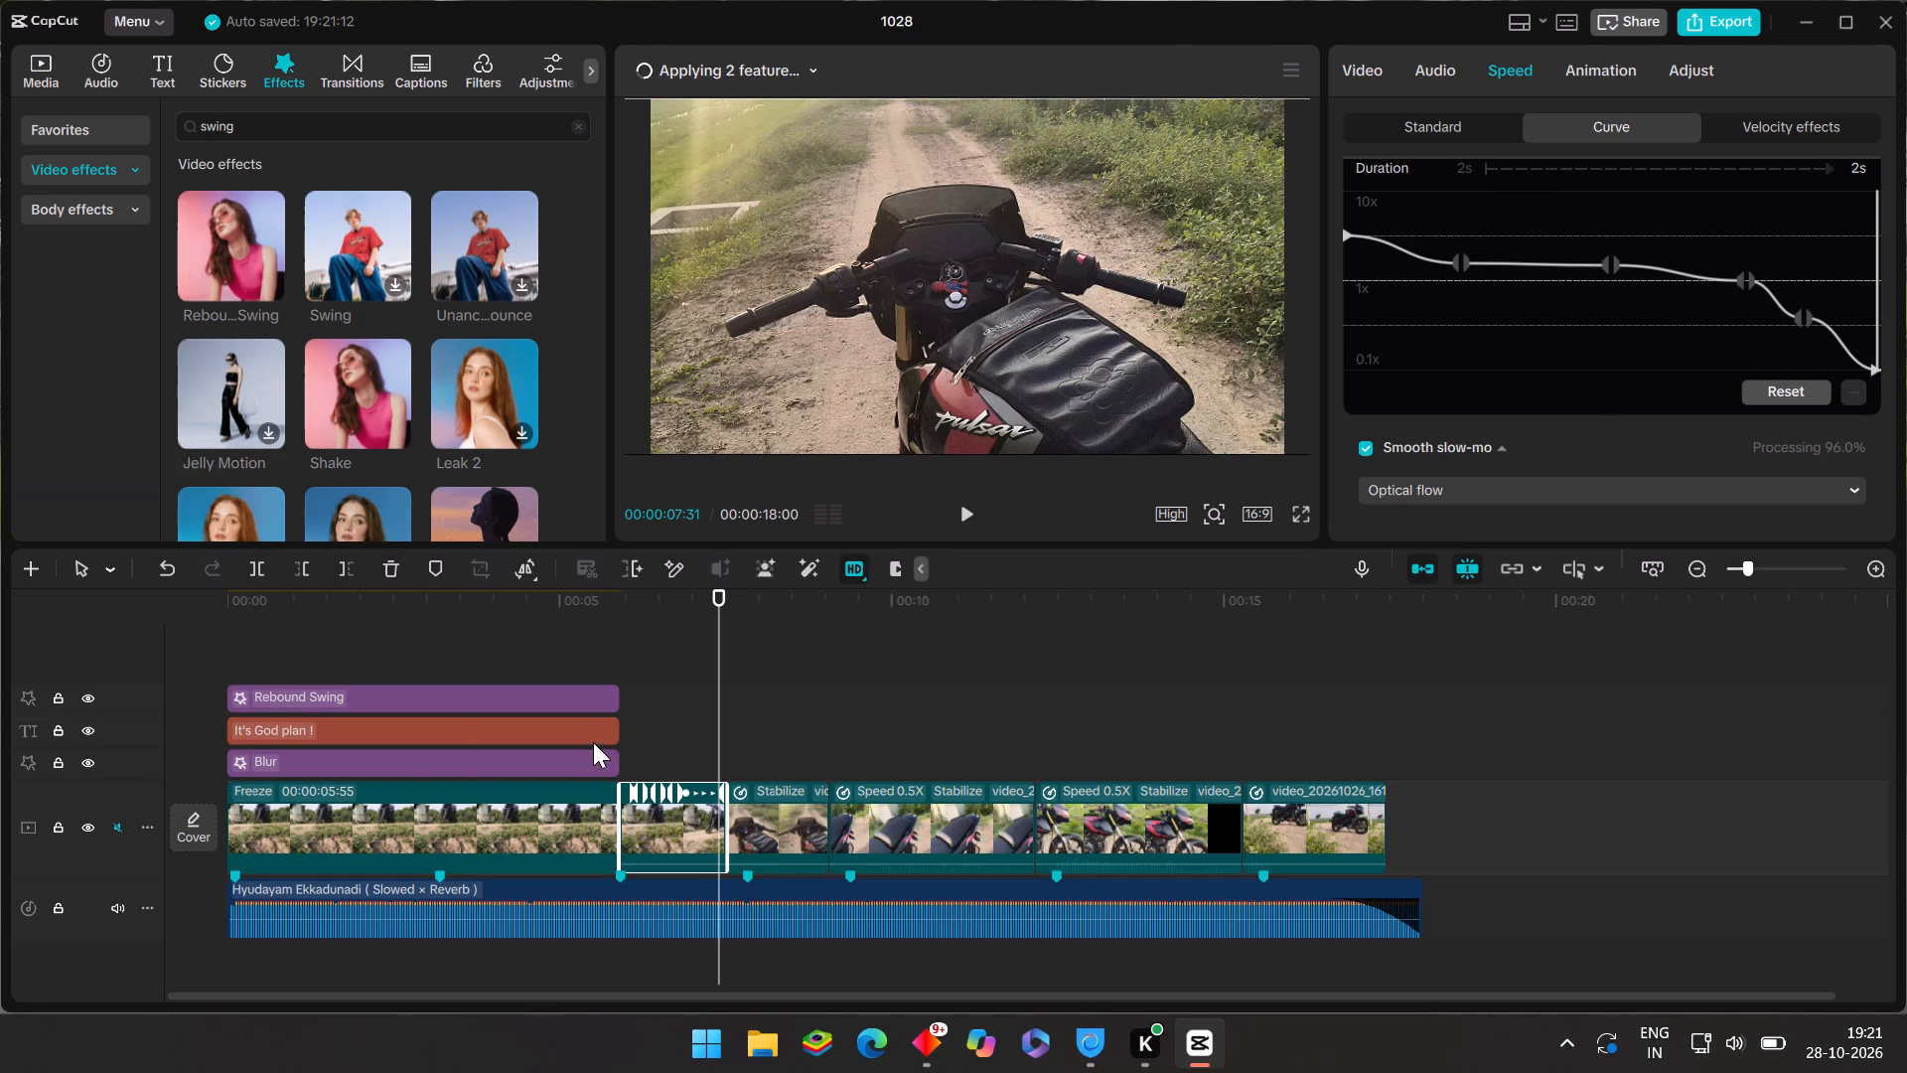
Play from the late part of the titled freeze-frame through the first clip to check the slowdown ending at minimum speed.
click(549, 654)
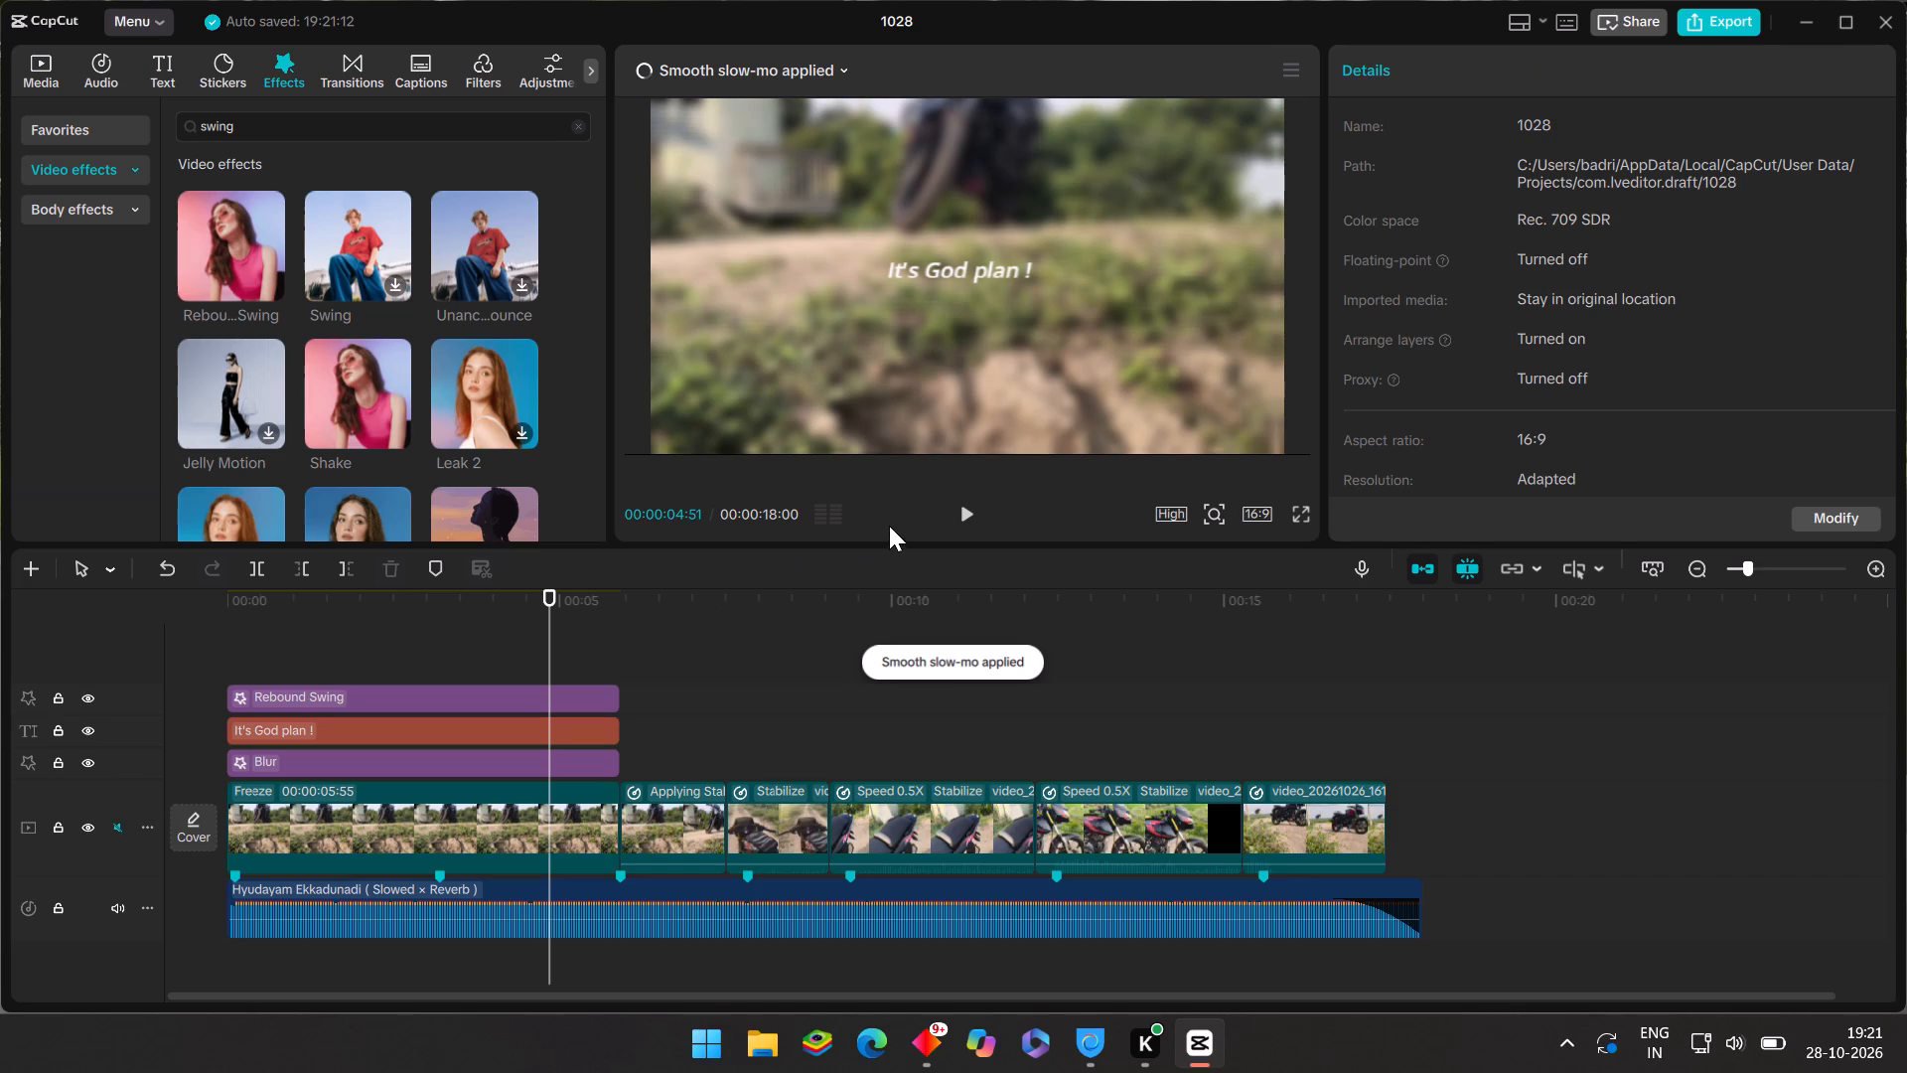
click(976, 512)
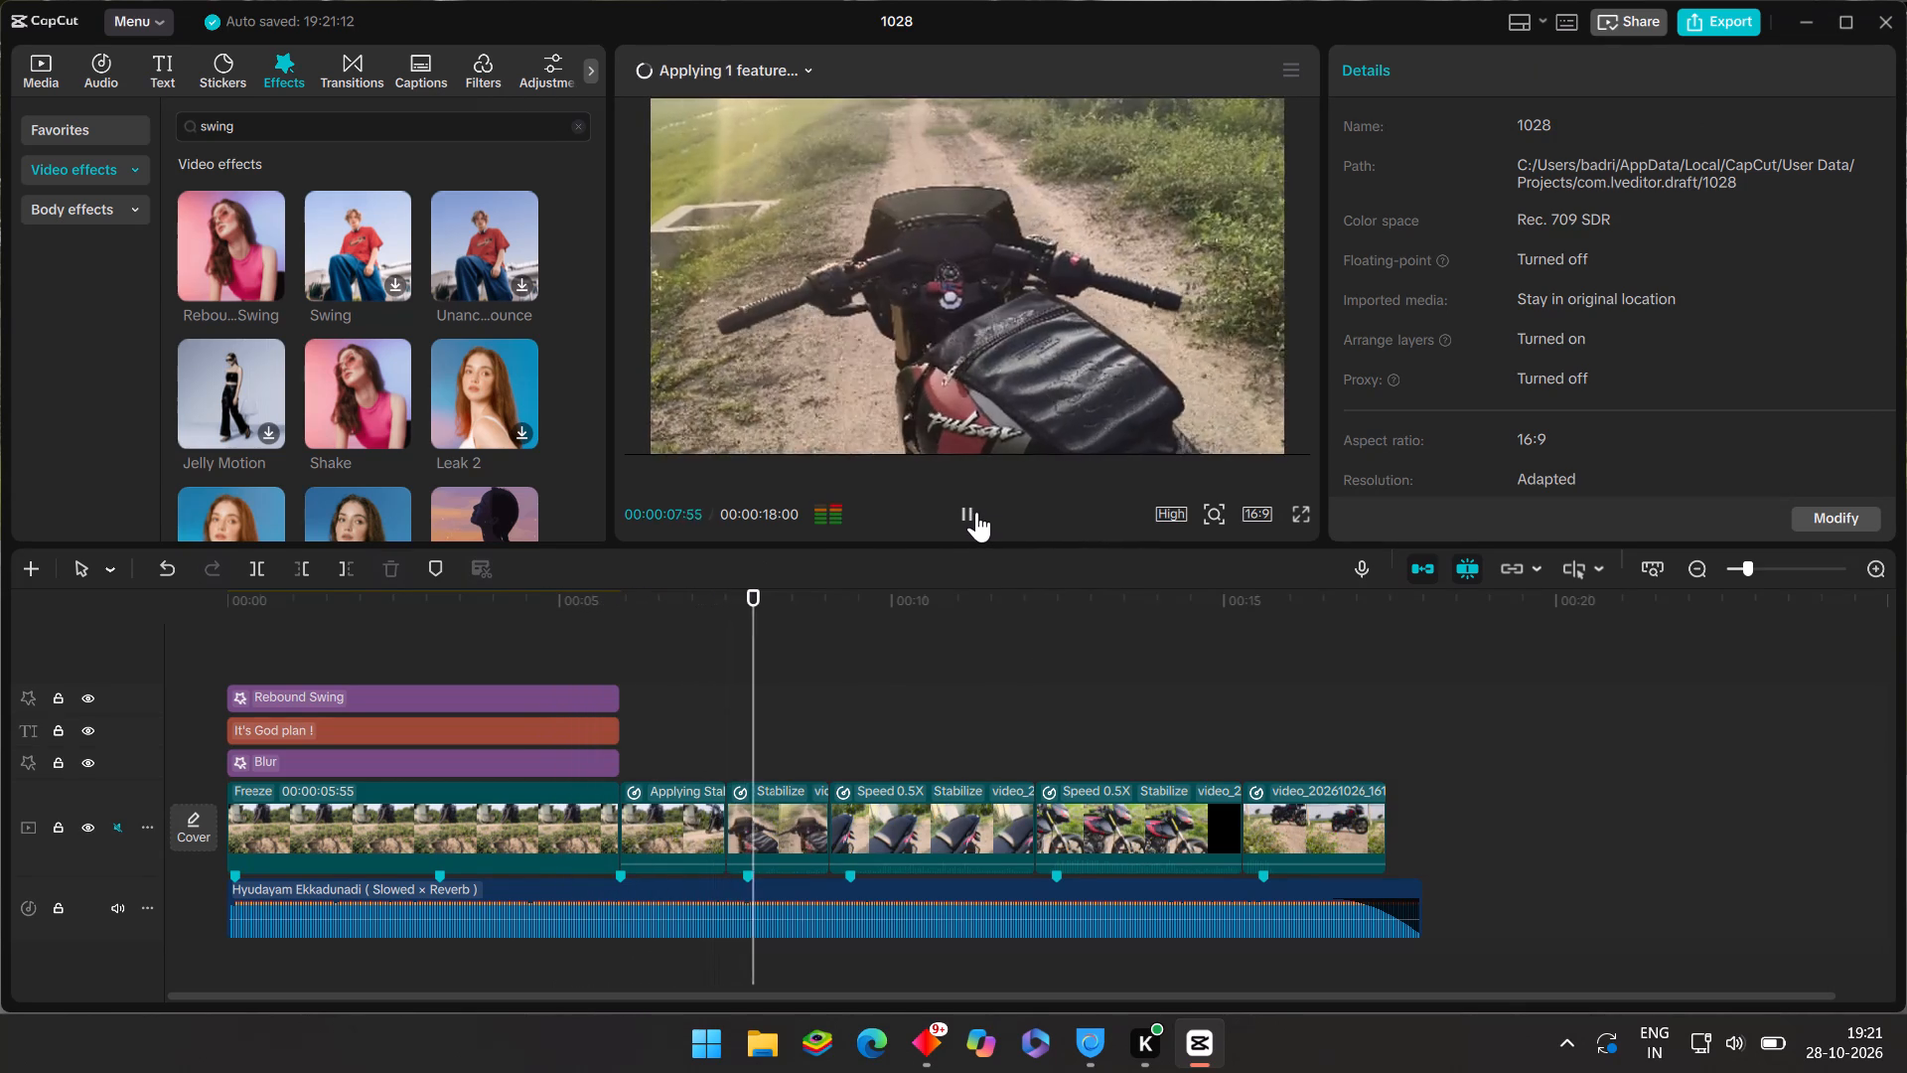
click(655, 724)
drag(657, 716, 679, 737)
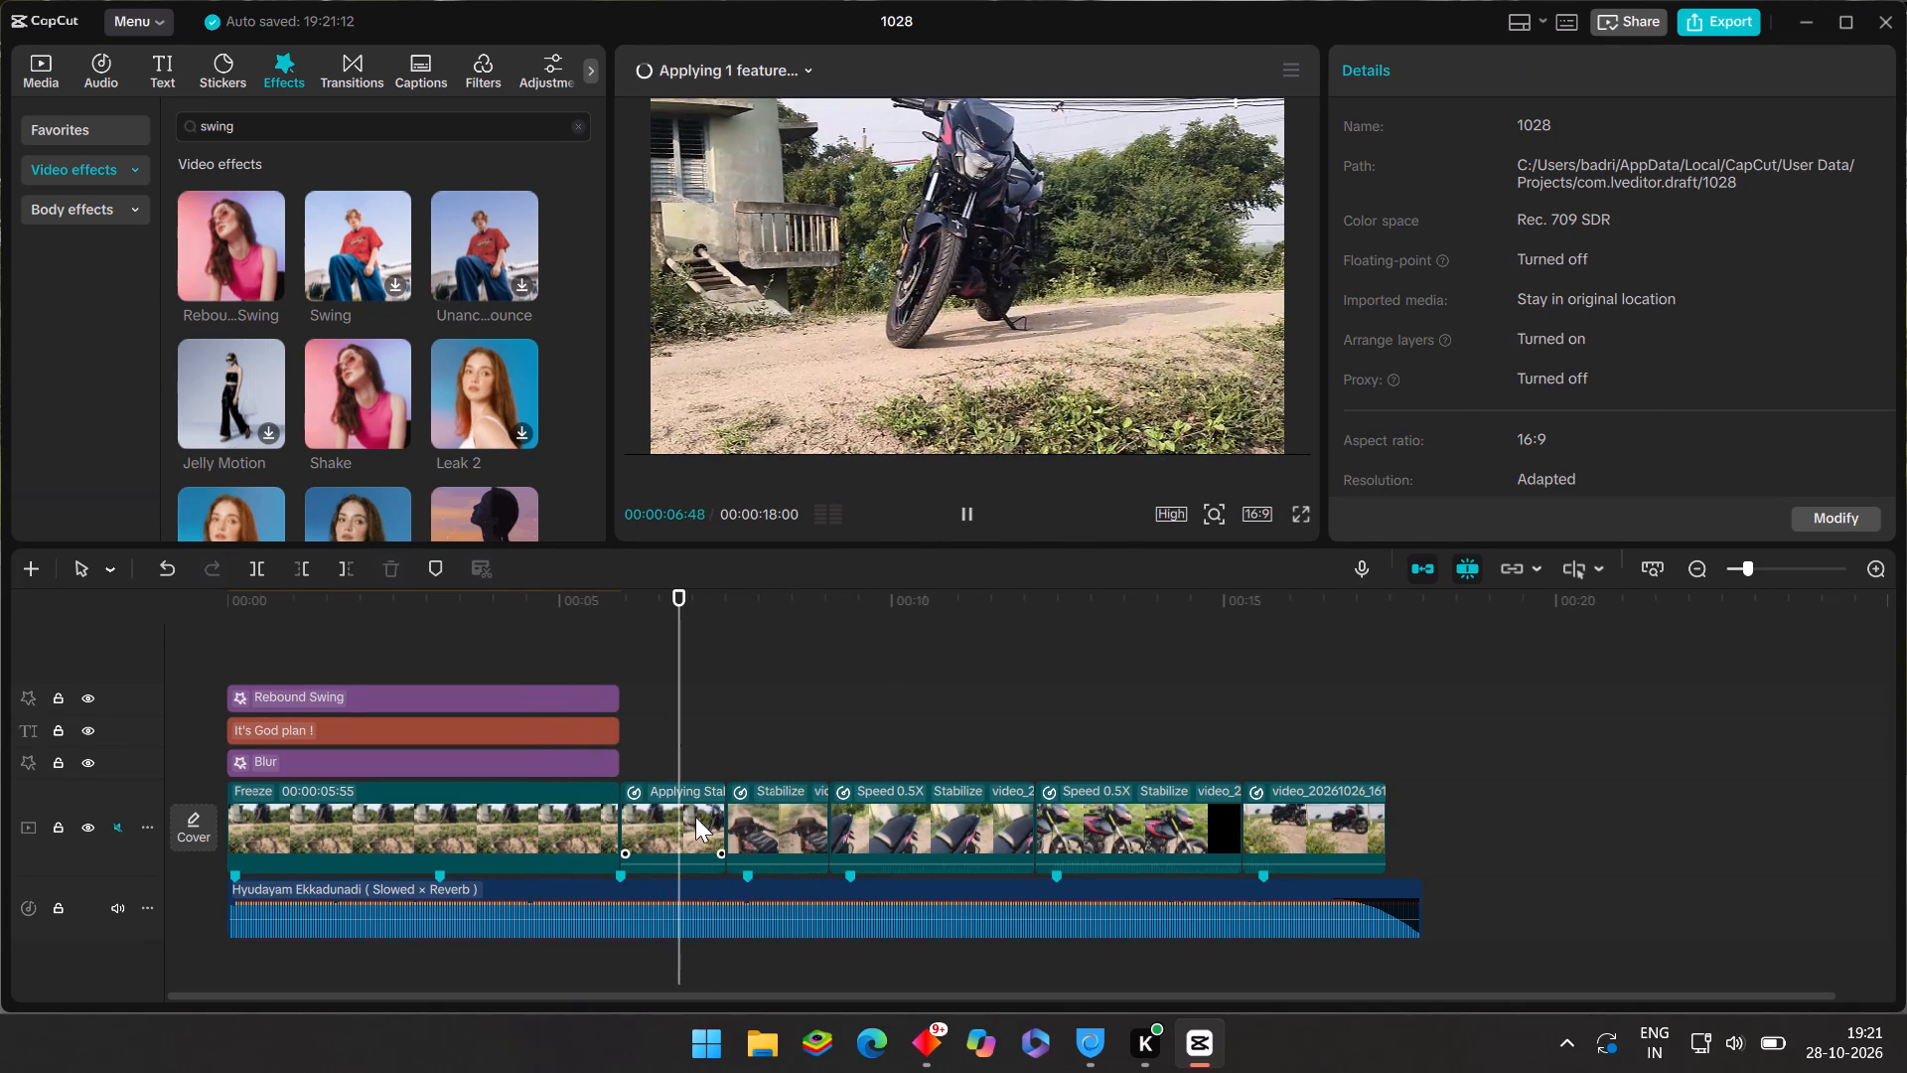
Remove the custom speed curve from the first clip after the freeze-frame by setting its curve to None.
click(696, 818)
click(1489, 65)
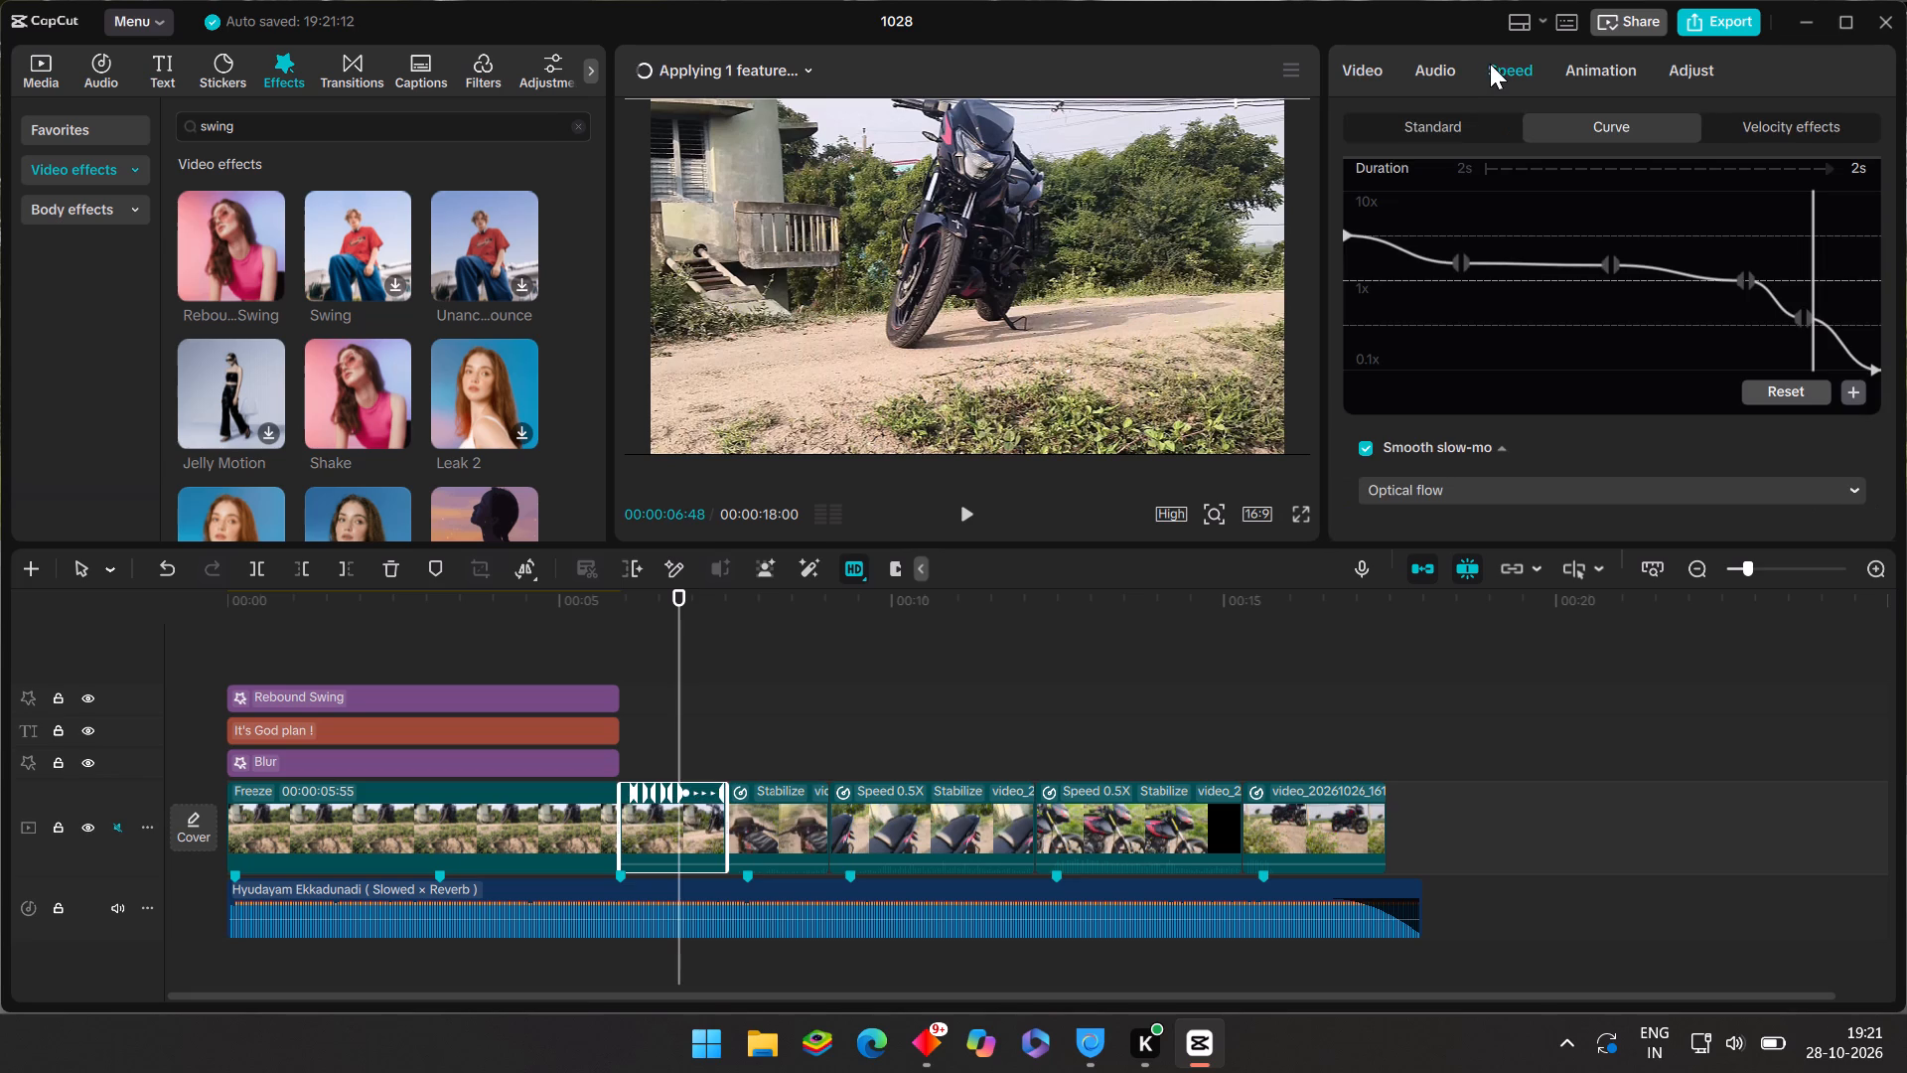
click(1411, 133)
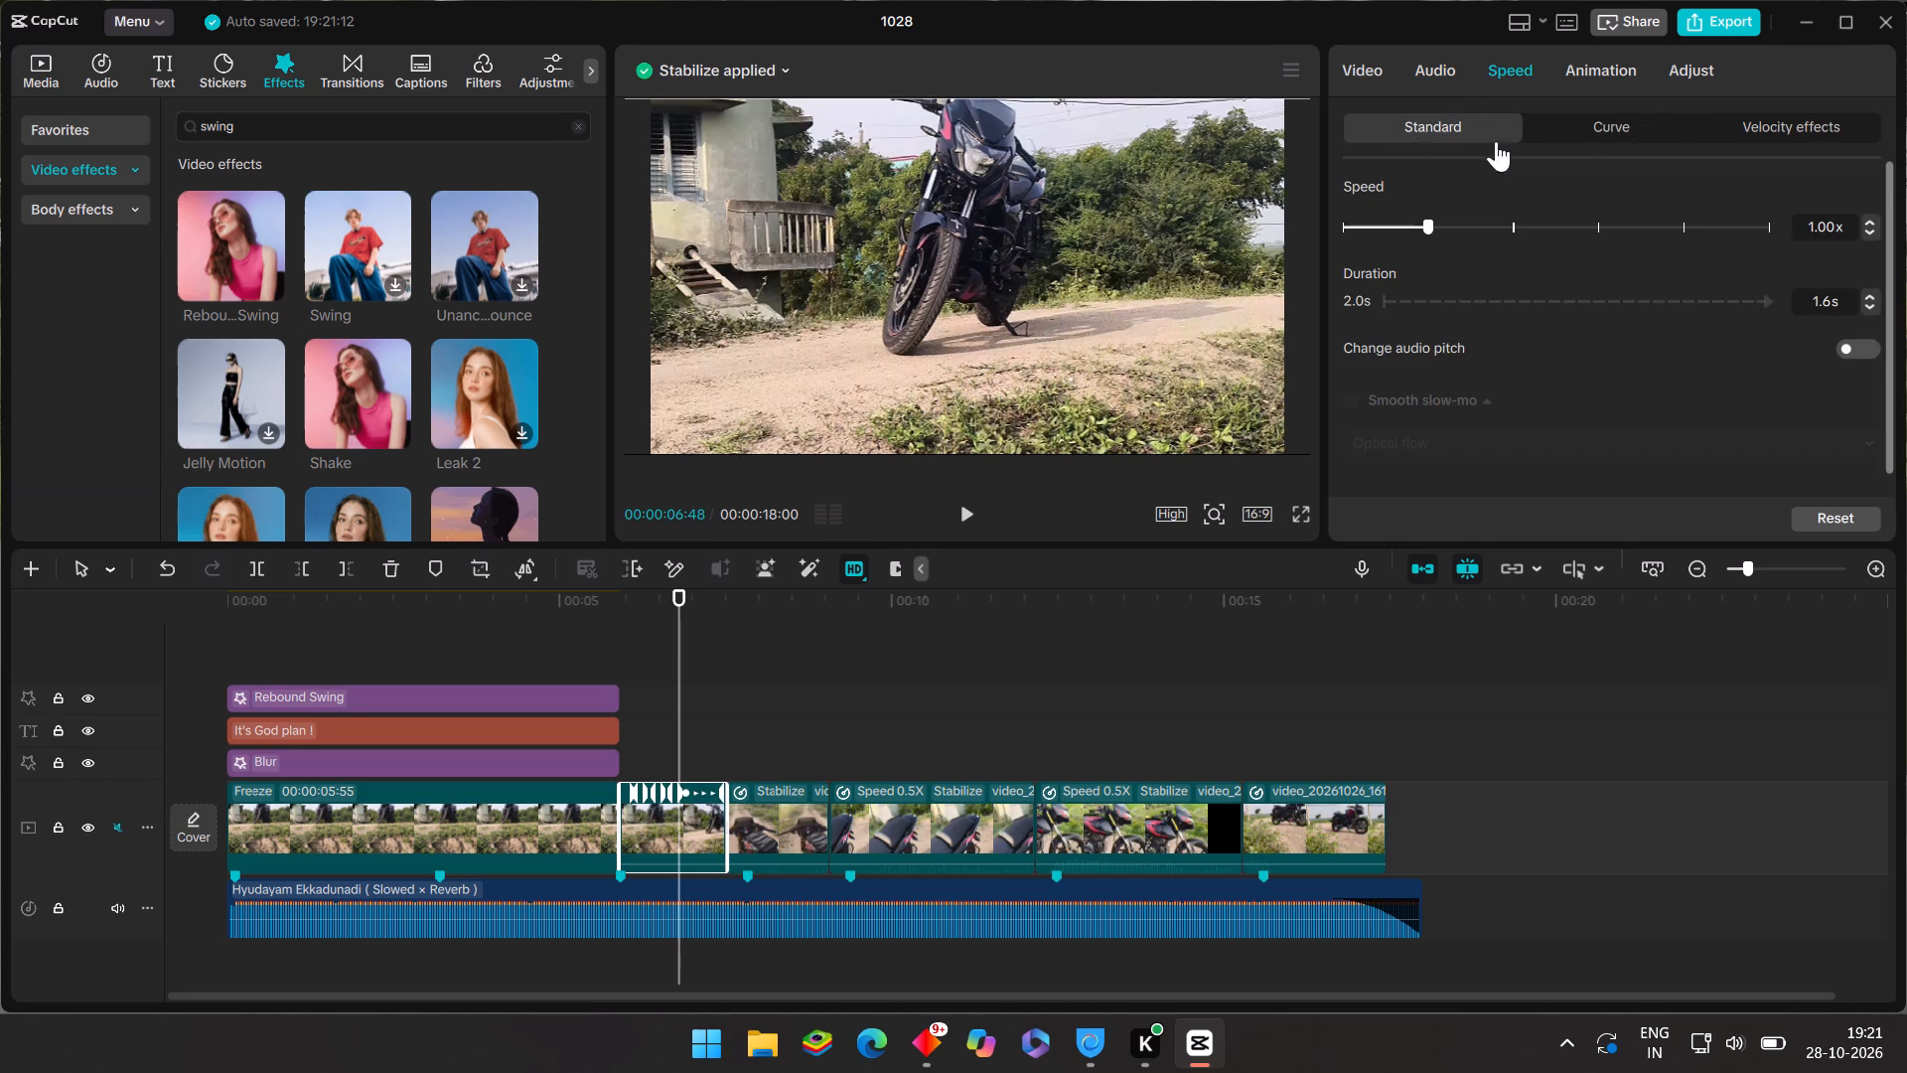
click(1583, 137)
scroll(1467, 341, up, 5)
click(1412, 223)
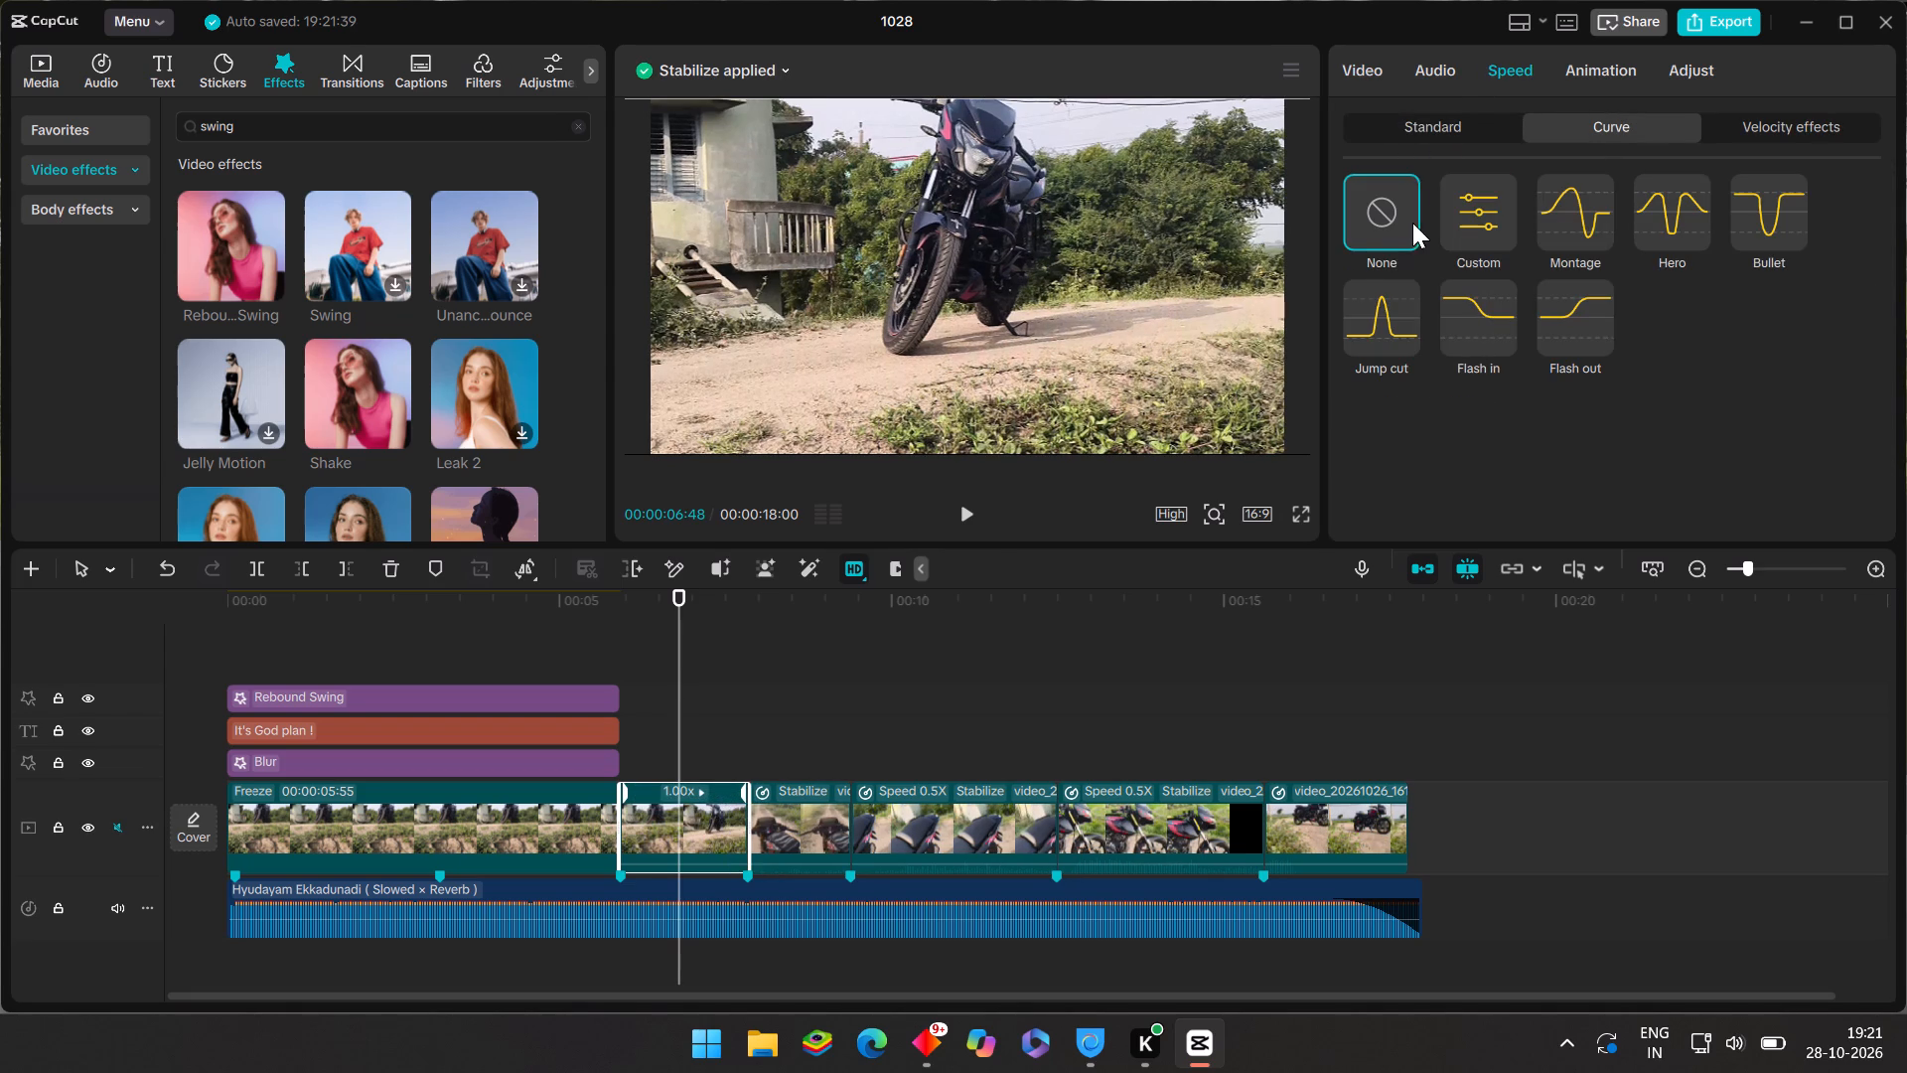
click(1424, 129)
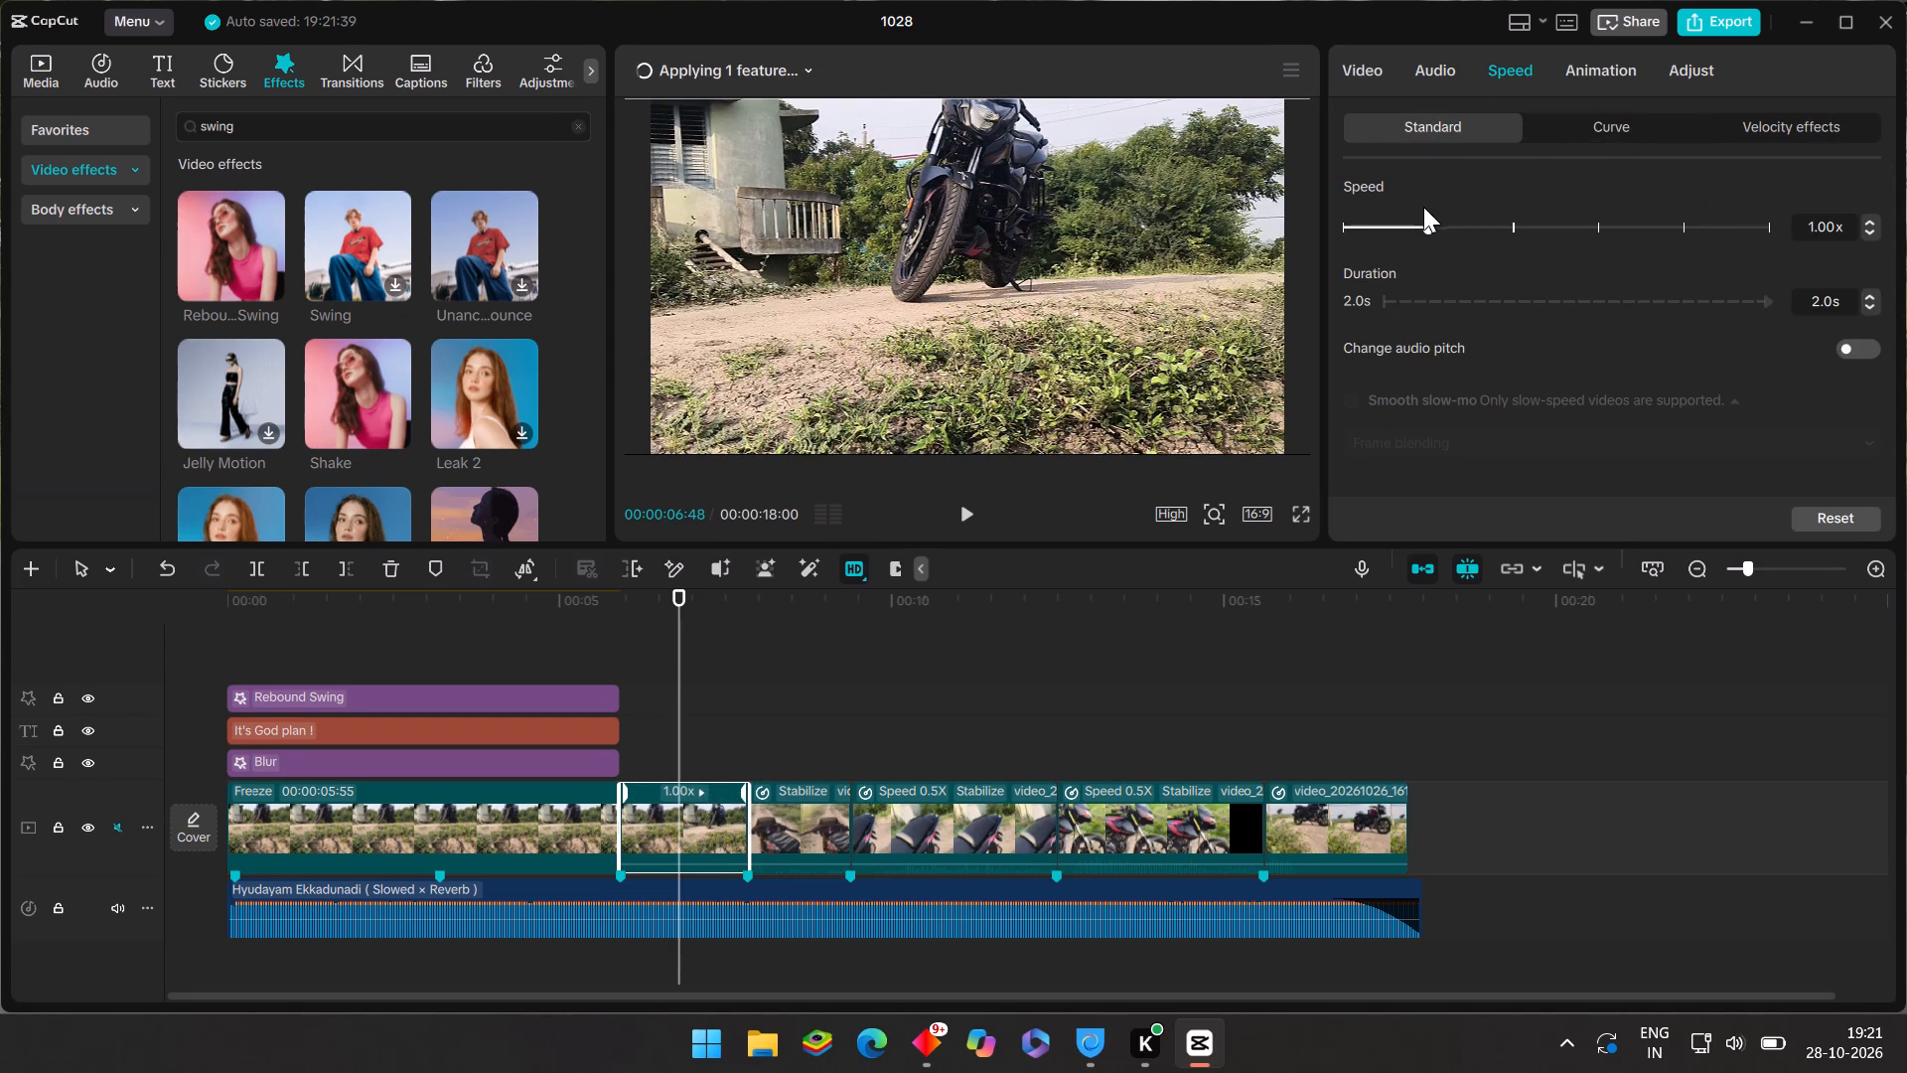
Play the first clip from the end of the freeze-frame to check it without the speed curve.
double_click(628, 643)
click(960, 503)
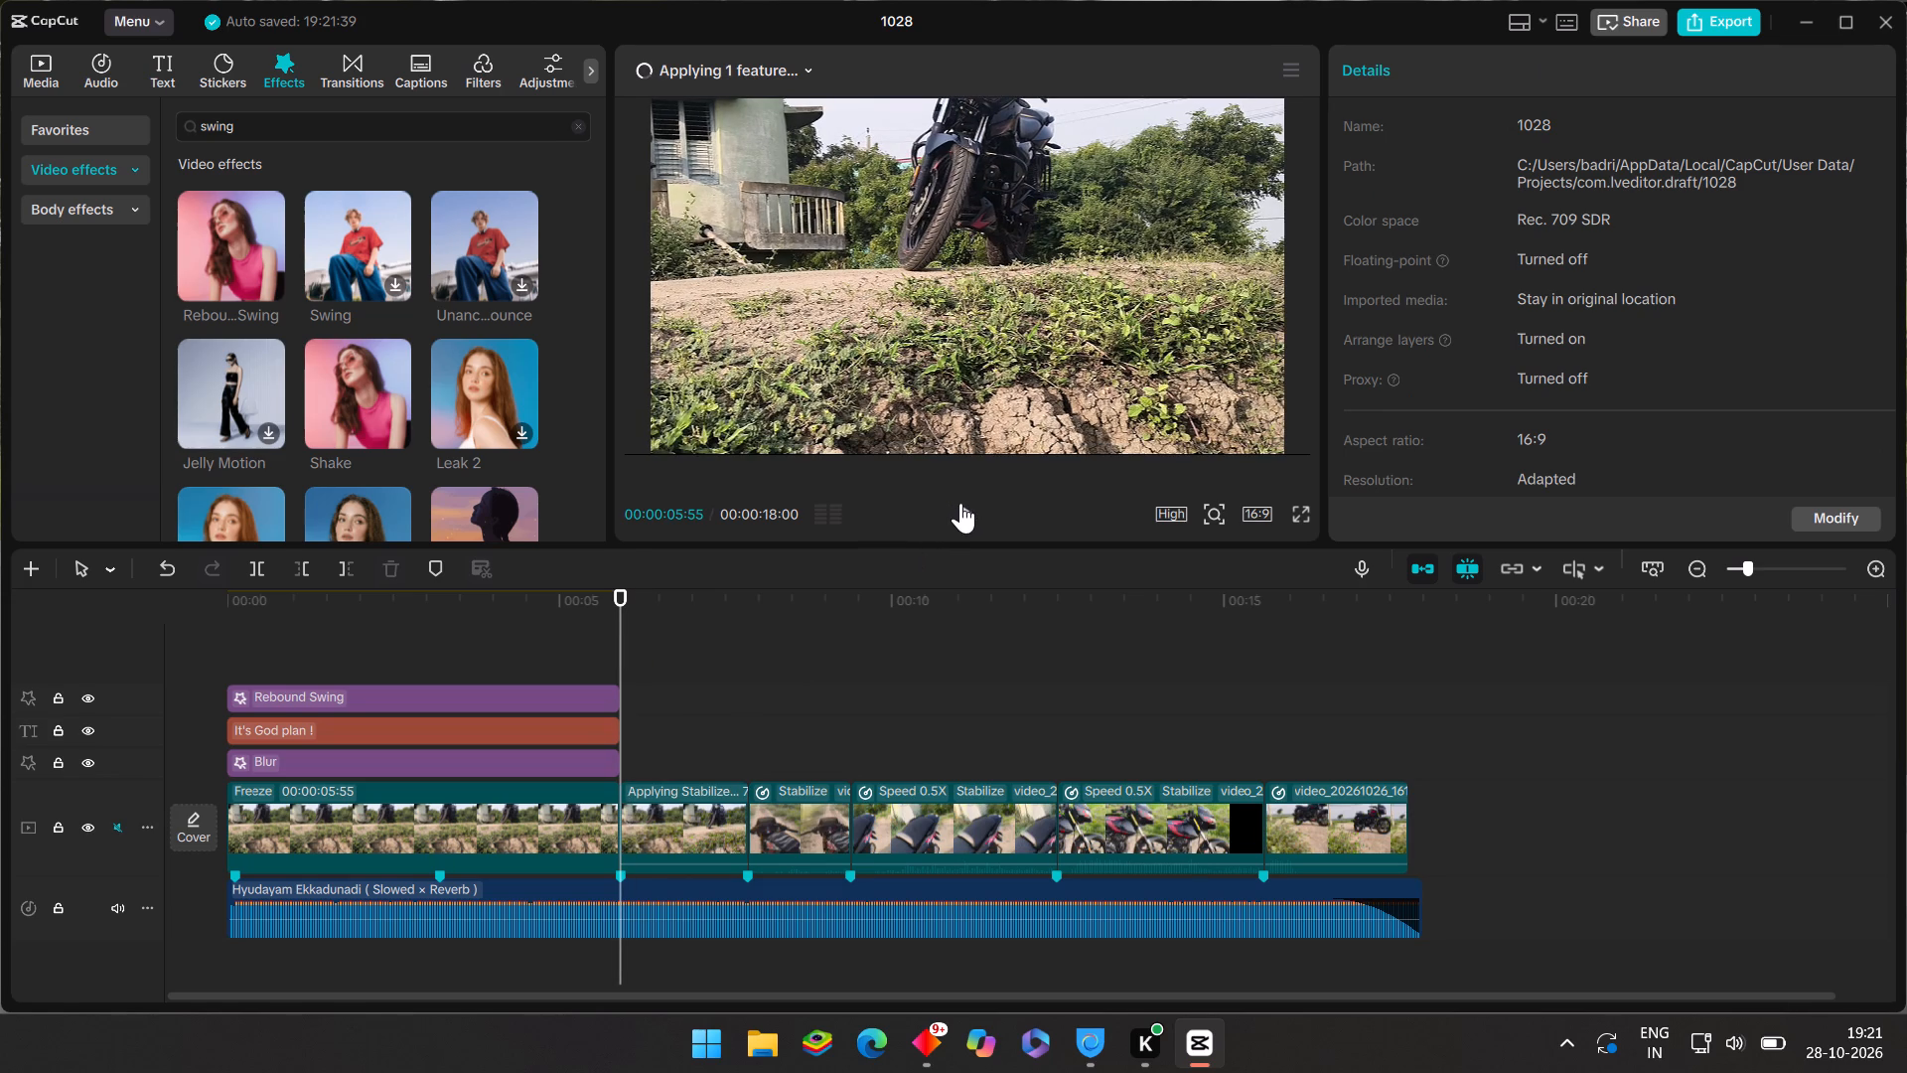
click(960, 503)
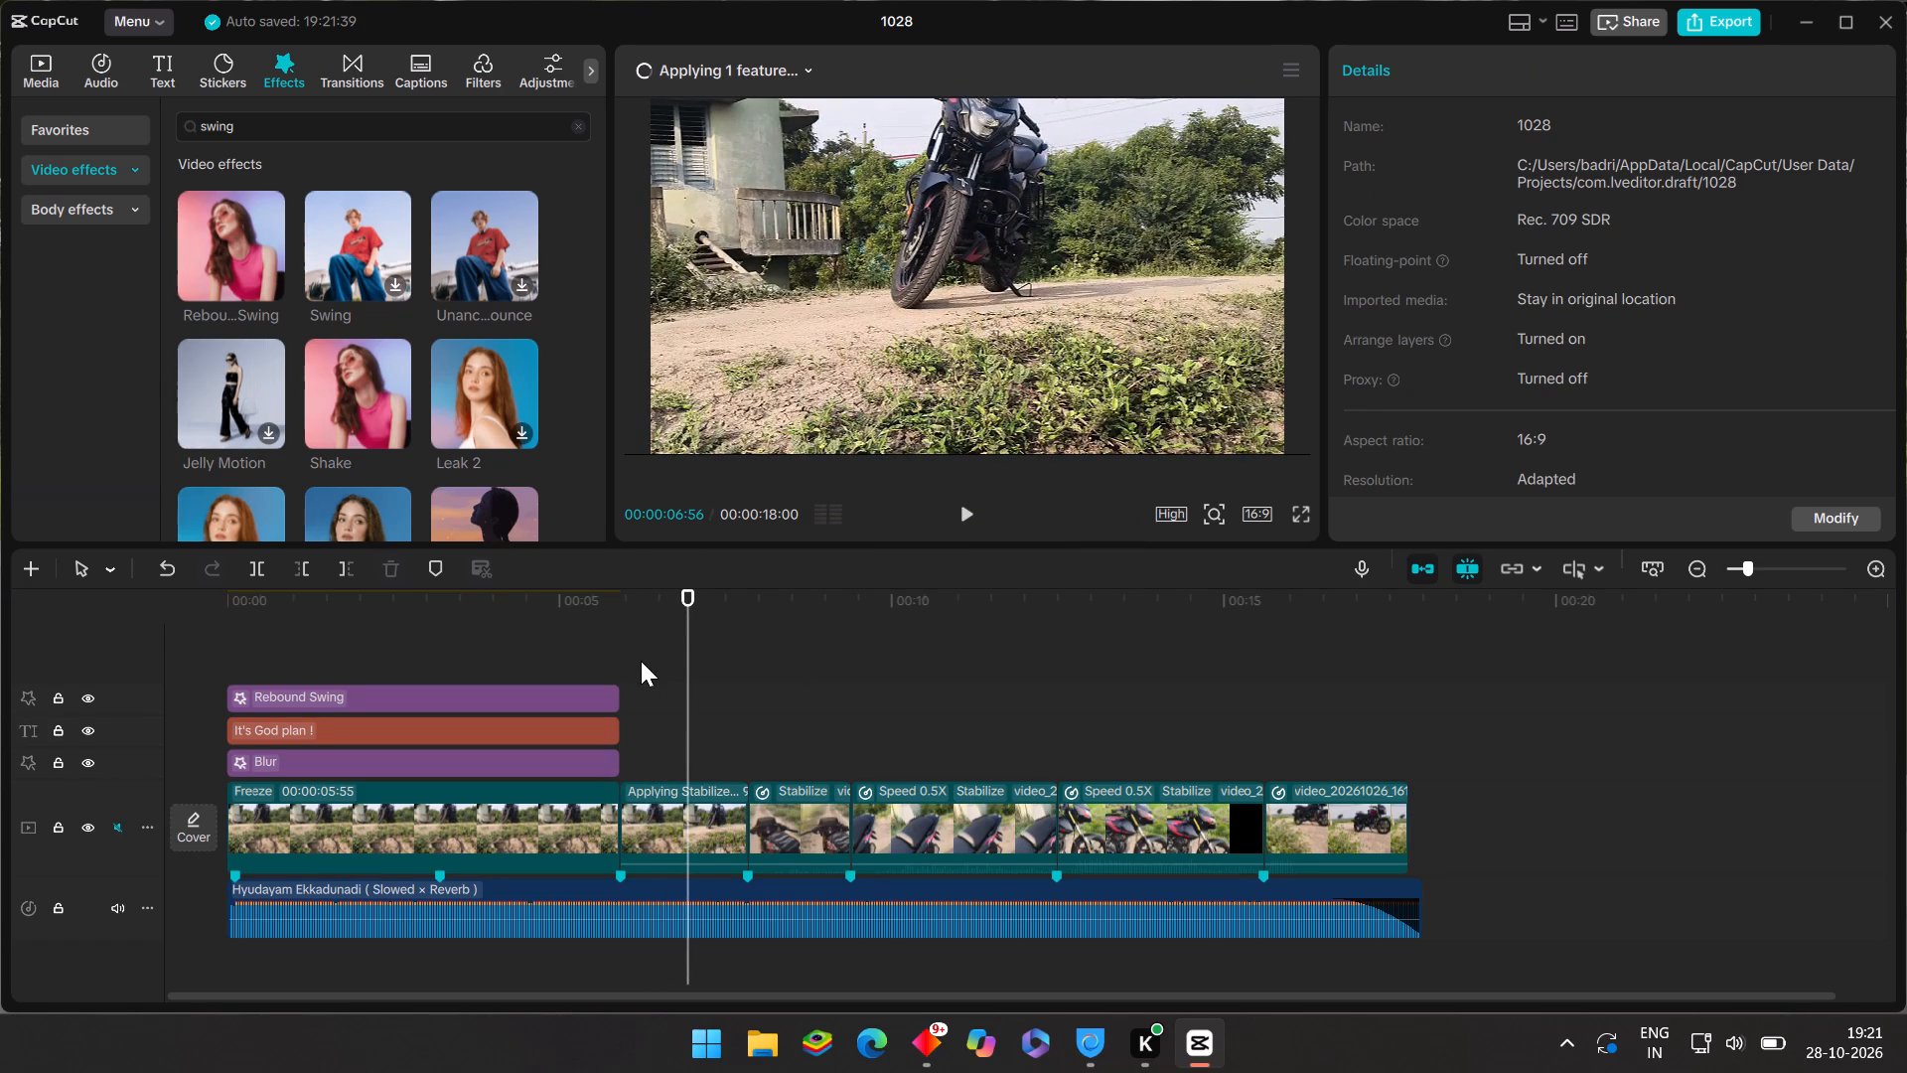
click(640, 659)
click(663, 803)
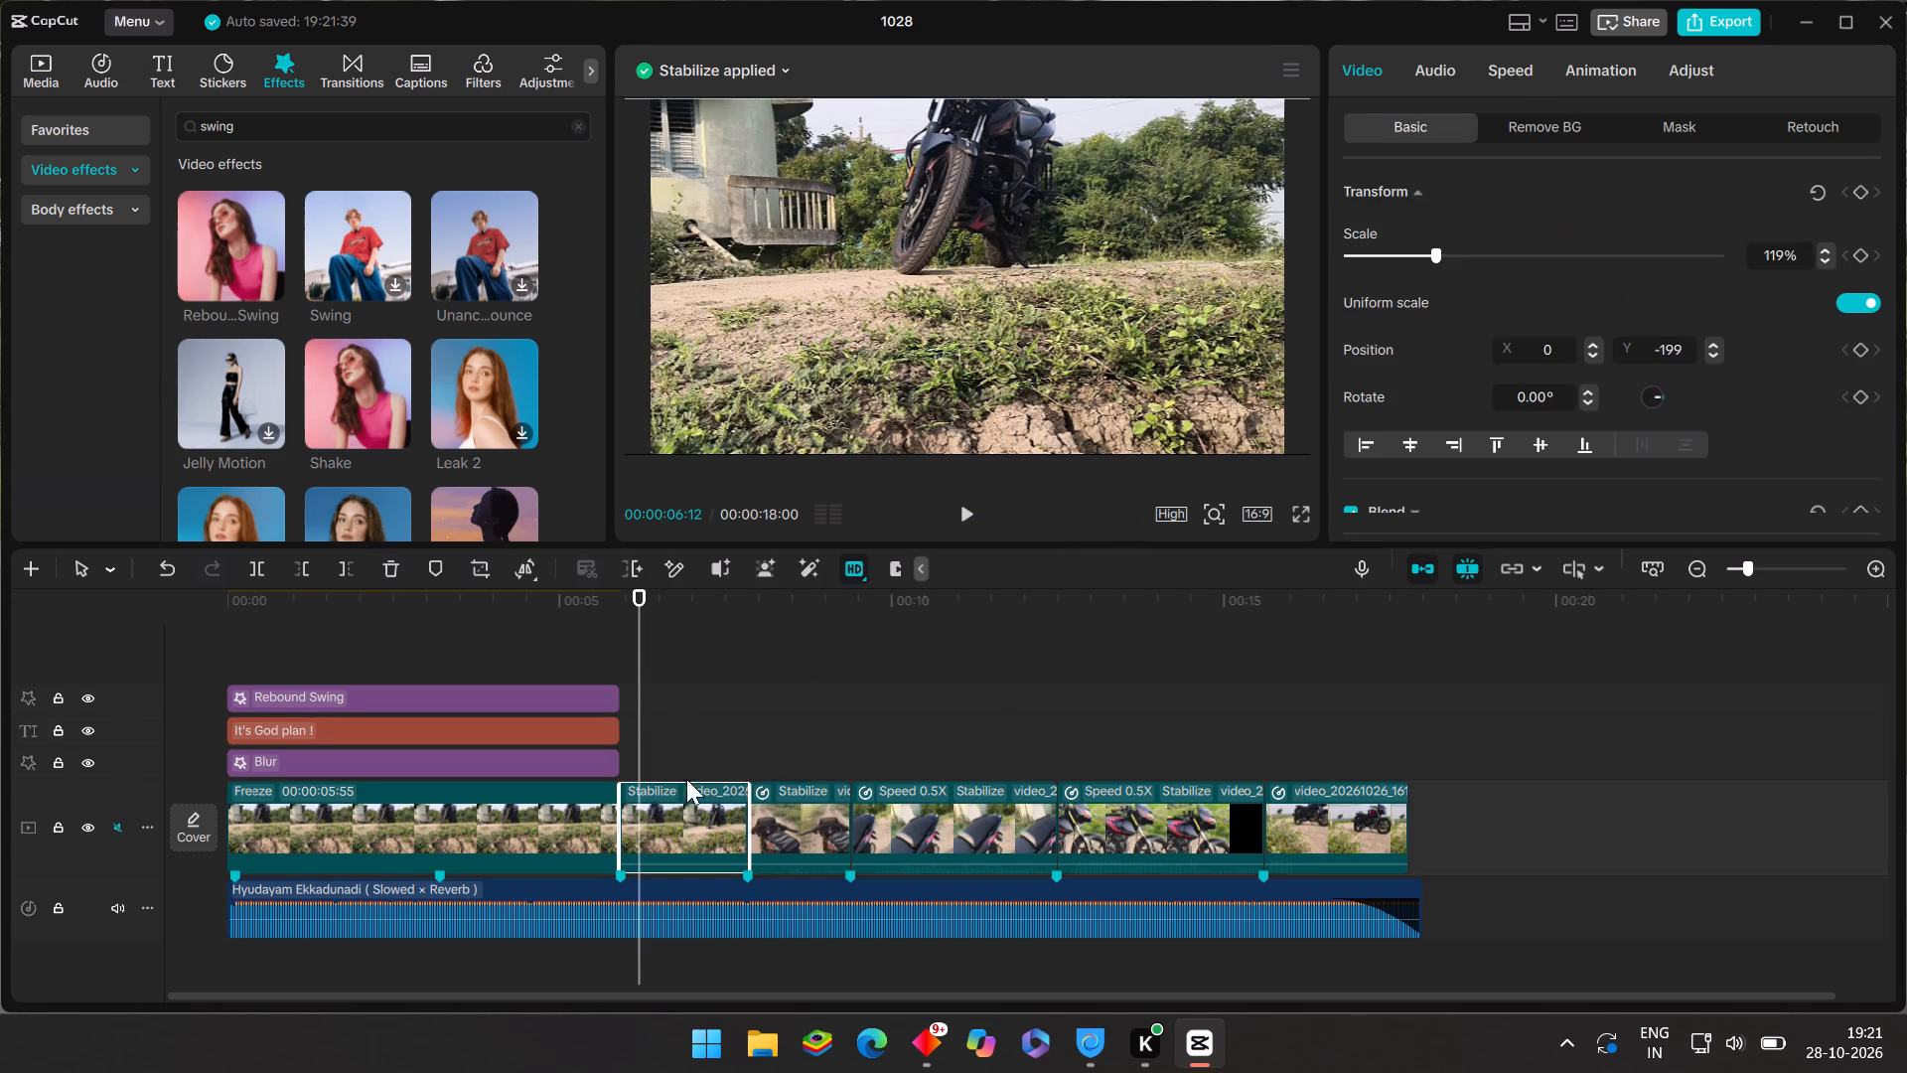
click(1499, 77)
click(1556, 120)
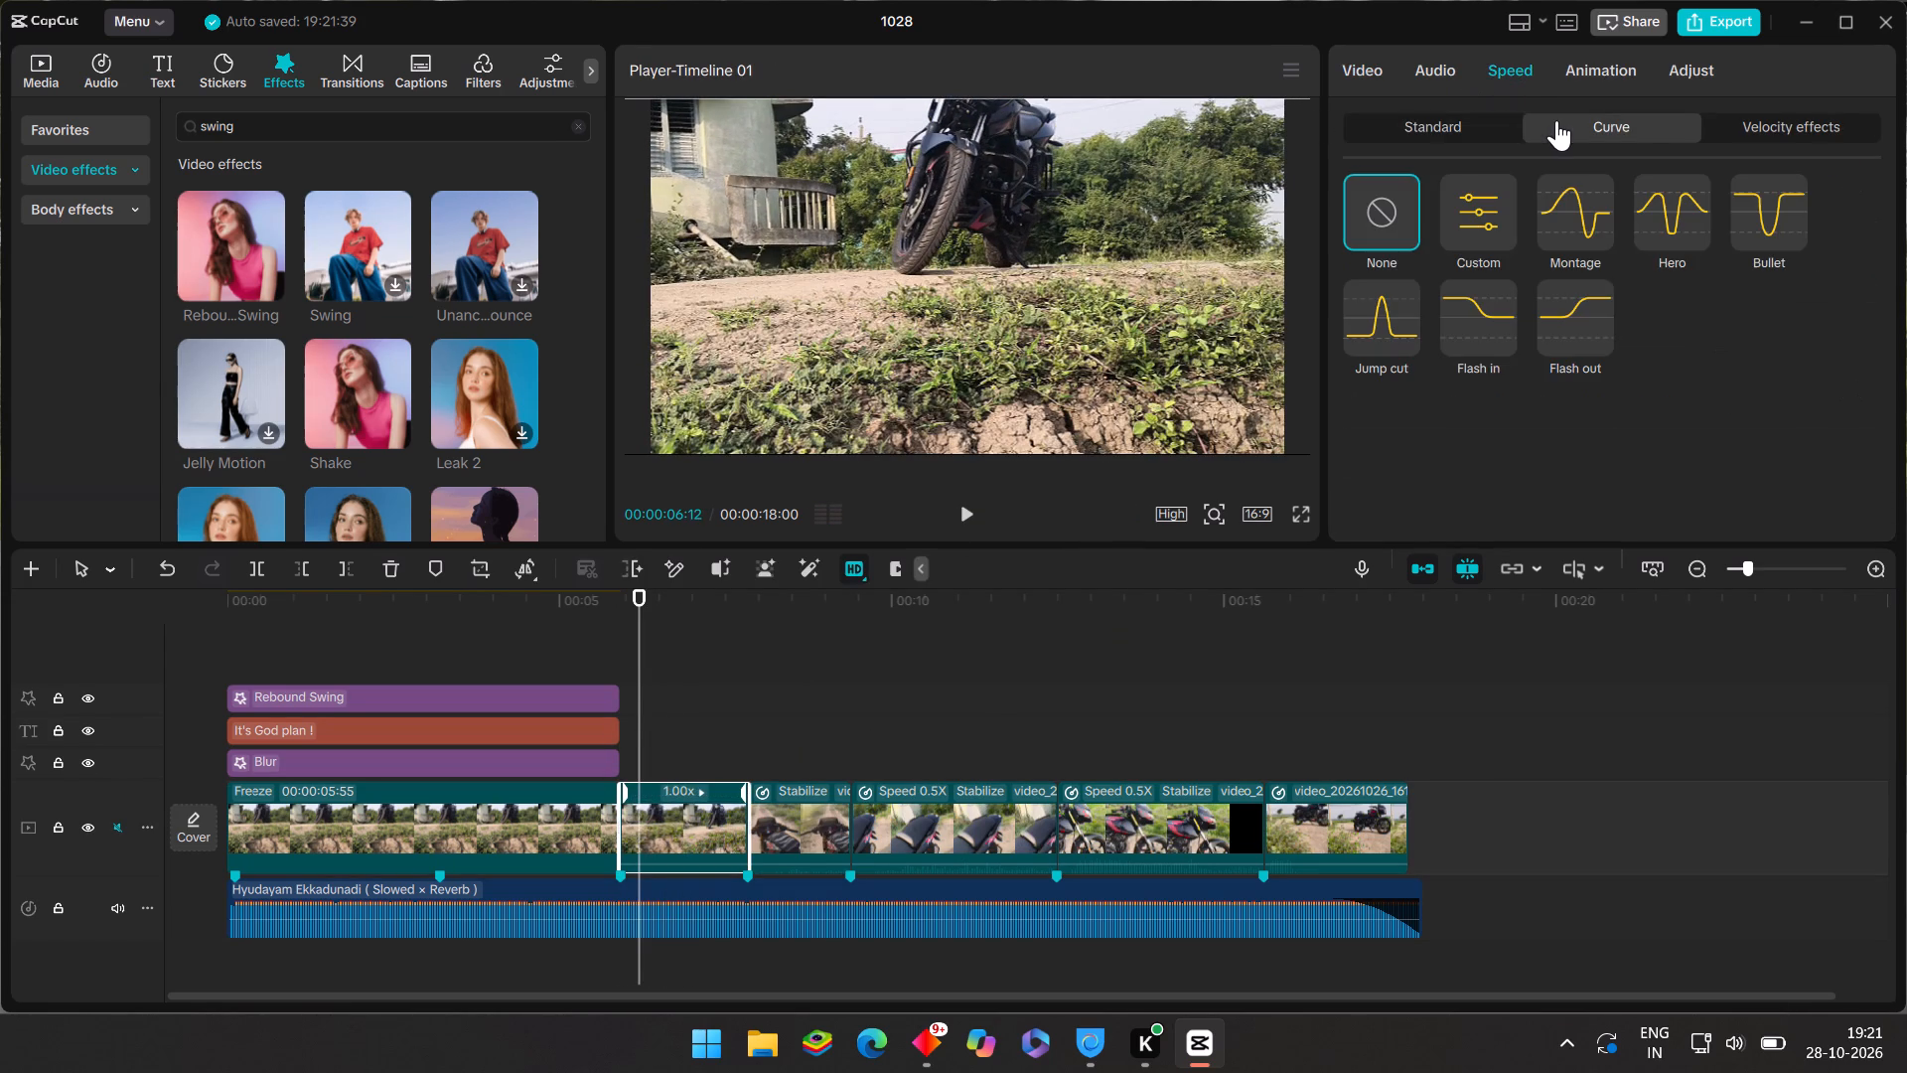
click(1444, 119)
Replay the transition from the titled freeze-frame into the first clip several times to judge its pacing at normal speed.
click(653, 631)
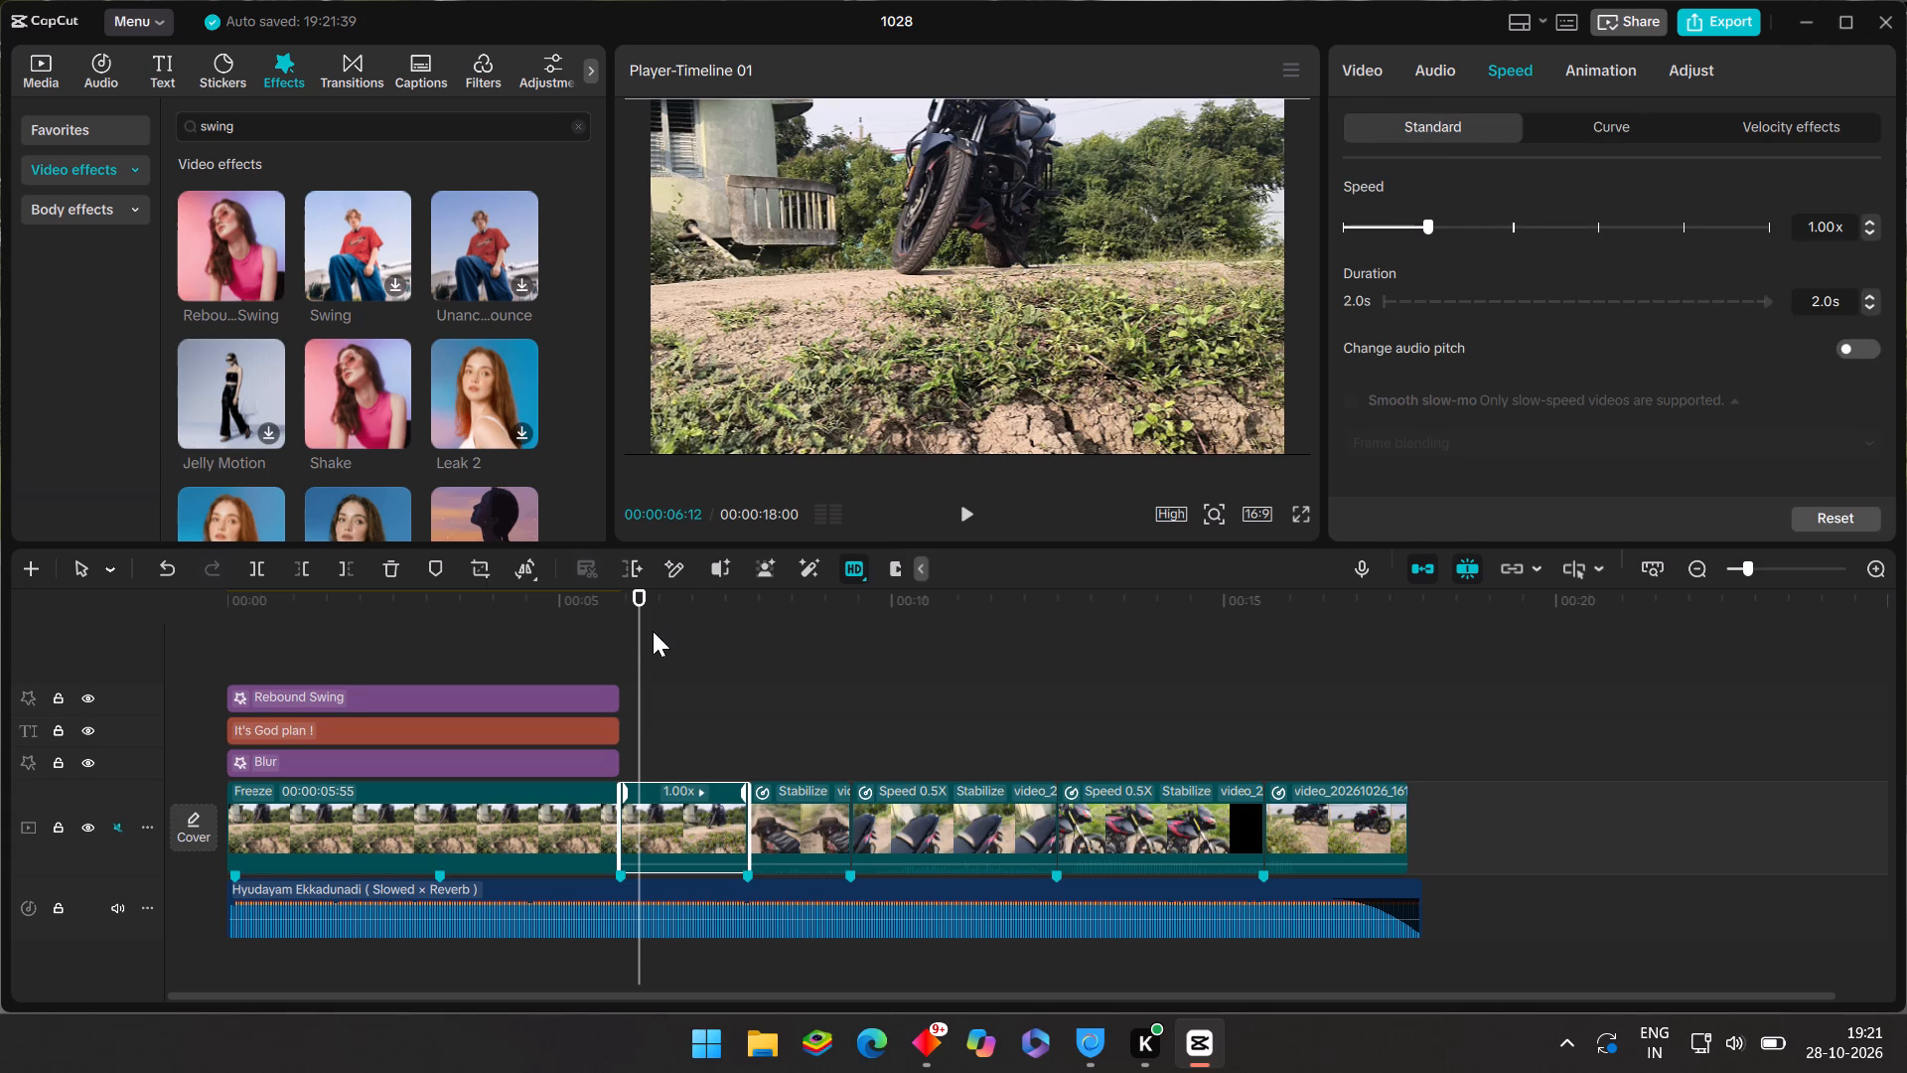
drag(653, 631, 569, 616)
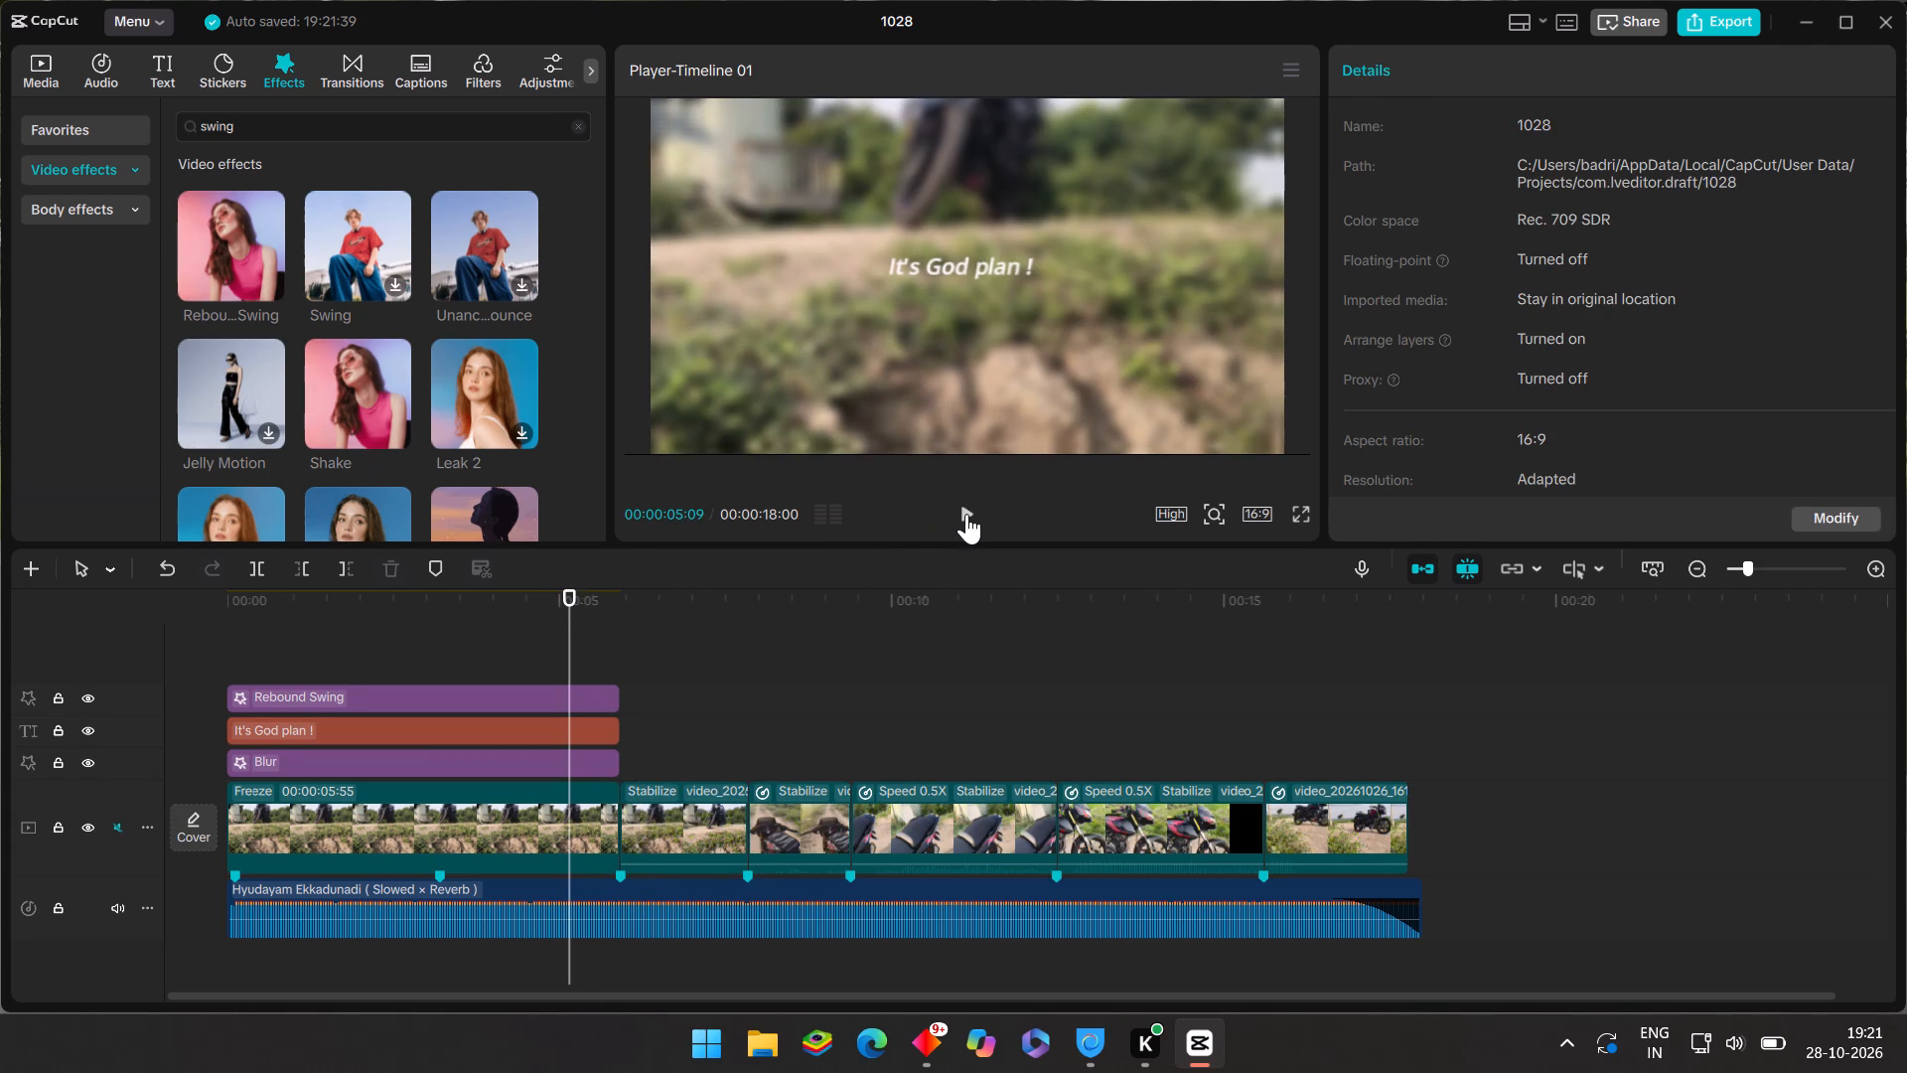
click(967, 514)
click(969, 506)
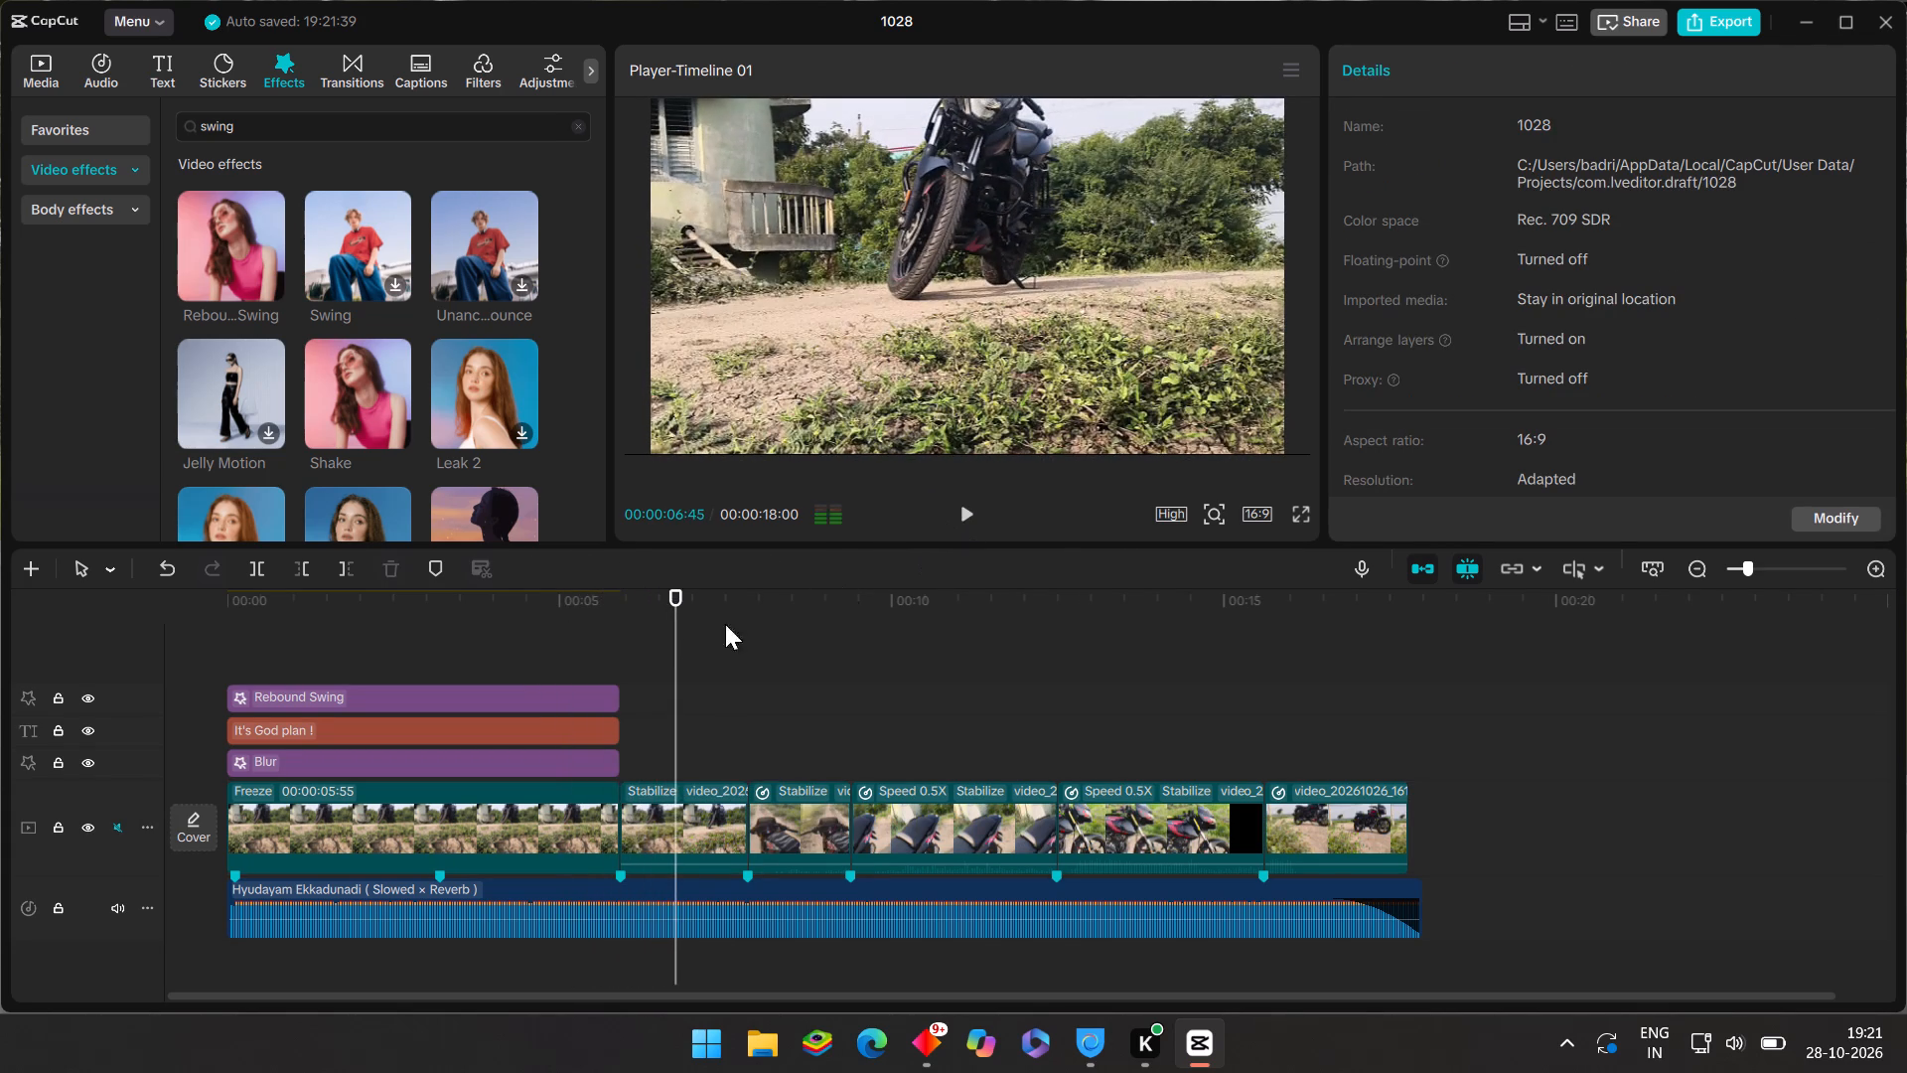
drag(677, 658, 678, 658)
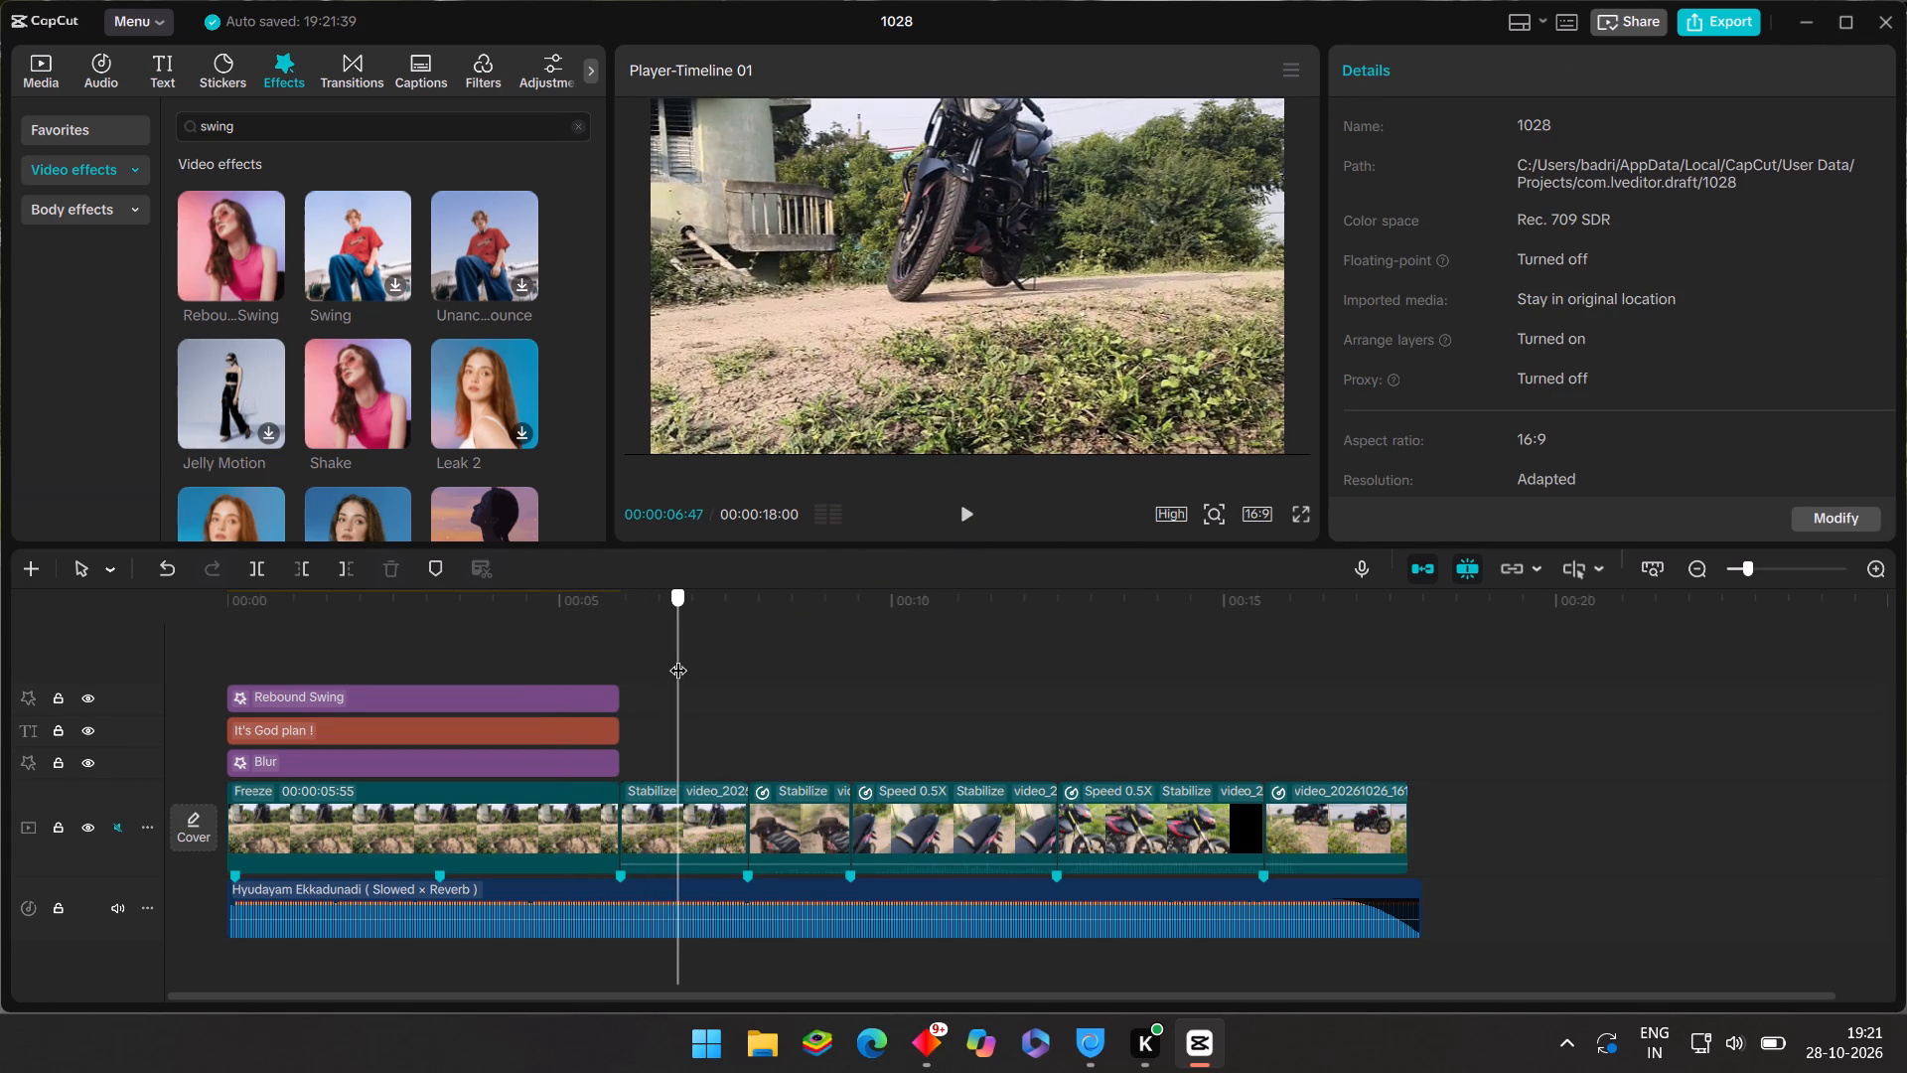
drag(678, 658, 626, 648)
click(967, 518)
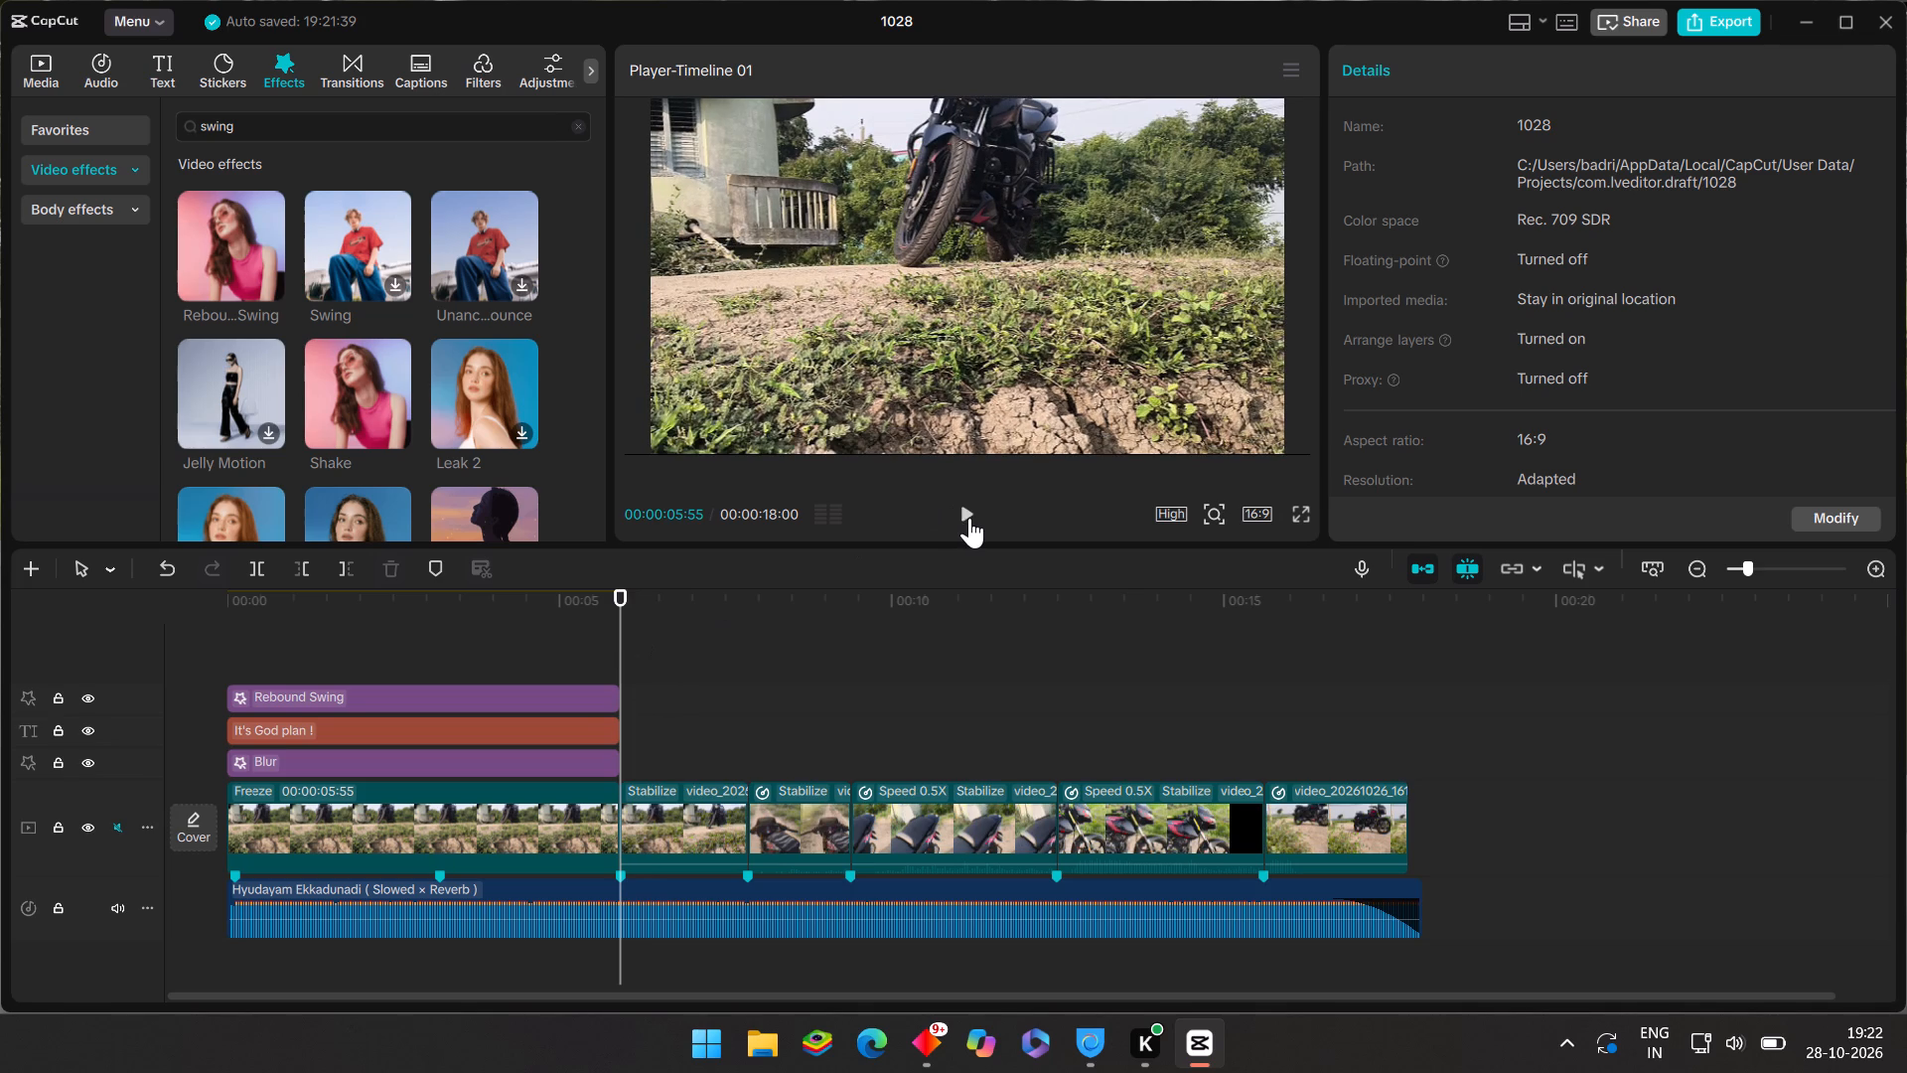
click(969, 518)
click(582, 639)
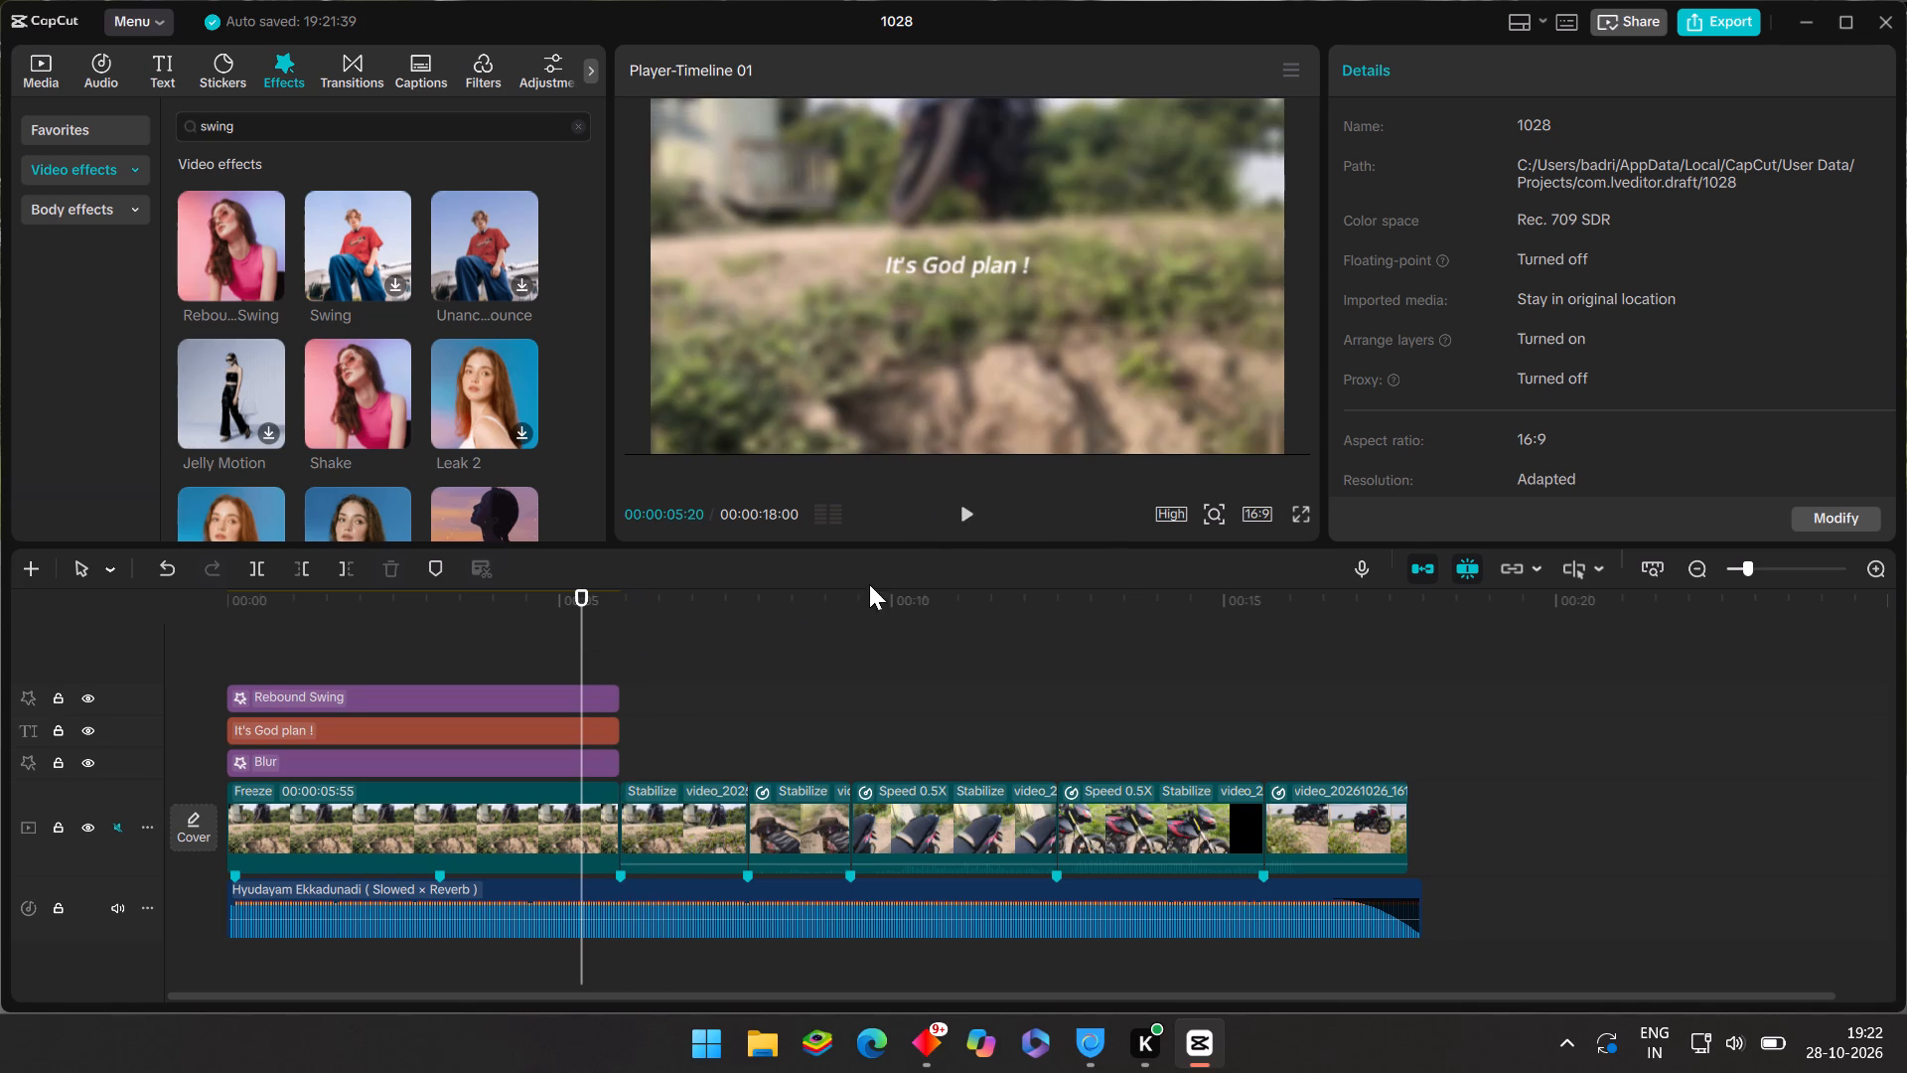
click(977, 513)
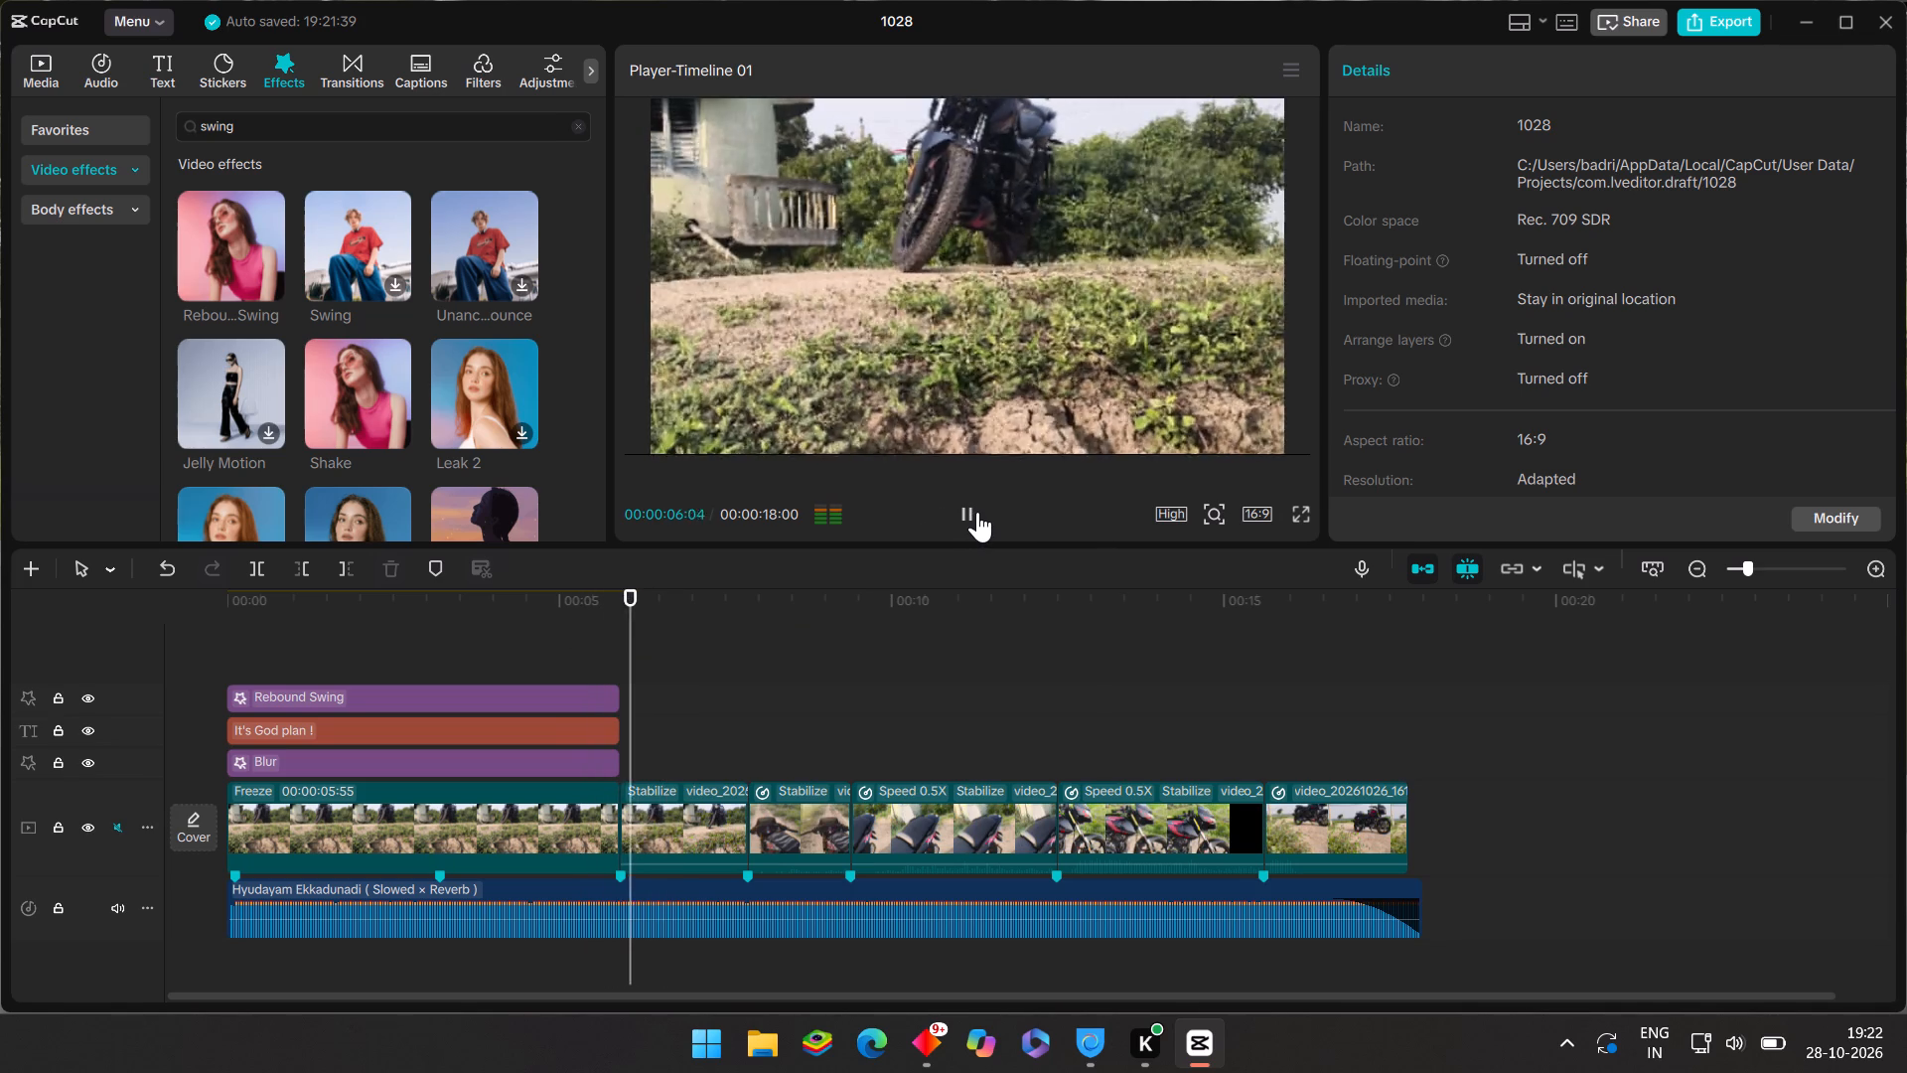
click(977, 512)
click(977, 512)
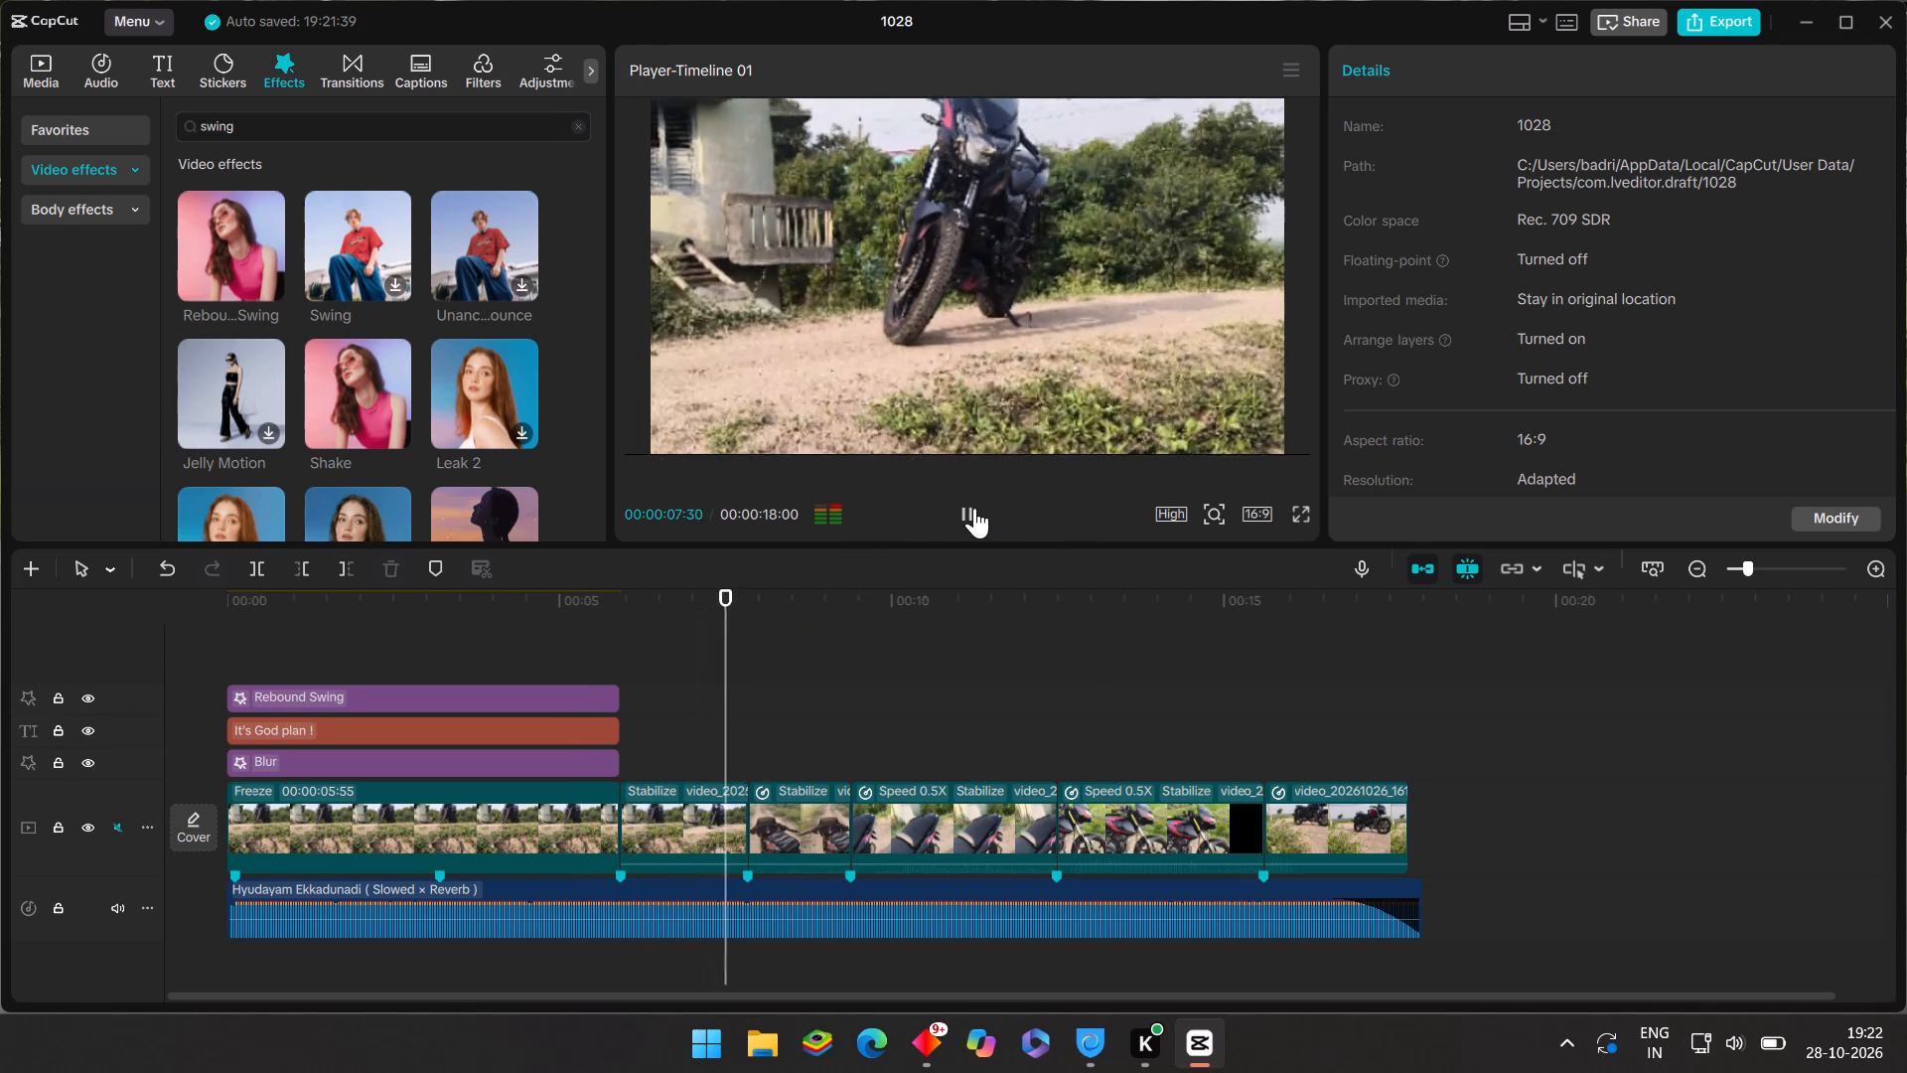
click(974, 508)
click(622, 643)
click(974, 519)
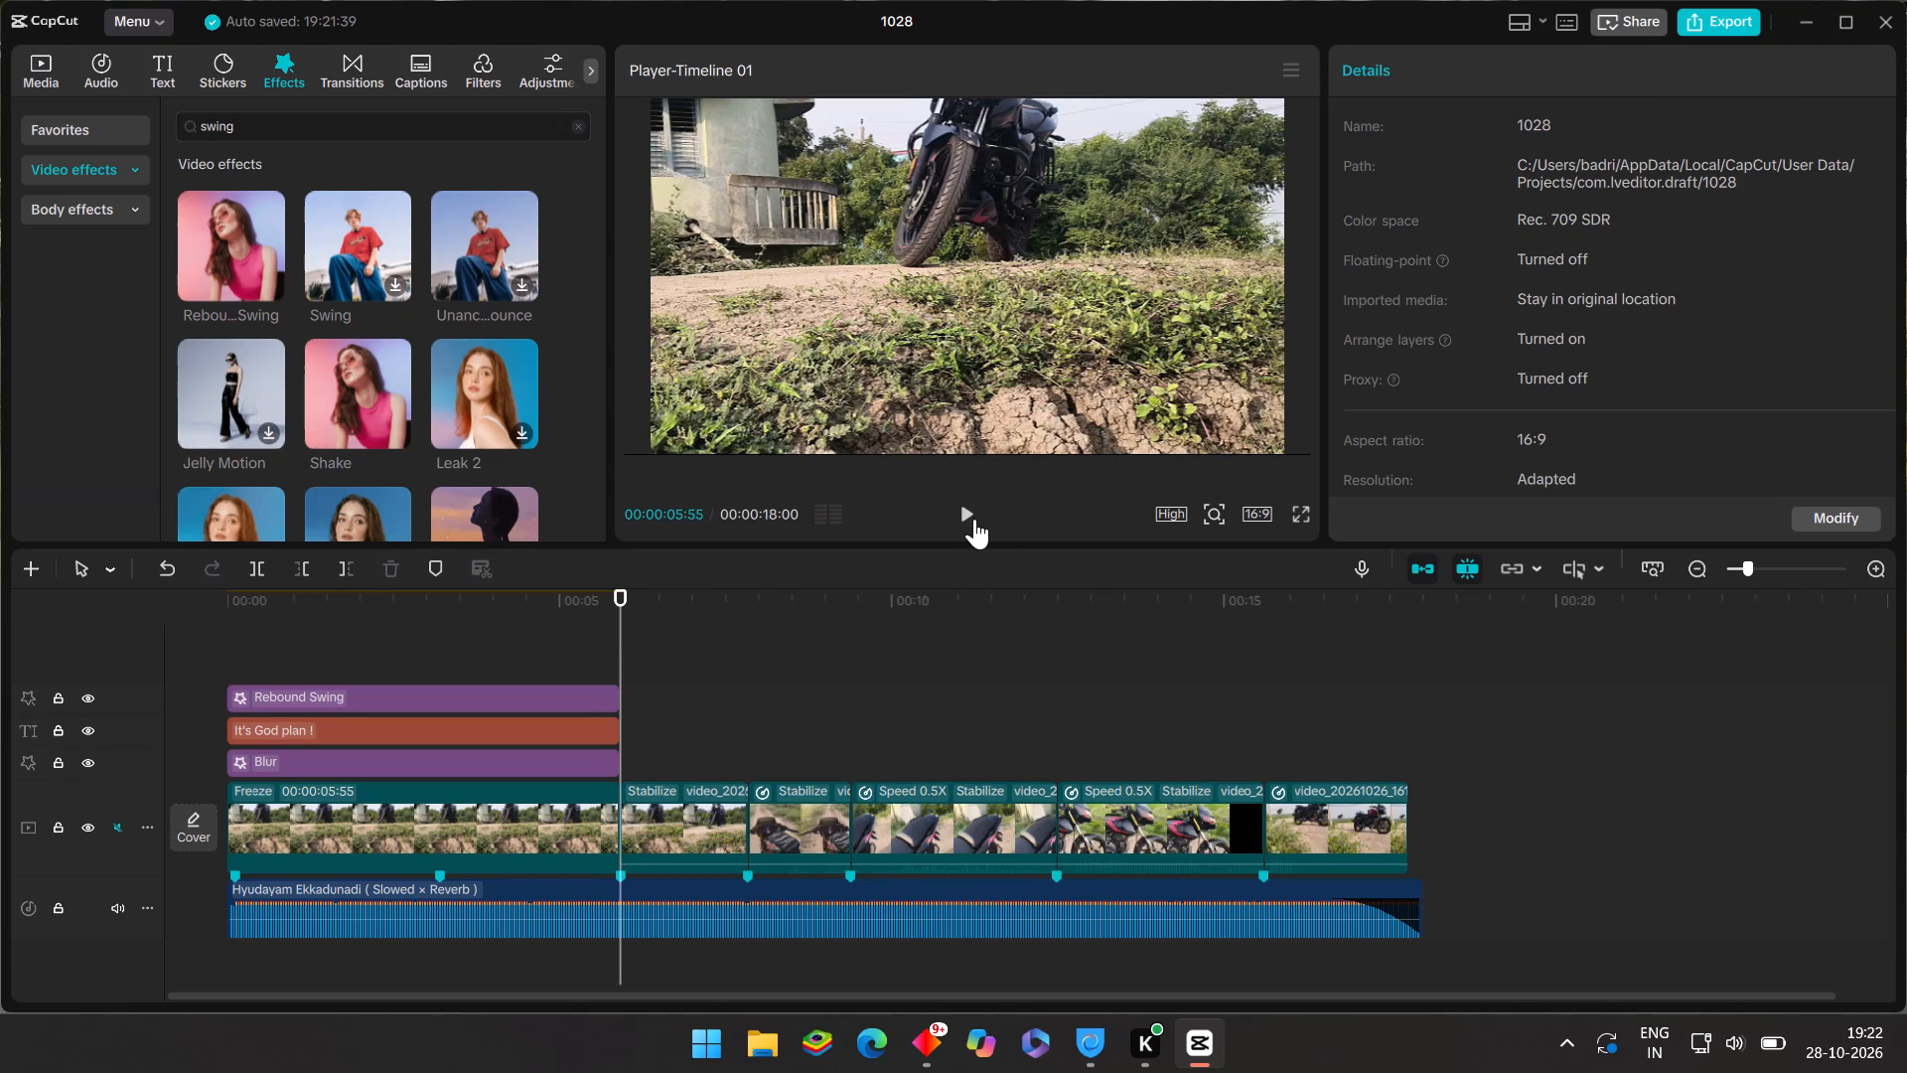
click(974, 519)
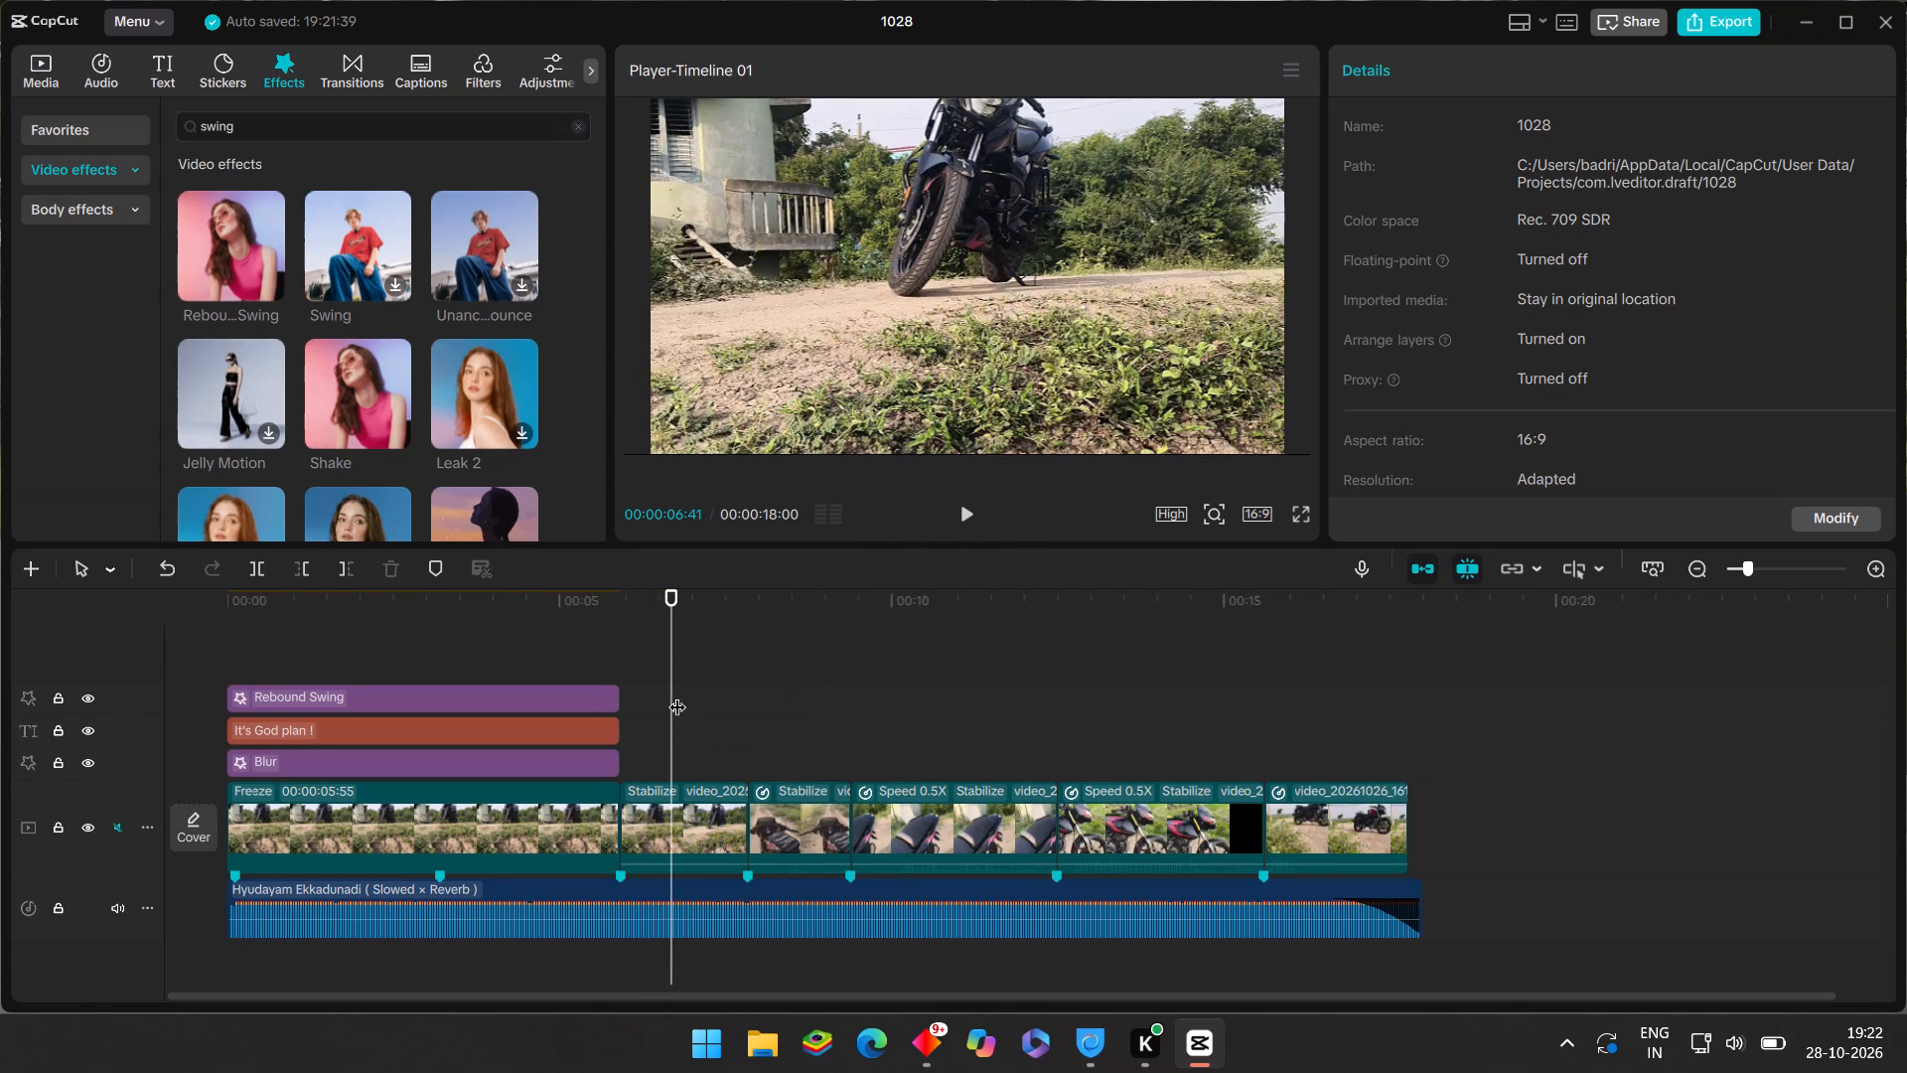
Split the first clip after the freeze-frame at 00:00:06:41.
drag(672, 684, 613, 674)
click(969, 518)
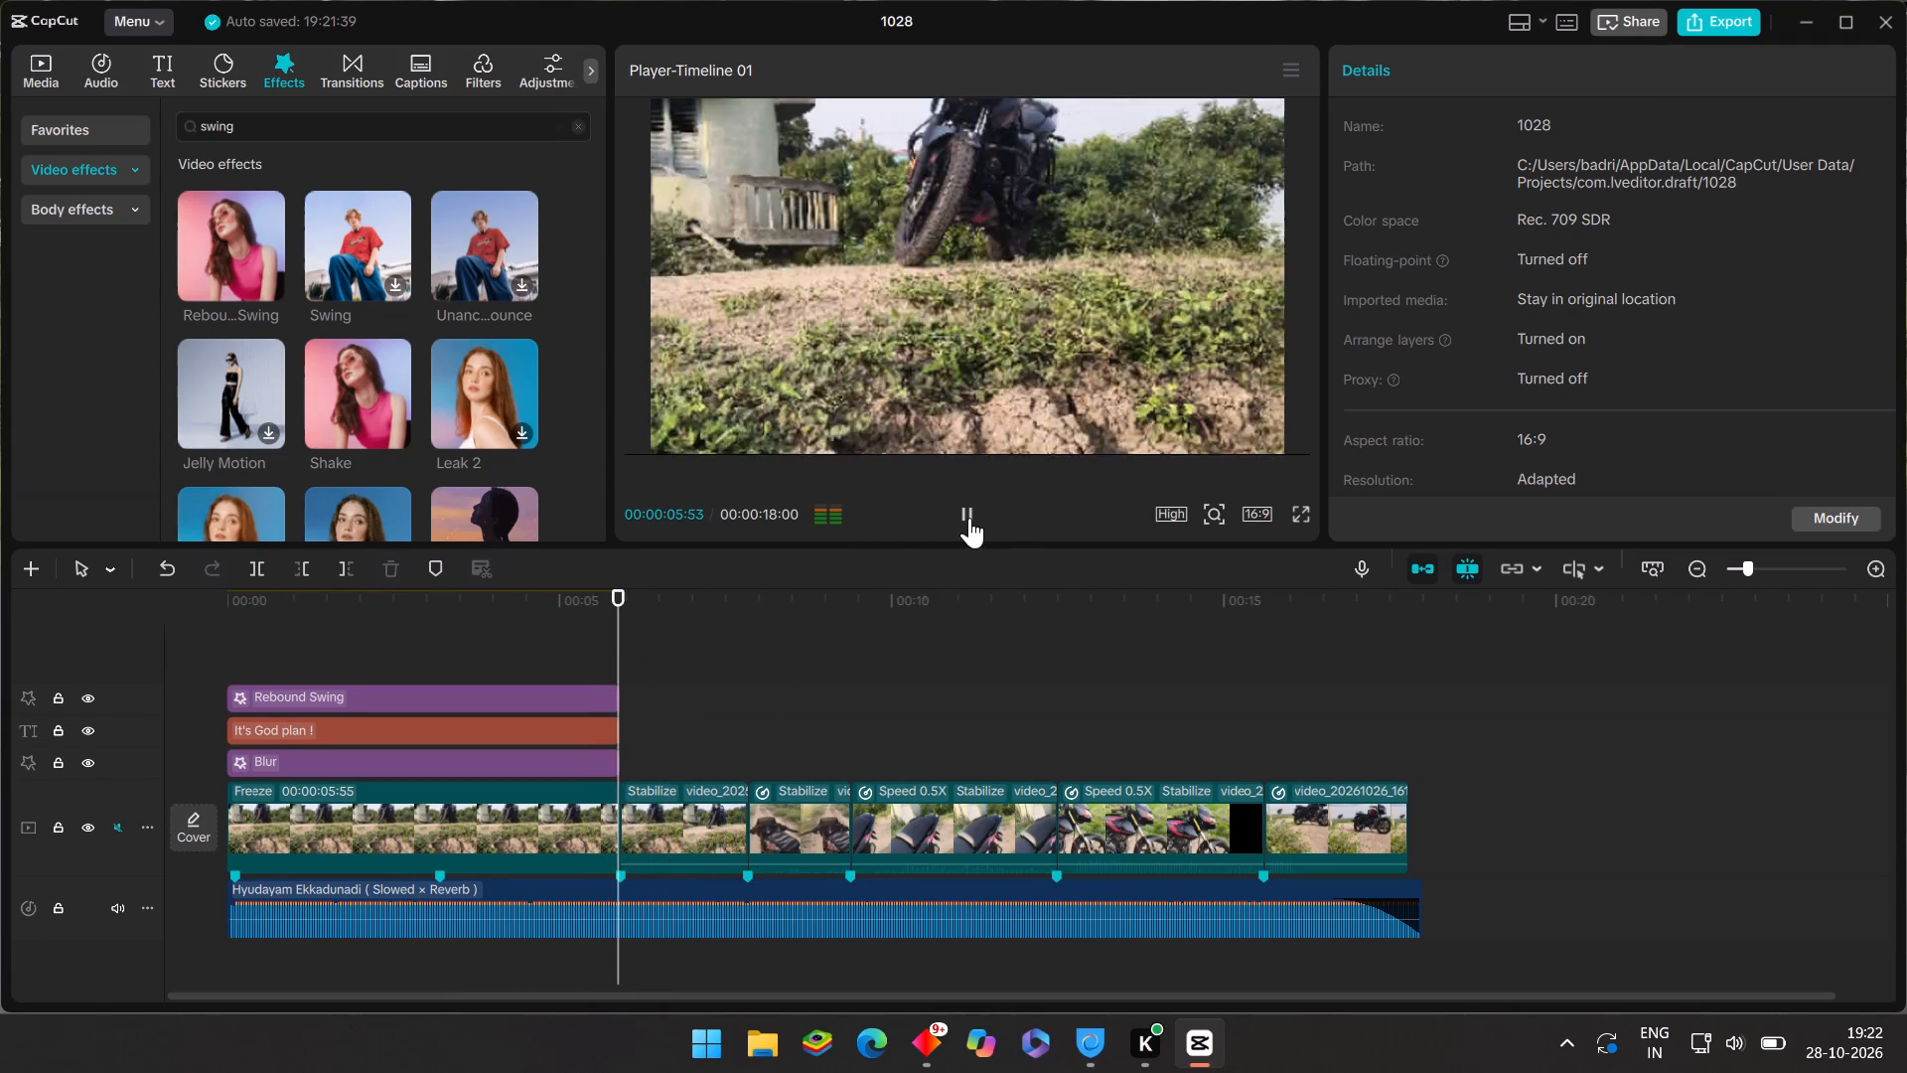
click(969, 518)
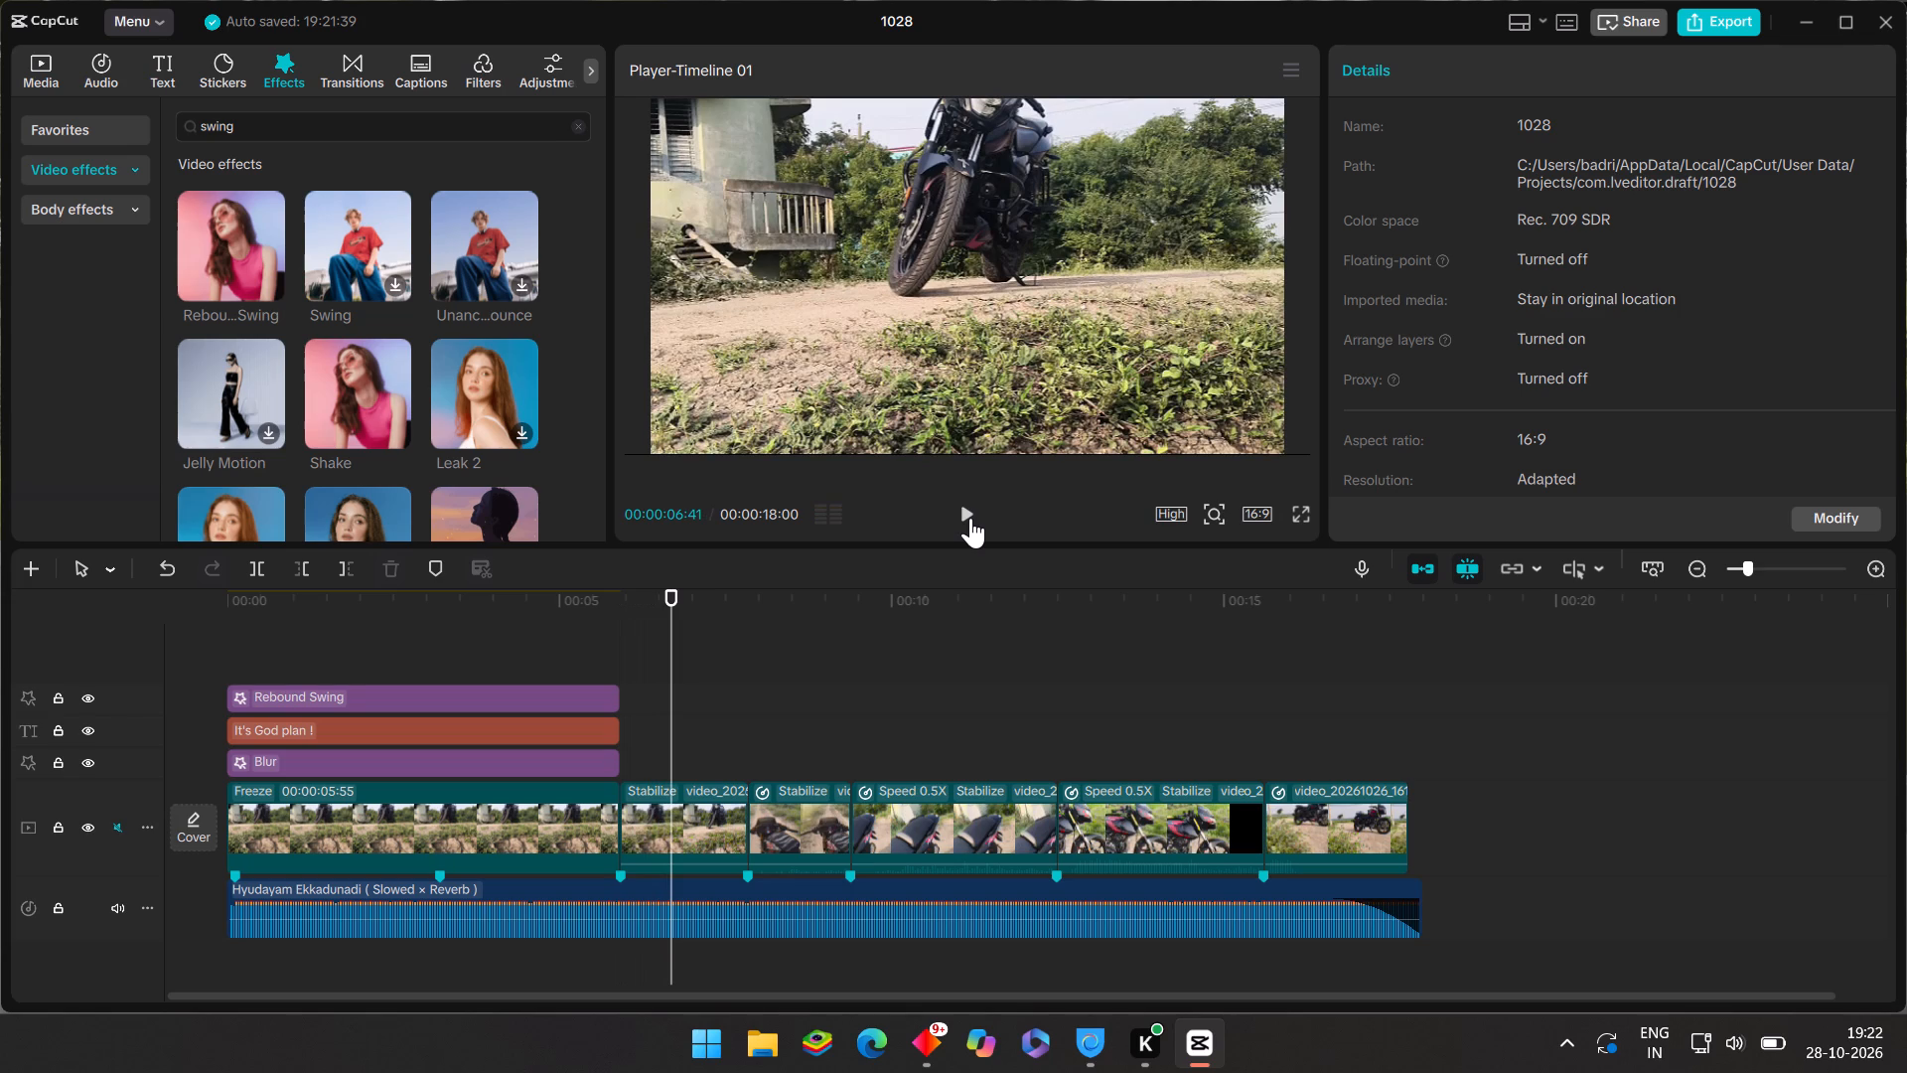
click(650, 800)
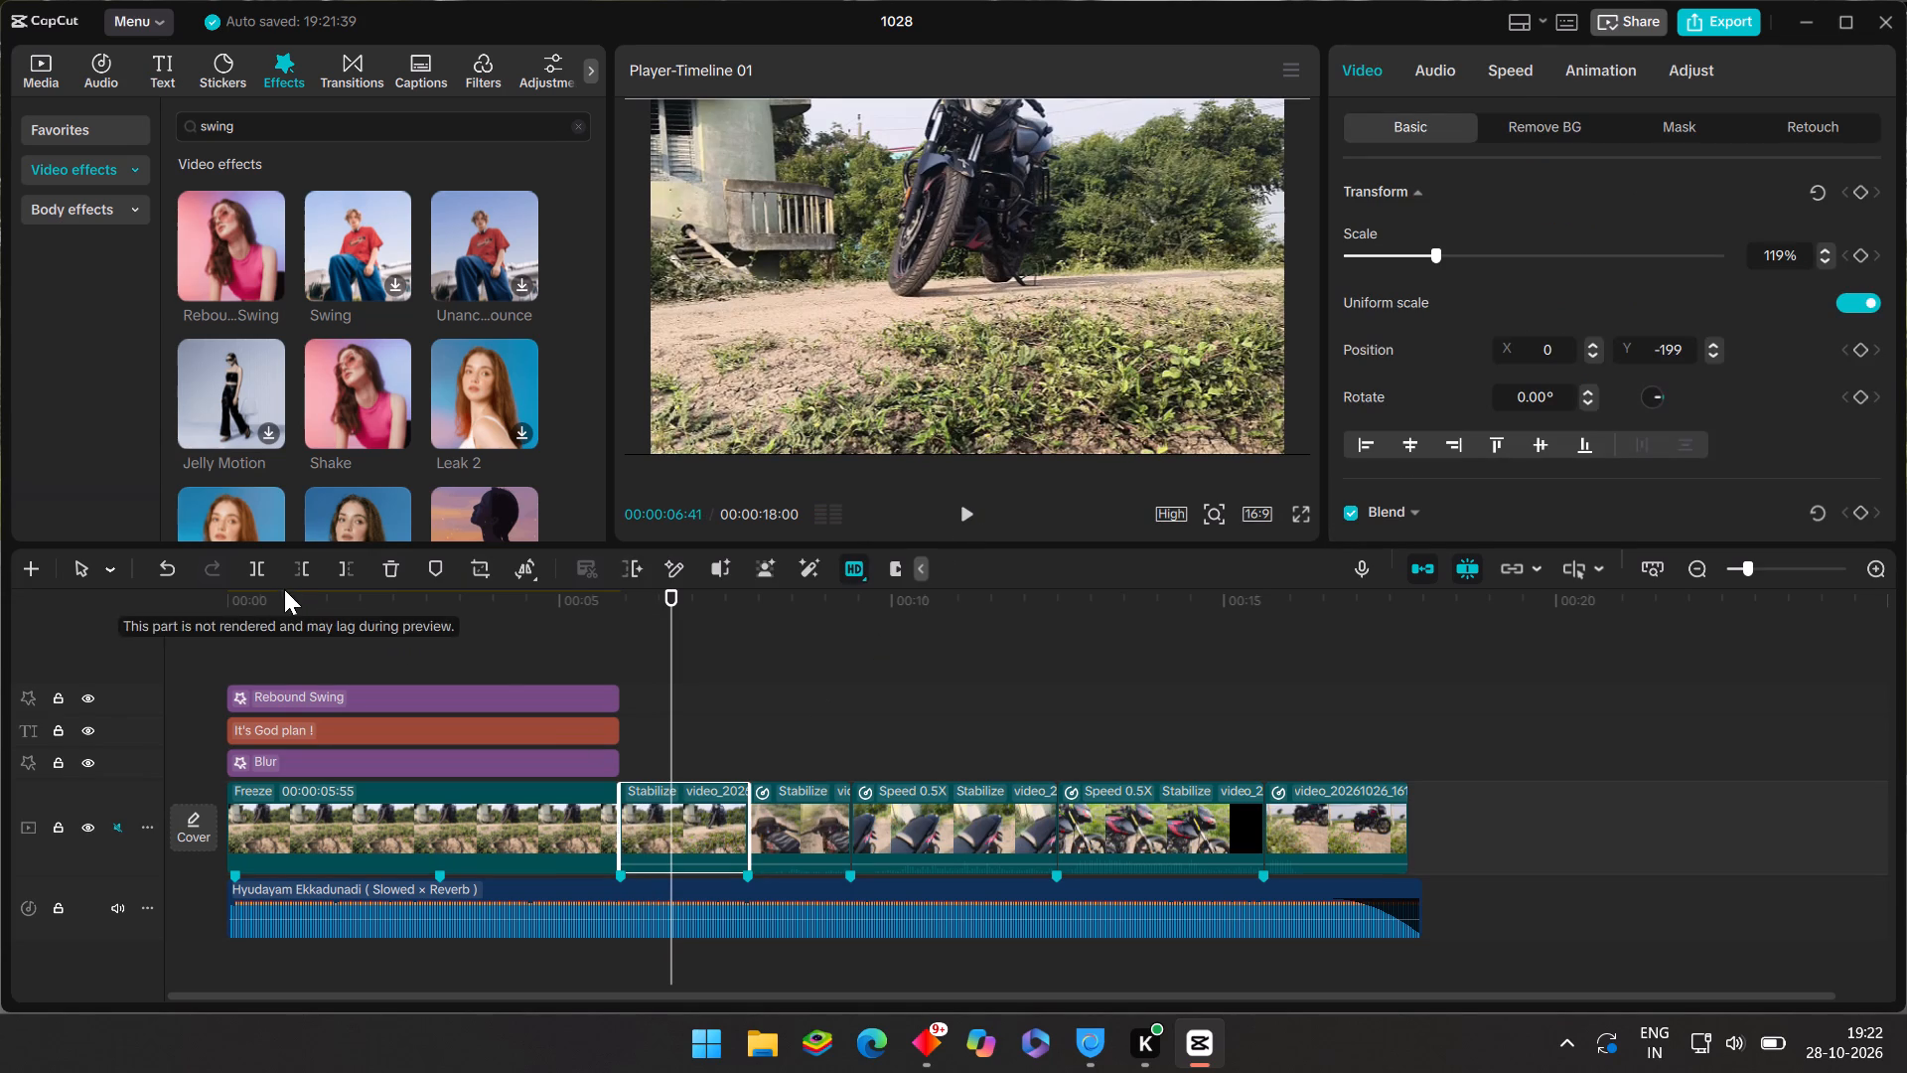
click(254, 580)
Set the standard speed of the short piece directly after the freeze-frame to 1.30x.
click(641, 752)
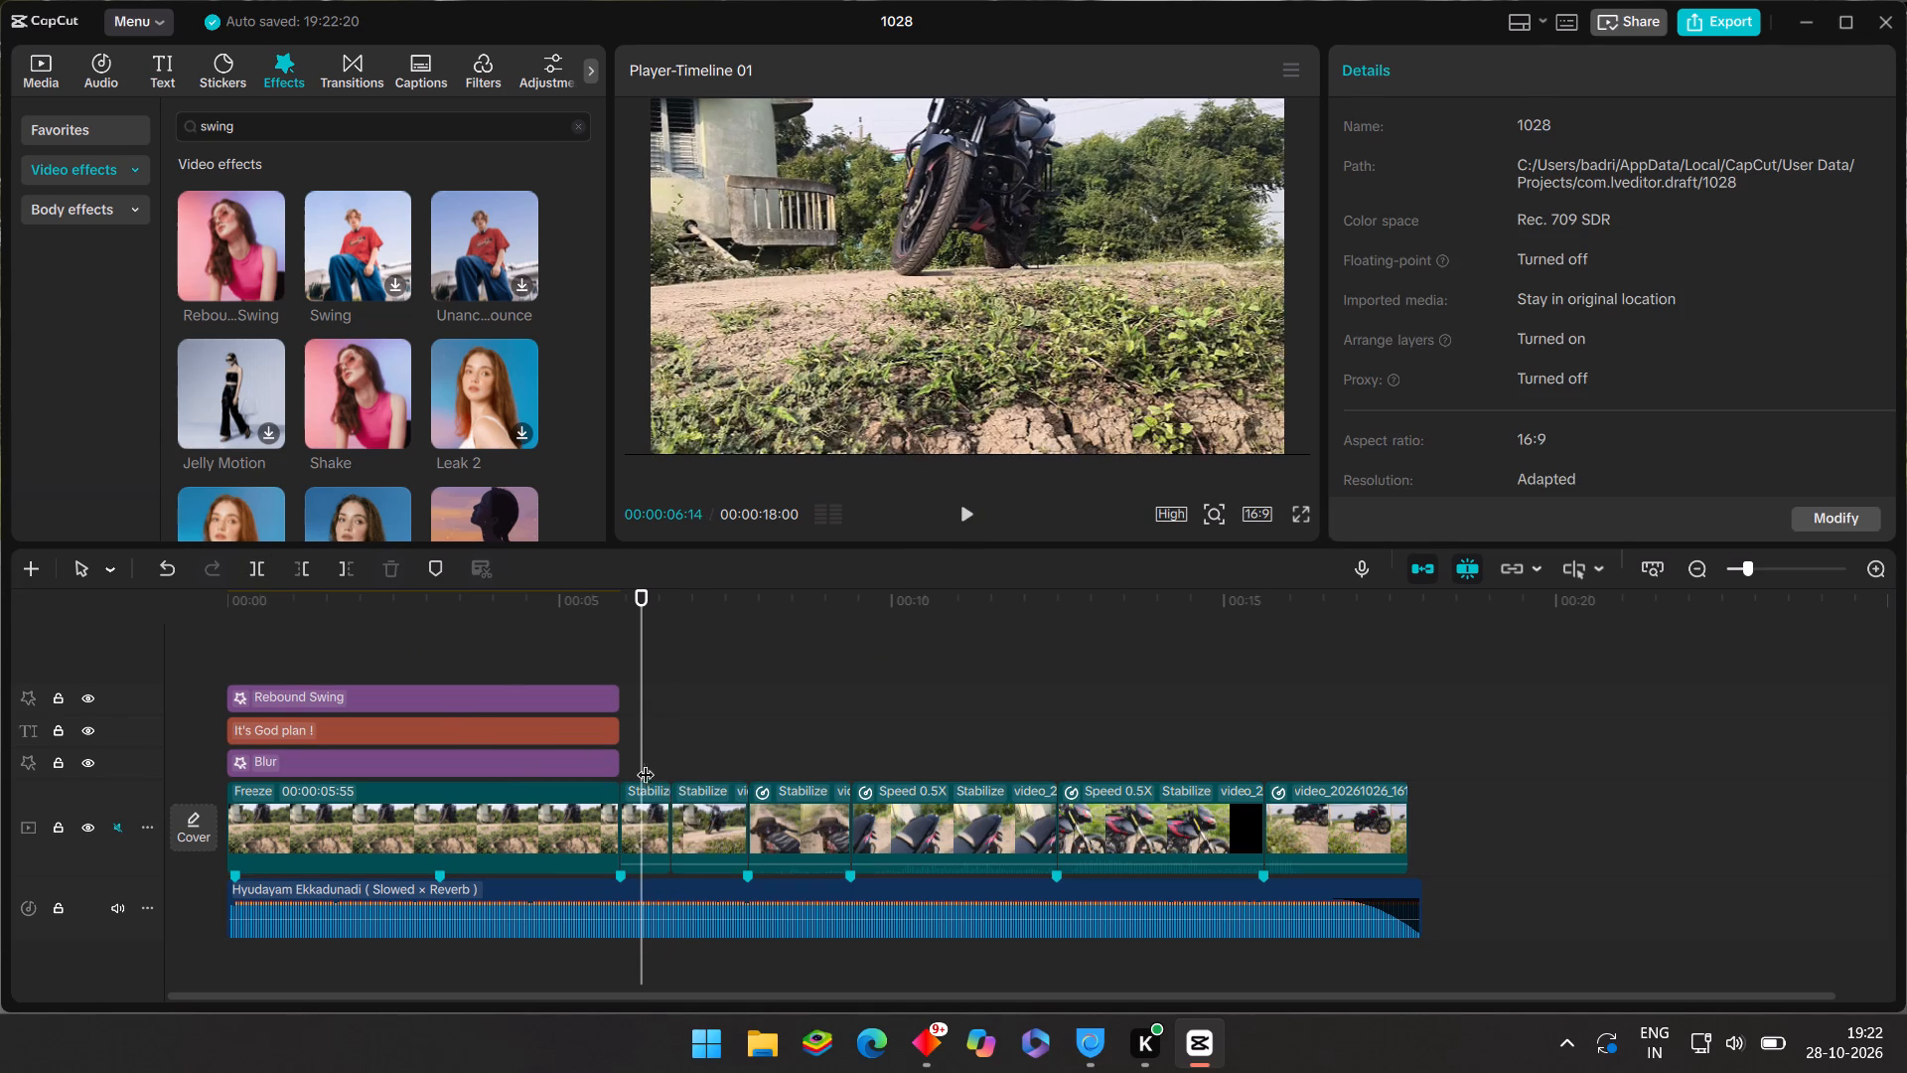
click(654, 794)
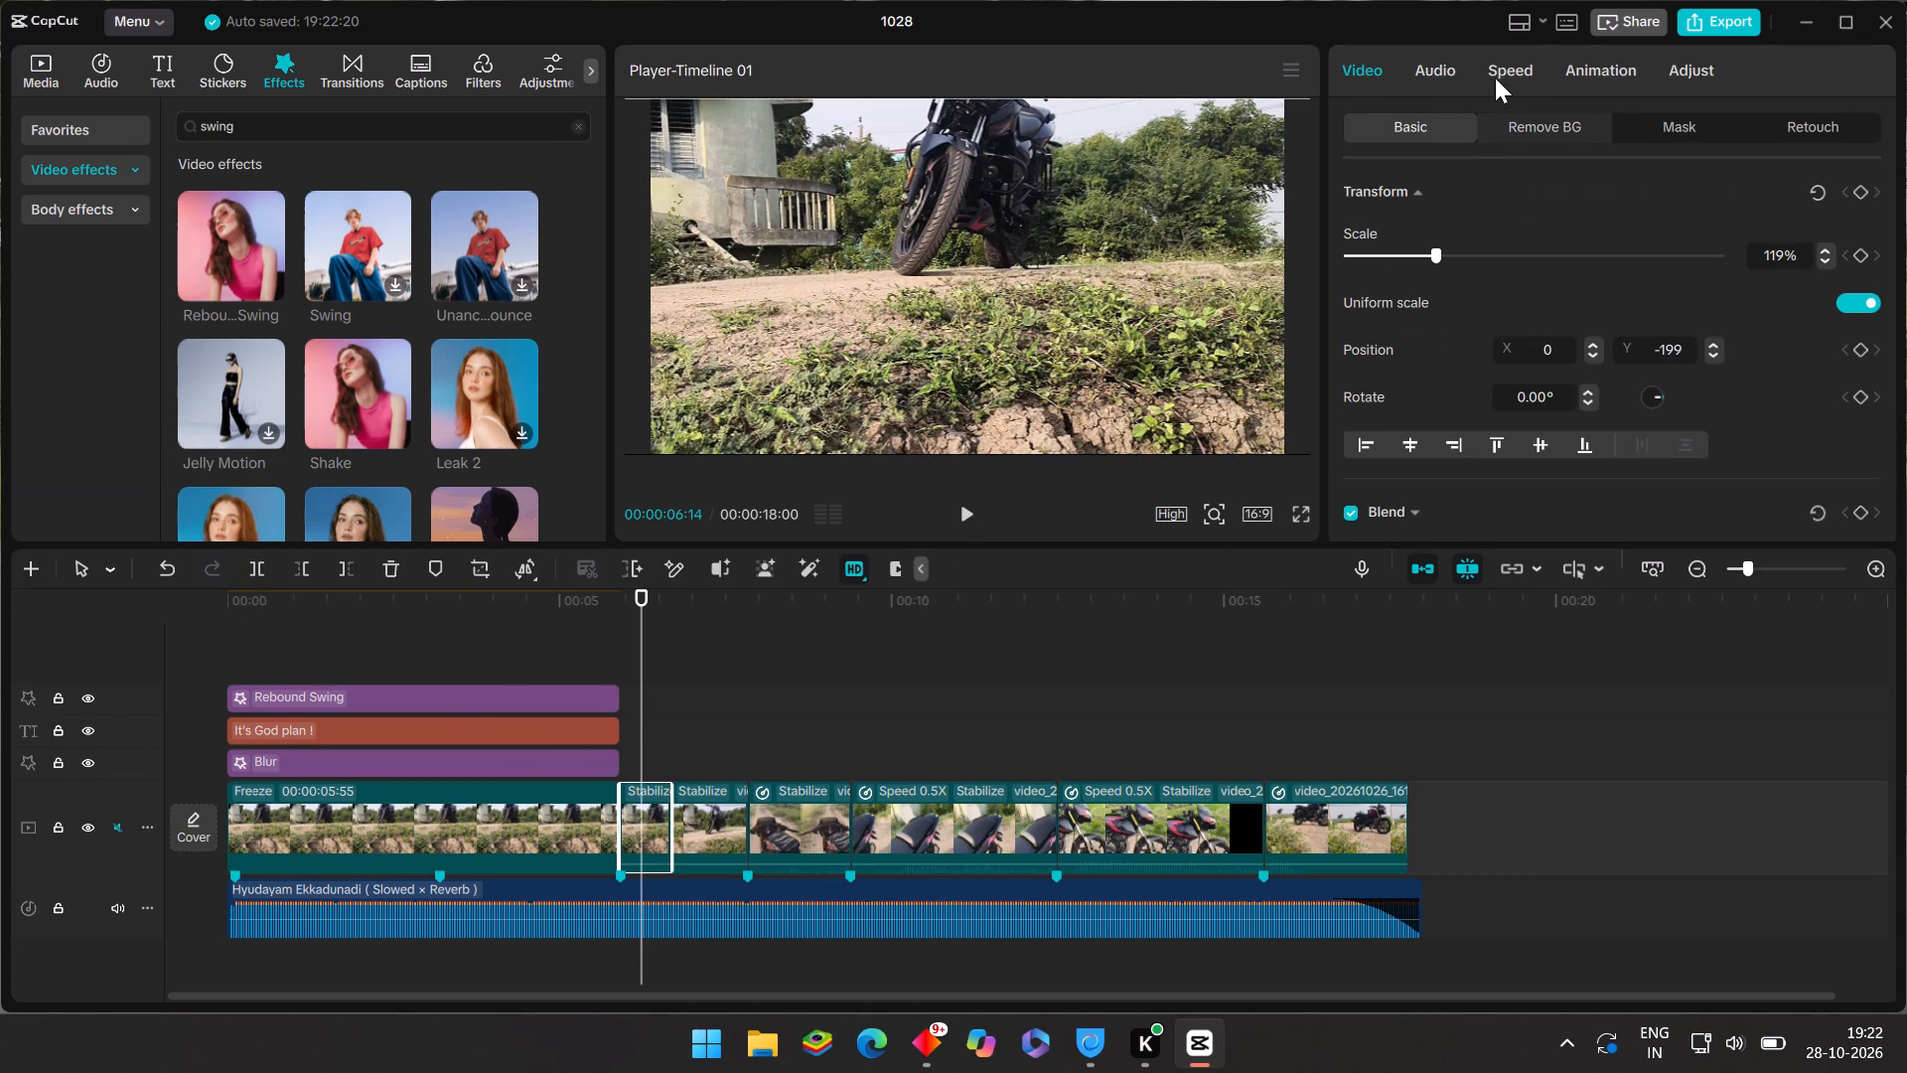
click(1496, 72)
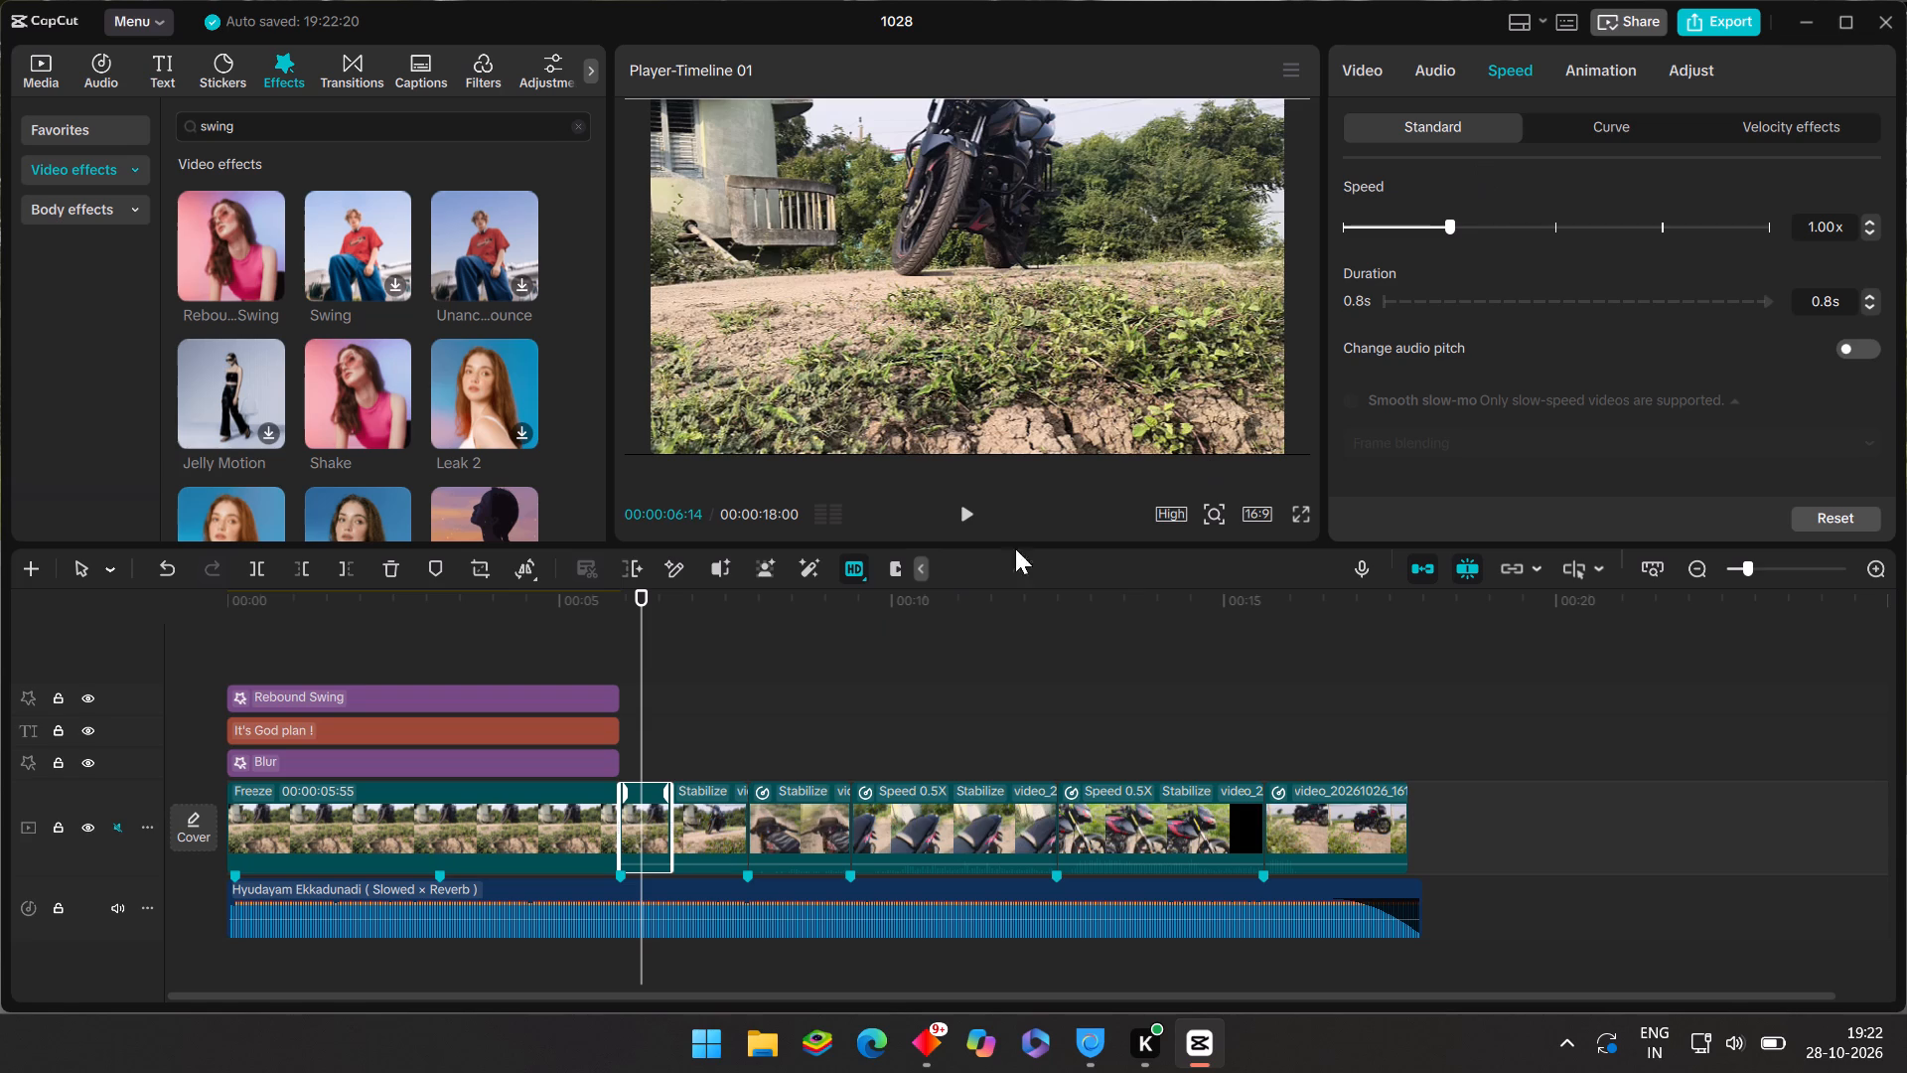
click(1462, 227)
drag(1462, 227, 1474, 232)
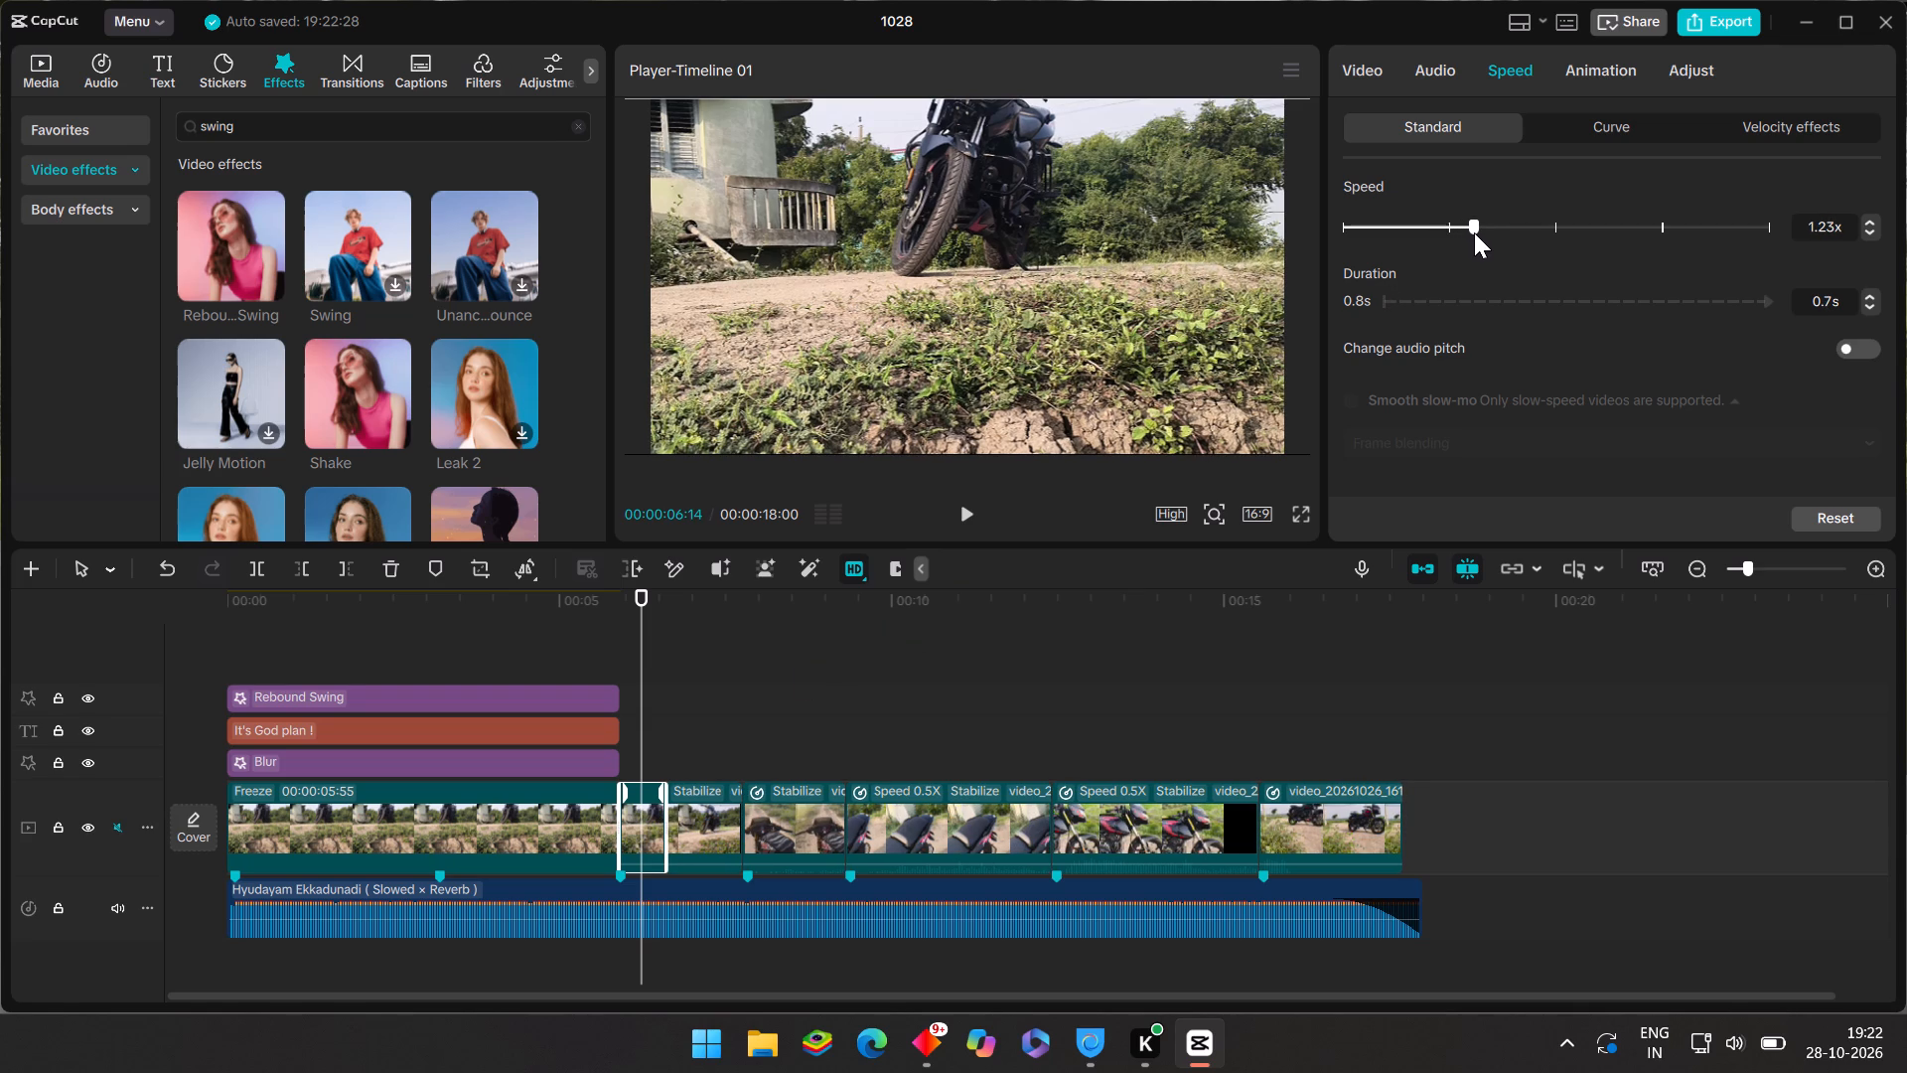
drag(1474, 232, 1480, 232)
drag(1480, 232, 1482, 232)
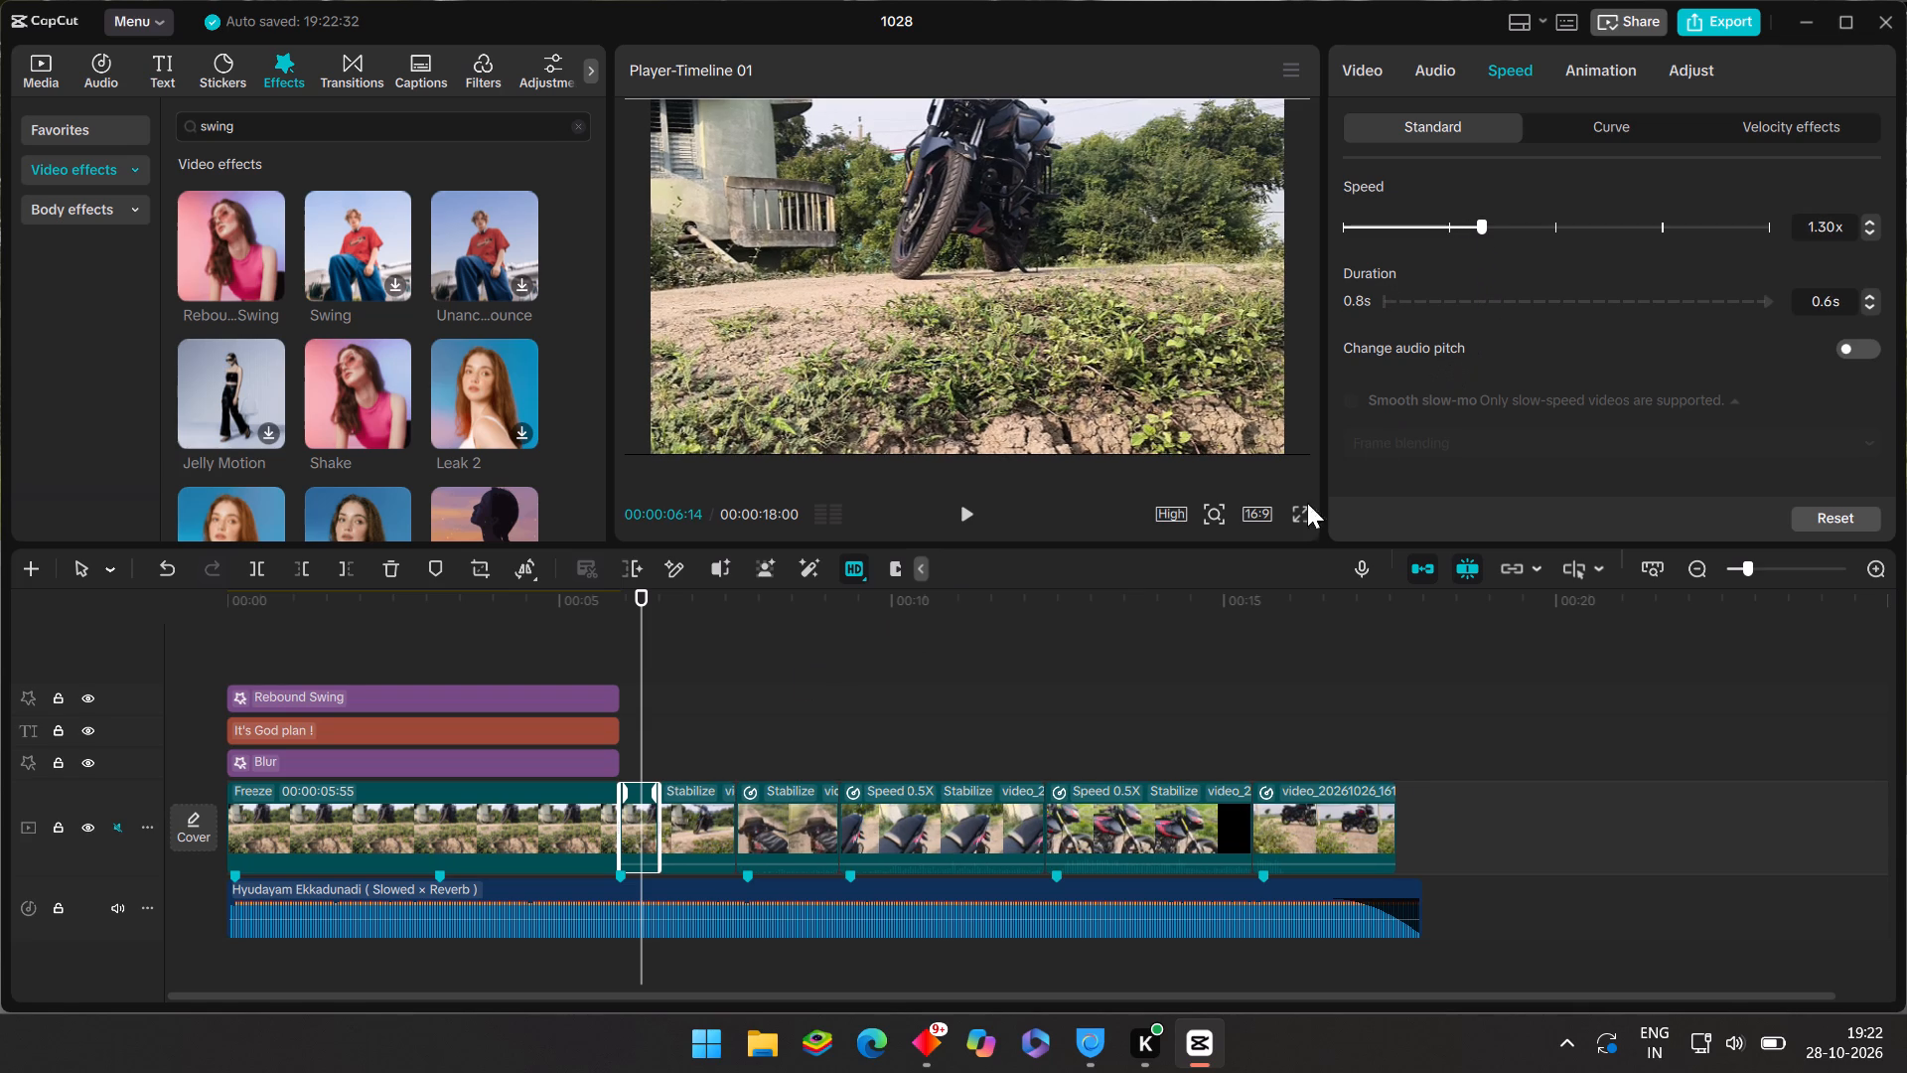
Play from the end of the freeze-frame through both pieces of the split clip to check the speed change.
click(567, 658)
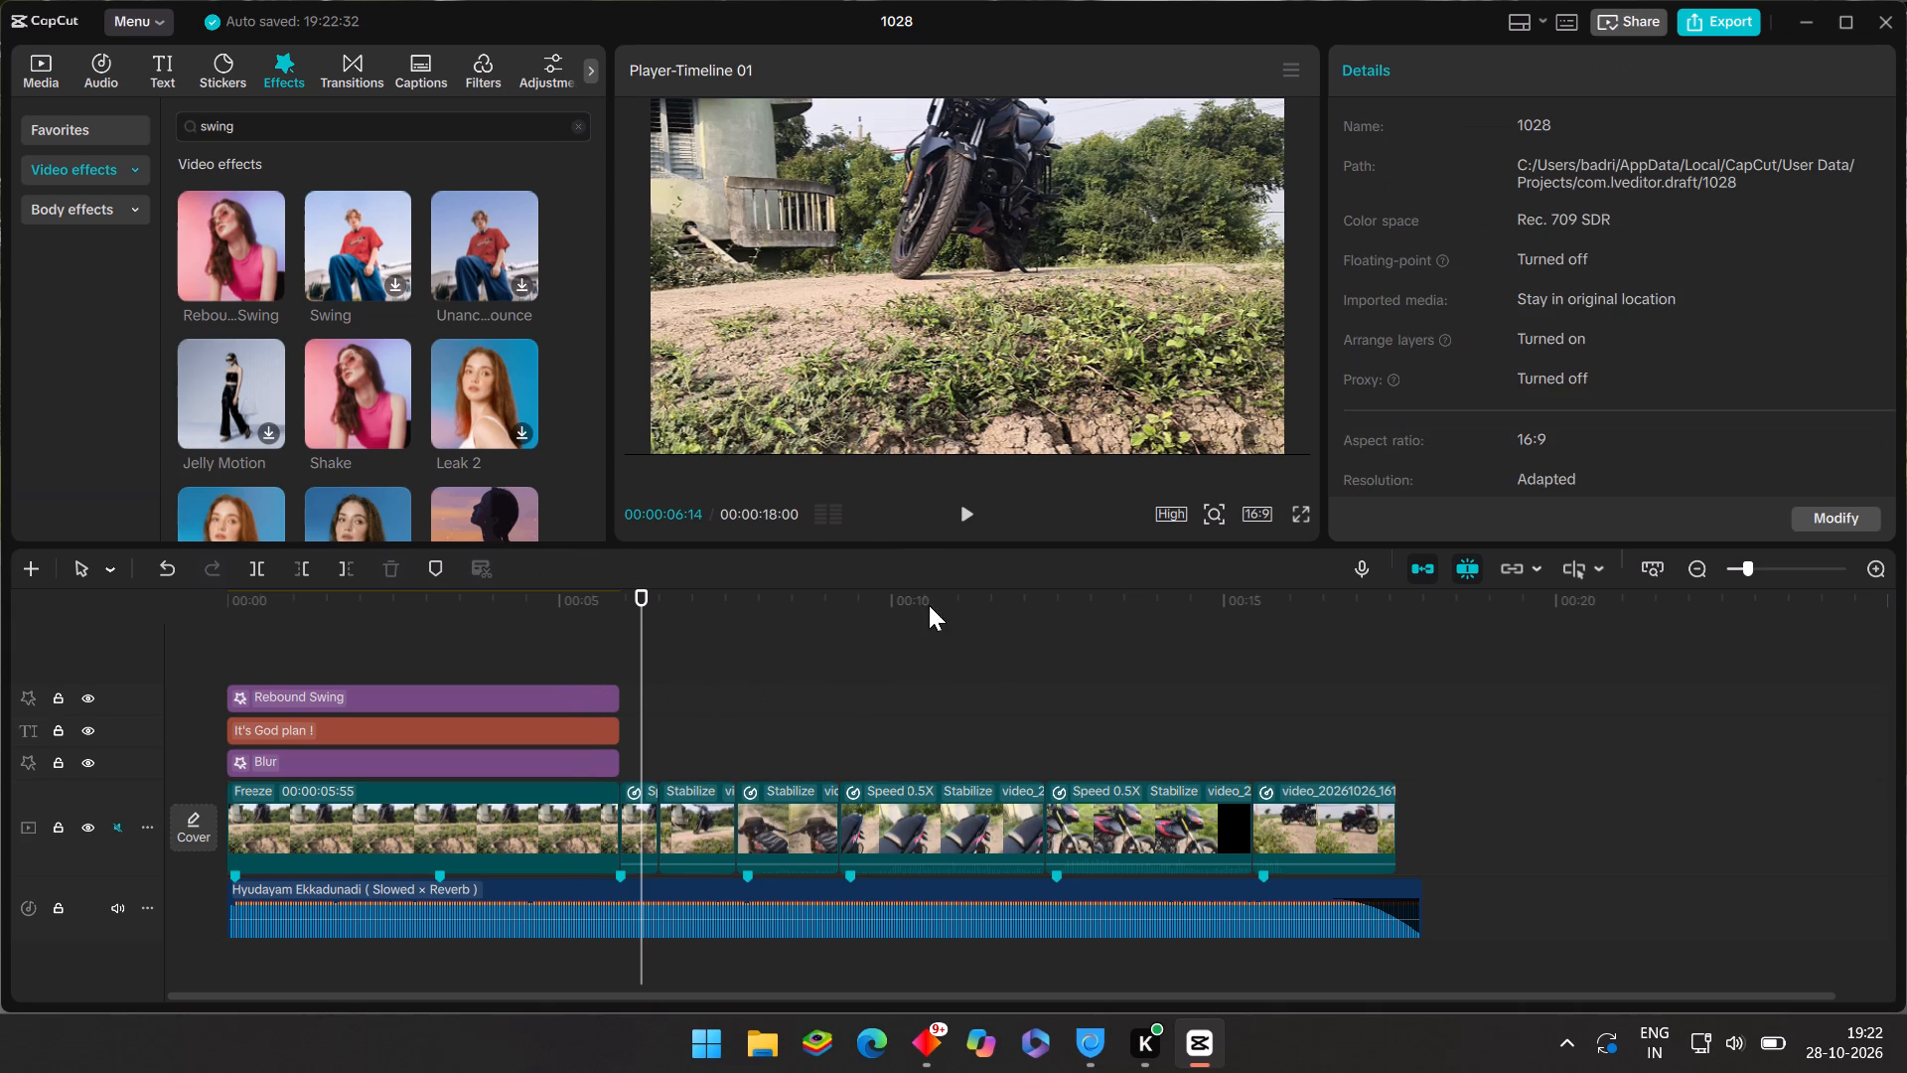
click(964, 520)
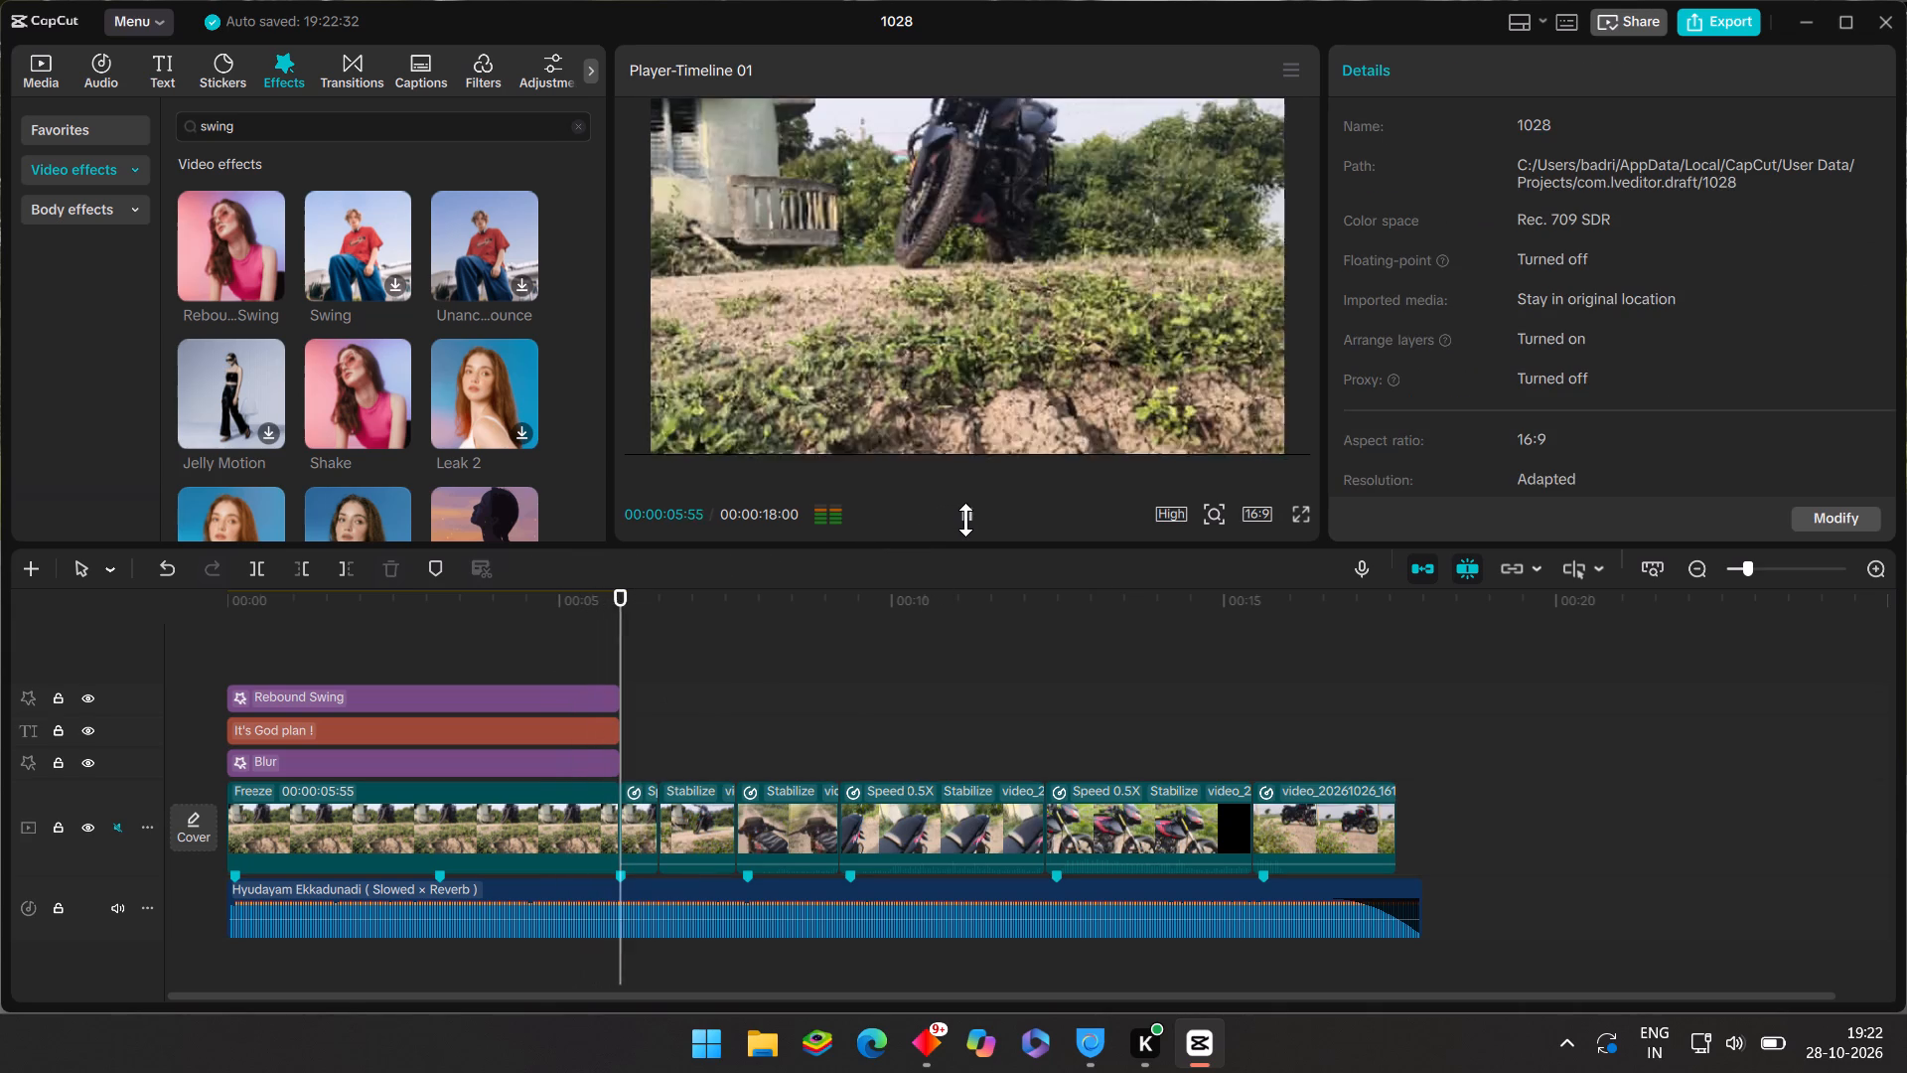
click(965, 520)
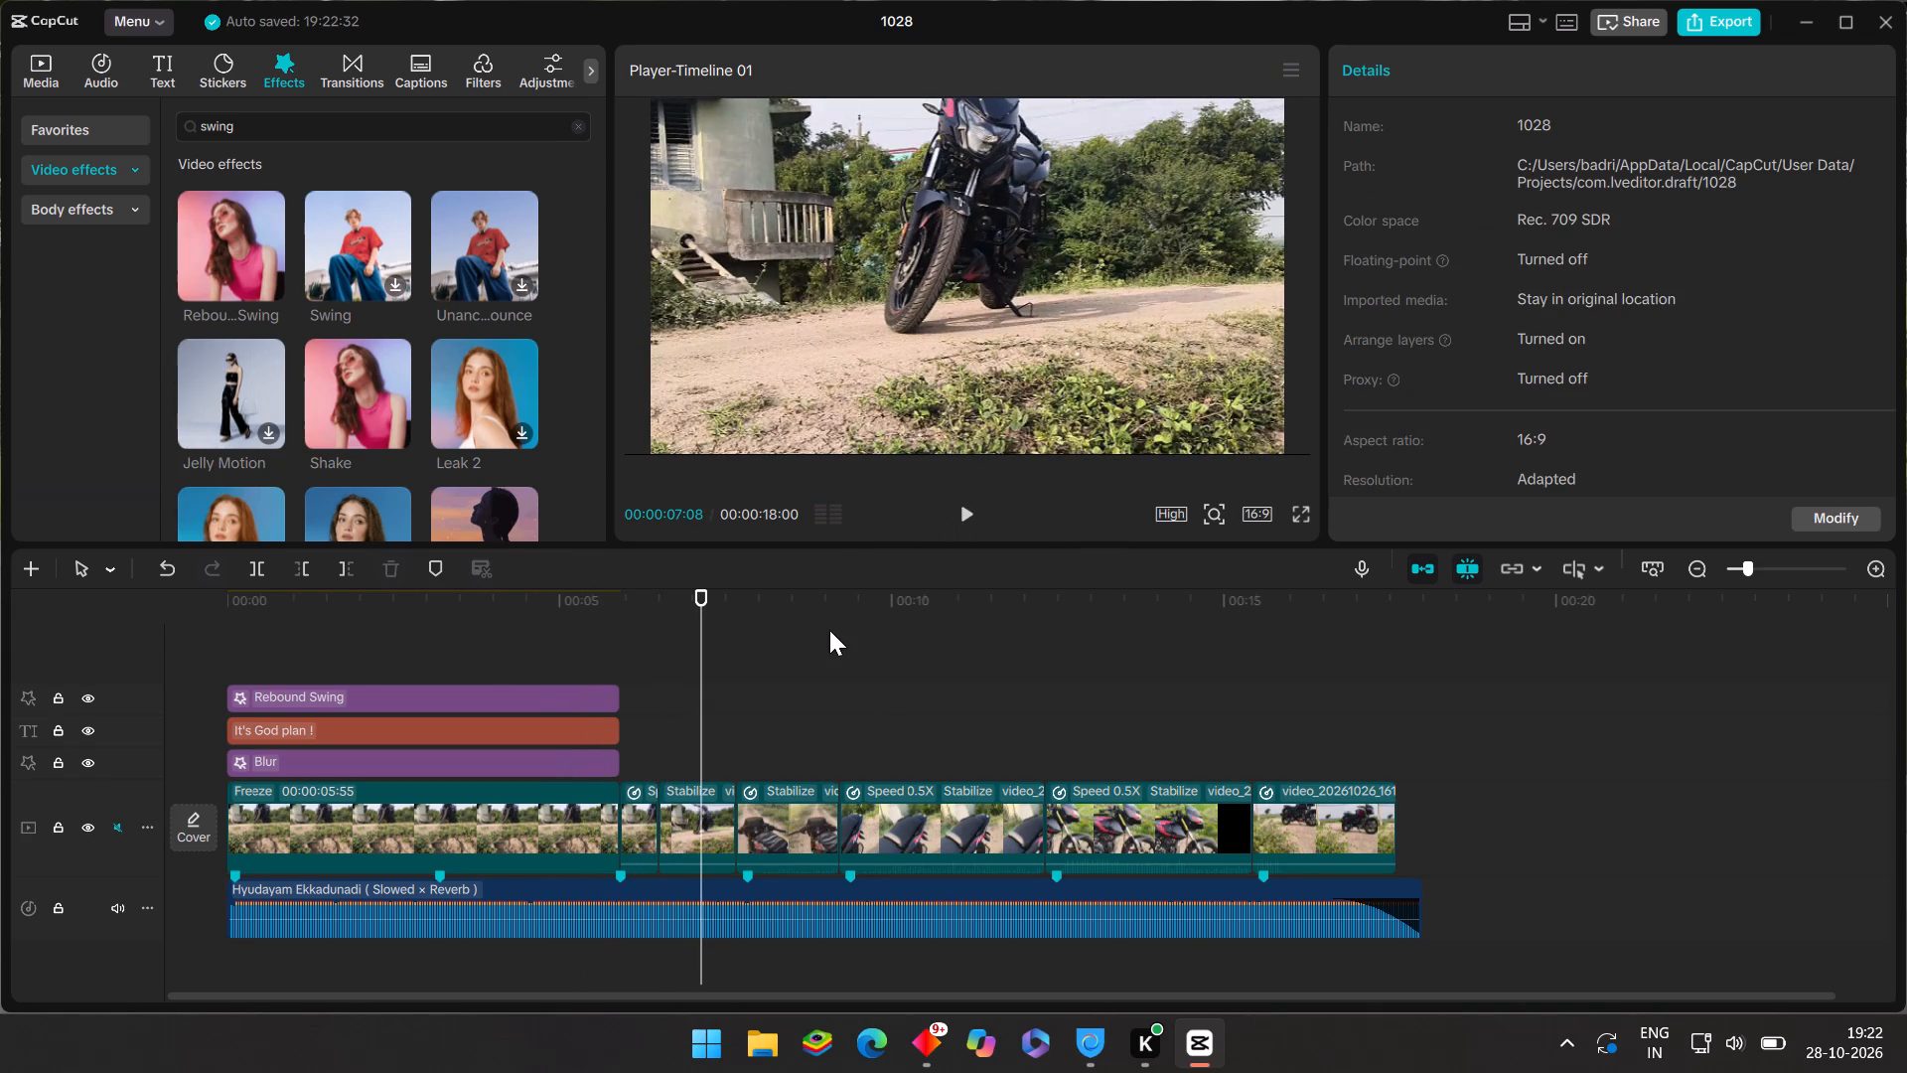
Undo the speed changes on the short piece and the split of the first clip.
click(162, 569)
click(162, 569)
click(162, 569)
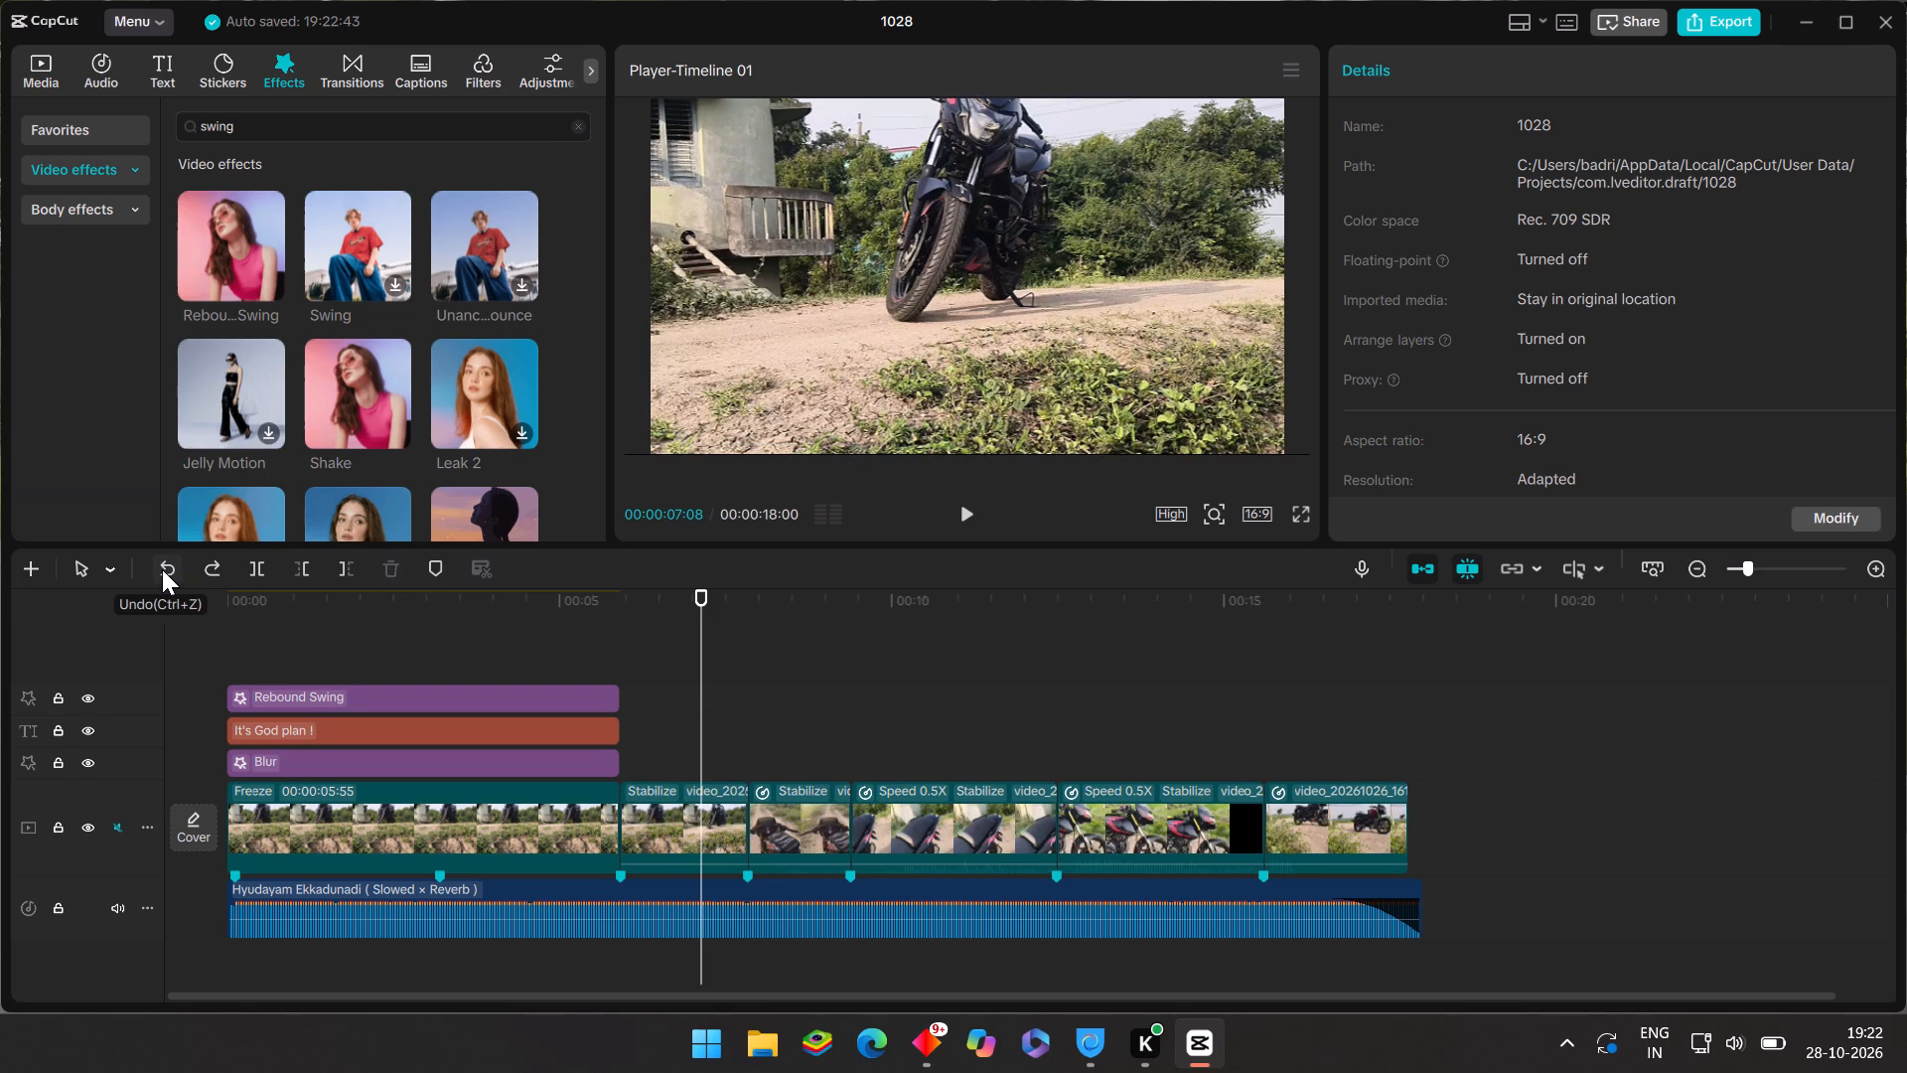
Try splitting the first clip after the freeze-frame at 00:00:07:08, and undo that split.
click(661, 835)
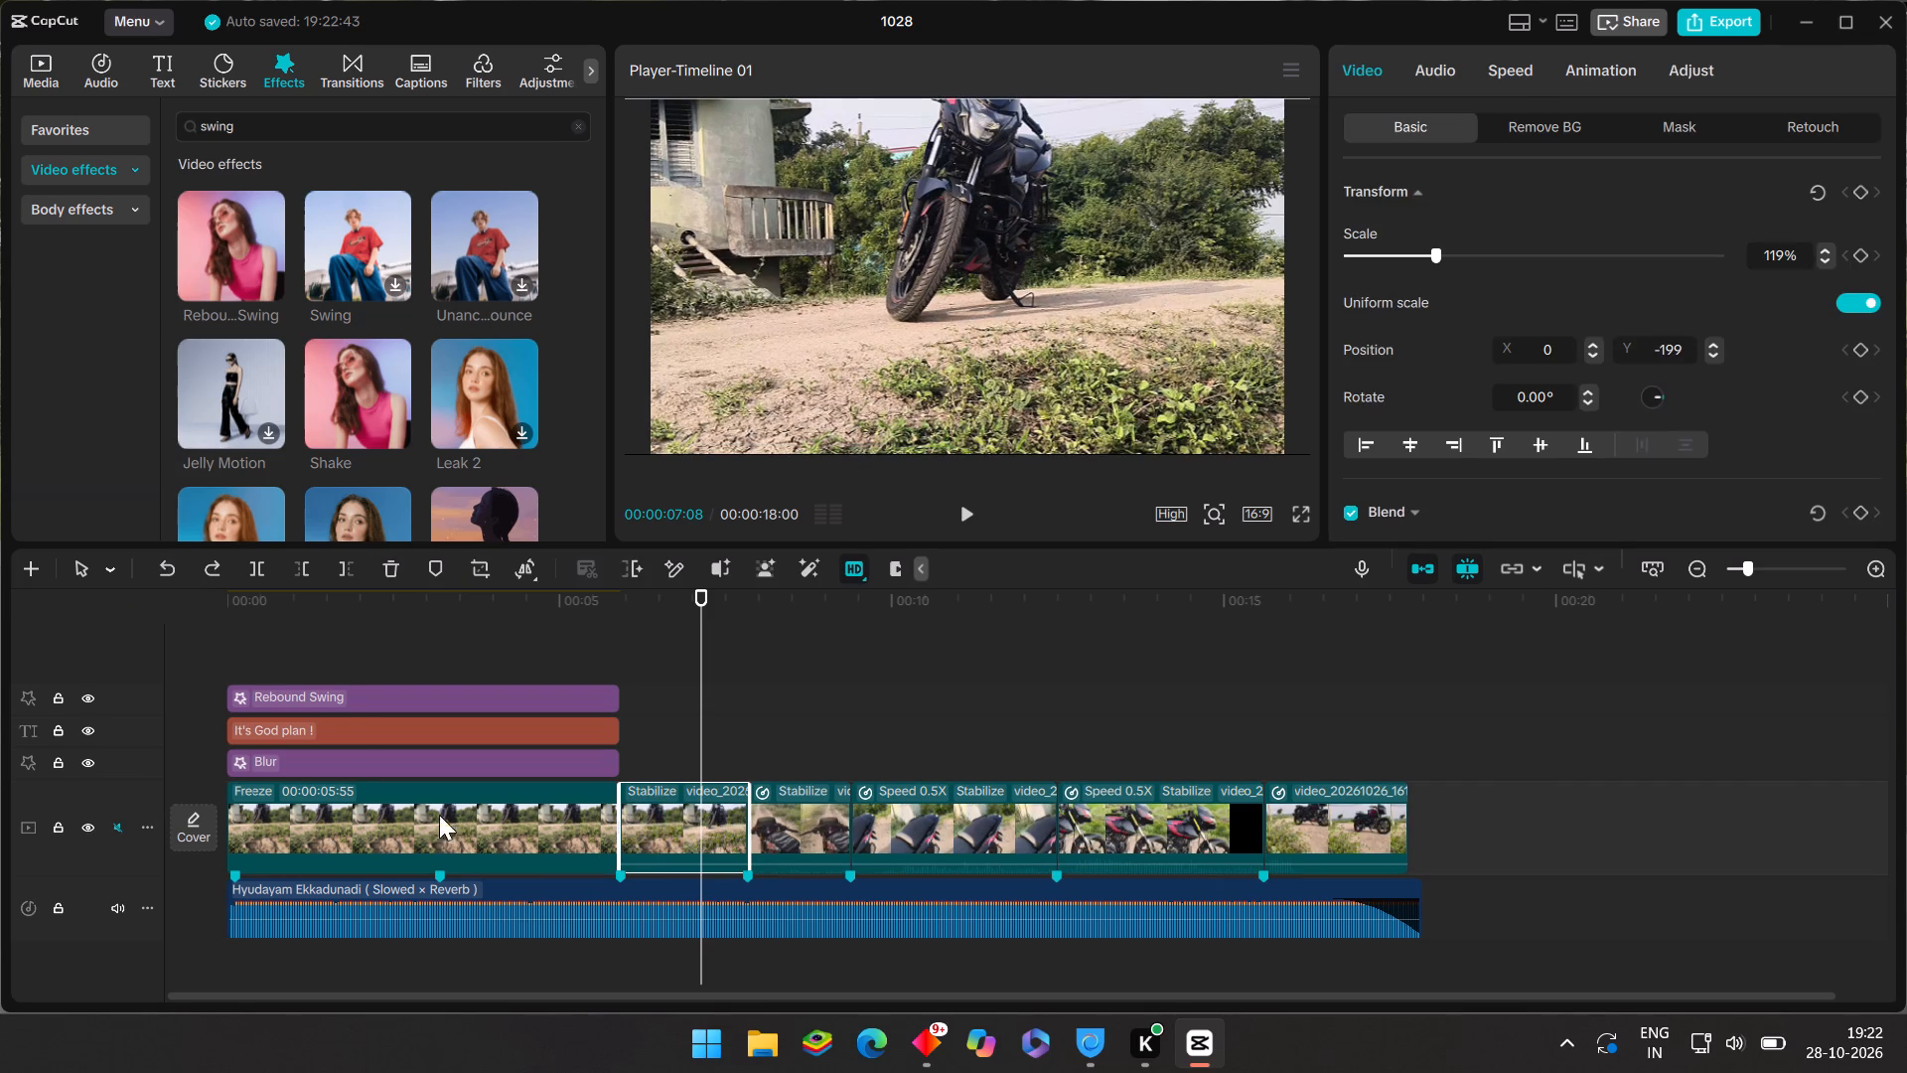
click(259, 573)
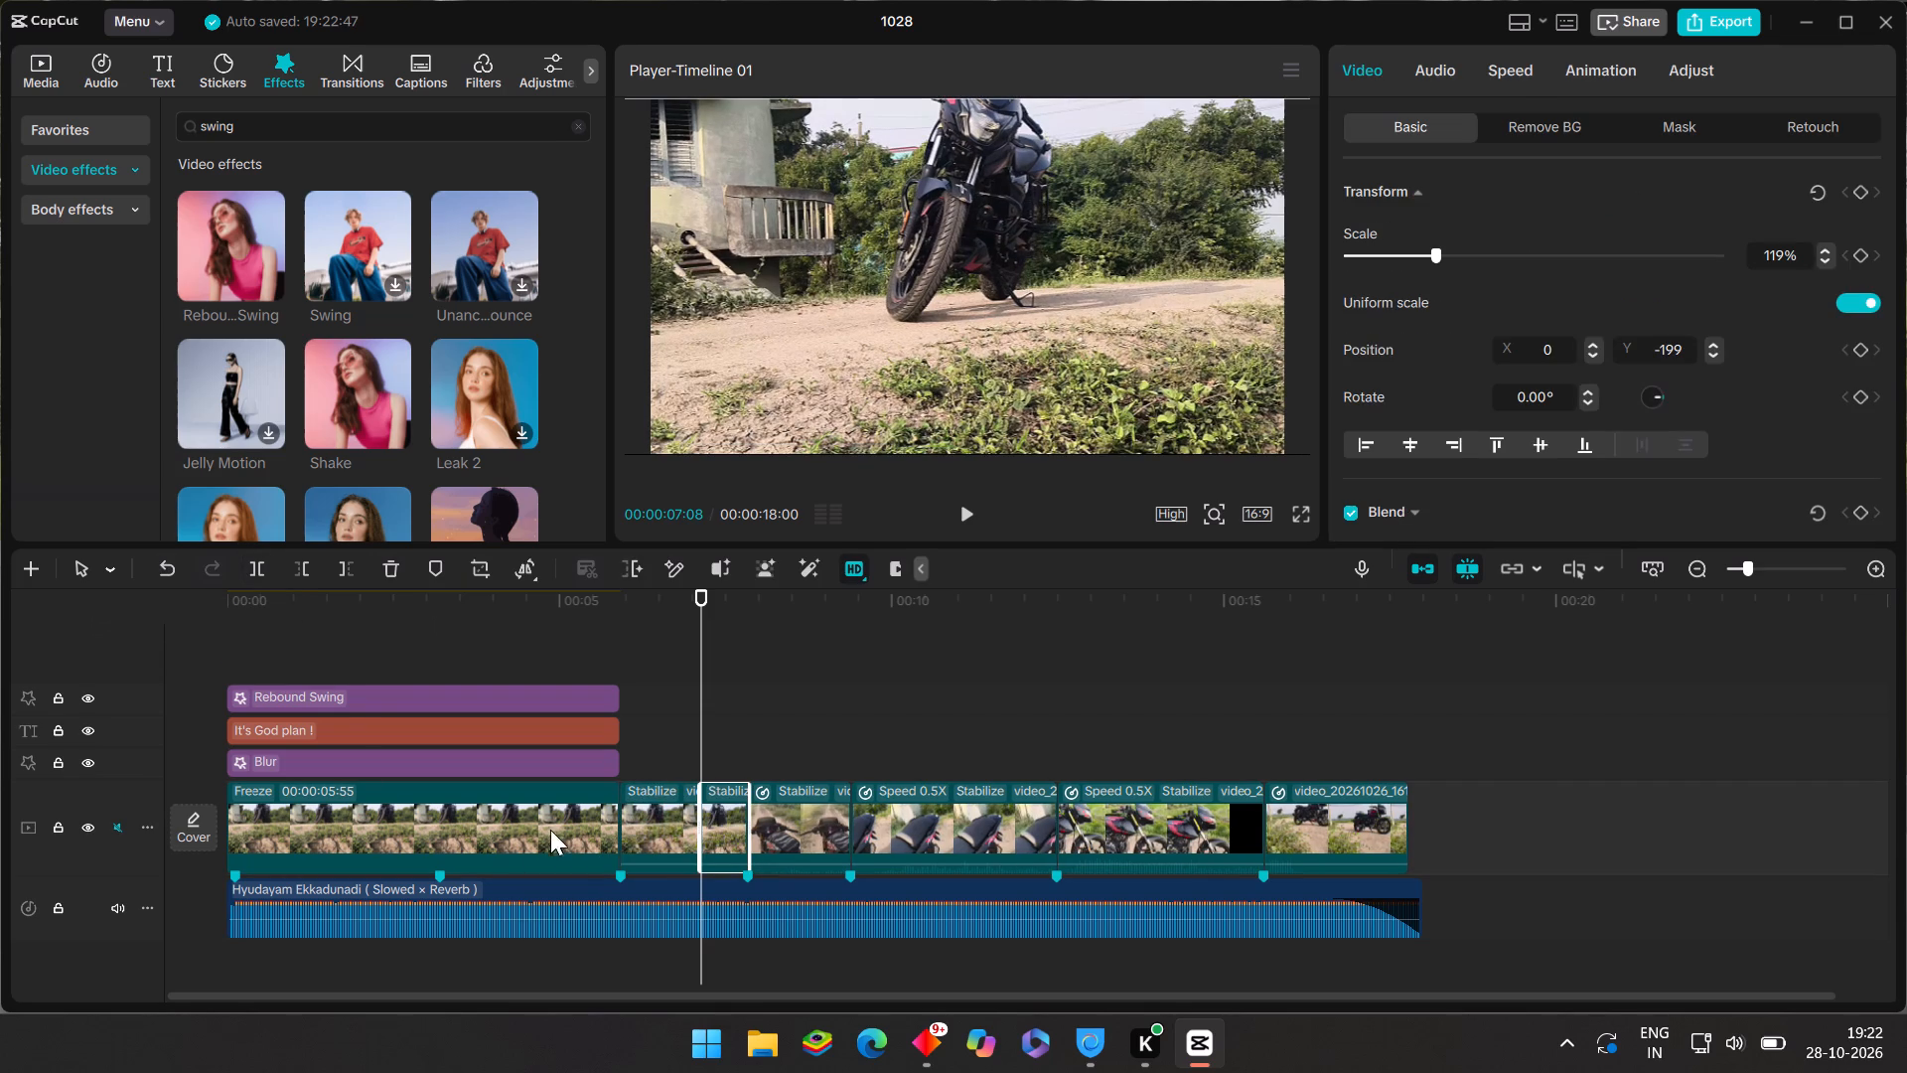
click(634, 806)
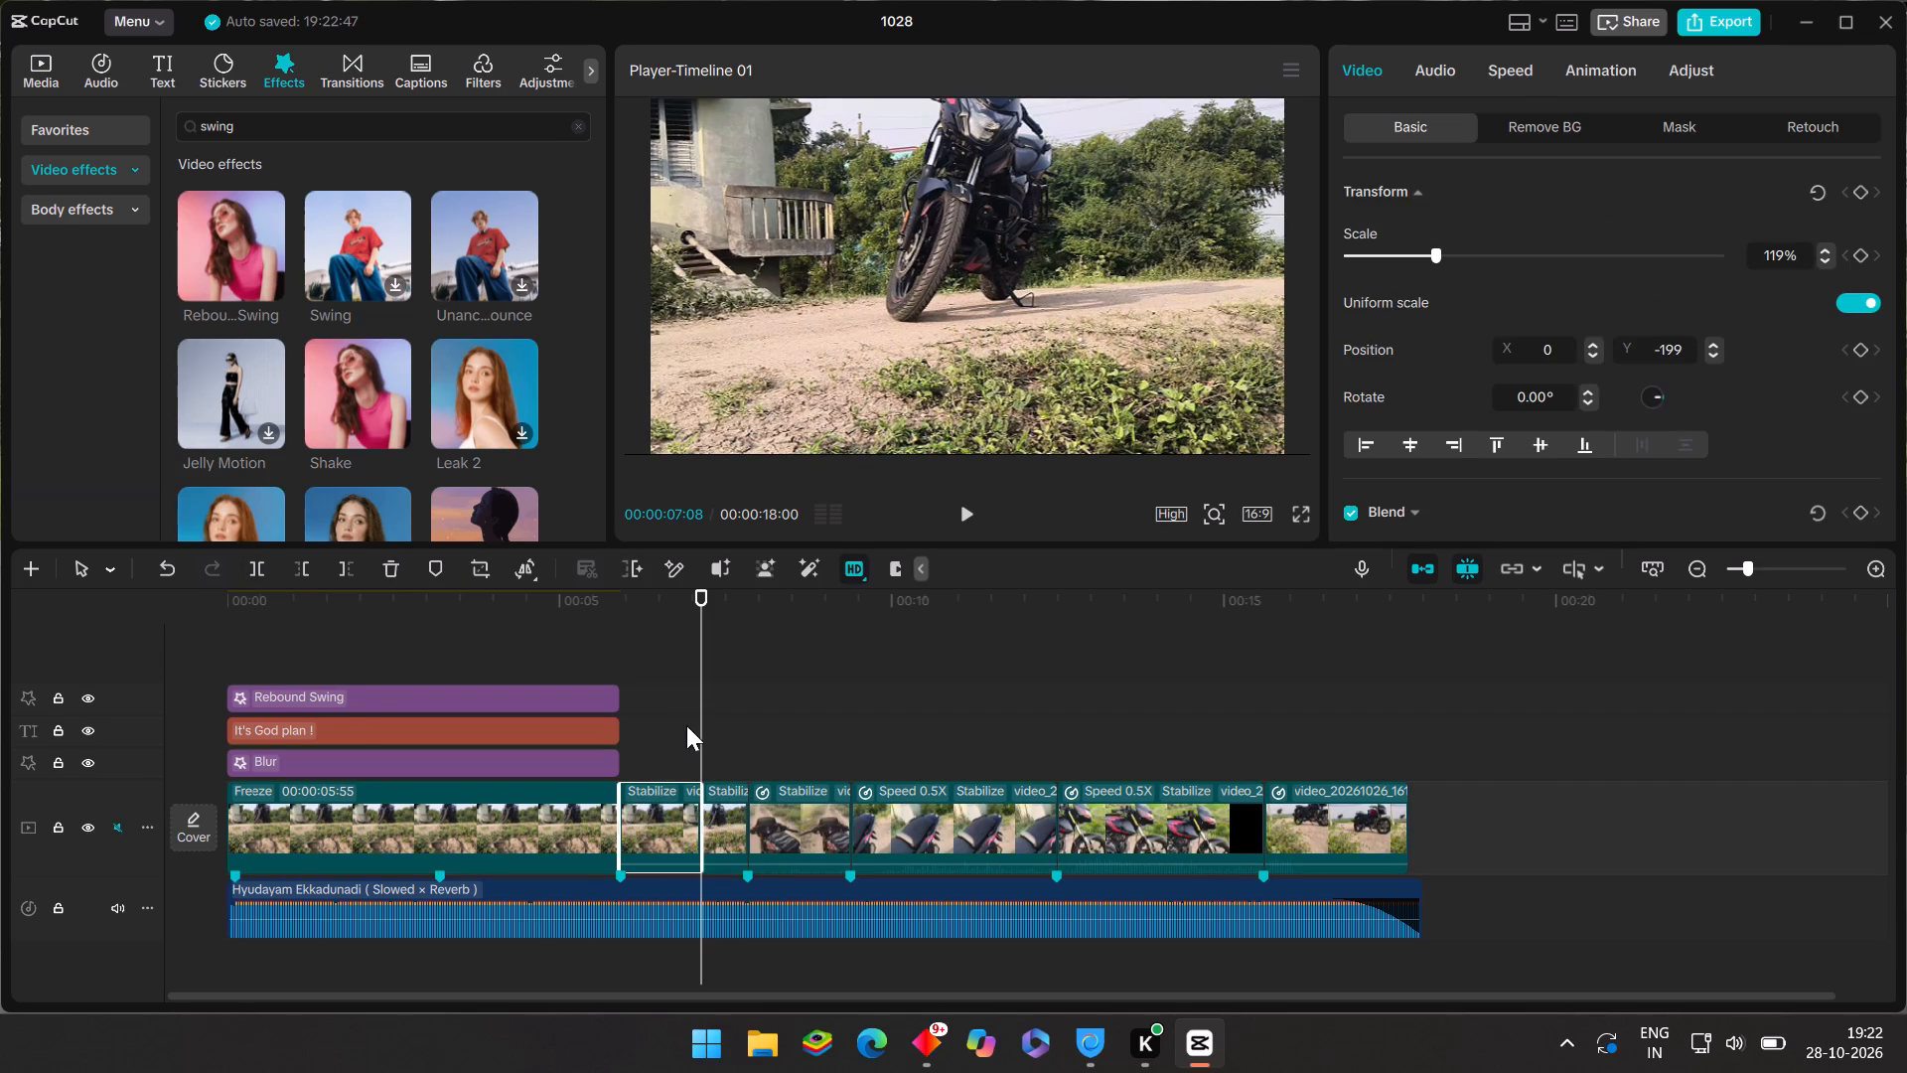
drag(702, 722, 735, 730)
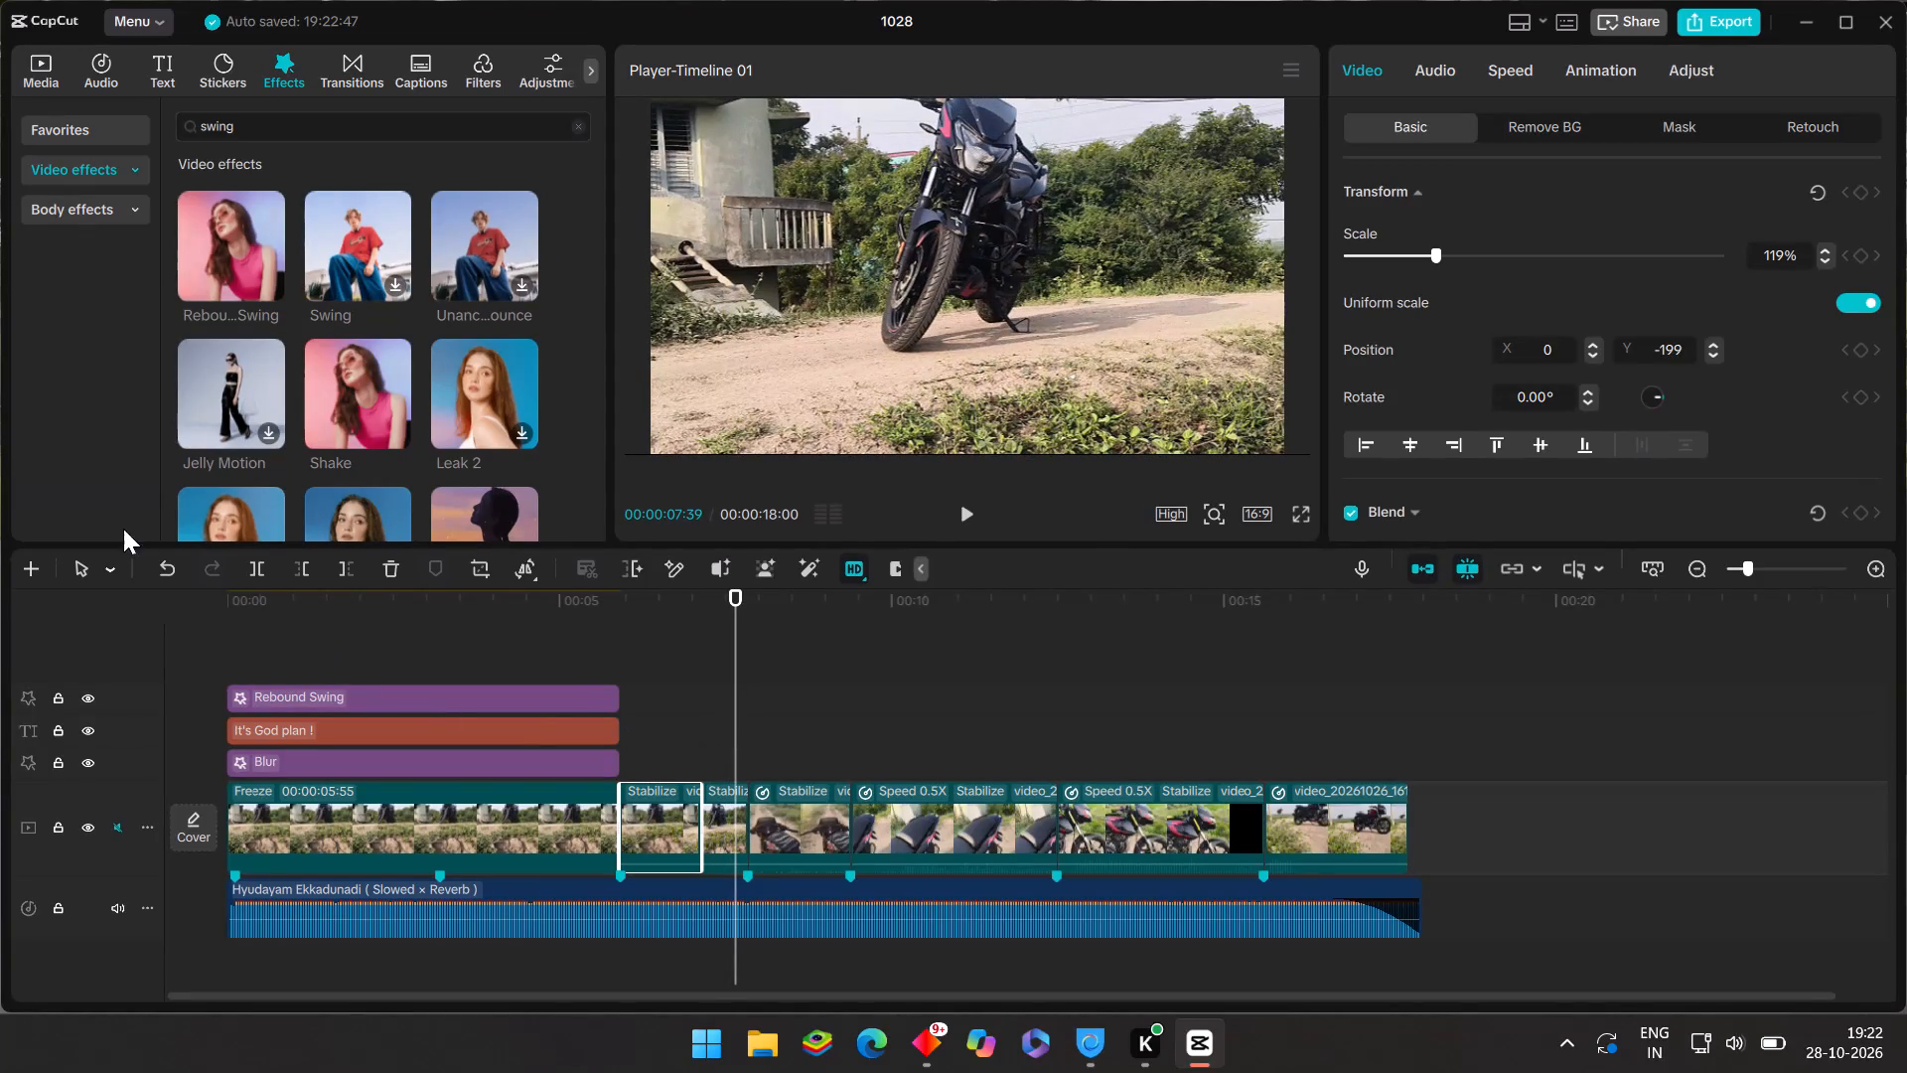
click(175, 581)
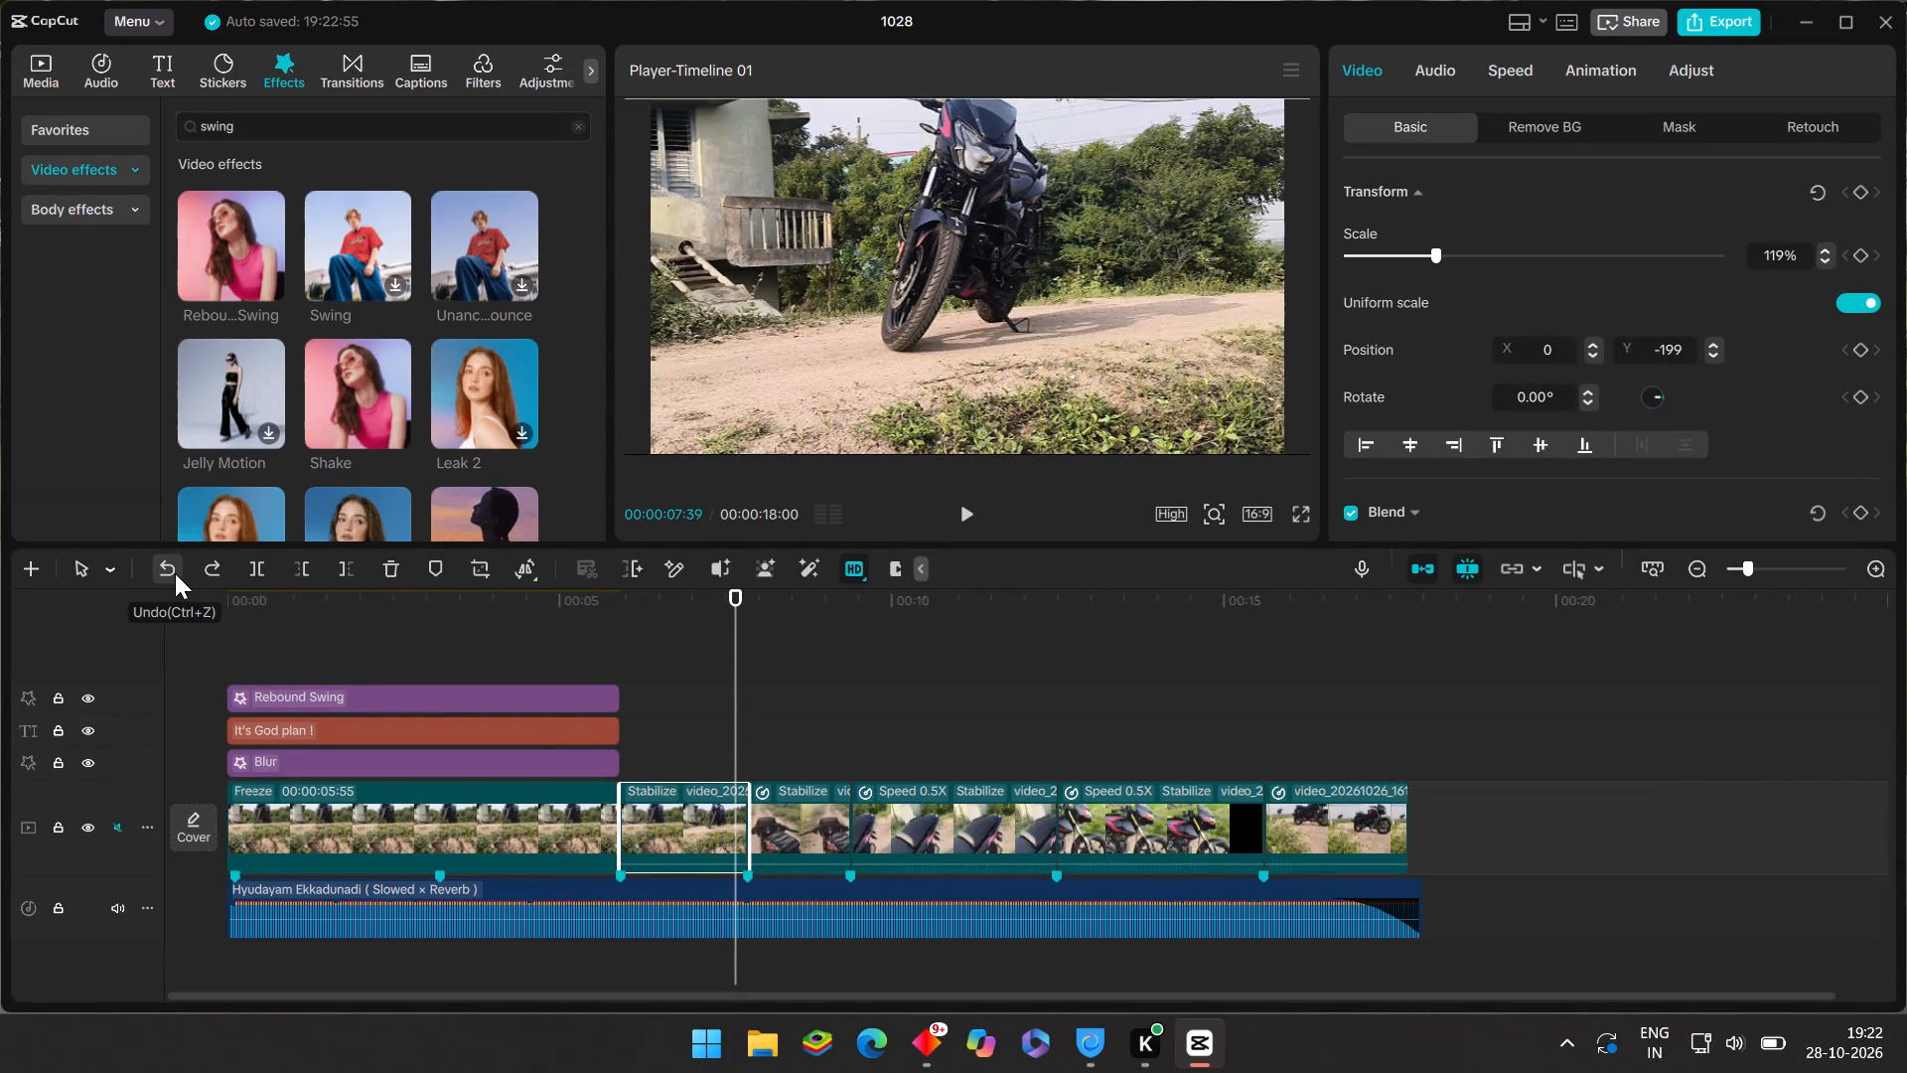
Split the first clip after the freeze-frame near its end, at 00:00:07:39.
click(261, 564)
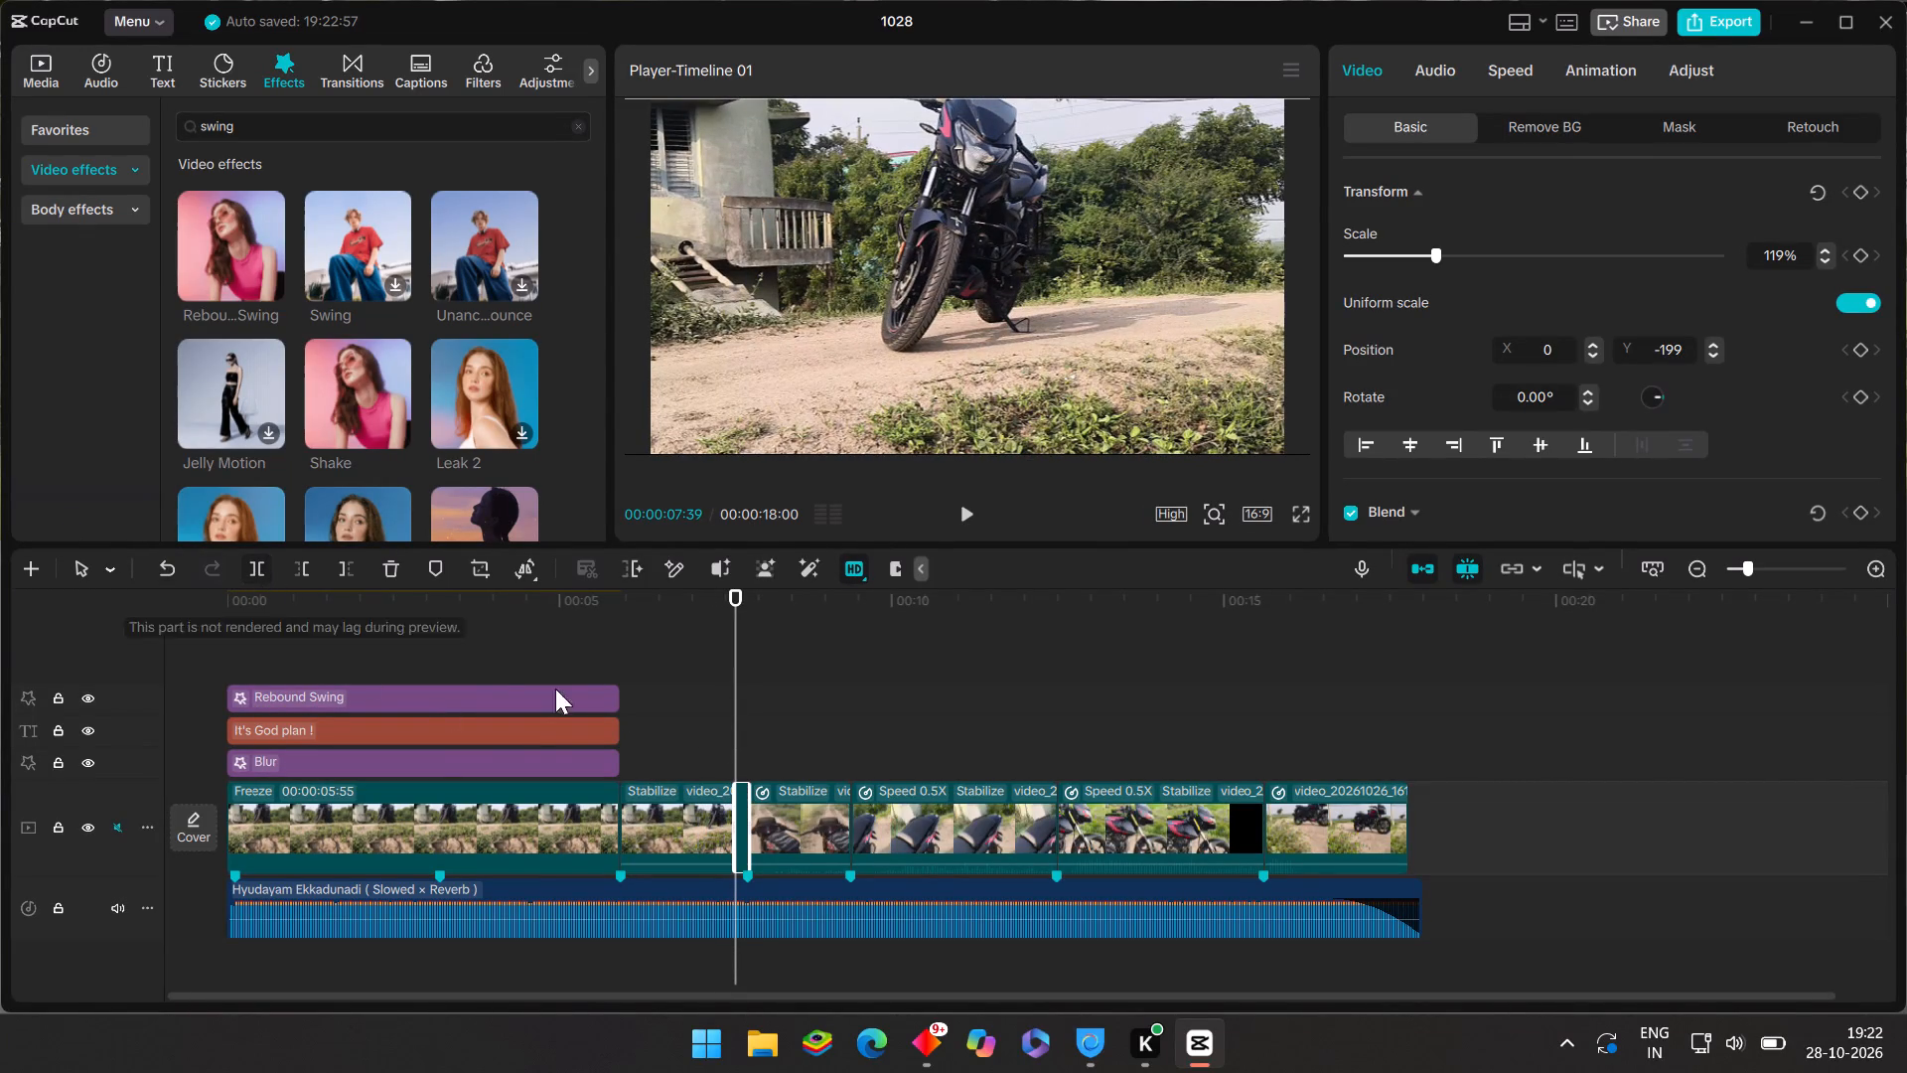
double_click(681, 726)
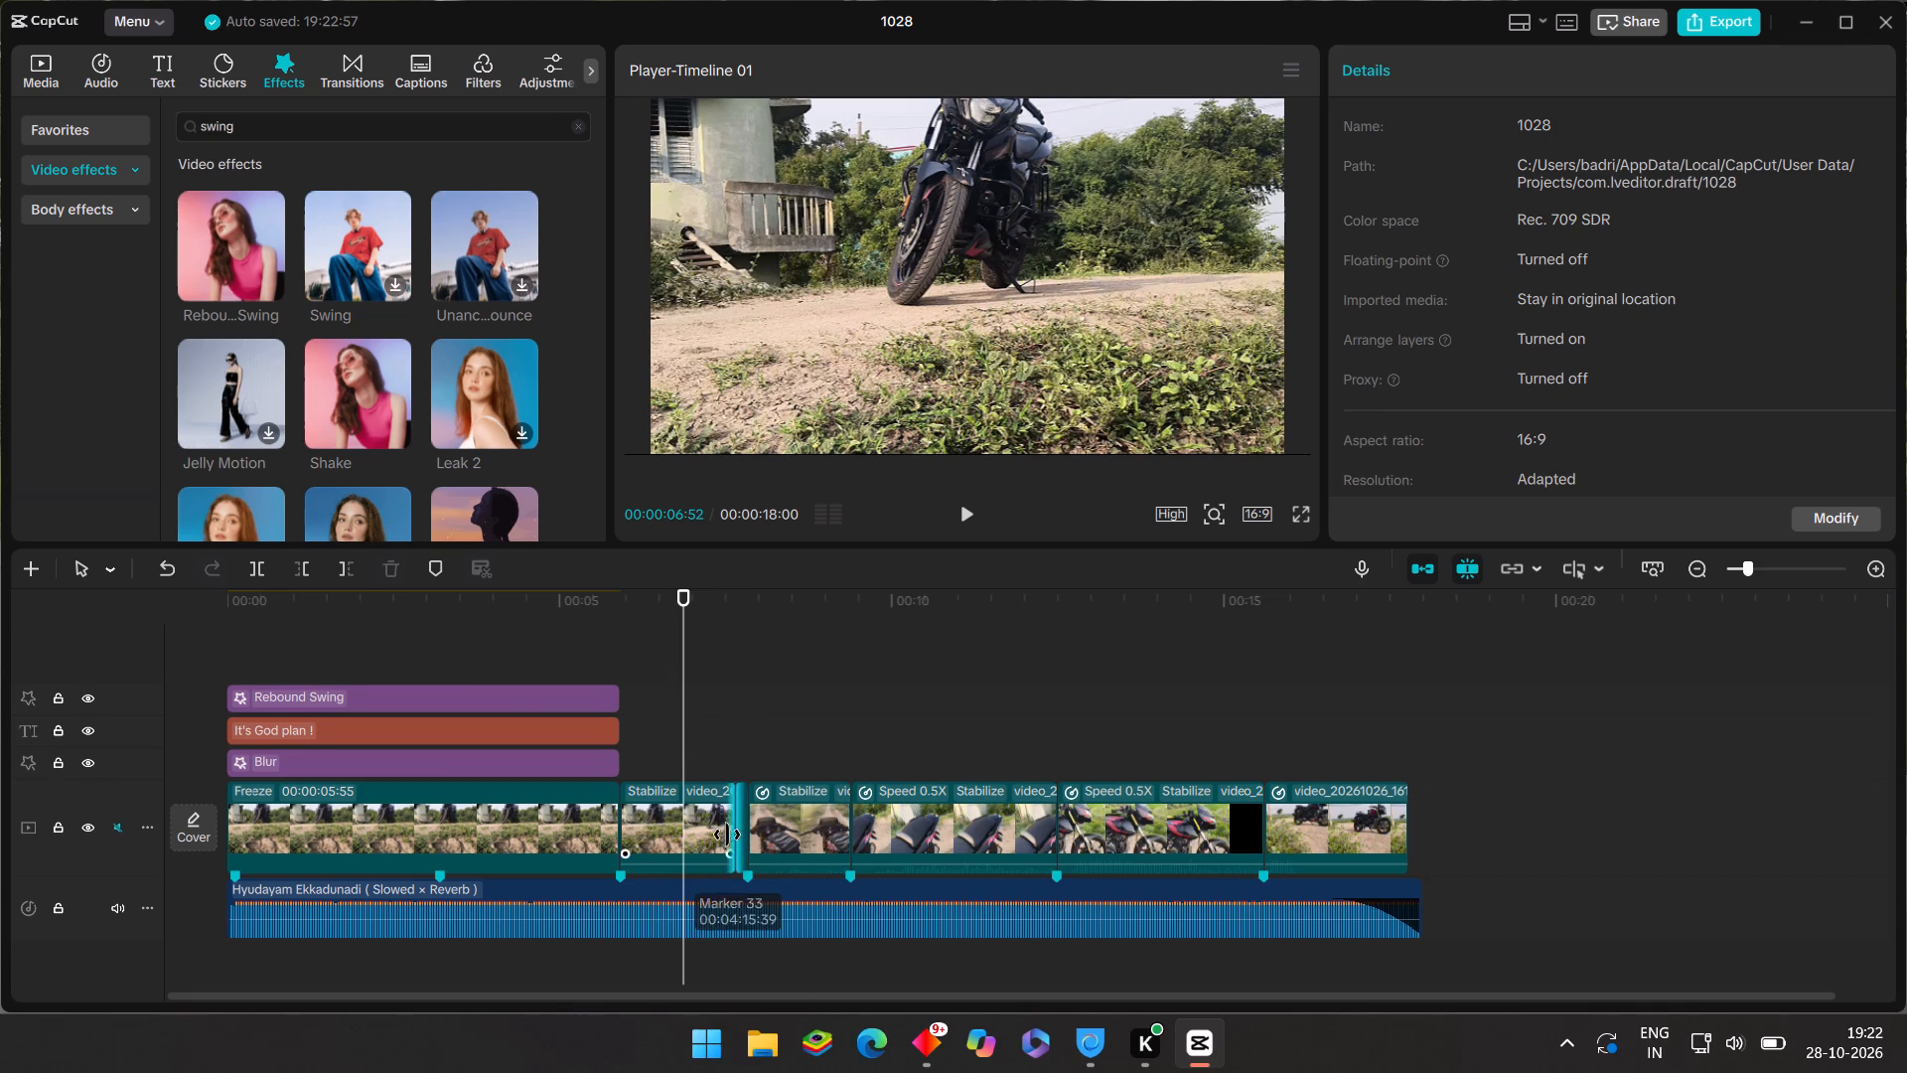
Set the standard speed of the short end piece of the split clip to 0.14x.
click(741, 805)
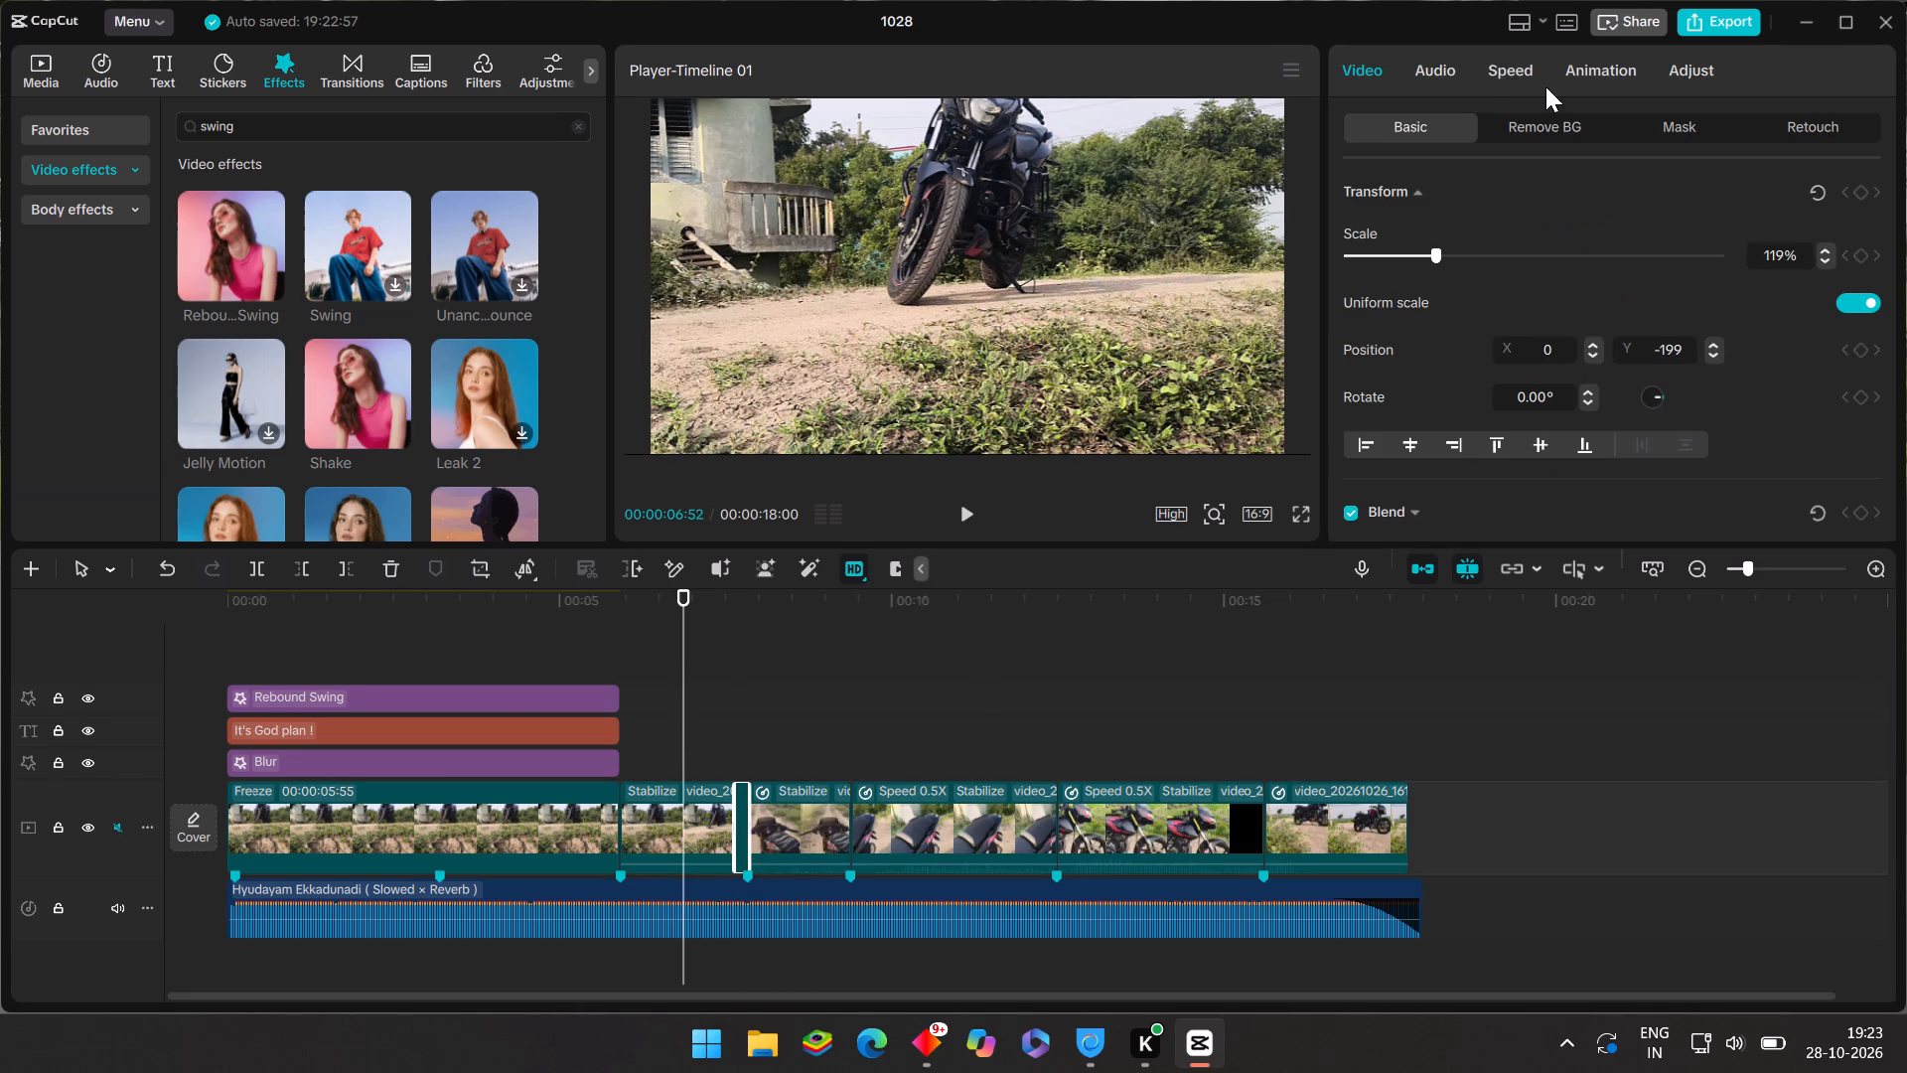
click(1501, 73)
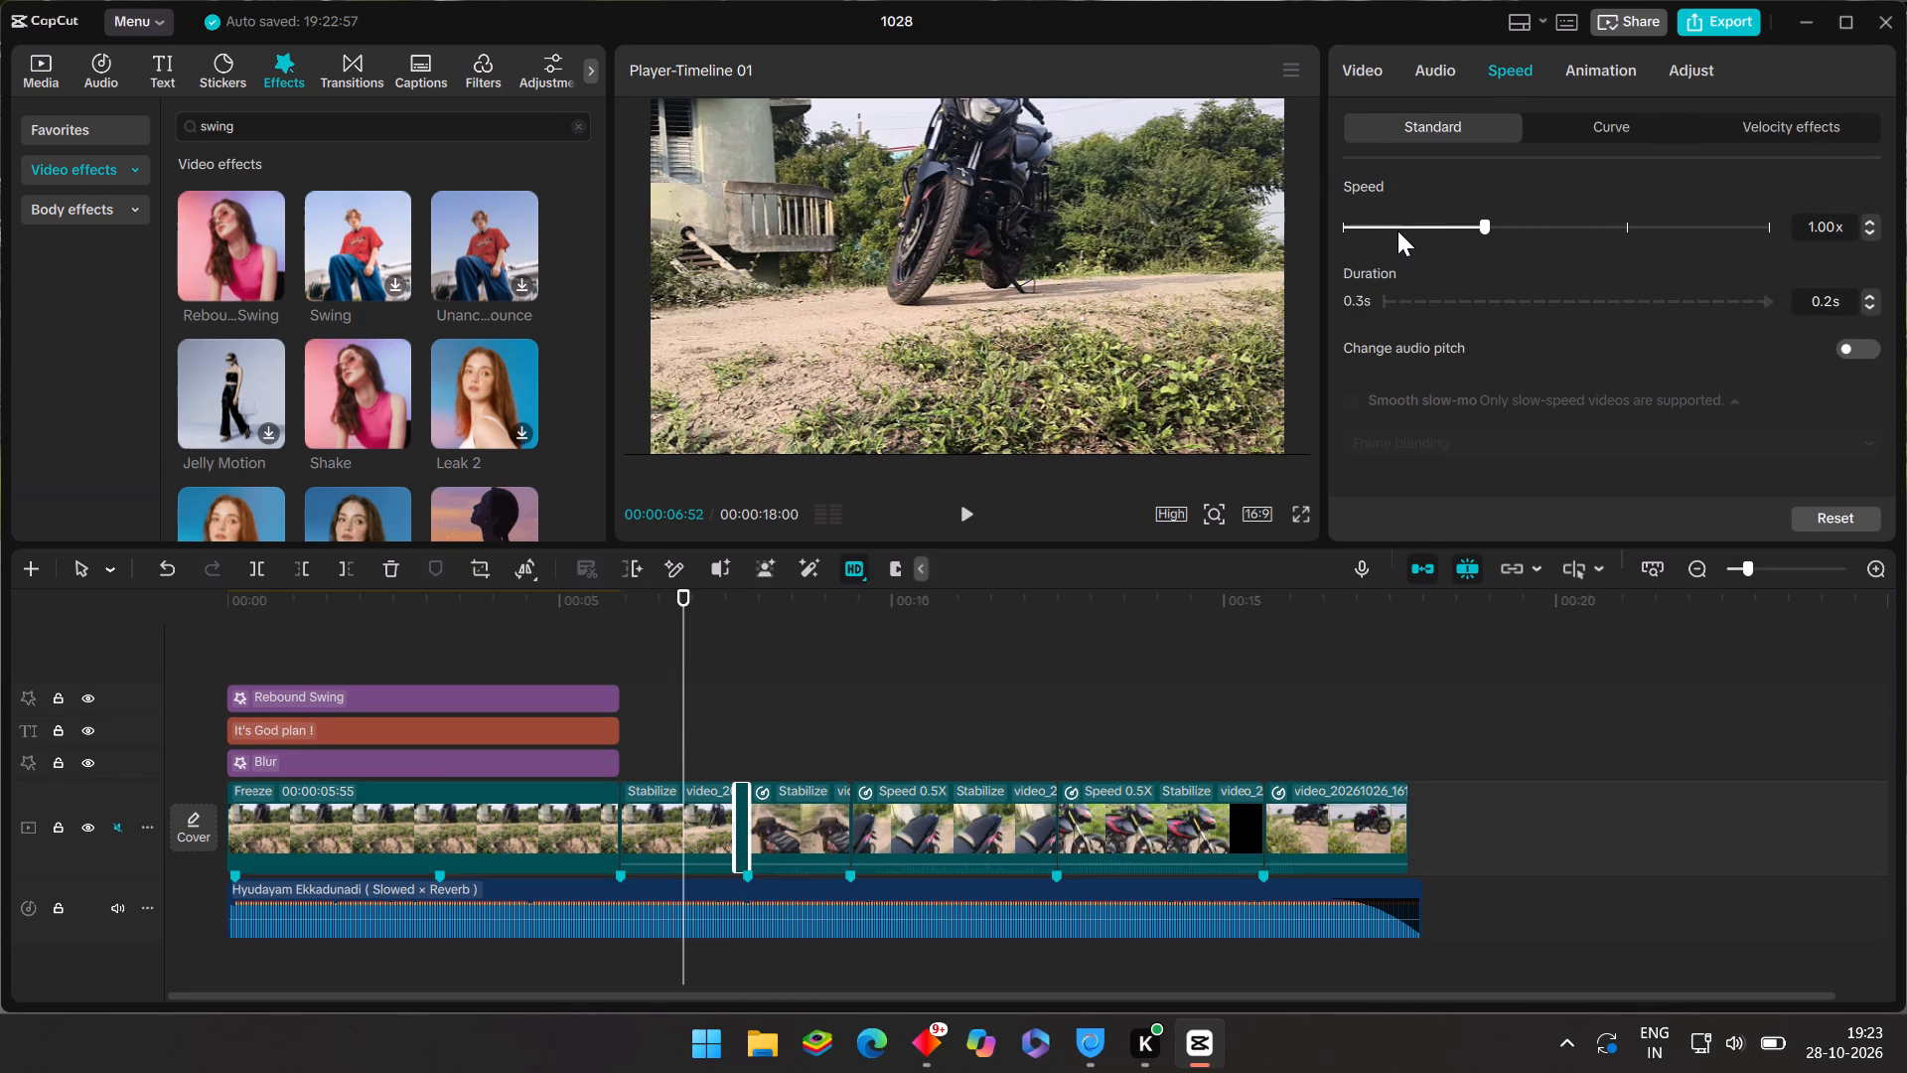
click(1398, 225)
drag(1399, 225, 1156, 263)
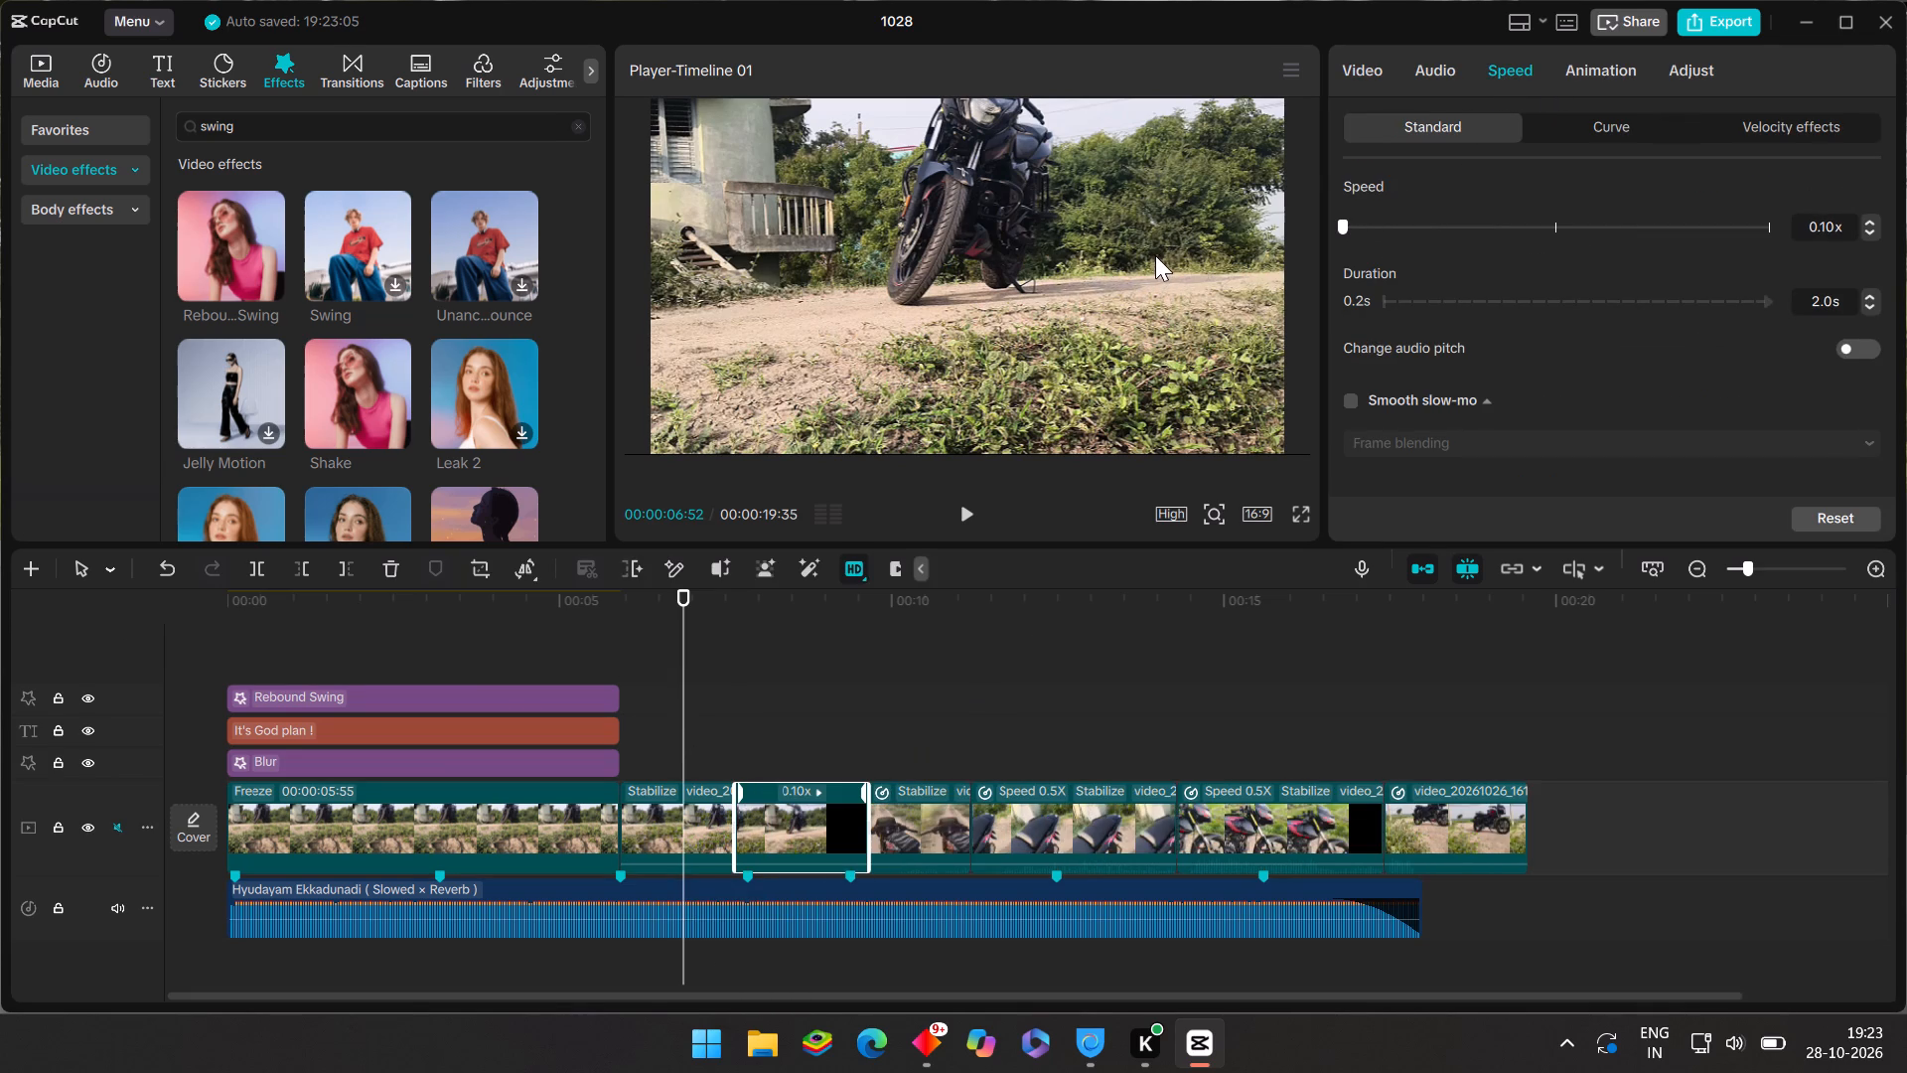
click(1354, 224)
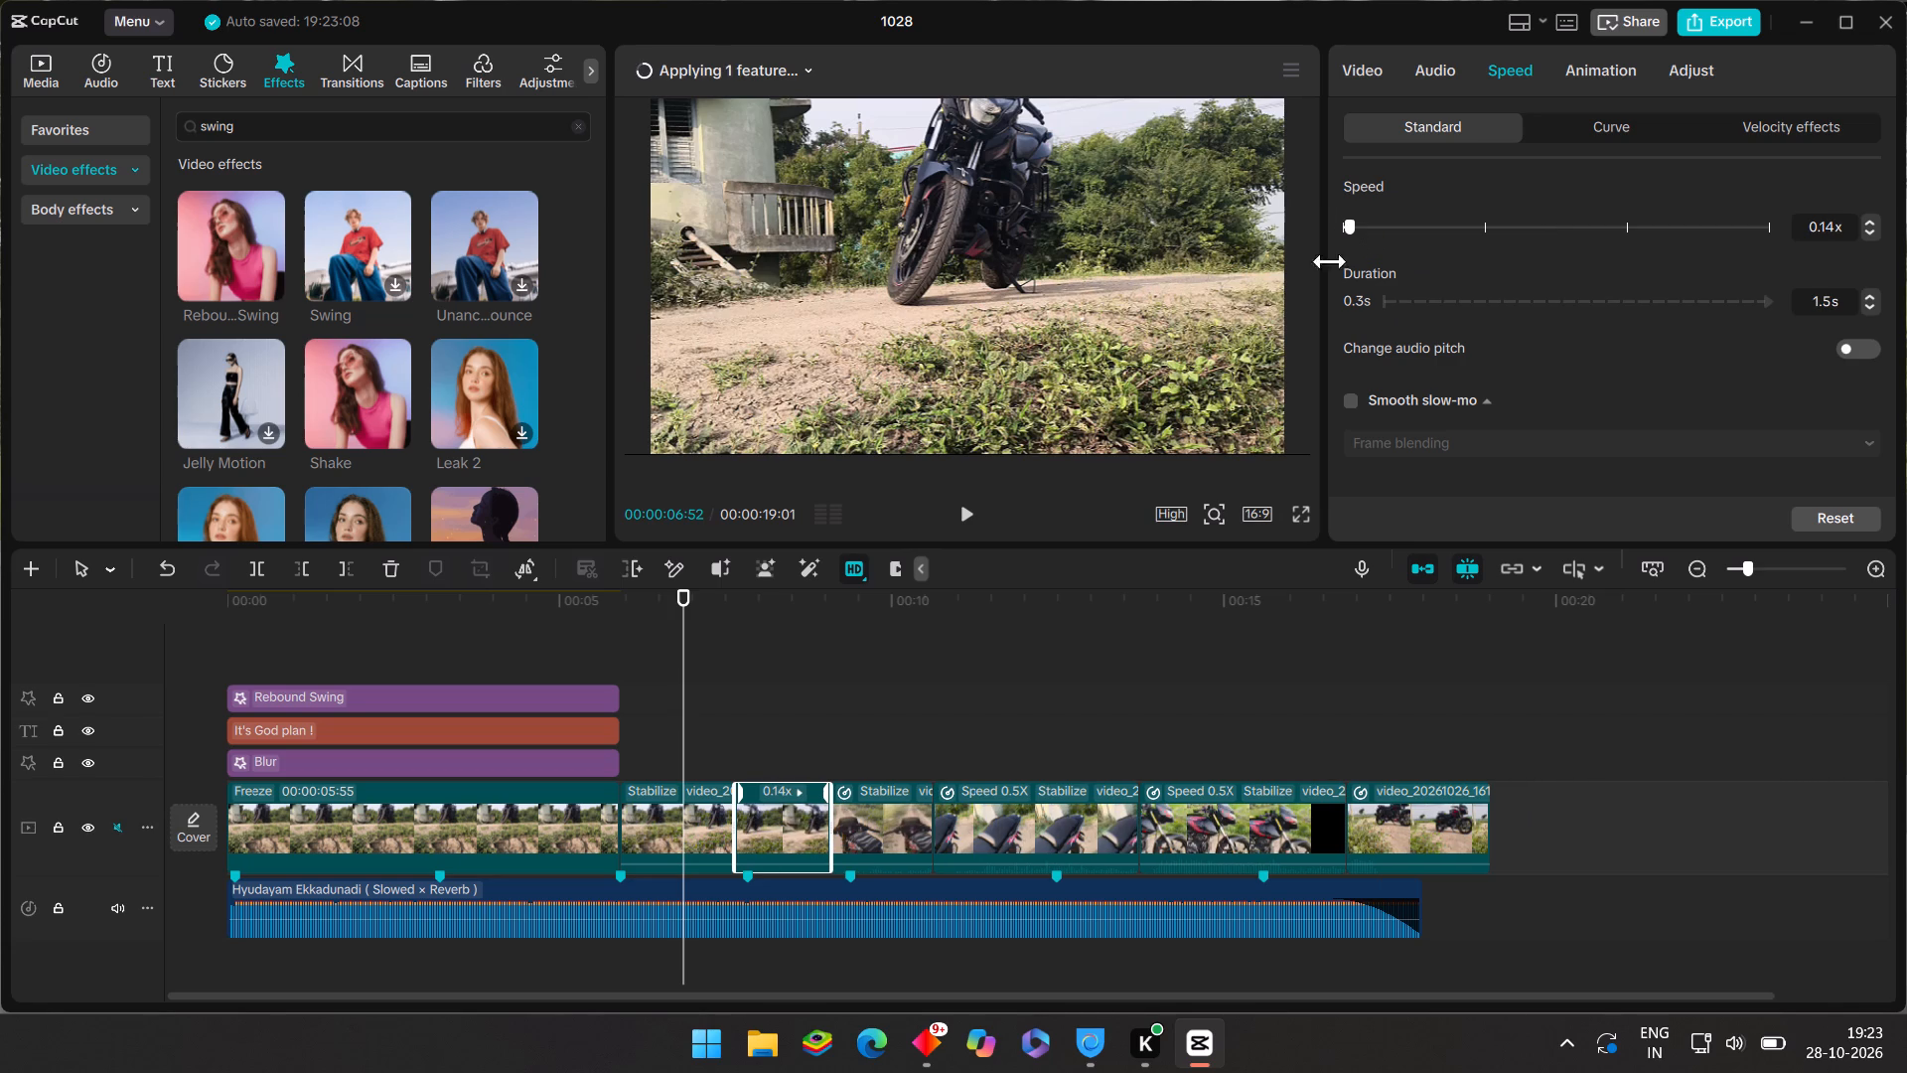
Set the standard speed of the piece directly after the freeze-frame to 2.00x.
click(694, 695)
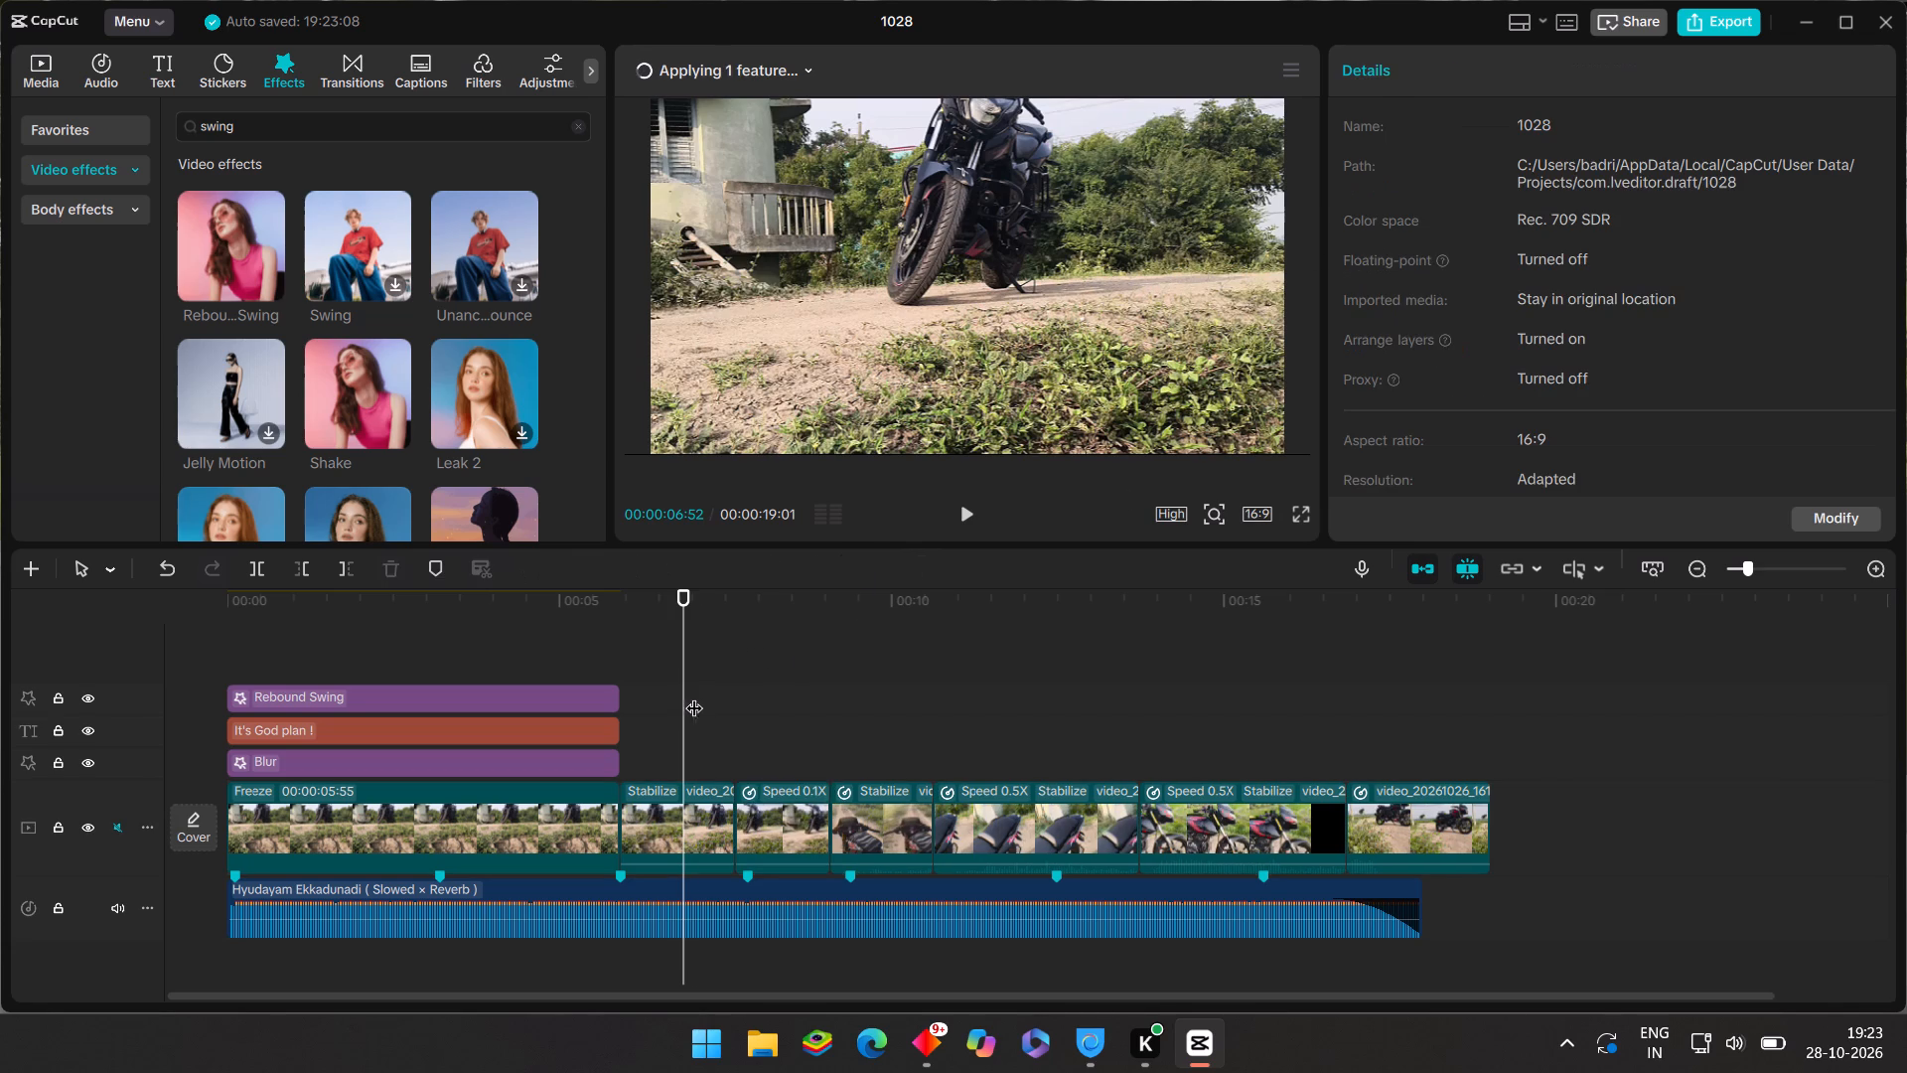
drag(694, 695, 742, 709)
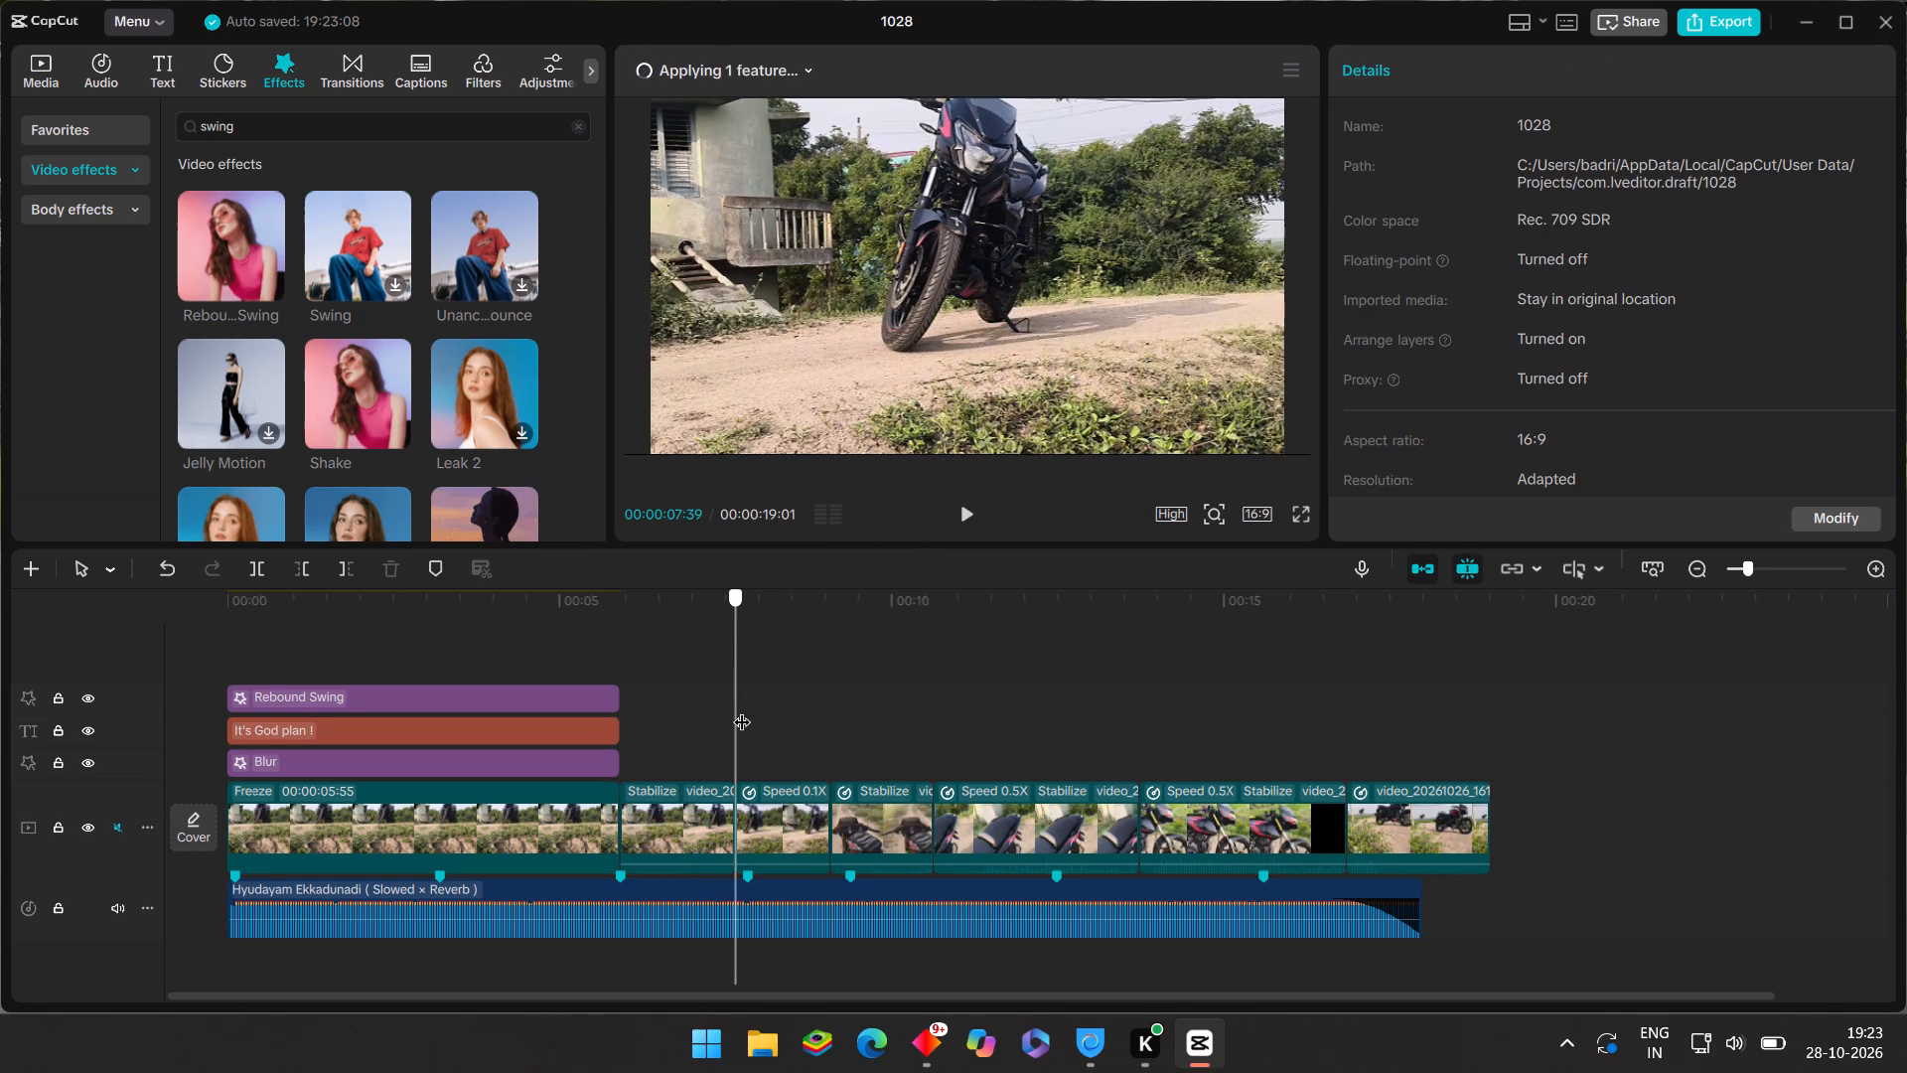
drag(742, 709, 657, 705)
click(697, 803)
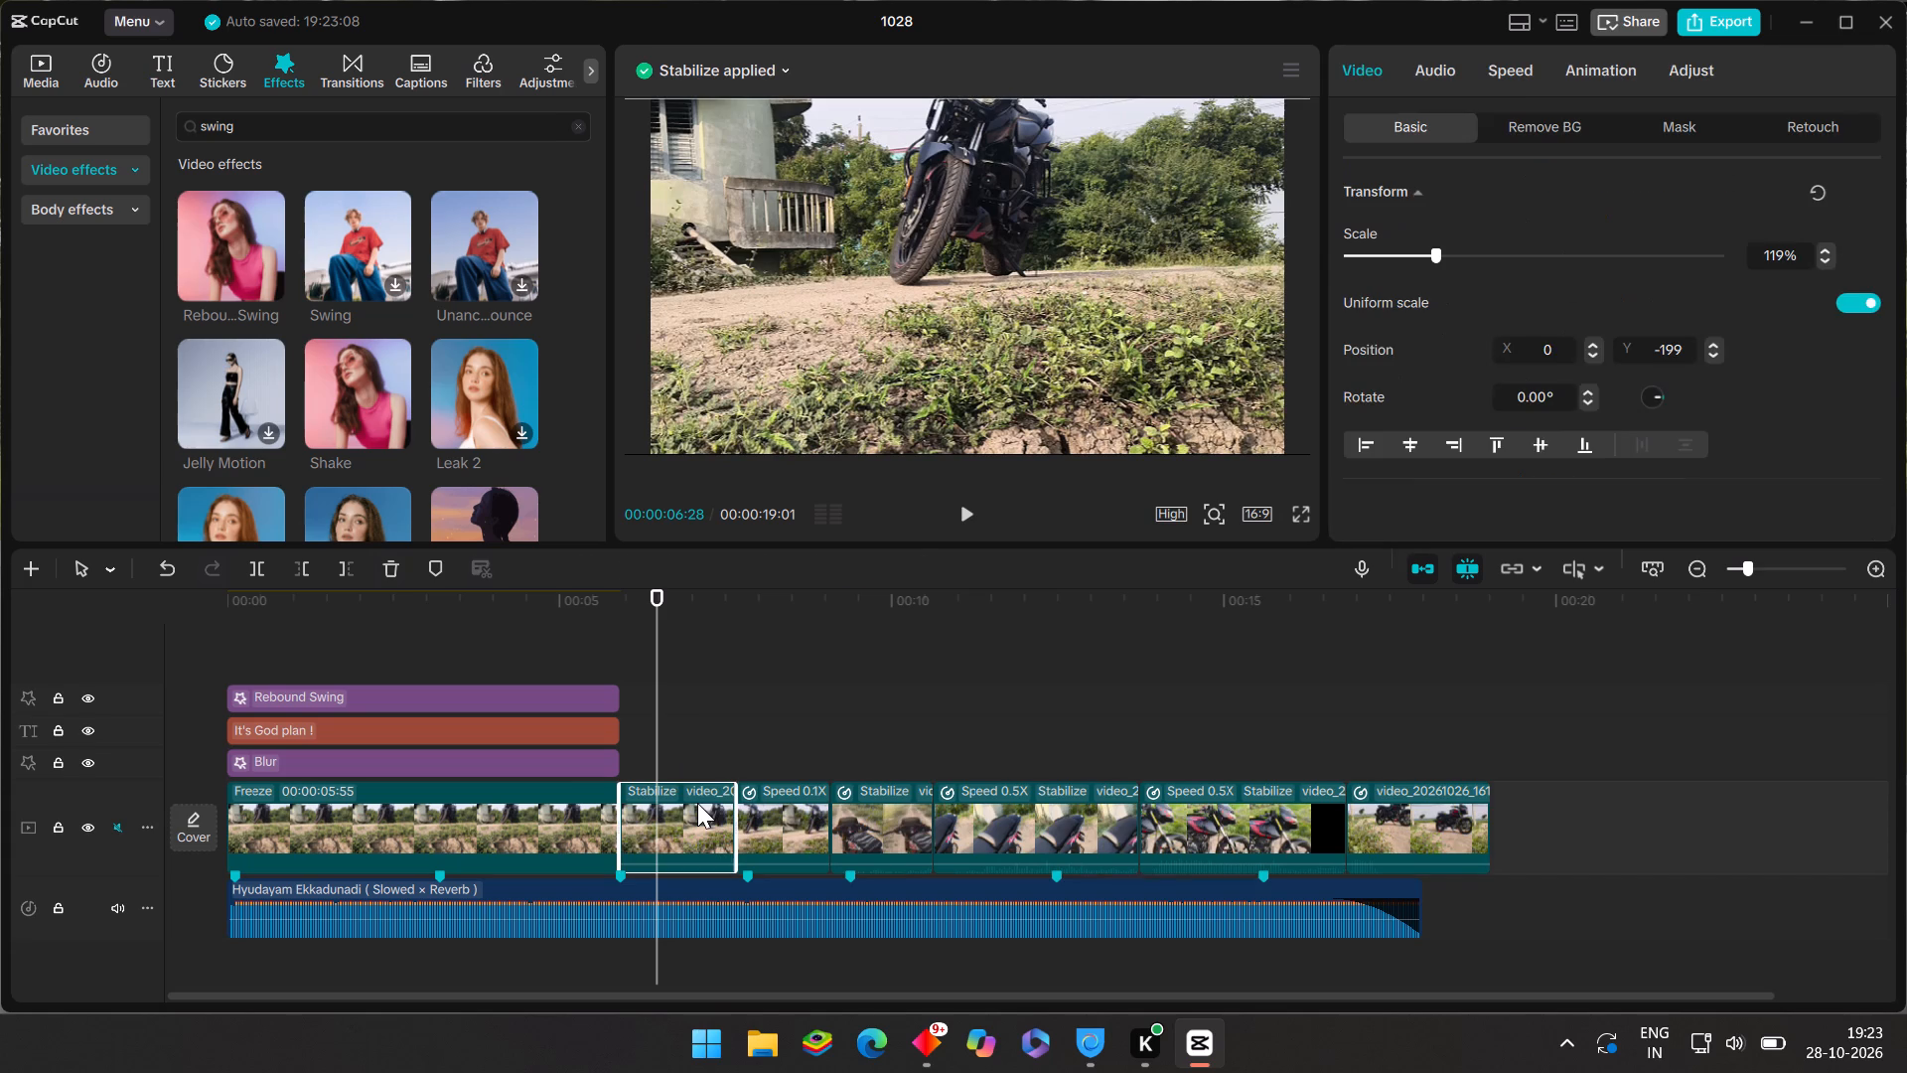
click(1504, 71)
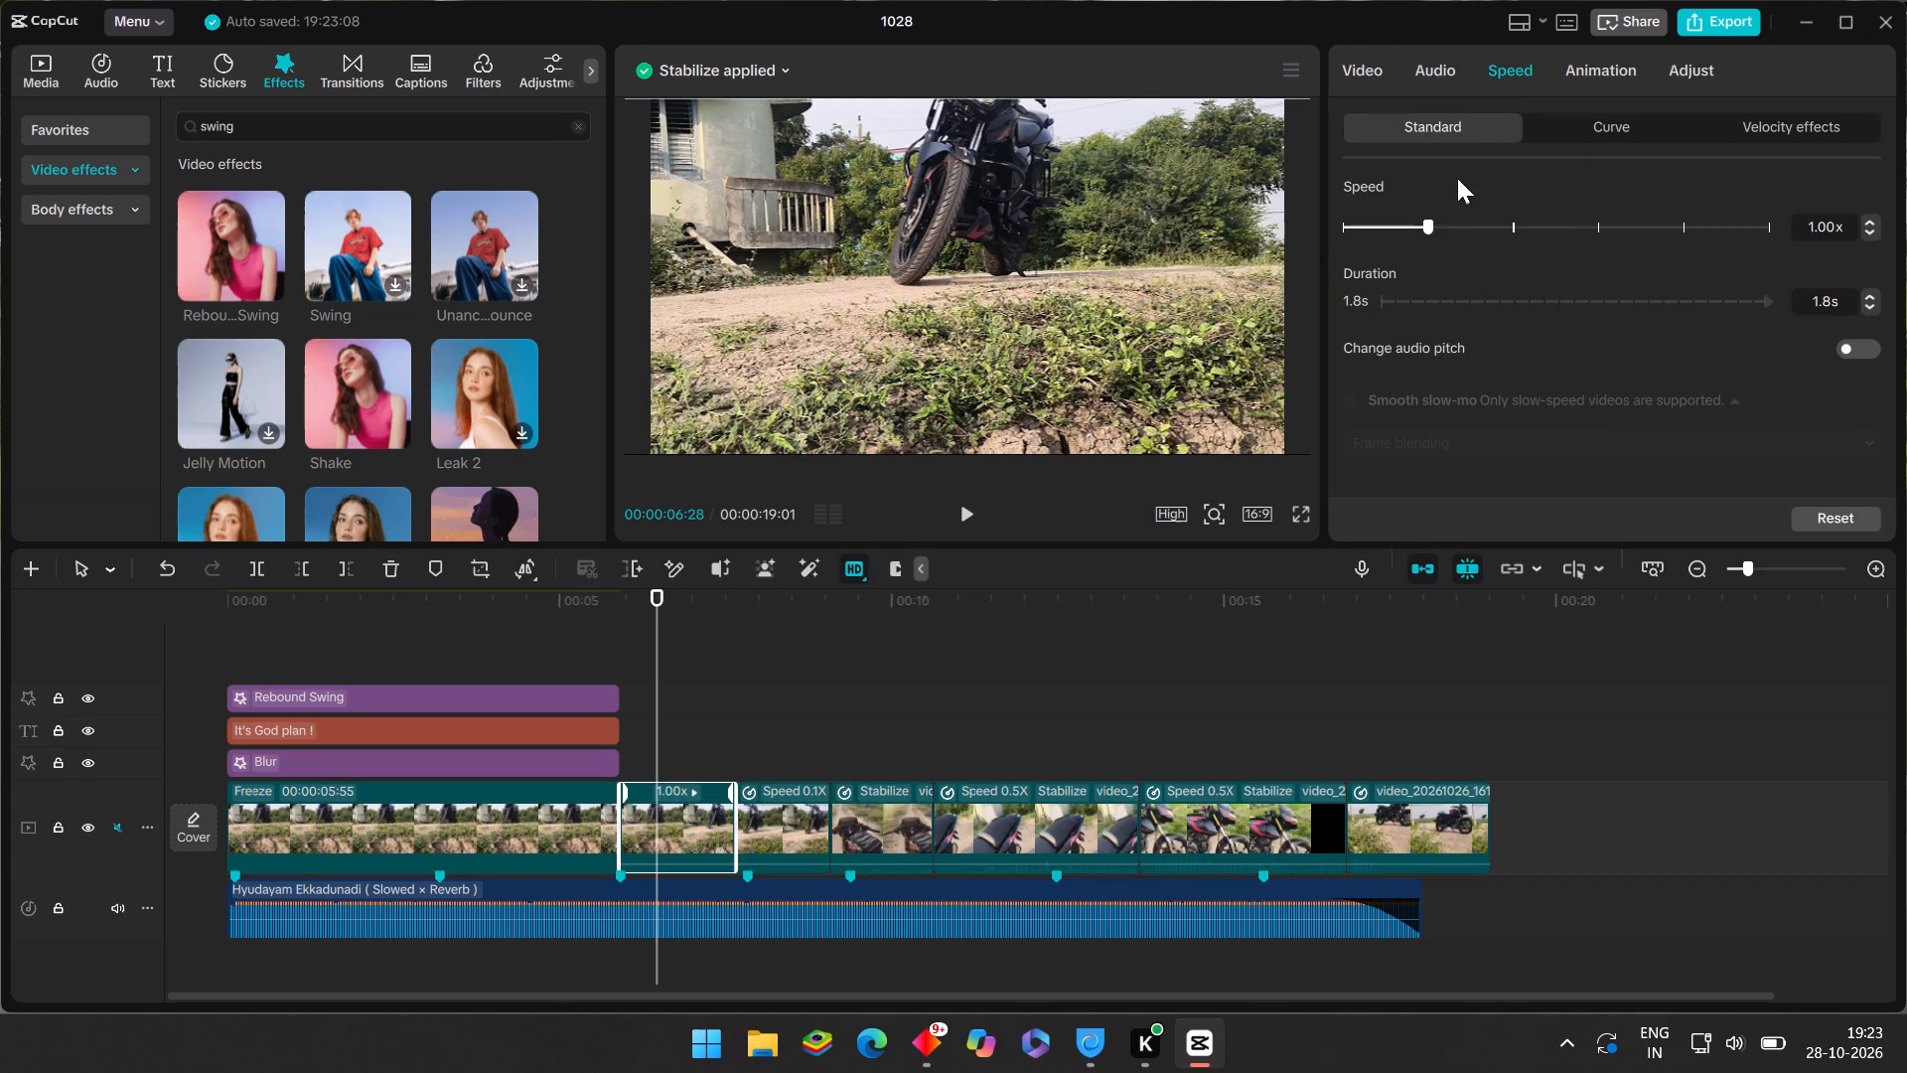
click(1455, 226)
drag(1455, 226, 1456, 226)
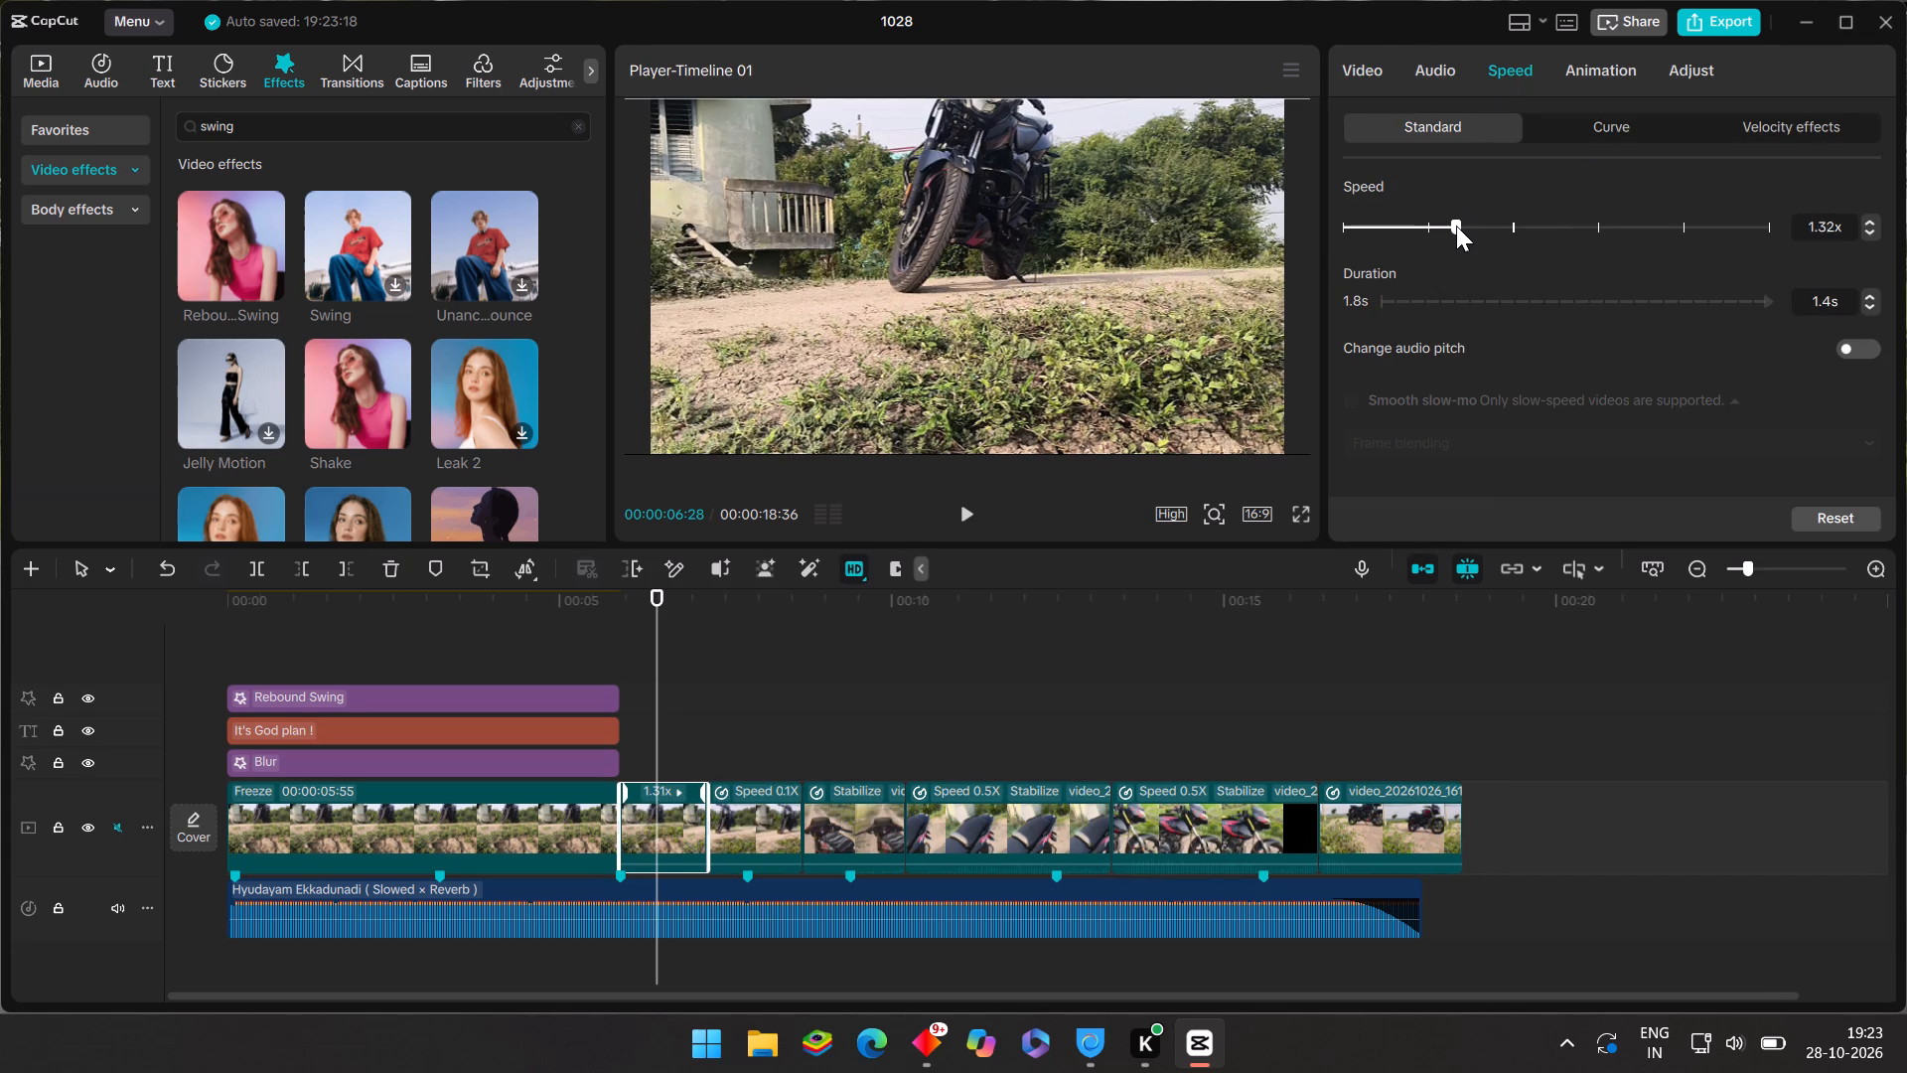
drag(1456, 226, 1473, 230)
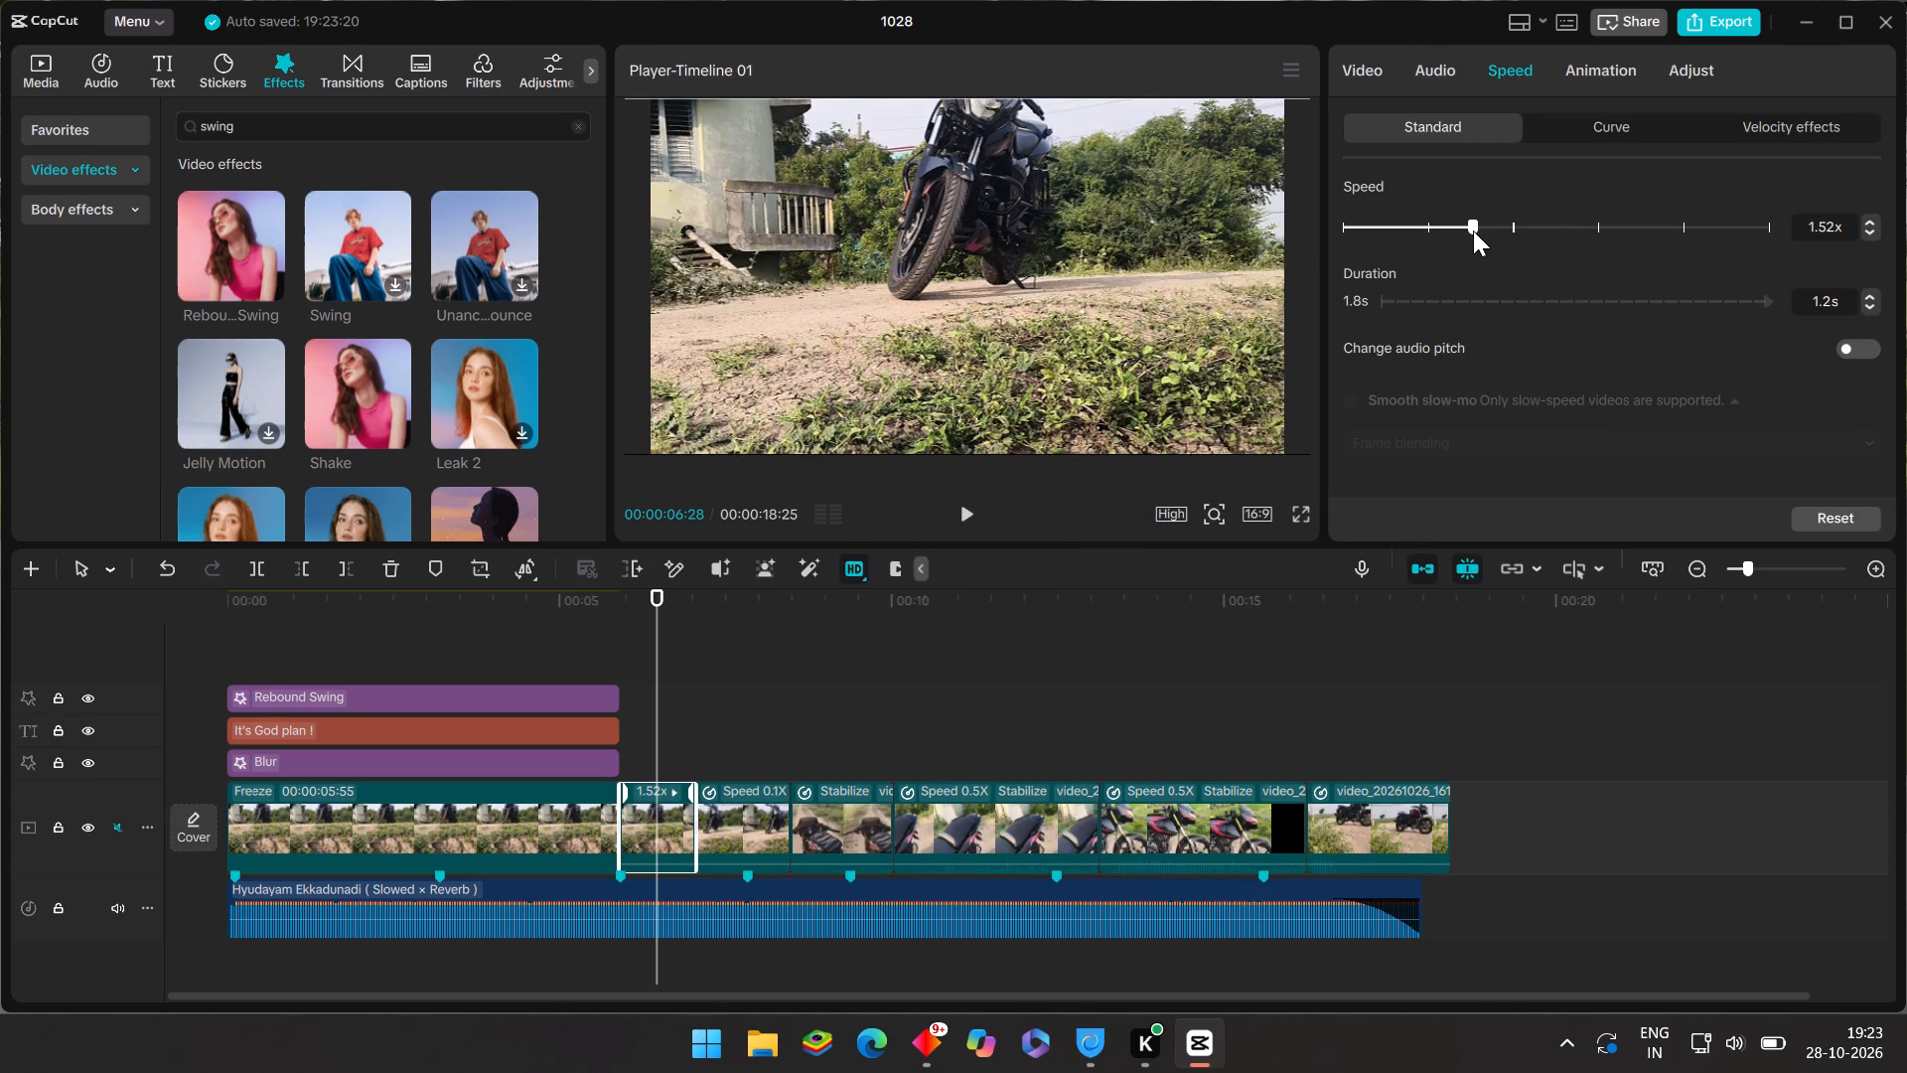
drag(1473, 230, 1482, 230)
drag(1482, 230, 1512, 236)
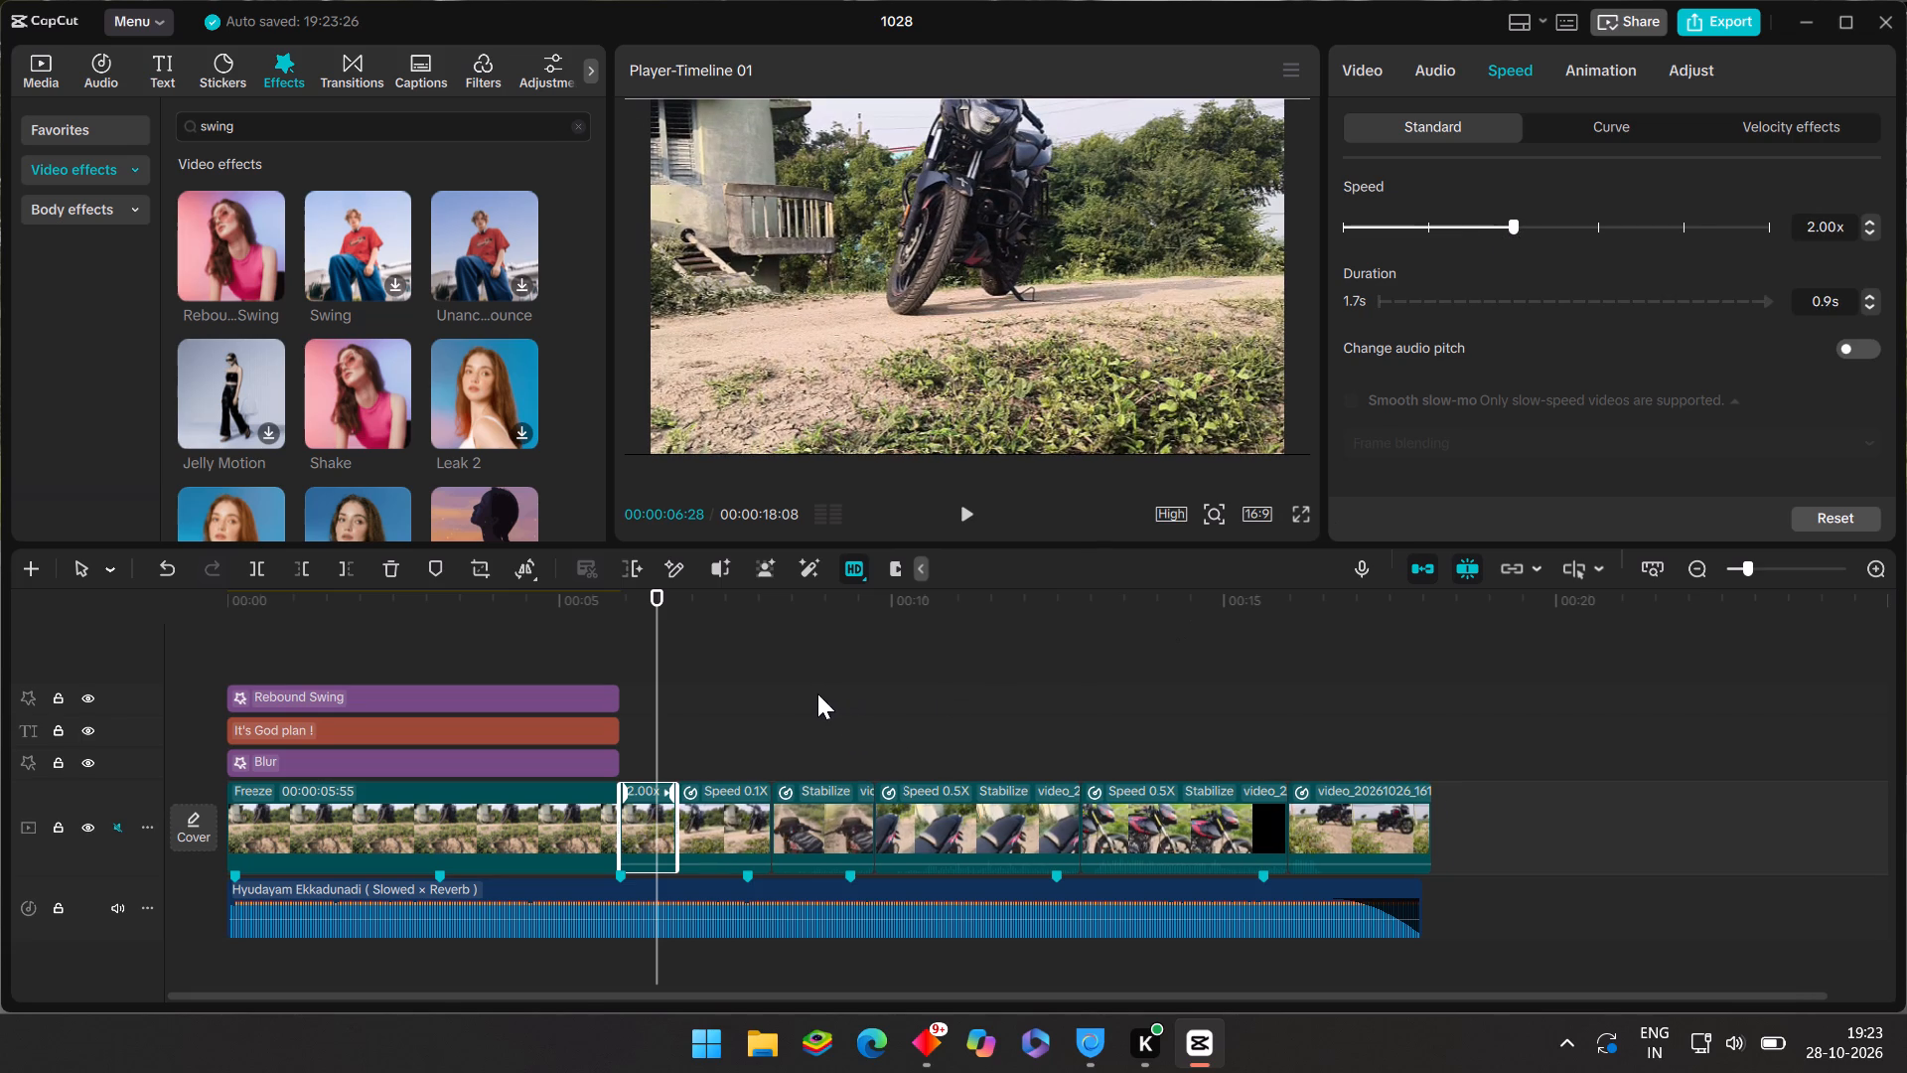
Set the standard speed of the second piece of the split clip to 0.20x.
click(724, 790)
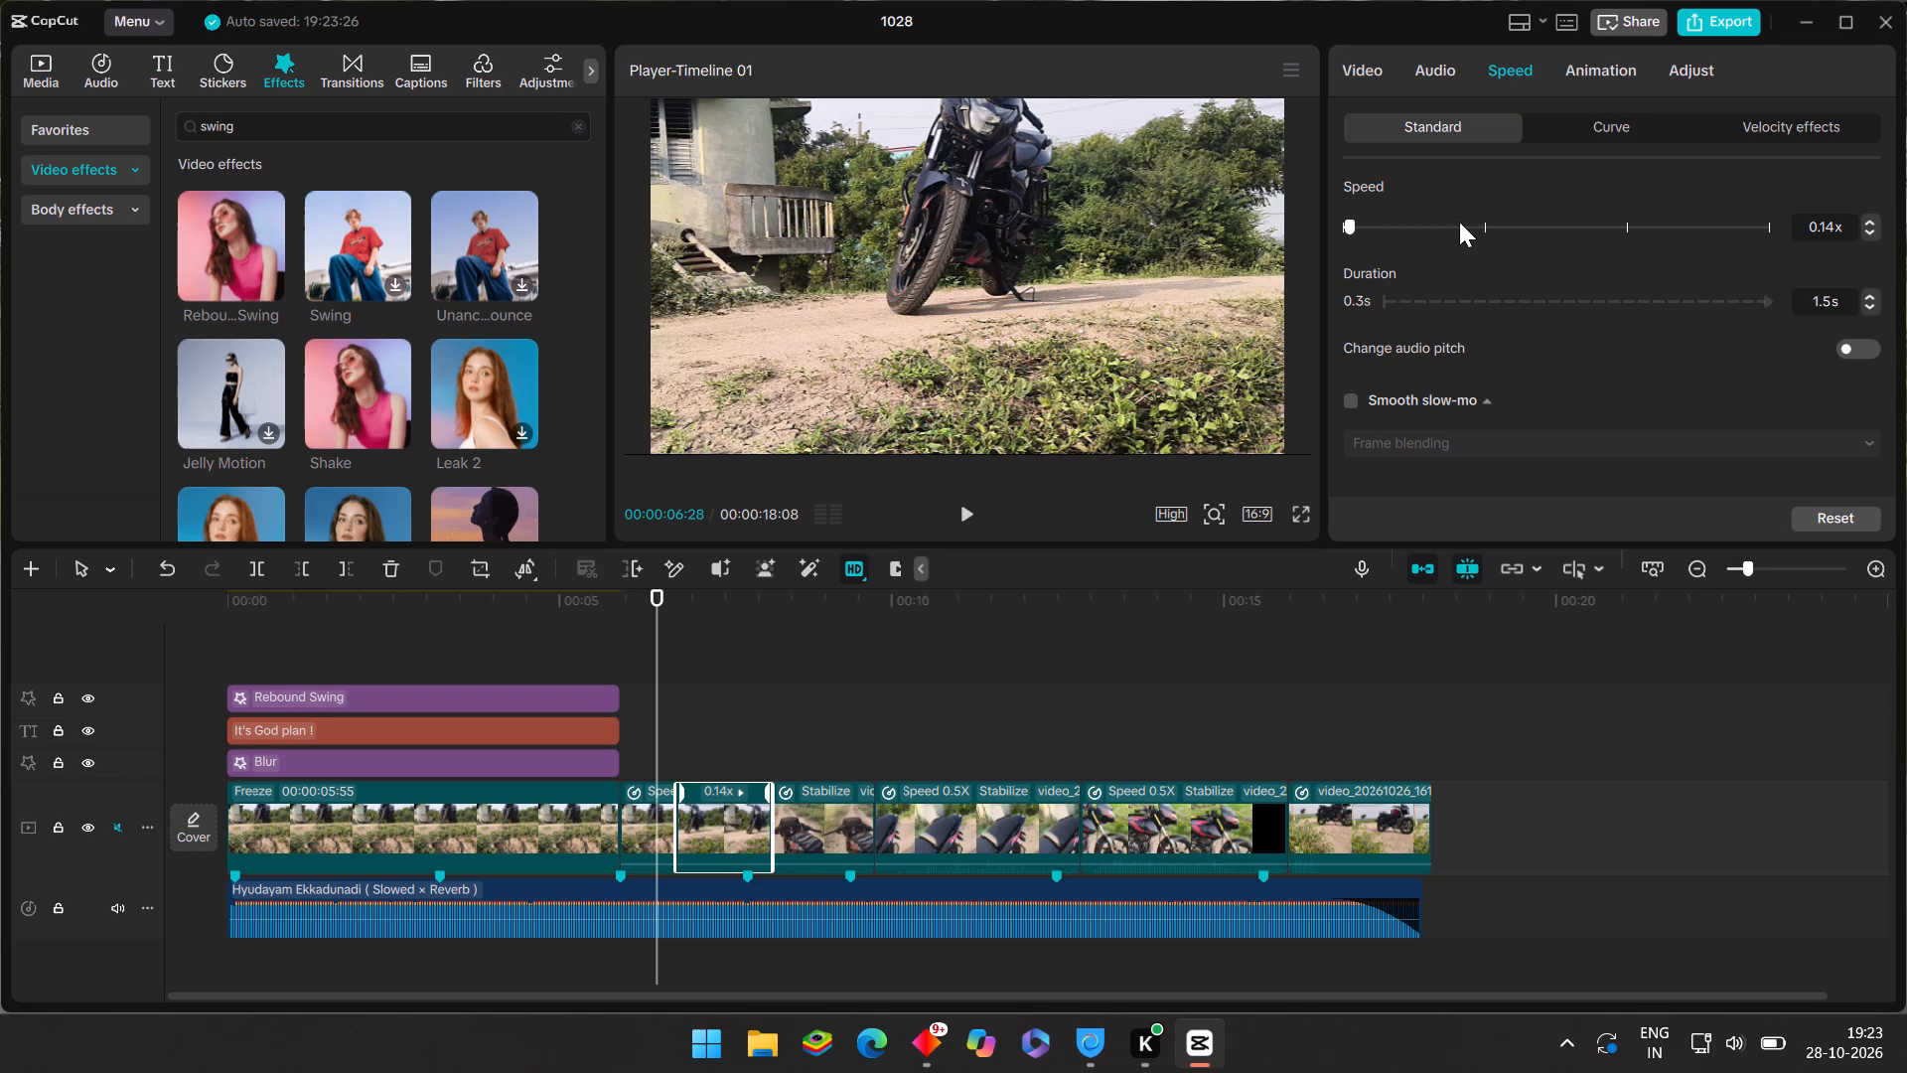
click(1874, 223)
click(1874, 223)
click(1872, 232)
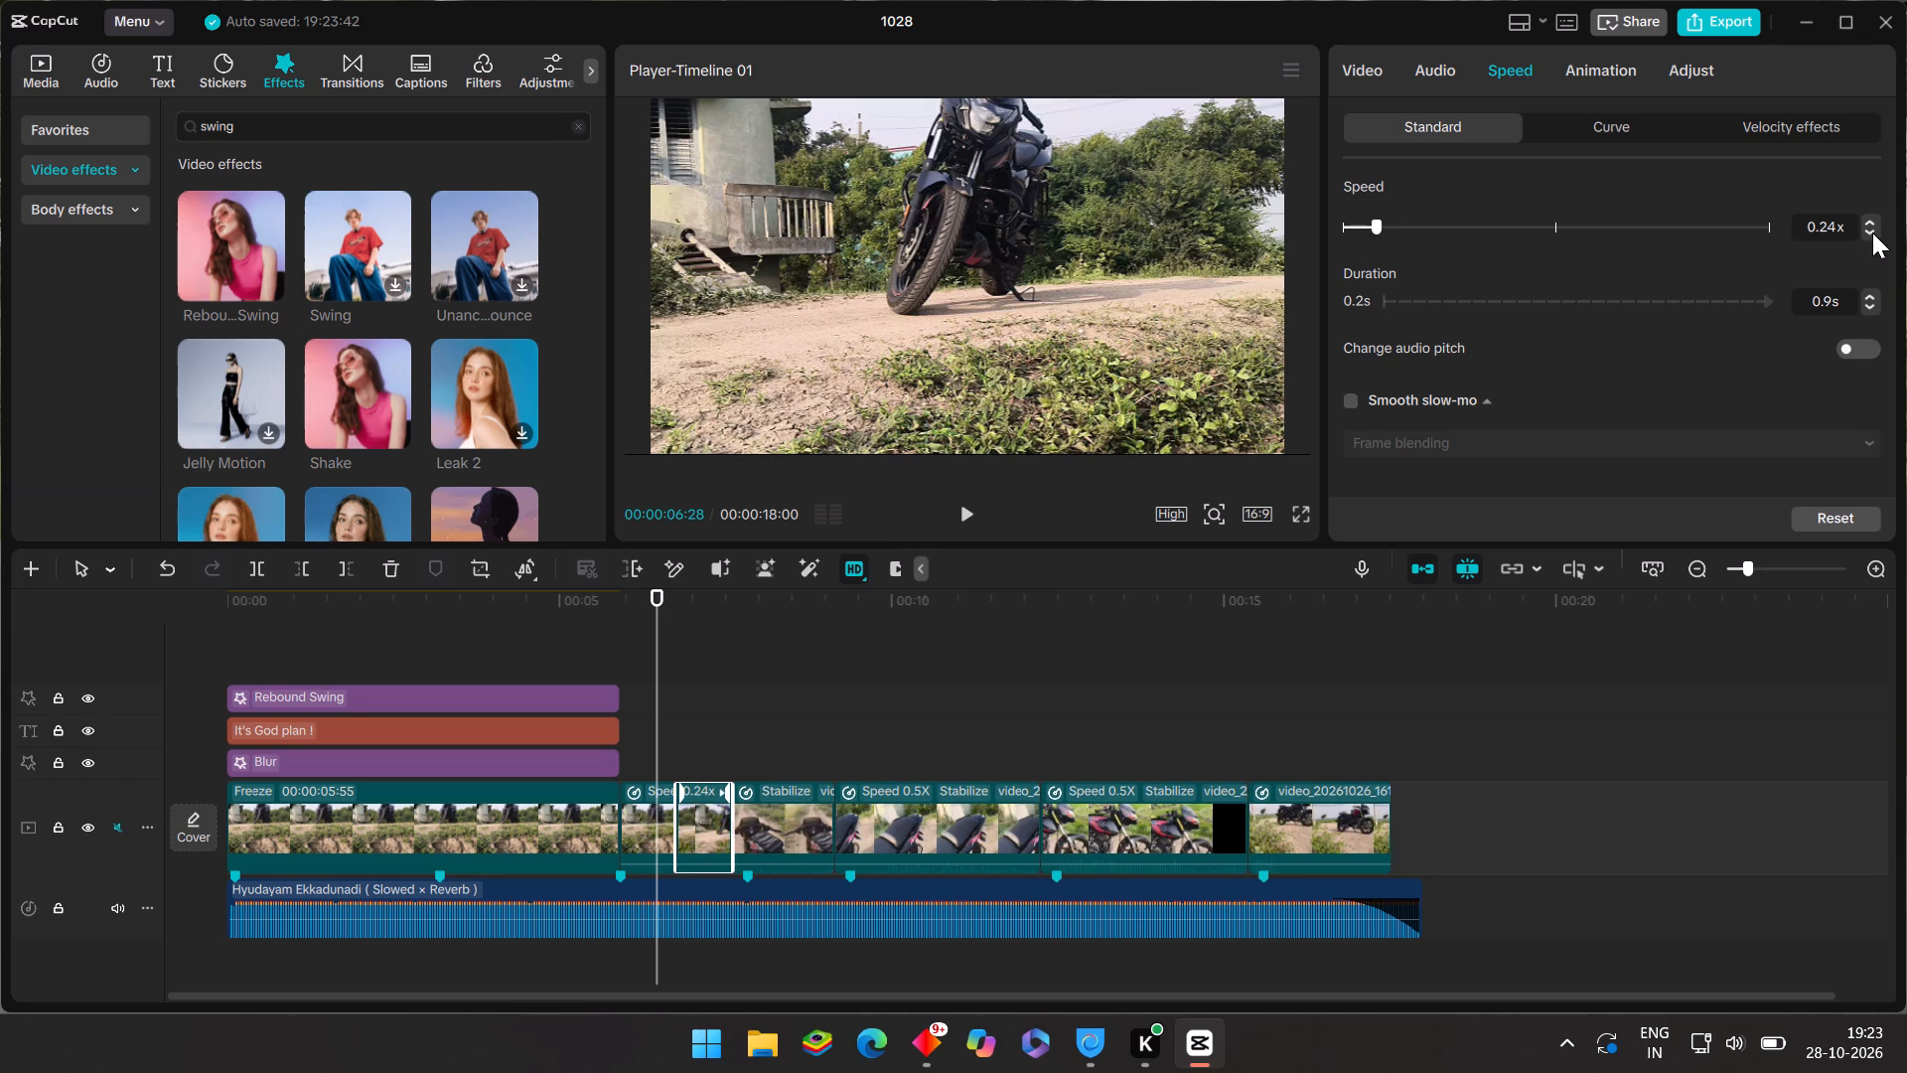
click(1872, 232)
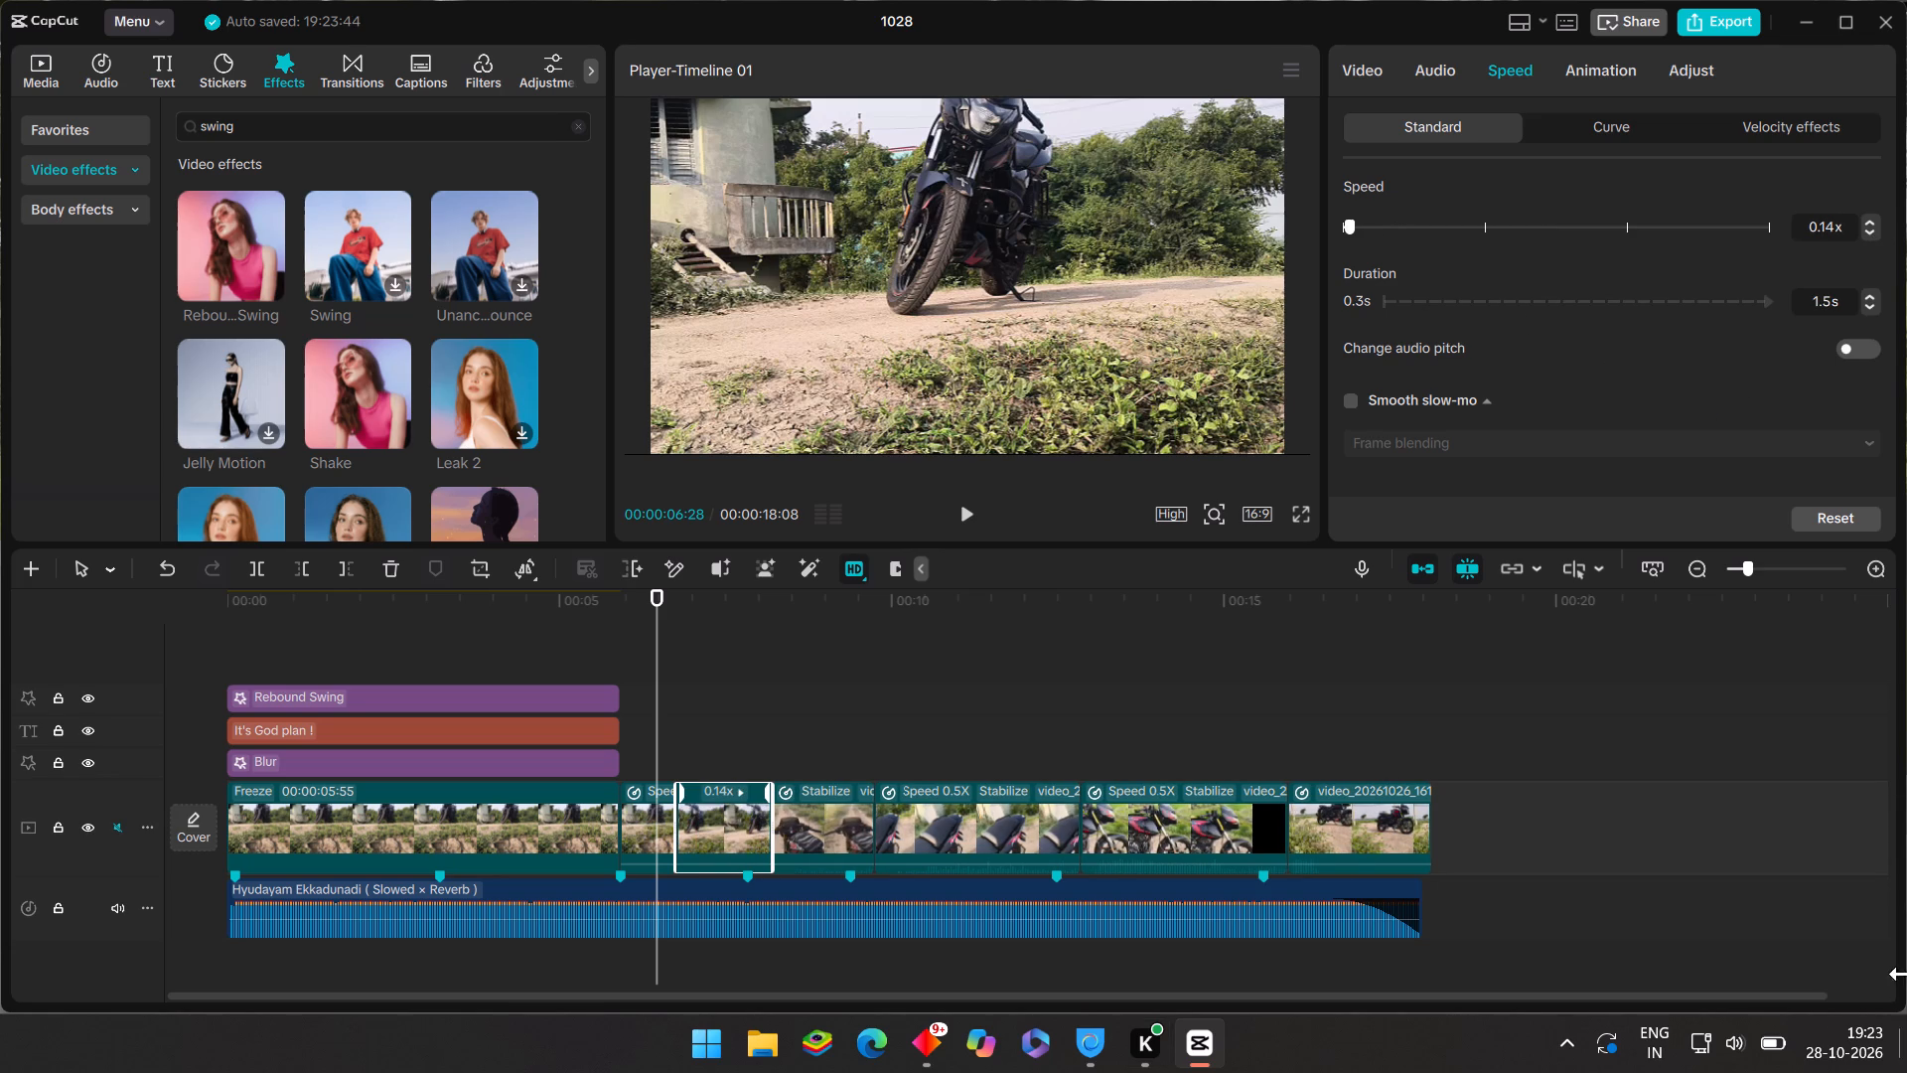
click(1836, 223)
key(BackSpace)
key(BackSpace)
text(20)
key(Return)
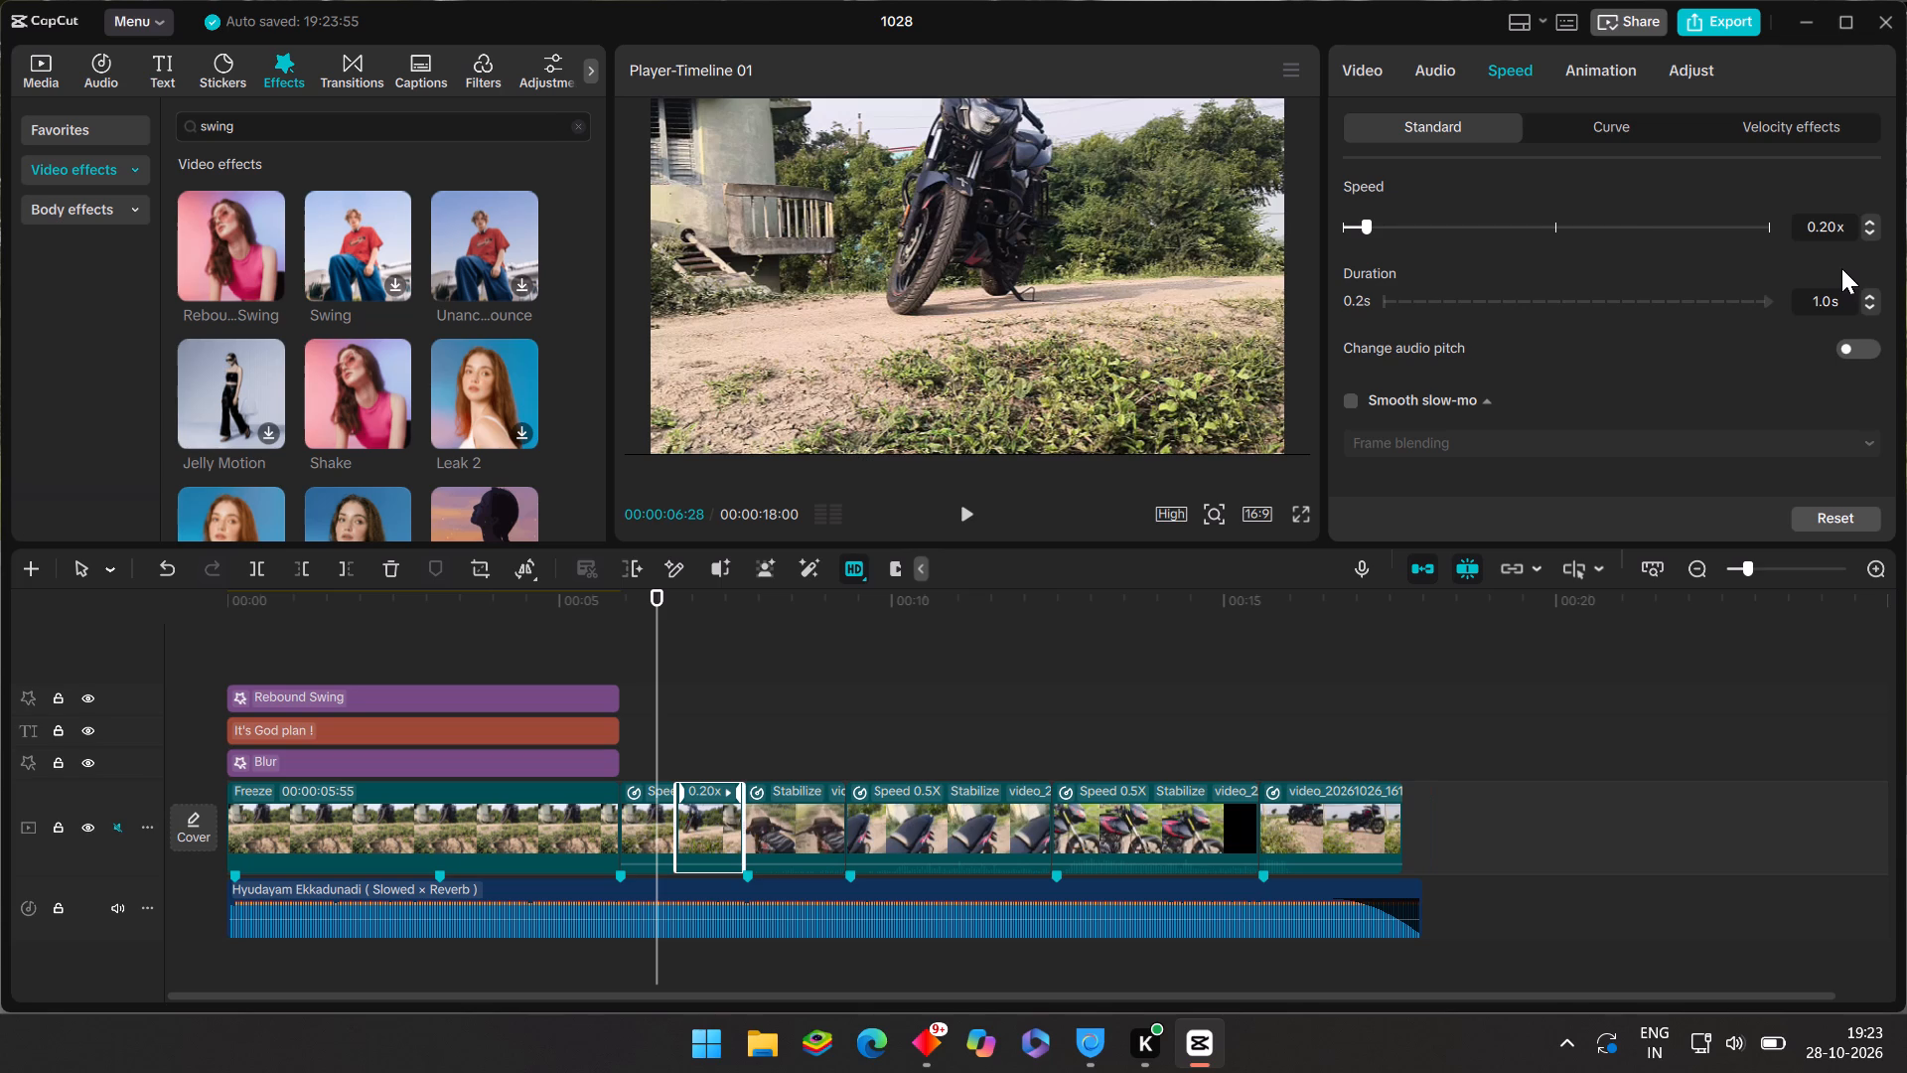
Turn on Smooth slow-mo for the second piece of the split clip.
click(1348, 398)
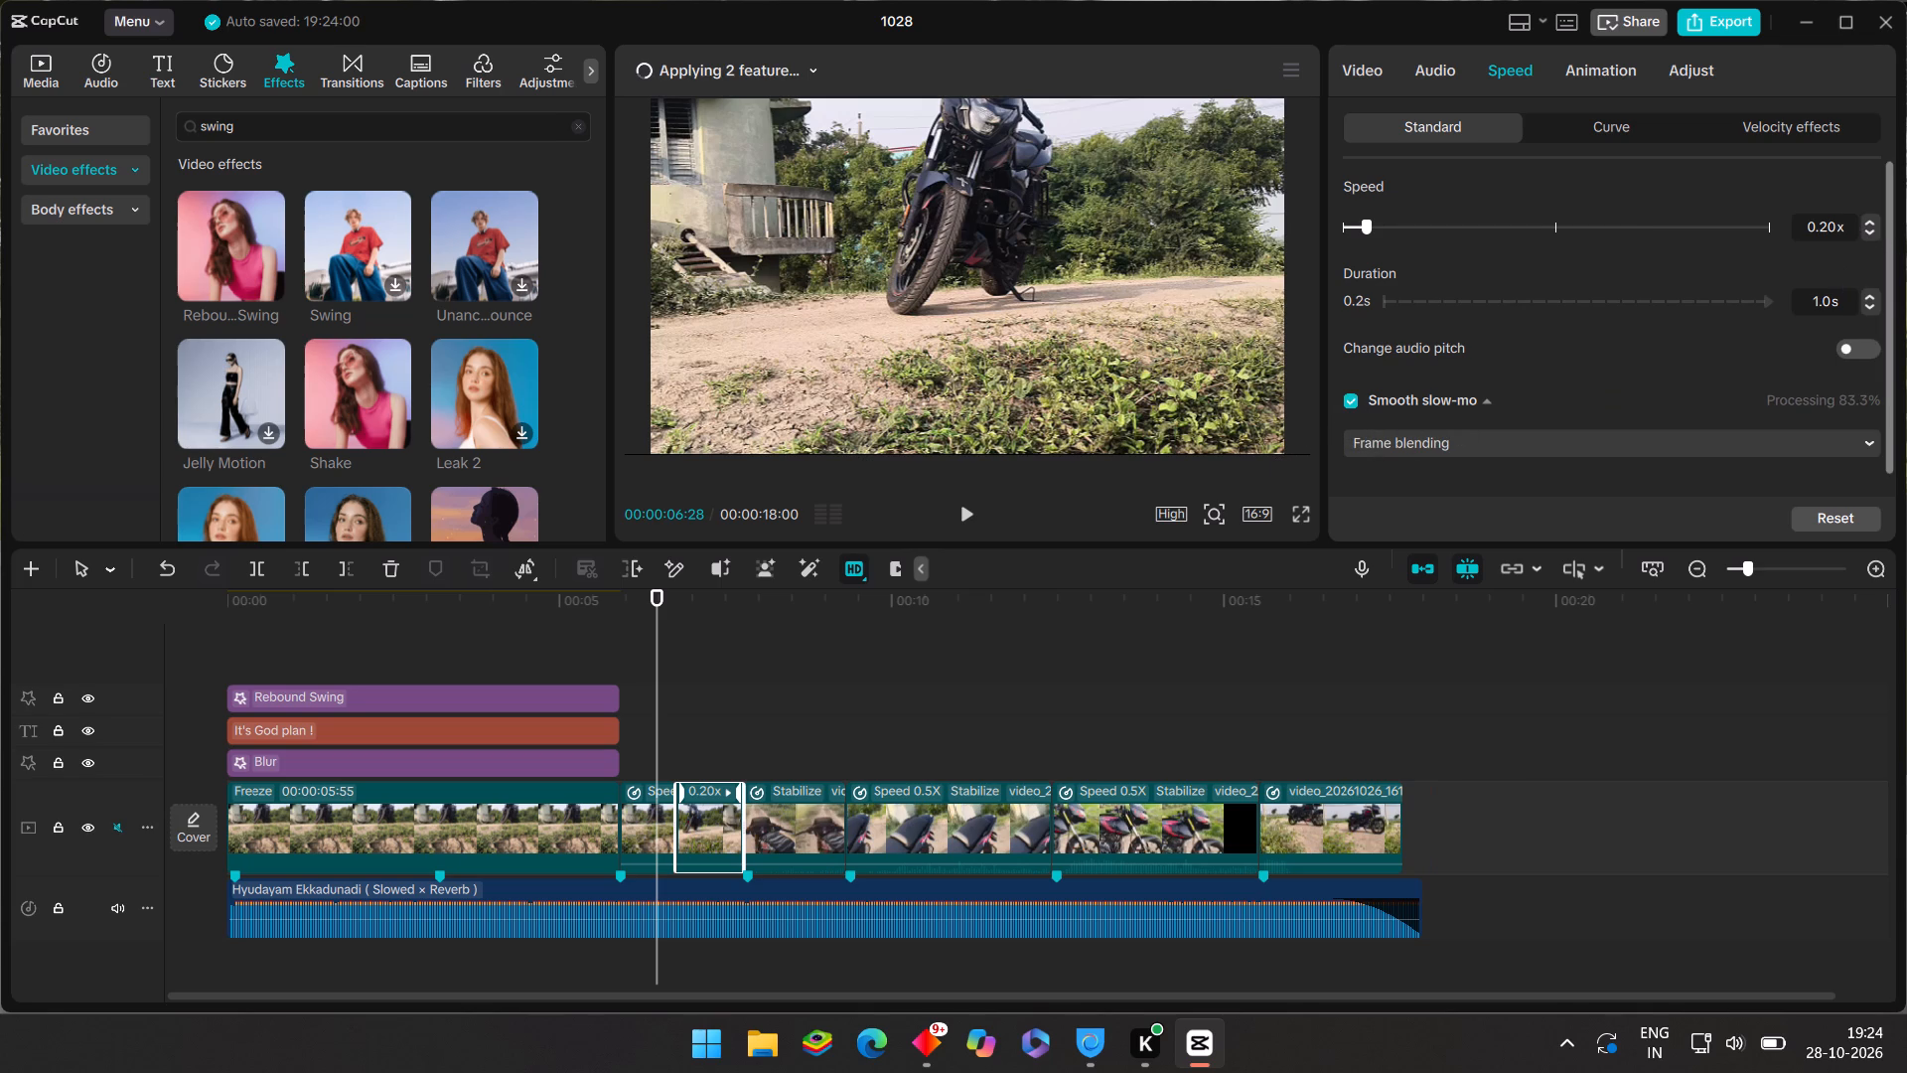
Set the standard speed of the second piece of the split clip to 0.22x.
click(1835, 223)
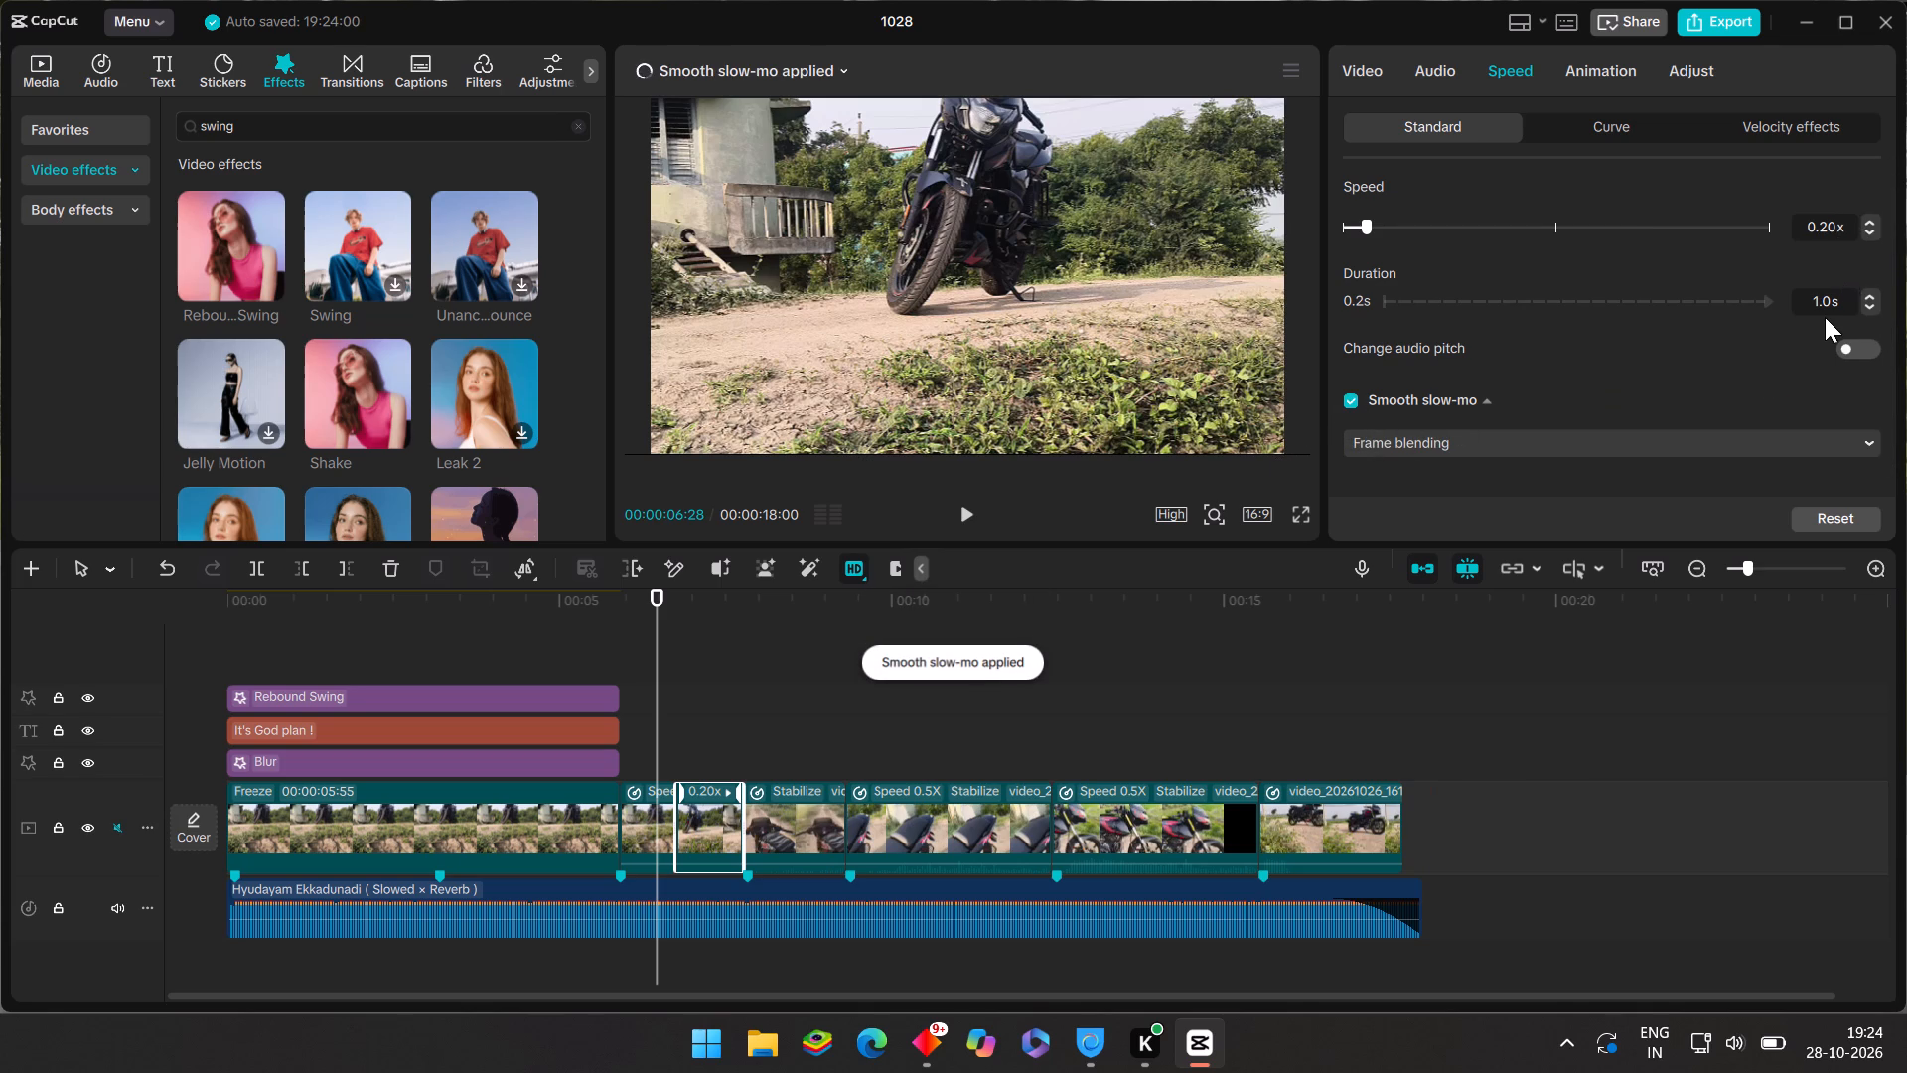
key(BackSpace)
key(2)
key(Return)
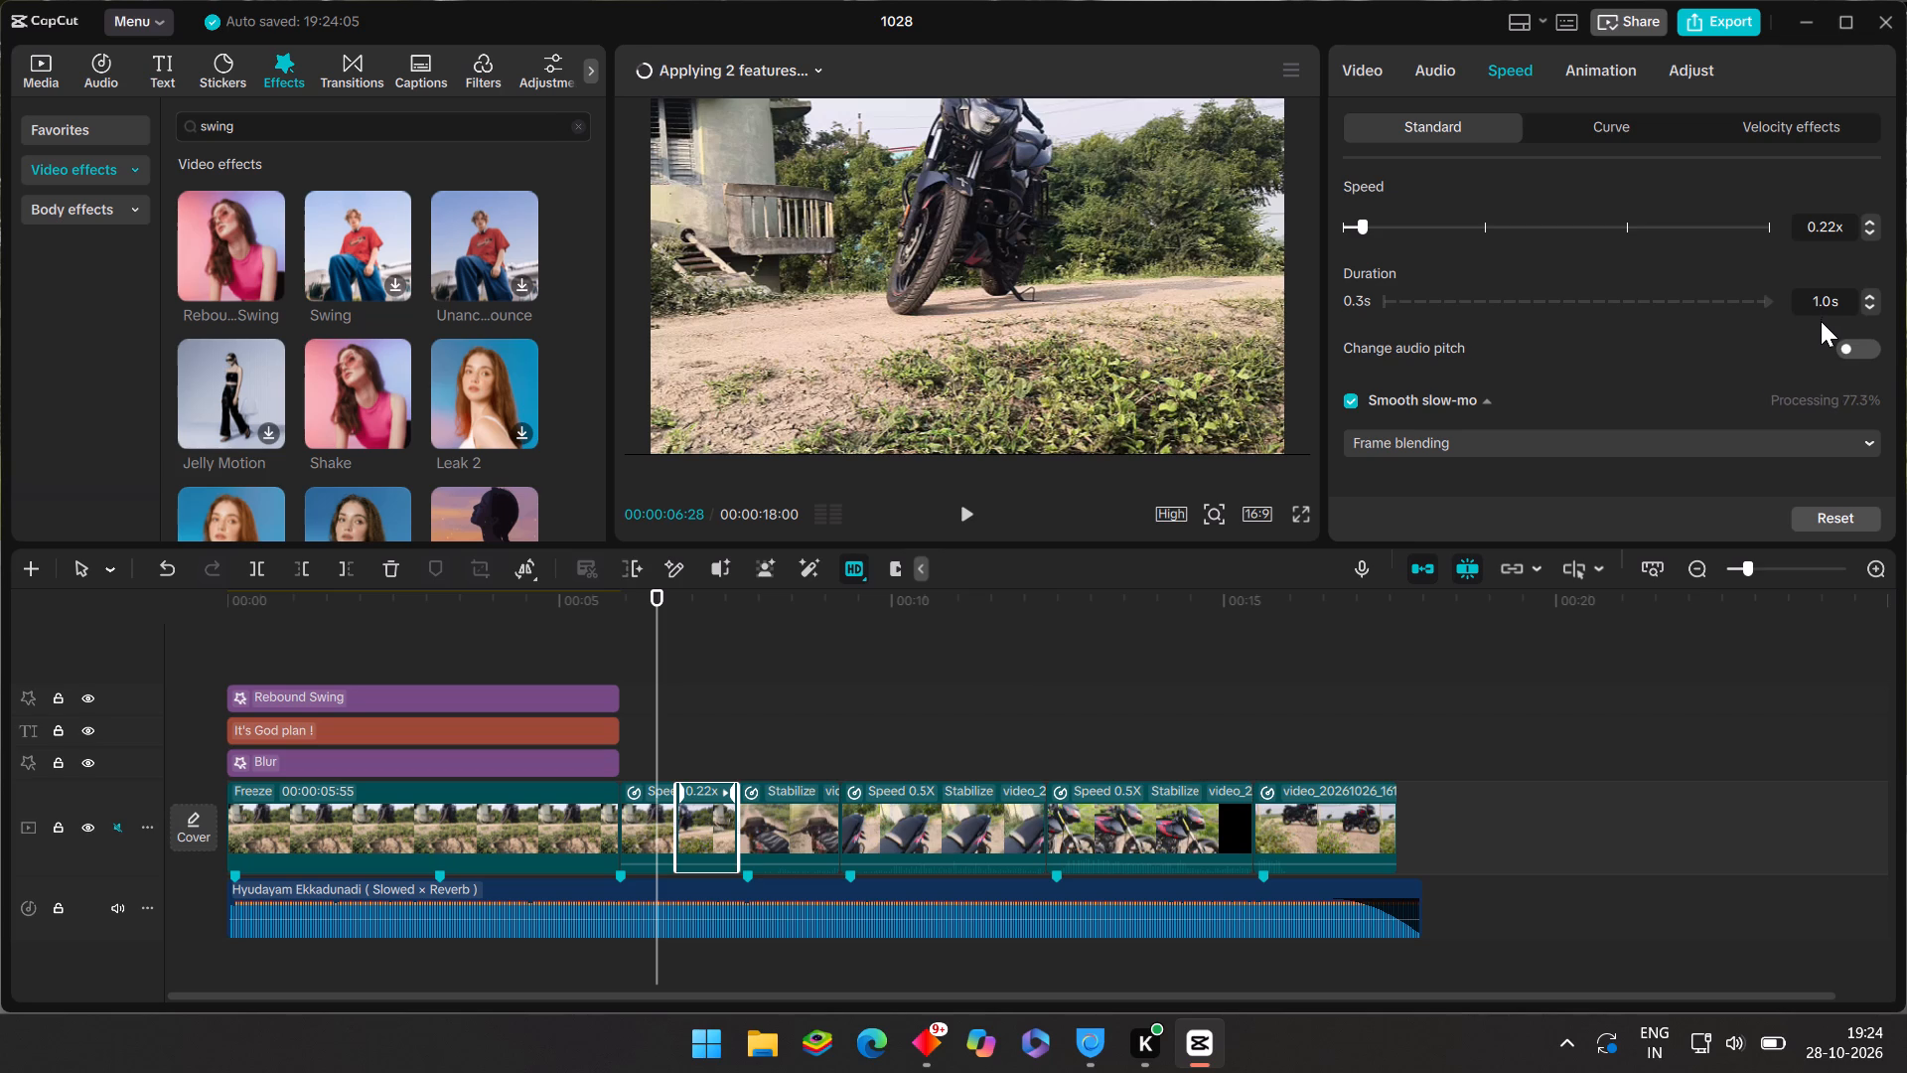
Switch the second piece's Smooth slow-mo method to Optical flow.
click(1411, 439)
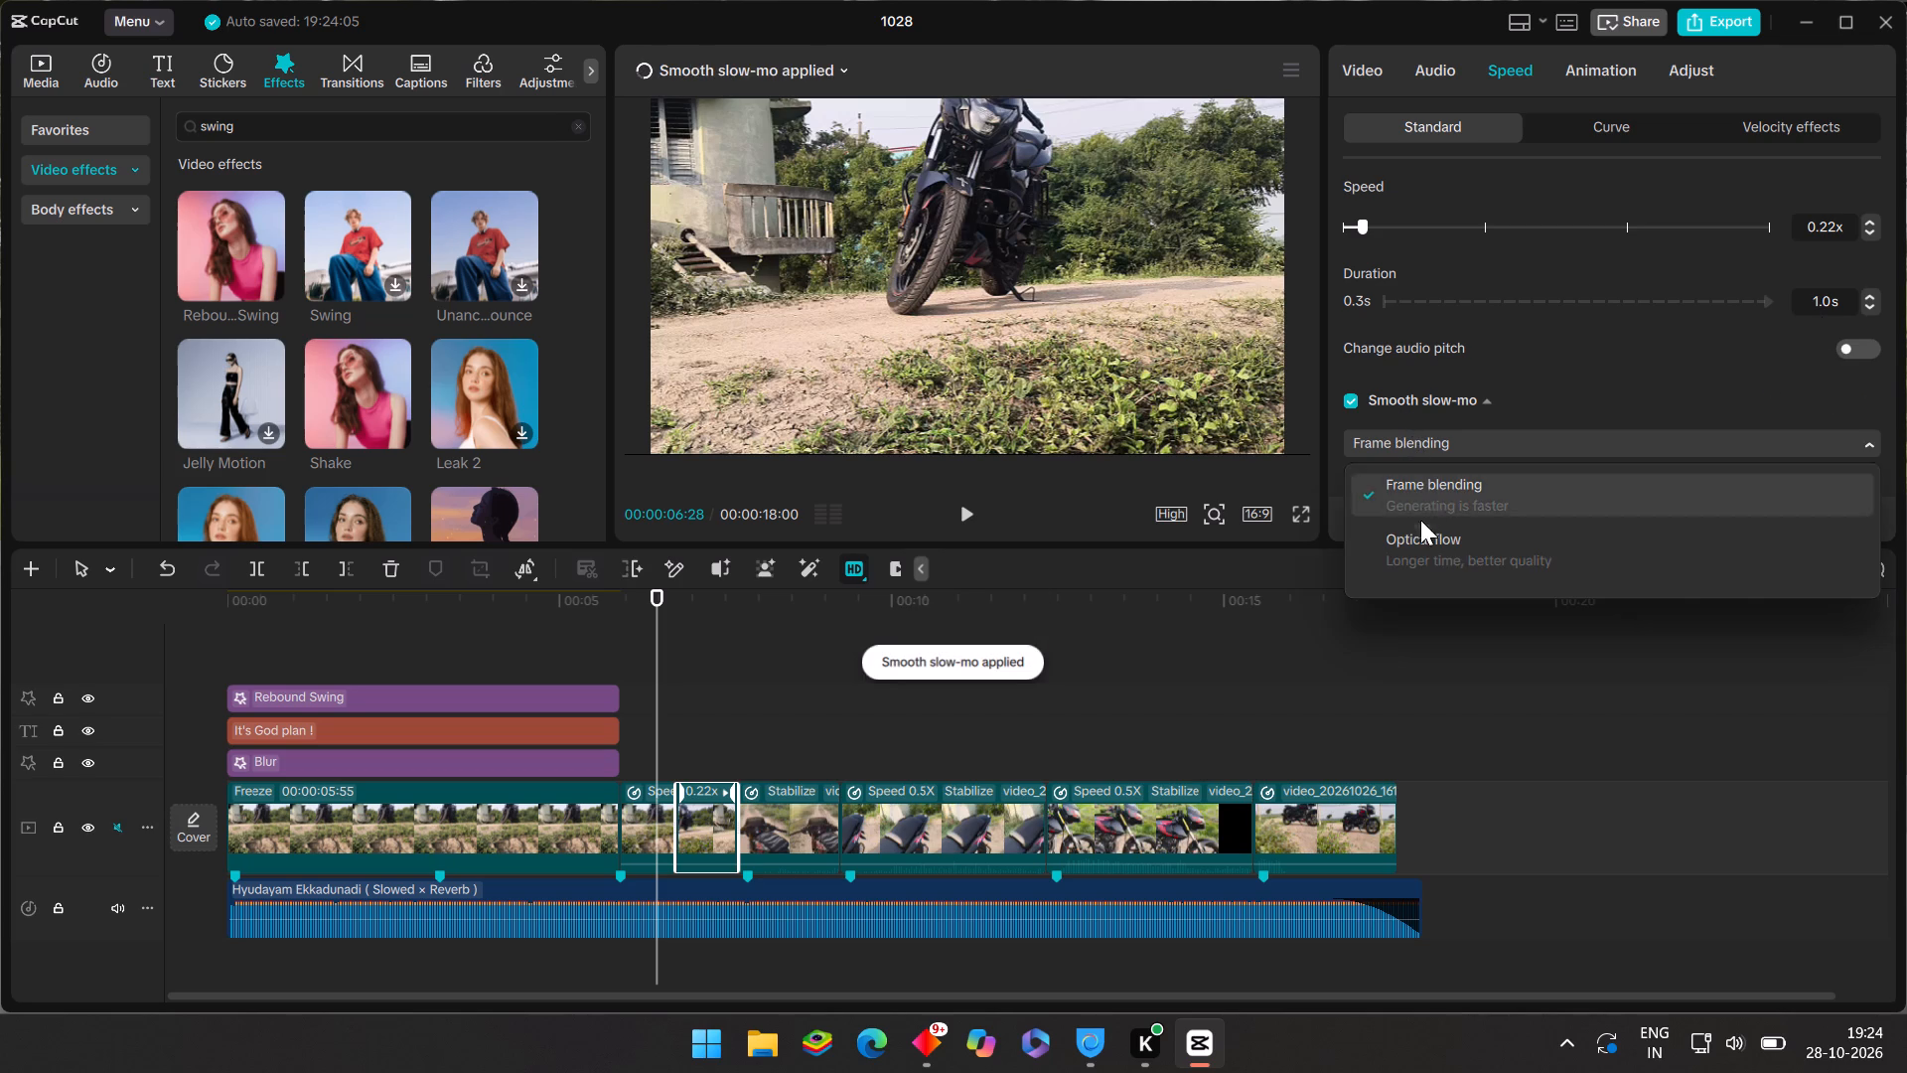
click(1412, 551)
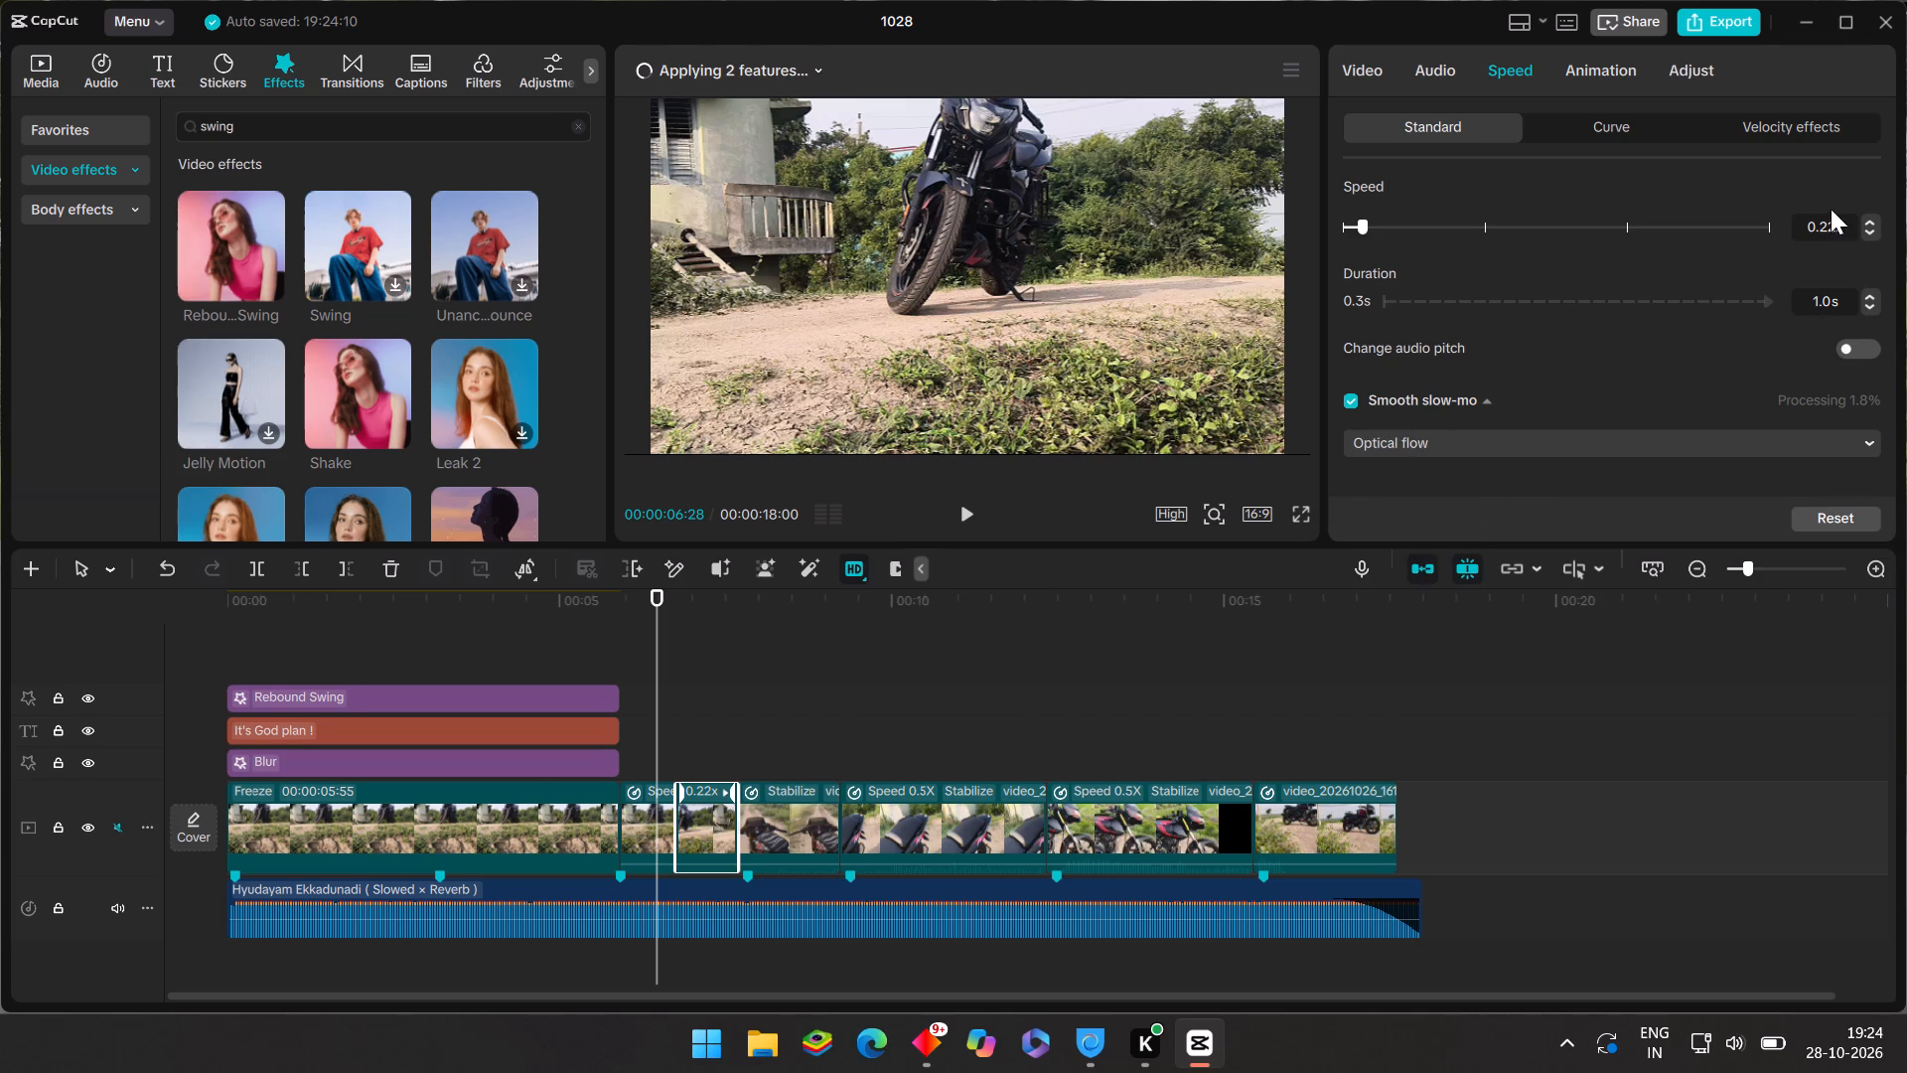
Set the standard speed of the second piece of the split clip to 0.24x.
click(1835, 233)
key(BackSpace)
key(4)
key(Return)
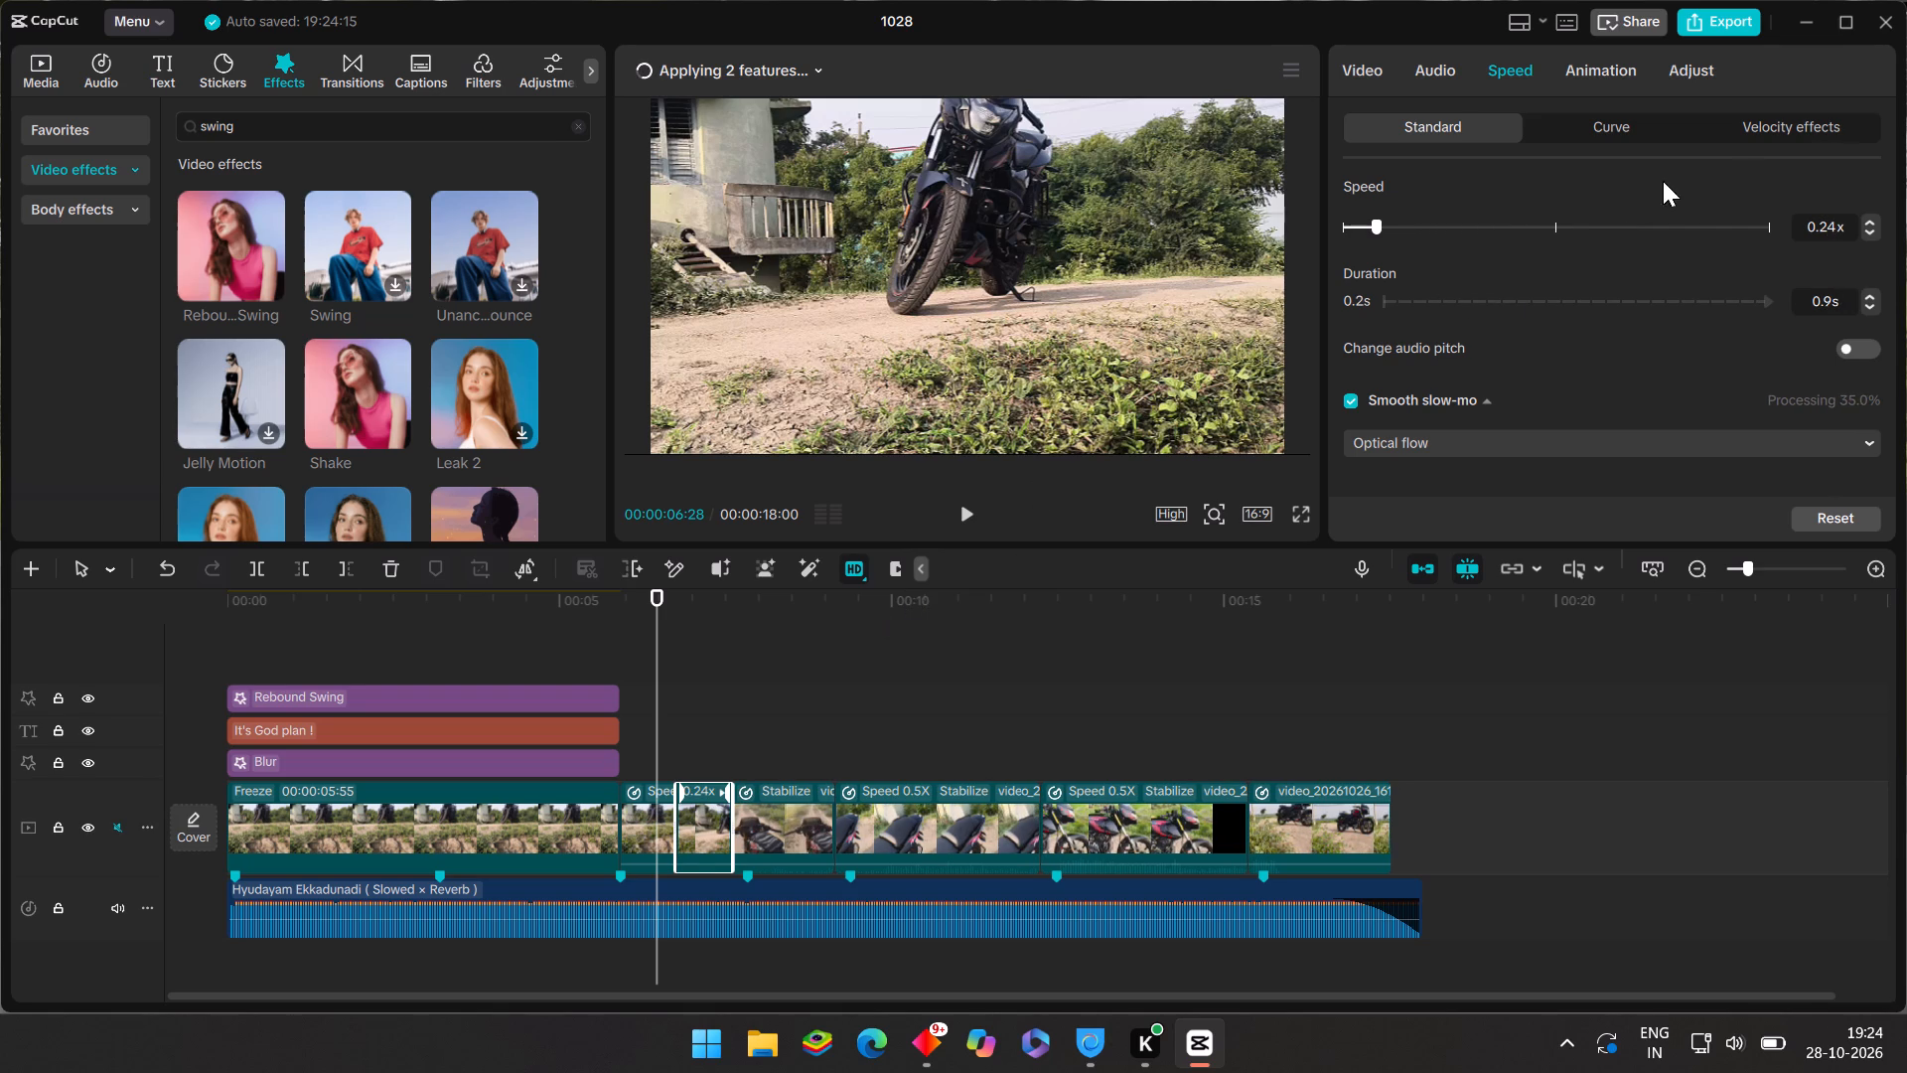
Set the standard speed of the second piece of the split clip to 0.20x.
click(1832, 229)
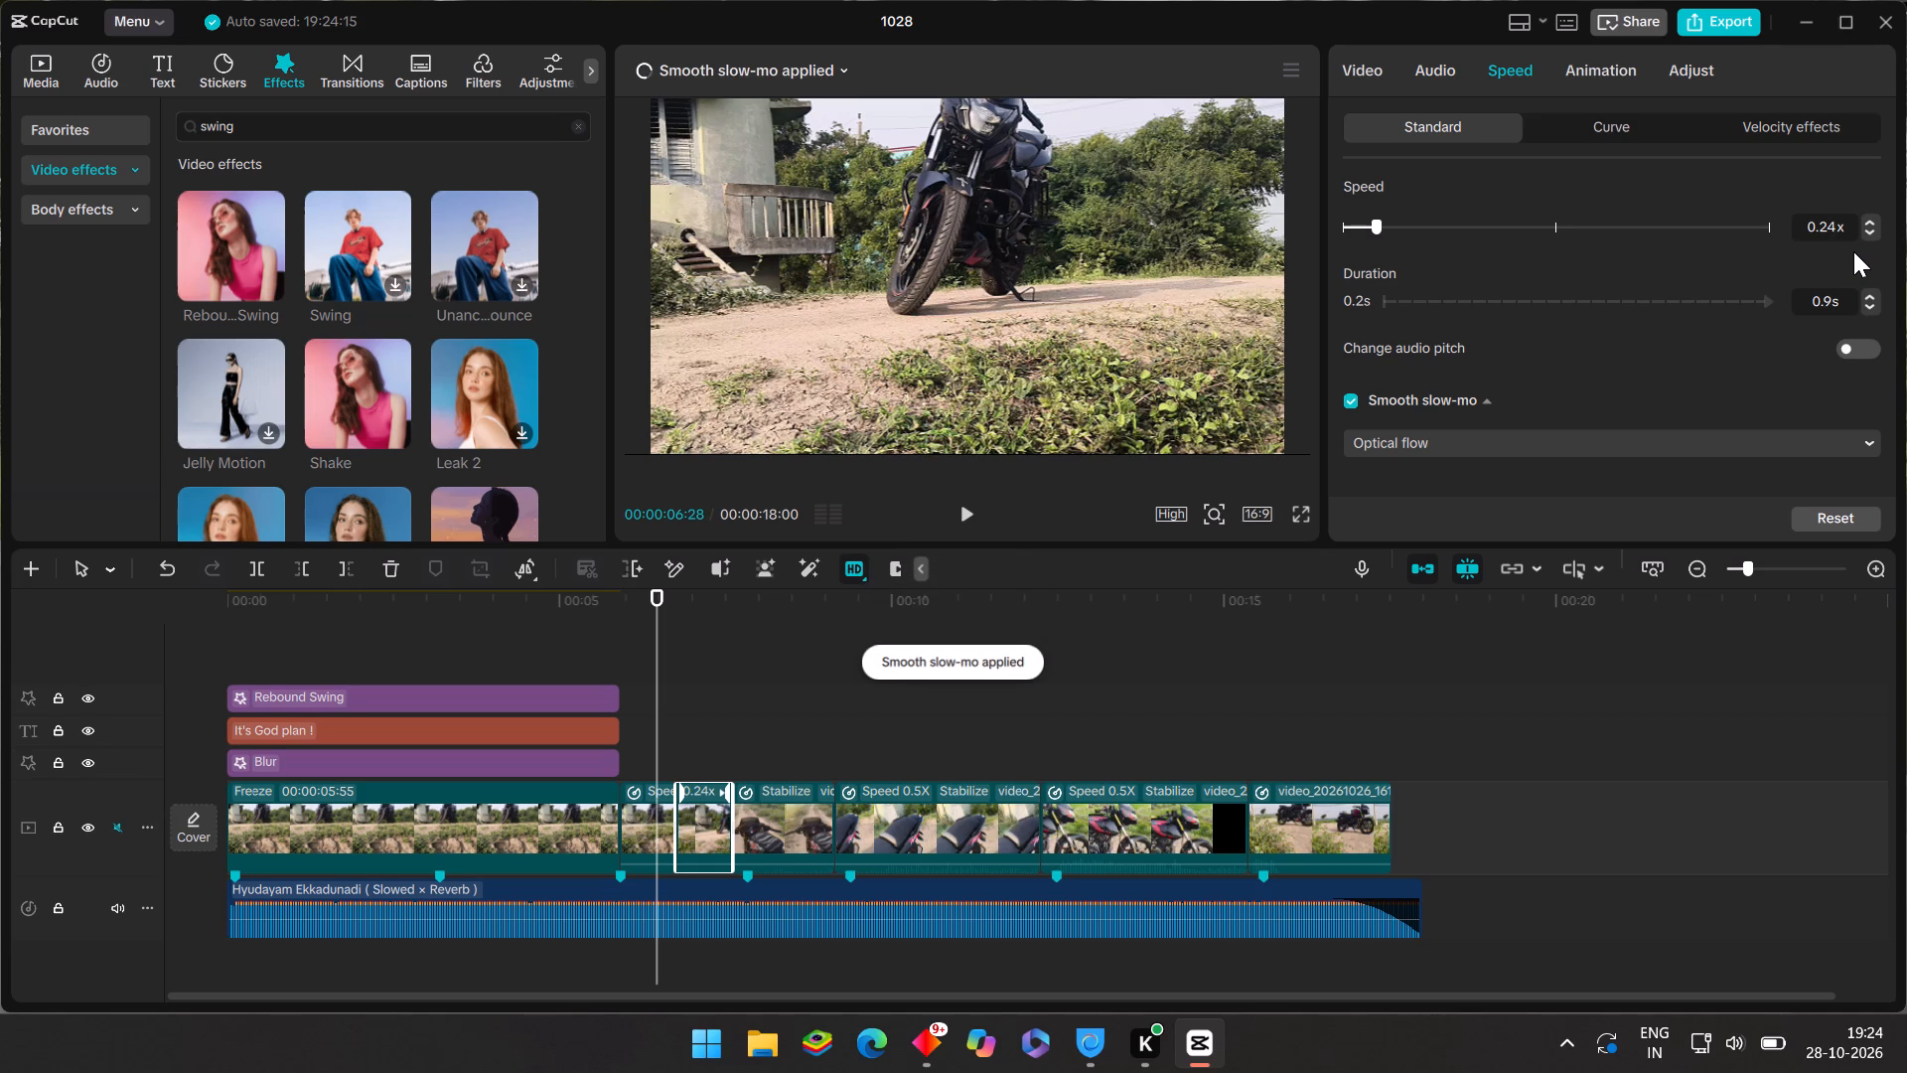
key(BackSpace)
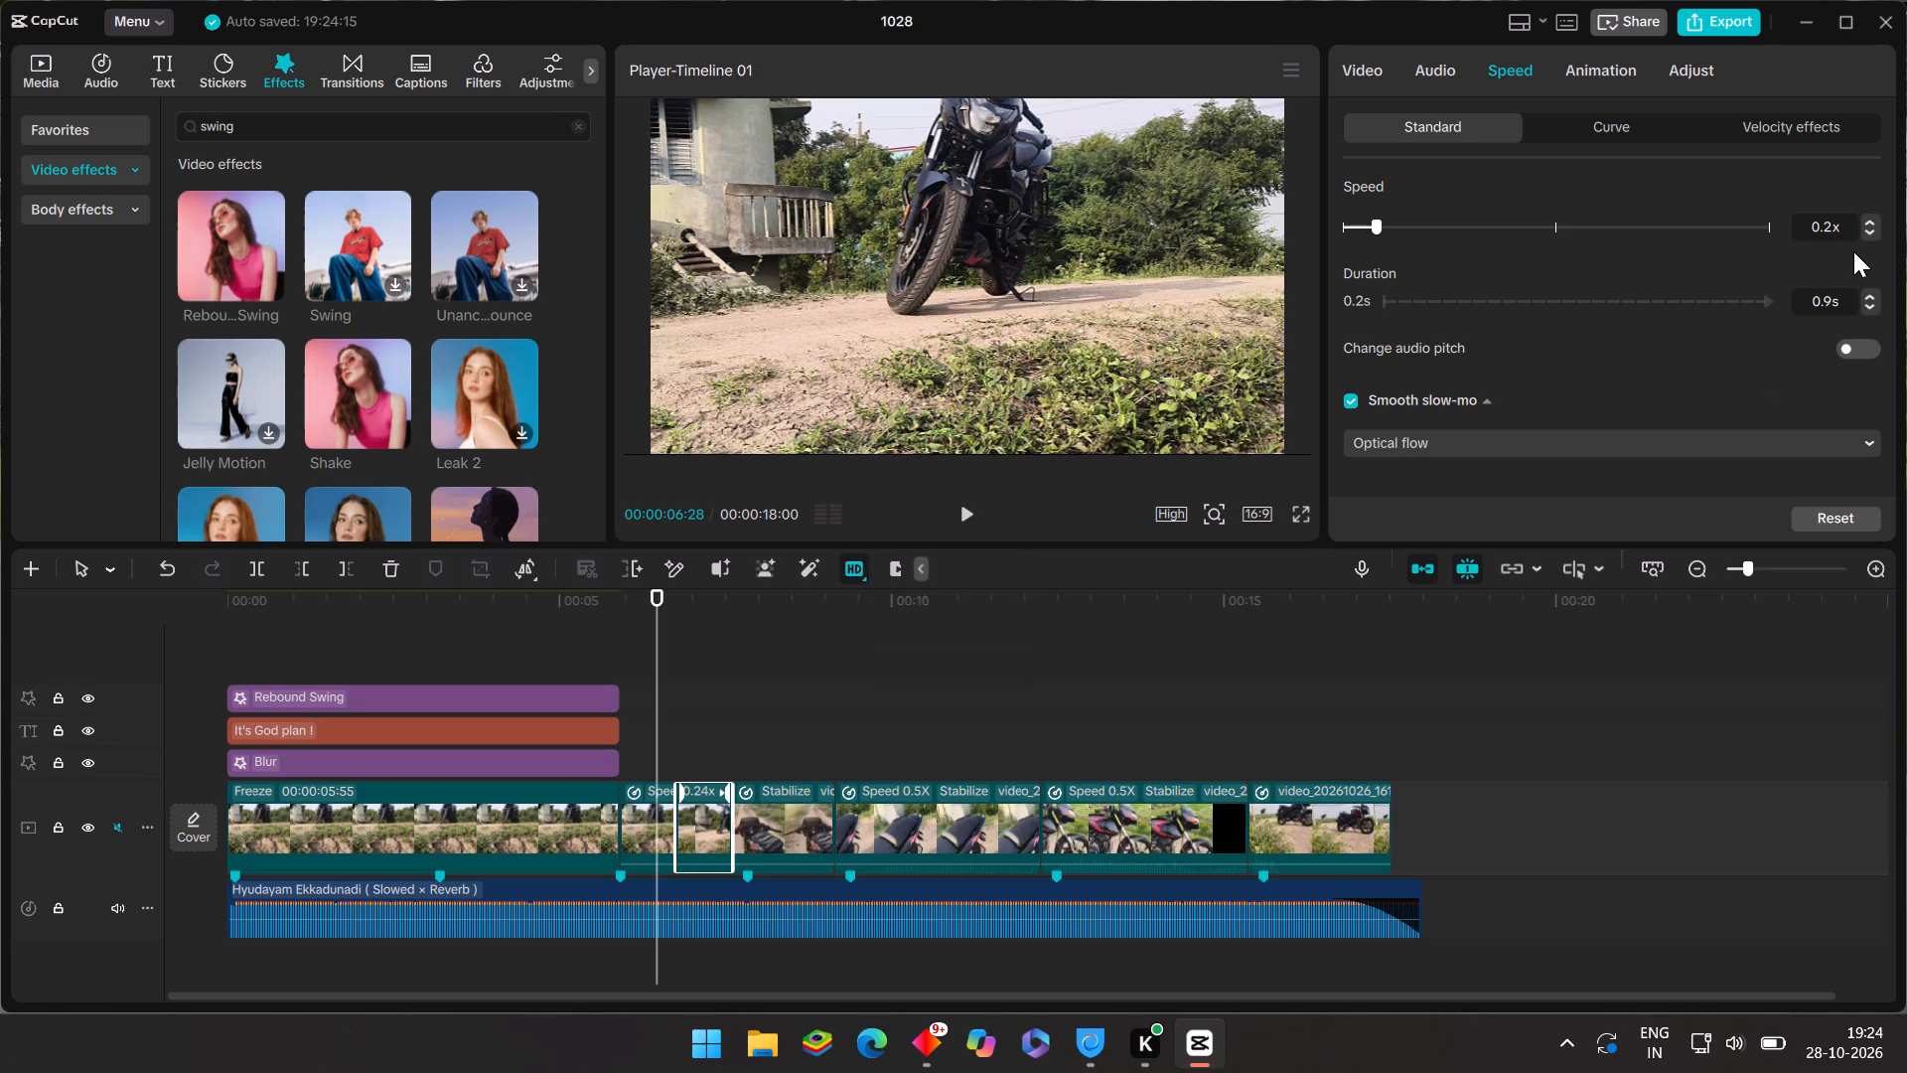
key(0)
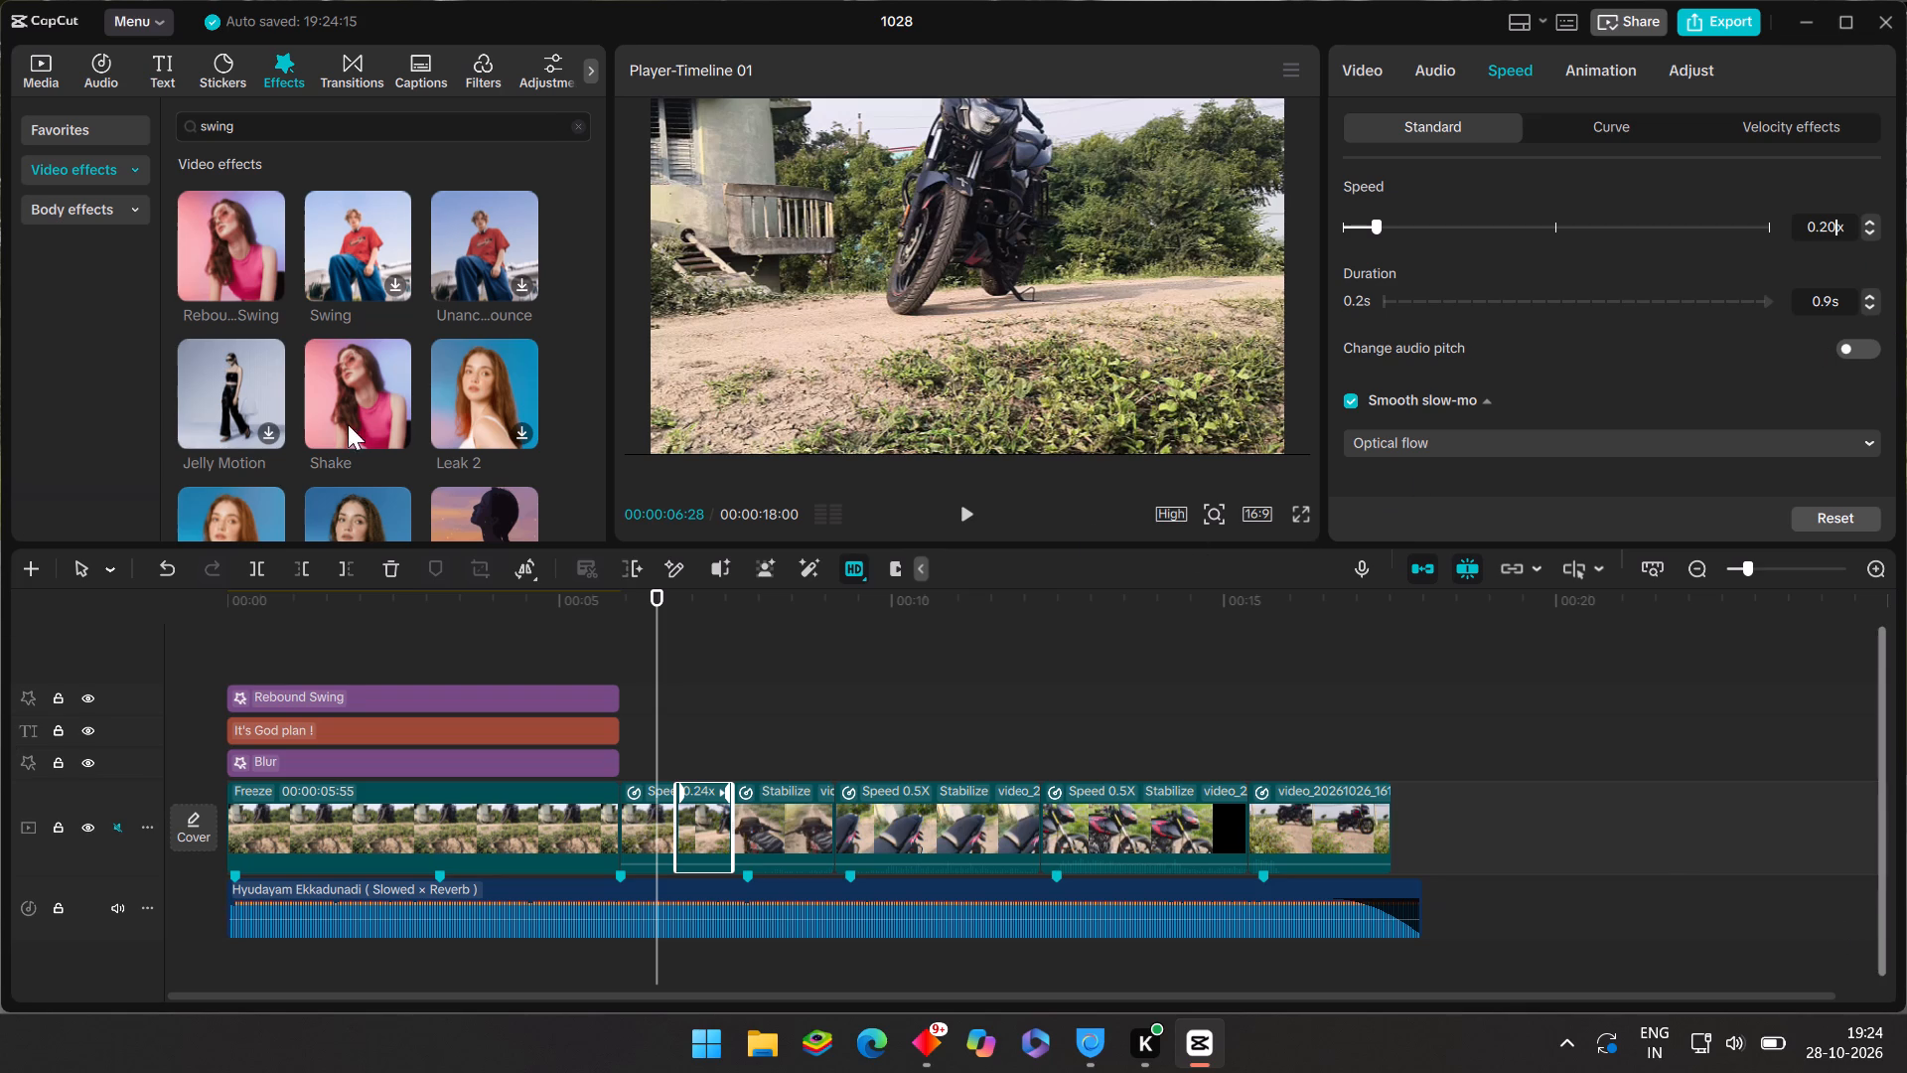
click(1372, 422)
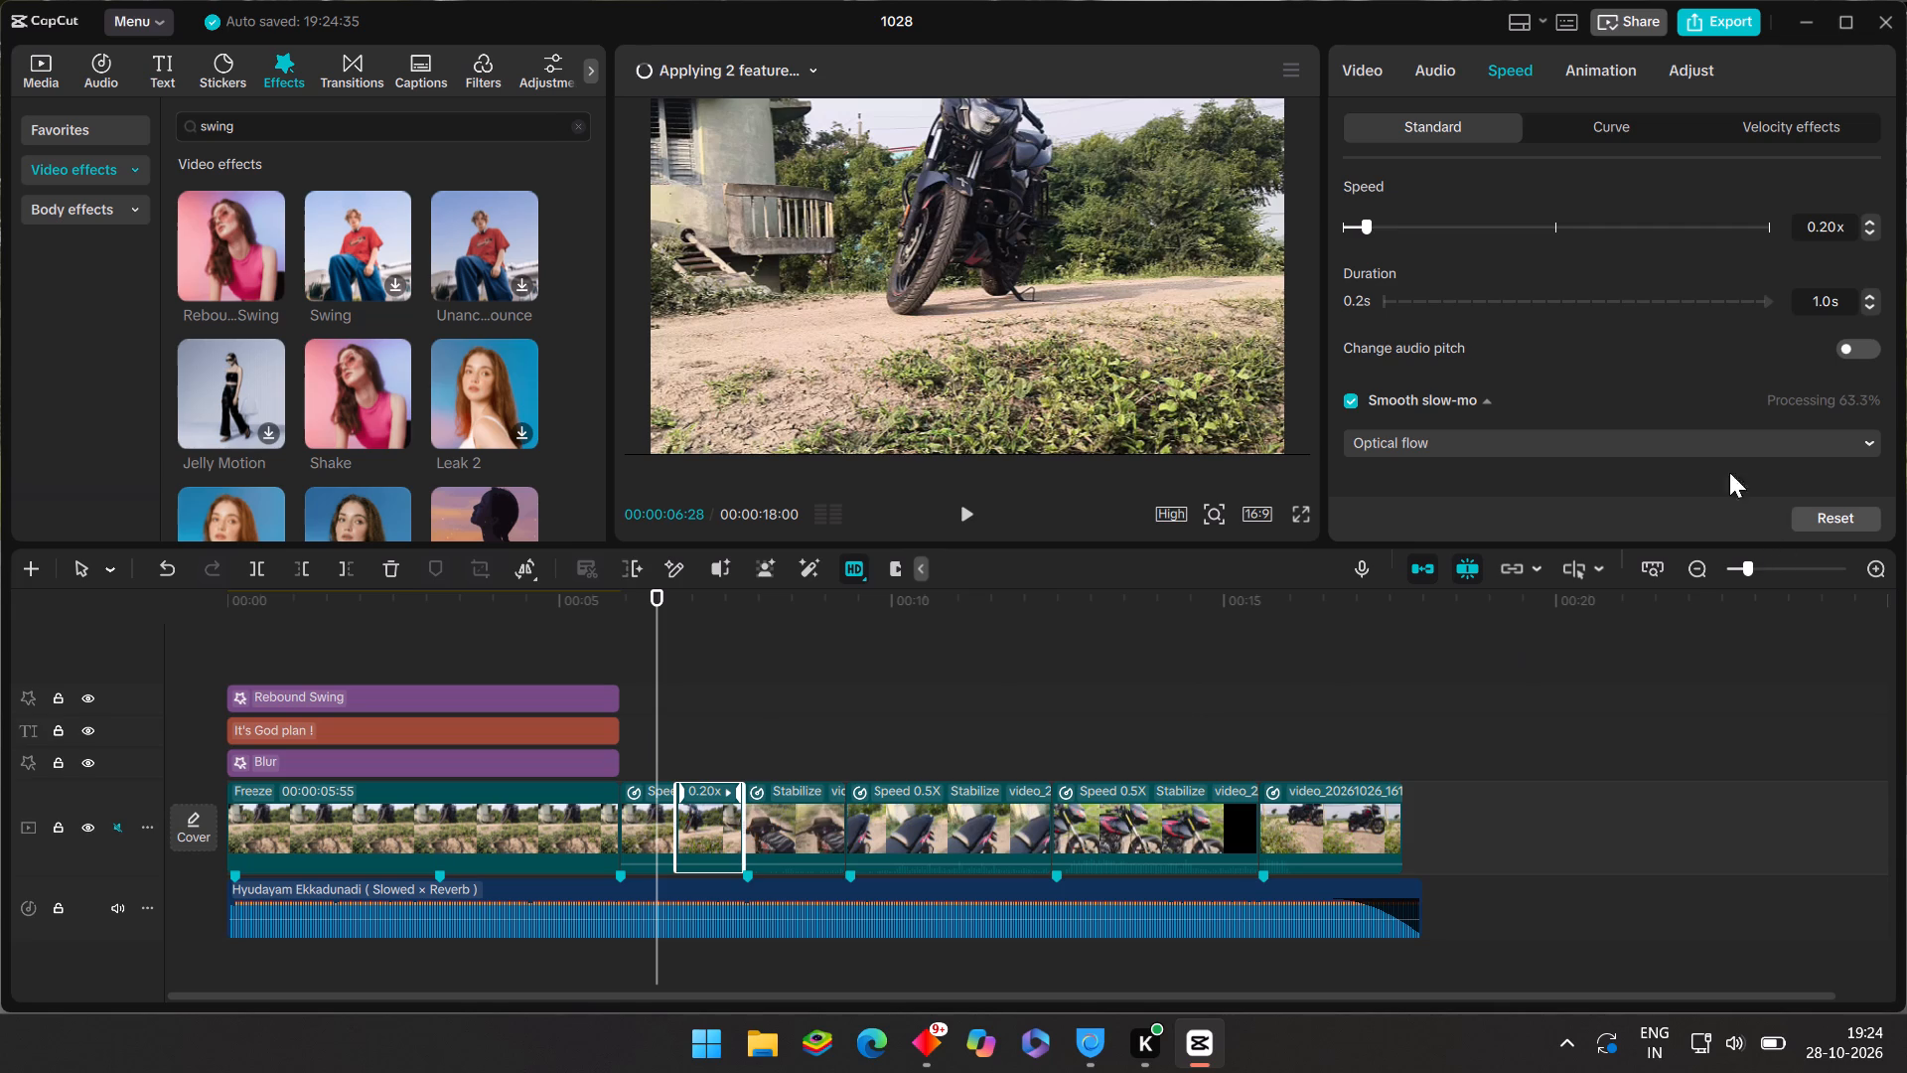
Set the standard speed of the second piece of the split clip to 0.19x, with Optical flow as the Smooth slow-mo method.
click(1838, 222)
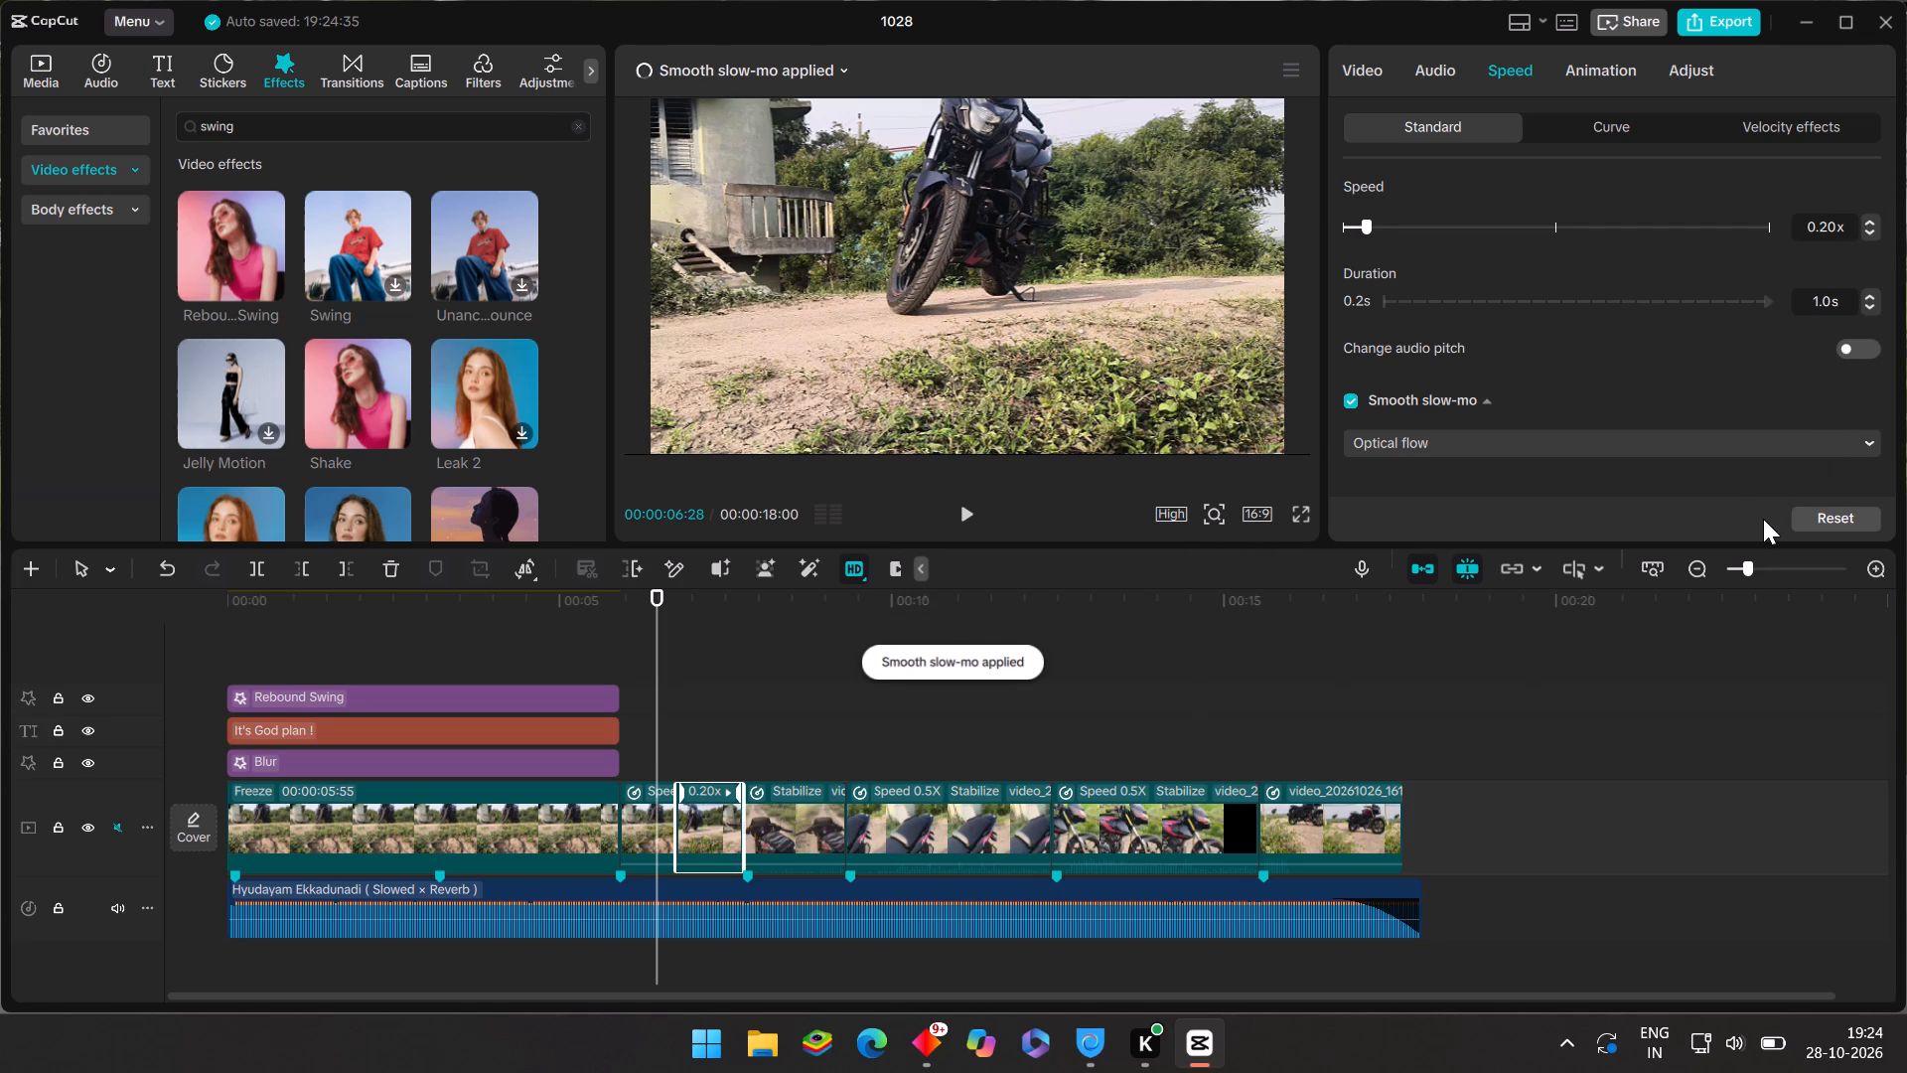
key(BackSpace)
key(BackSpace)
key(1)
key(9)
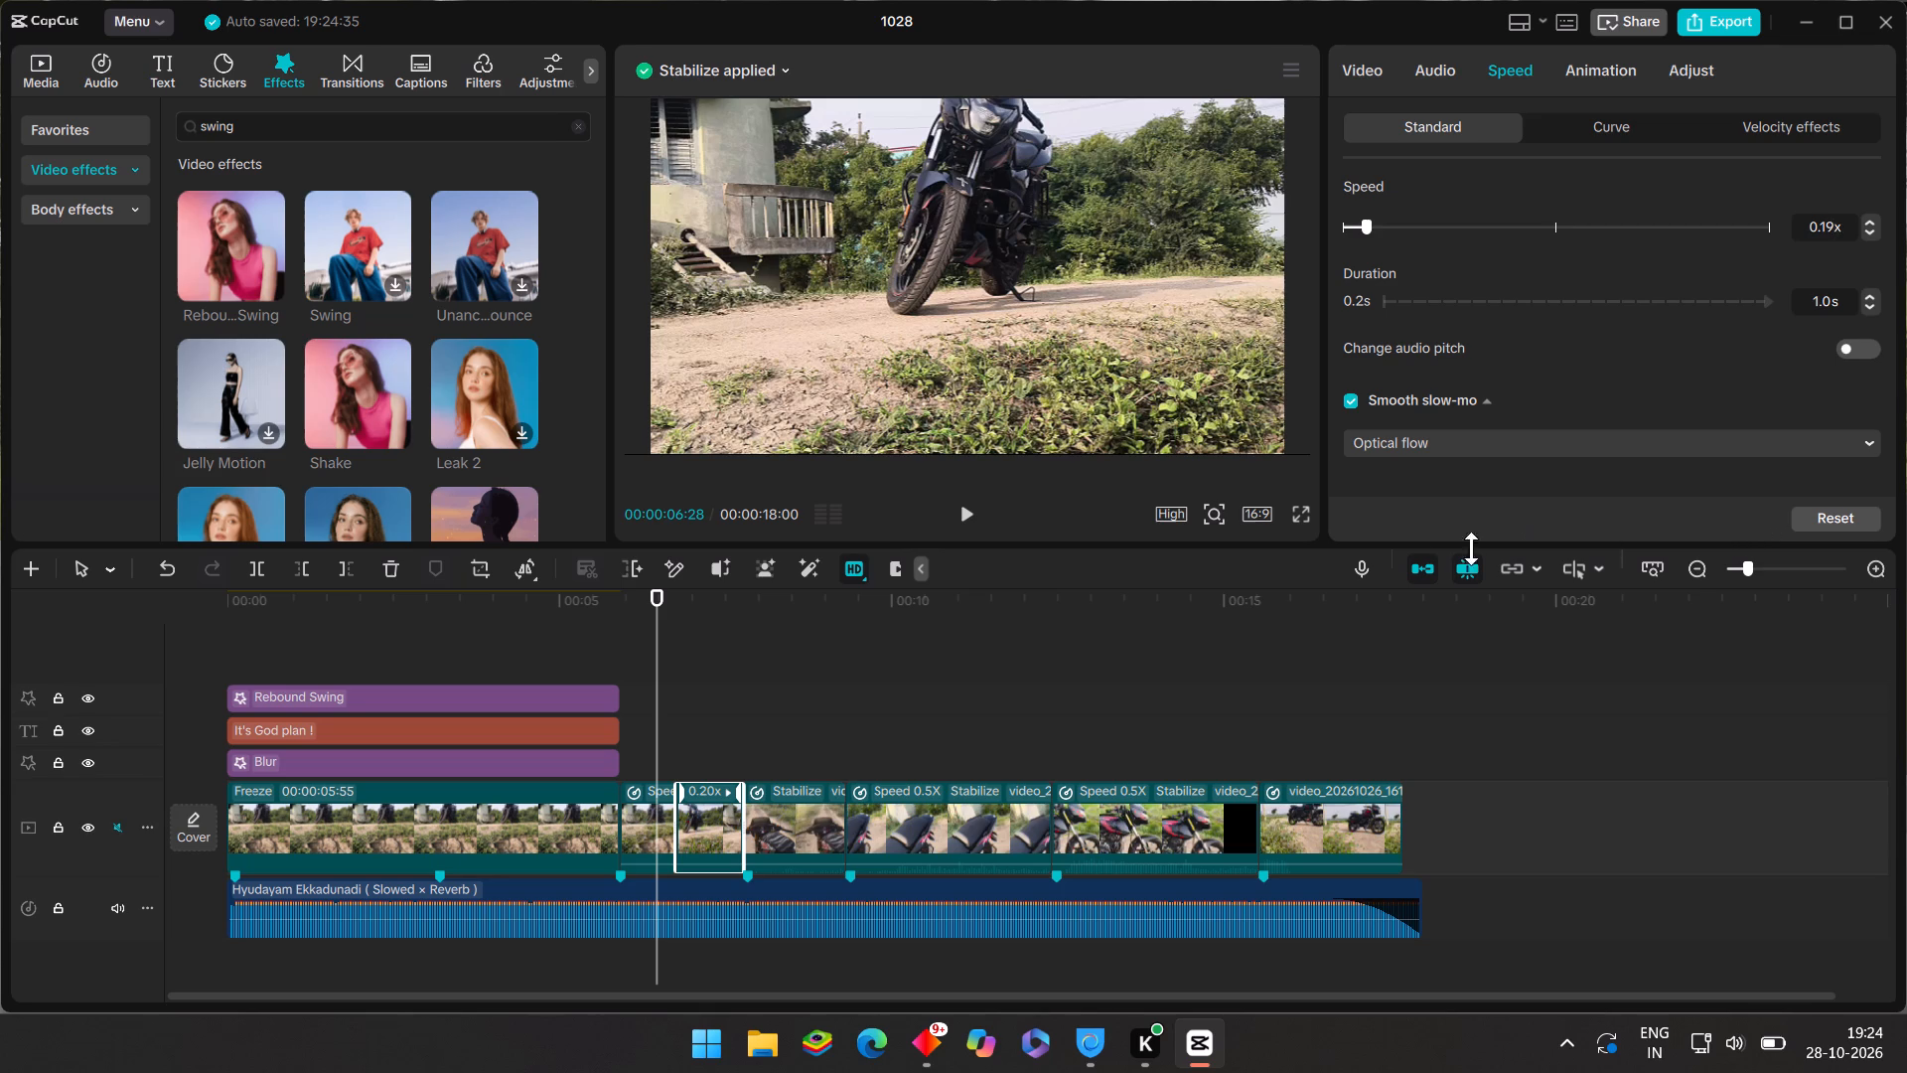
click(1435, 440)
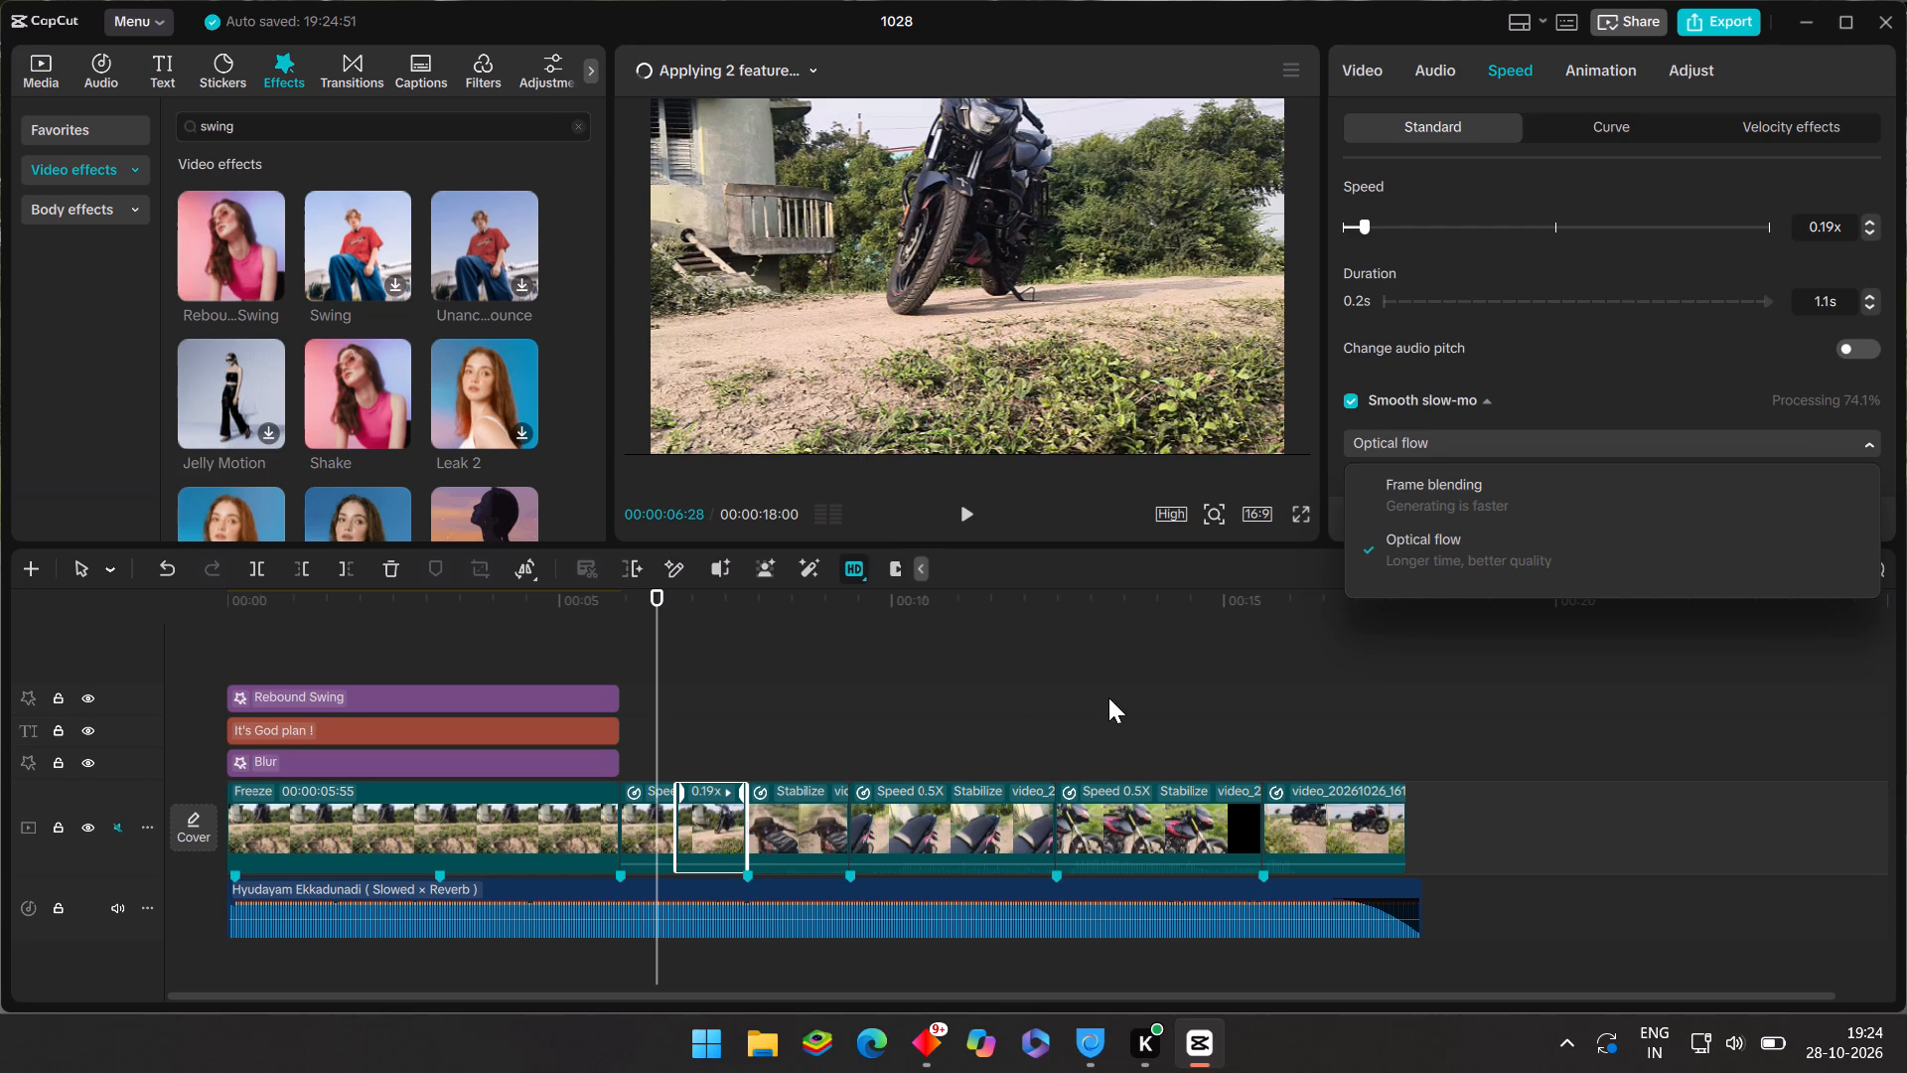
click(1519, 562)
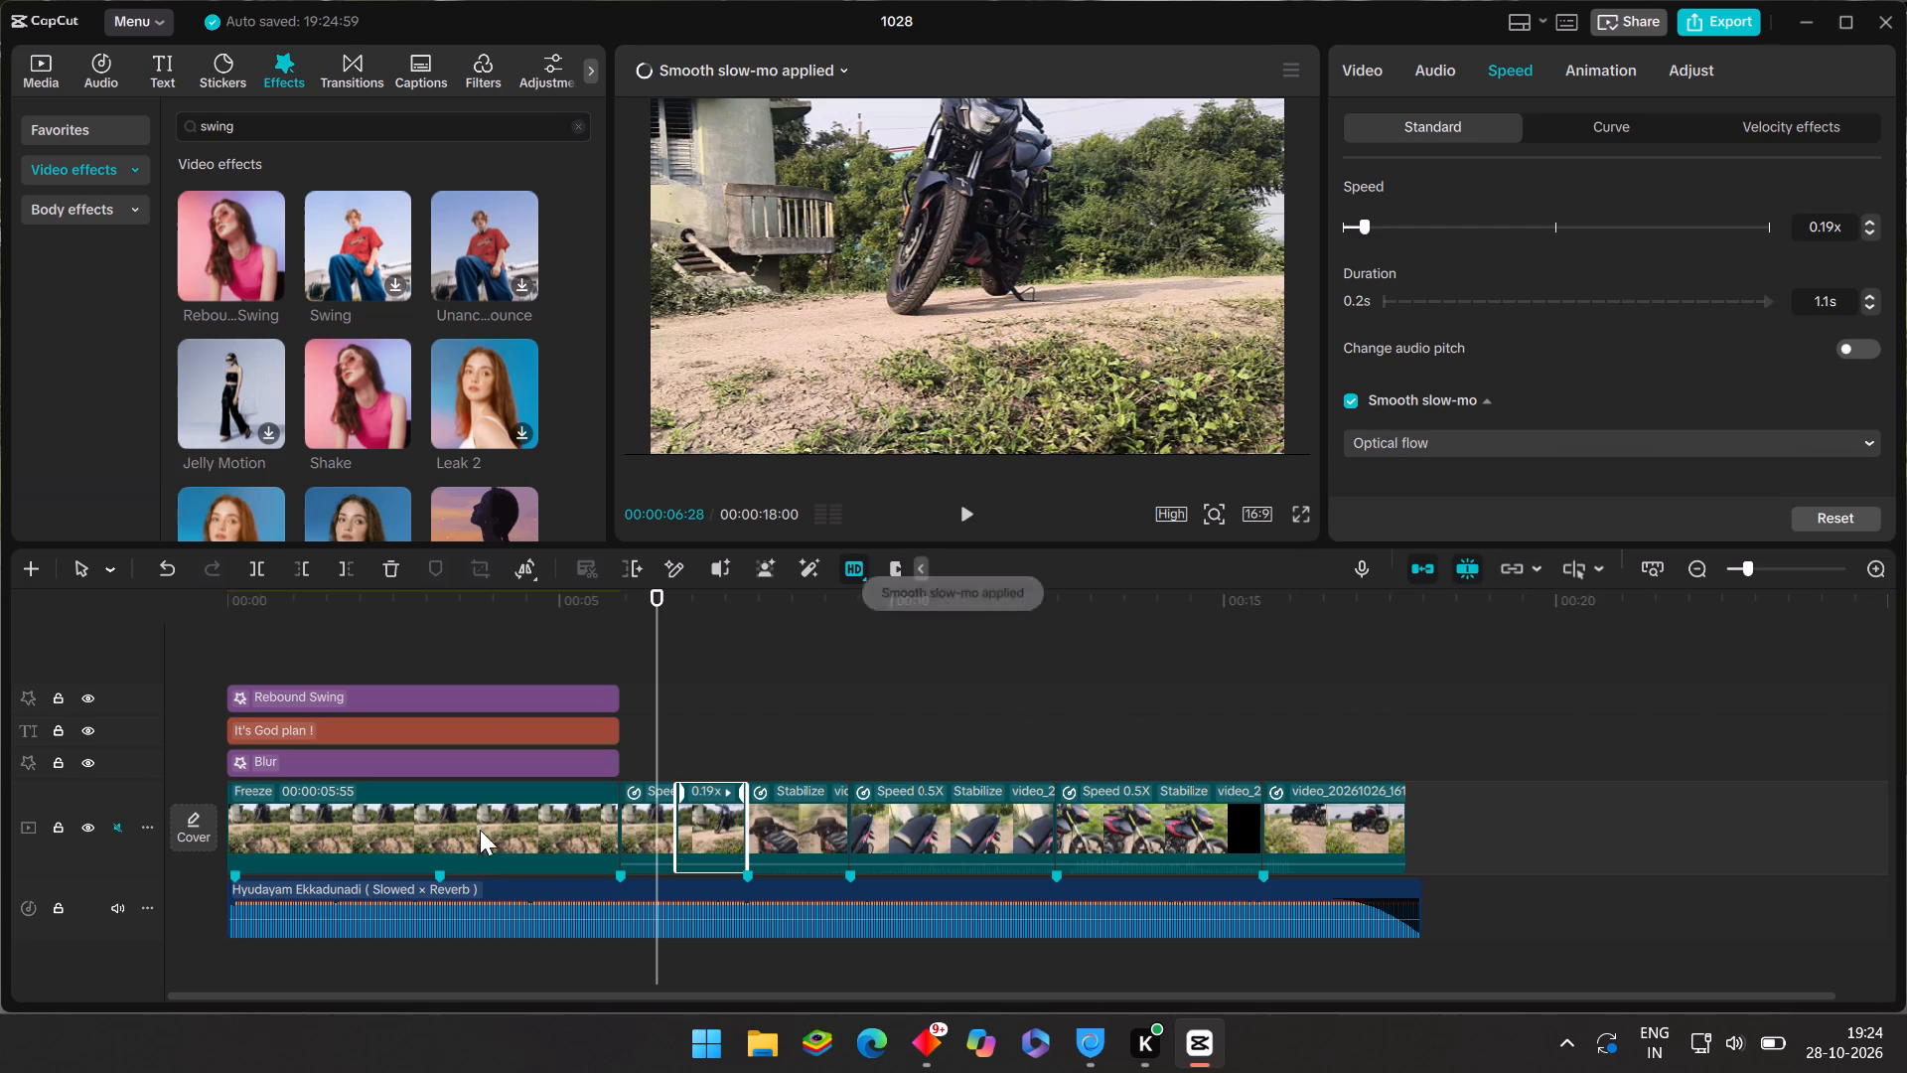
Play back and scrub from the end of the titled freeze-frame through both pieces of the split clip to check the speed change.
click(604, 644)
click(606, 644)
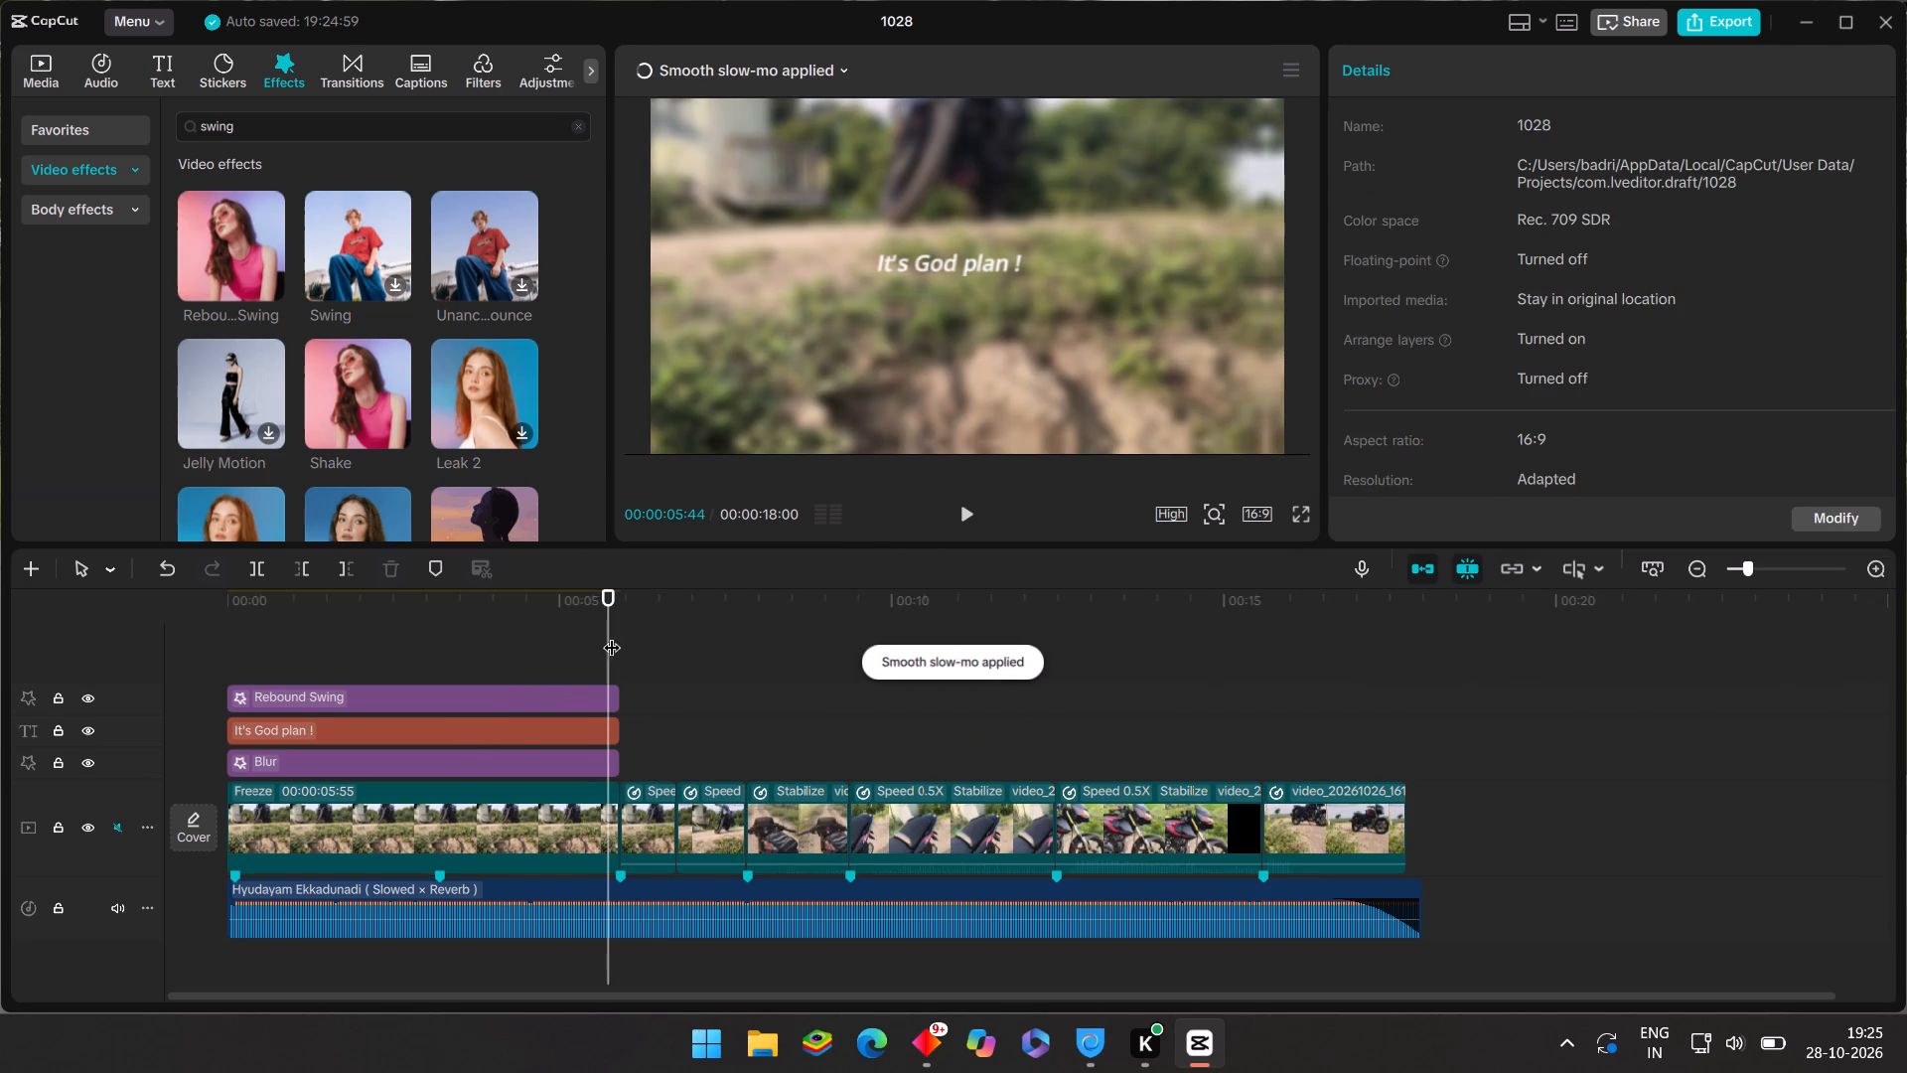
click(975, 514)
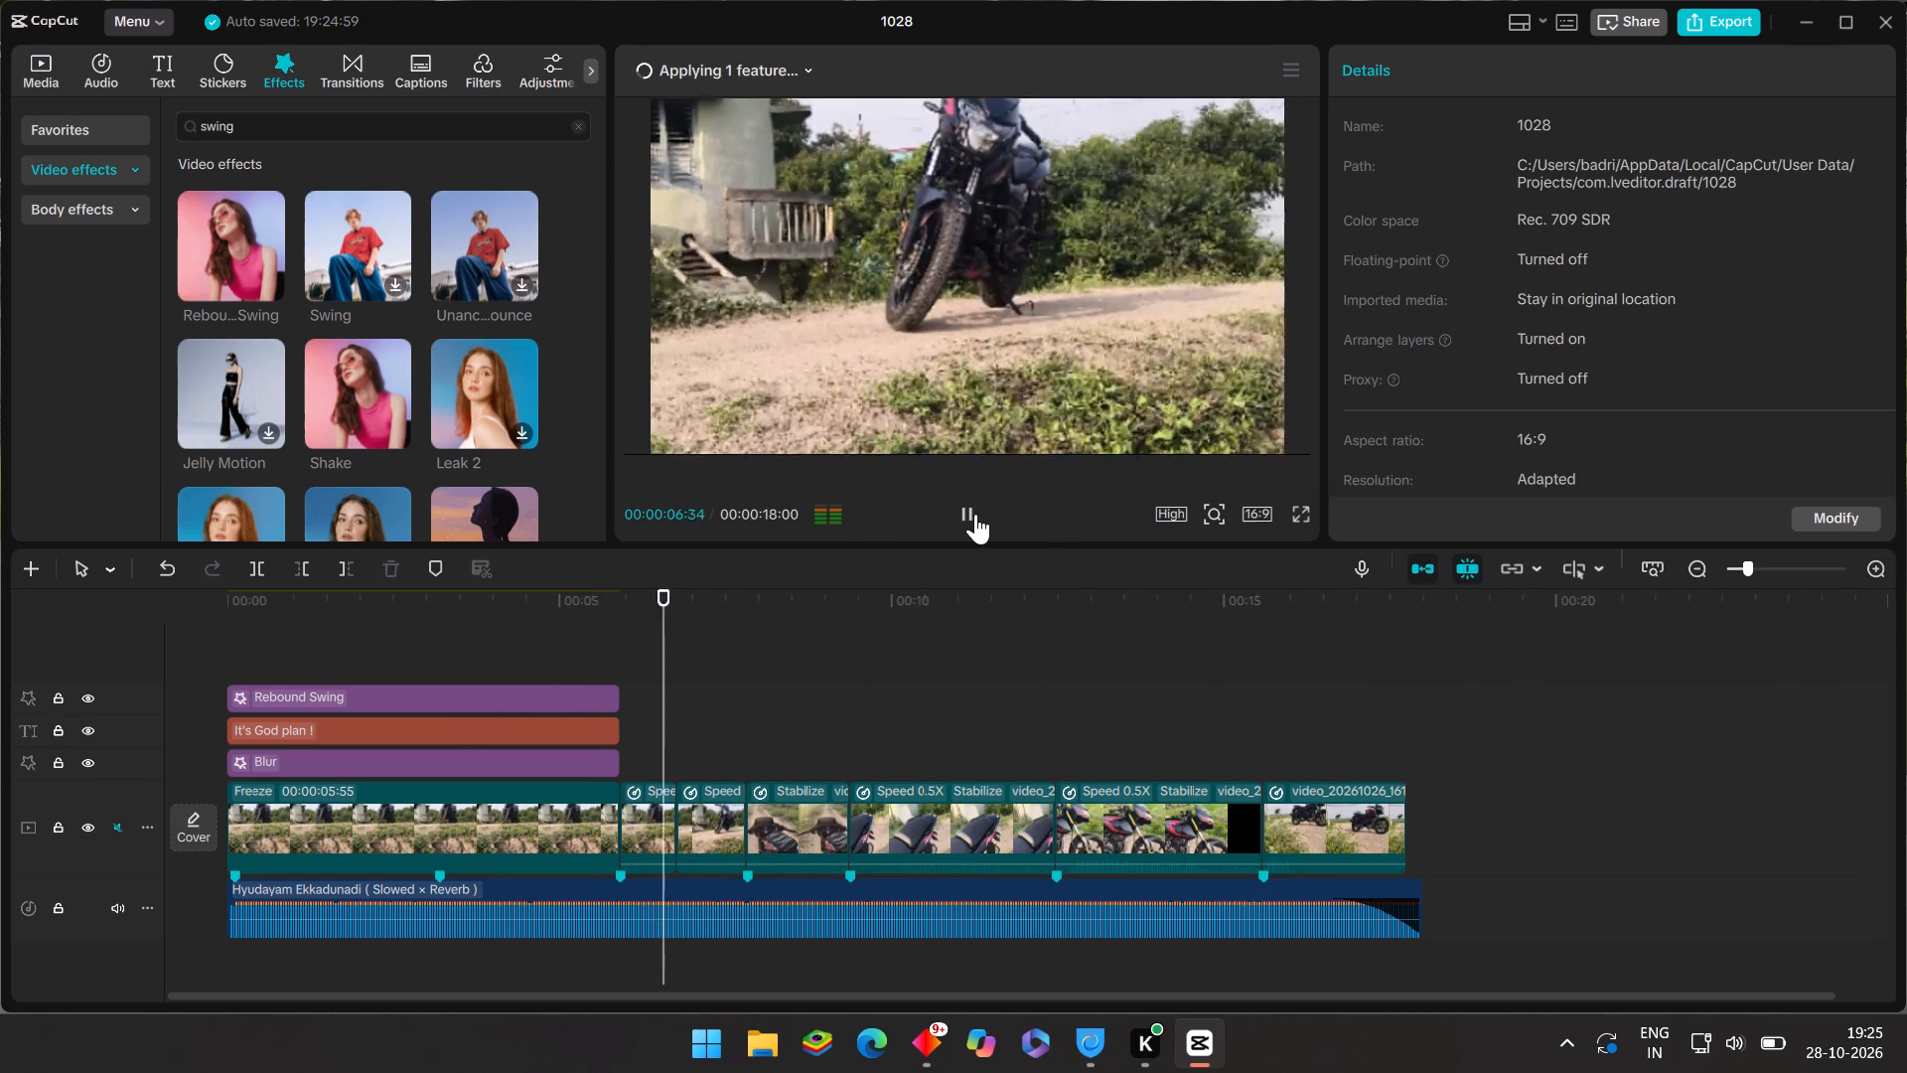
click(975, 514)
click(711, 649)
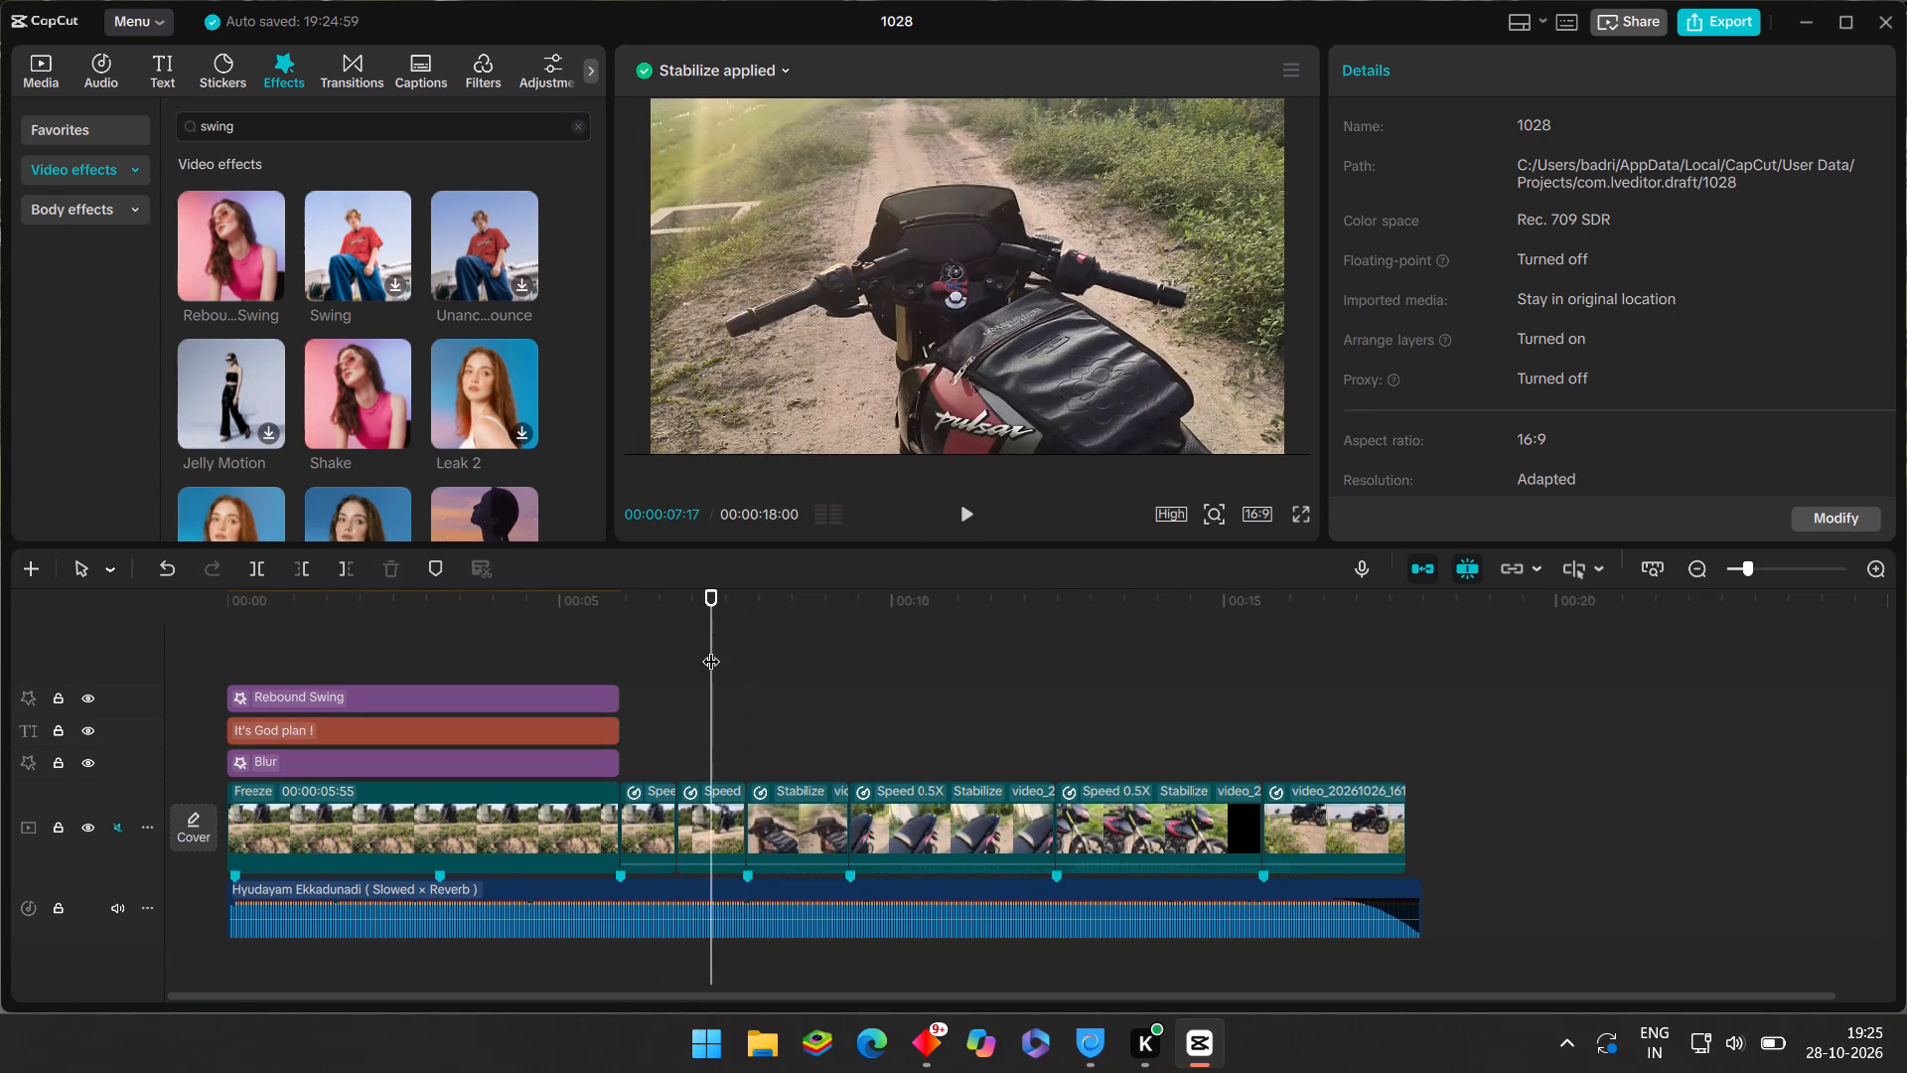
drag(711, 649, 663, 644)
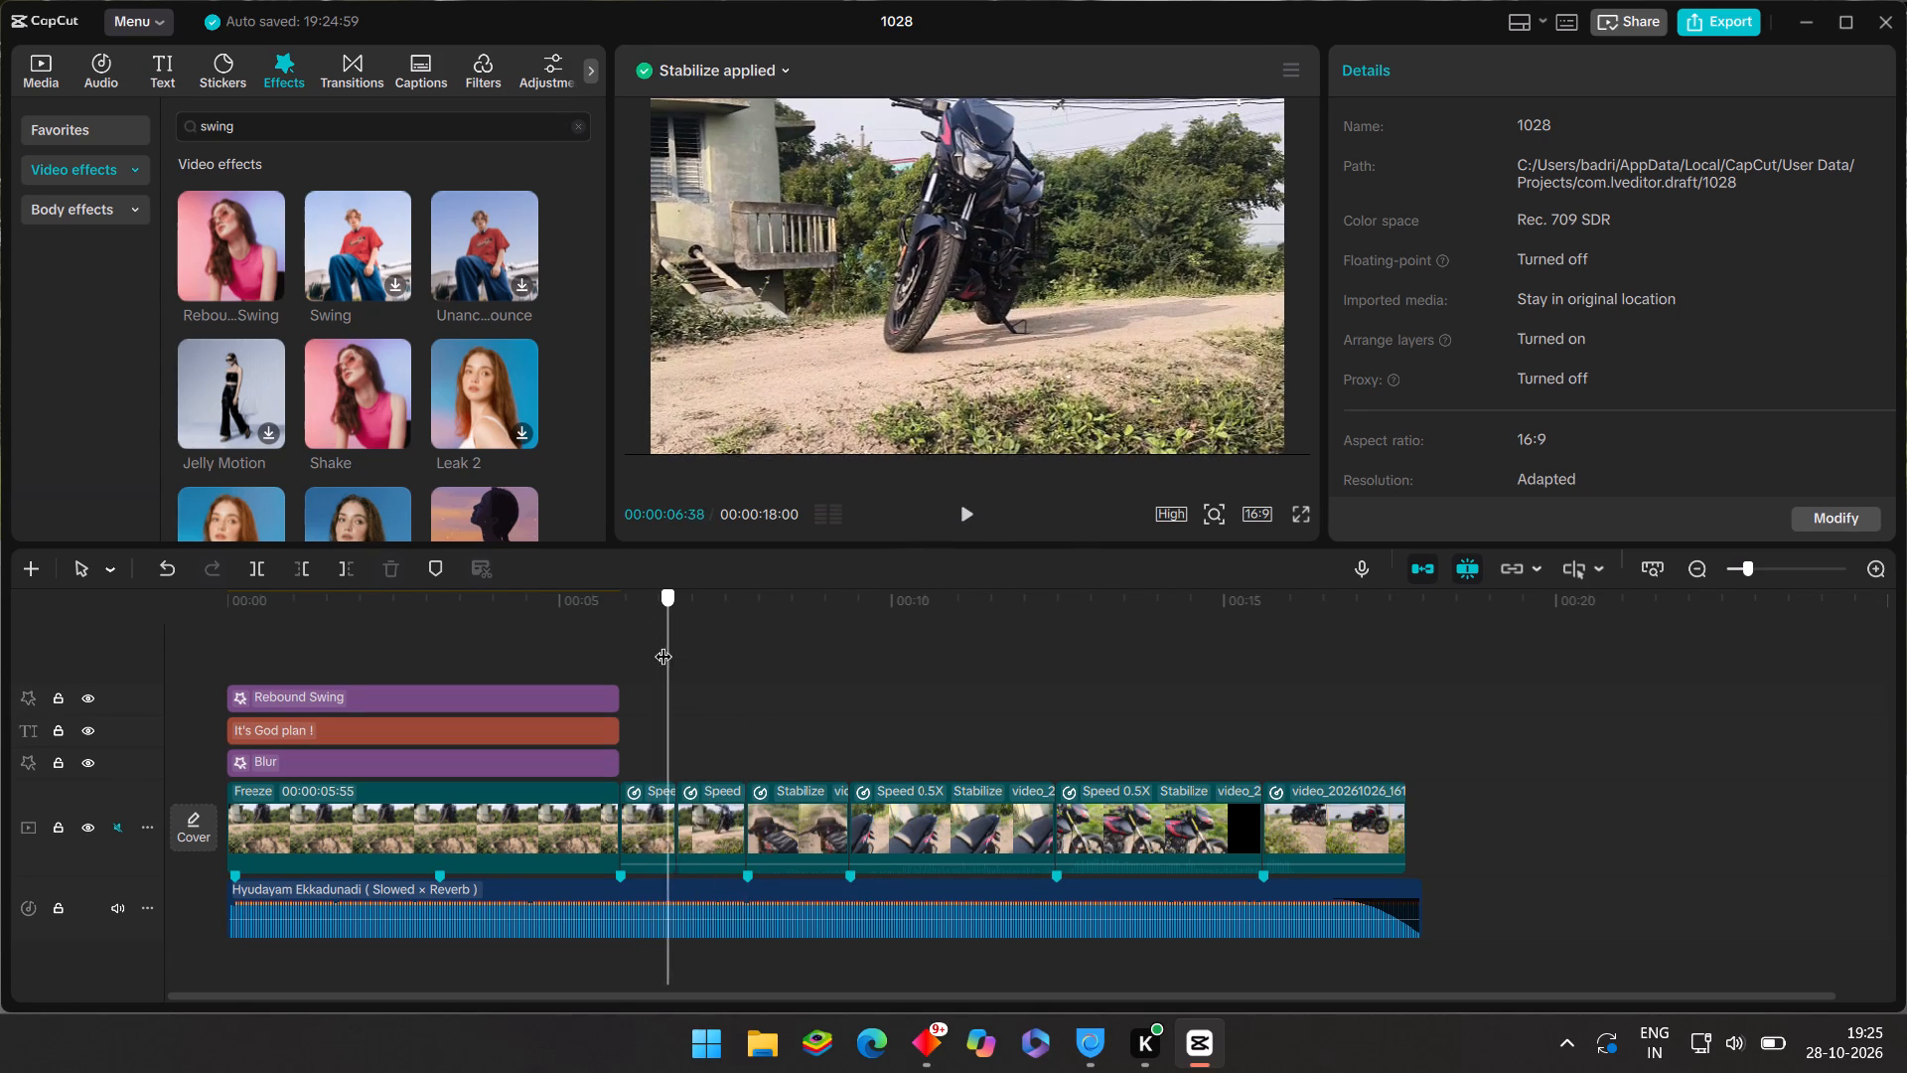
drag(663, 644, 648, 643)
click(959, 509)
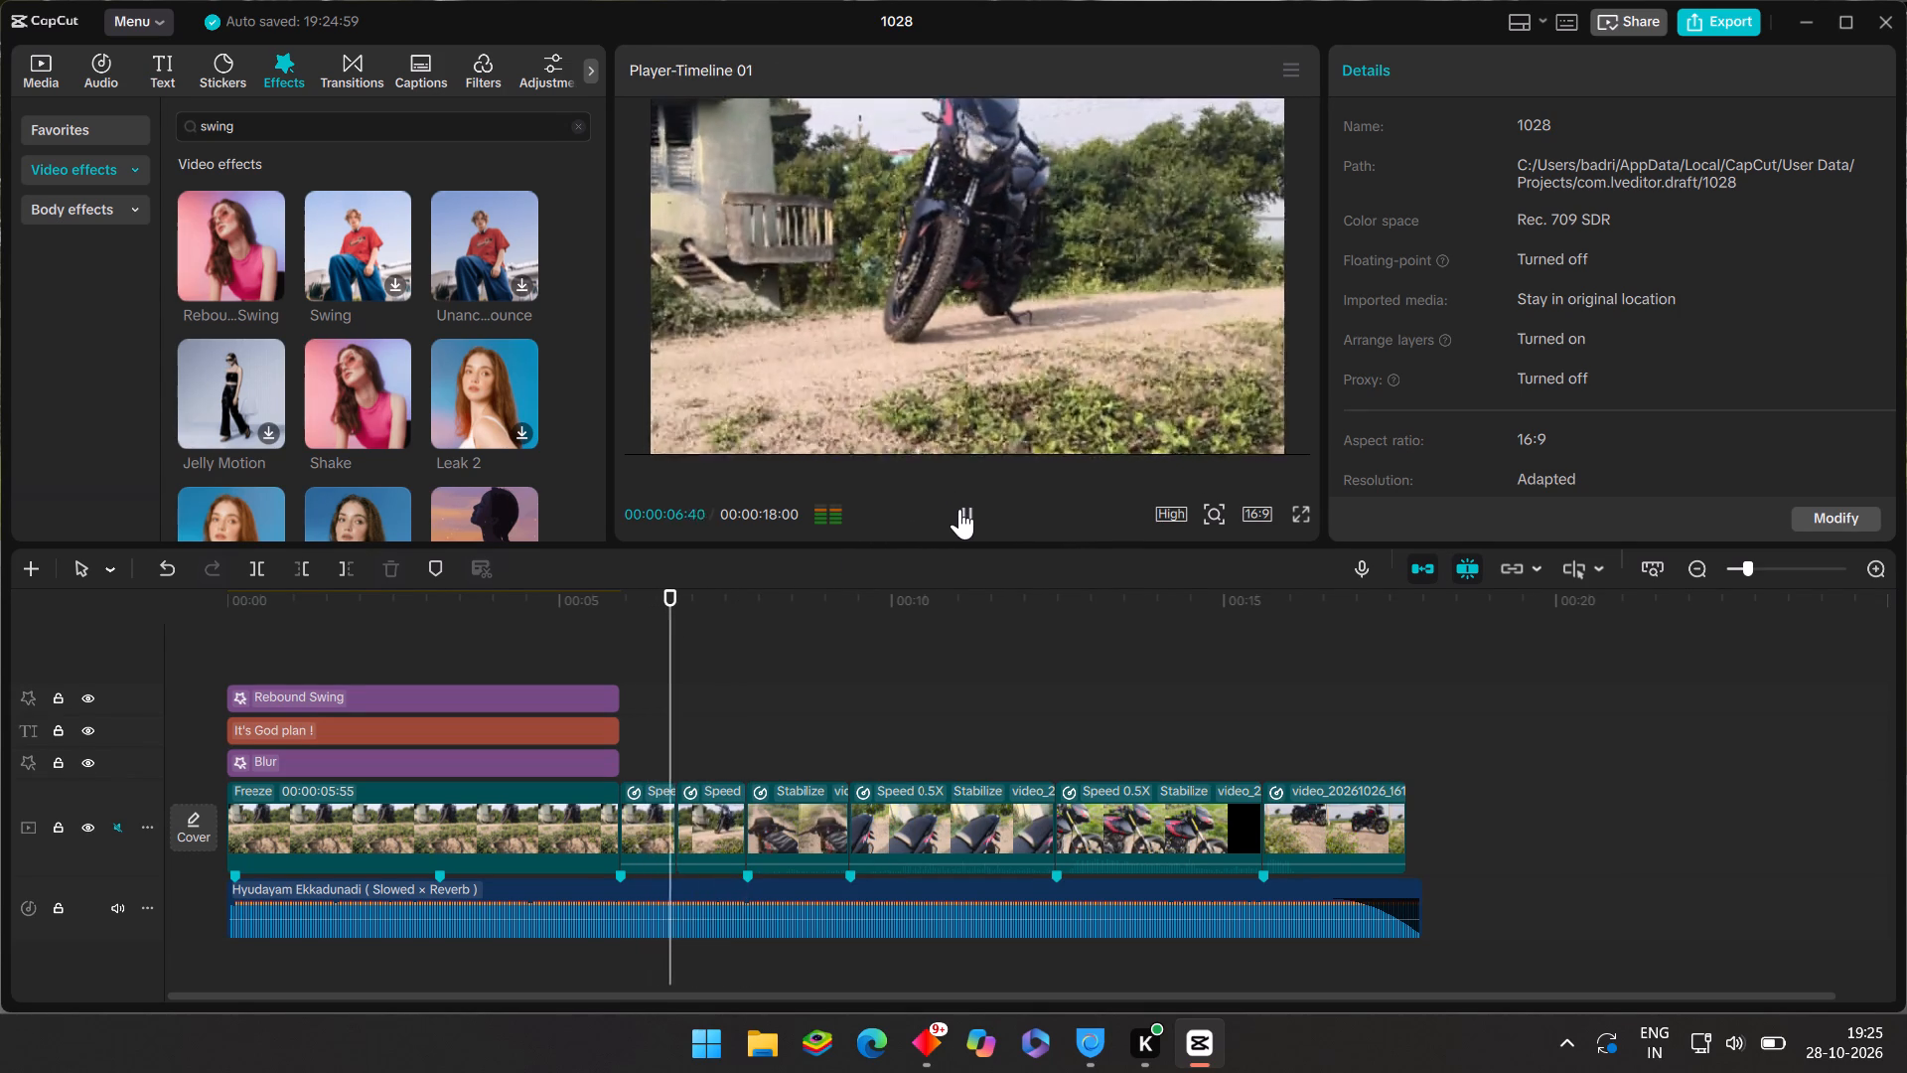
click(959, 509)
click(662, 667)
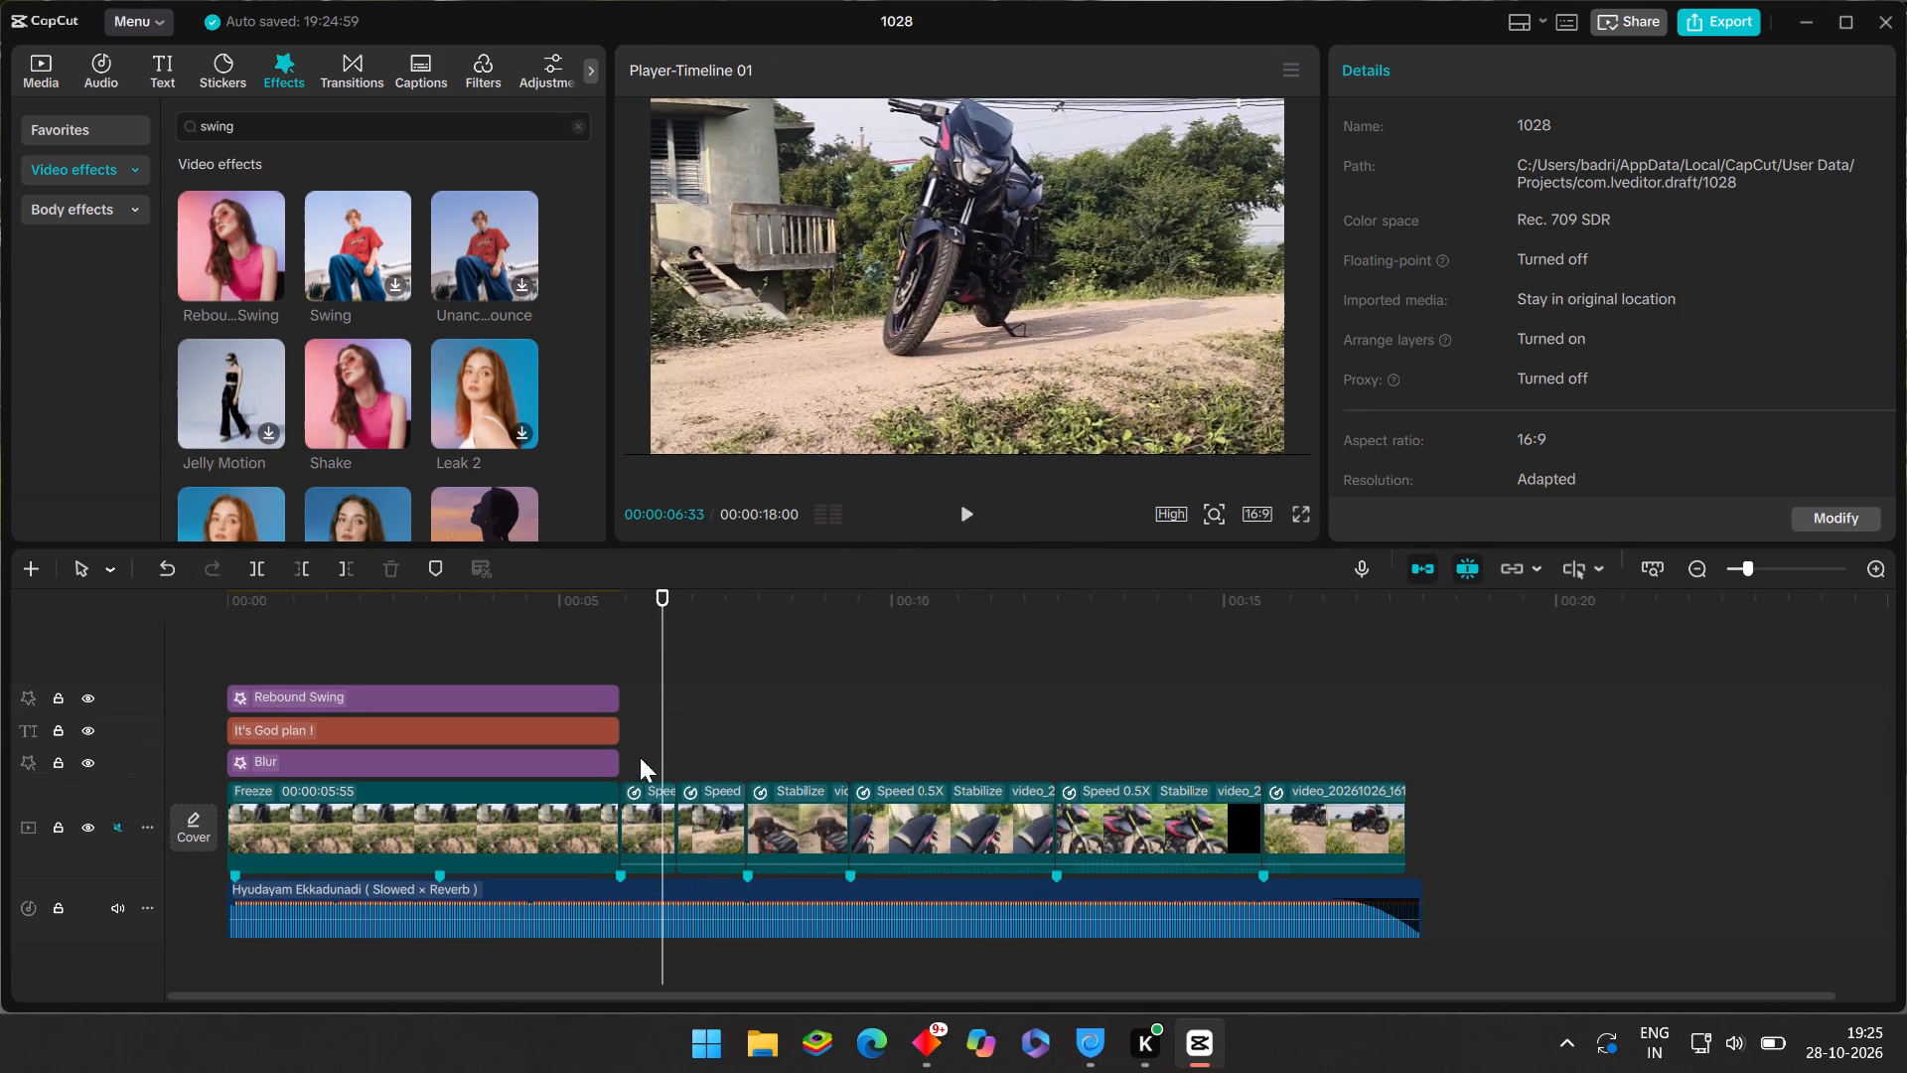
Set the Stabilize level of the first piece of the split clip to Most stable.
click(645, 806)
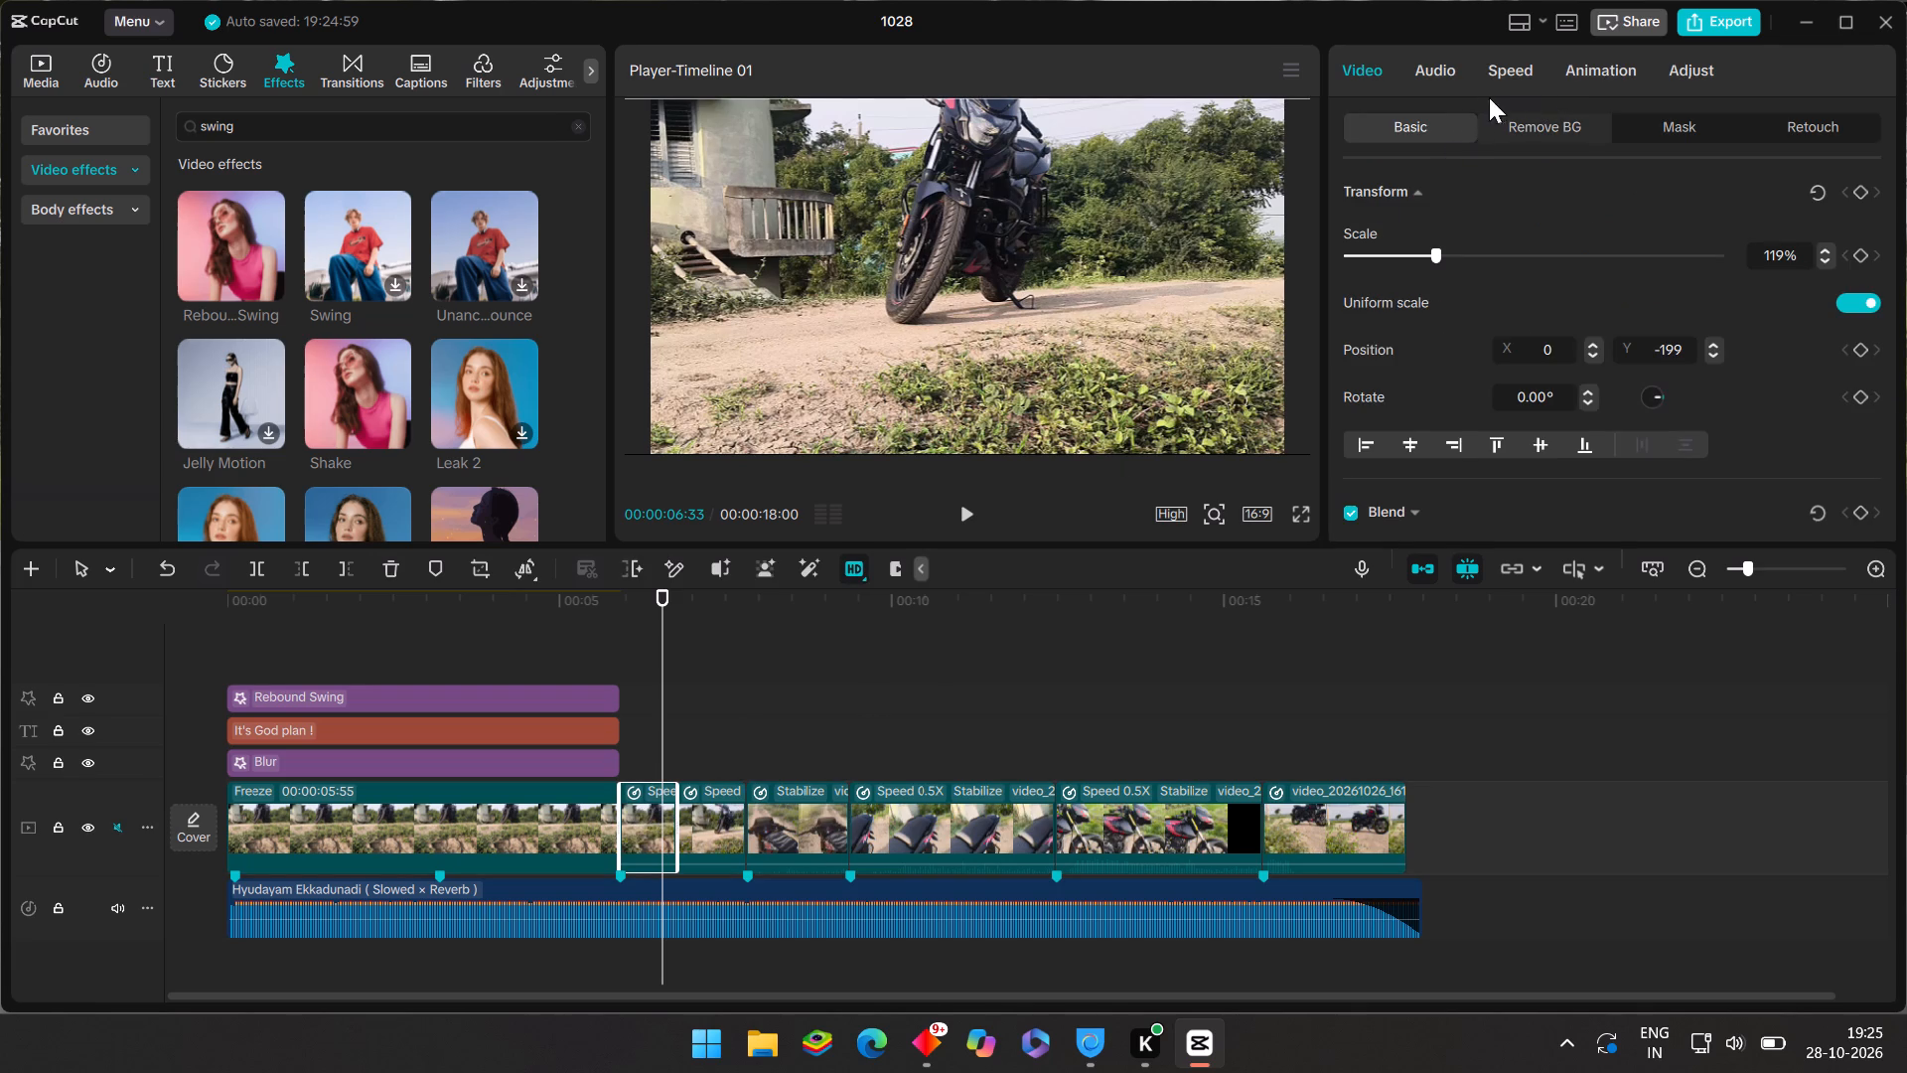
scroll(1388, 370, down, 6)
scroll(1382, 368, up, 3)
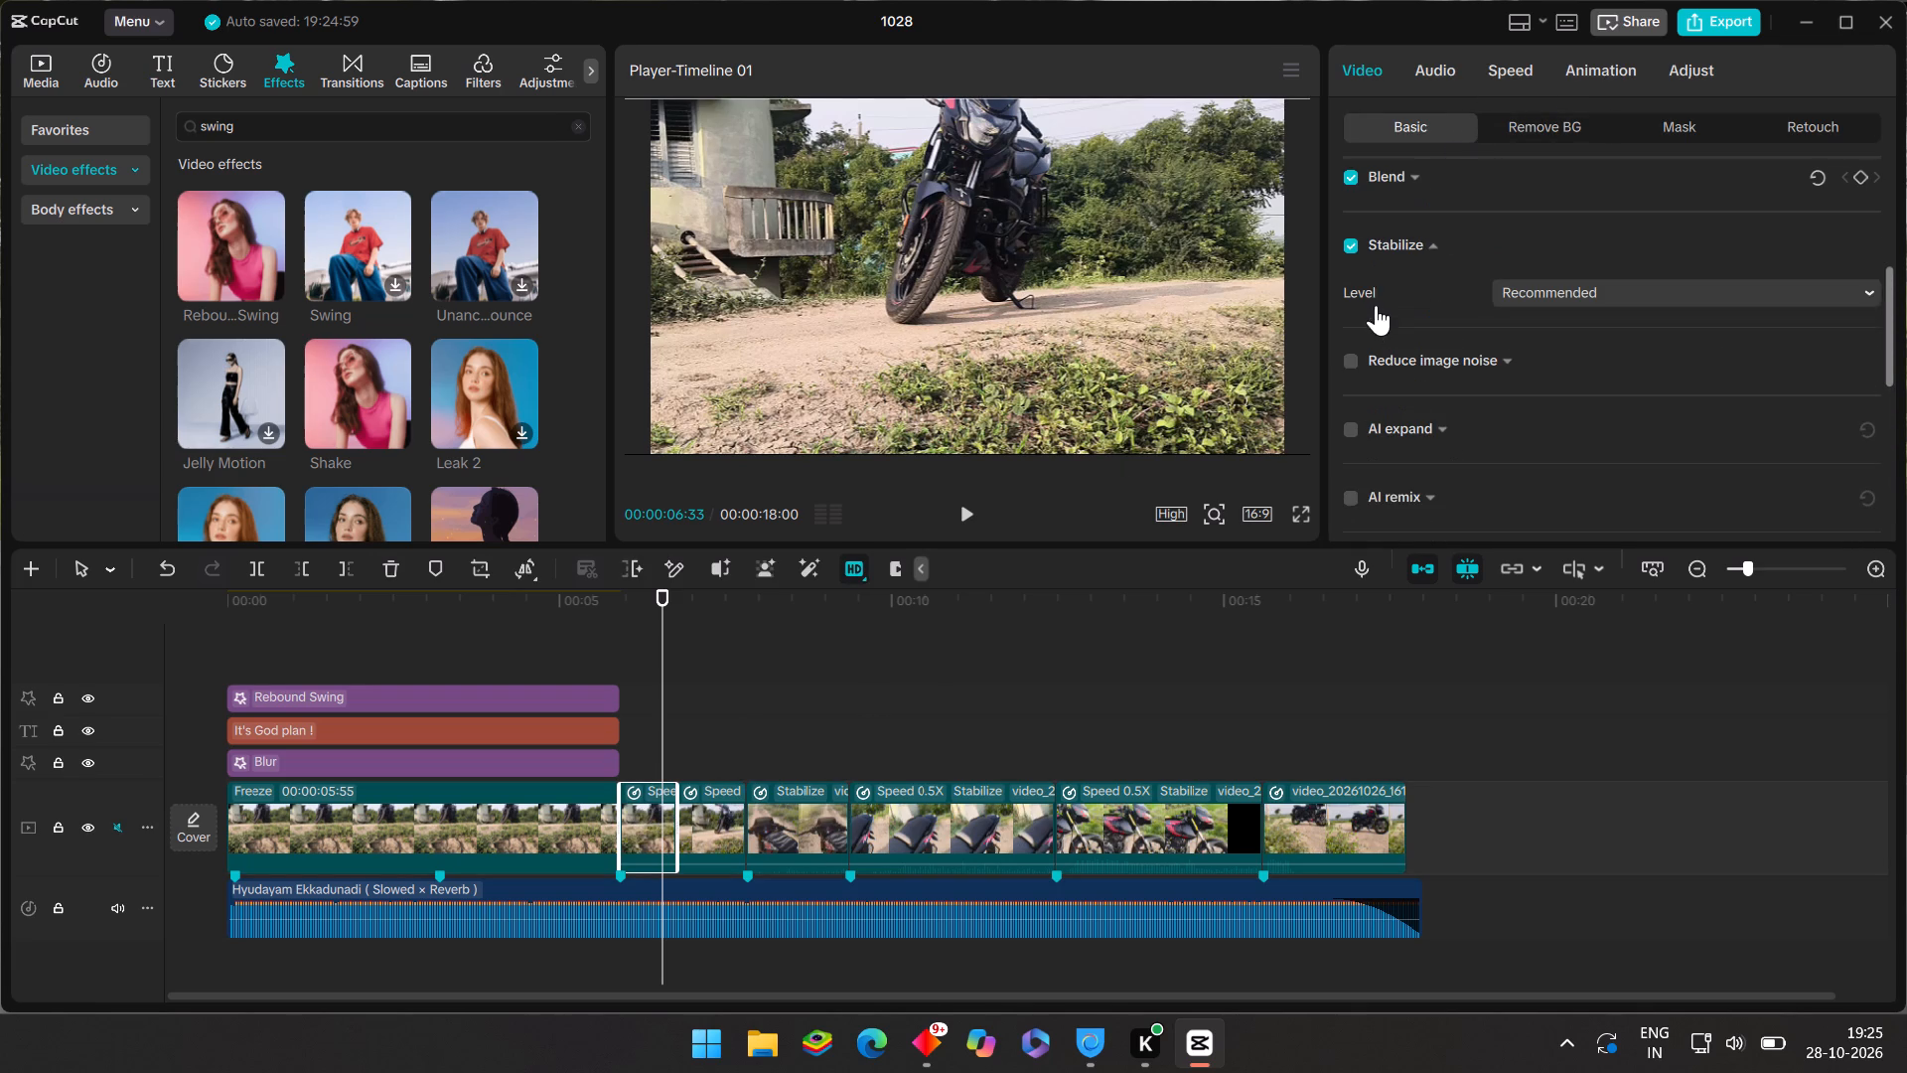
click(1514, 297)
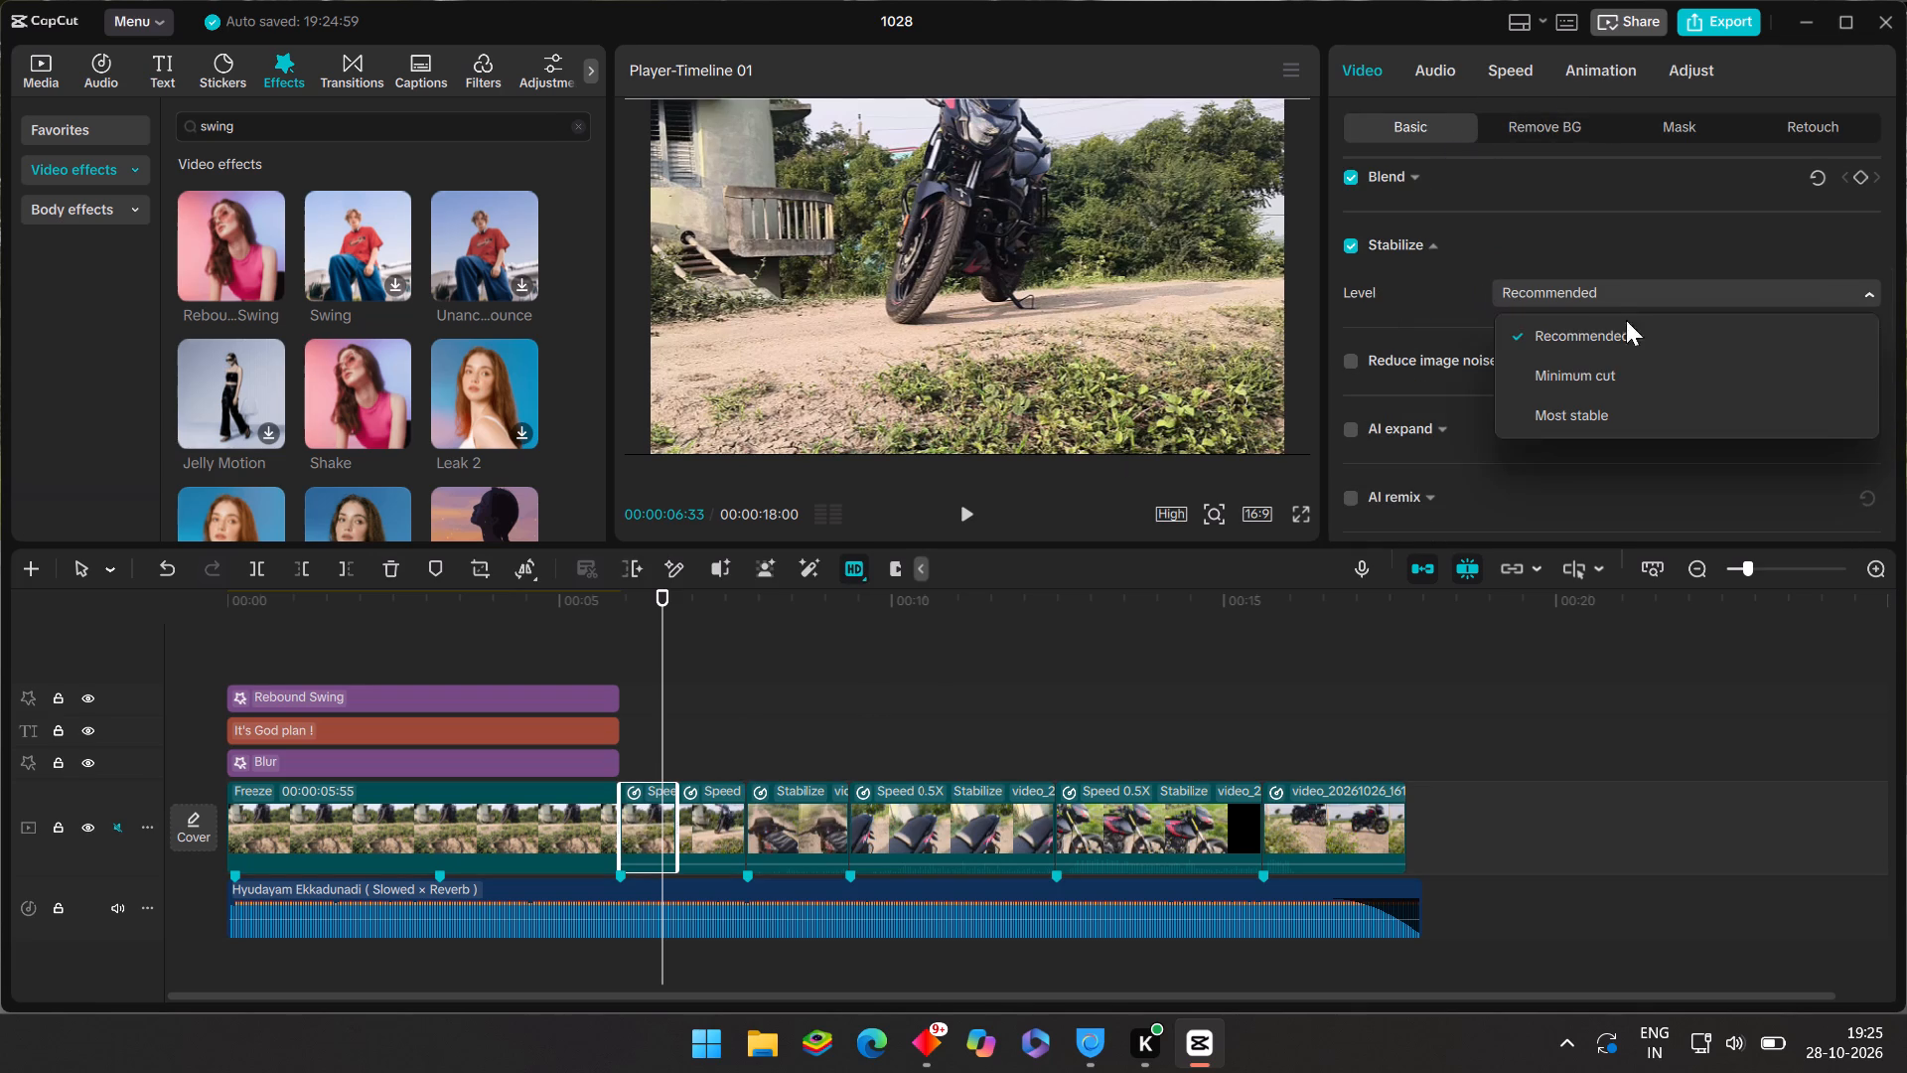
click(1627, 412)
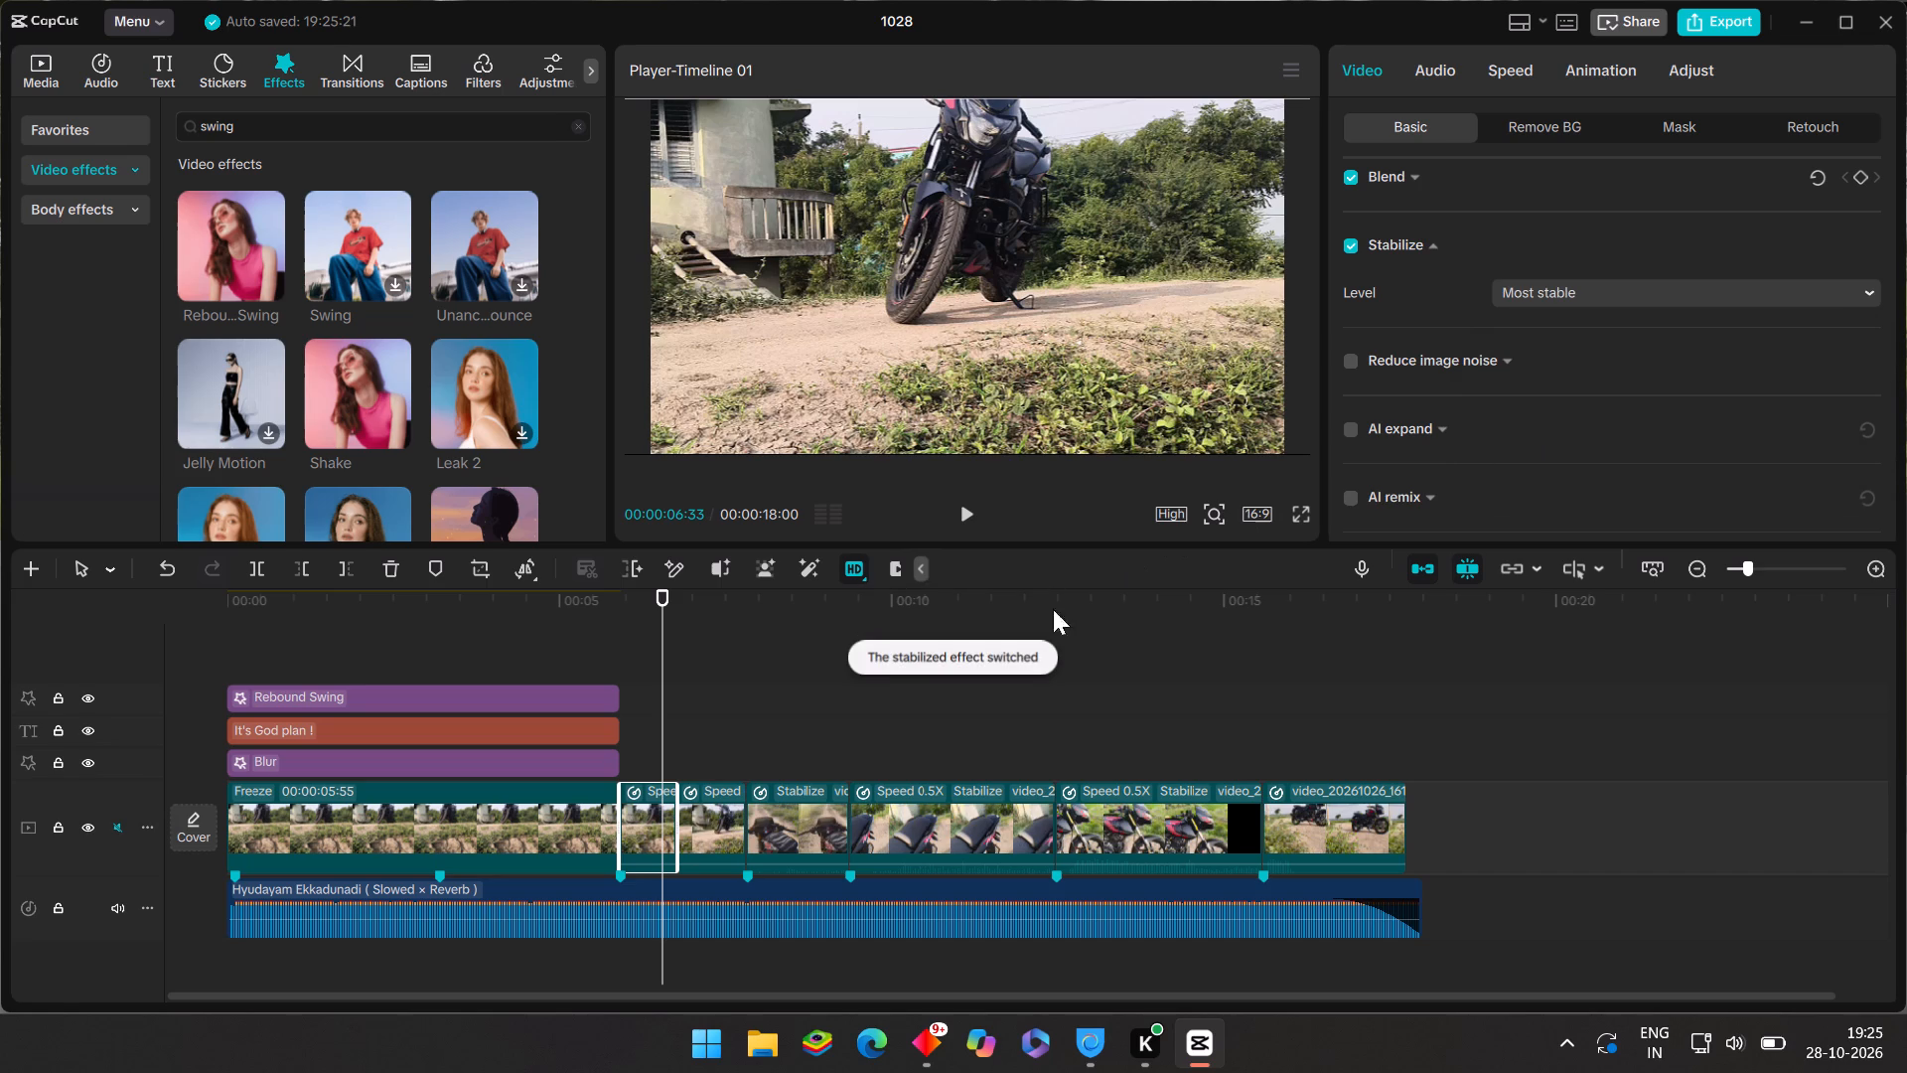
Scrub back and forth across both pieces of the split clip to examine the stabilized motion around the cut.
click(590, 668)
drag(594, 636, 625, 646)
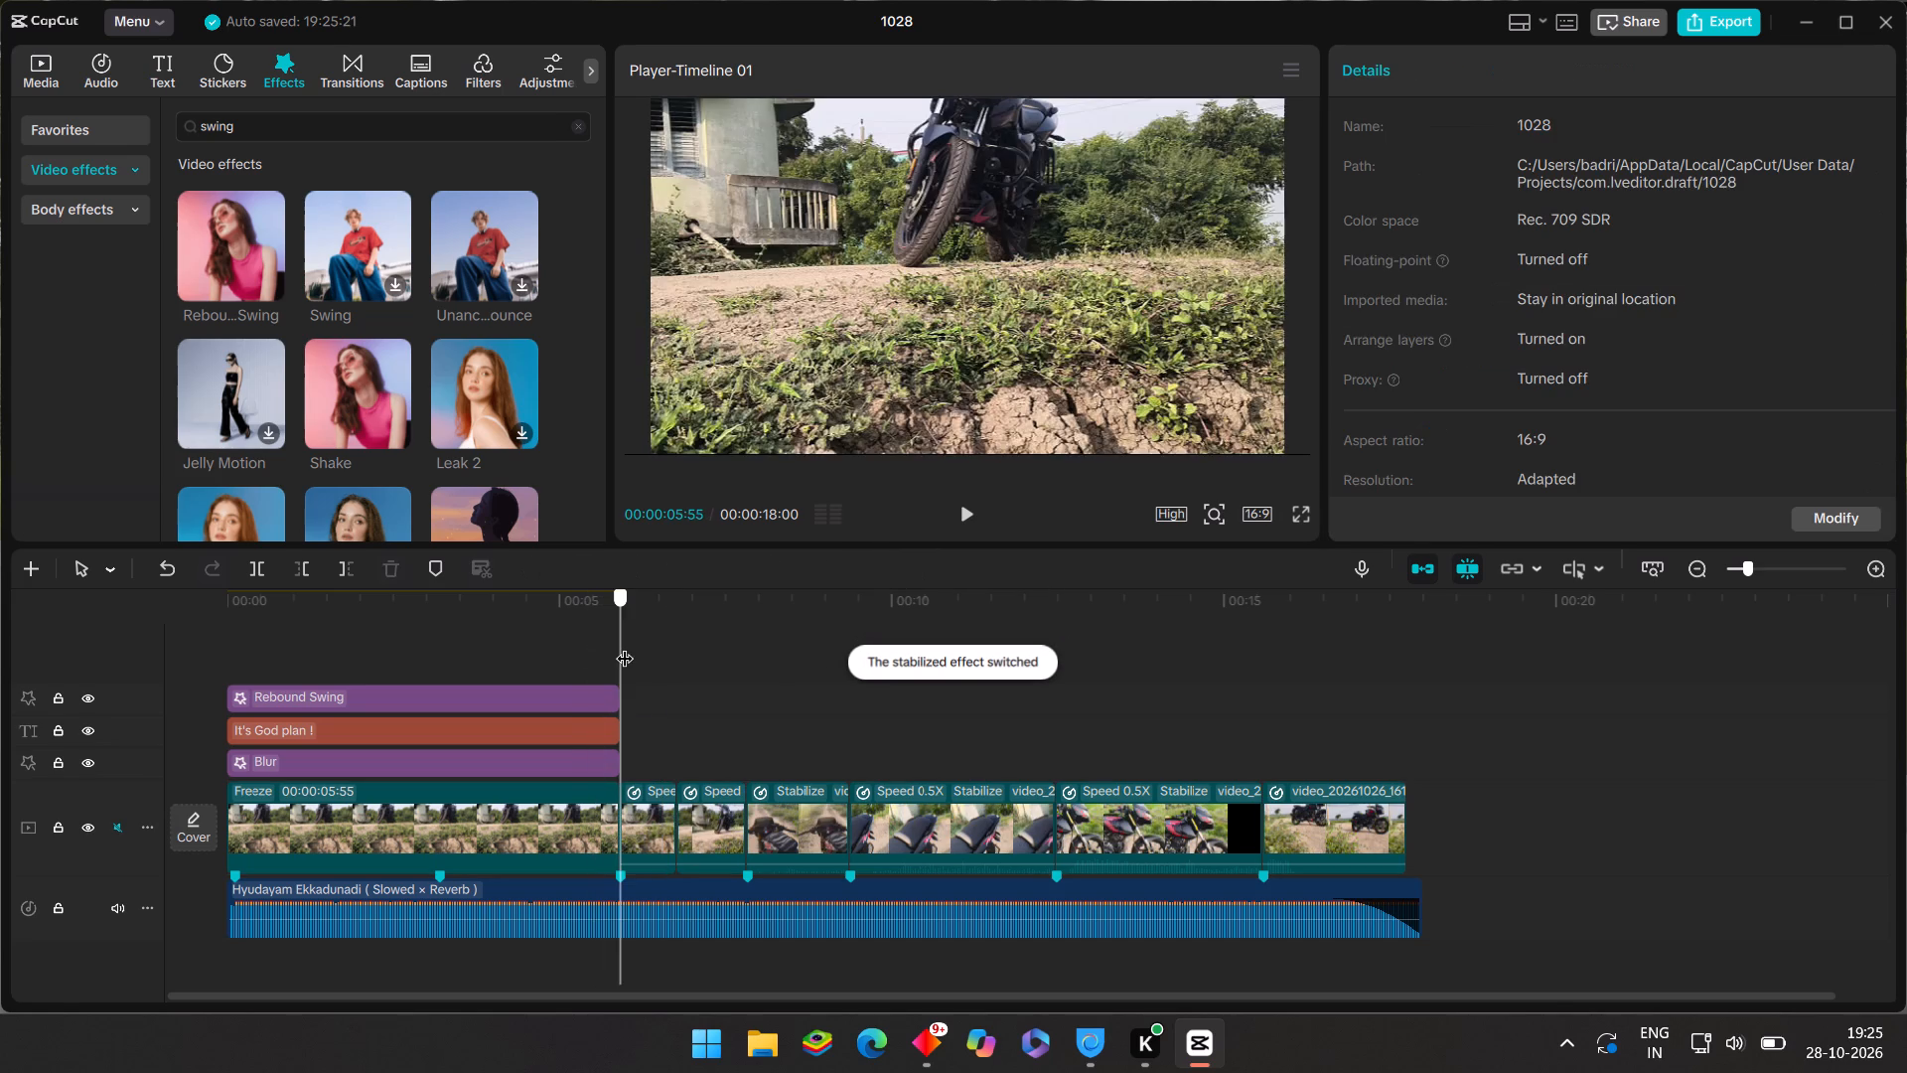
drag(625, 646, 664, 656)
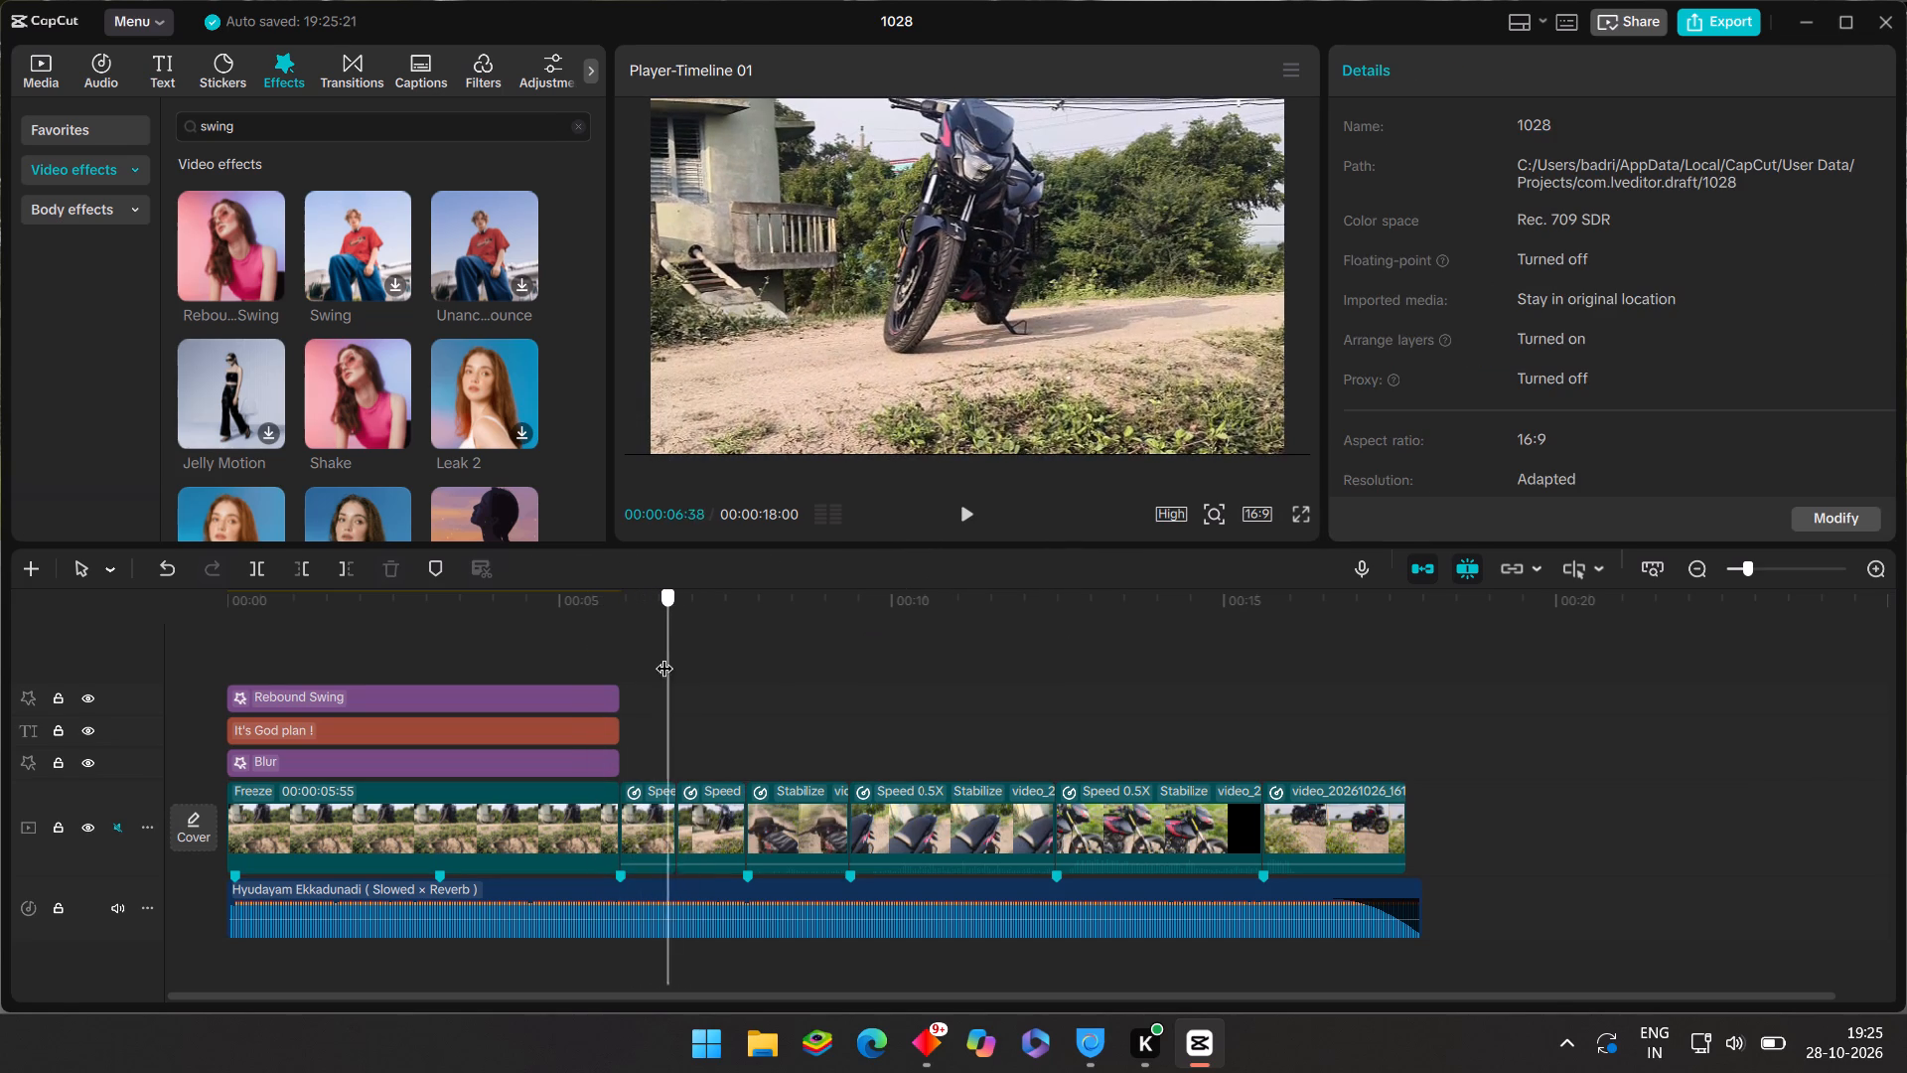
drag(664, 656, 699, 662)
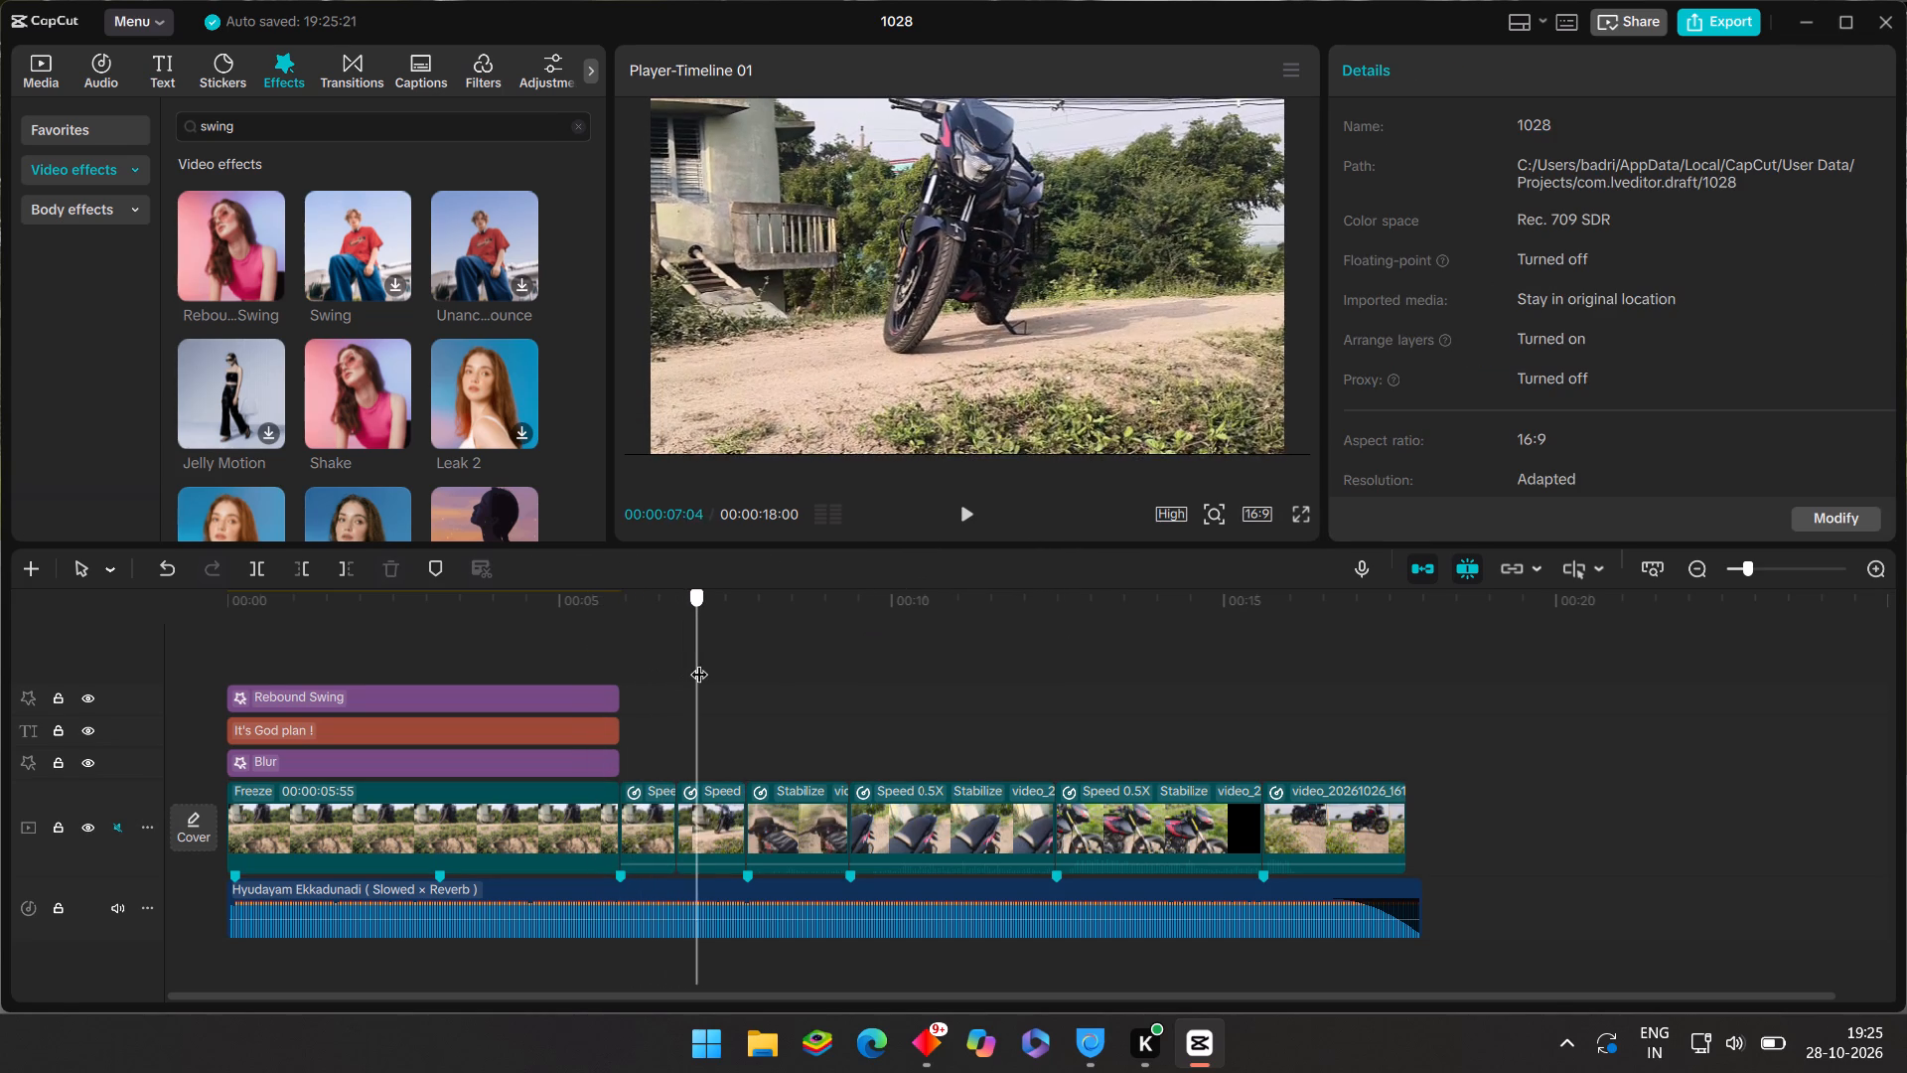
drag(699, 662, 674, 660)
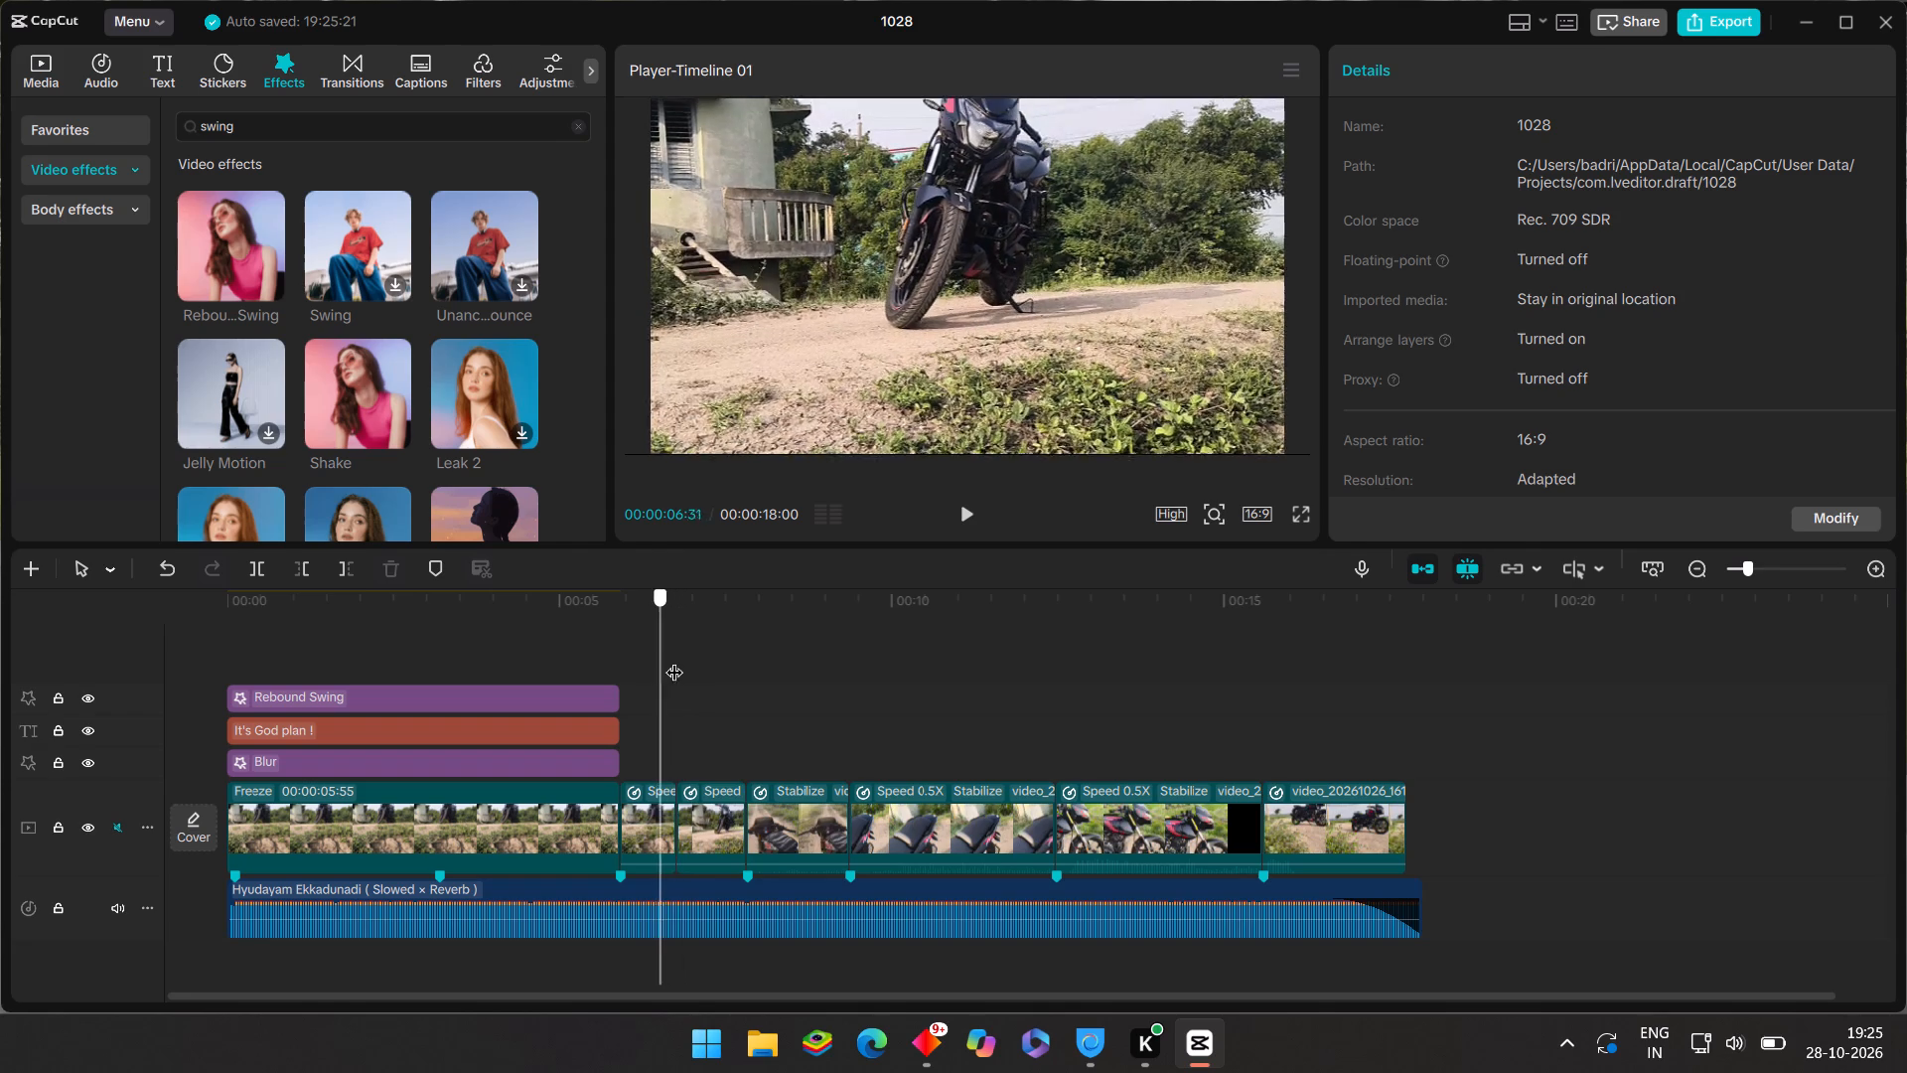
drag(674, 660, 662, 652)
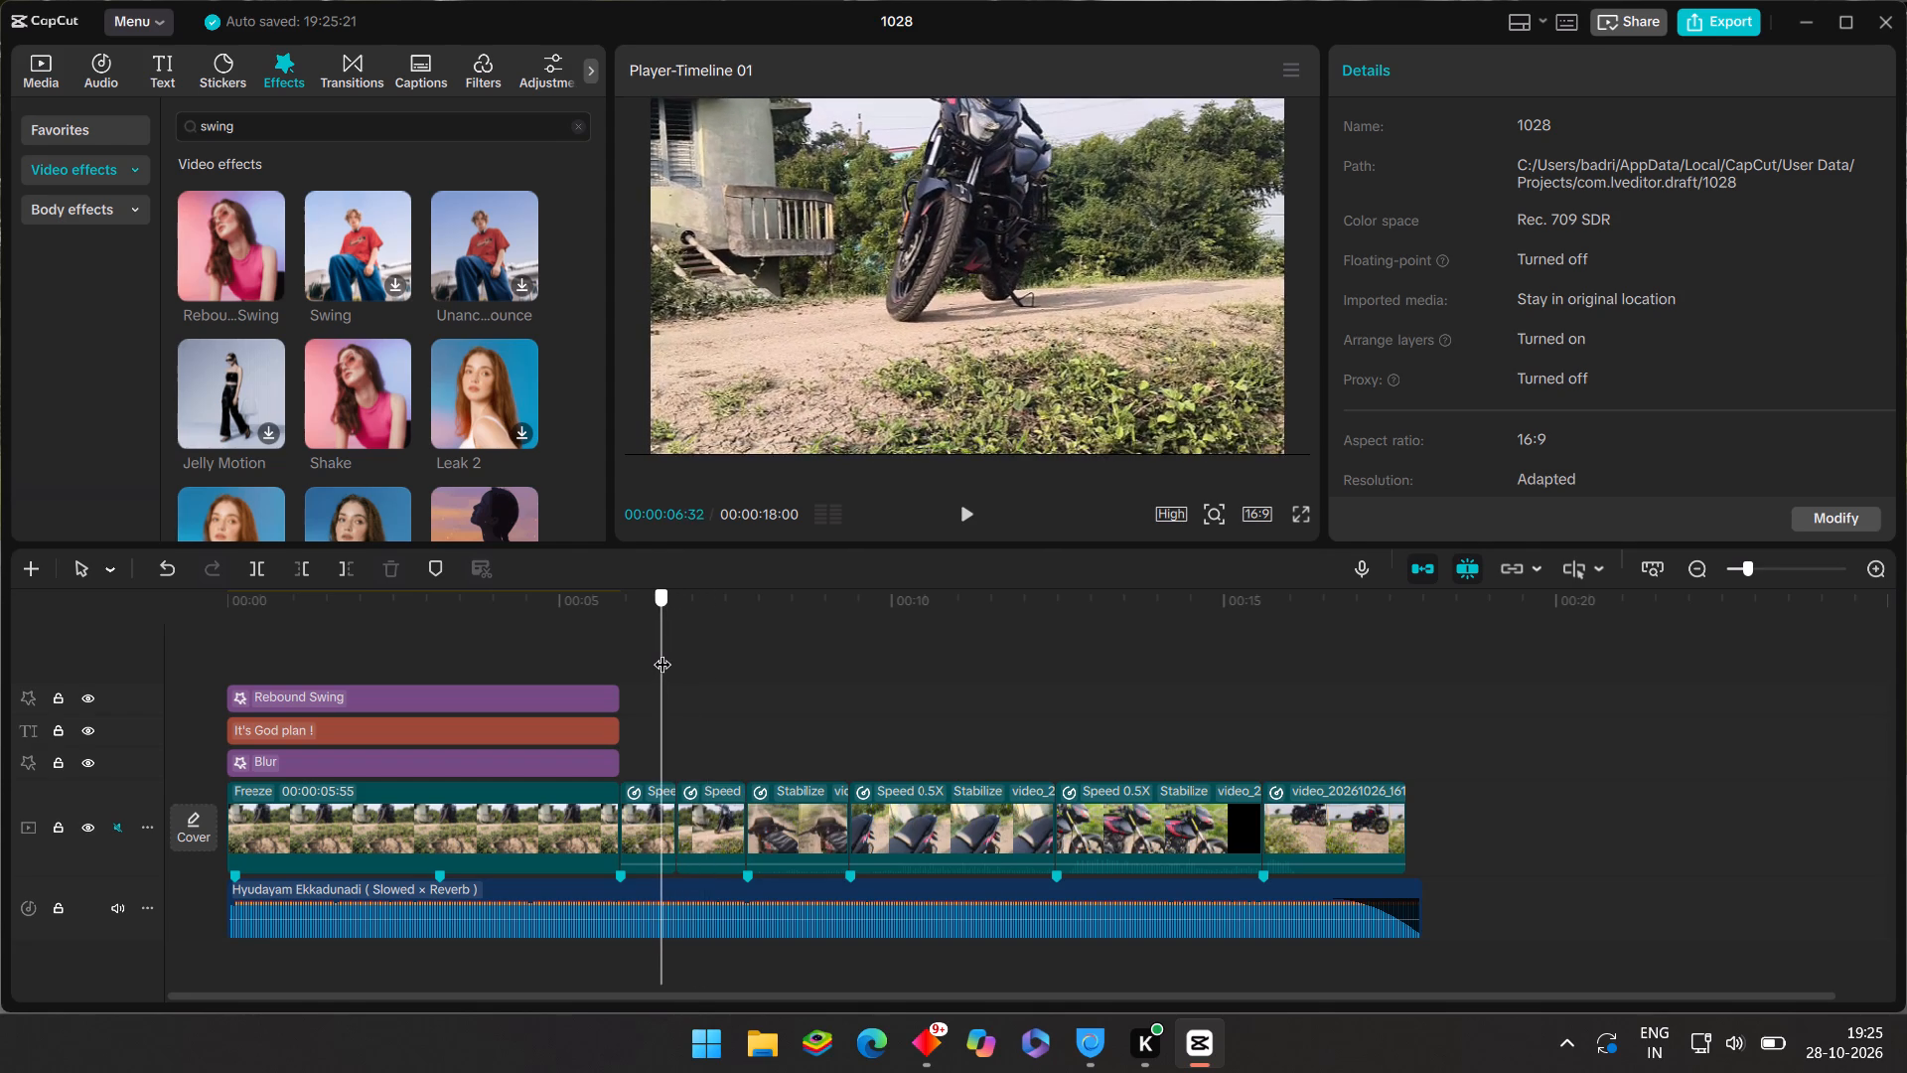
drag(662, 652, 673, 652)
Compare the basic transform settings of the first and second pieces of the split clip.
click(701, 793)
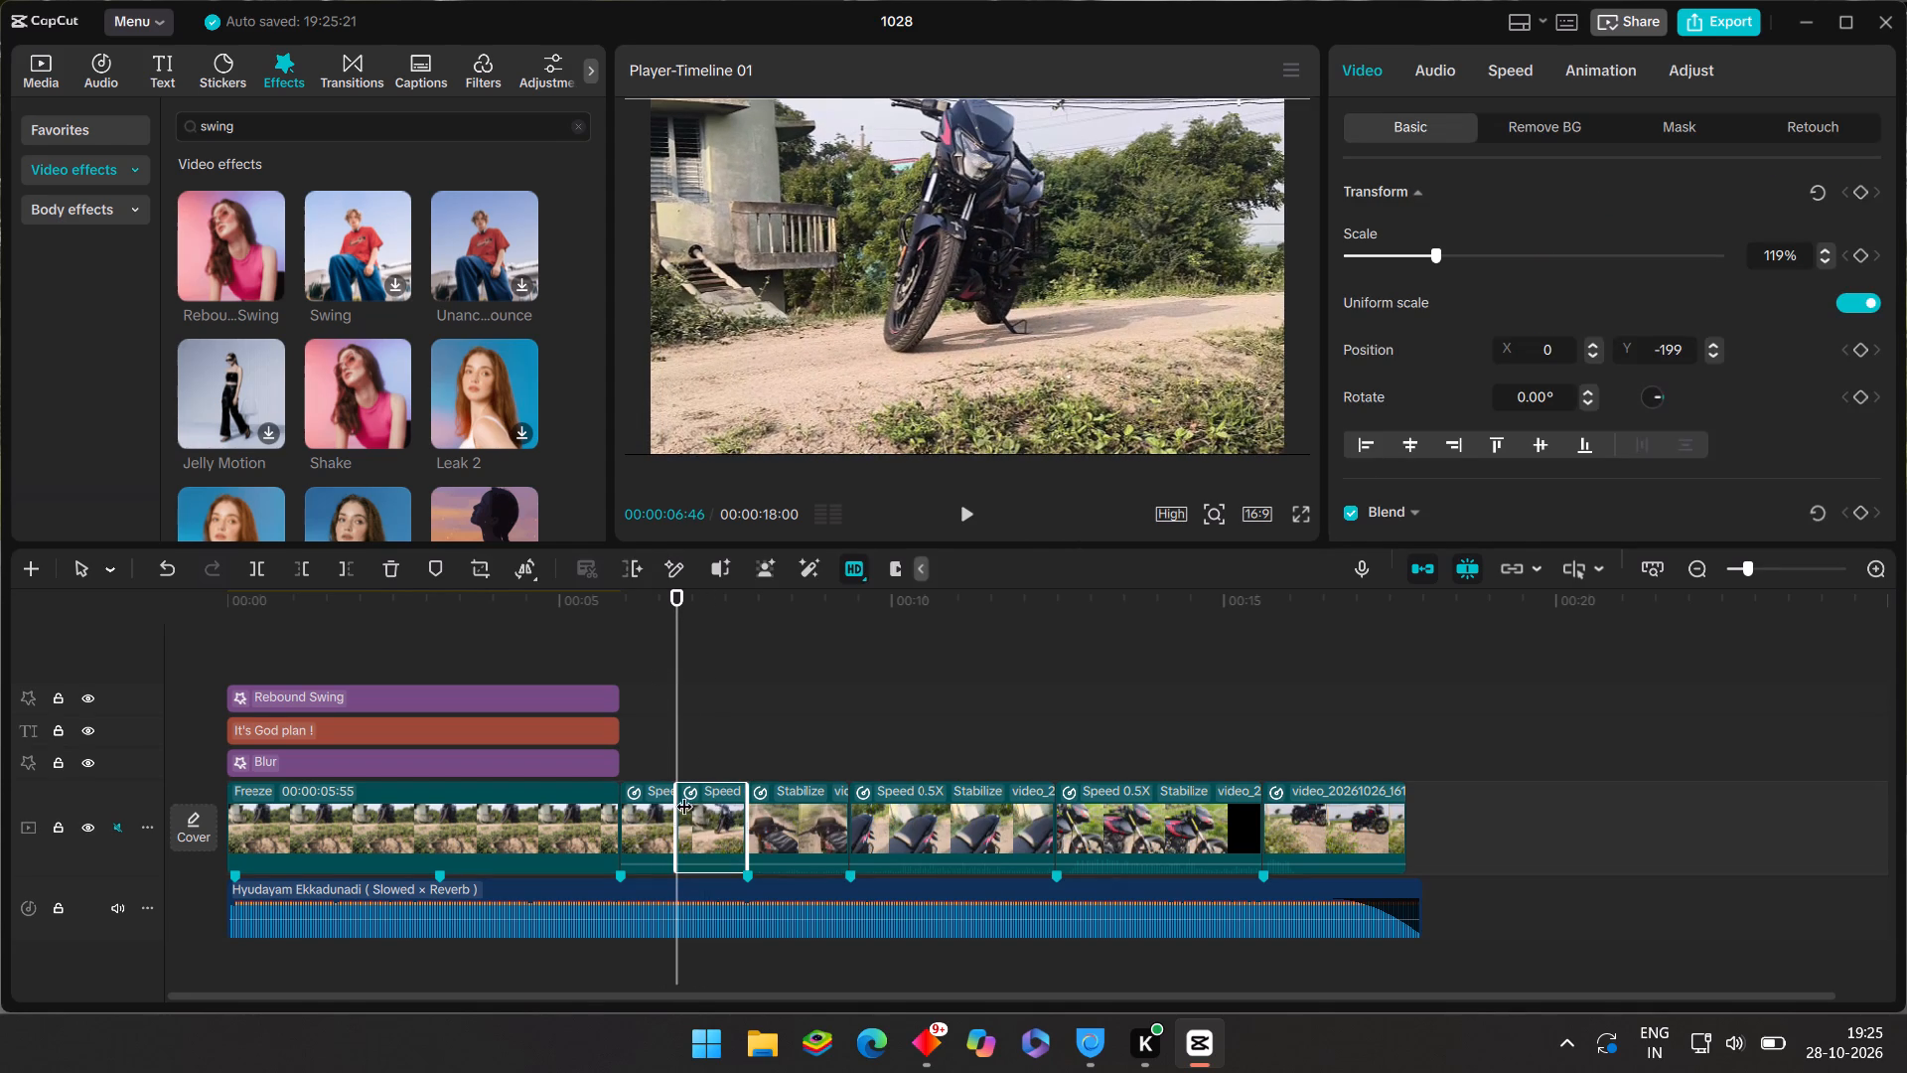
click(652, 801)
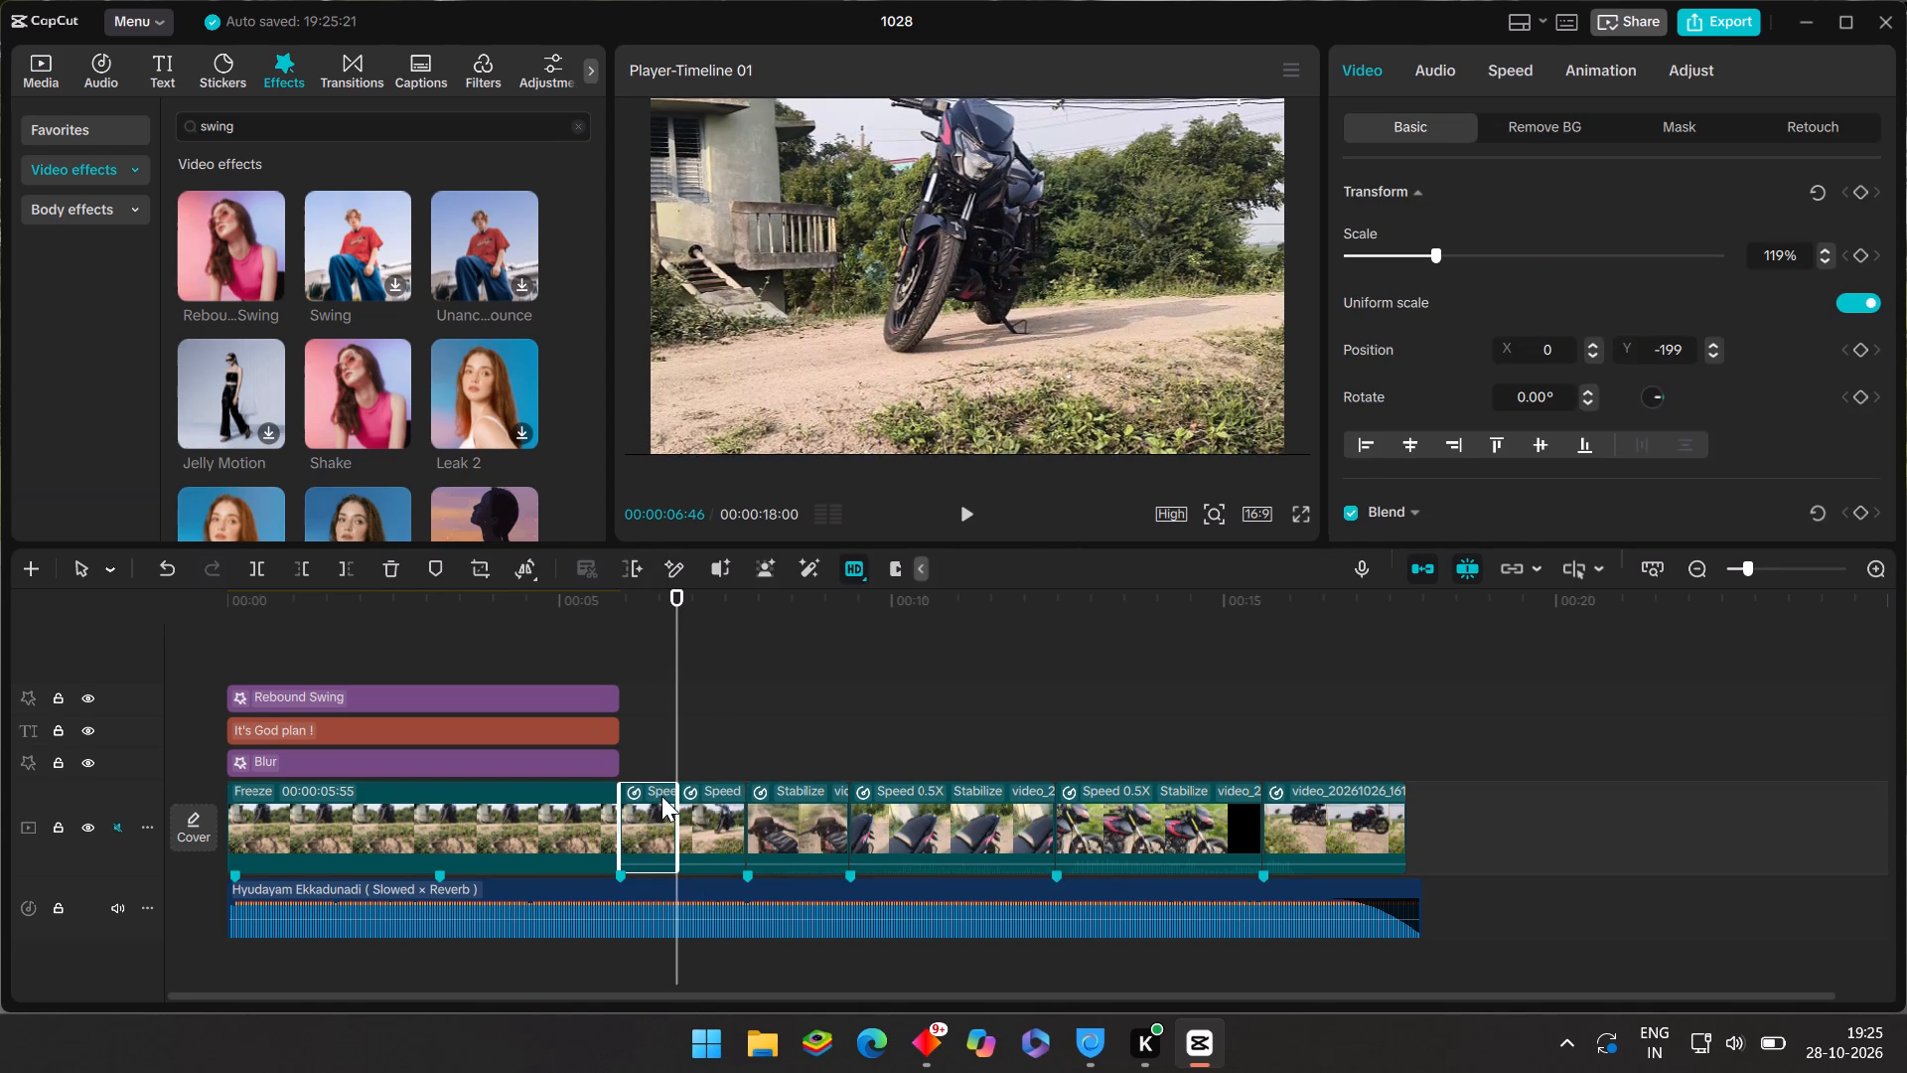
click(711, 809)
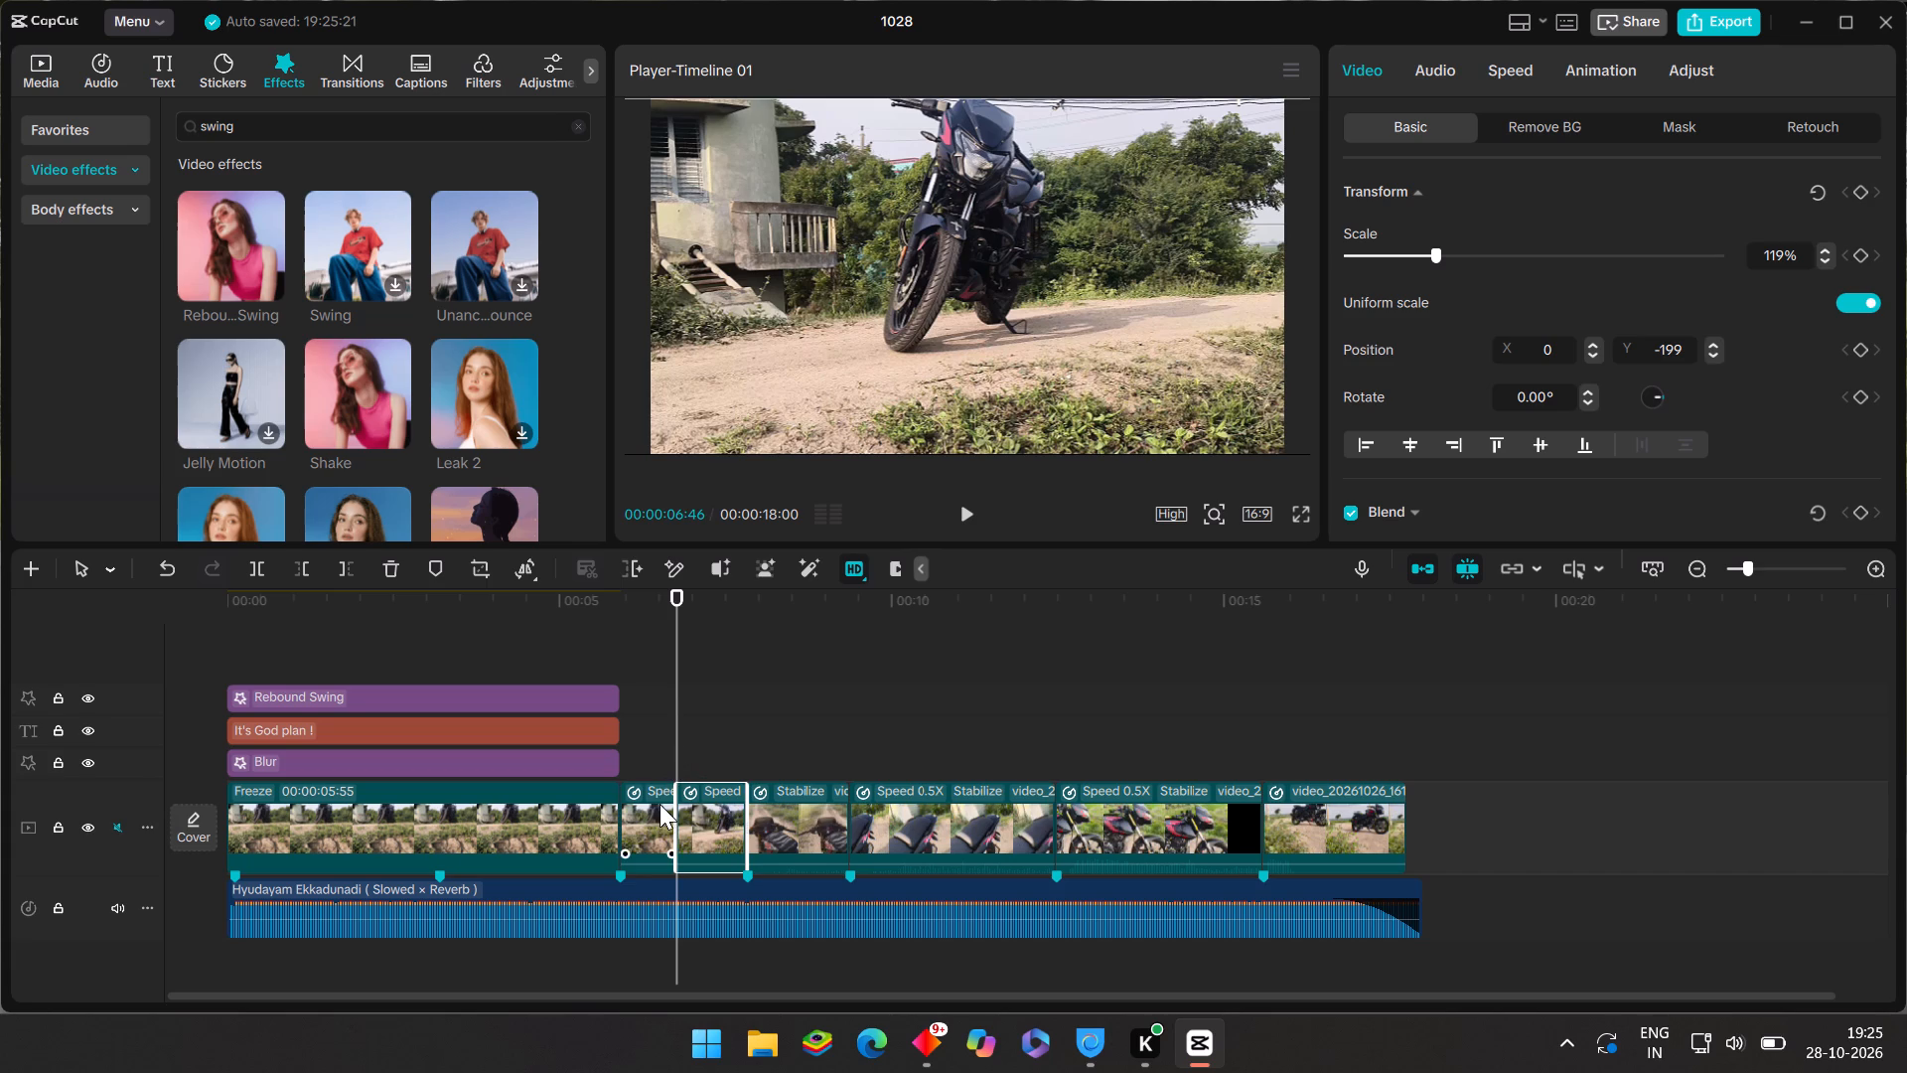
click(660, 808)
click(704, 824)
click(650, 831)
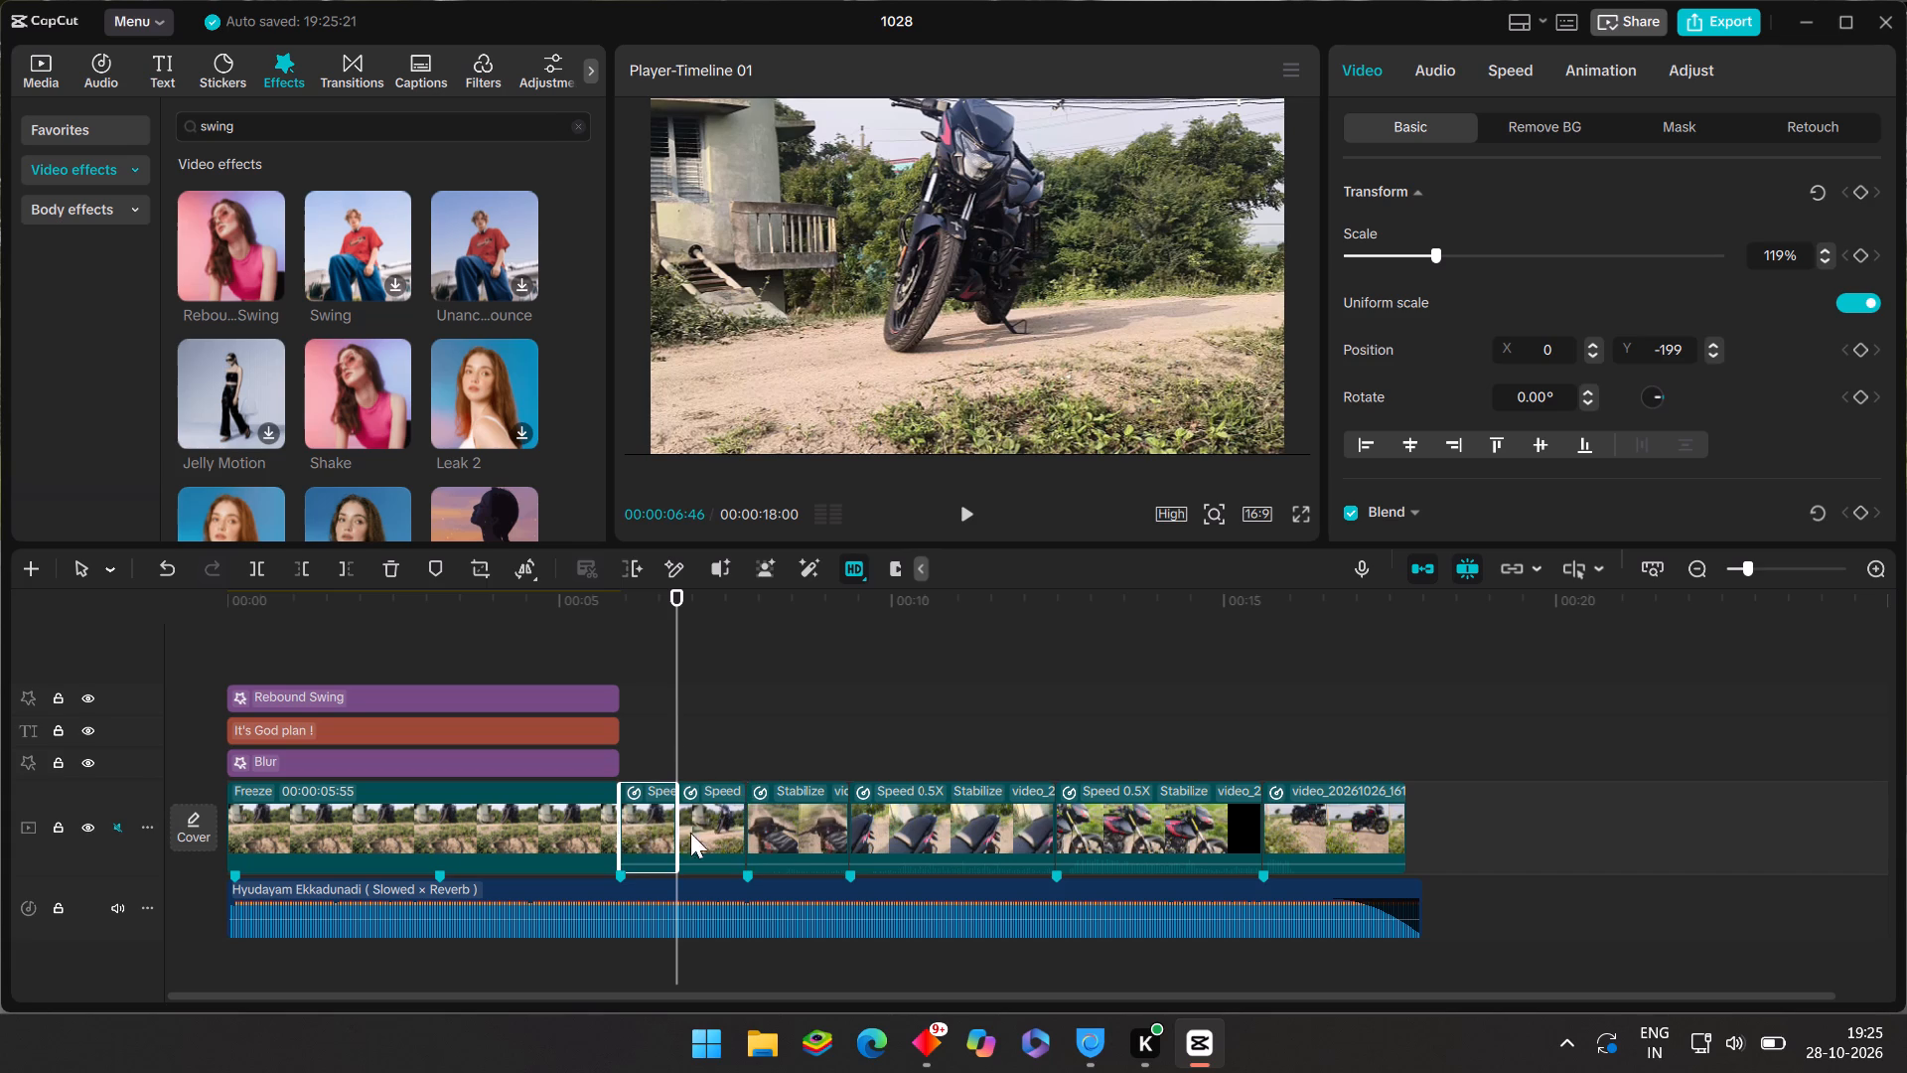
click(699, 833)
click(647, 830)
click(701, 807)
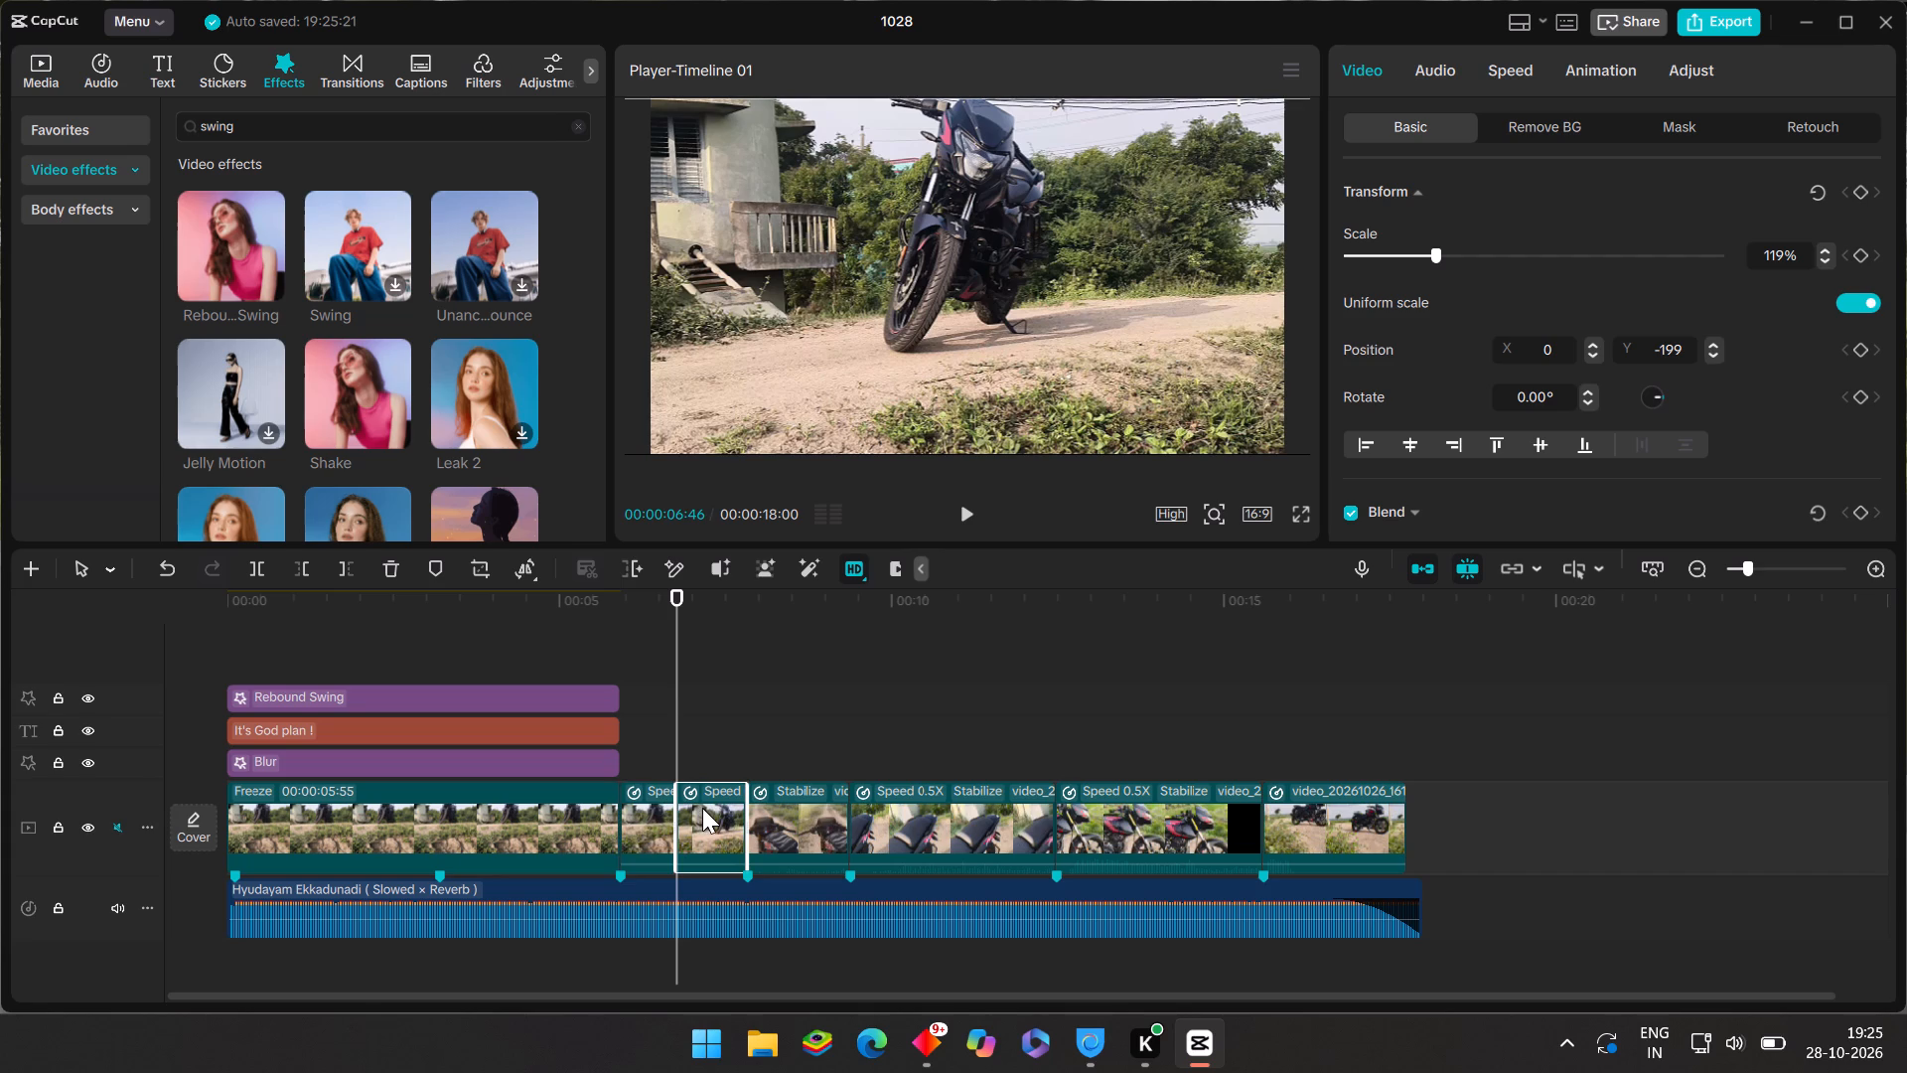
click(660, 808)
click(708, 825)
Play back the split clip from partway through its first piece to the start of the following handlebar clip.
click(642, 768)
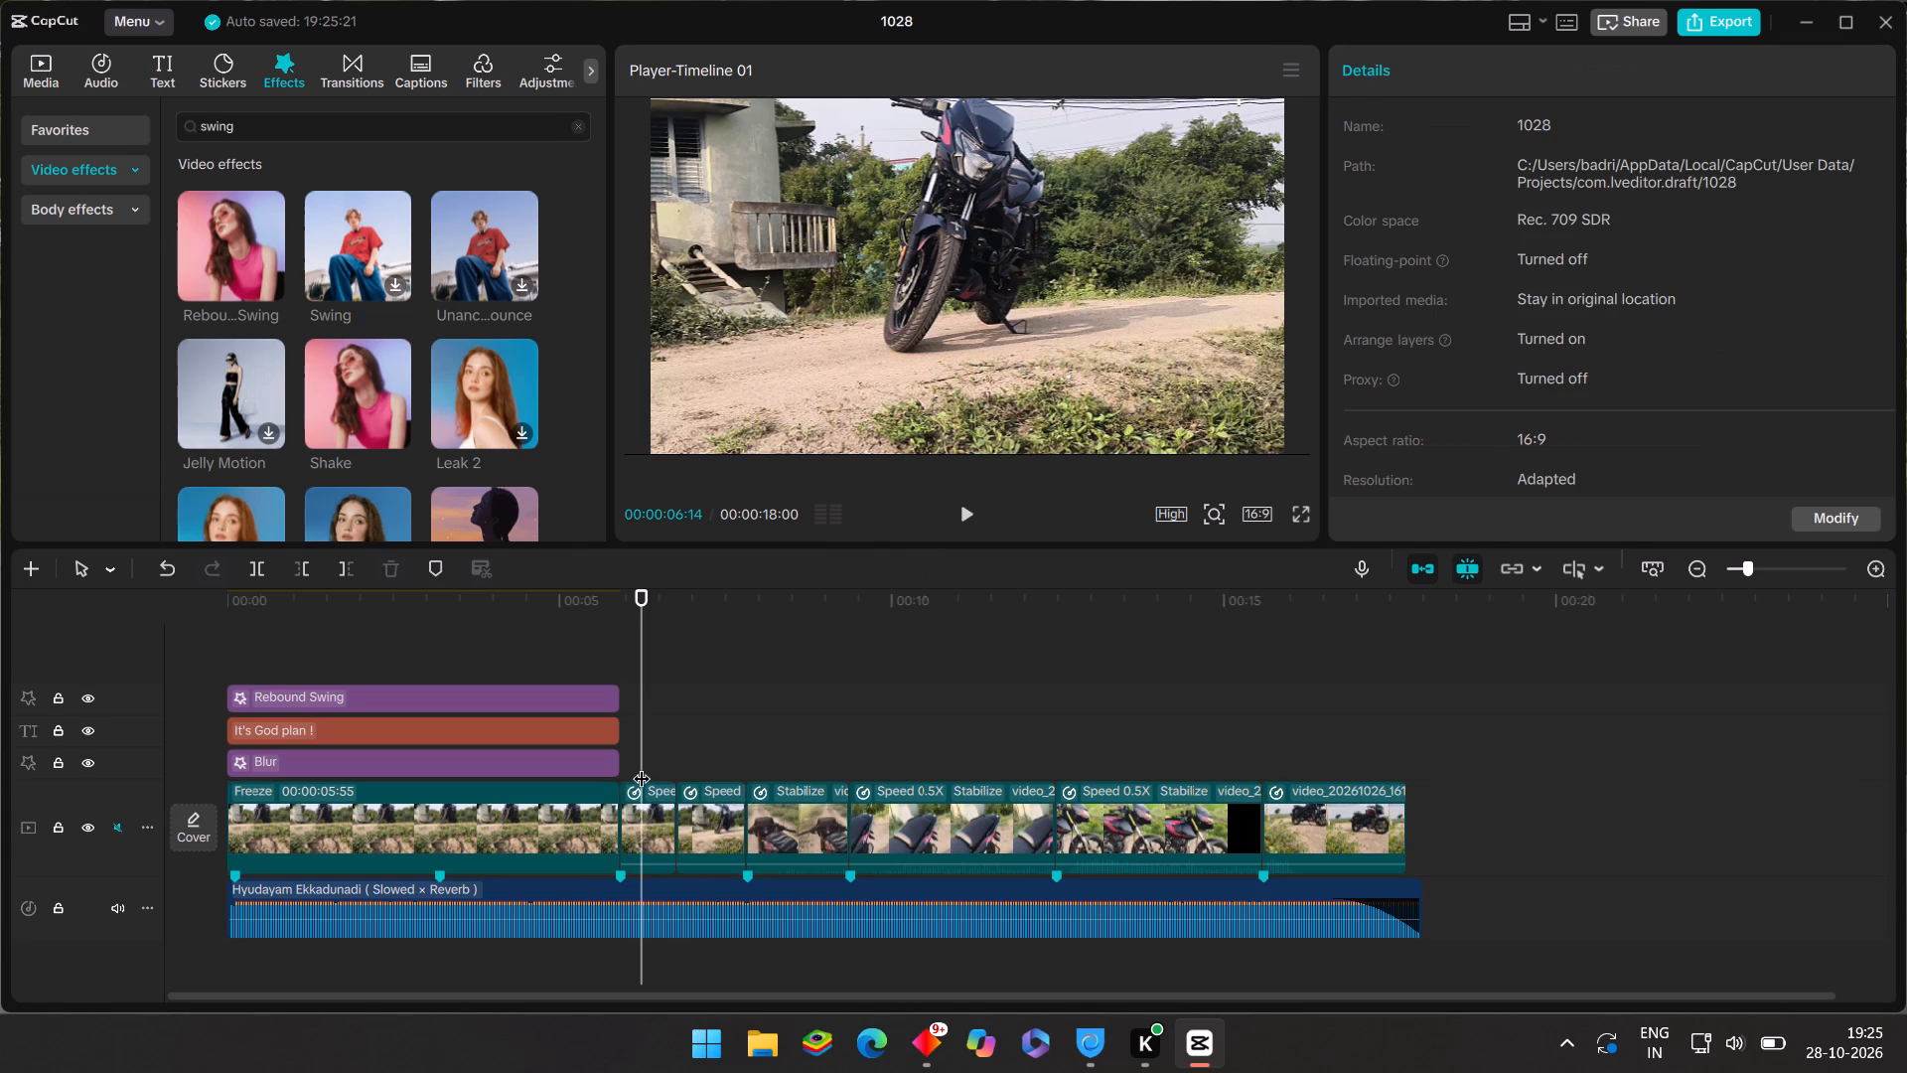
click(951, 518)
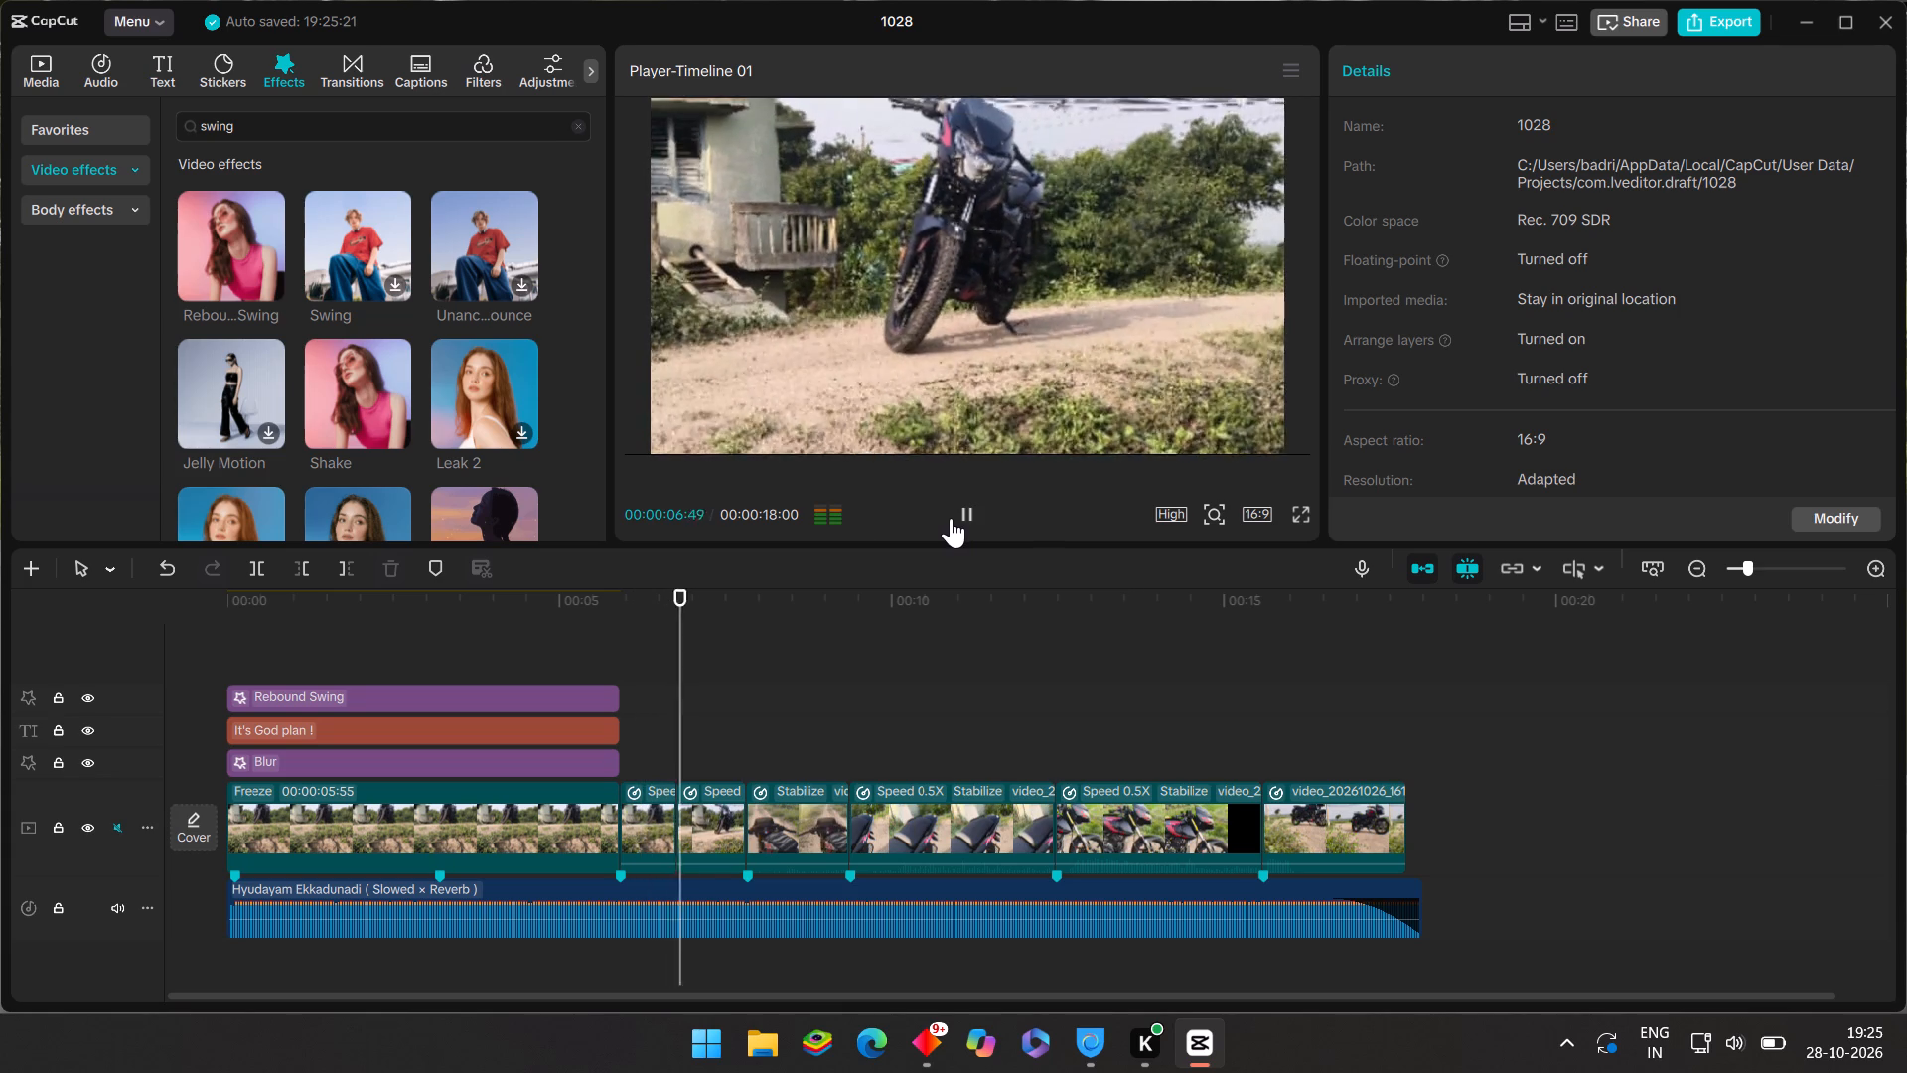
click(951, 518)
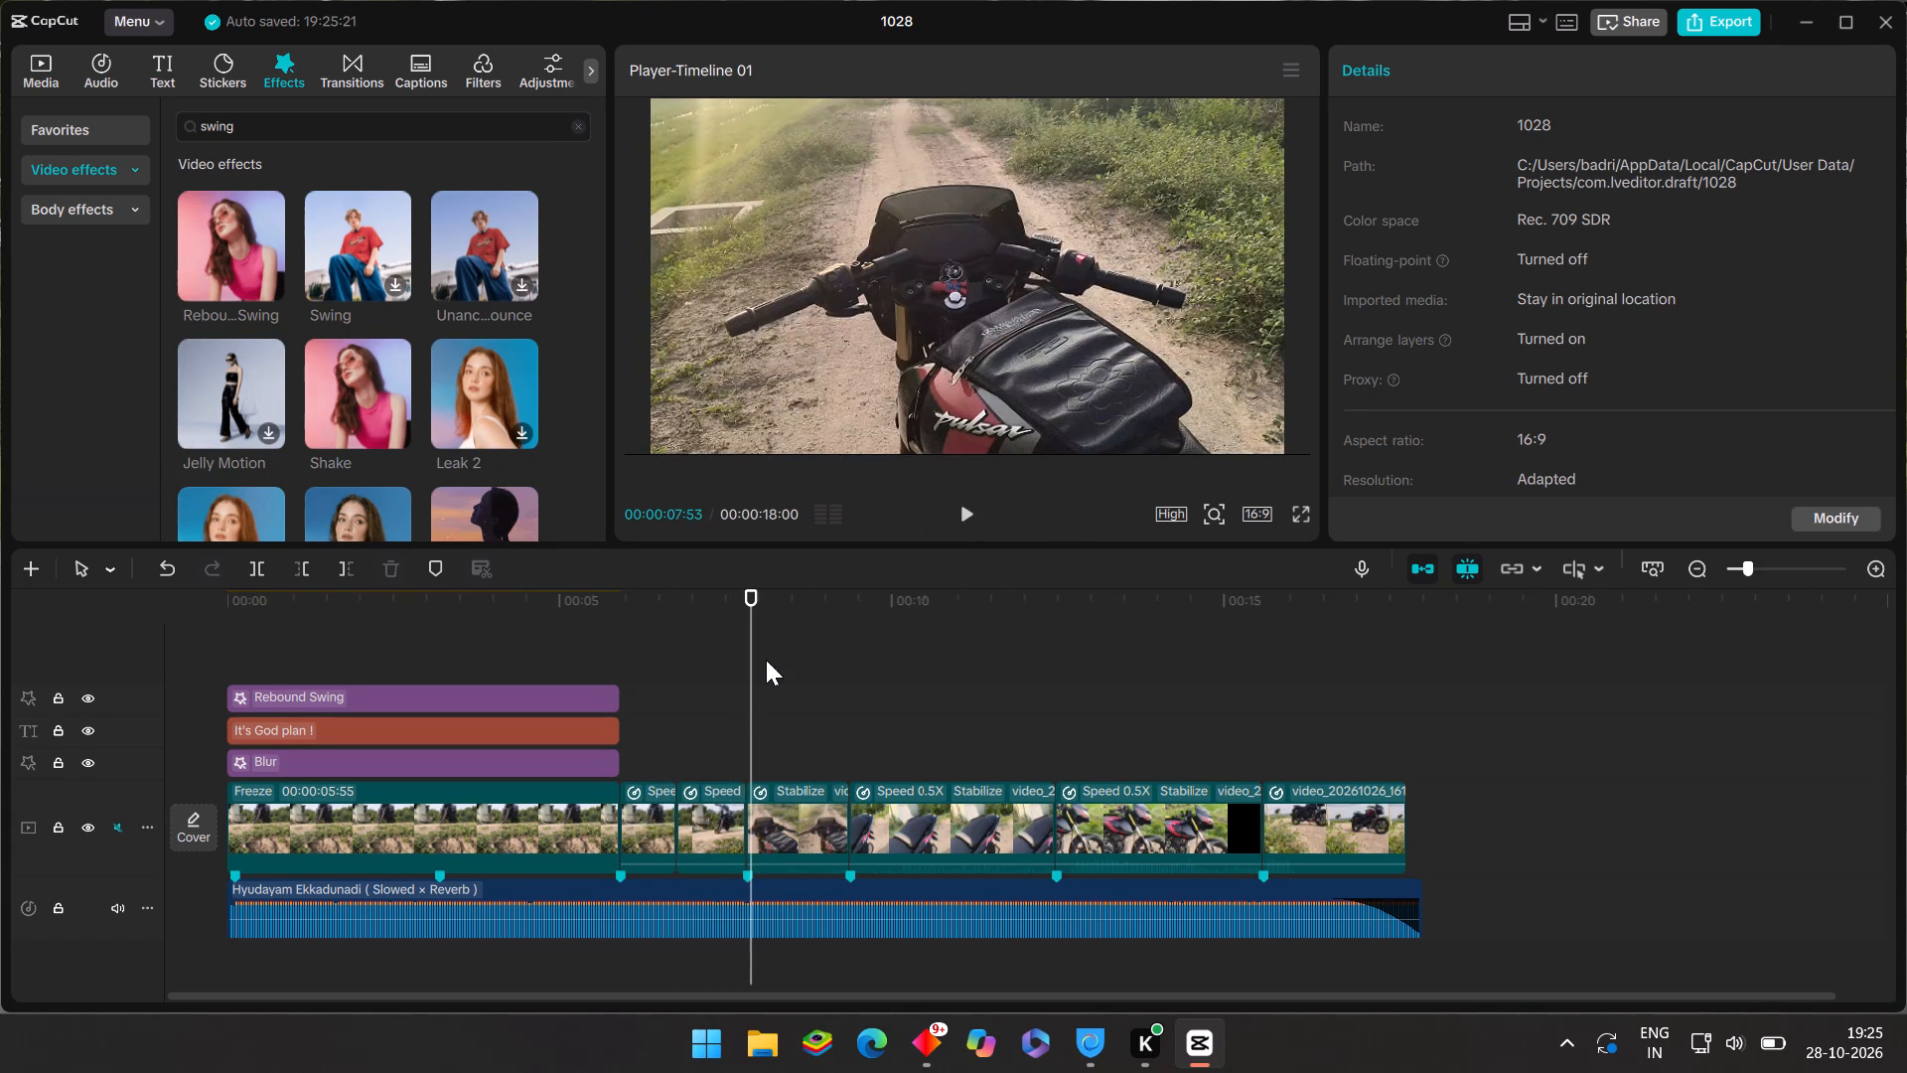
Scrub and play back both pieces of the split clip to examine the motion around the cut.
click(717, 684)
drag(717, 685, 730, 690)
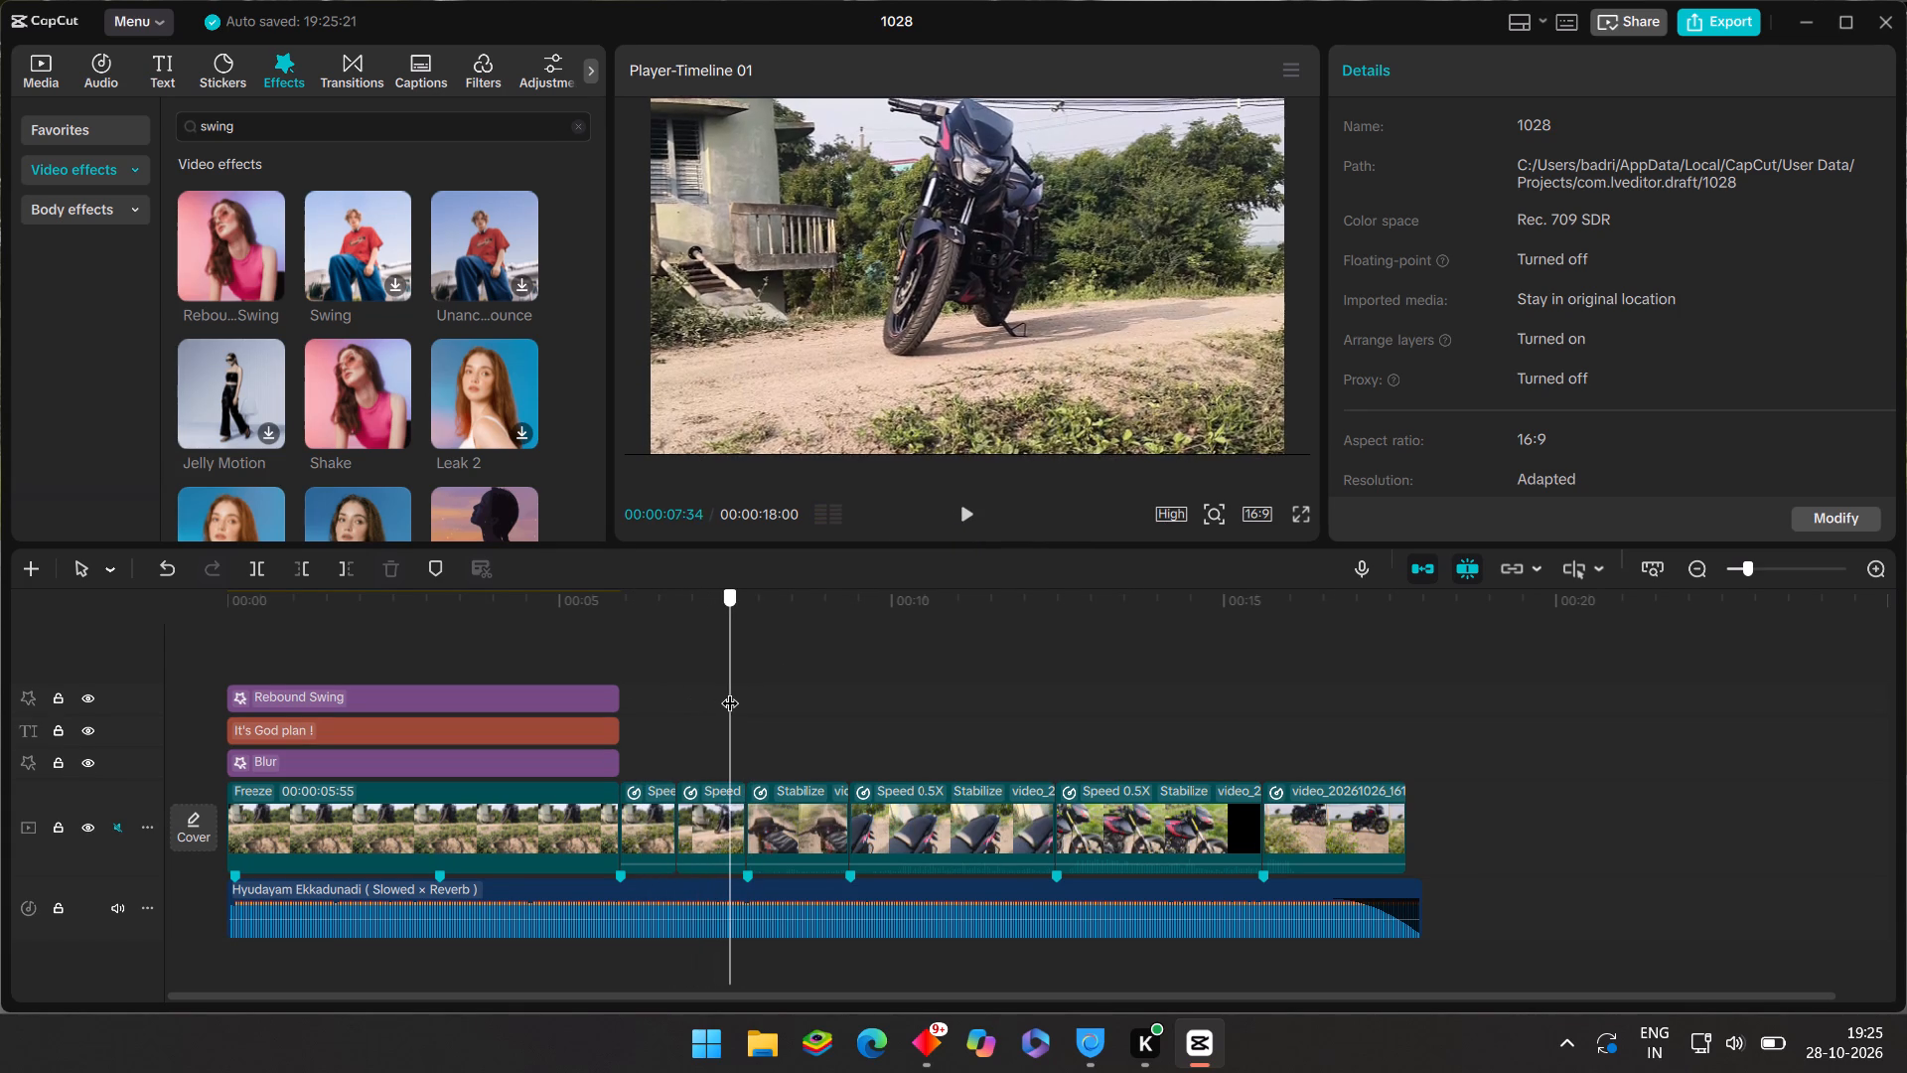
drag(730, 690, 666, 684)
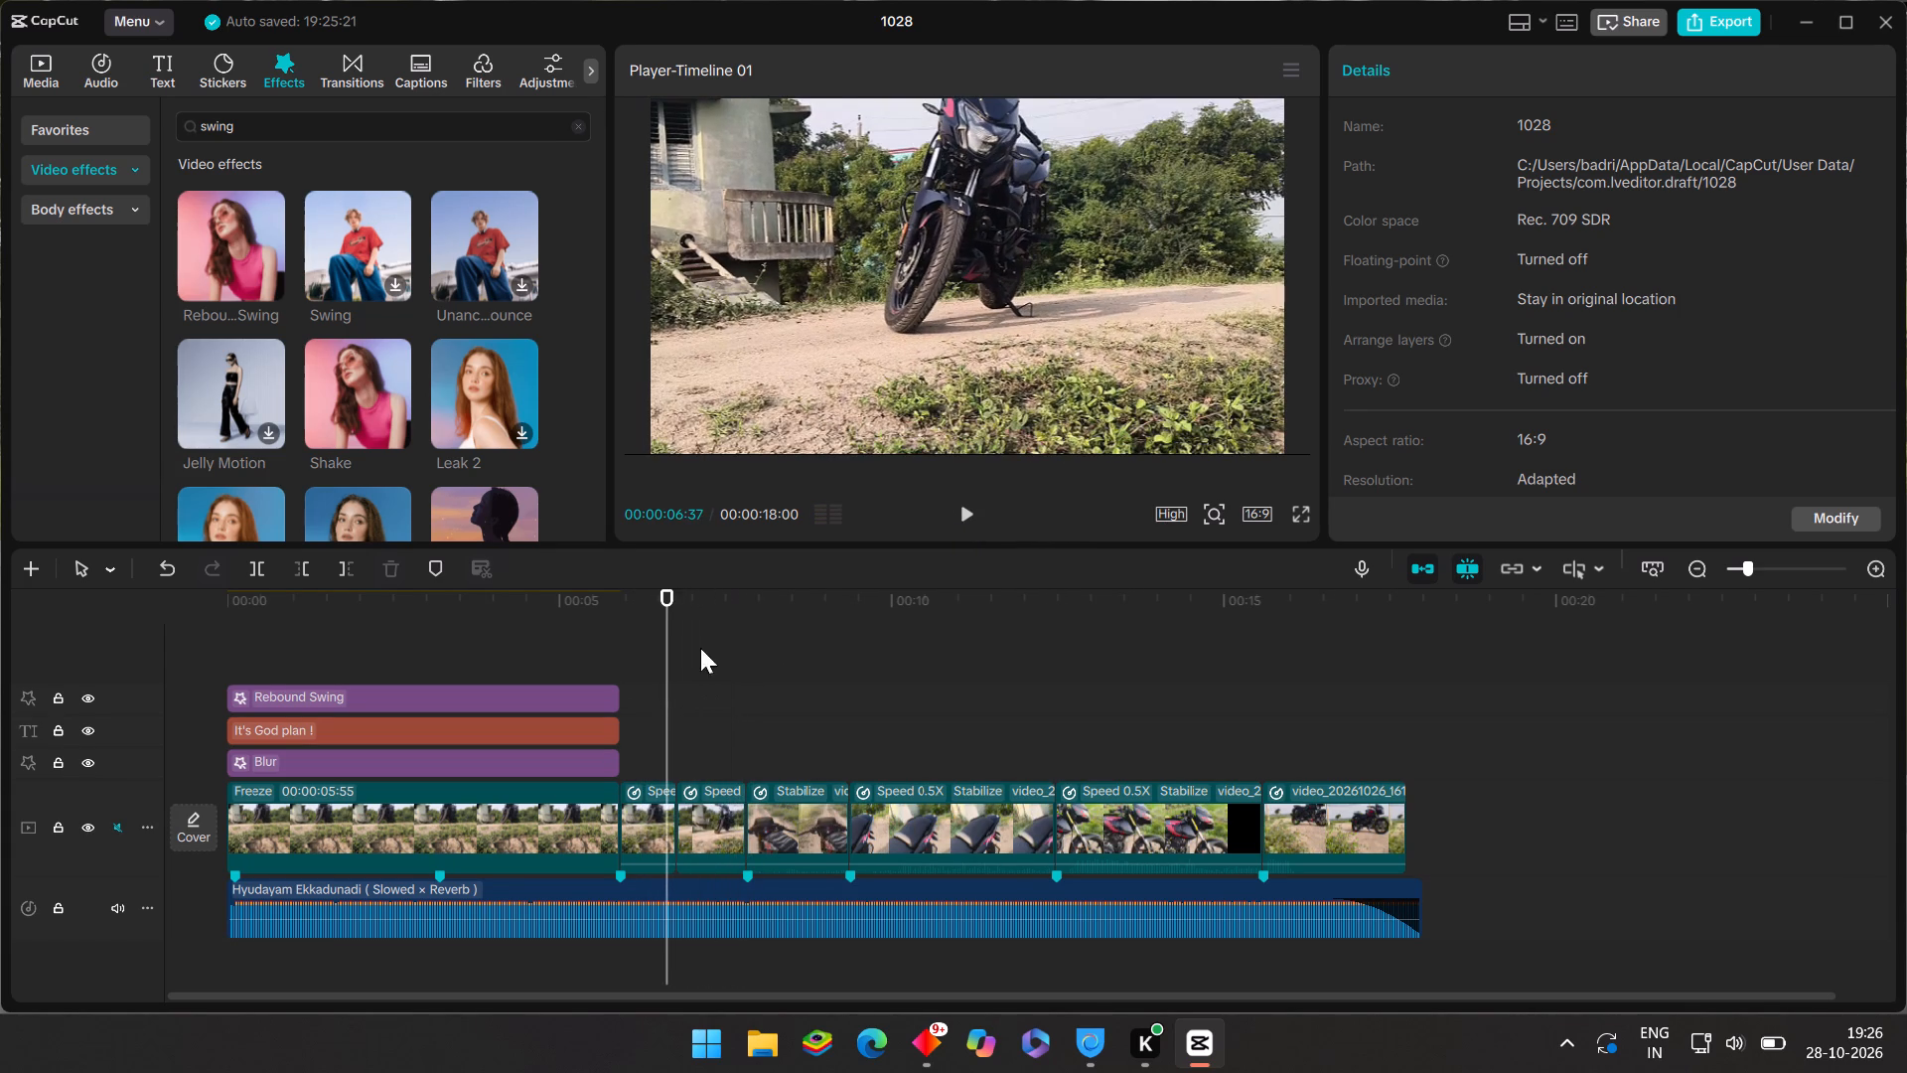
click(966, 517)
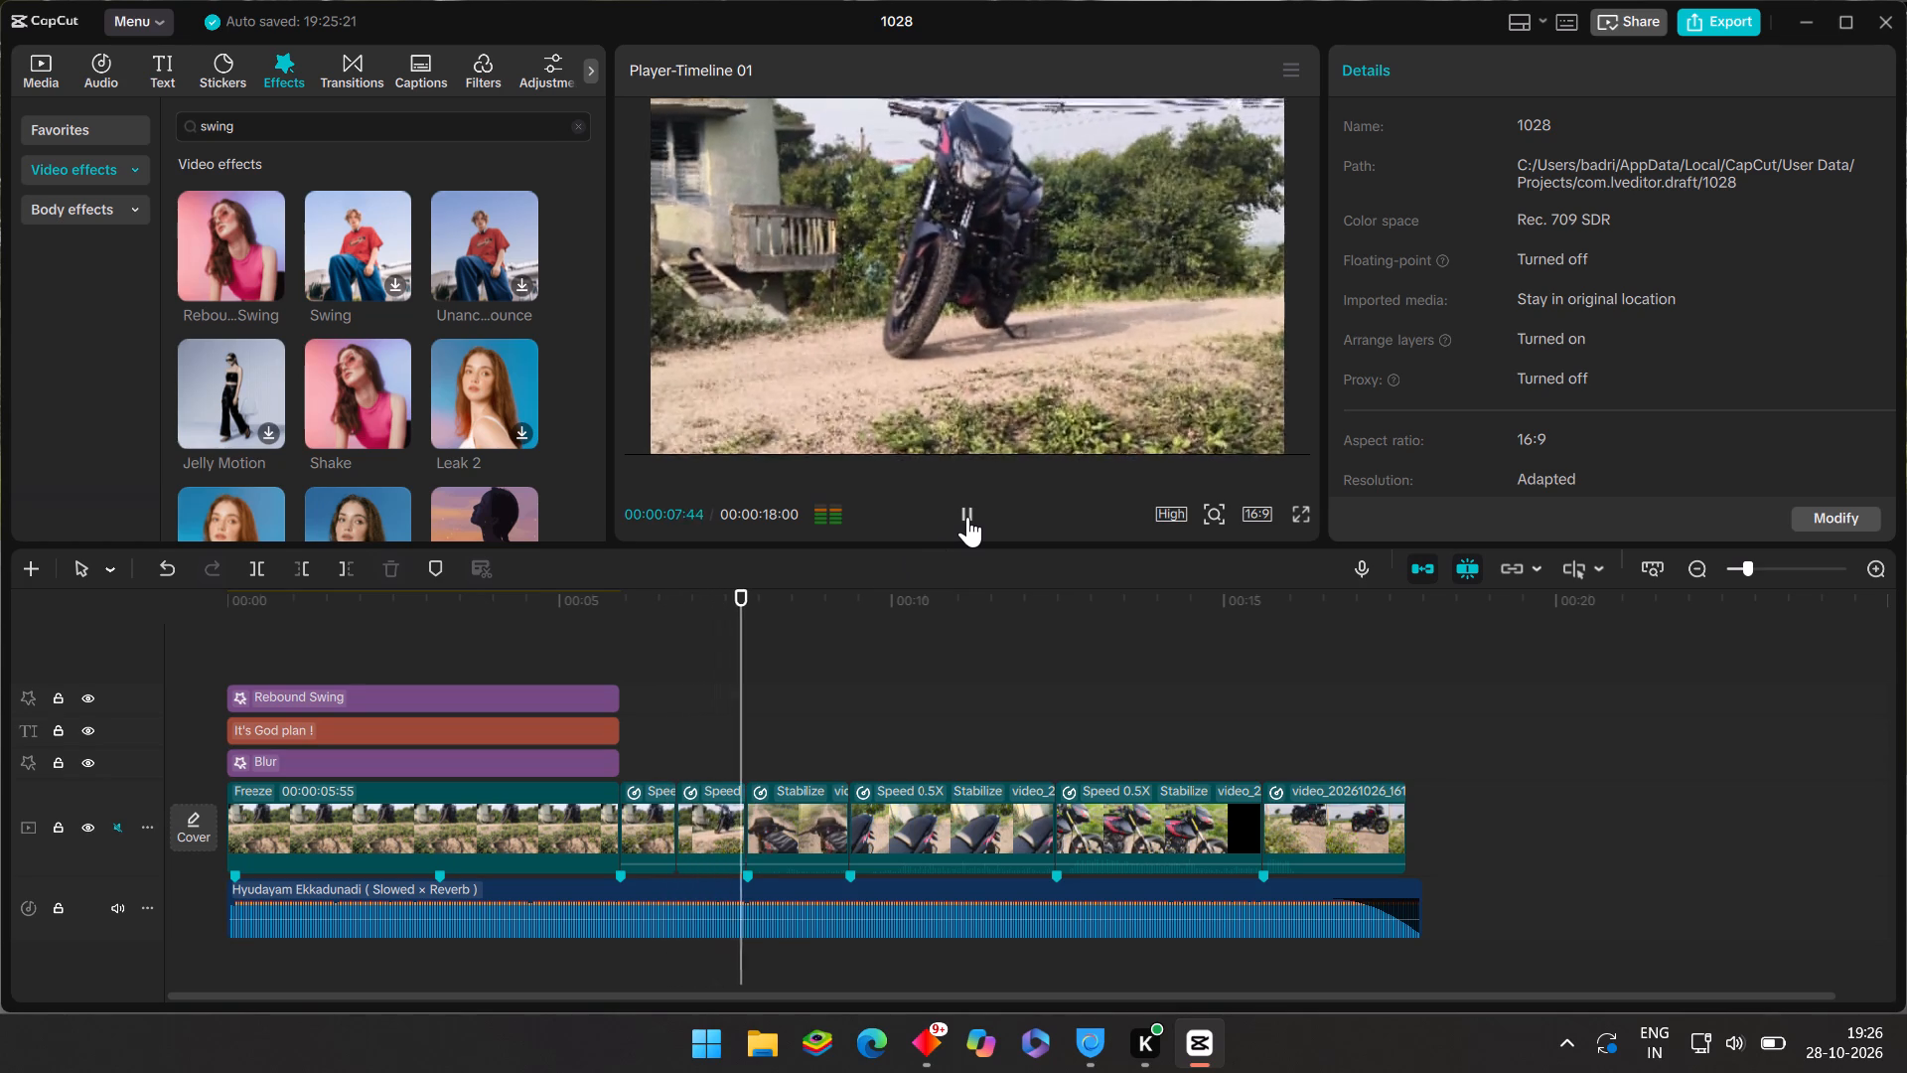
click(729, 633)
drag(729, 633, 737, 646)
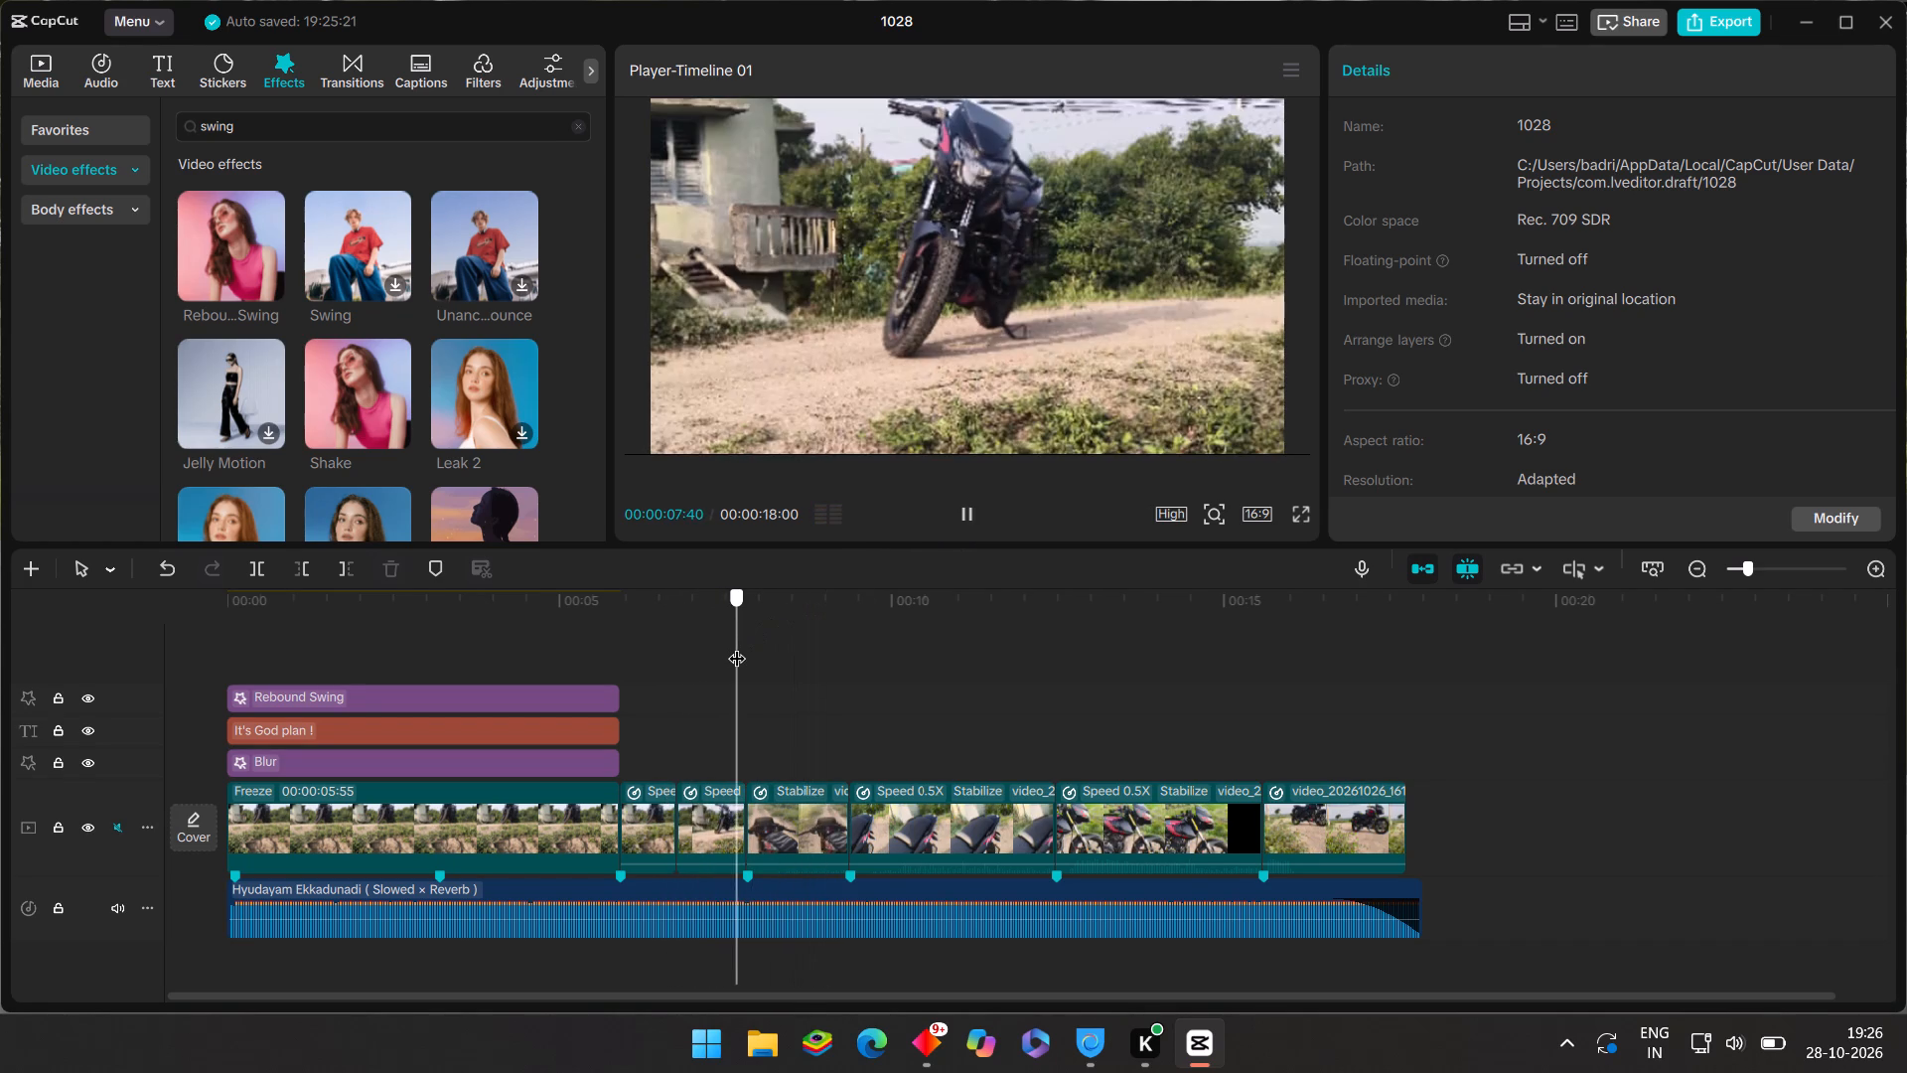
drag(737, 646, 708, 652)
Delete both pieces of the split clip between the titled freeze-frame and the handlebar clip.
click(715, 816)
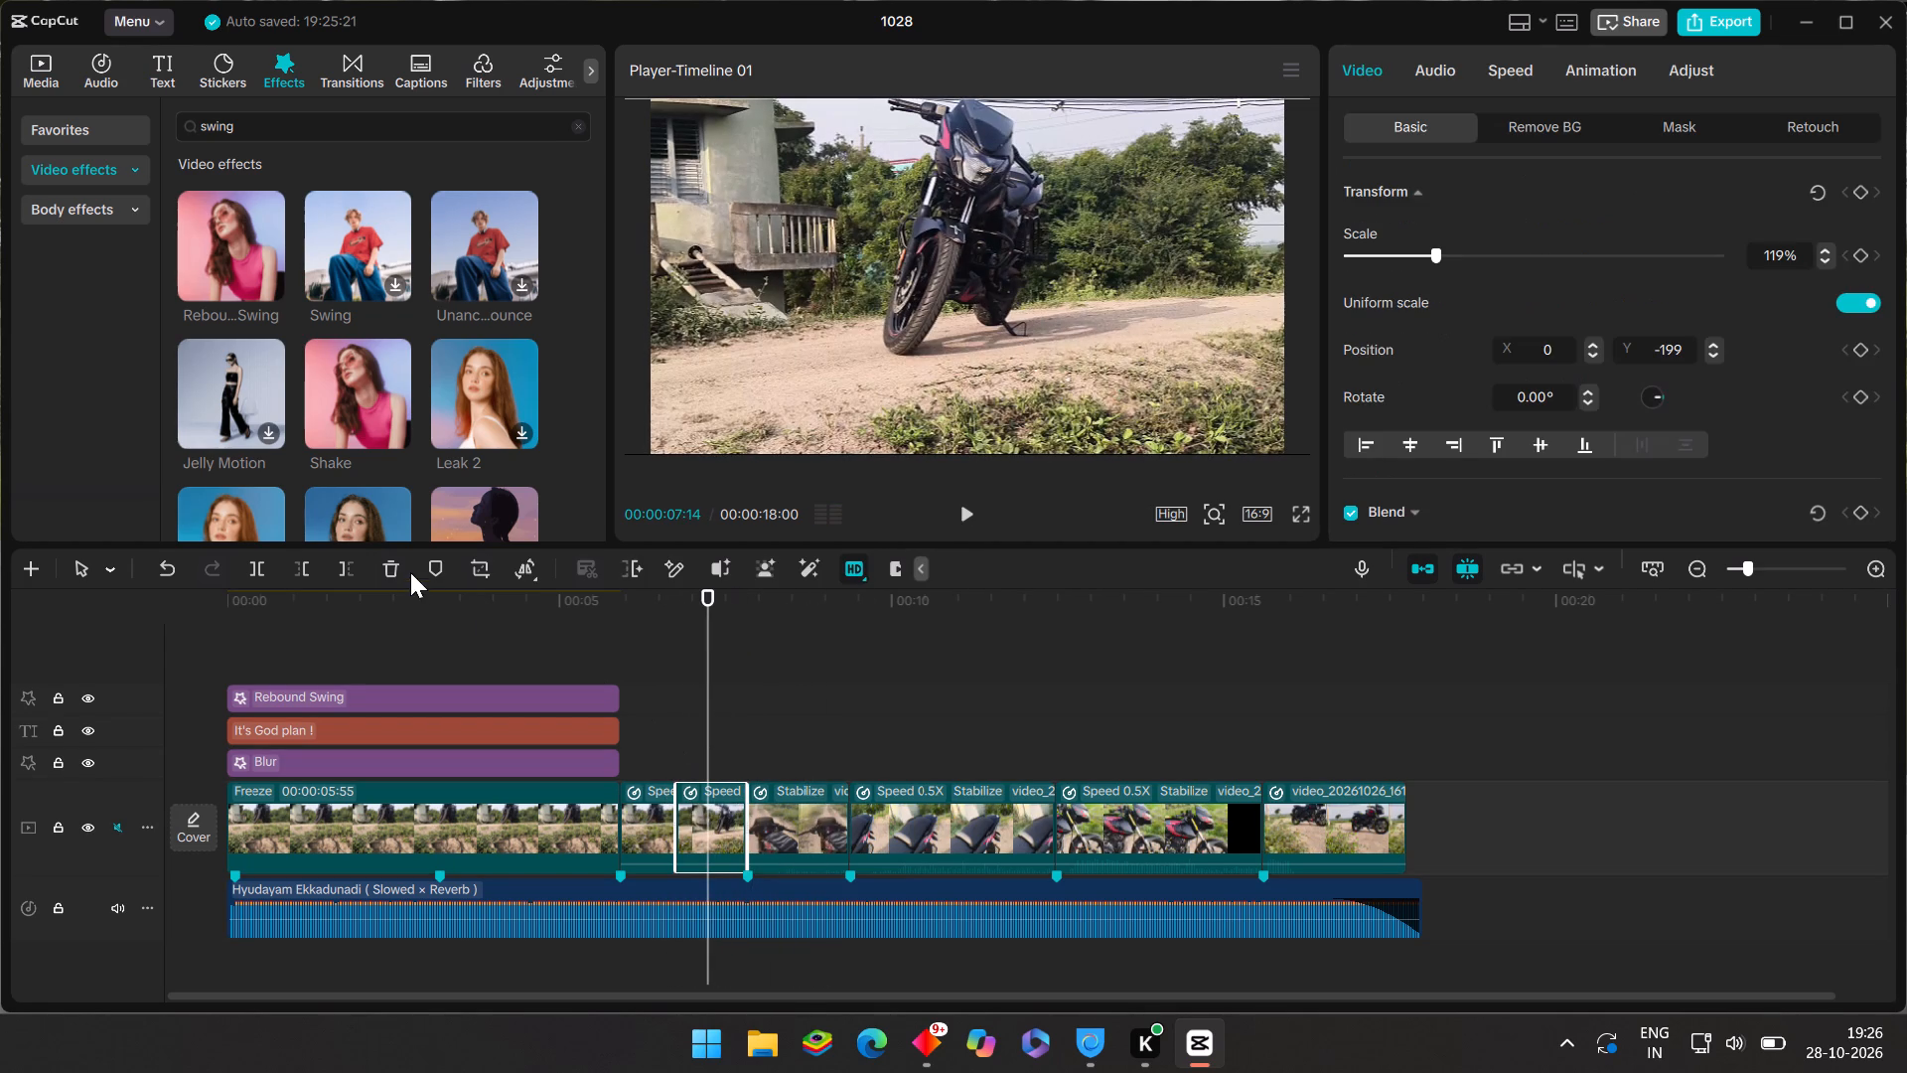
click(401, 563)
click(644, 816)
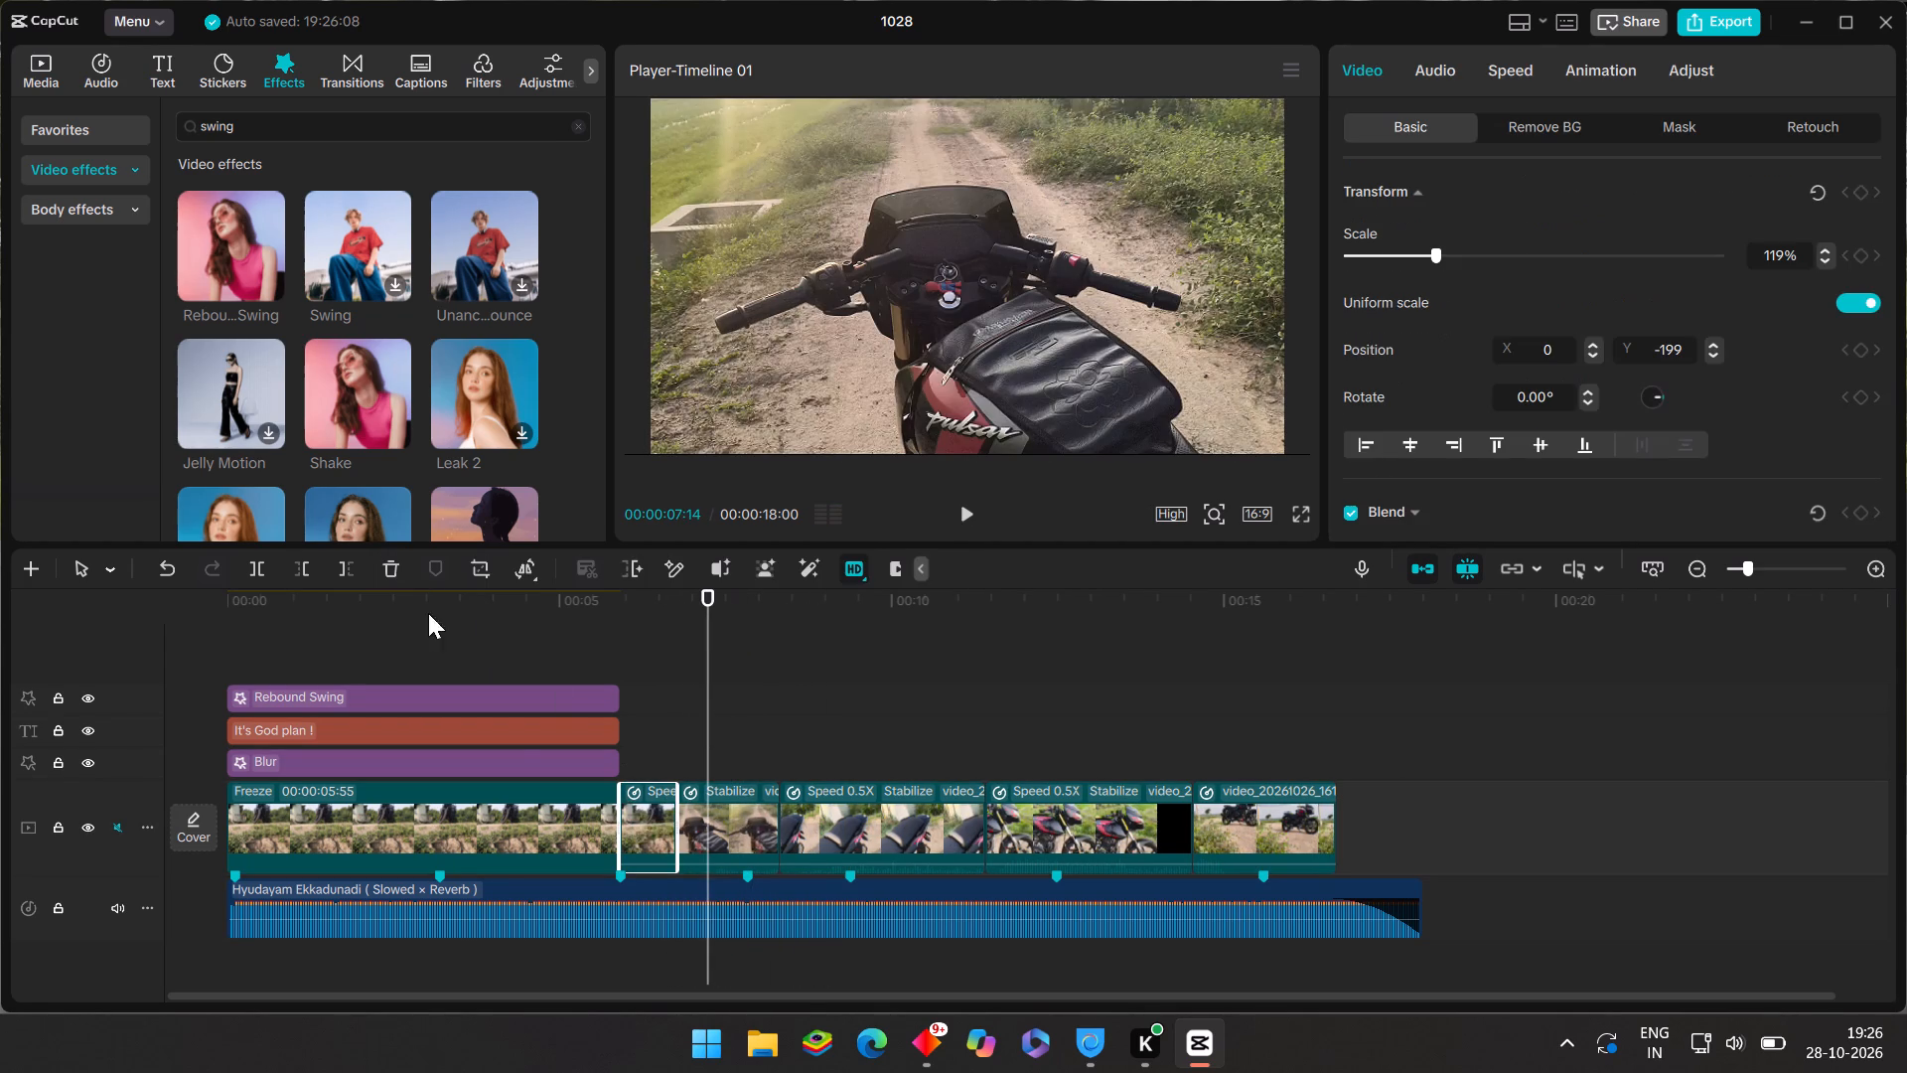
click(389, 581)
Add the media clip ending in 161416.mp4 to the timeline and place it directly after the titled freeze-frame.
click(39, 75)
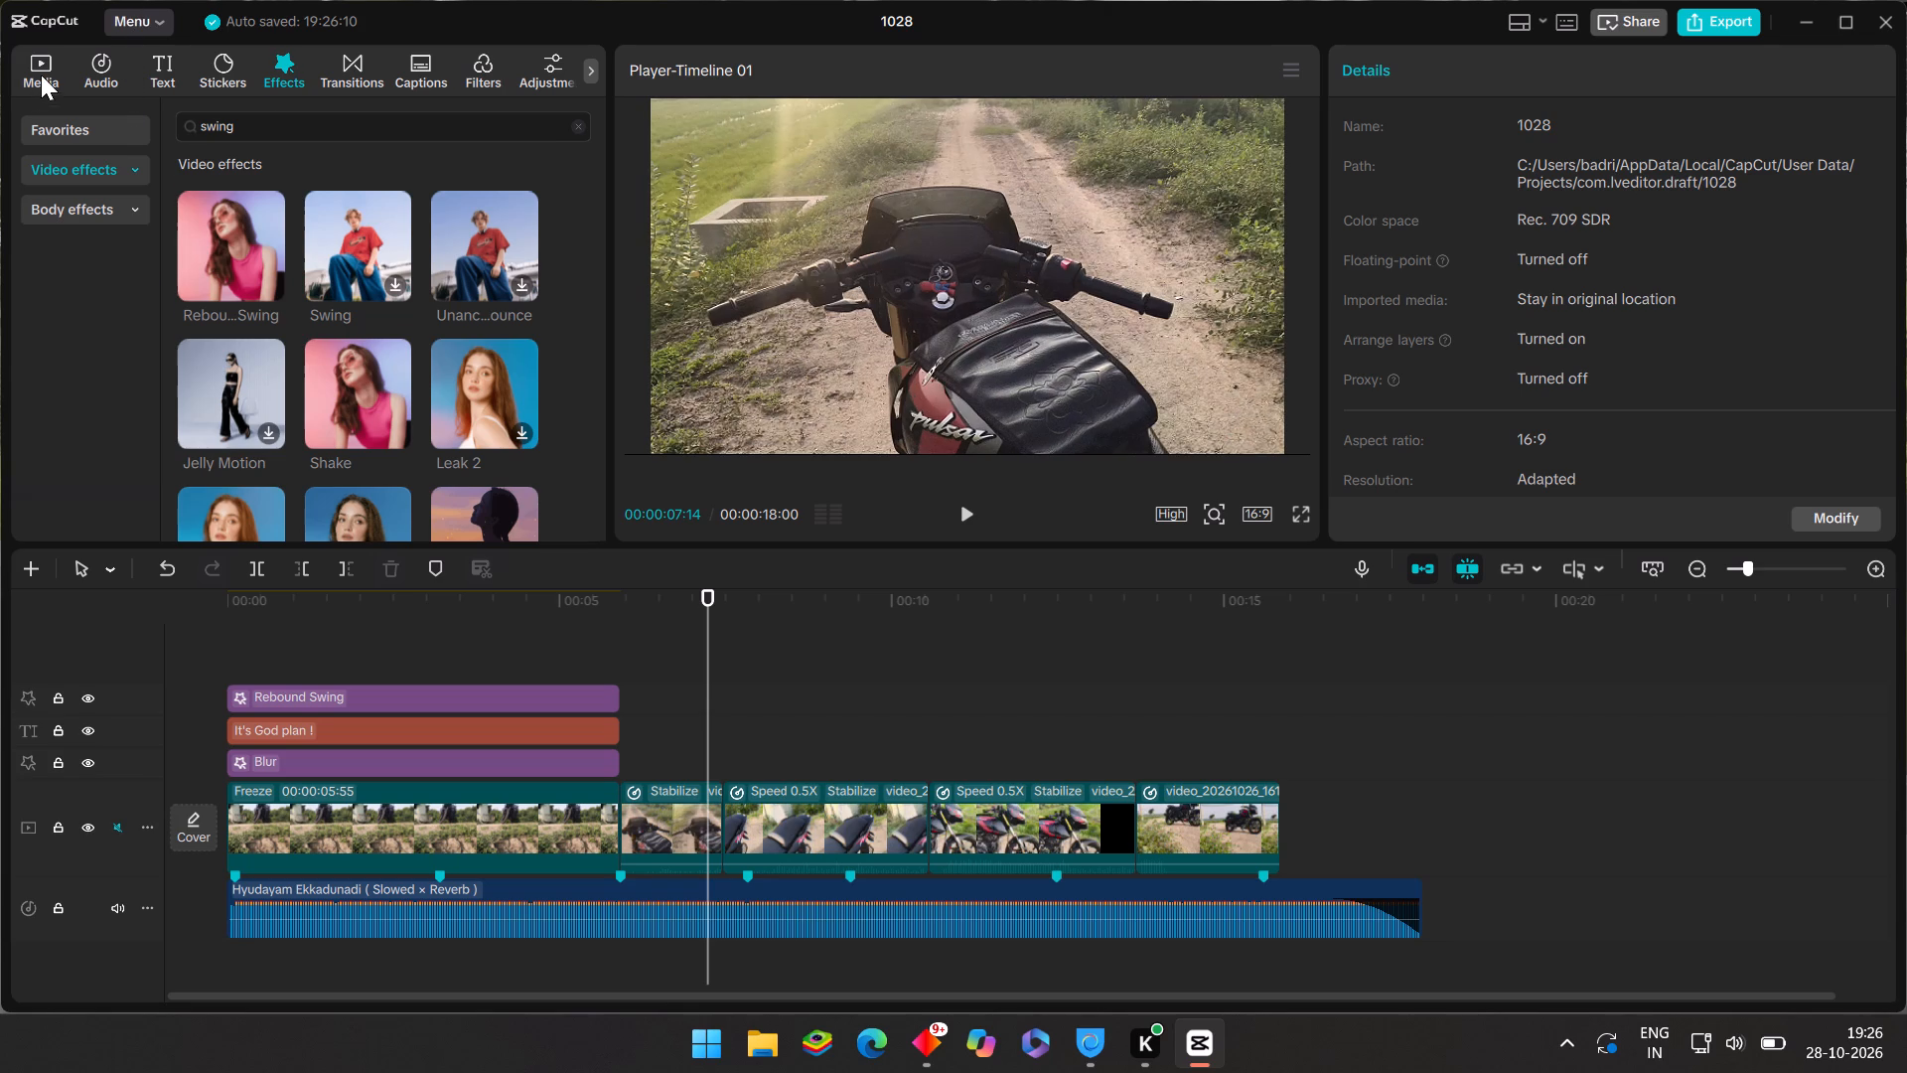
scroll(417, 375, down, 1)
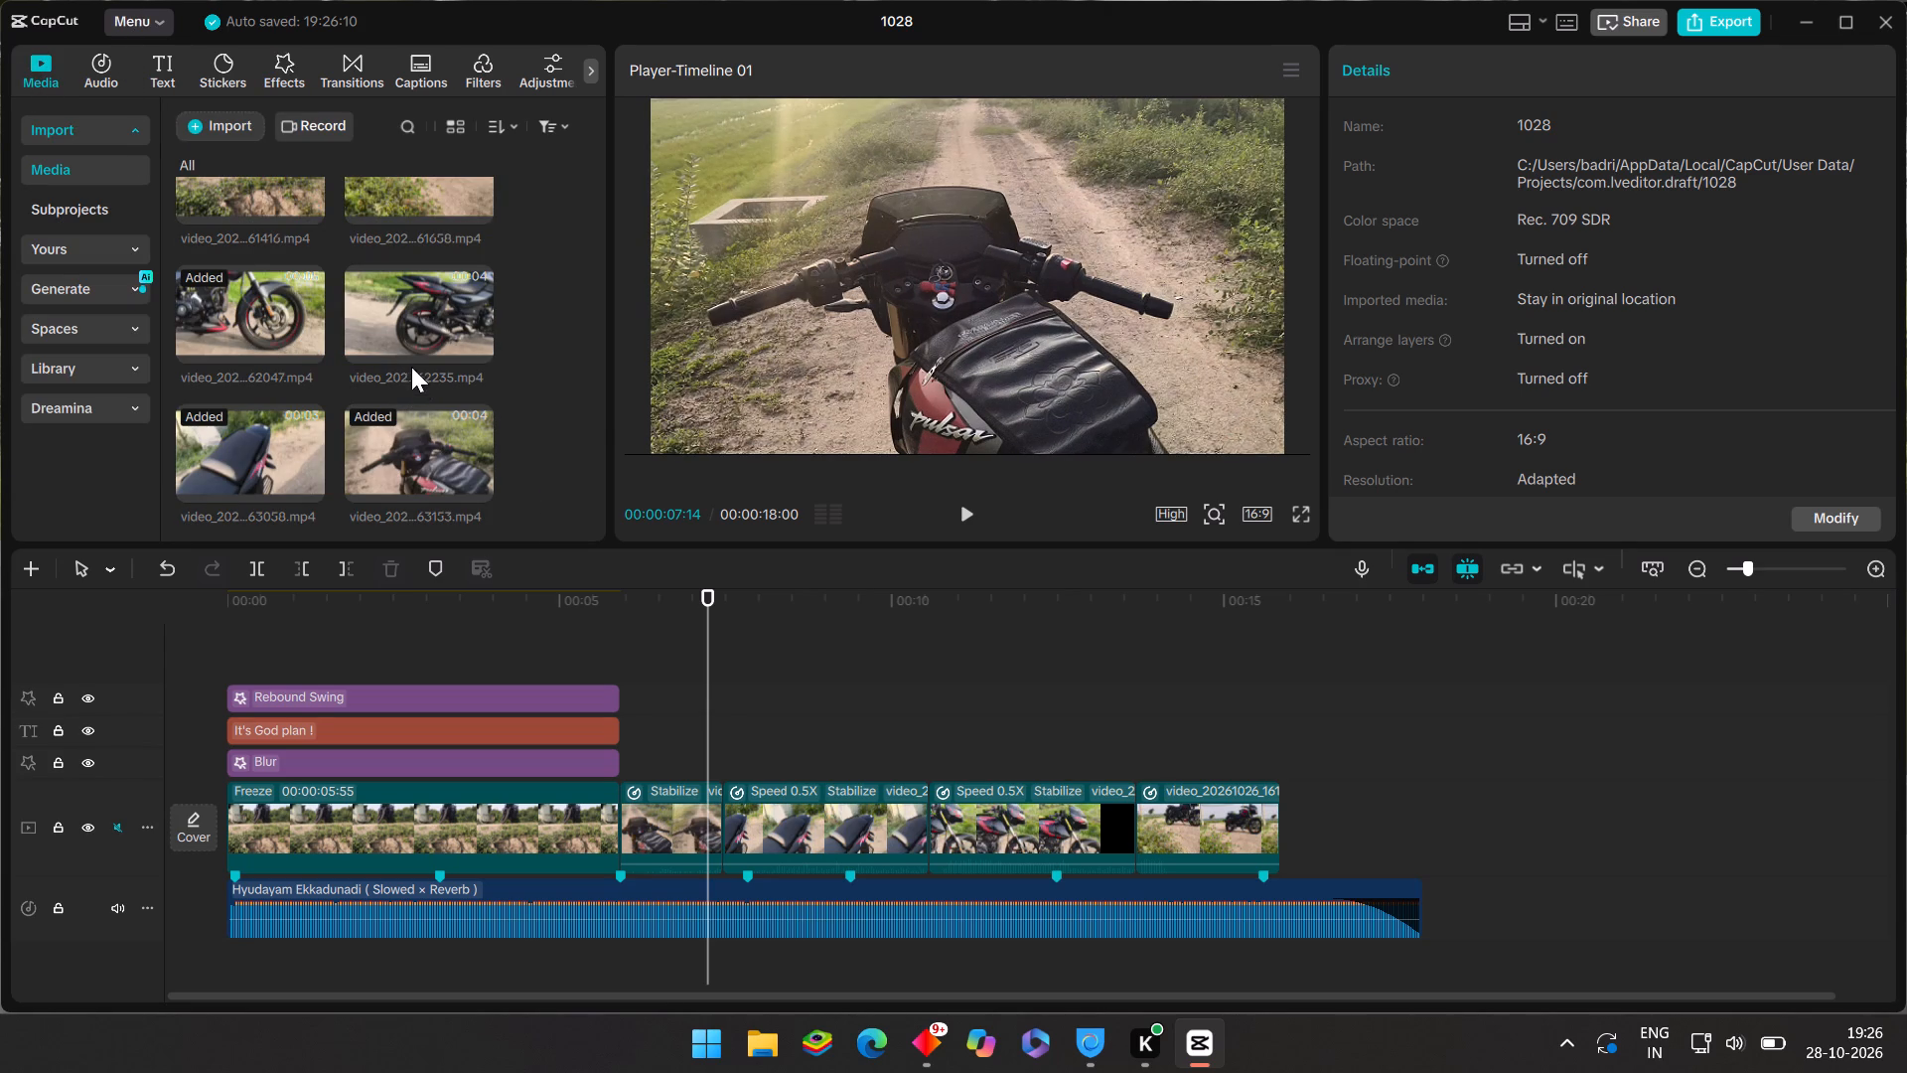
scroll(365, 393, down, 2)
scroll(326, 413, up, 4)
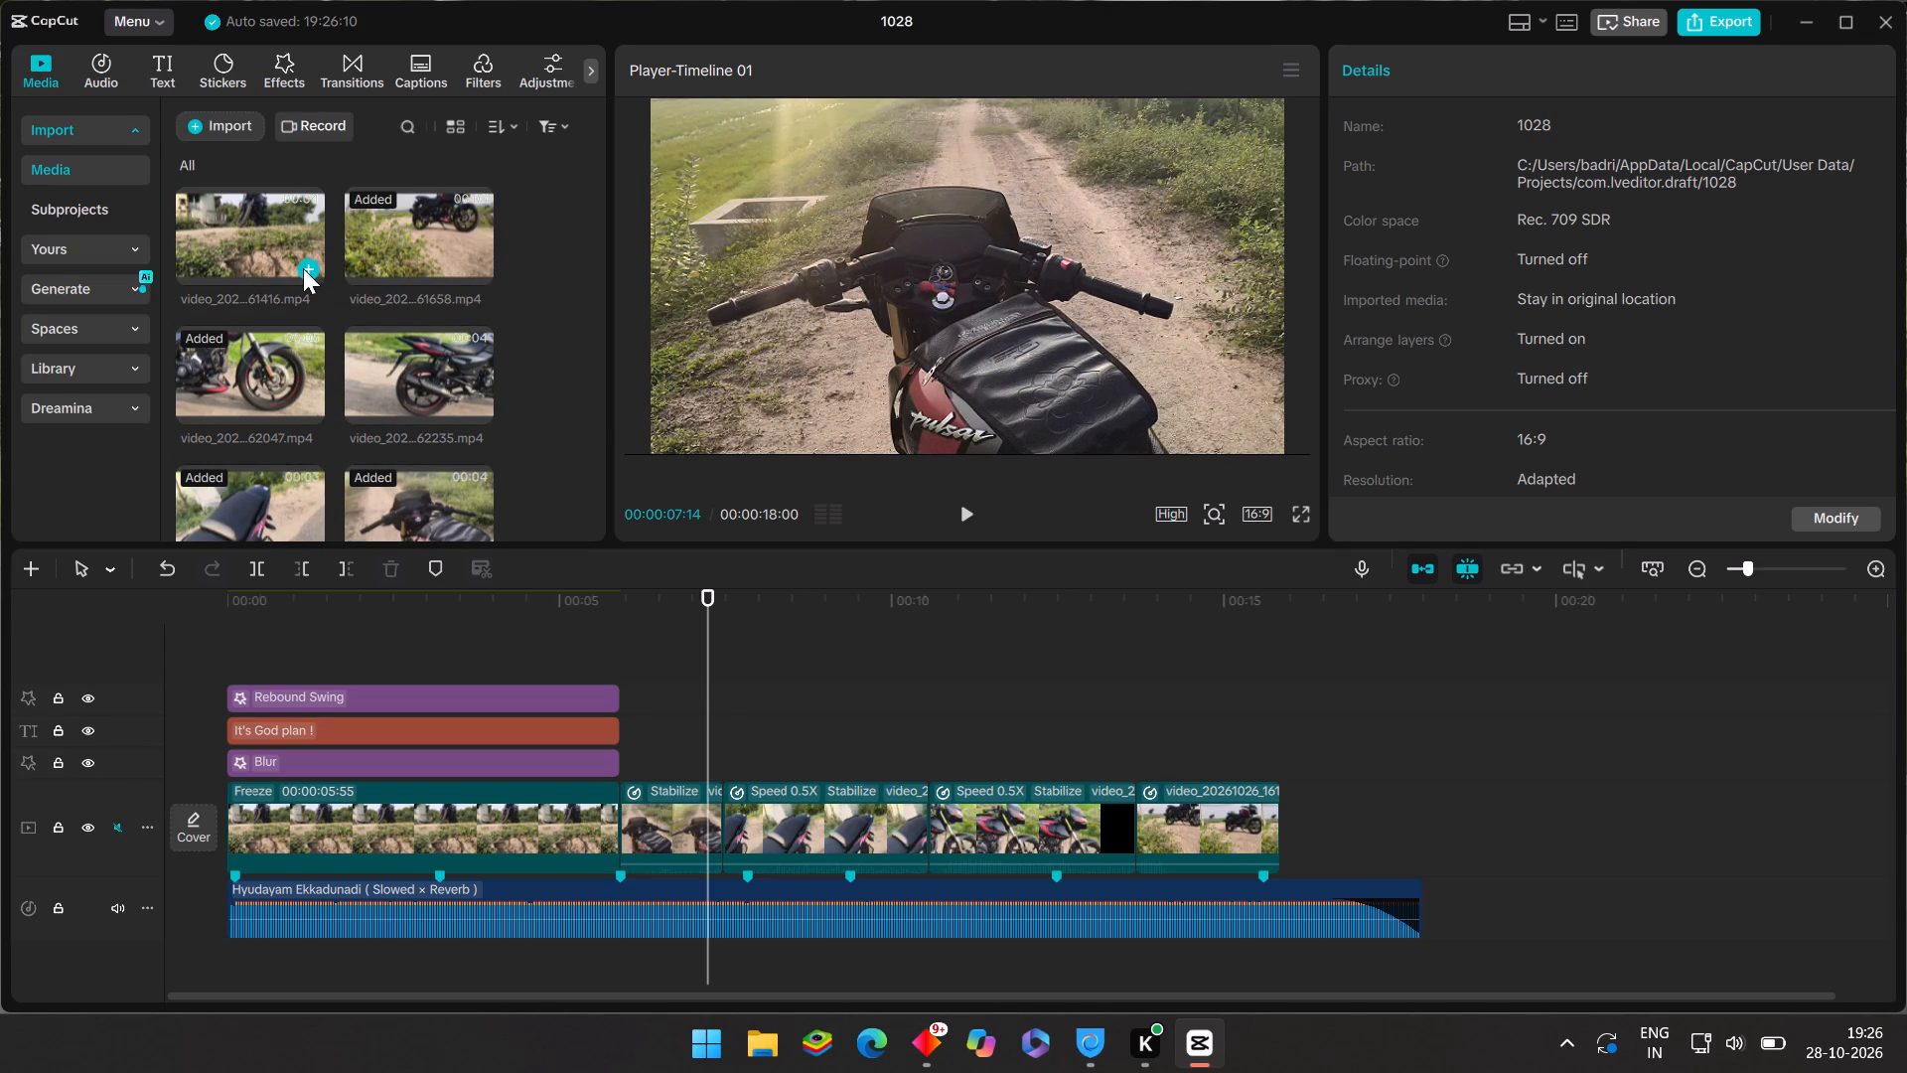
click(303, 276)
drag(782, 823, 750, 790)
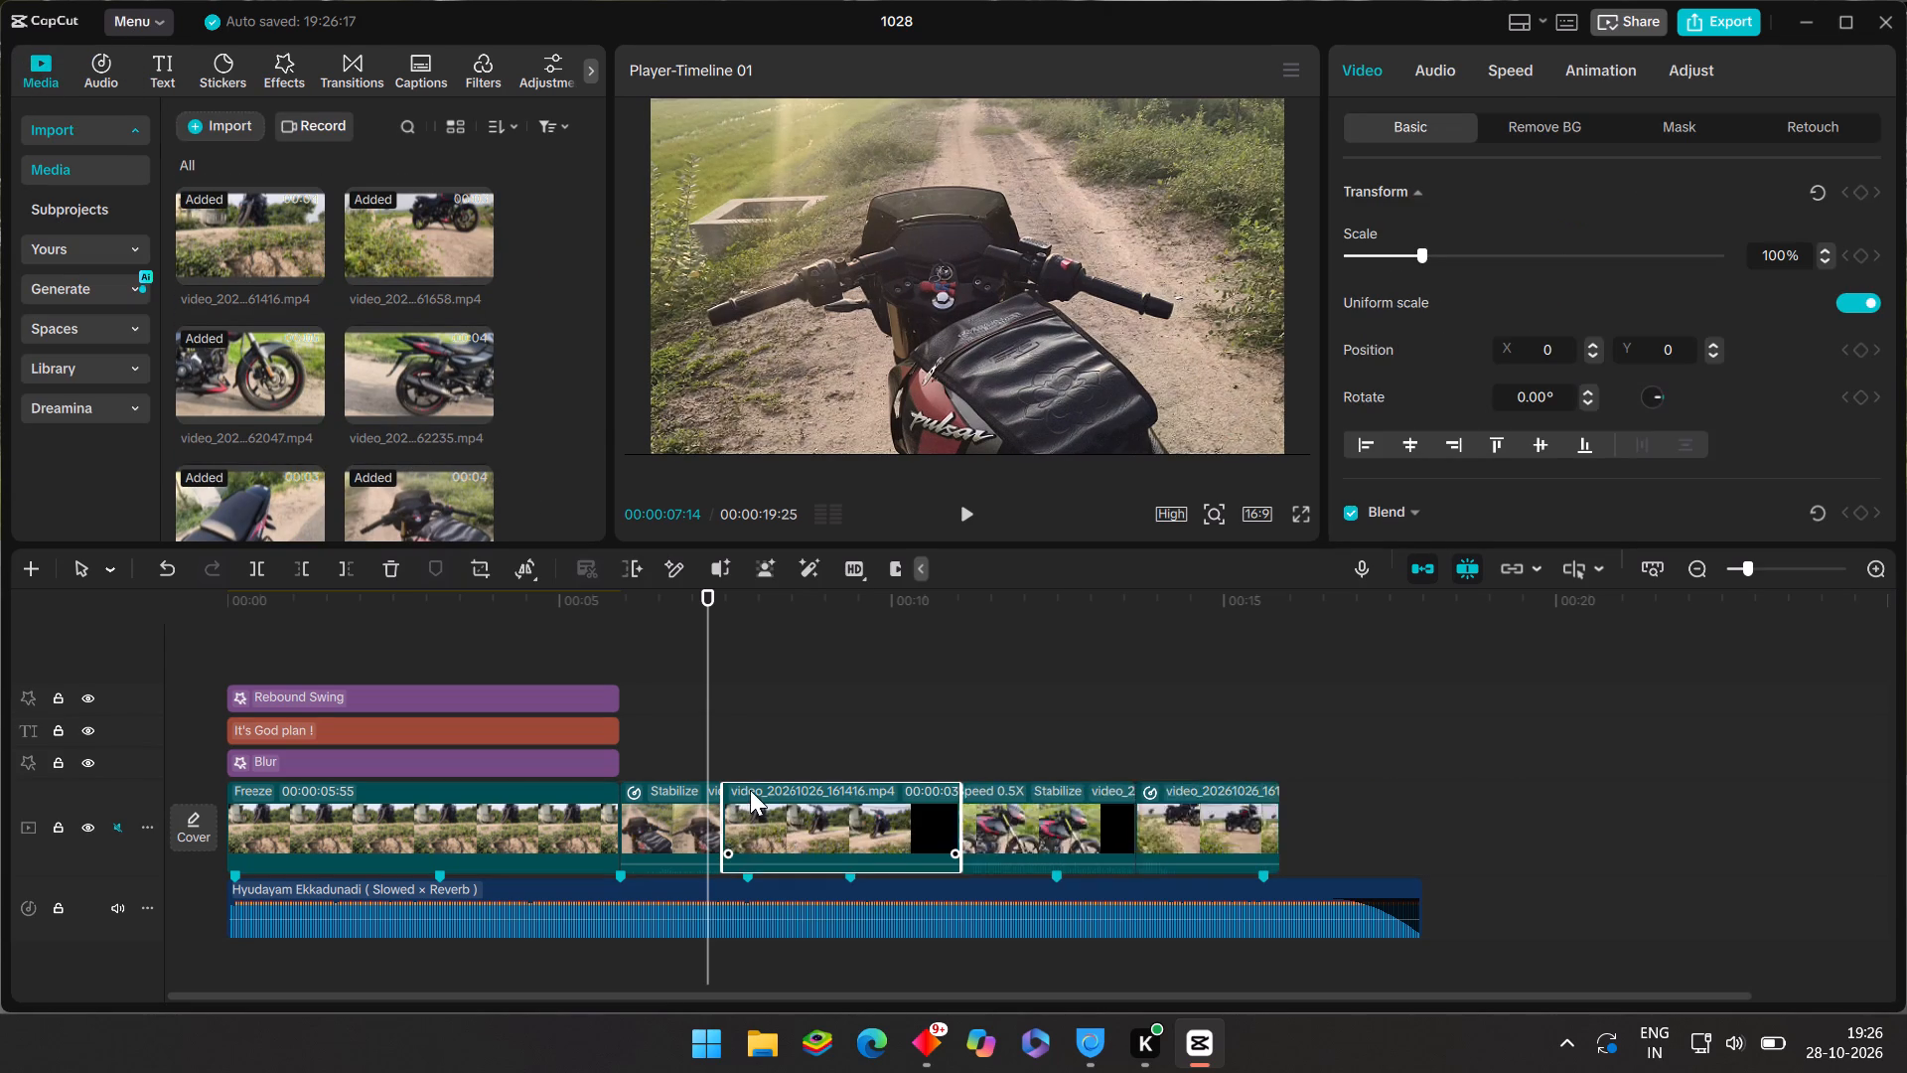
drag(750, 790, 481, 890)
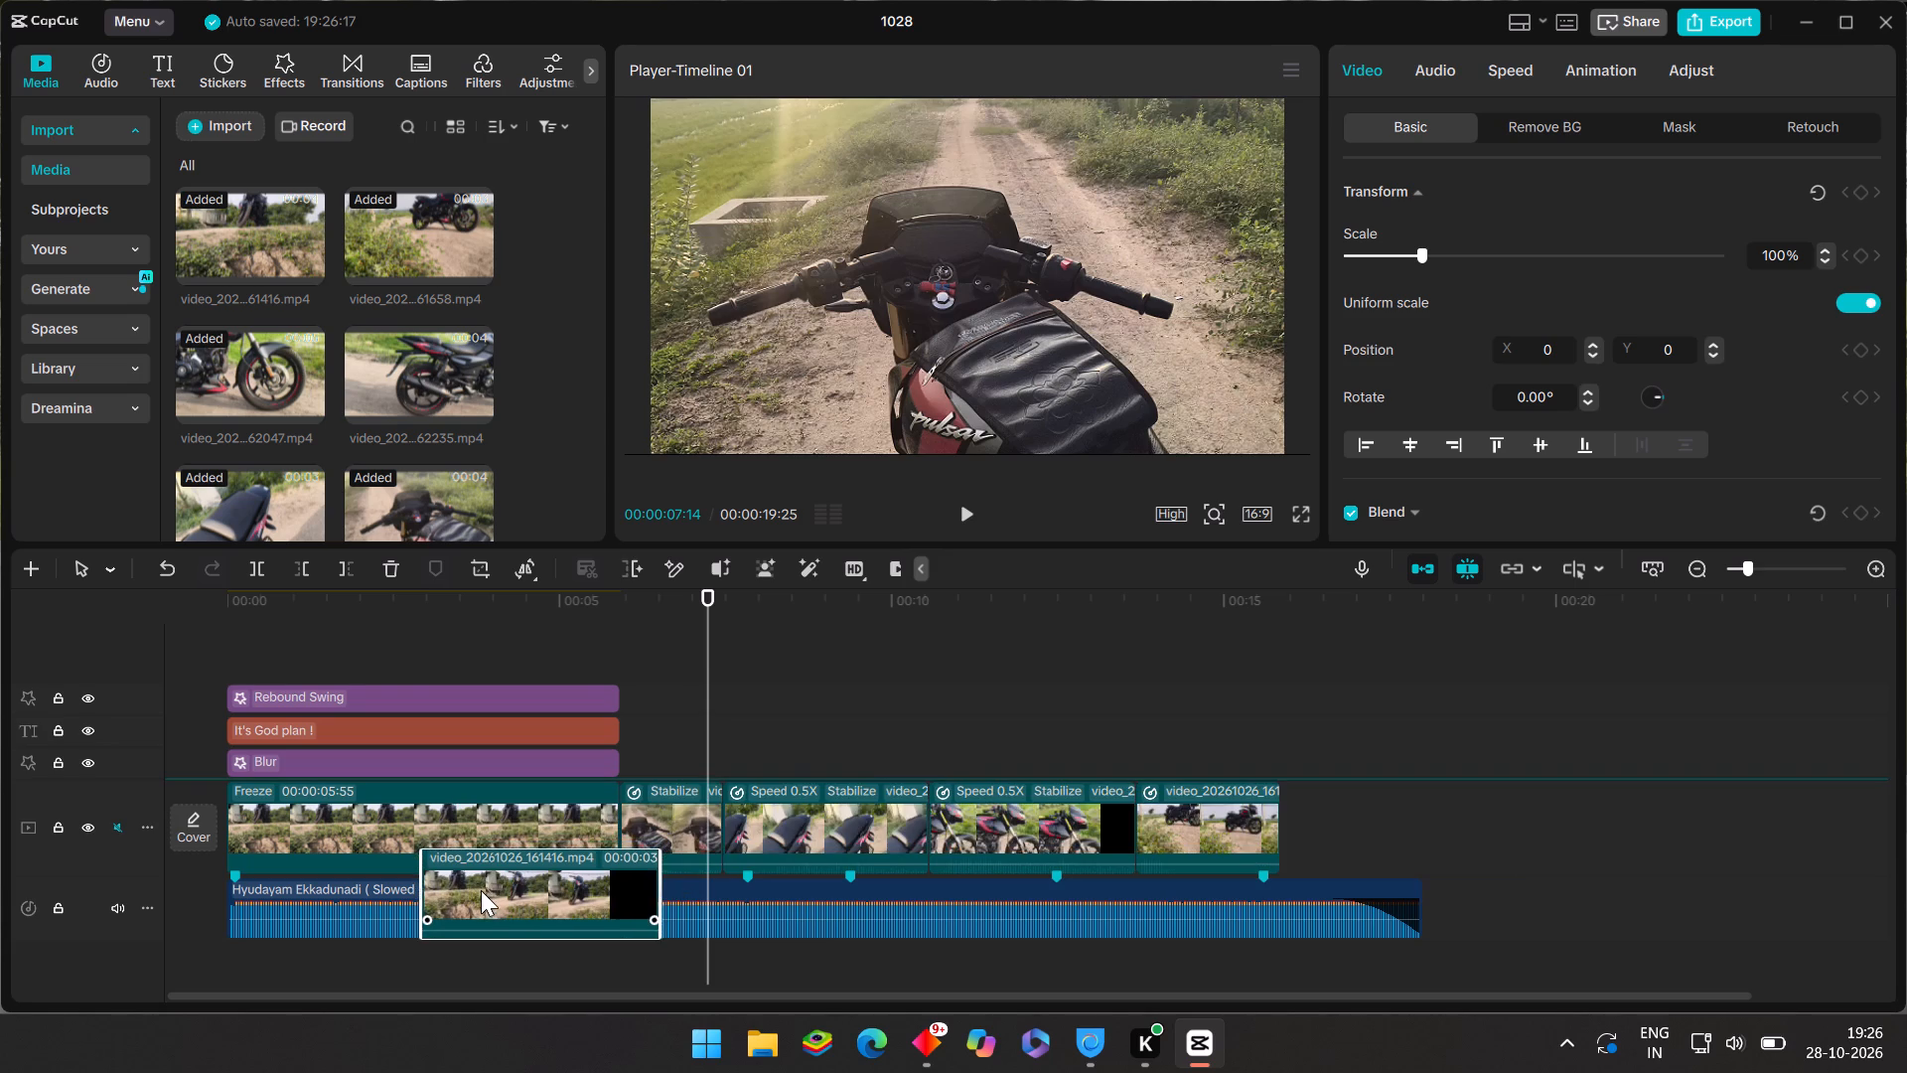
drag(481, 890, 440, 815)
Trim away the start of the newly placed clip up to 00:00:06:56 on the timeline.
click(700, 692)
drag(702, 692, 750, 731)
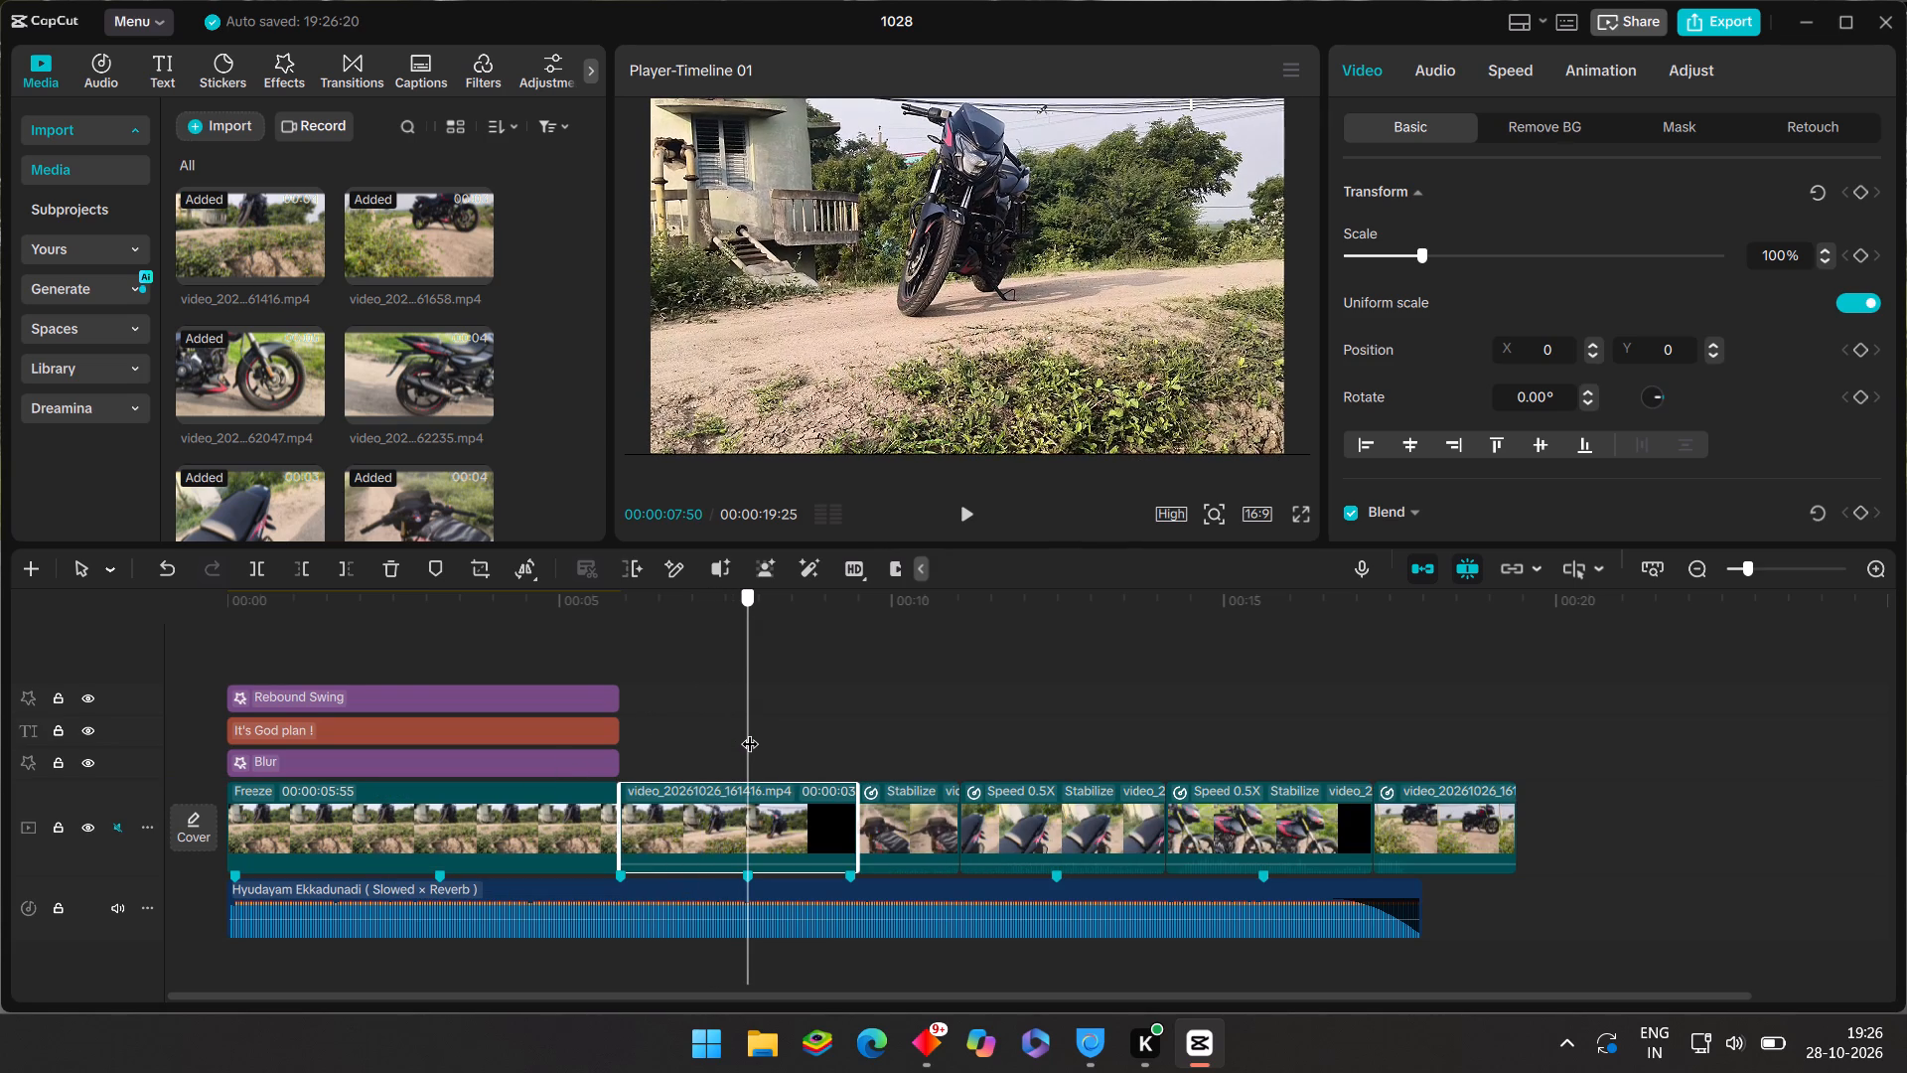
drag(750, 731, 688, 719)
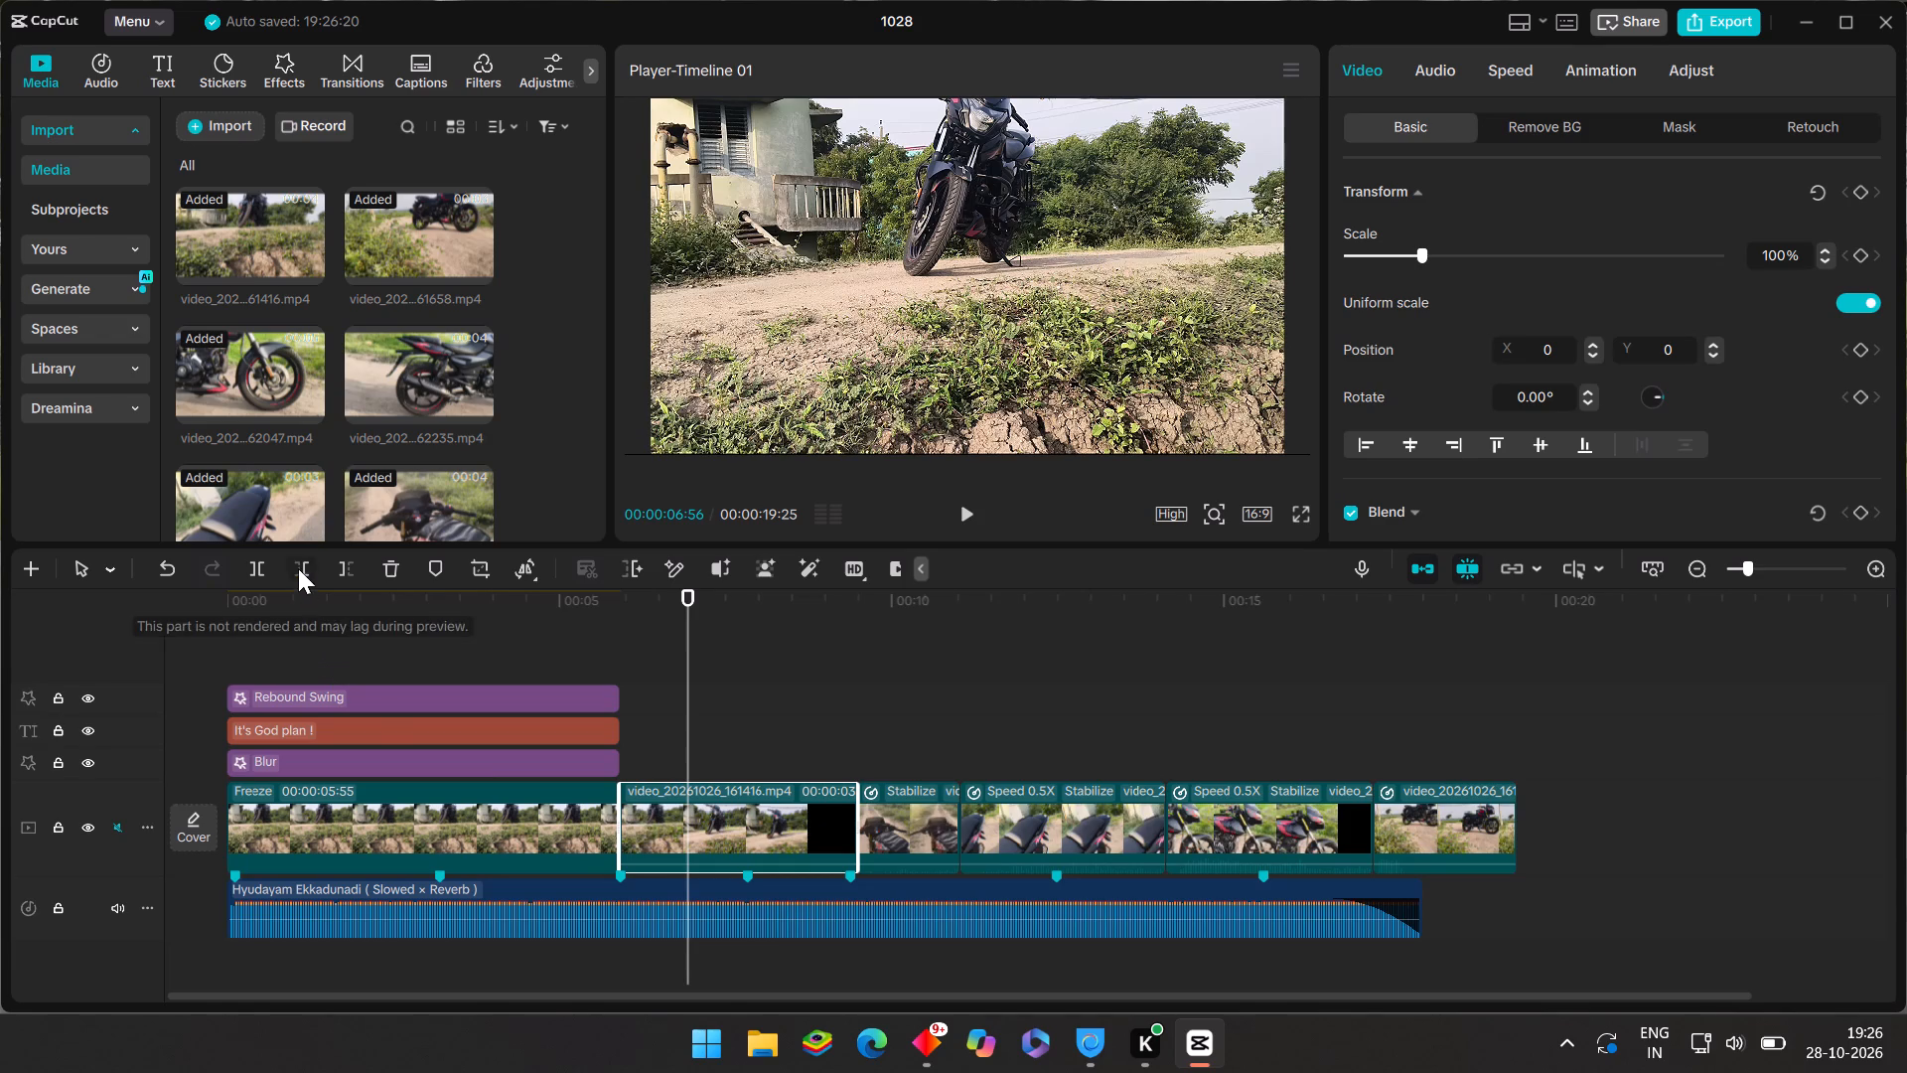
click(296, 565)
Scrub through the trimmed clip from its start to just past the next music marker to examine the motion.
drag(620, 639, 697, 654)
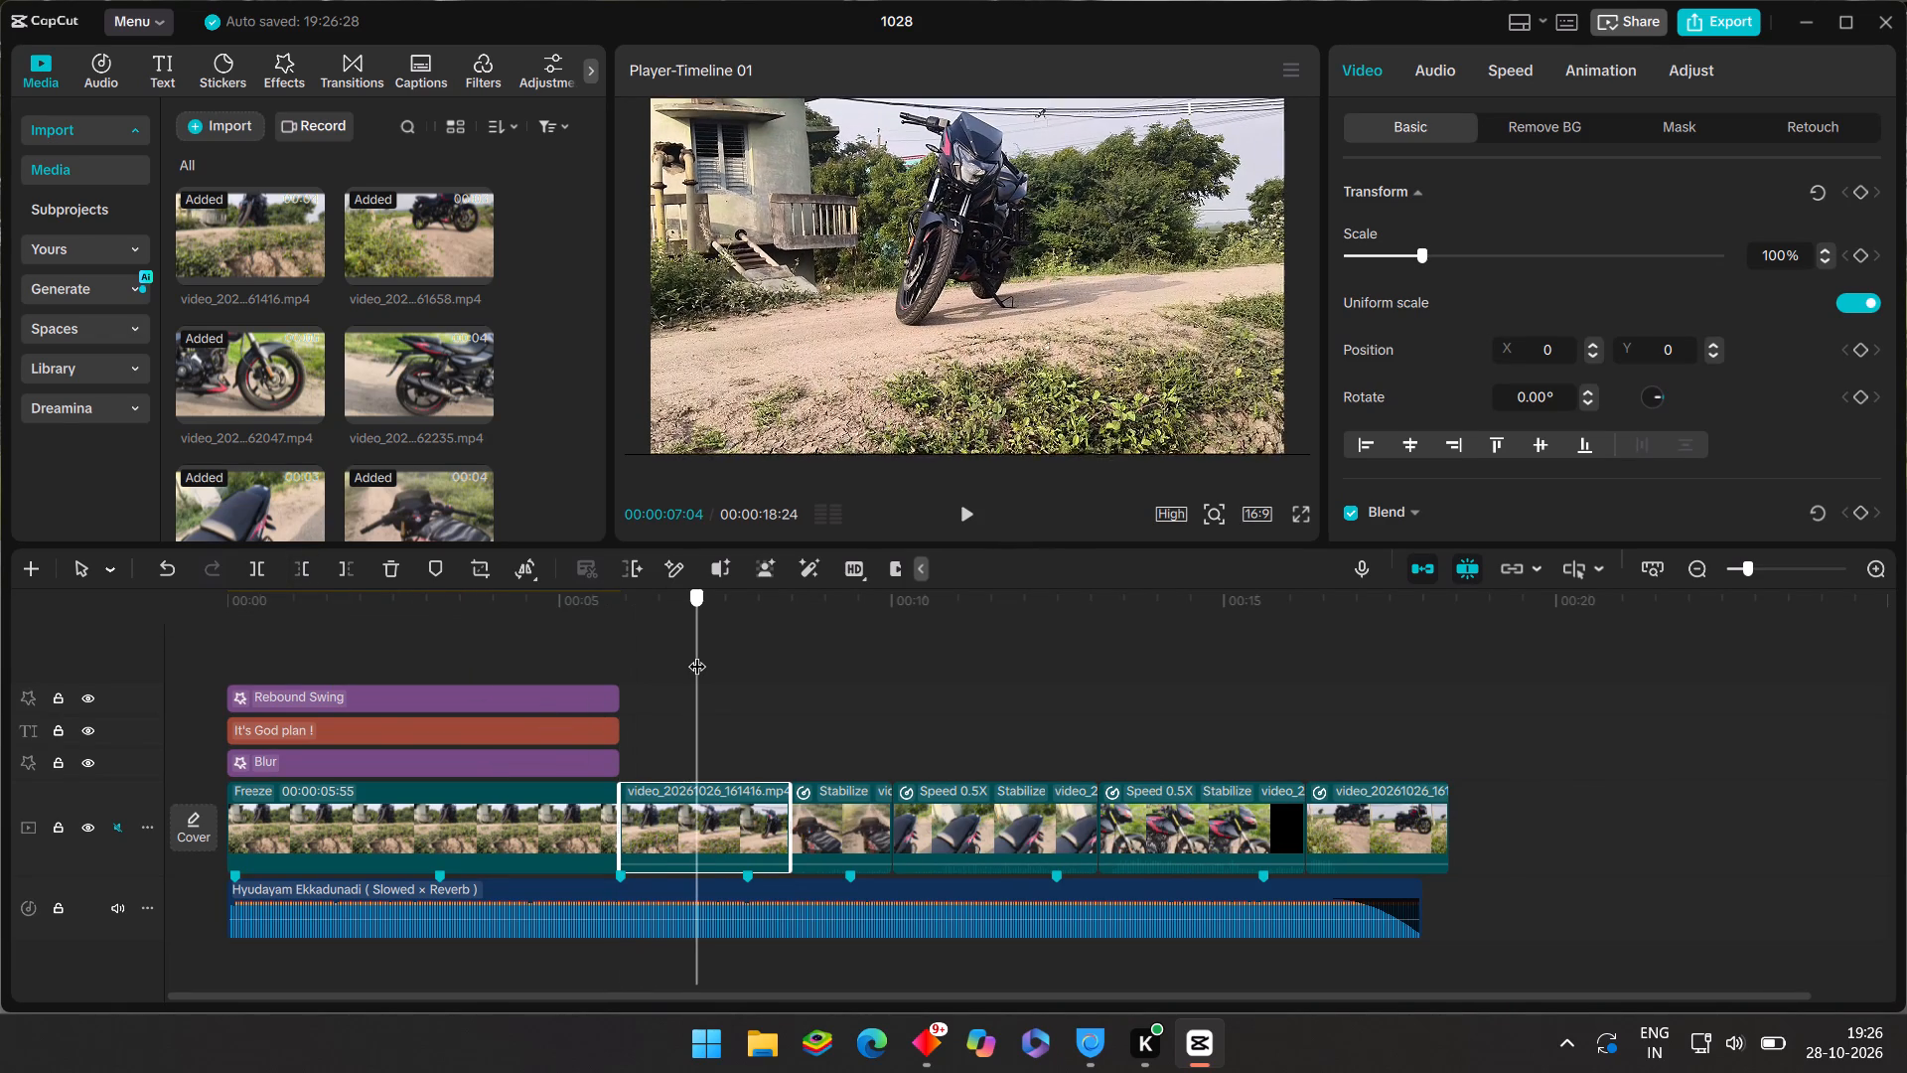
drag(697, 654, 749, 681)
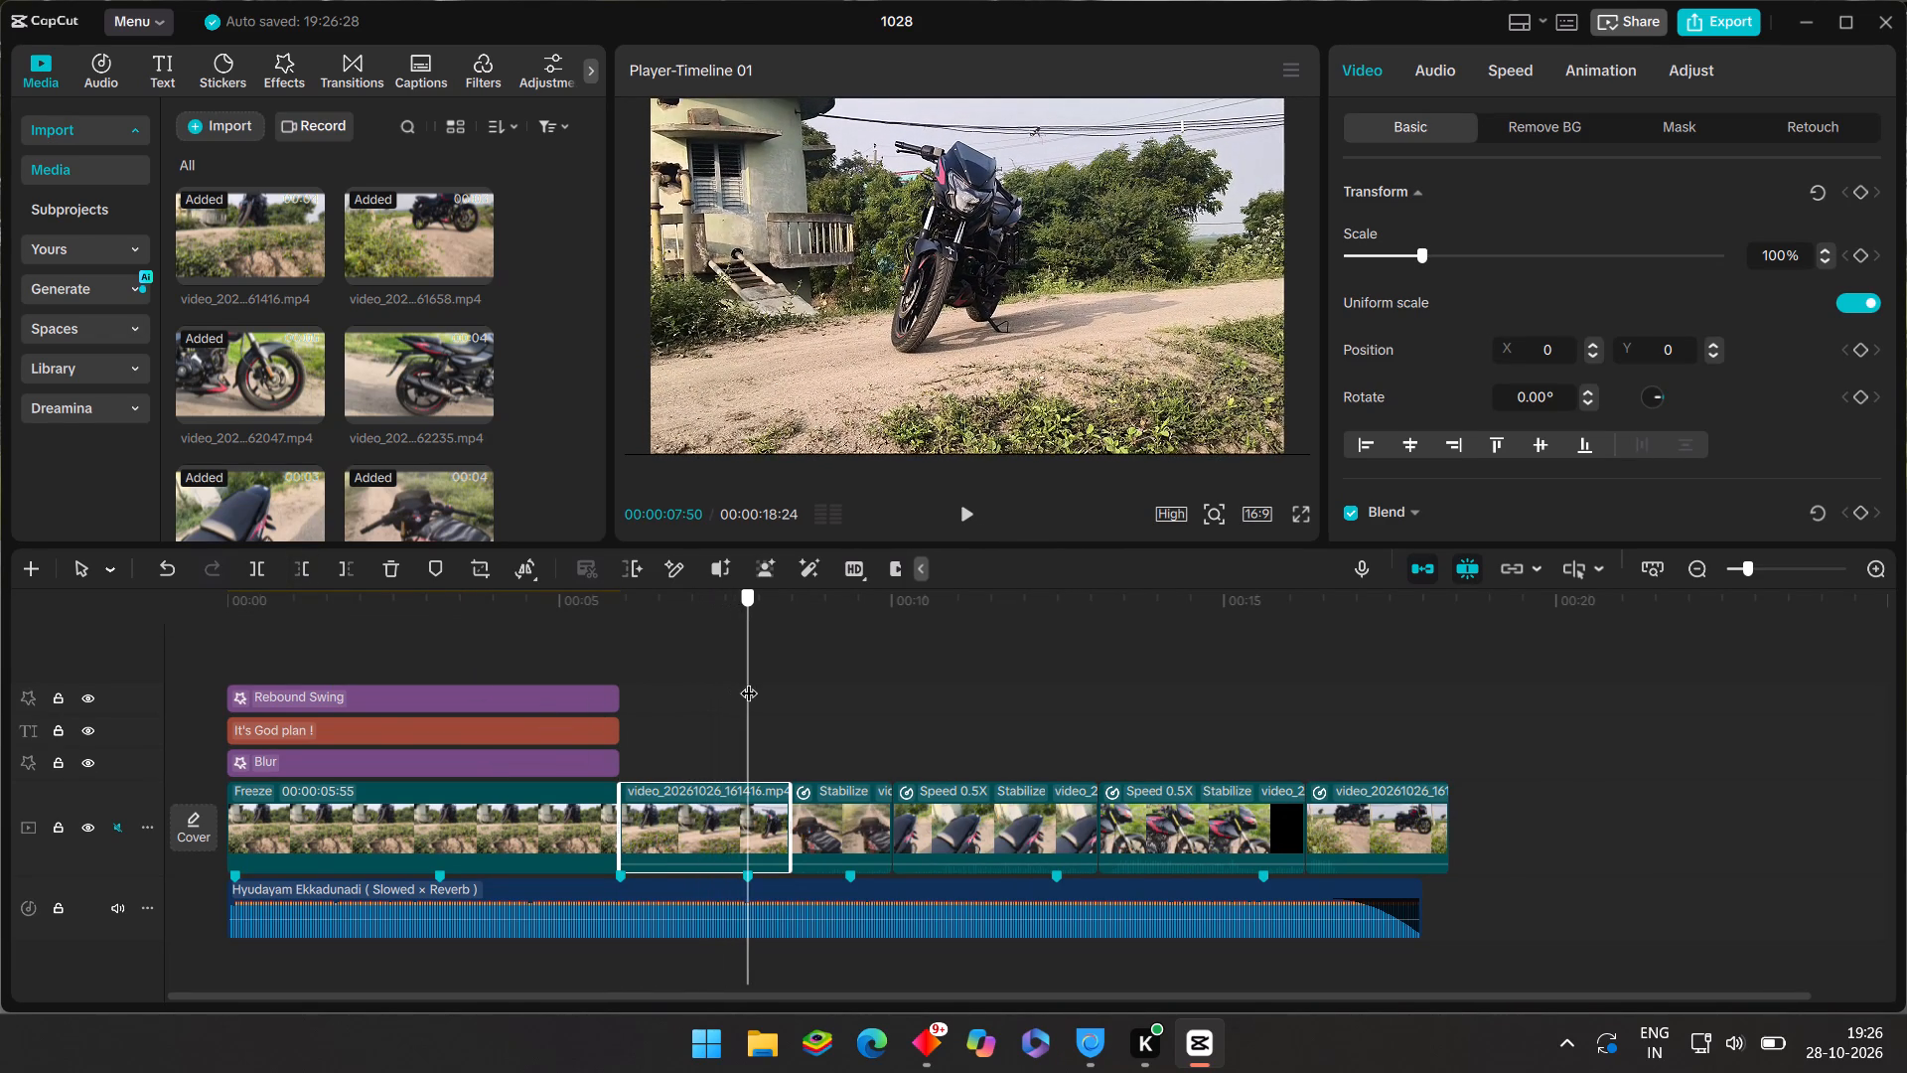
drag(749, 681, 760, 682)
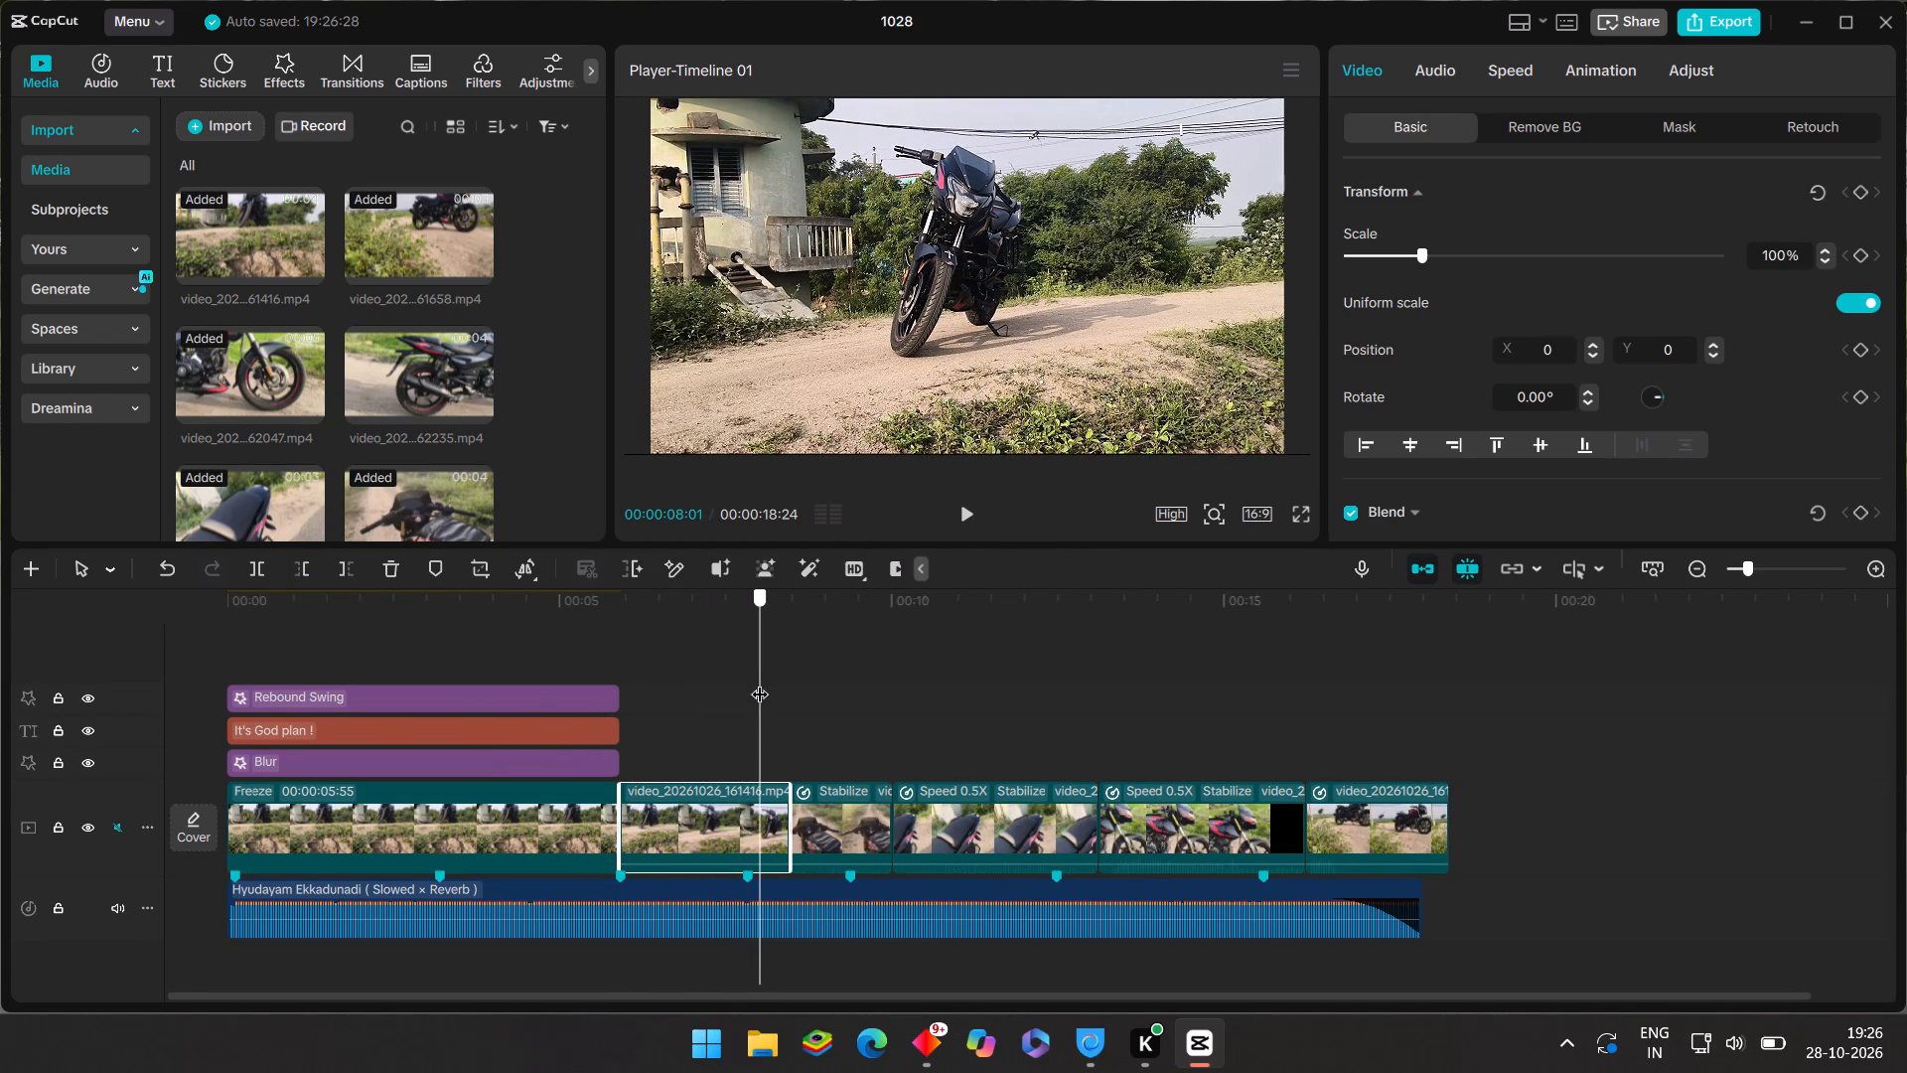
drag(760, 682, 746, 683)
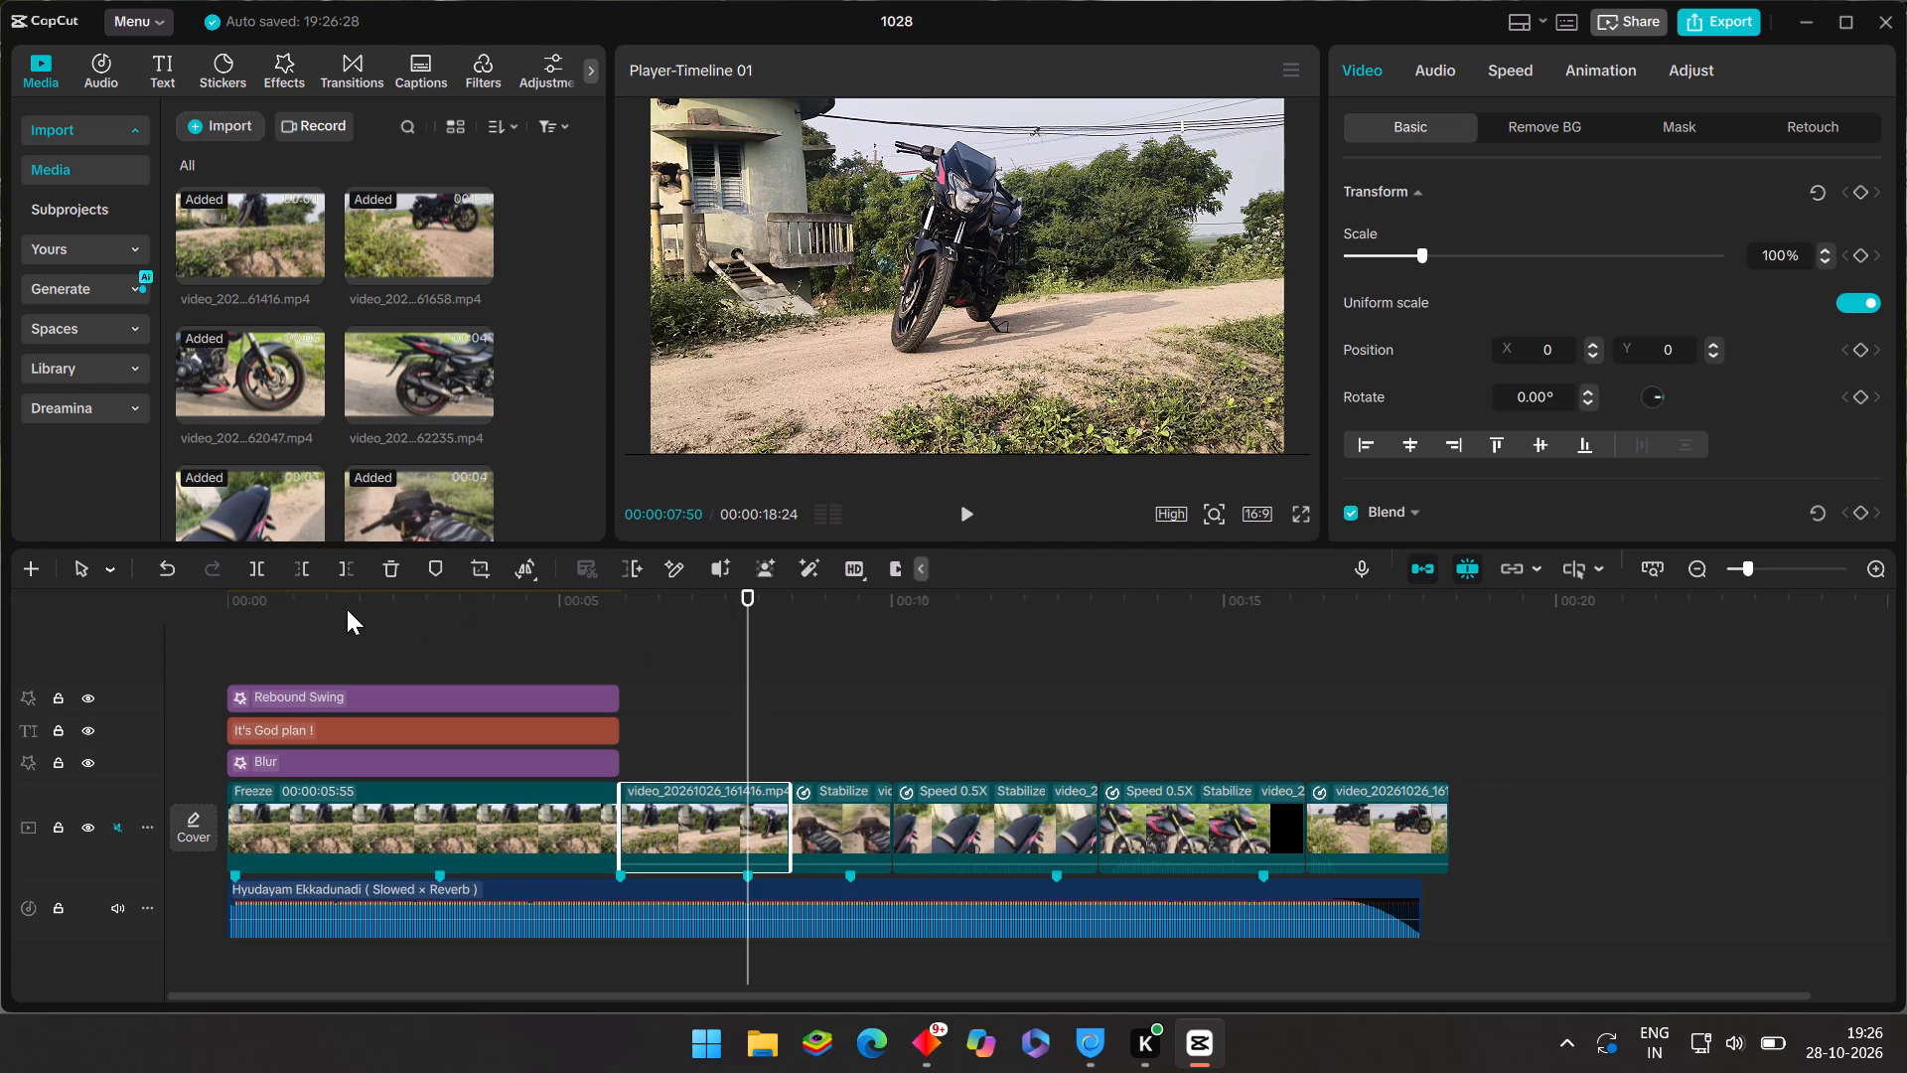
click(651, 646)
drag(651, 646, 704, 690)
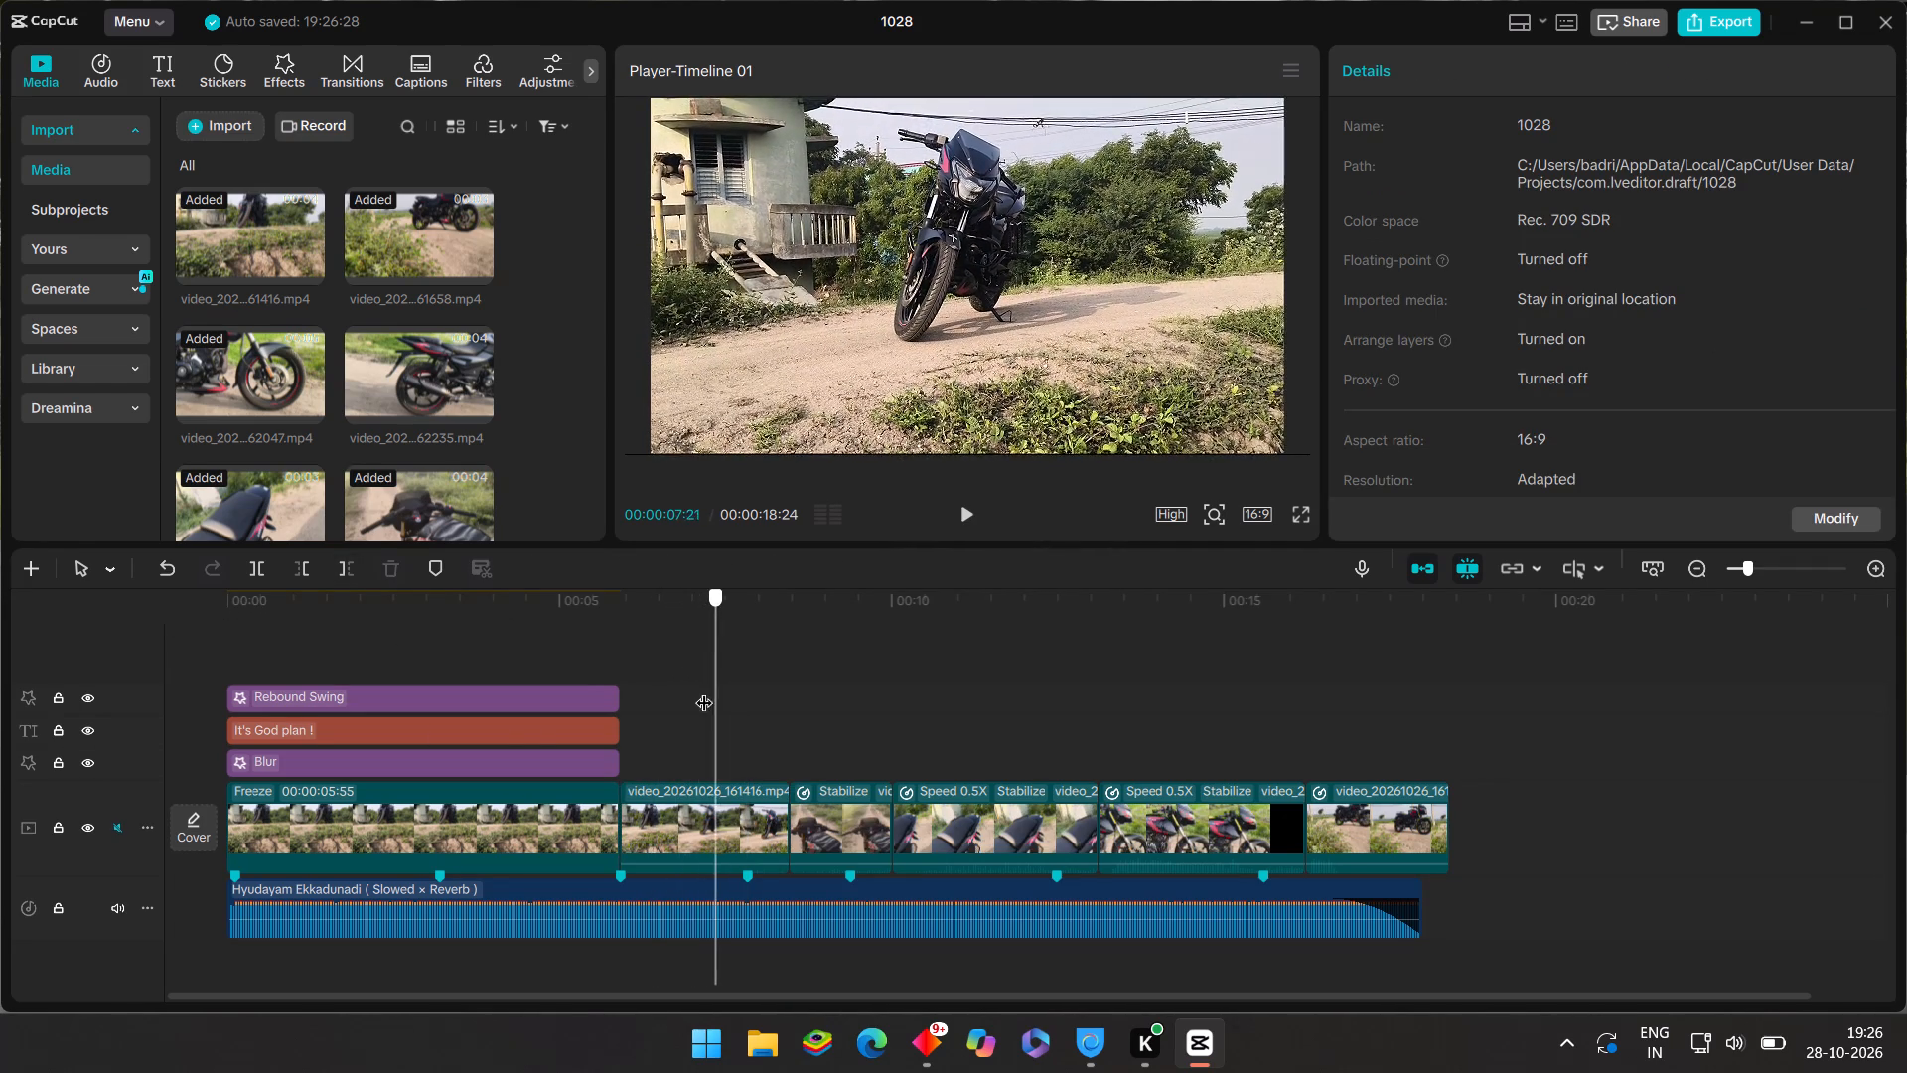
drag(704, 690, 616, 665)
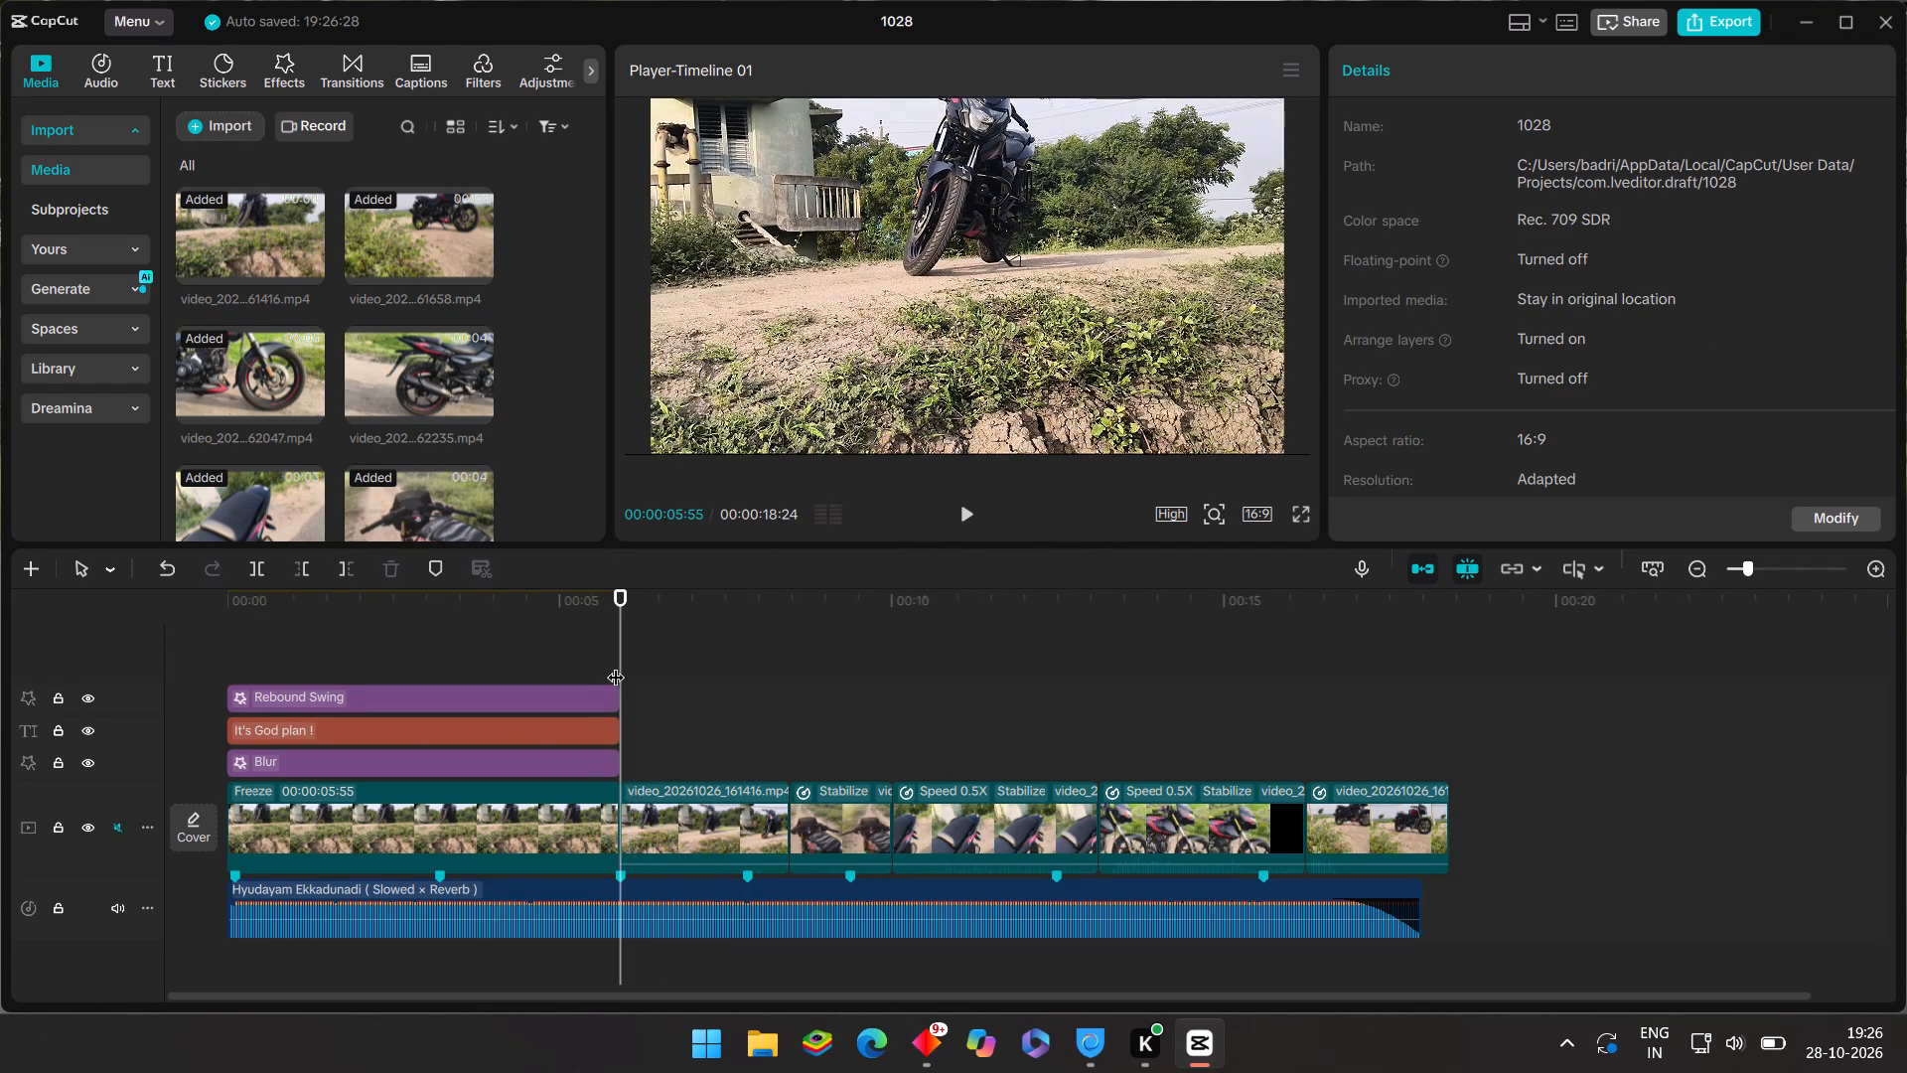
Apply a Custom speed curve to the trimmed clip, raising its start point well above 1x and its second point slightly above 1x.
click(650, 797)
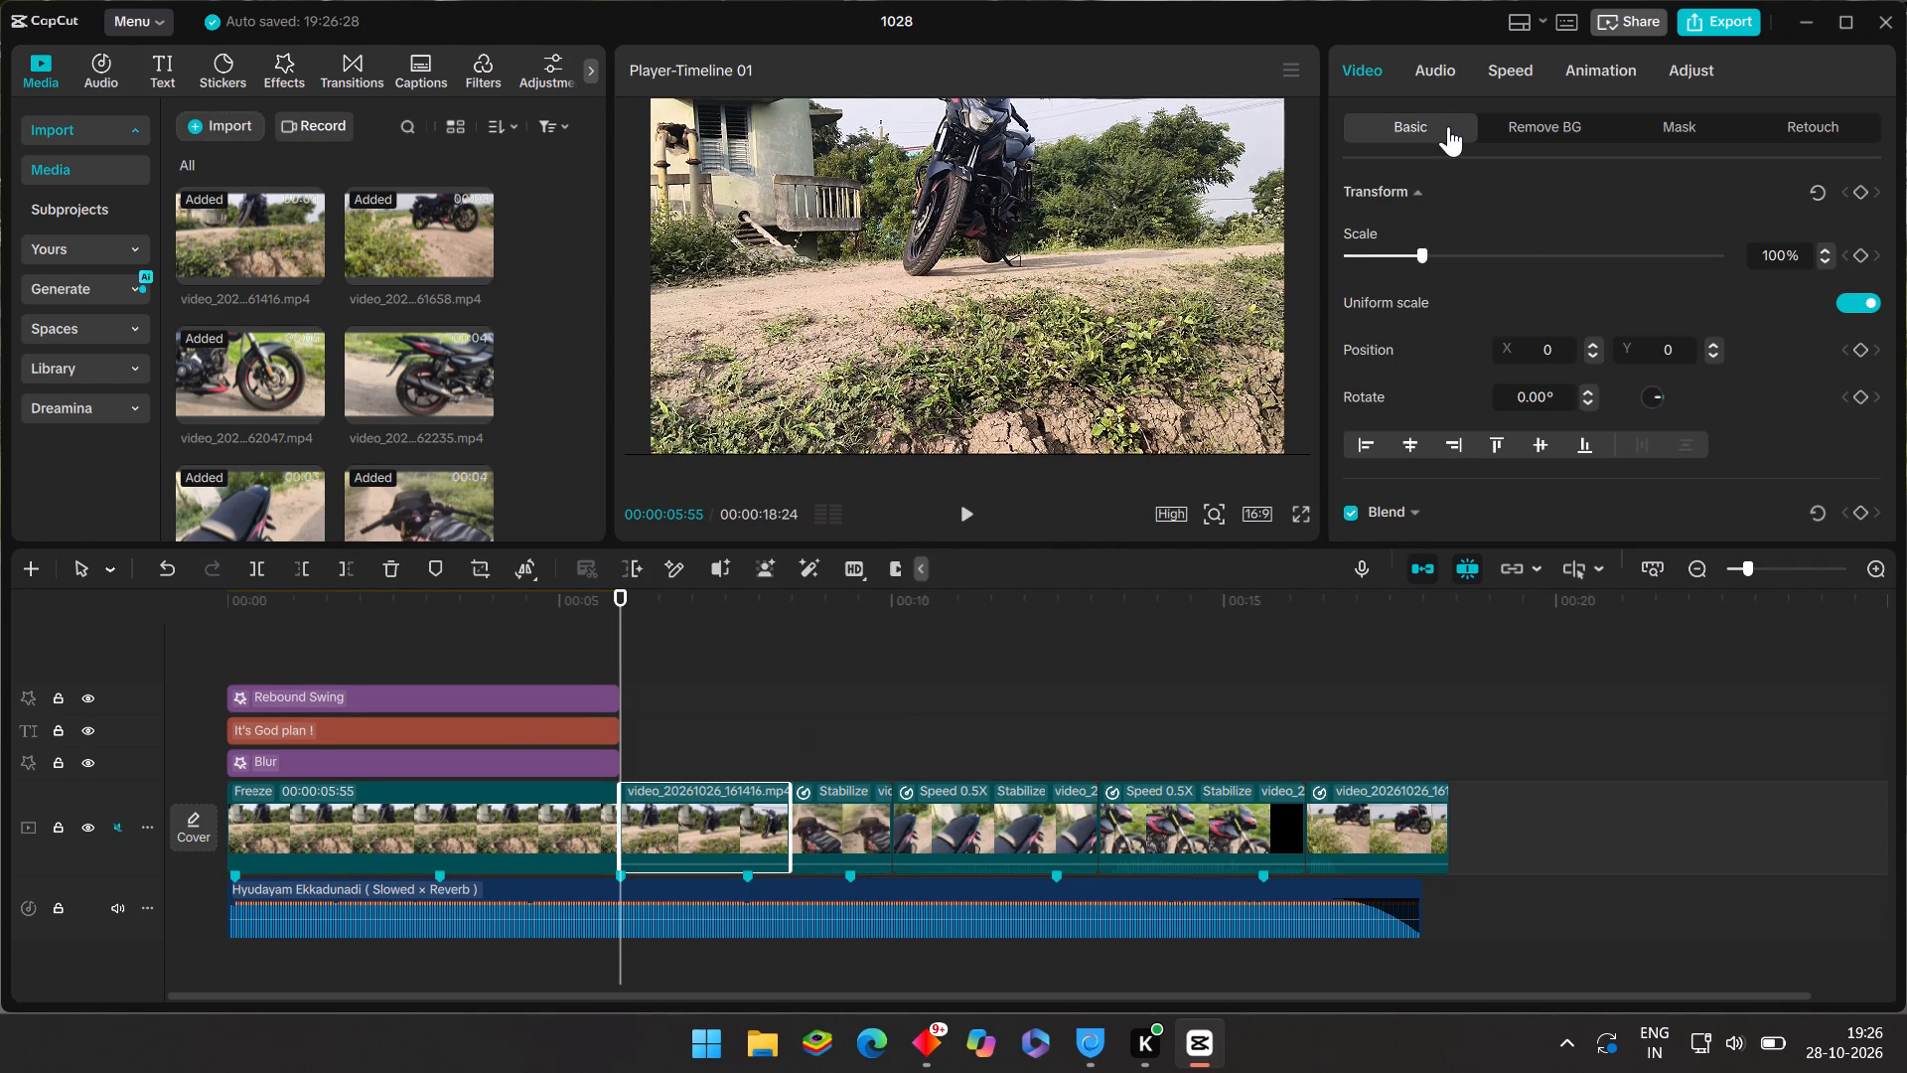
click(1503, 72)
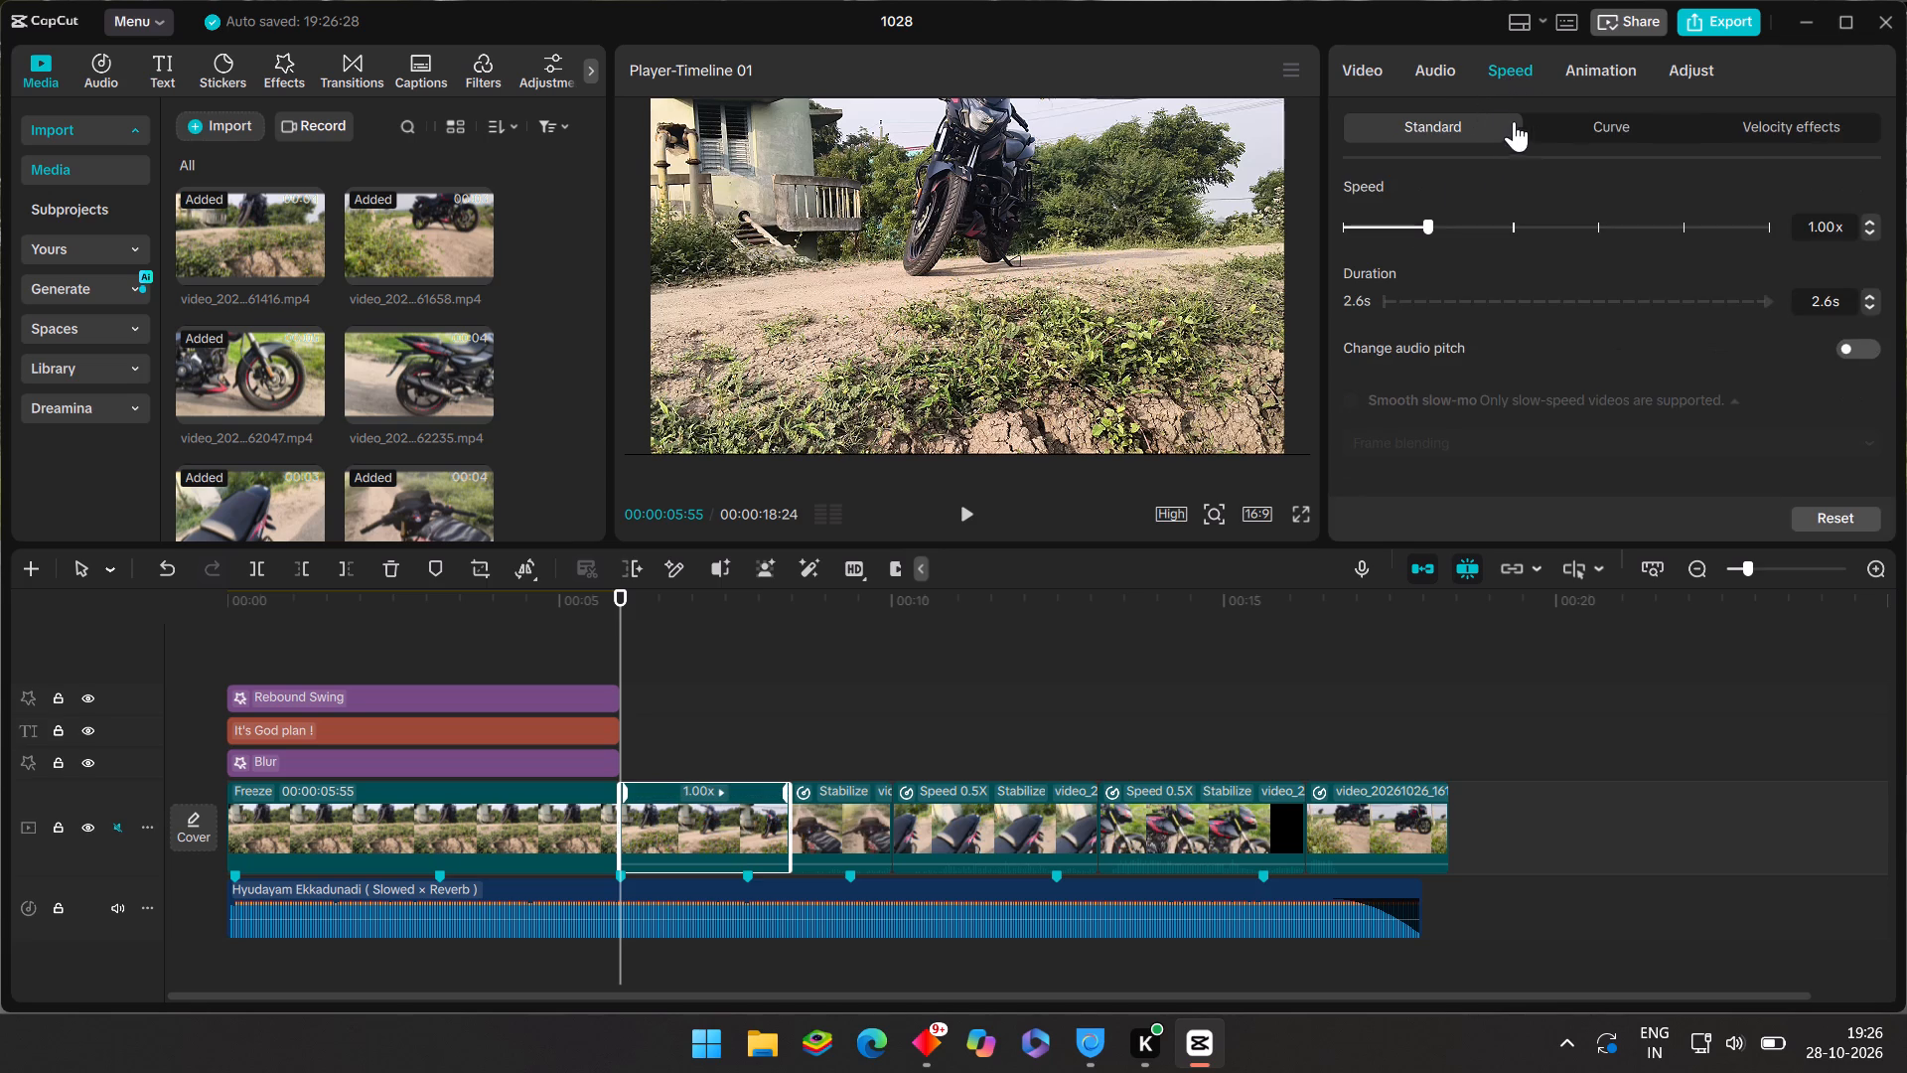
click(1534, 125)
click(1449, 202)
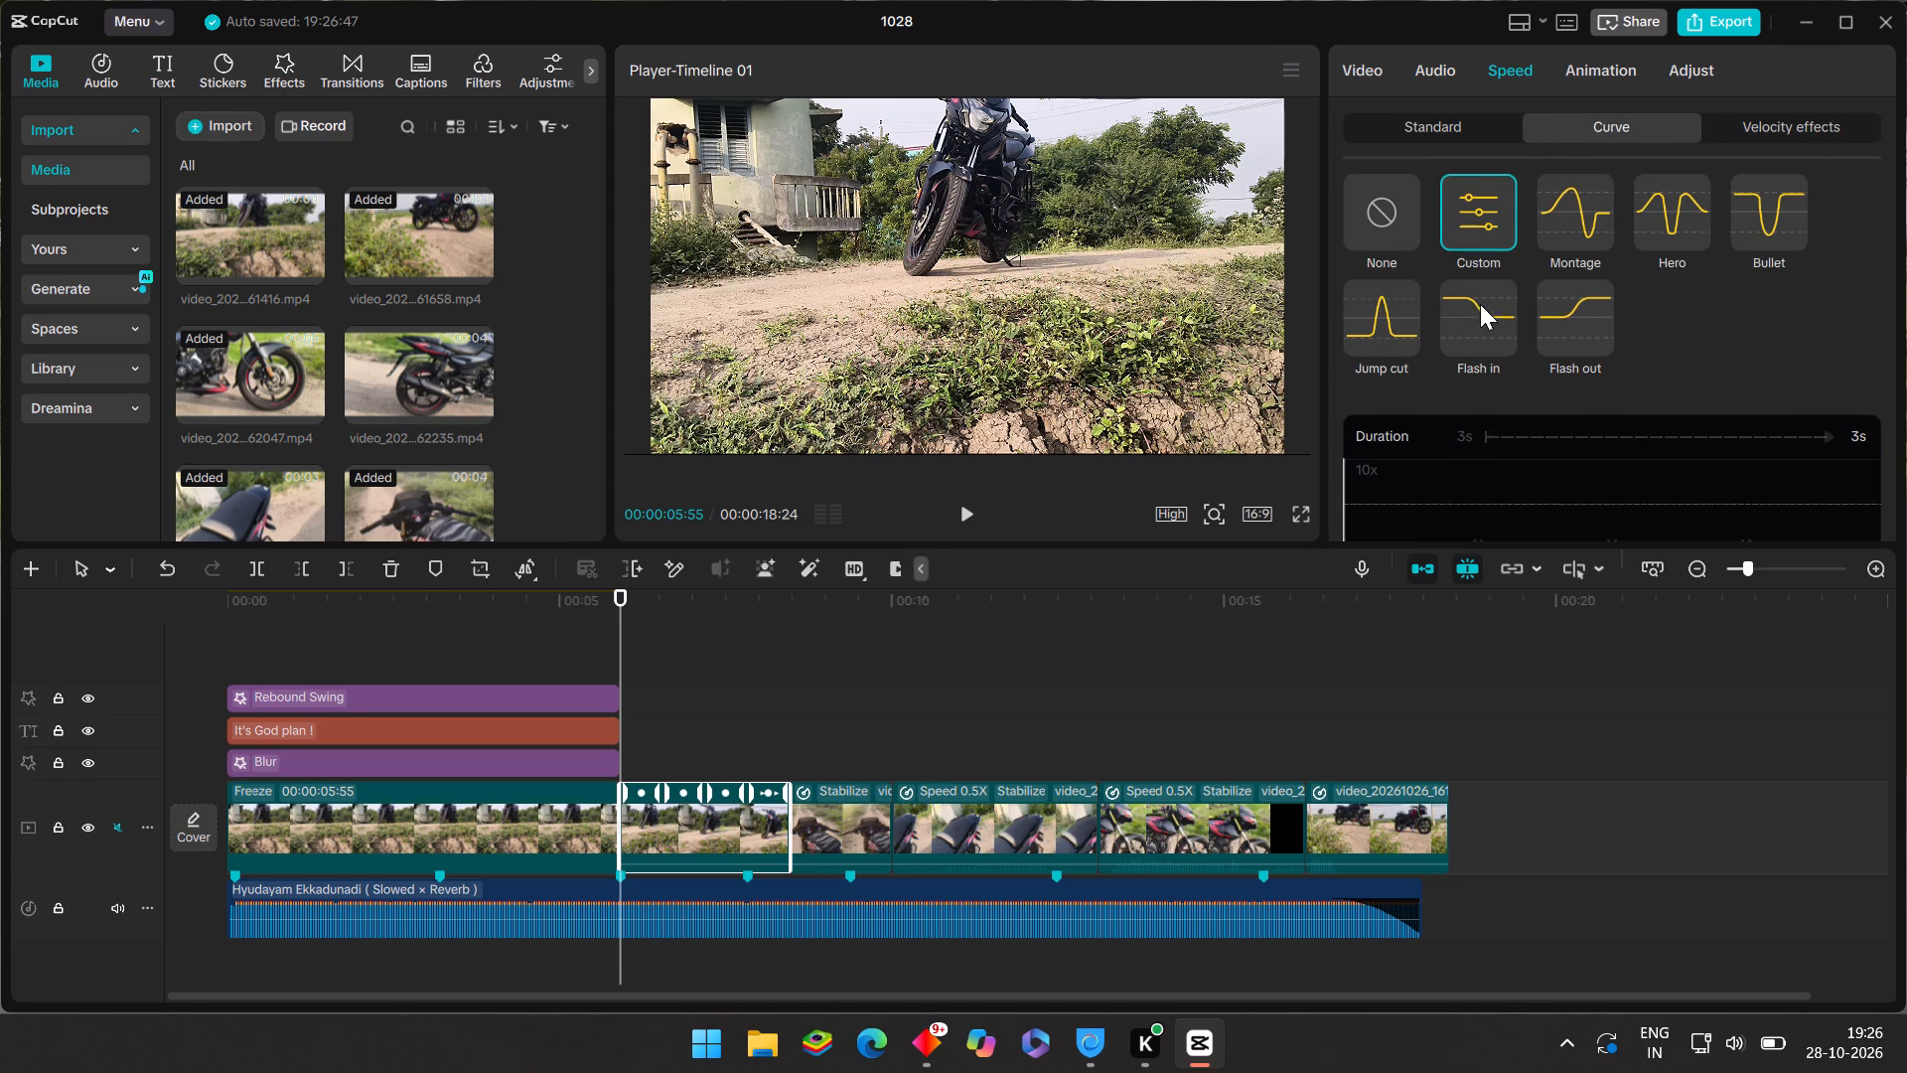
scroll(1478, 309, down, 4)
scroll(1394, 370, down, 3)
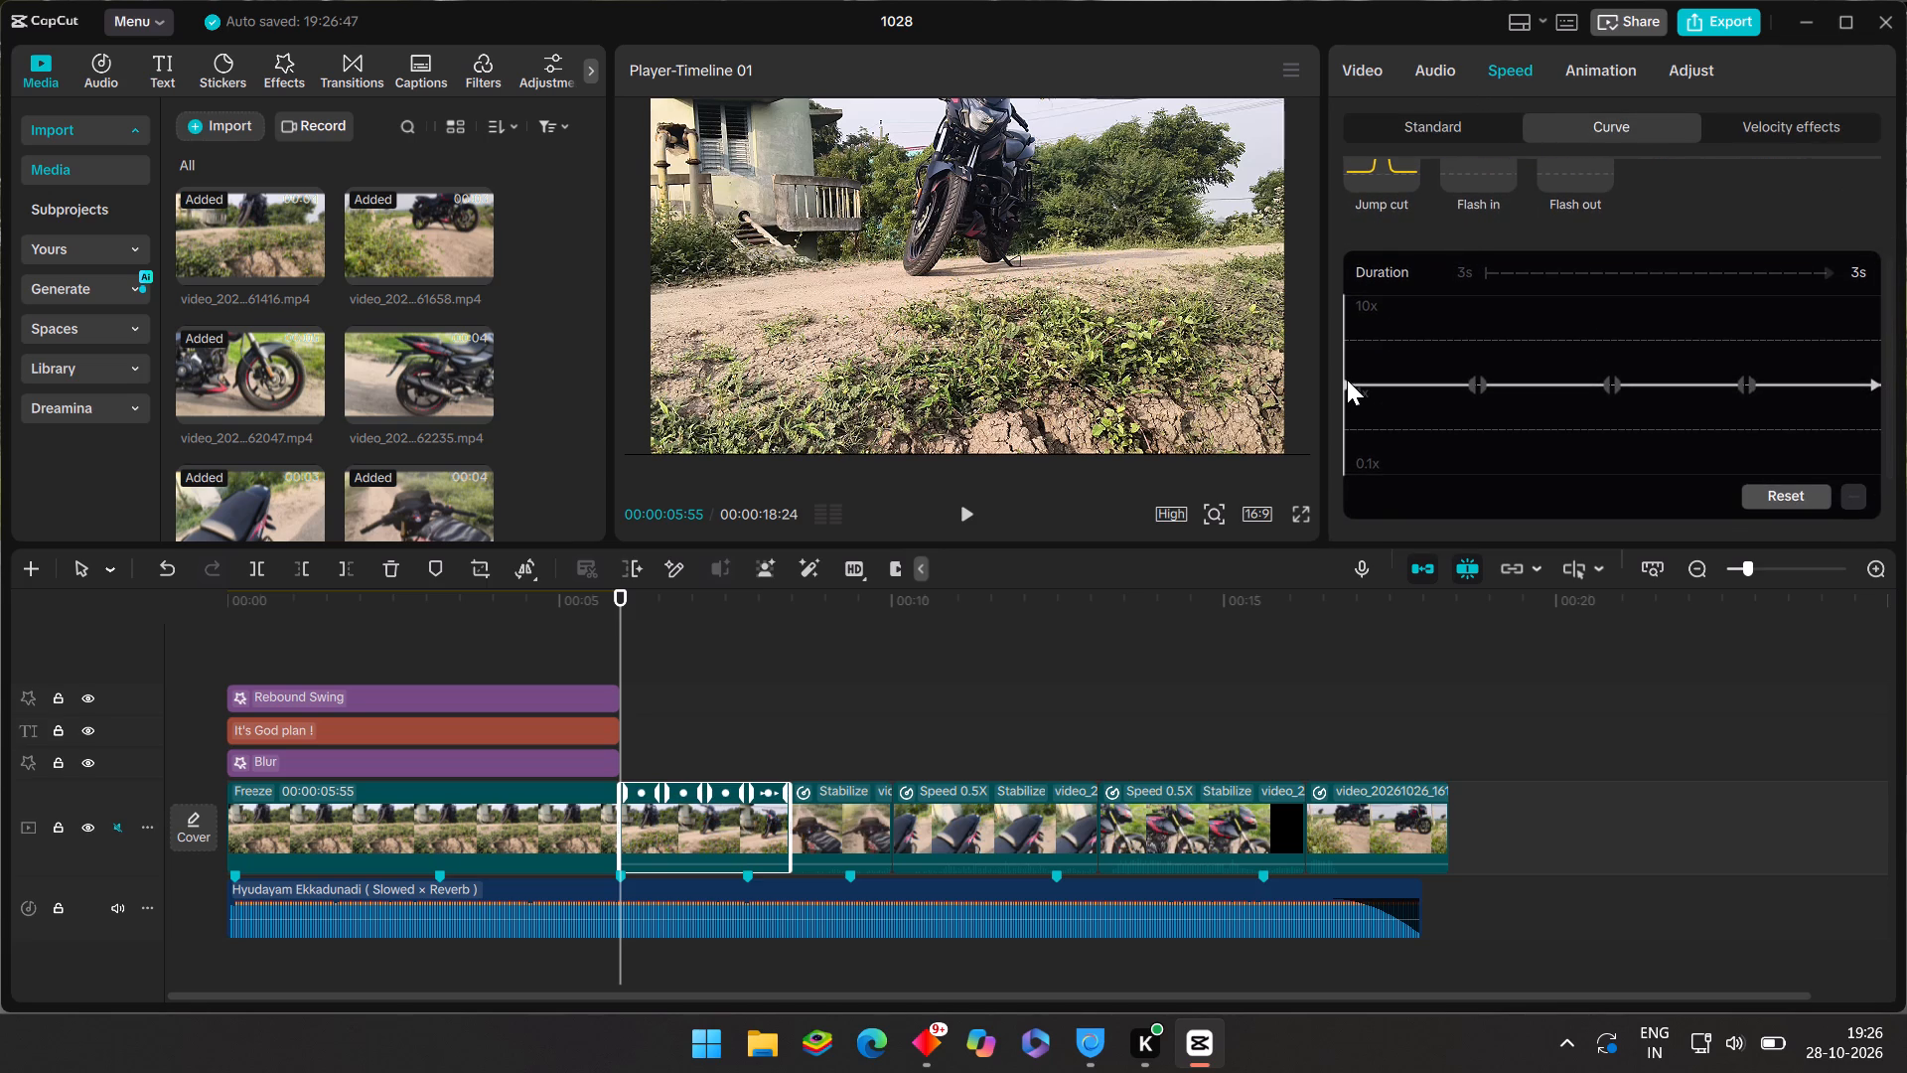
drag(1347, 380, 1343, 337)
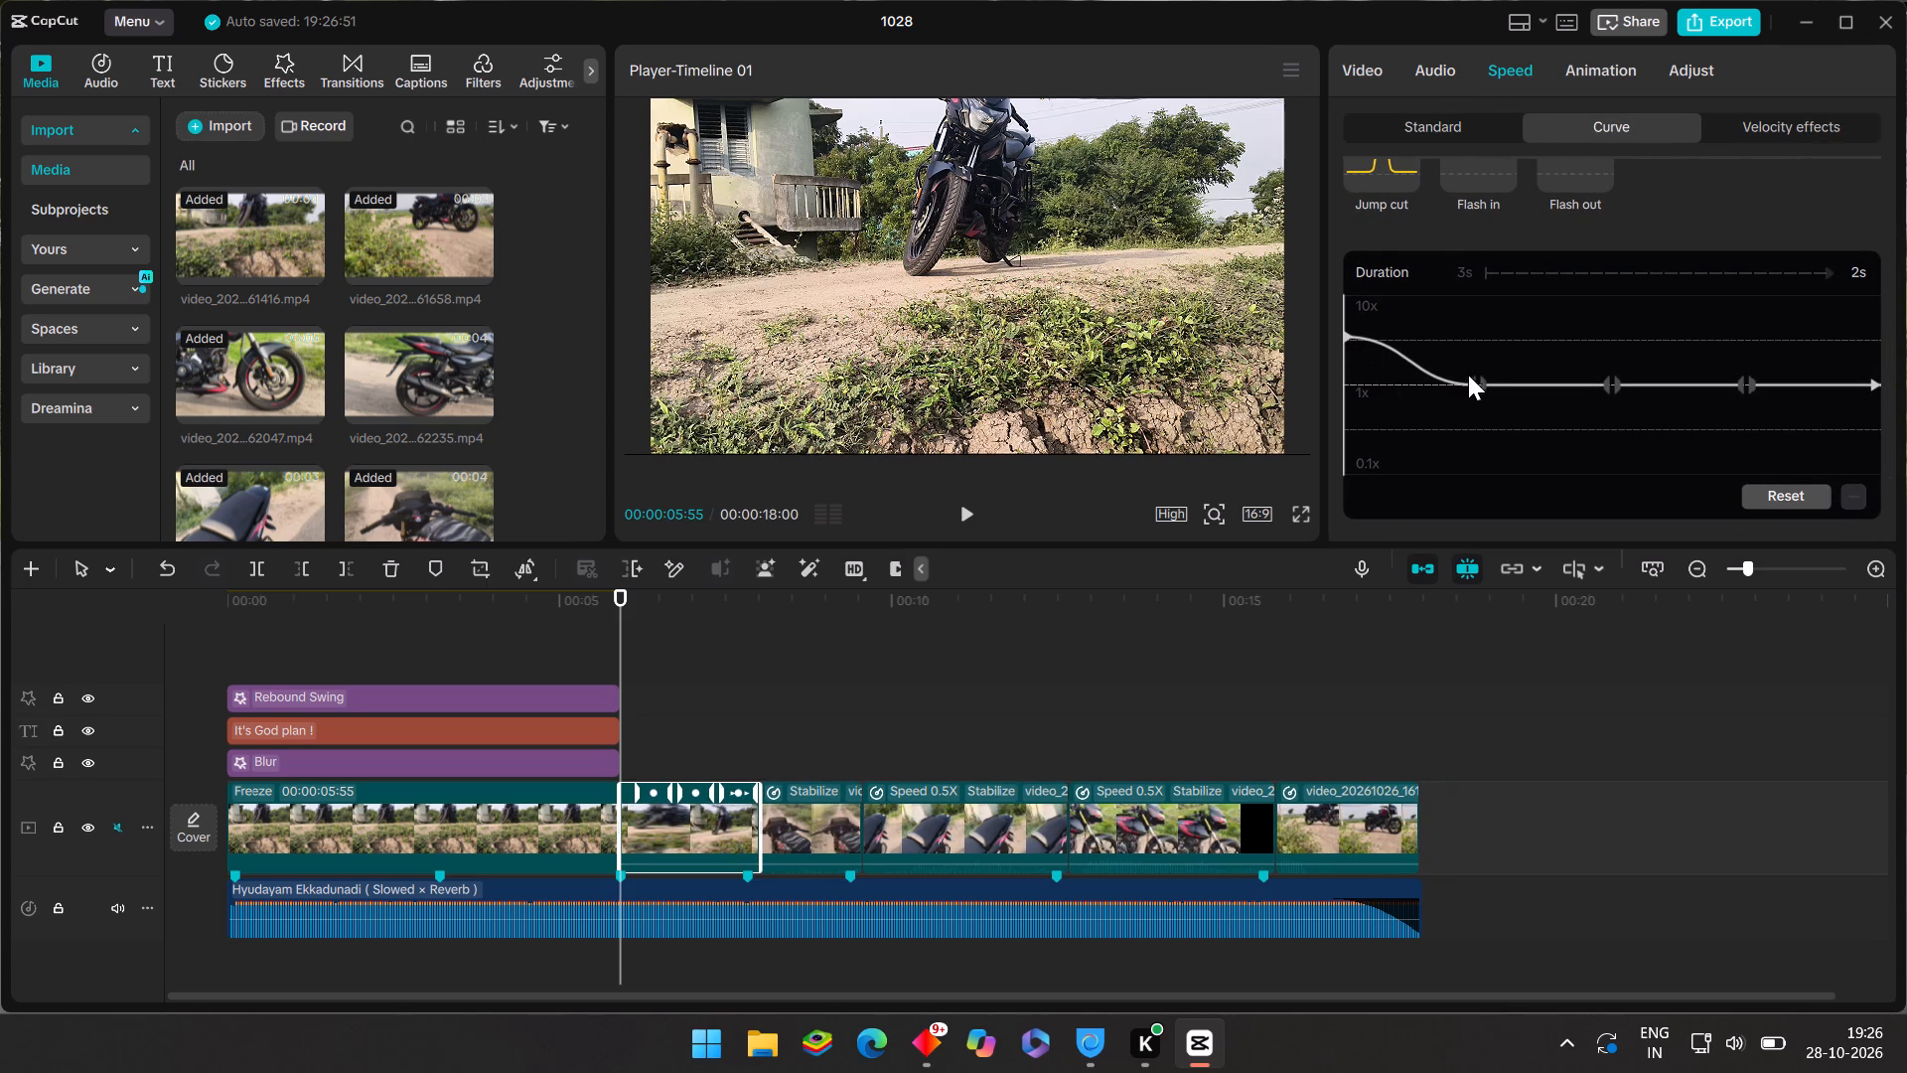
click(1474, 384)
click(1475, 380)
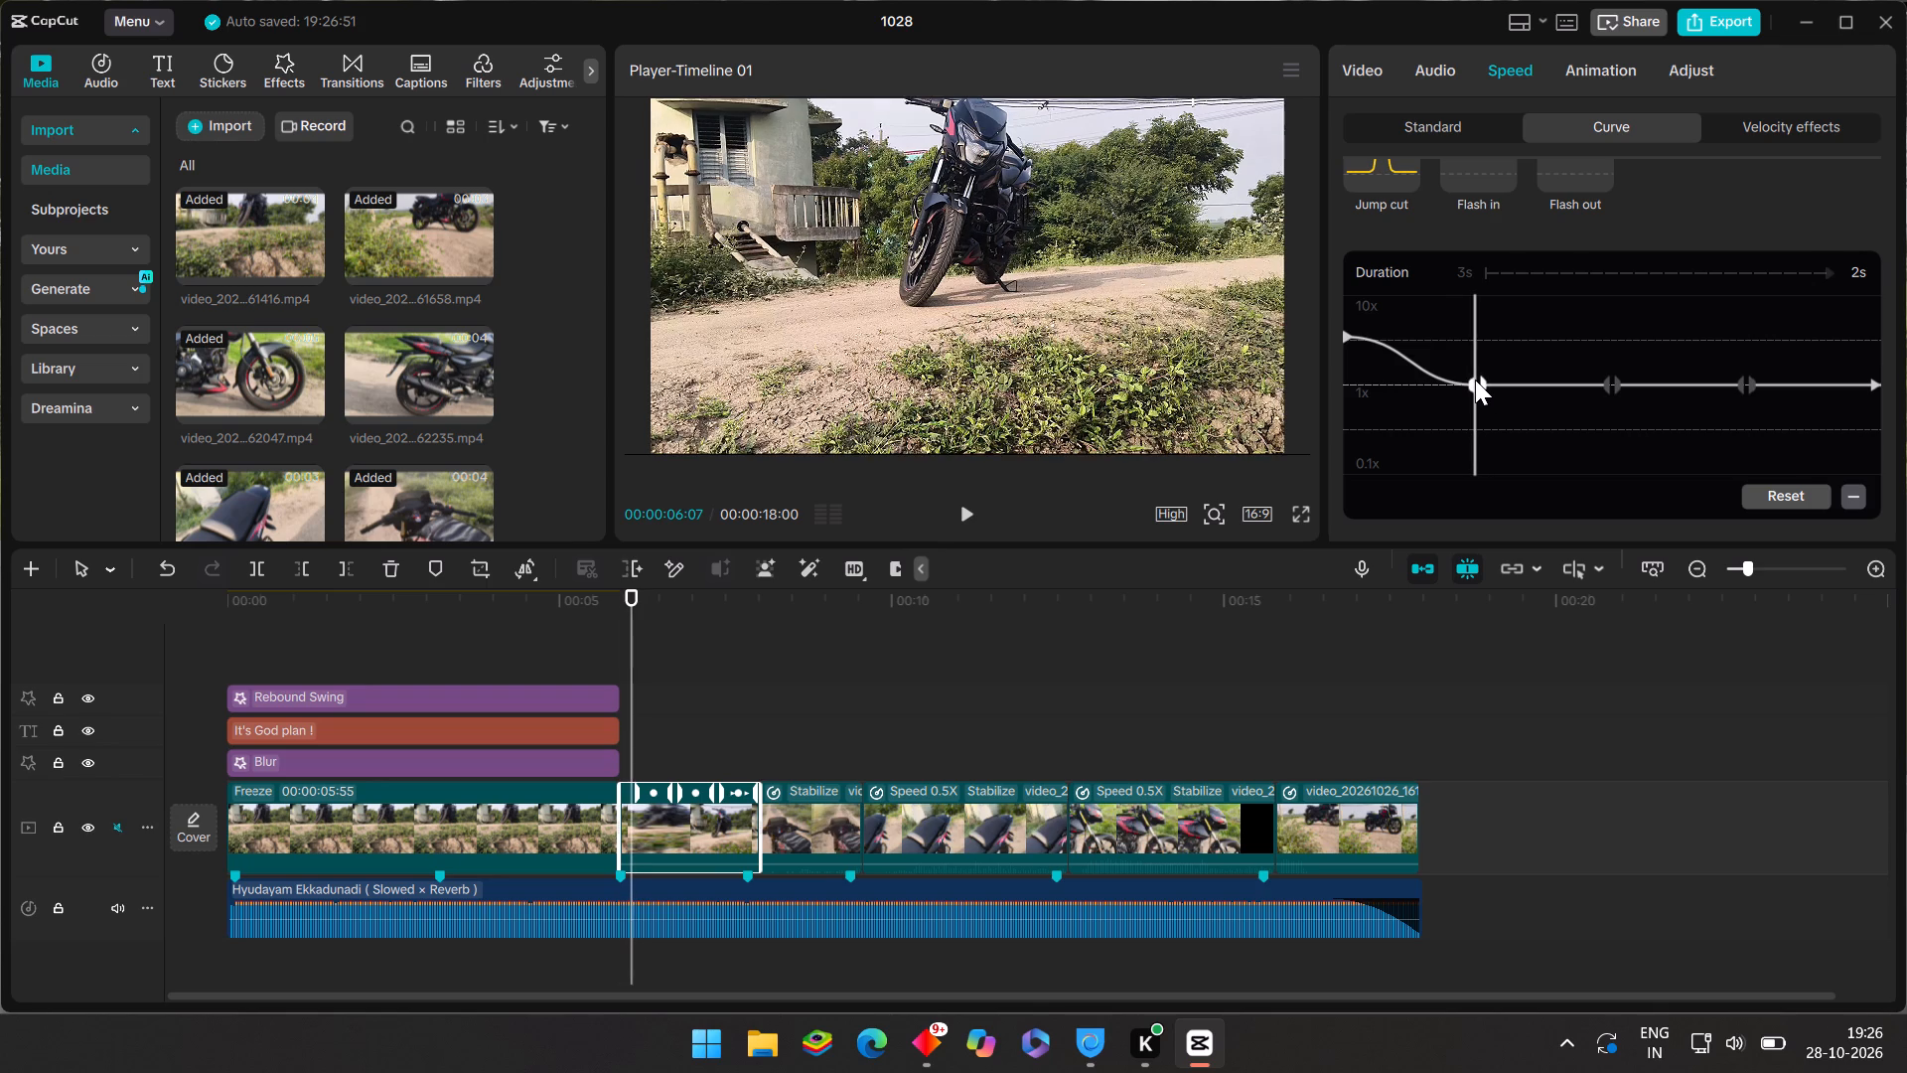
drag(1475, 380, 1477, 368)
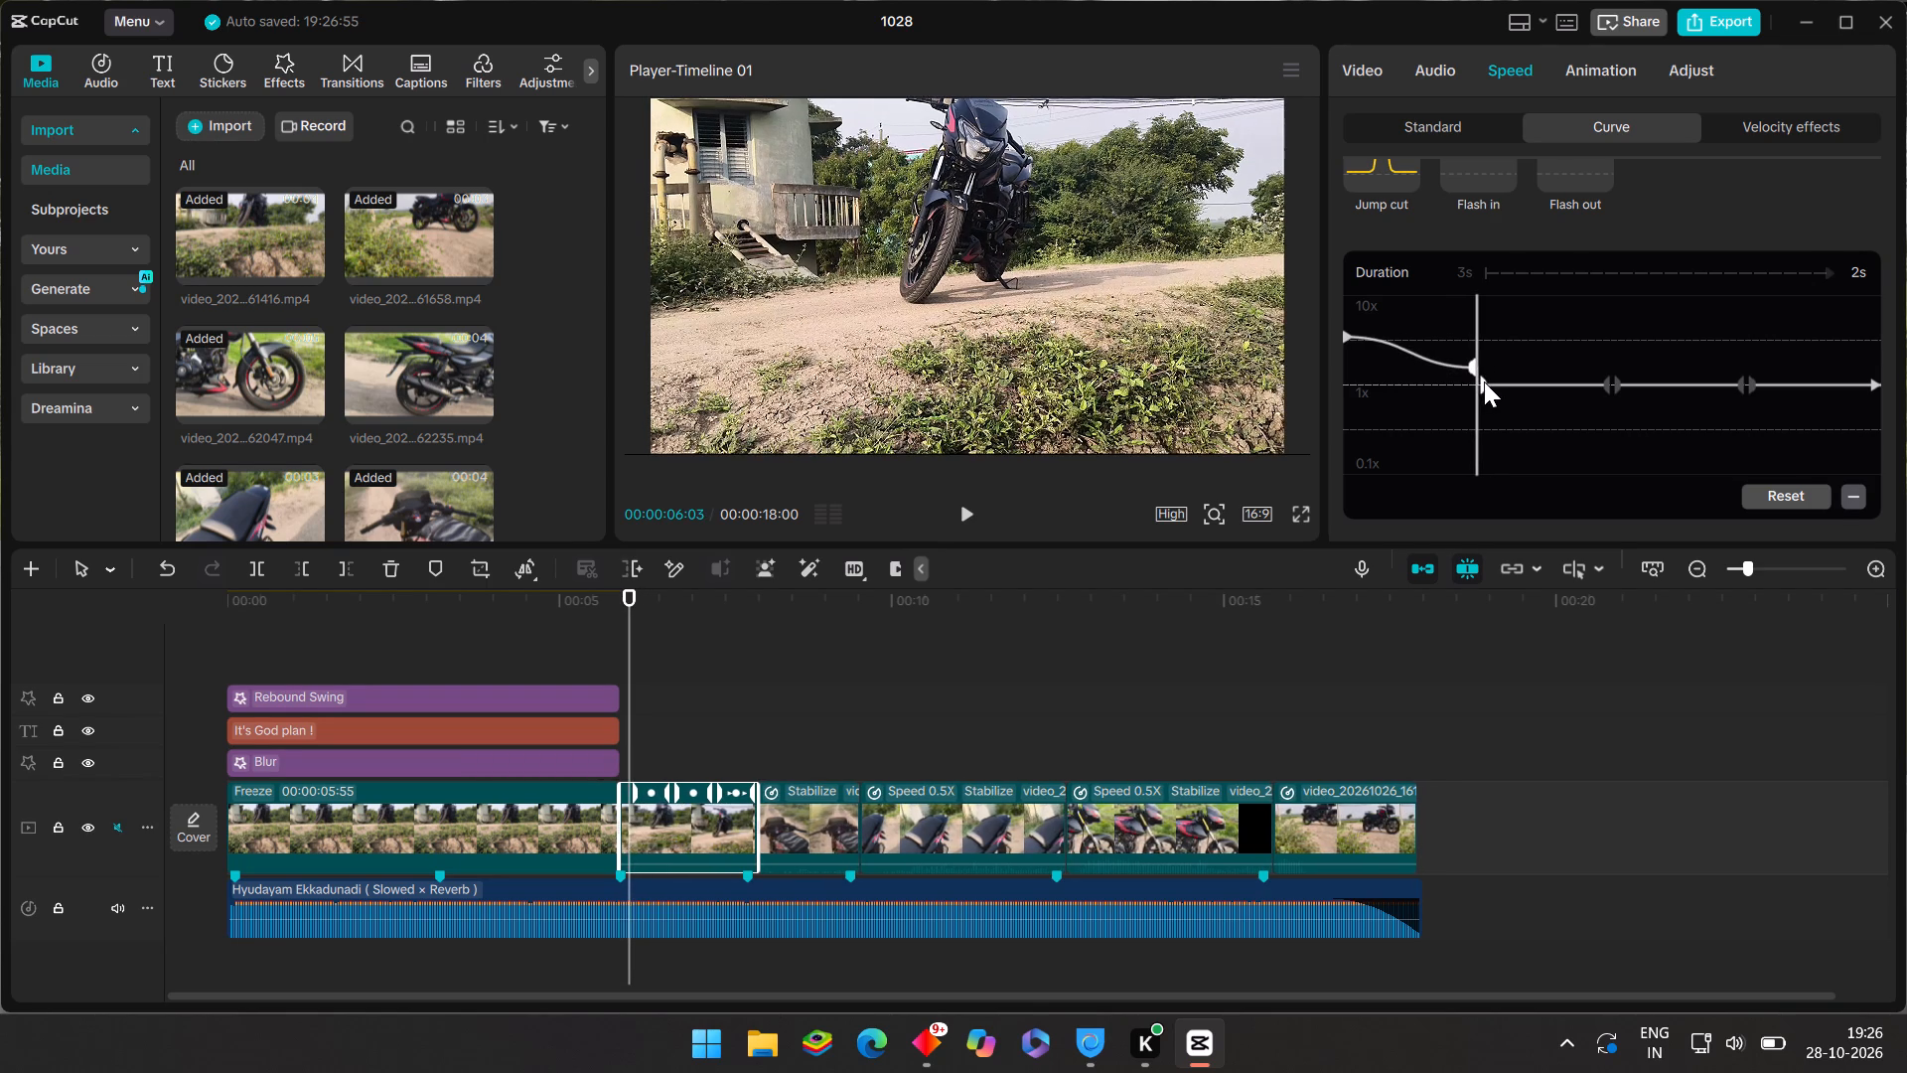
drag(1484, 382, 1484, 360)
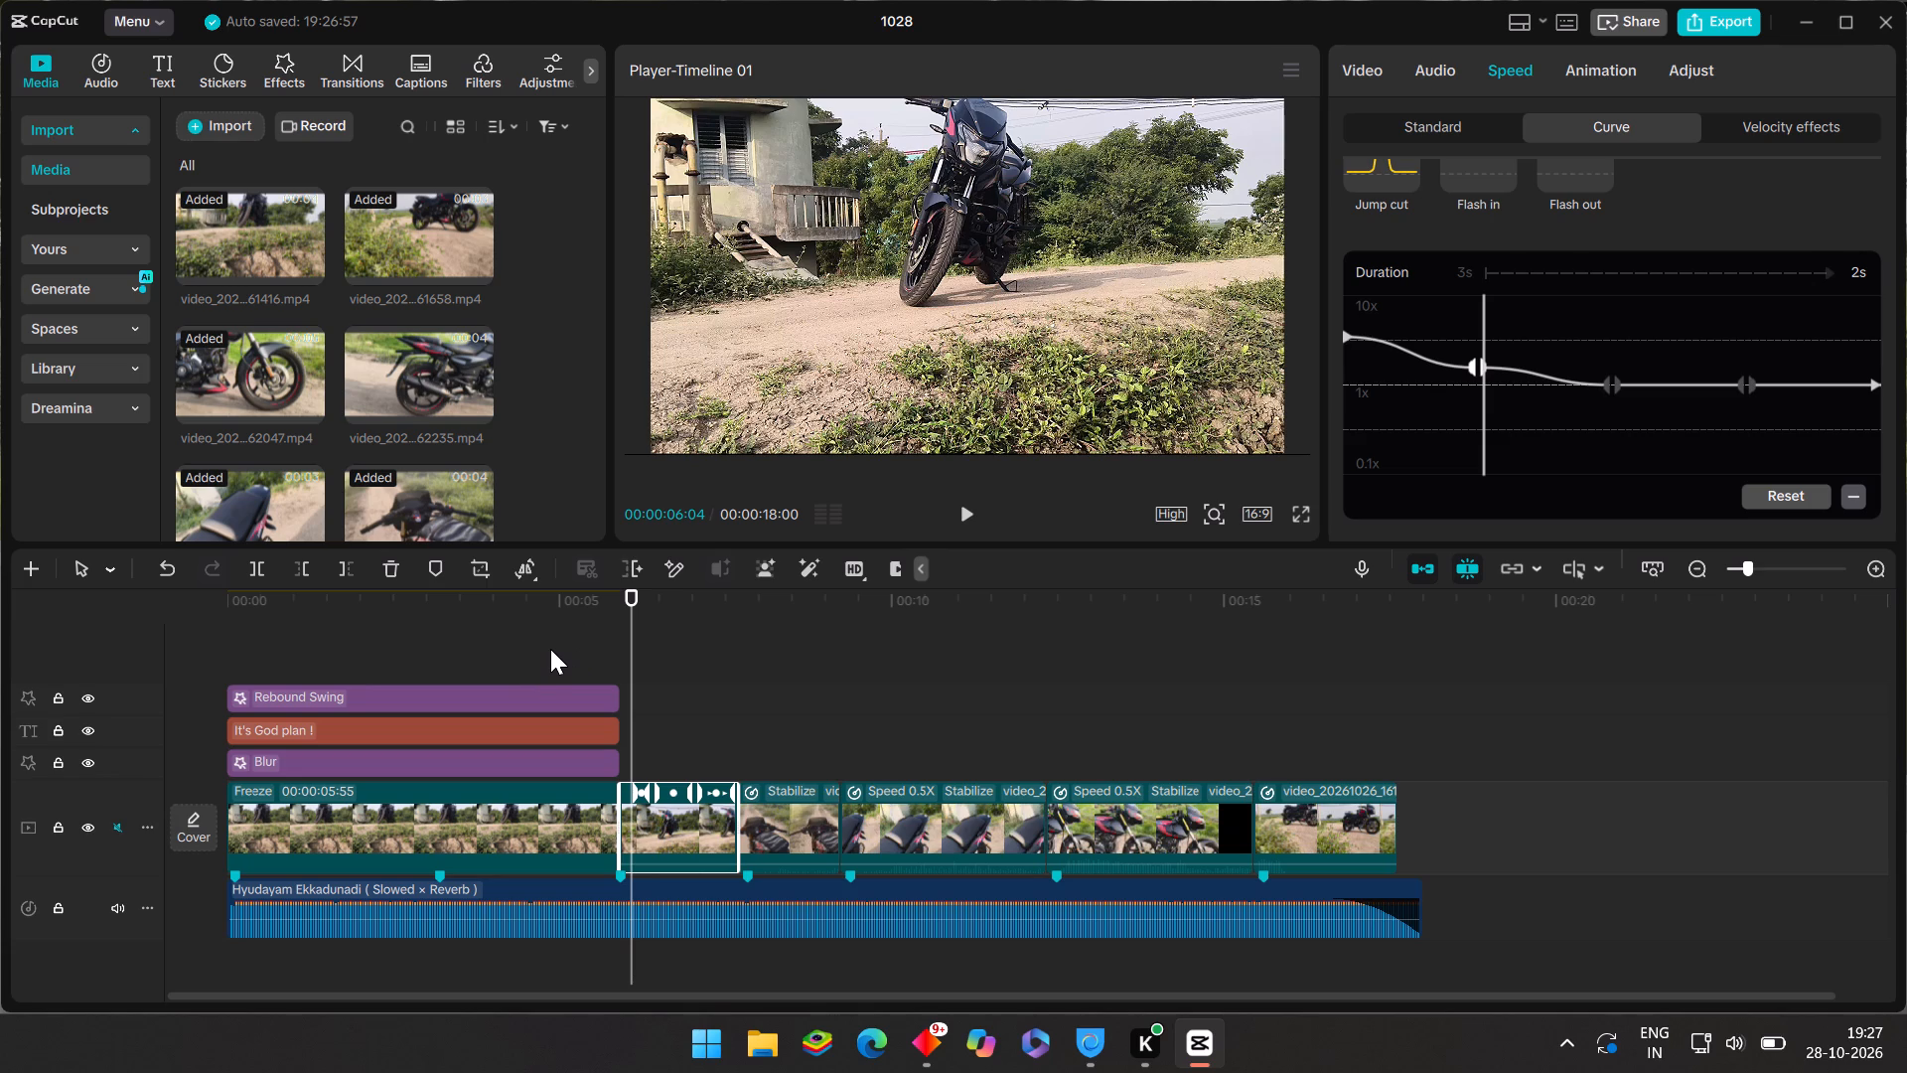
Play back the end of the freeze-frame and the speed-curved clip to review the ramp.
click(551, 642)
drag(551, 642, 596, 664)
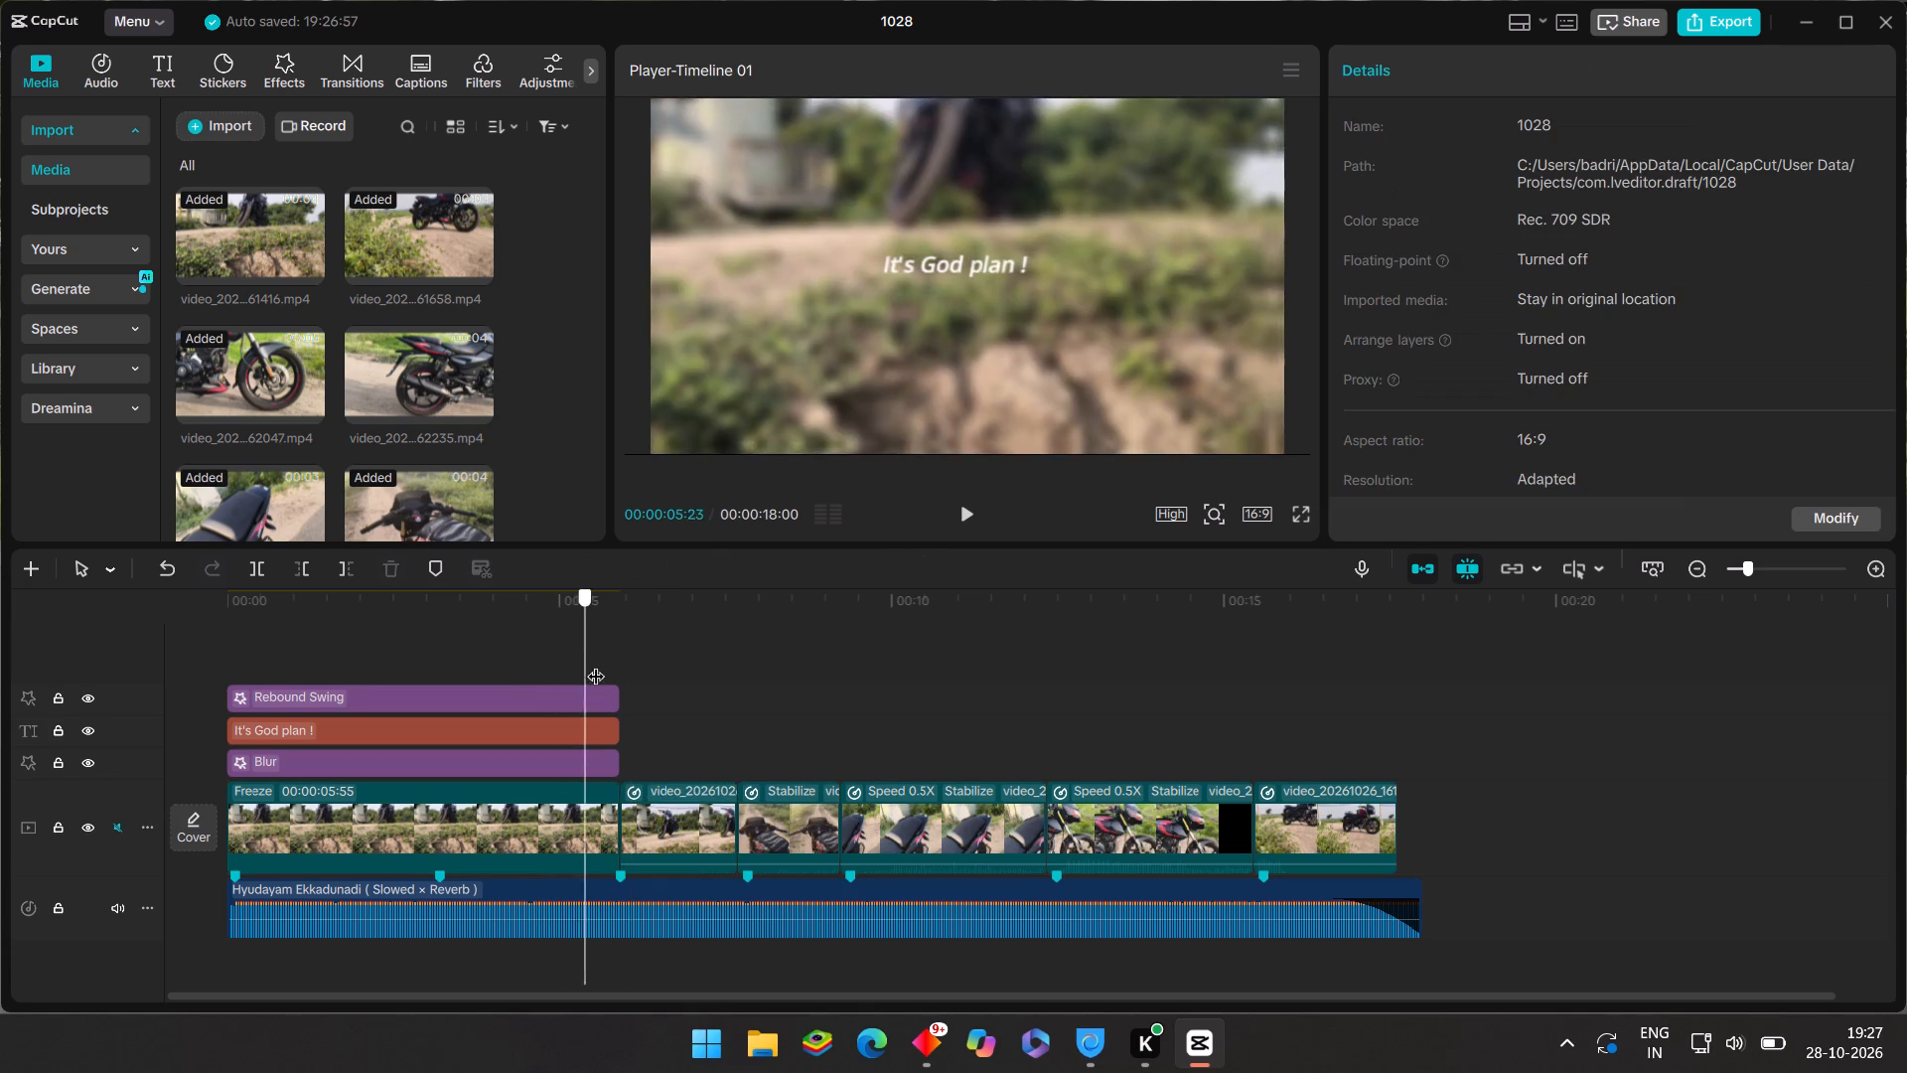
drag(596, 664, 606, 667)
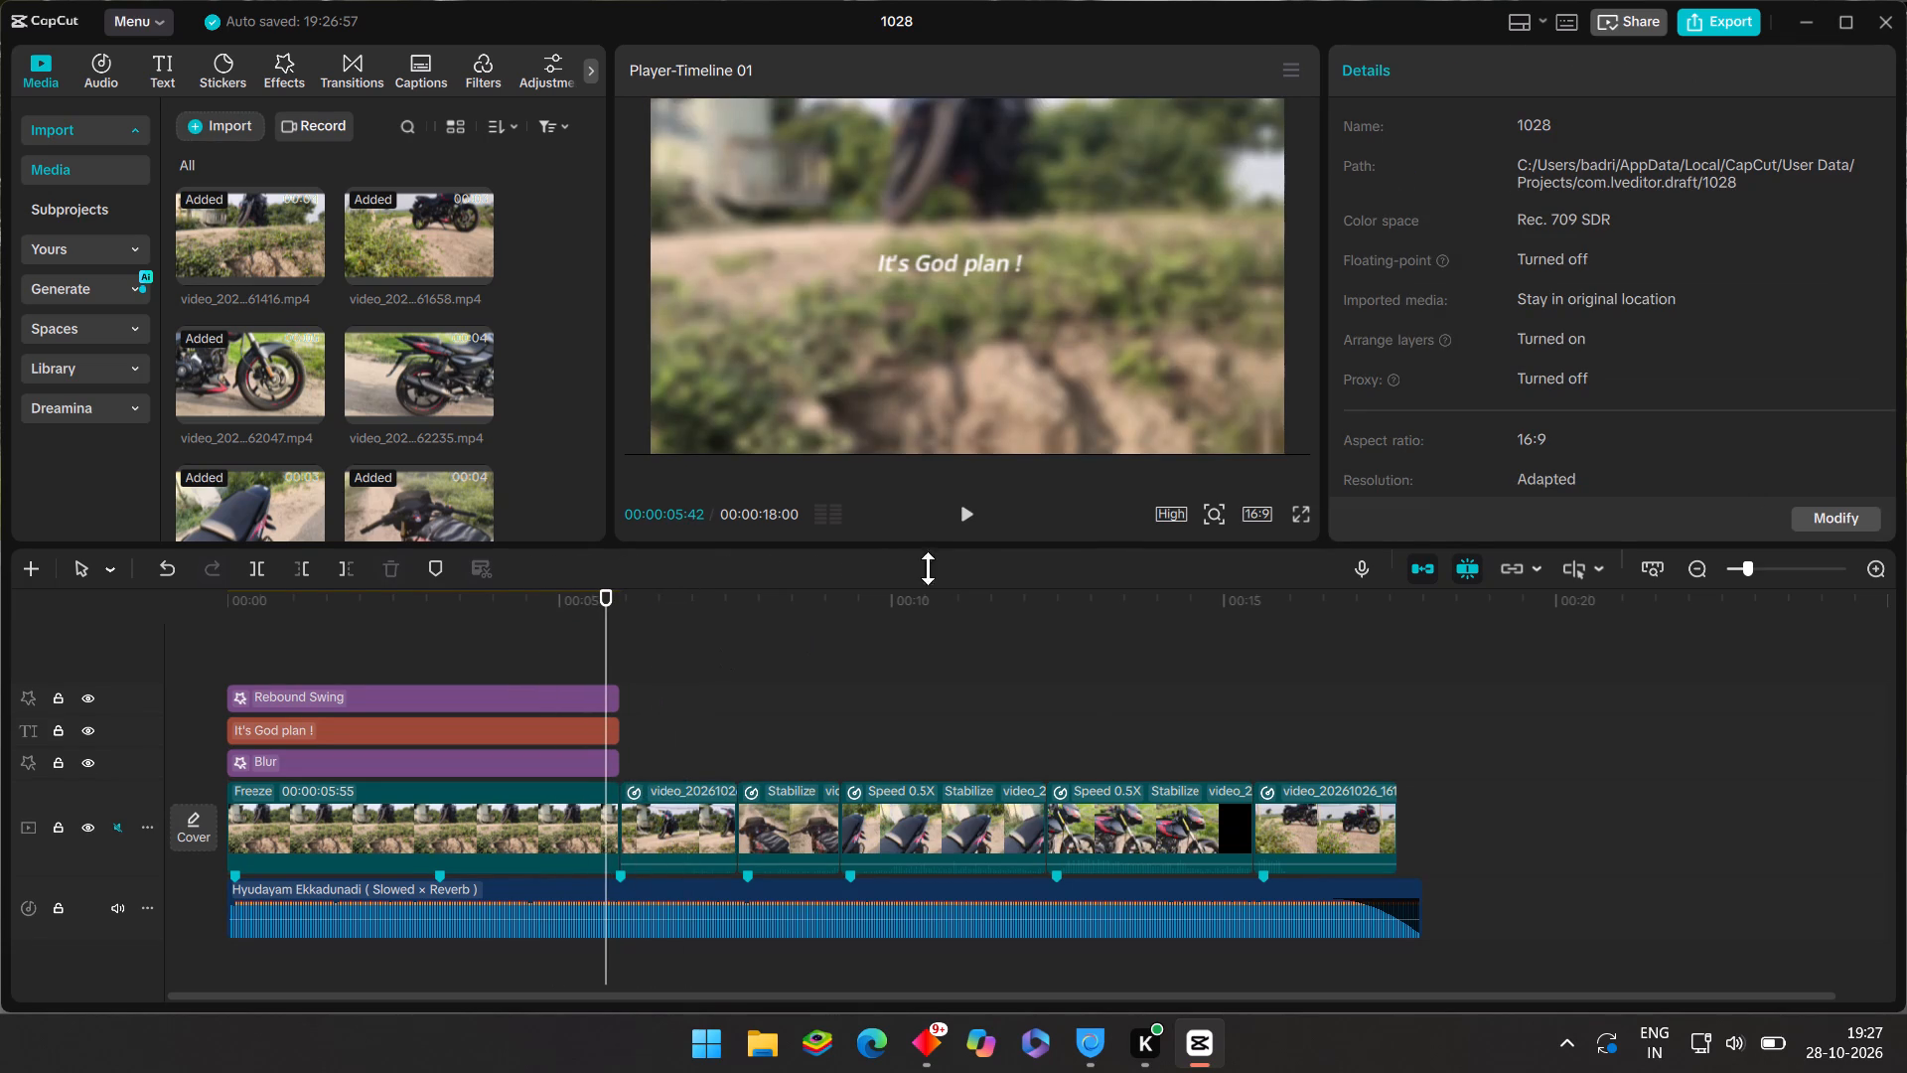
click(967, 527)
click(967, 525)
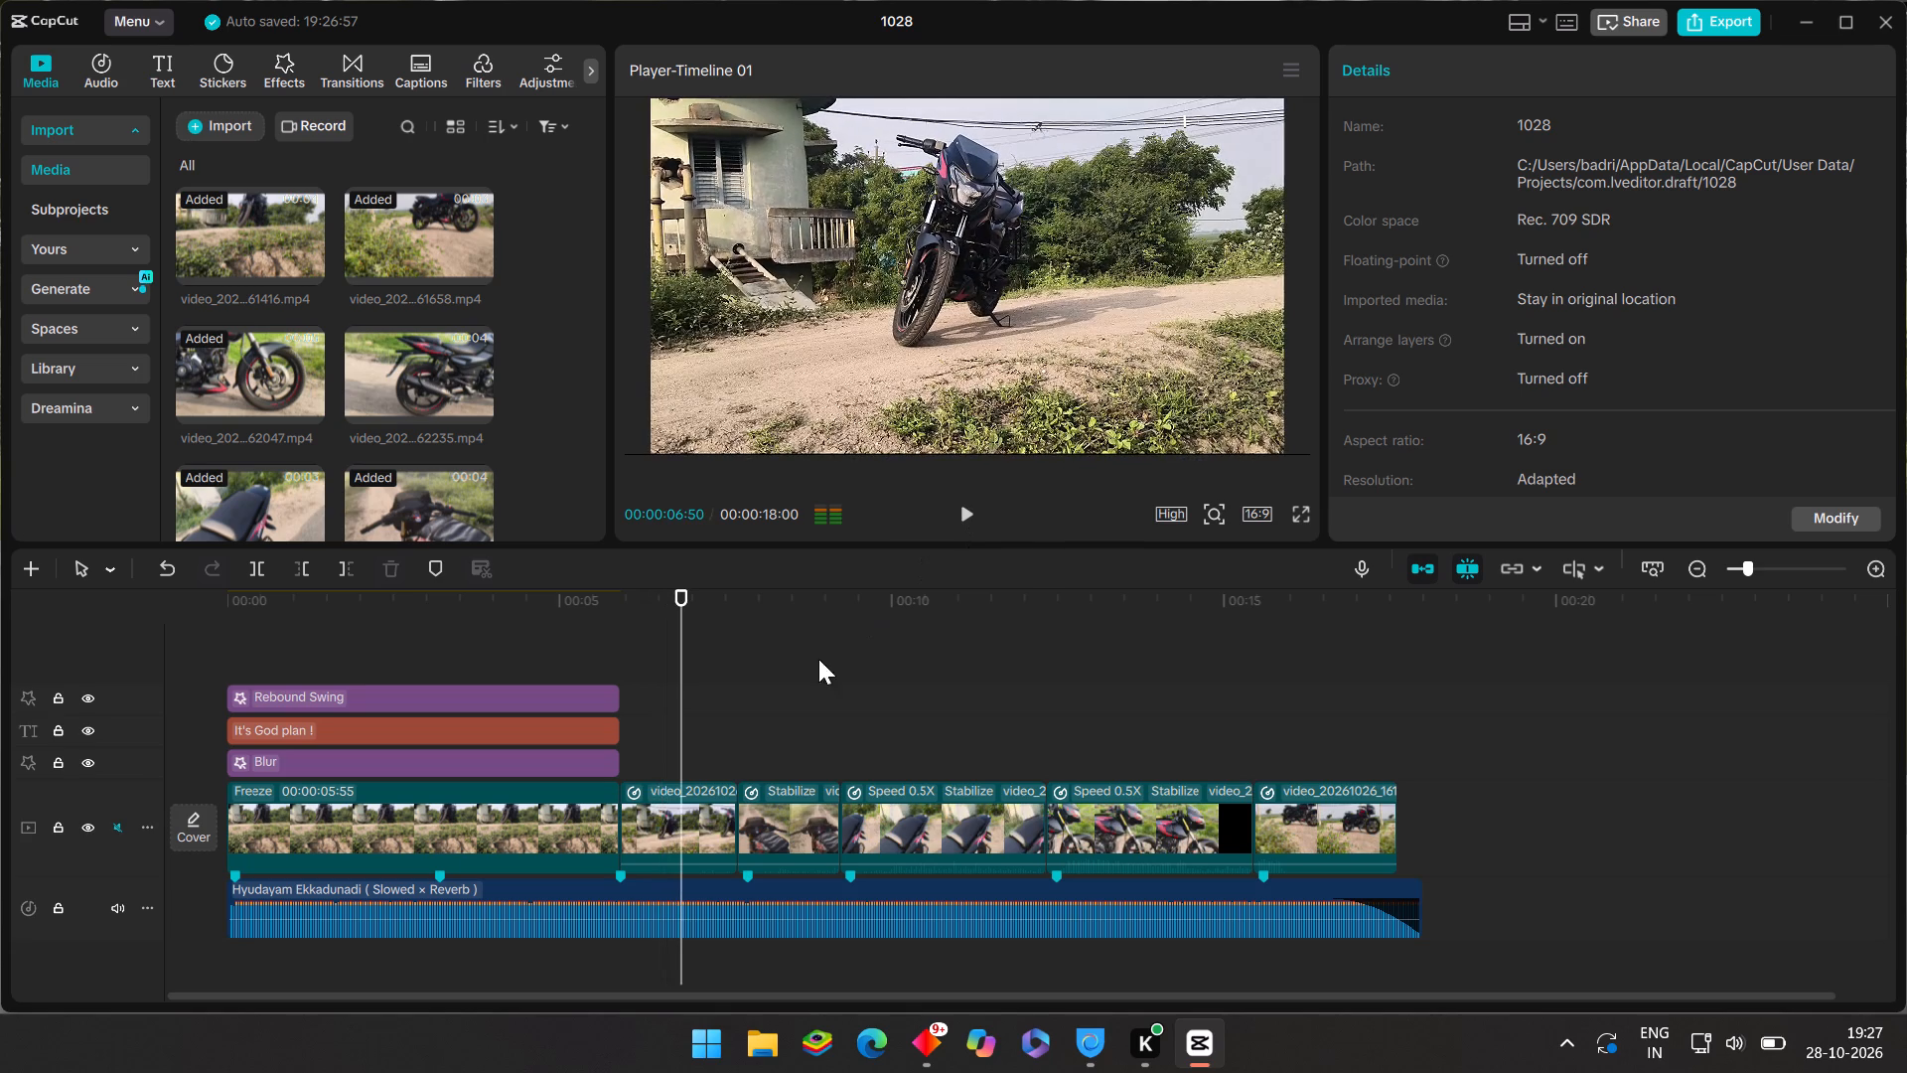
click(663, 804)
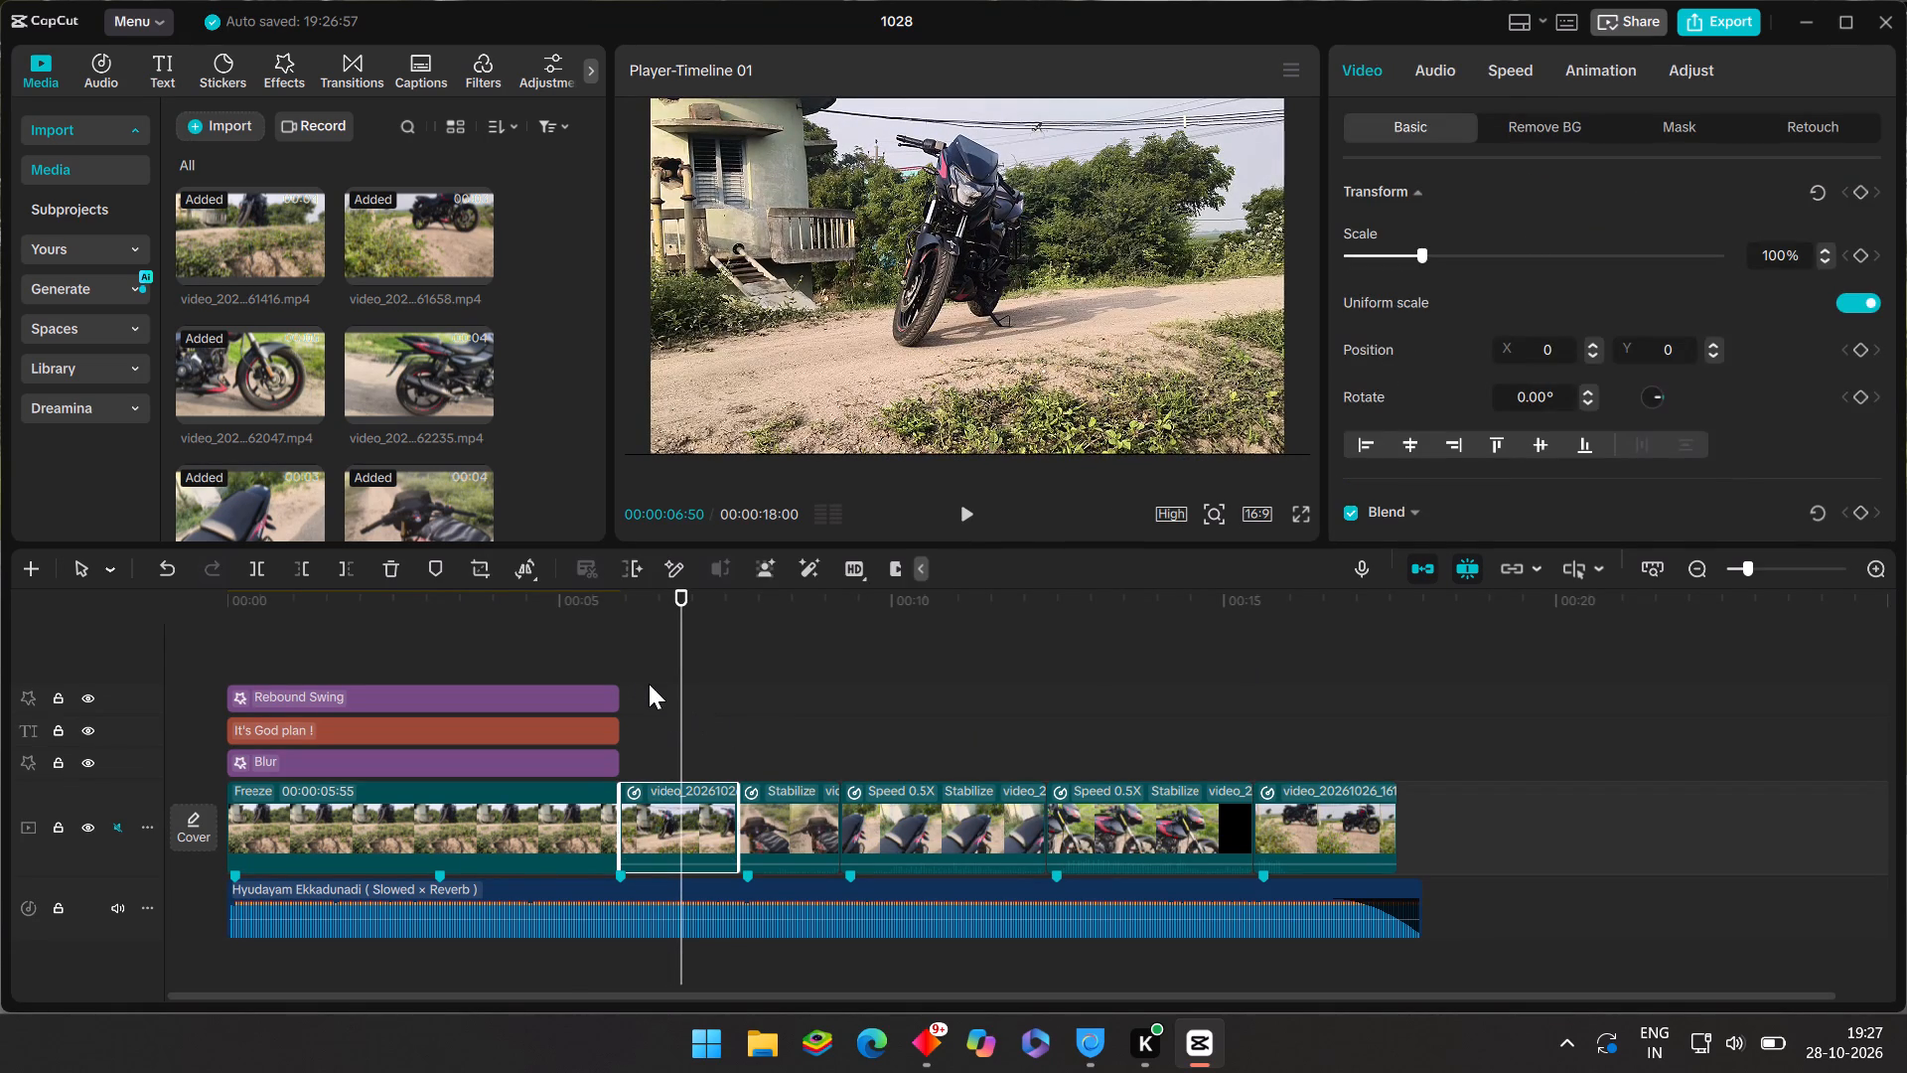
click(641, 676)
drag(641, 665, 628, 653)
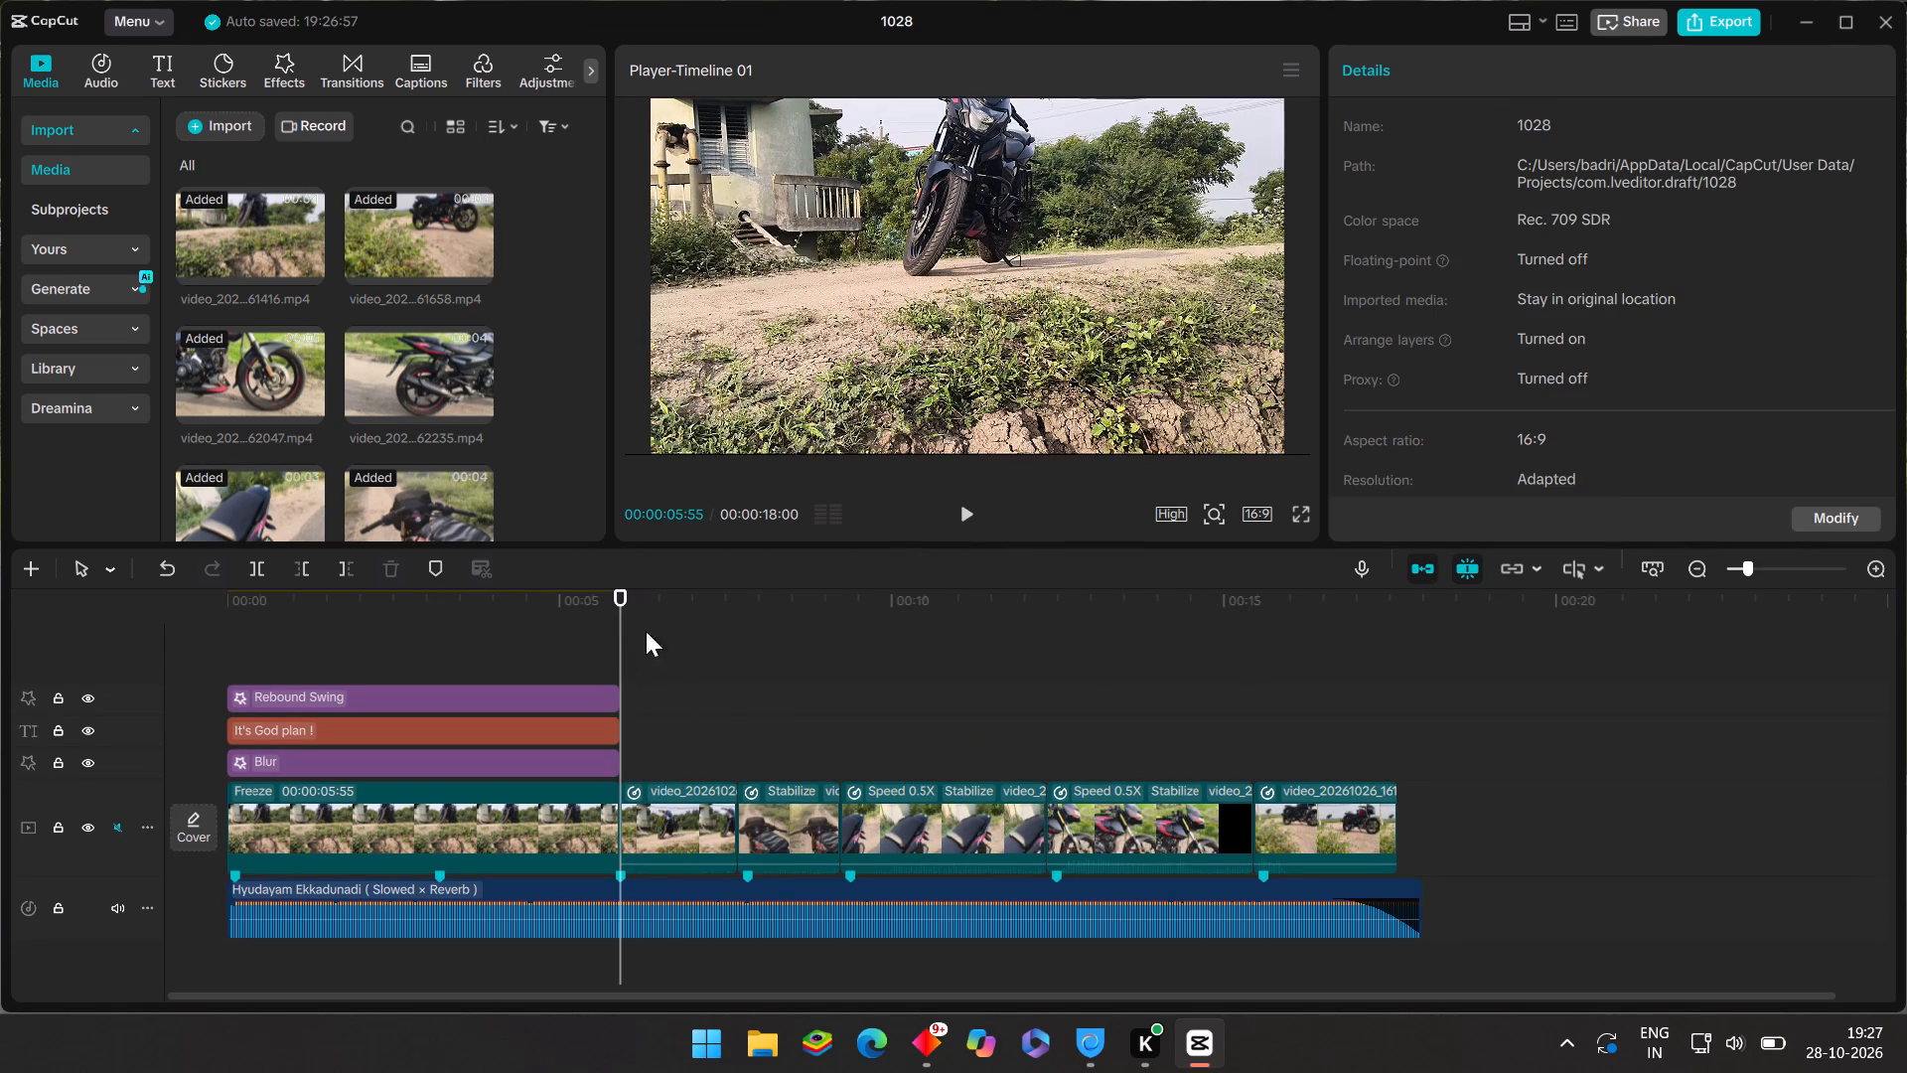
click(967, 520)
click(967, 520)
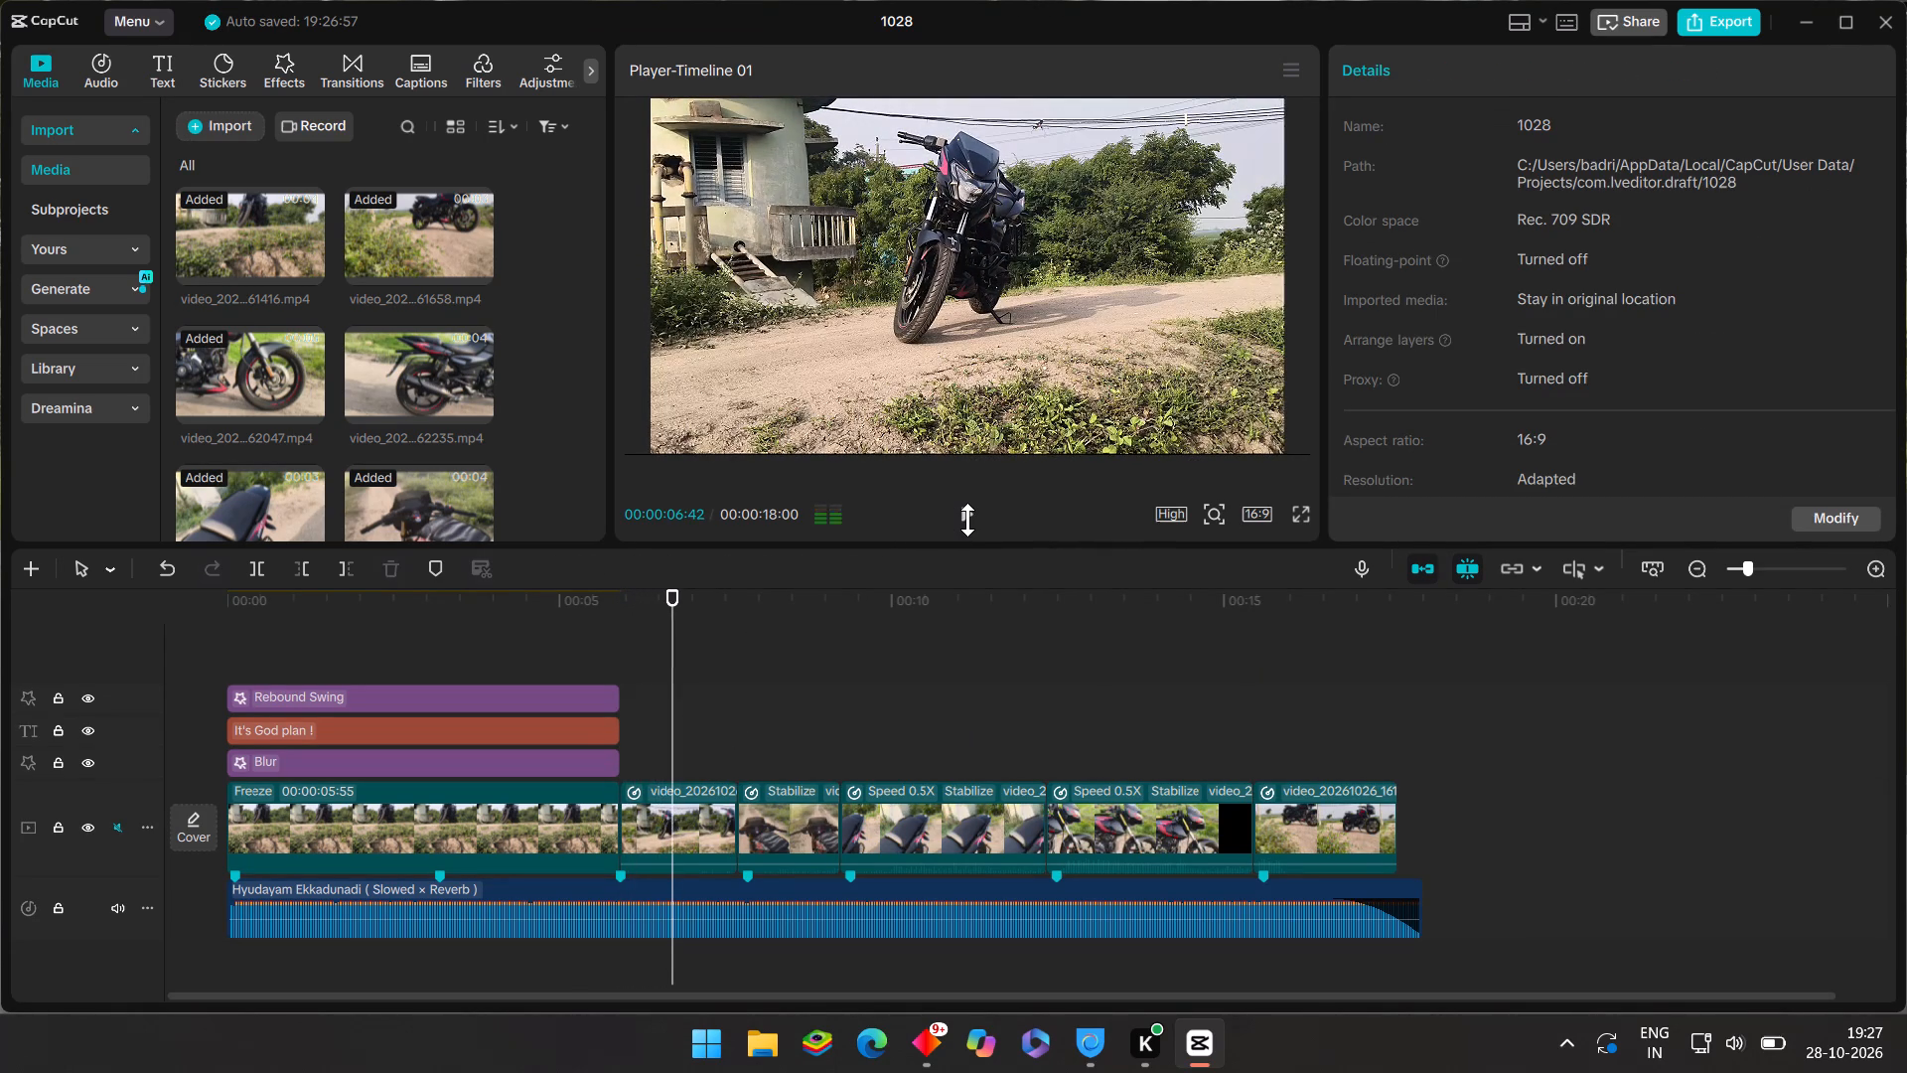
Add a point at 00:00:06:42 to the ramped clip's speed curve, lower it and the following point to about 0.55x, and drop the end slightly below 1x.
click(666, 800)
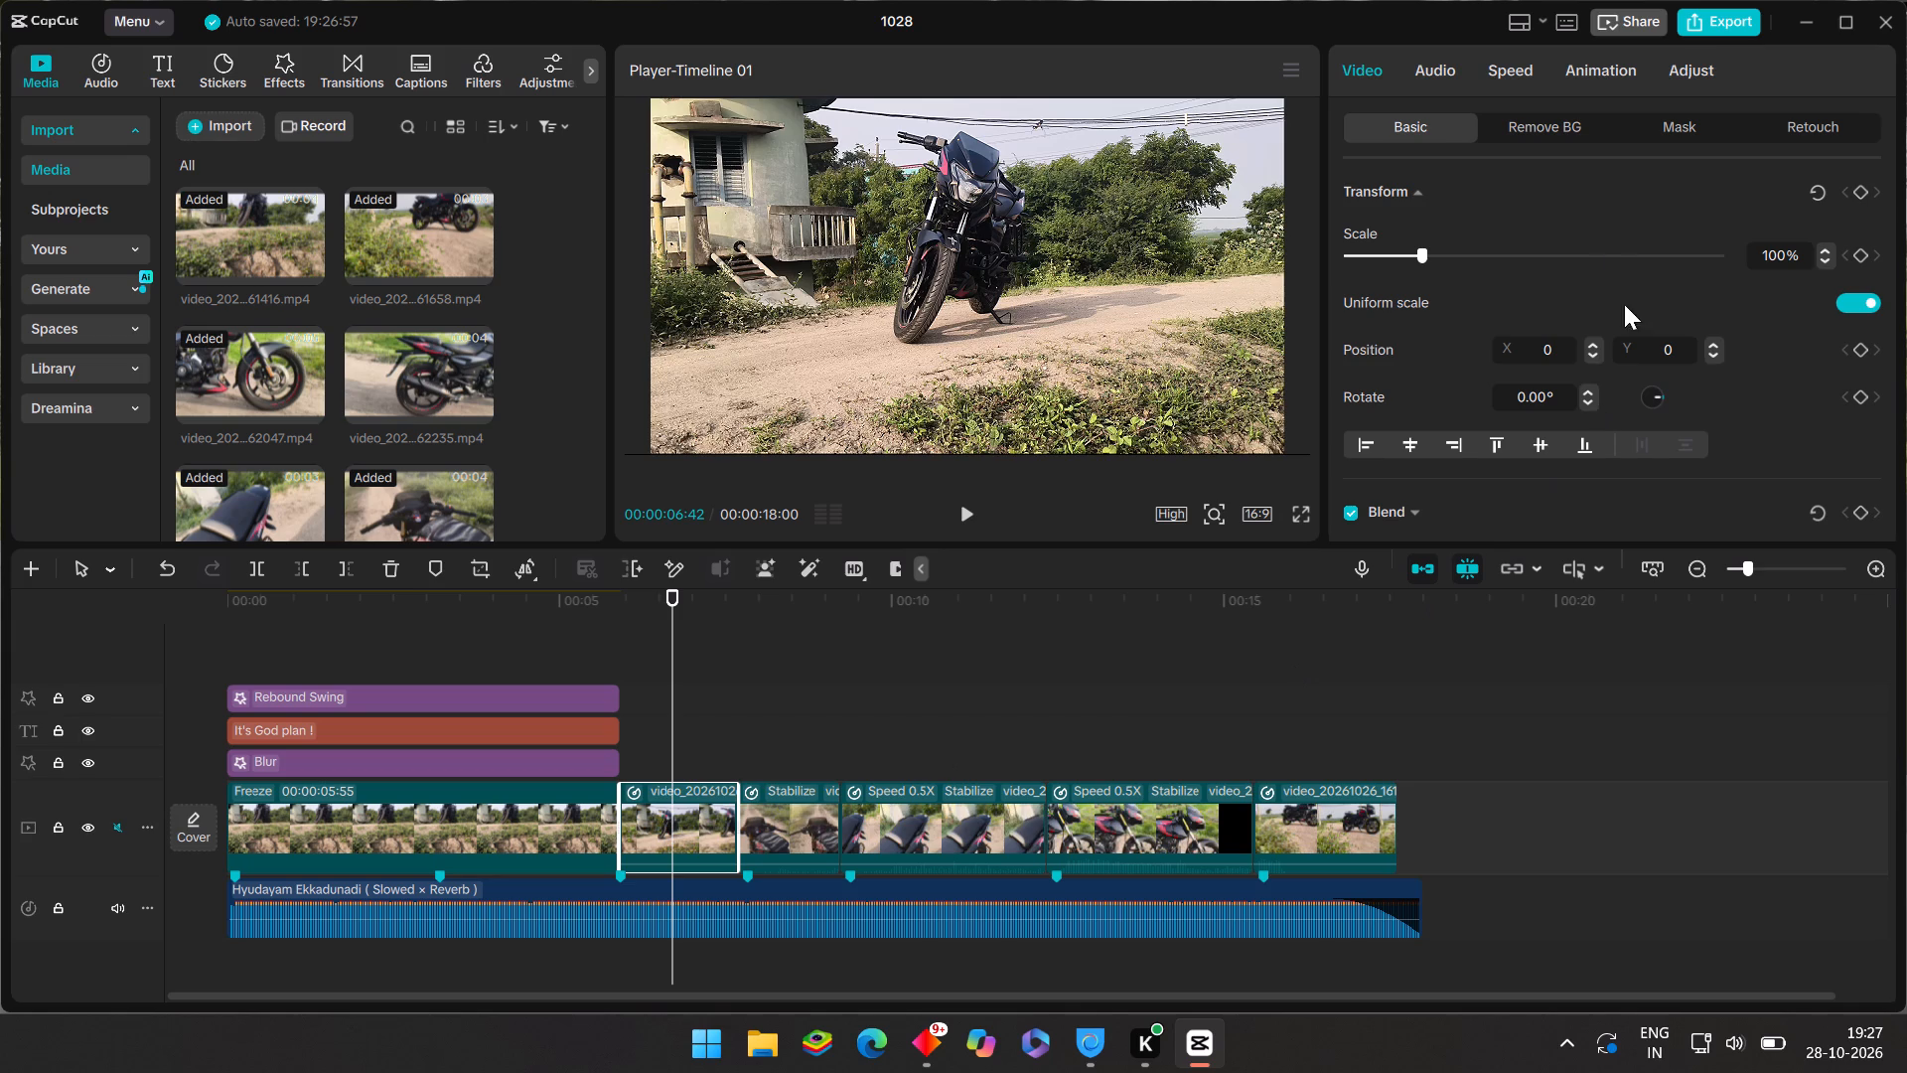
click(1499, 67)
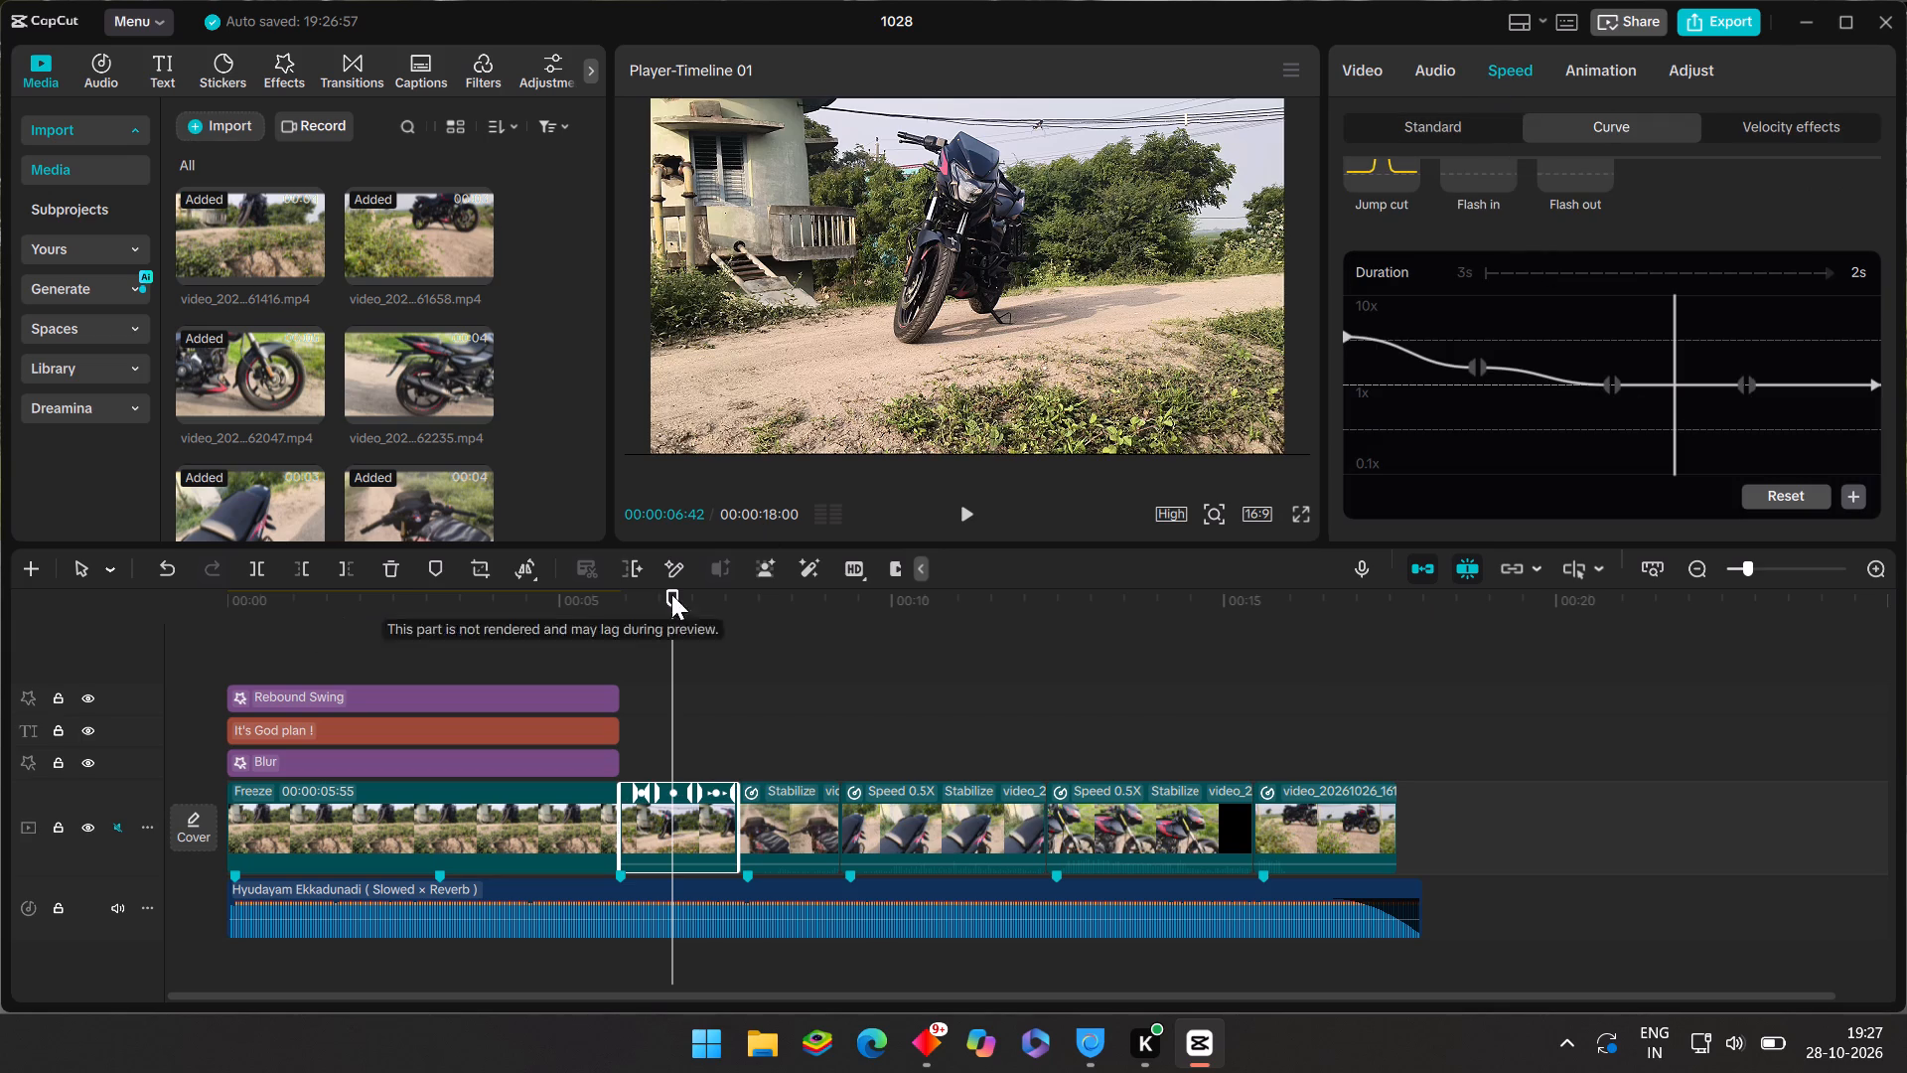
click(1851, 497)
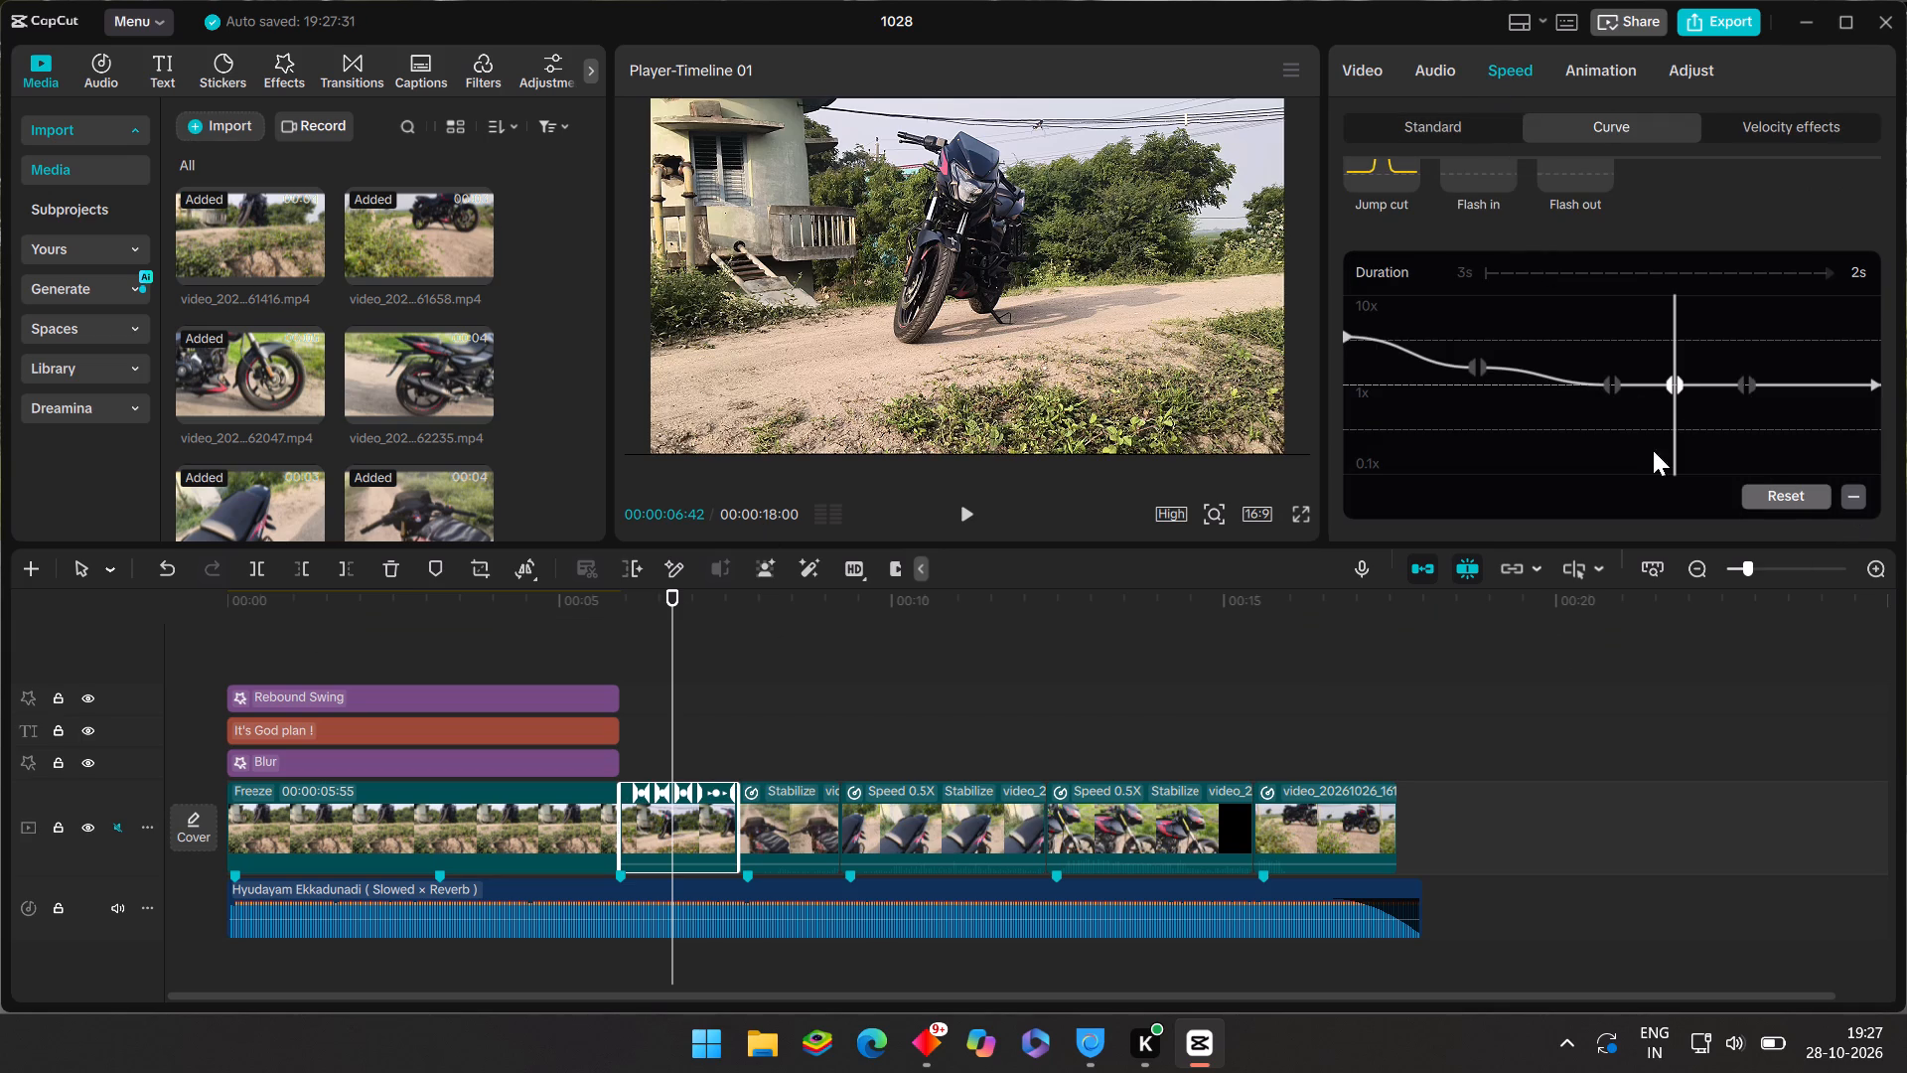
drag(1675, 379, 1679, 438)
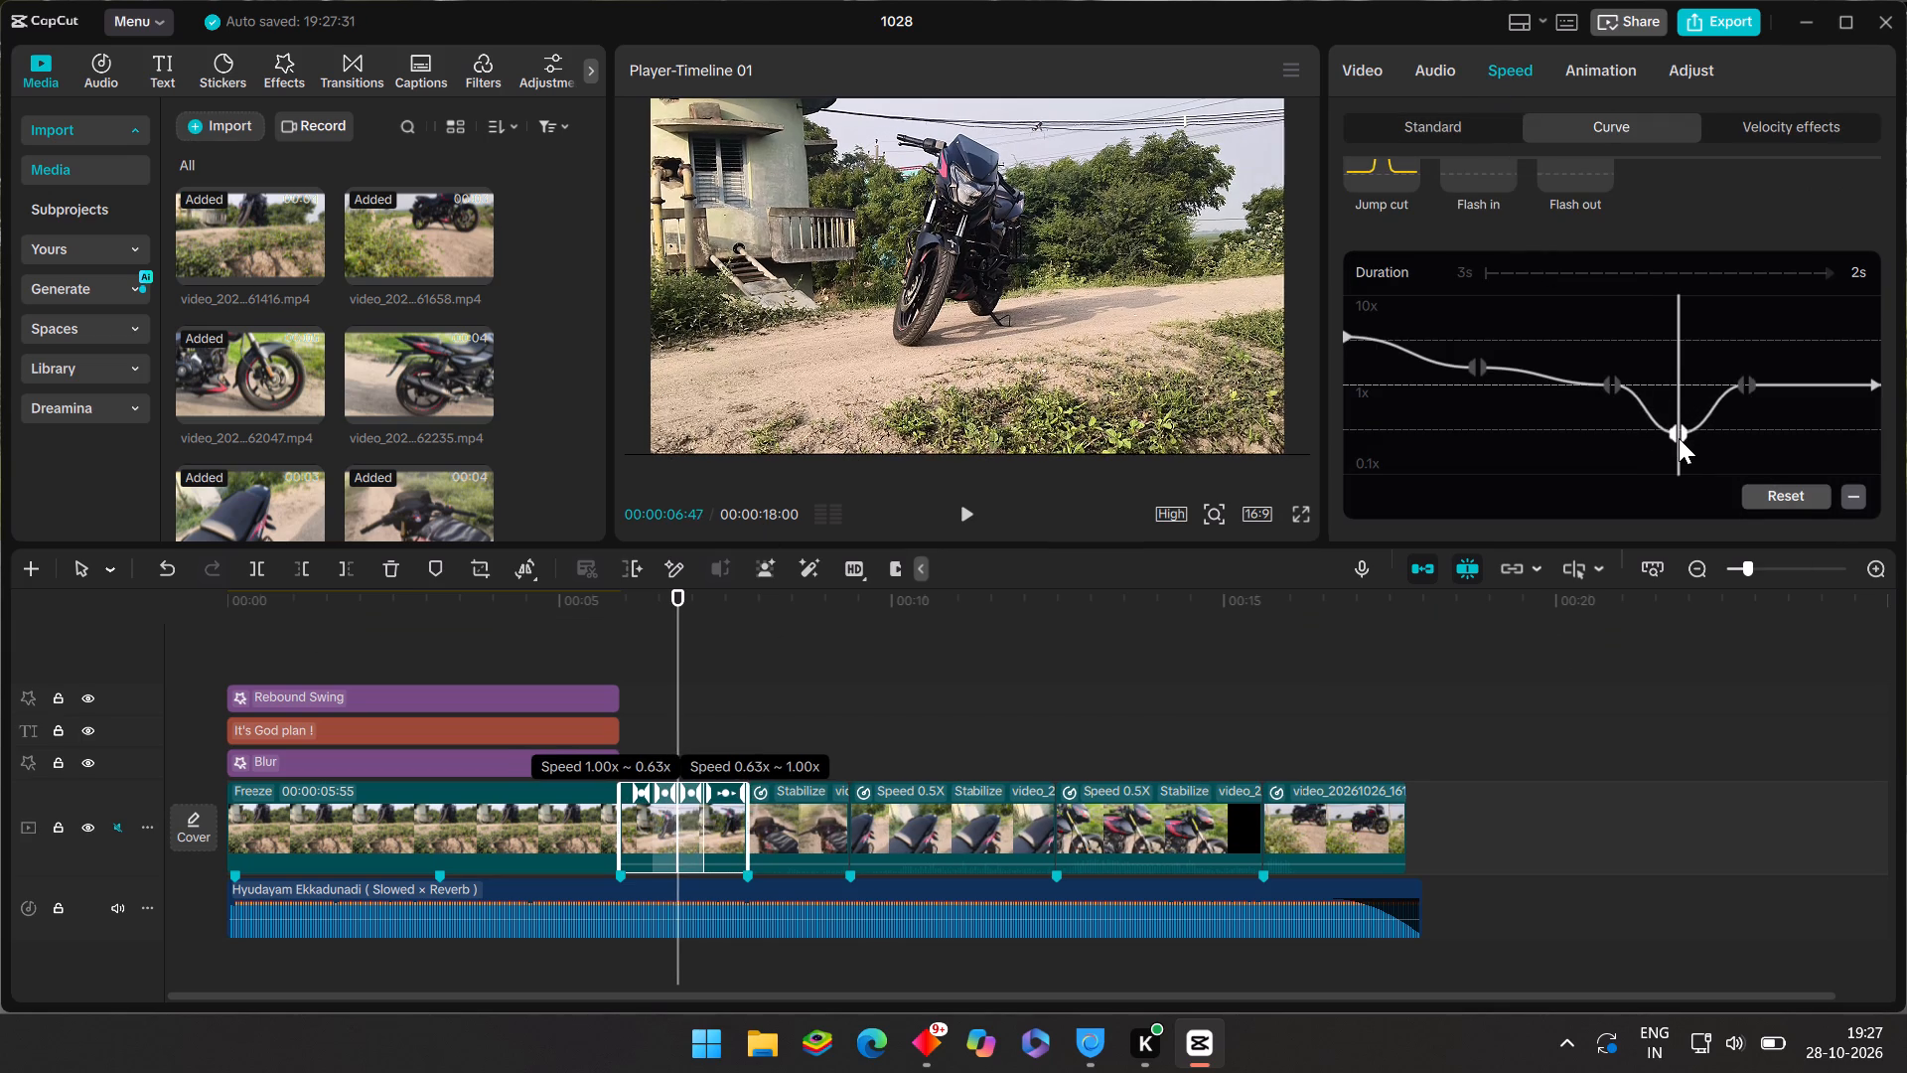
drag(1679, 438, 1680, 429)
drag(1747, 380, 1755, 407)
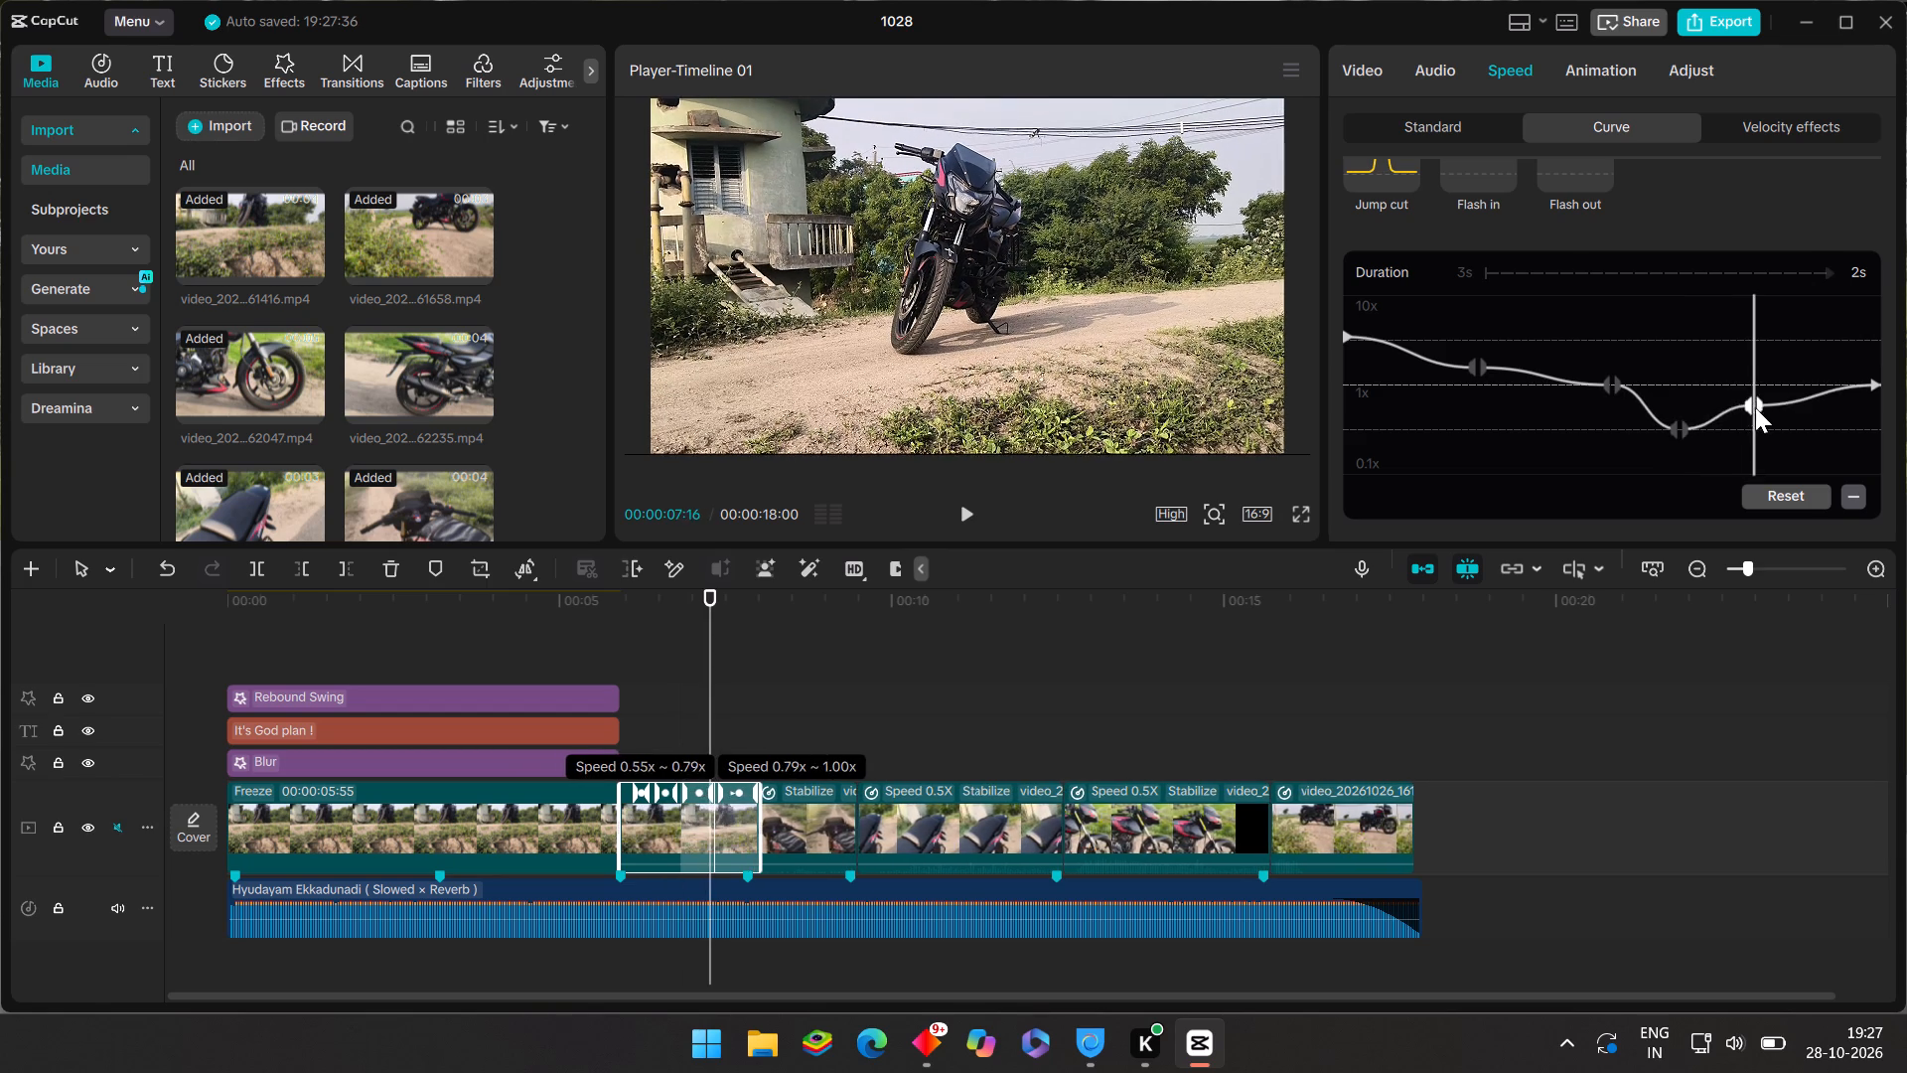
drag(1755, 407, 1759, 425)
drag(1879, 380, 1879, 386)
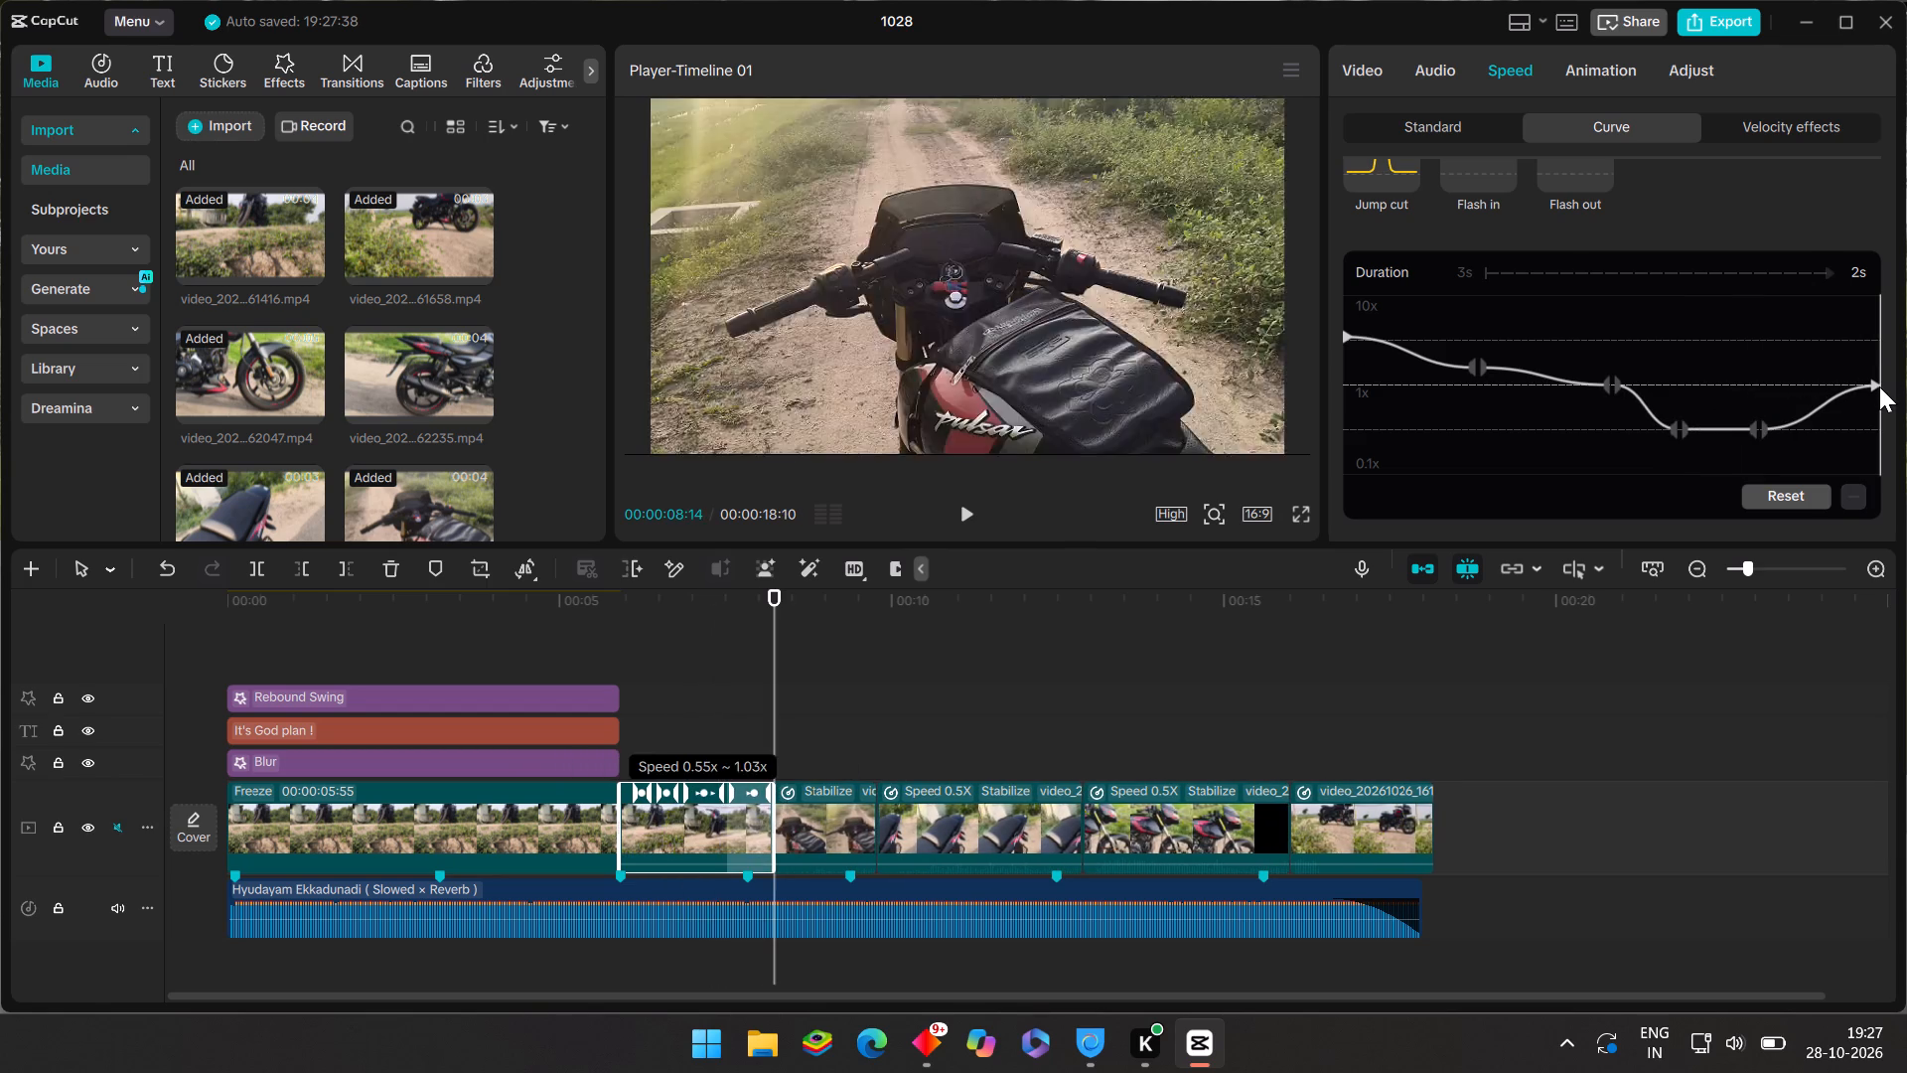
drag(1879, 386, 1879, 401)
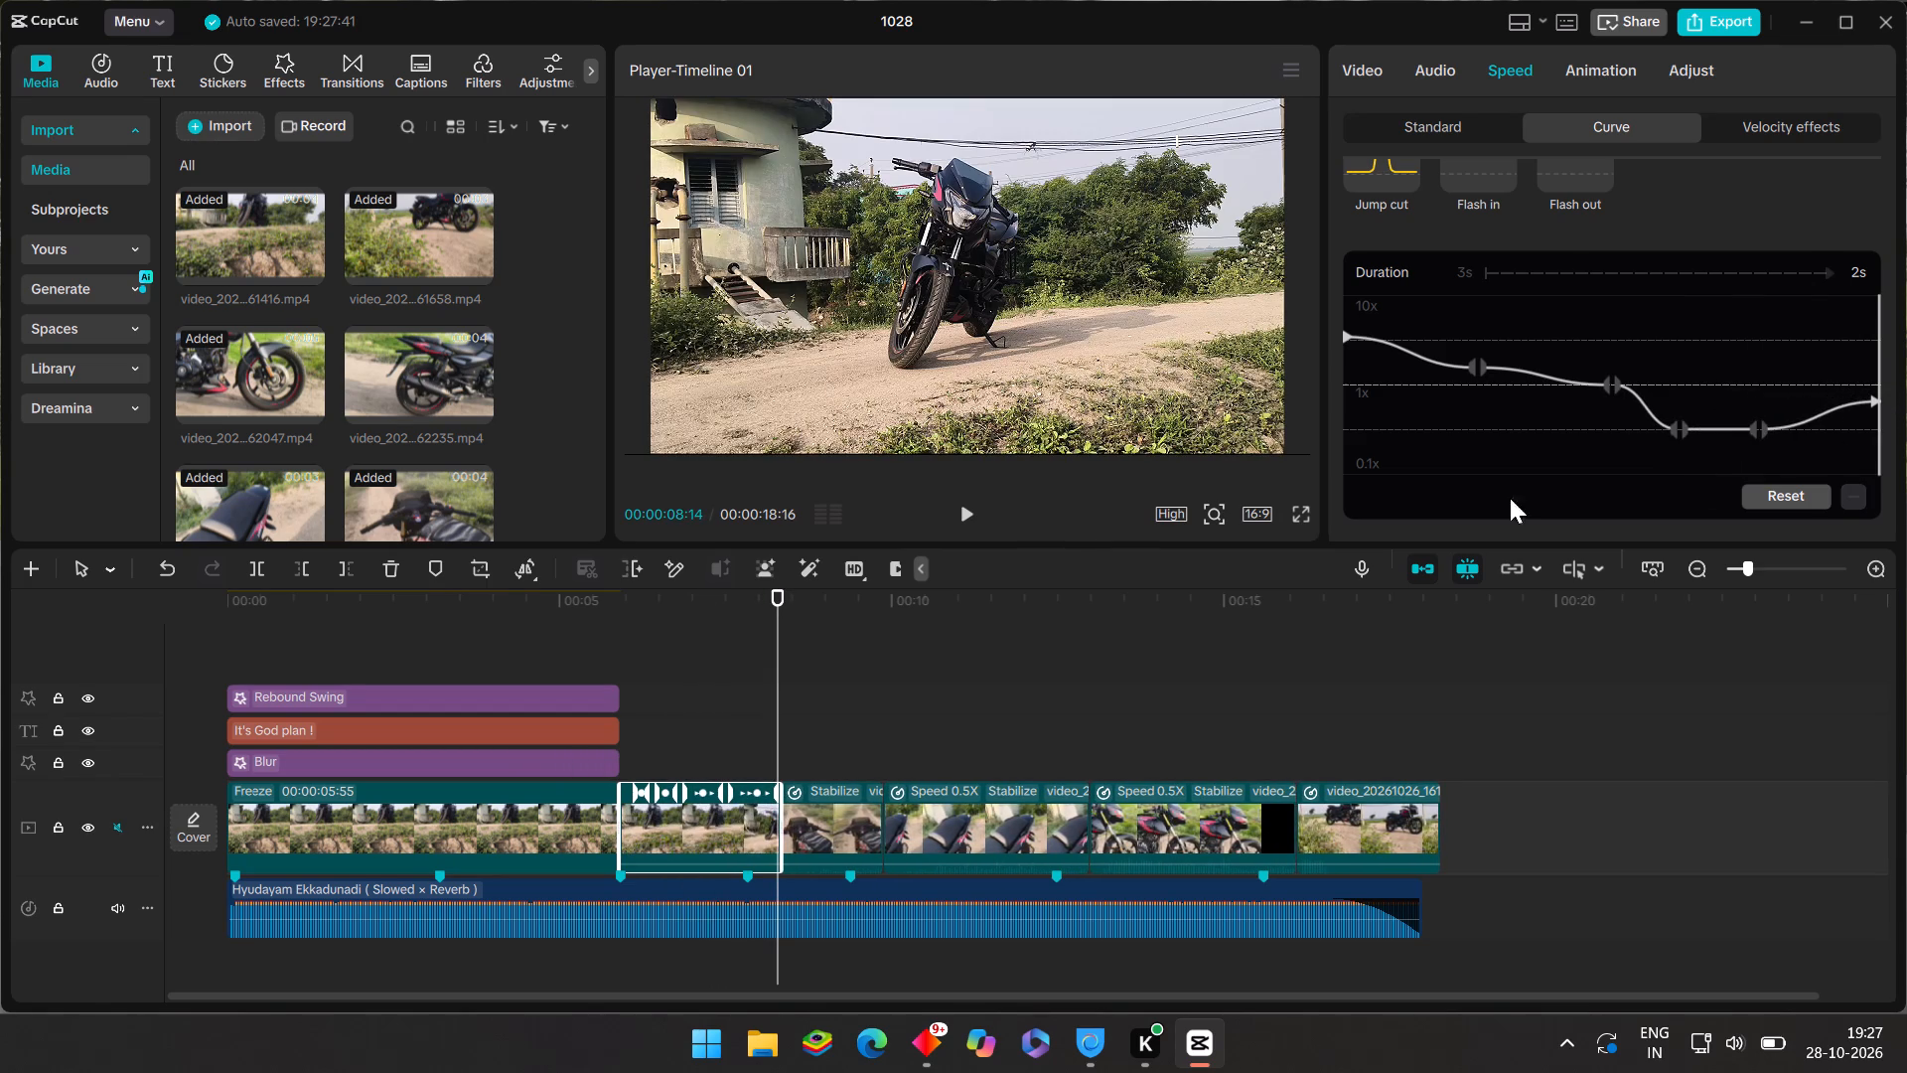
Enable Smooth slow-mo with Optical flow on the speed-curved clip.
scroll(1441, 400, down, 5)
click(1365, 474)
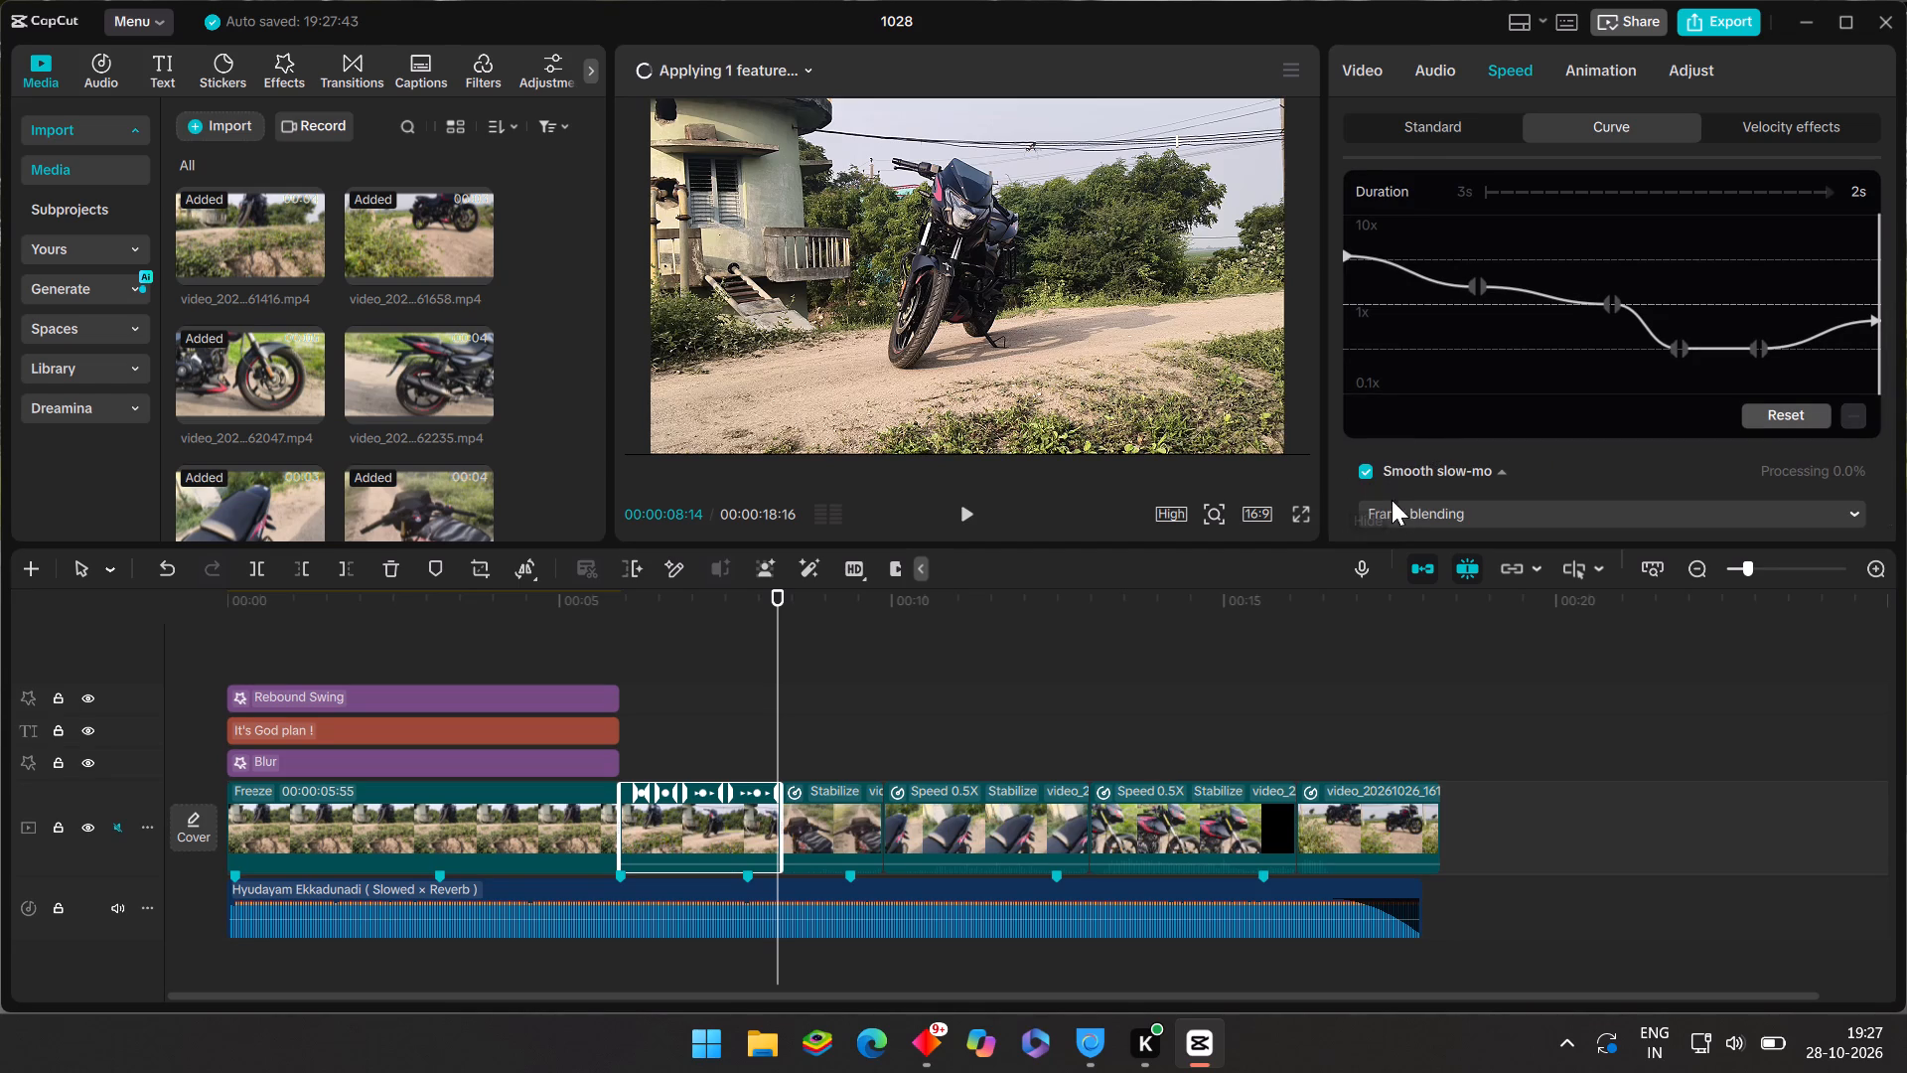
click(1396, 509)
click(1403, 607)
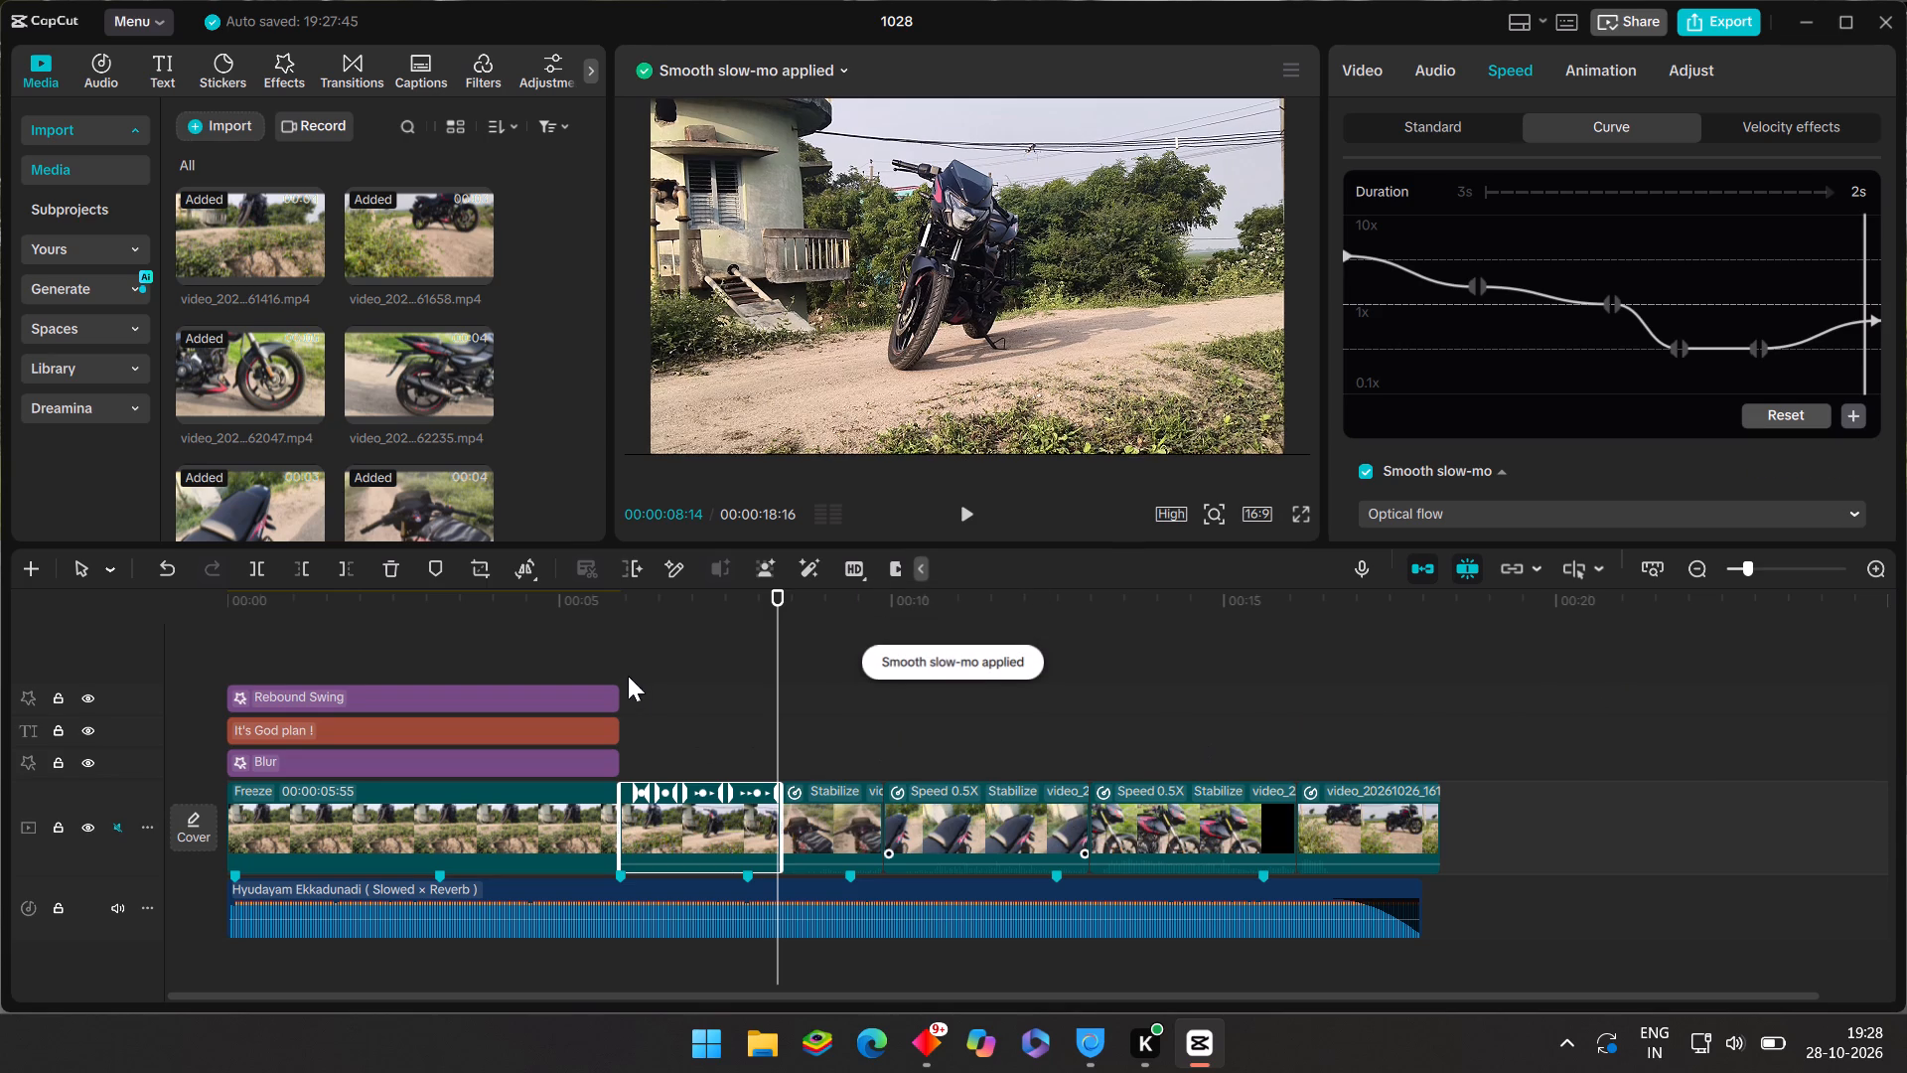
Play back the end of the freeze-frame and the smoothed clip to review the new speed ramp.
click(591, 641)
click(970, 527)
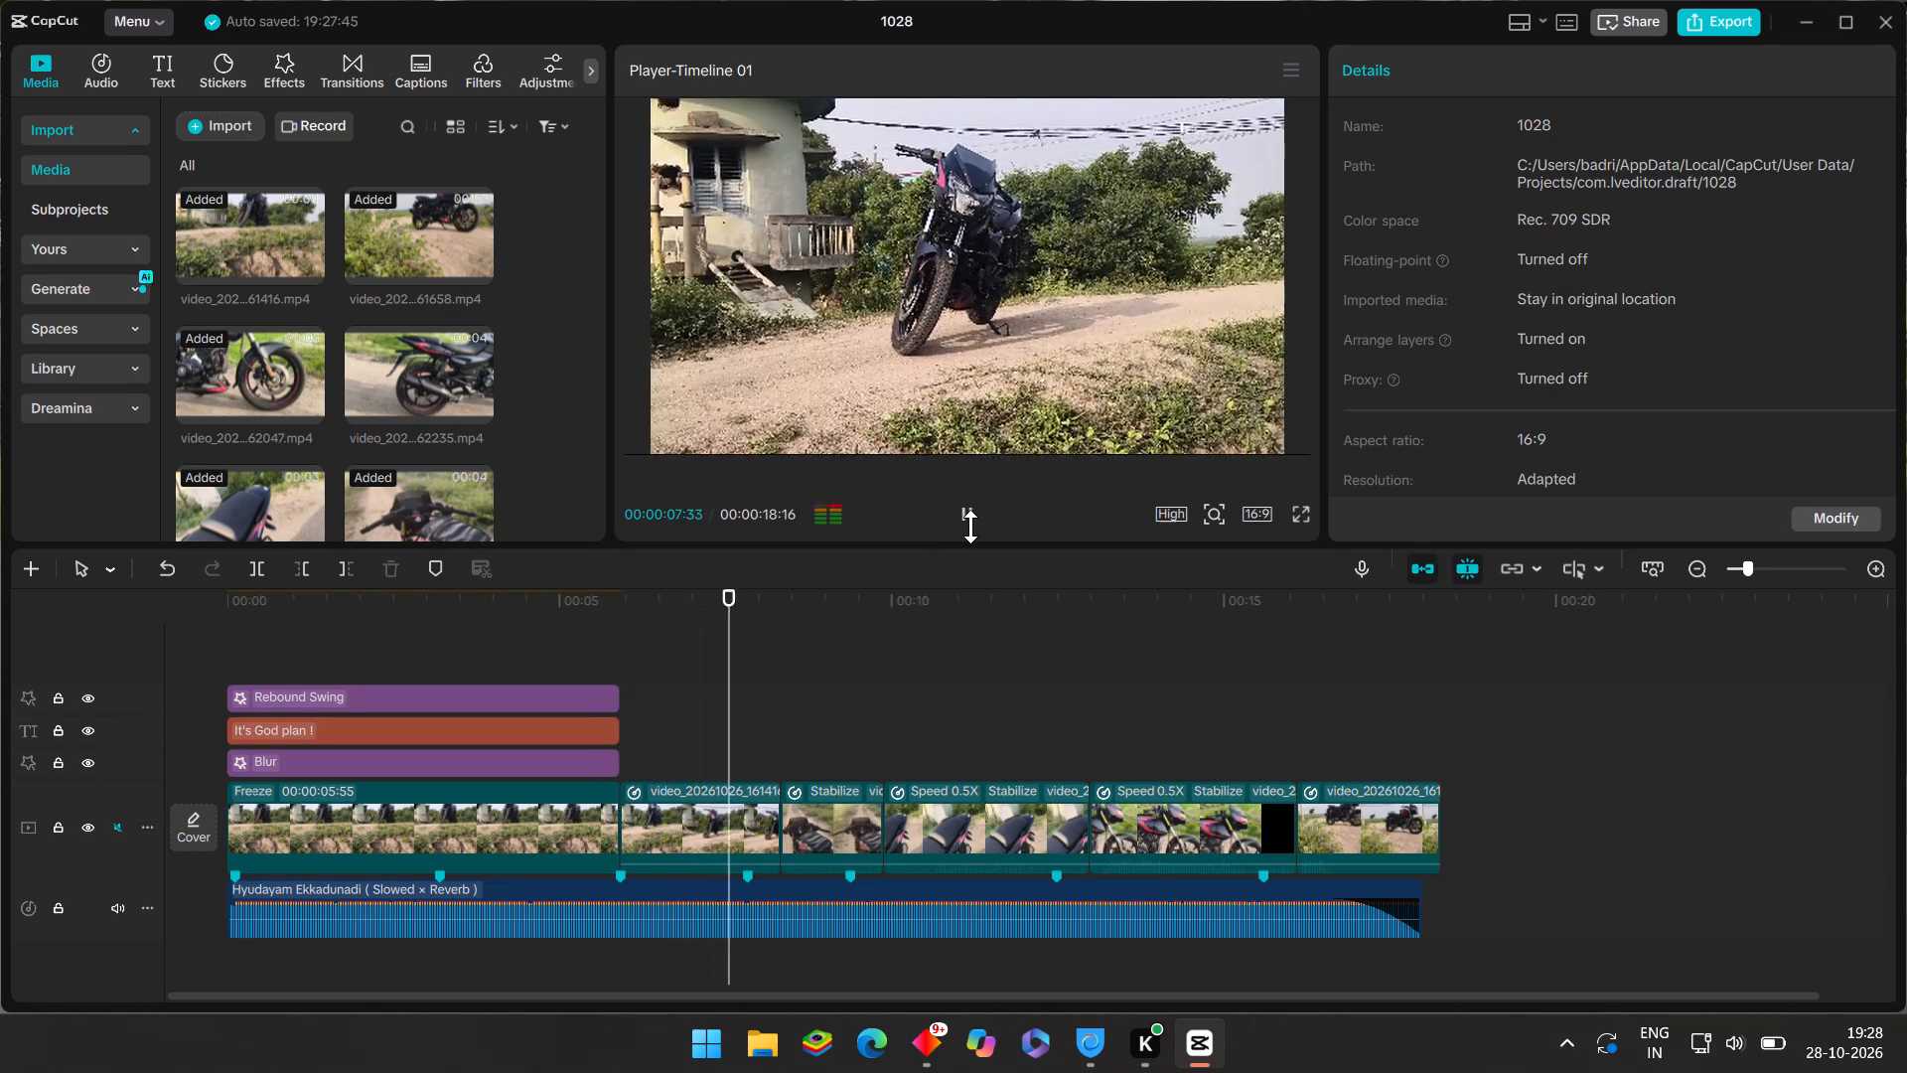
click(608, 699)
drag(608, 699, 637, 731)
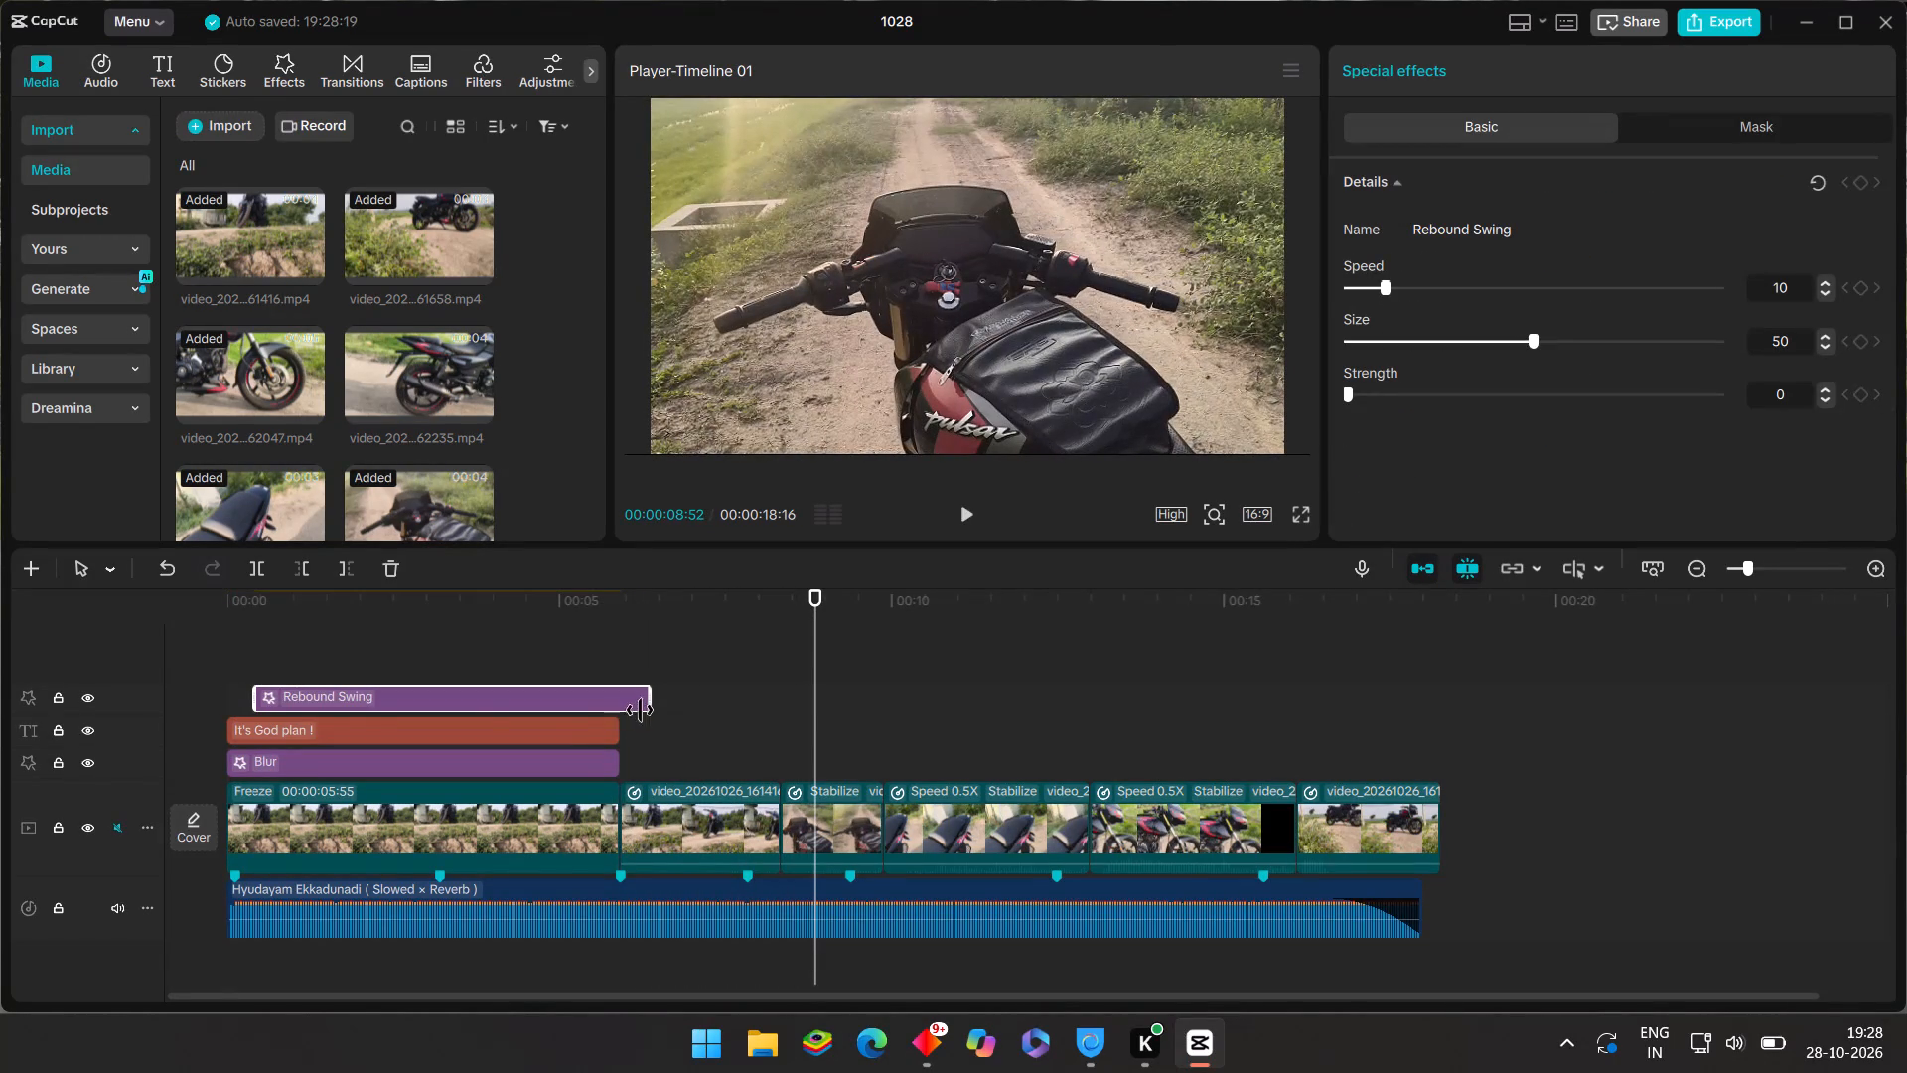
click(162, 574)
Trim off the end of the speed-ramped clip at the music marker at 00:00:07:50.
click(697, 678)
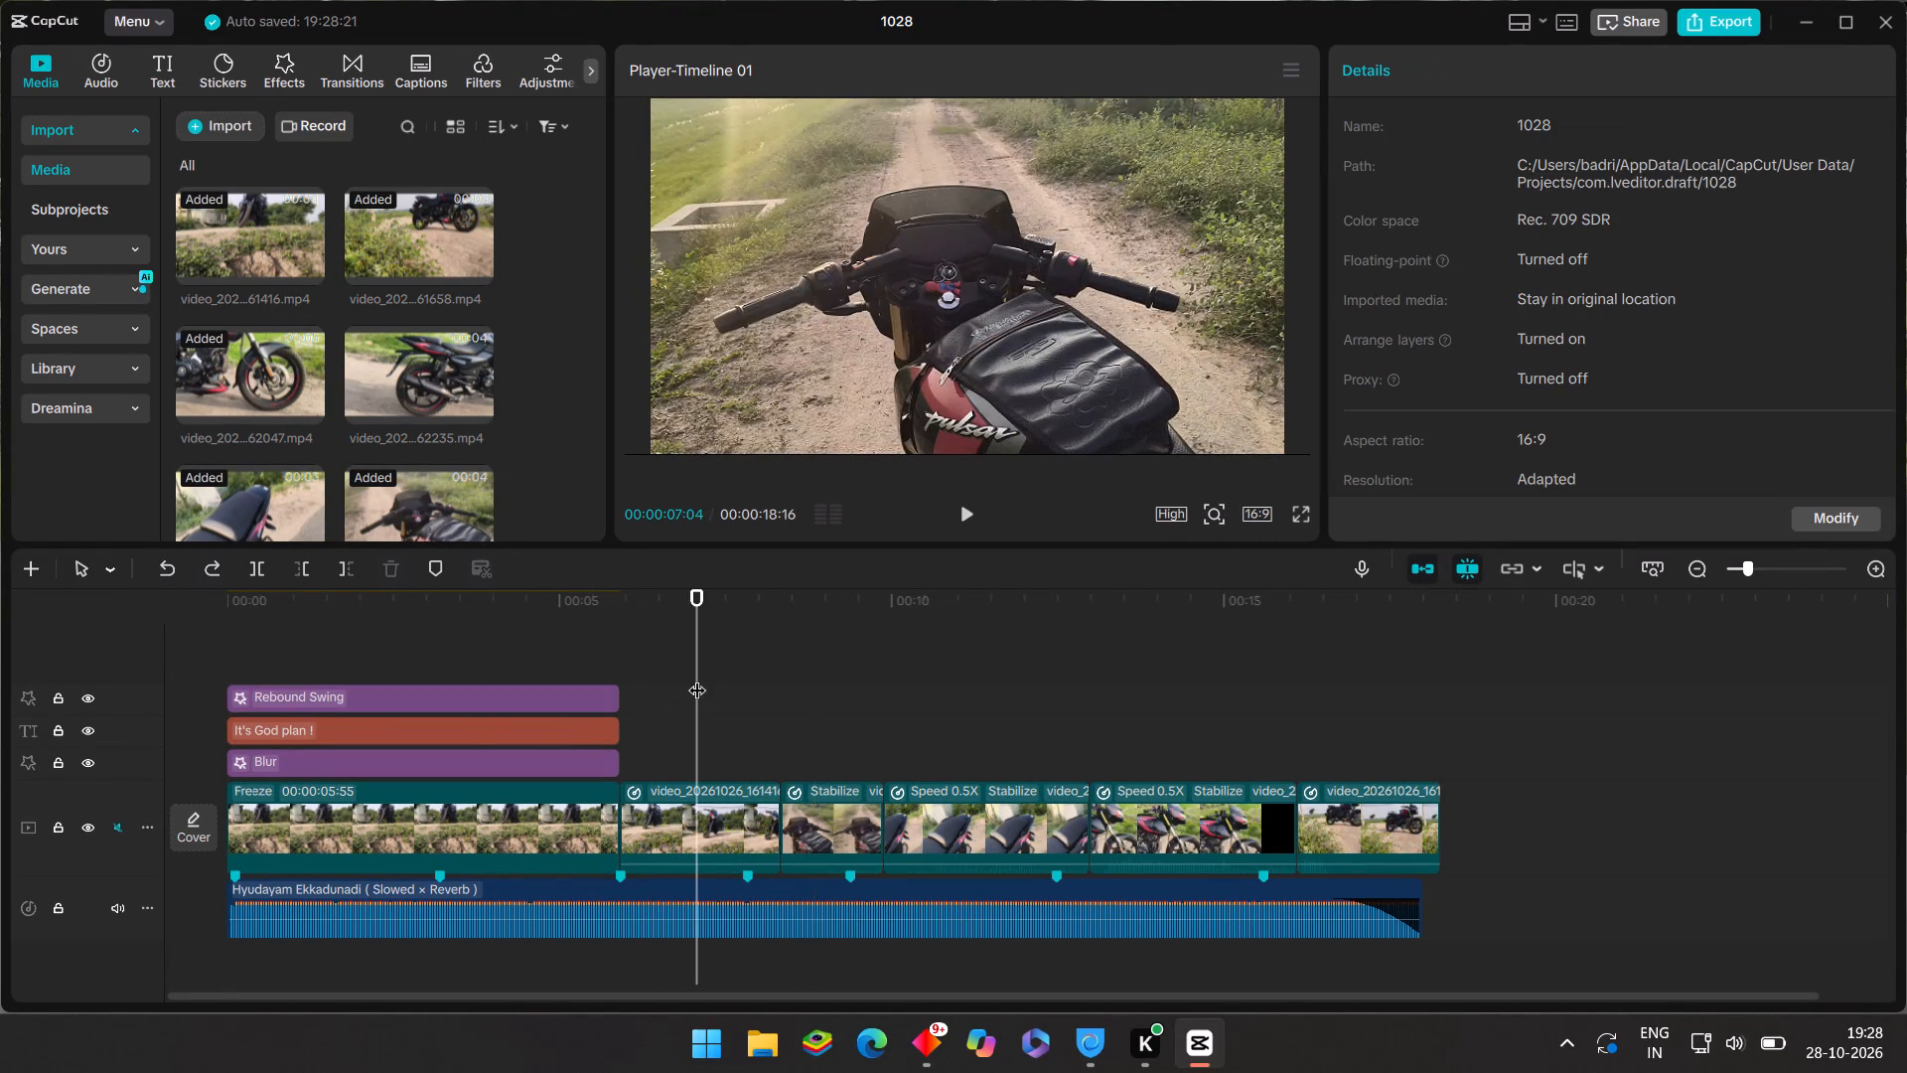
drag(697, 678, 750, 742)
click(749, 801)
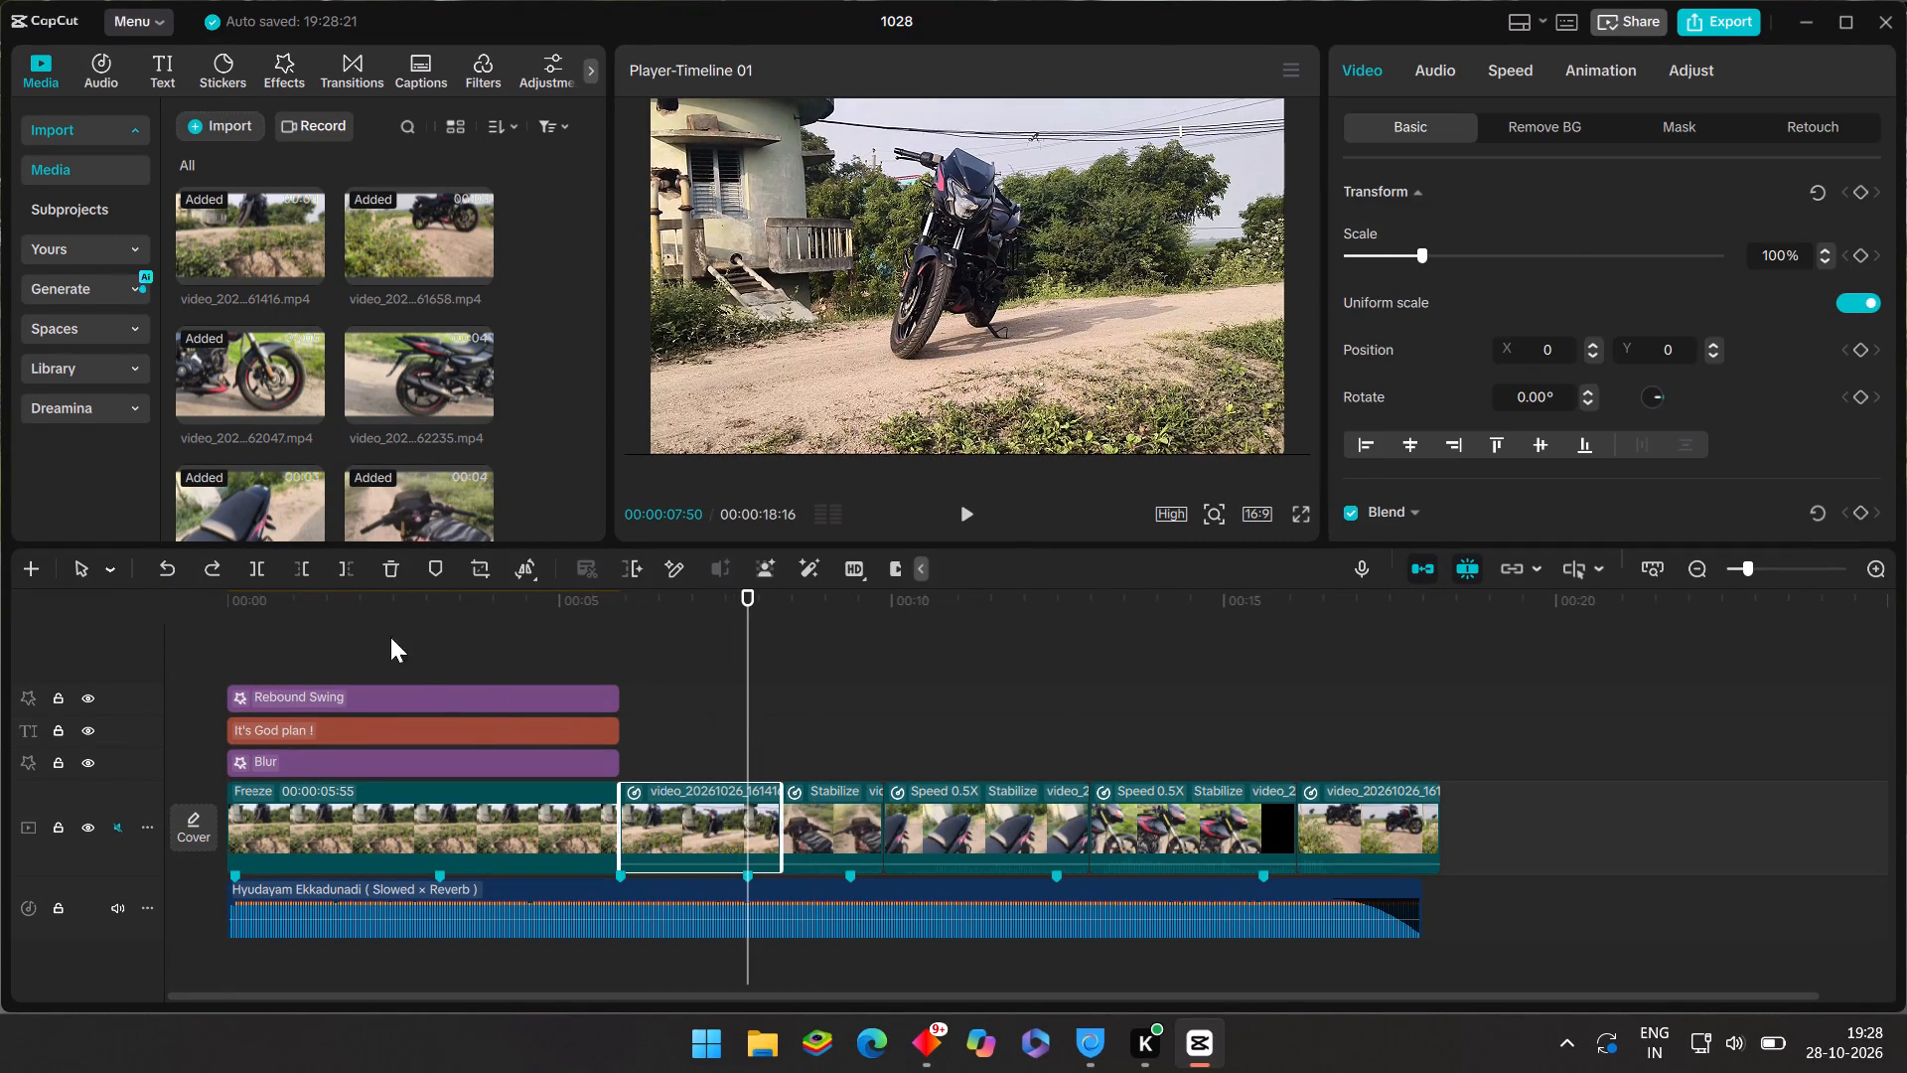
click(339, 576)
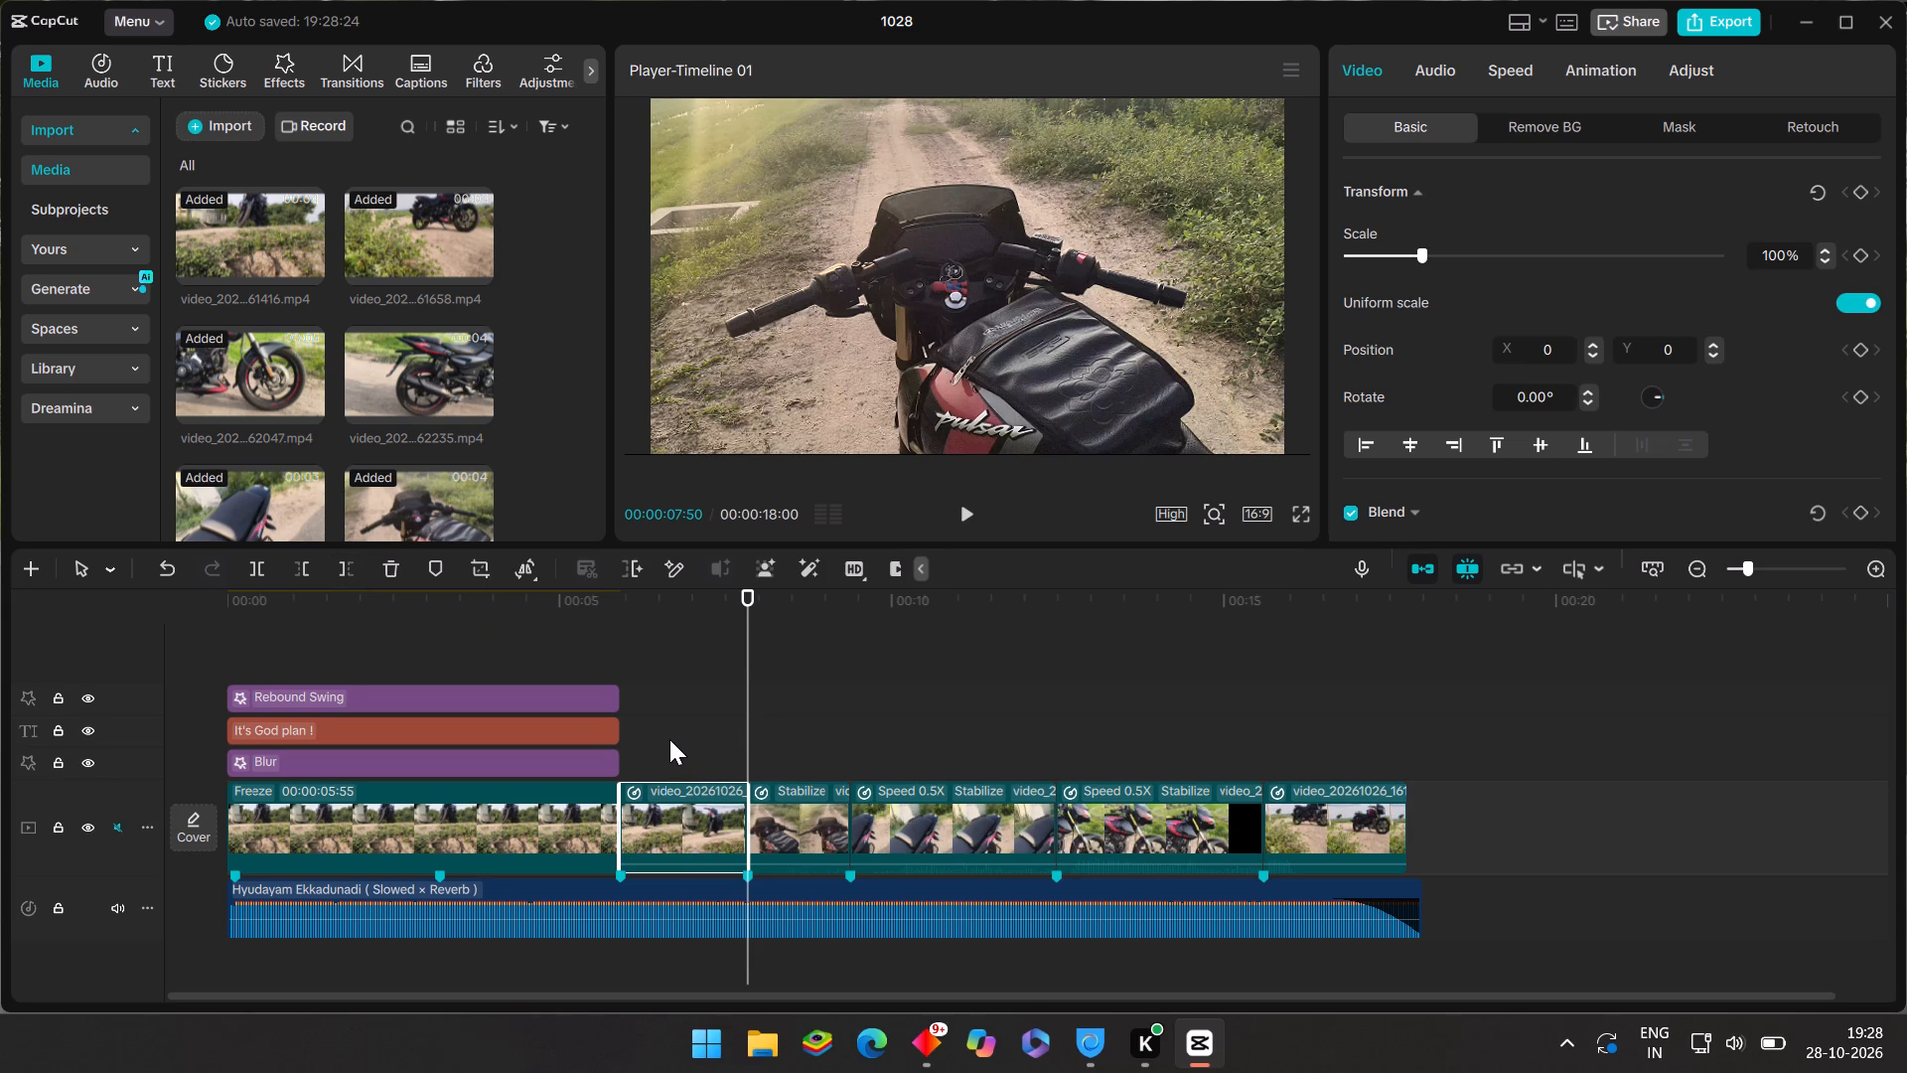
Stabilize the trimmed speed-ramped clip at the Recommended level.
click(644, 811)
scroll(1359, 361, down, 3)
click(1357, 248)
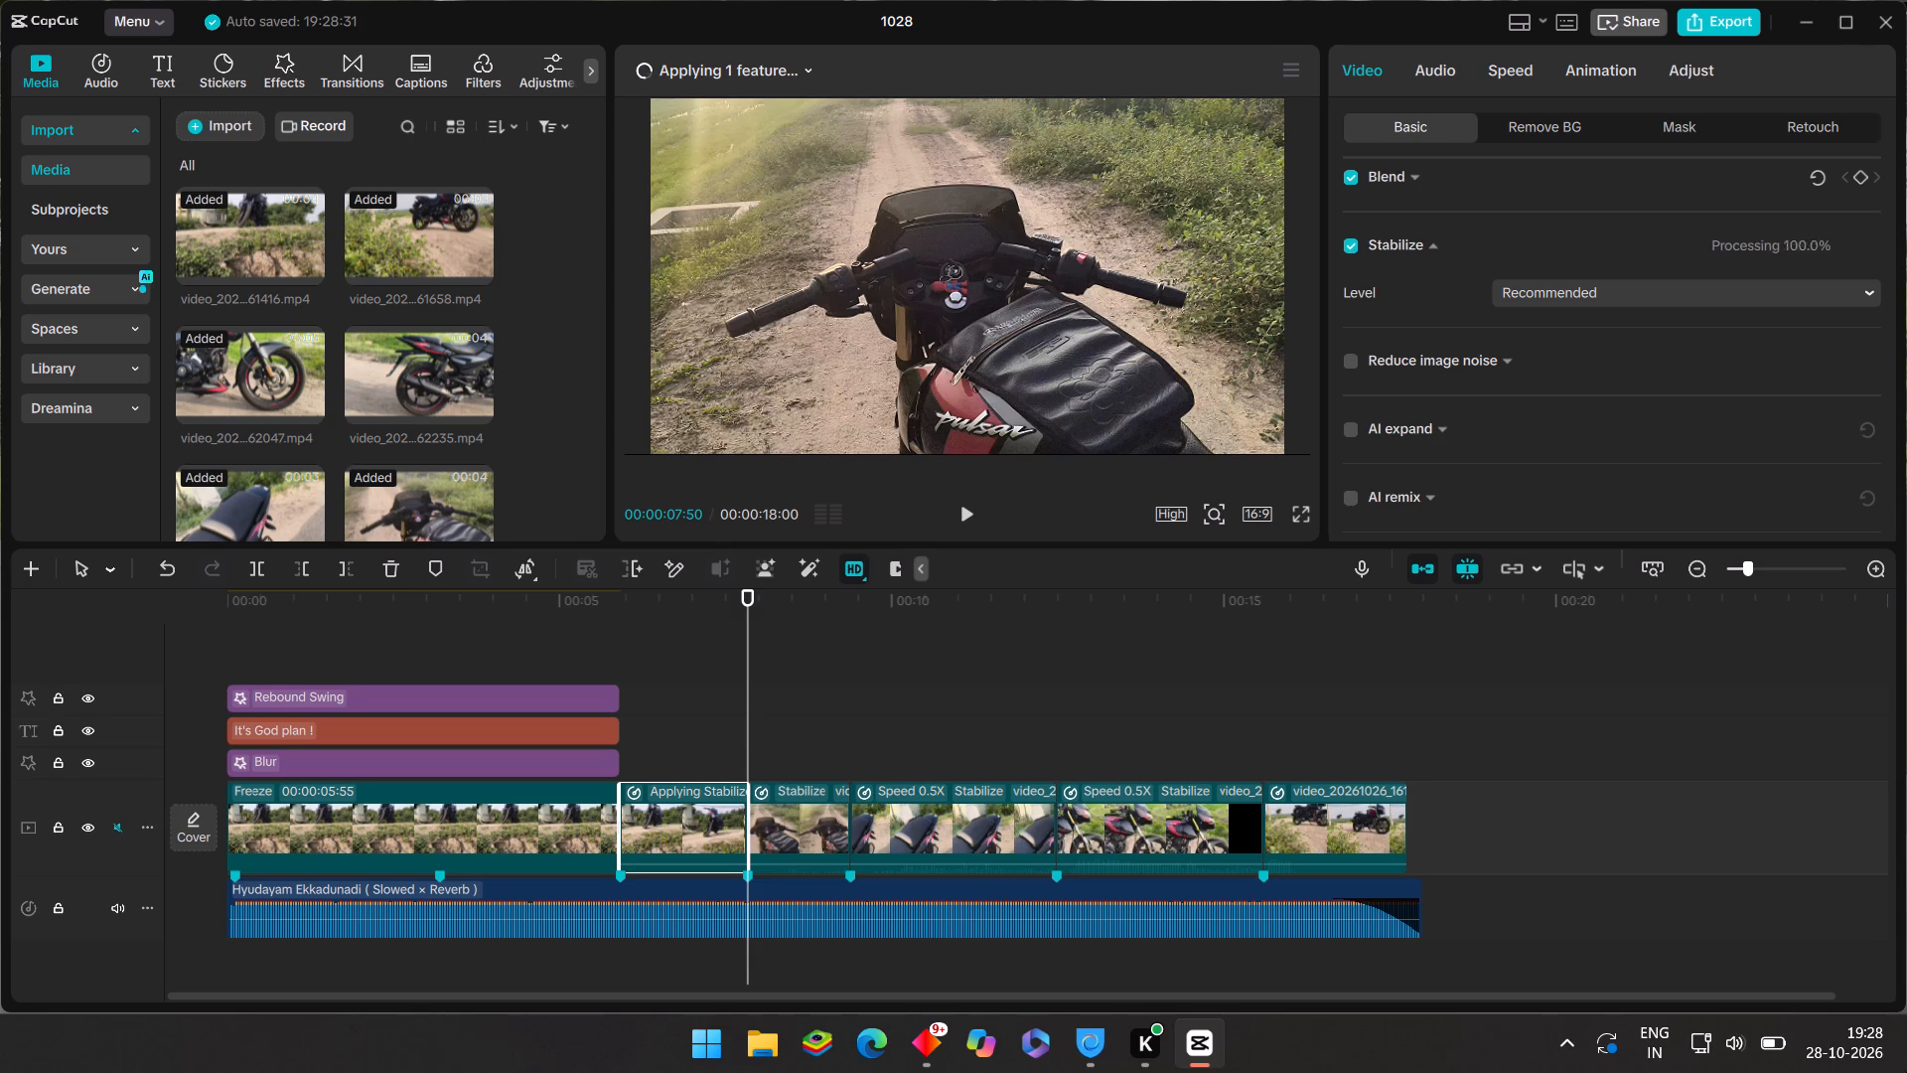
Play back the timeline from about 00:00:05:33 to the second-to-last clip to review the stabilized ramp and the following clips.
click(658, 642)
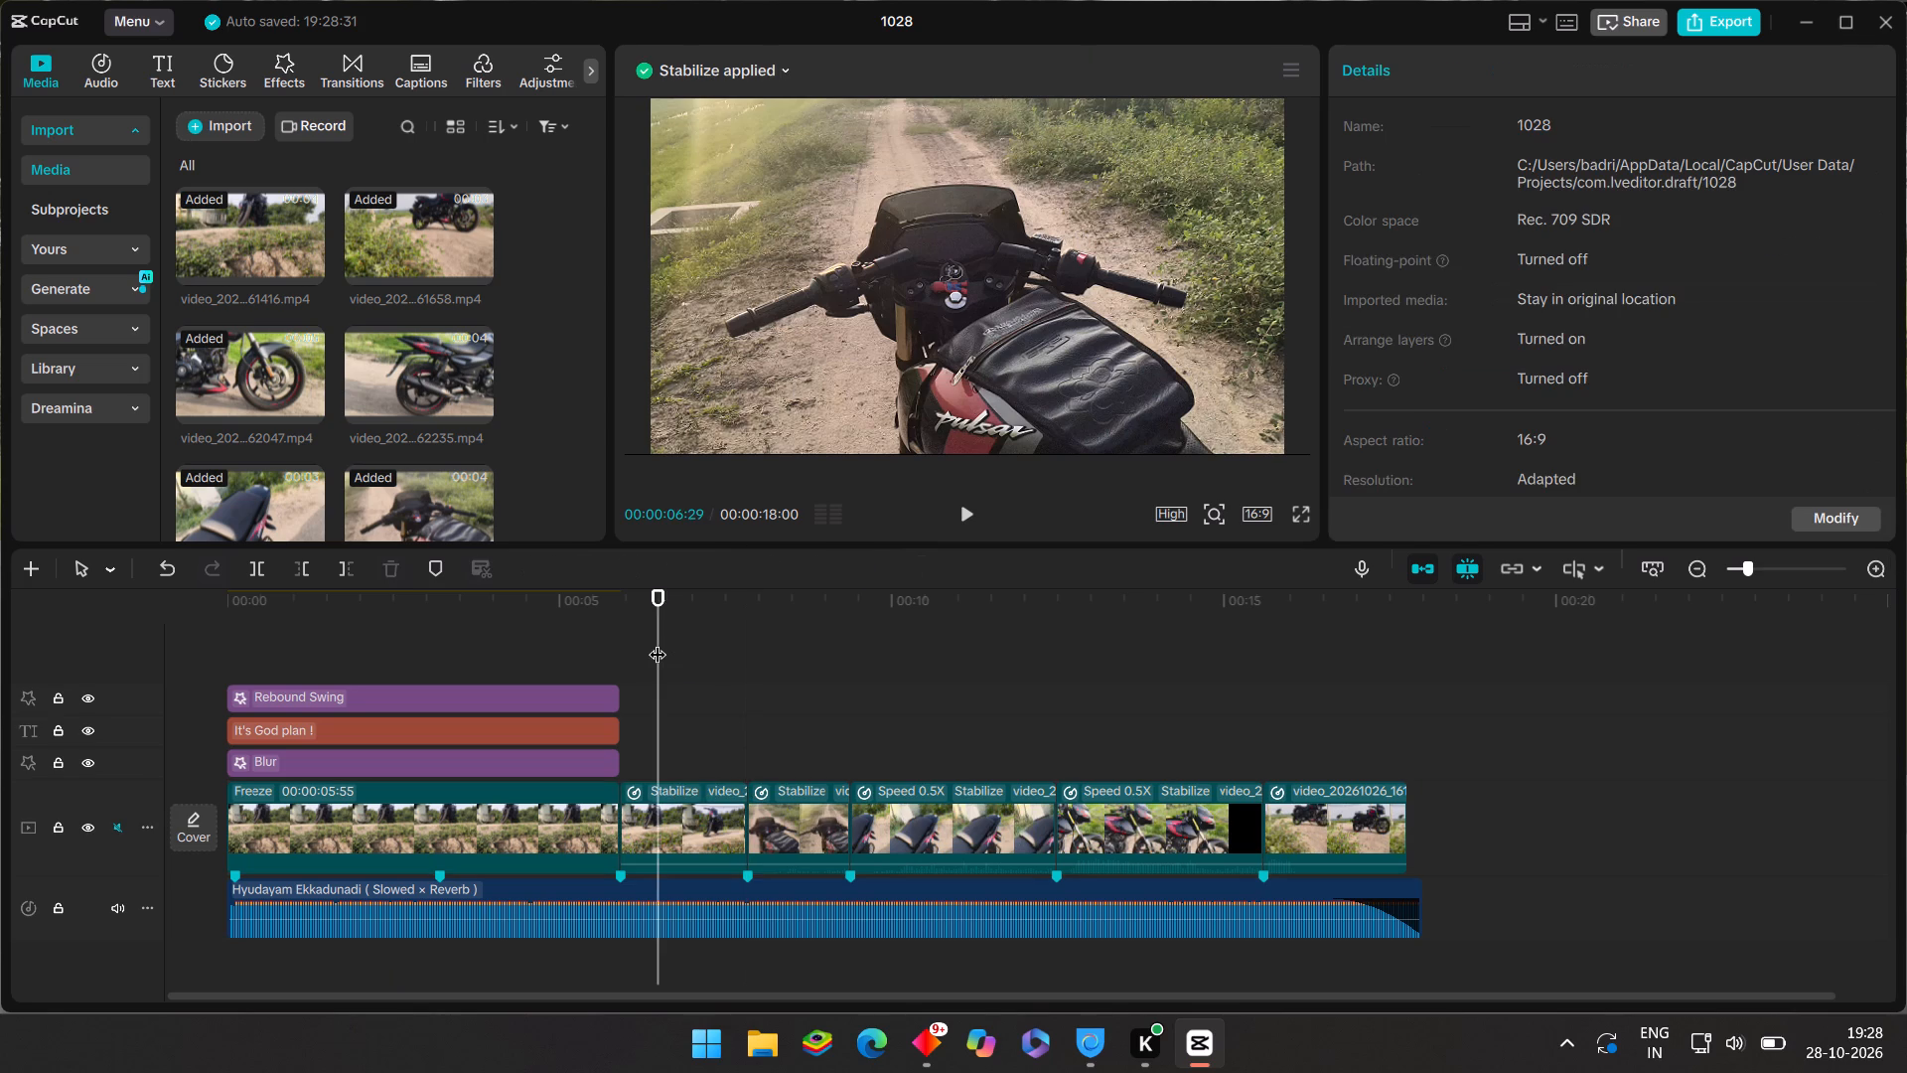
drag(658, 642, 594, 635)
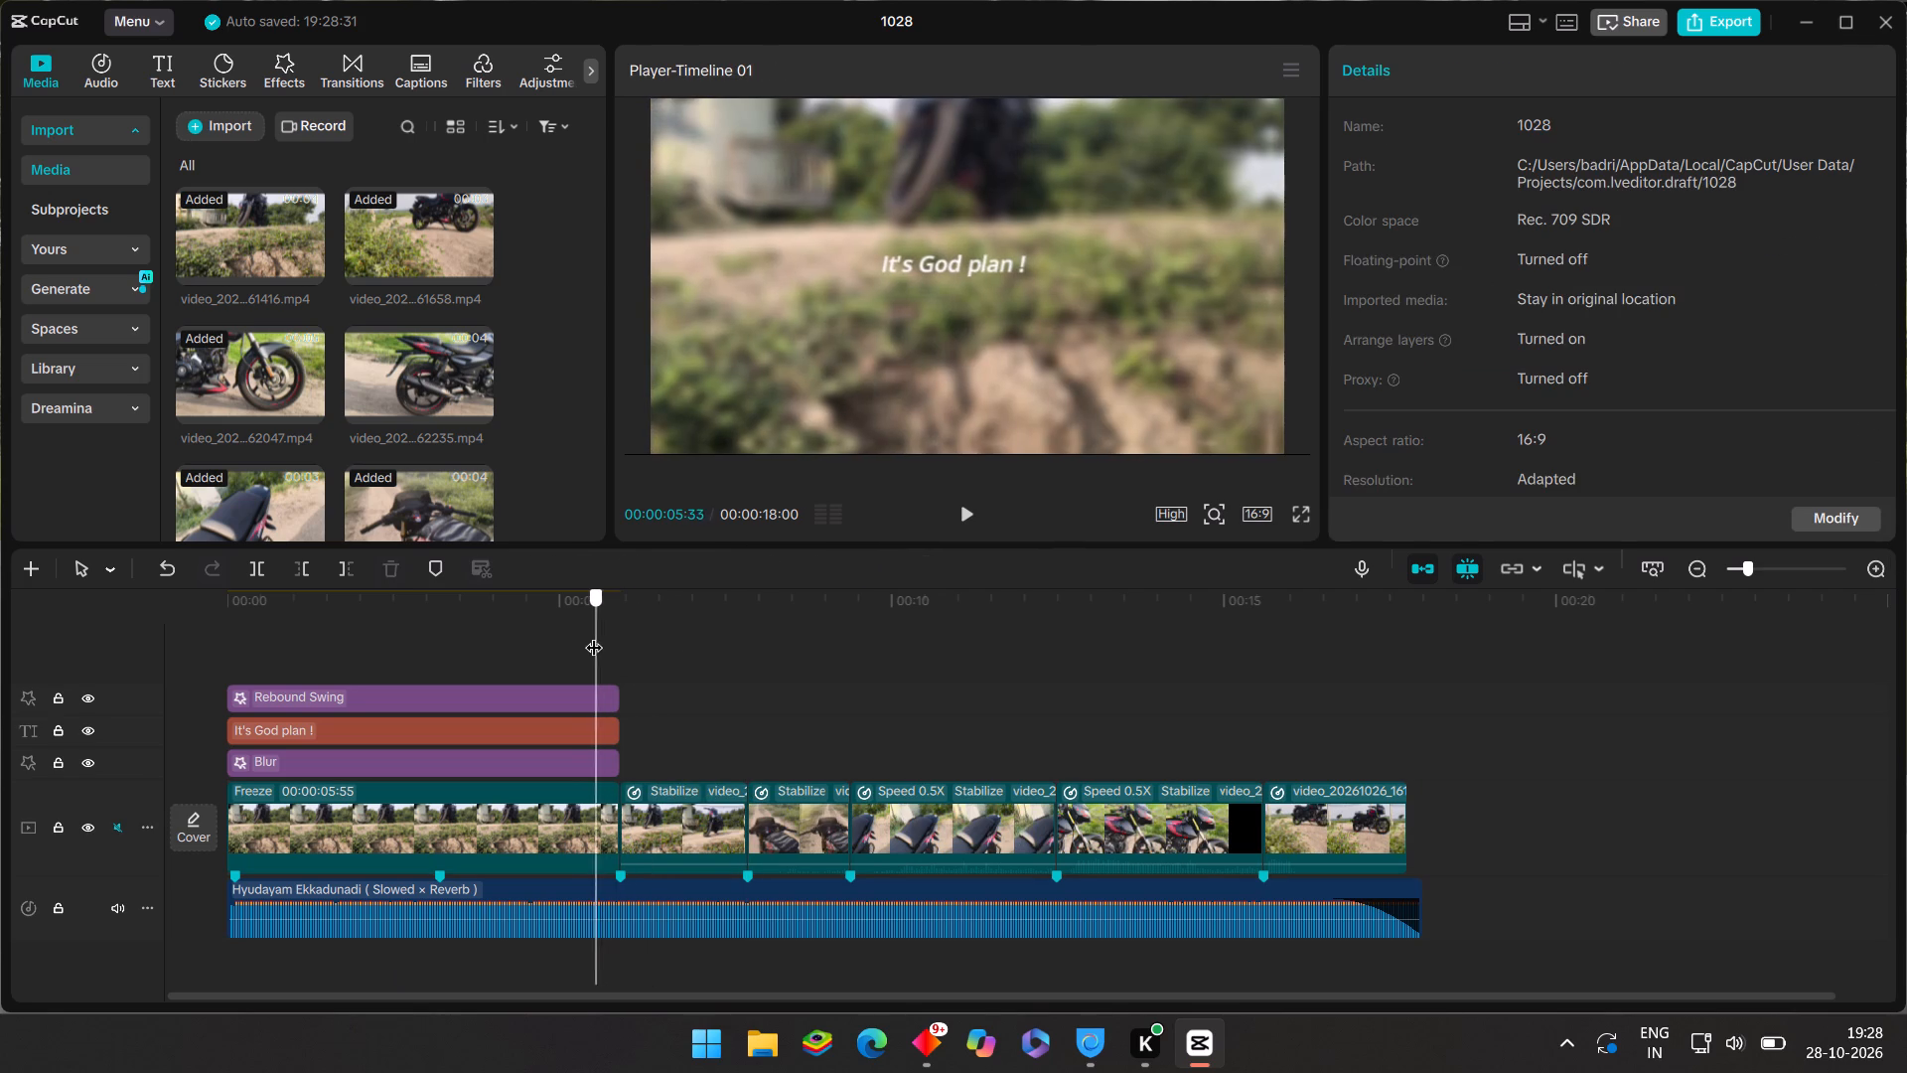
drag(594, 635, 594, 633)
click(959, 516)
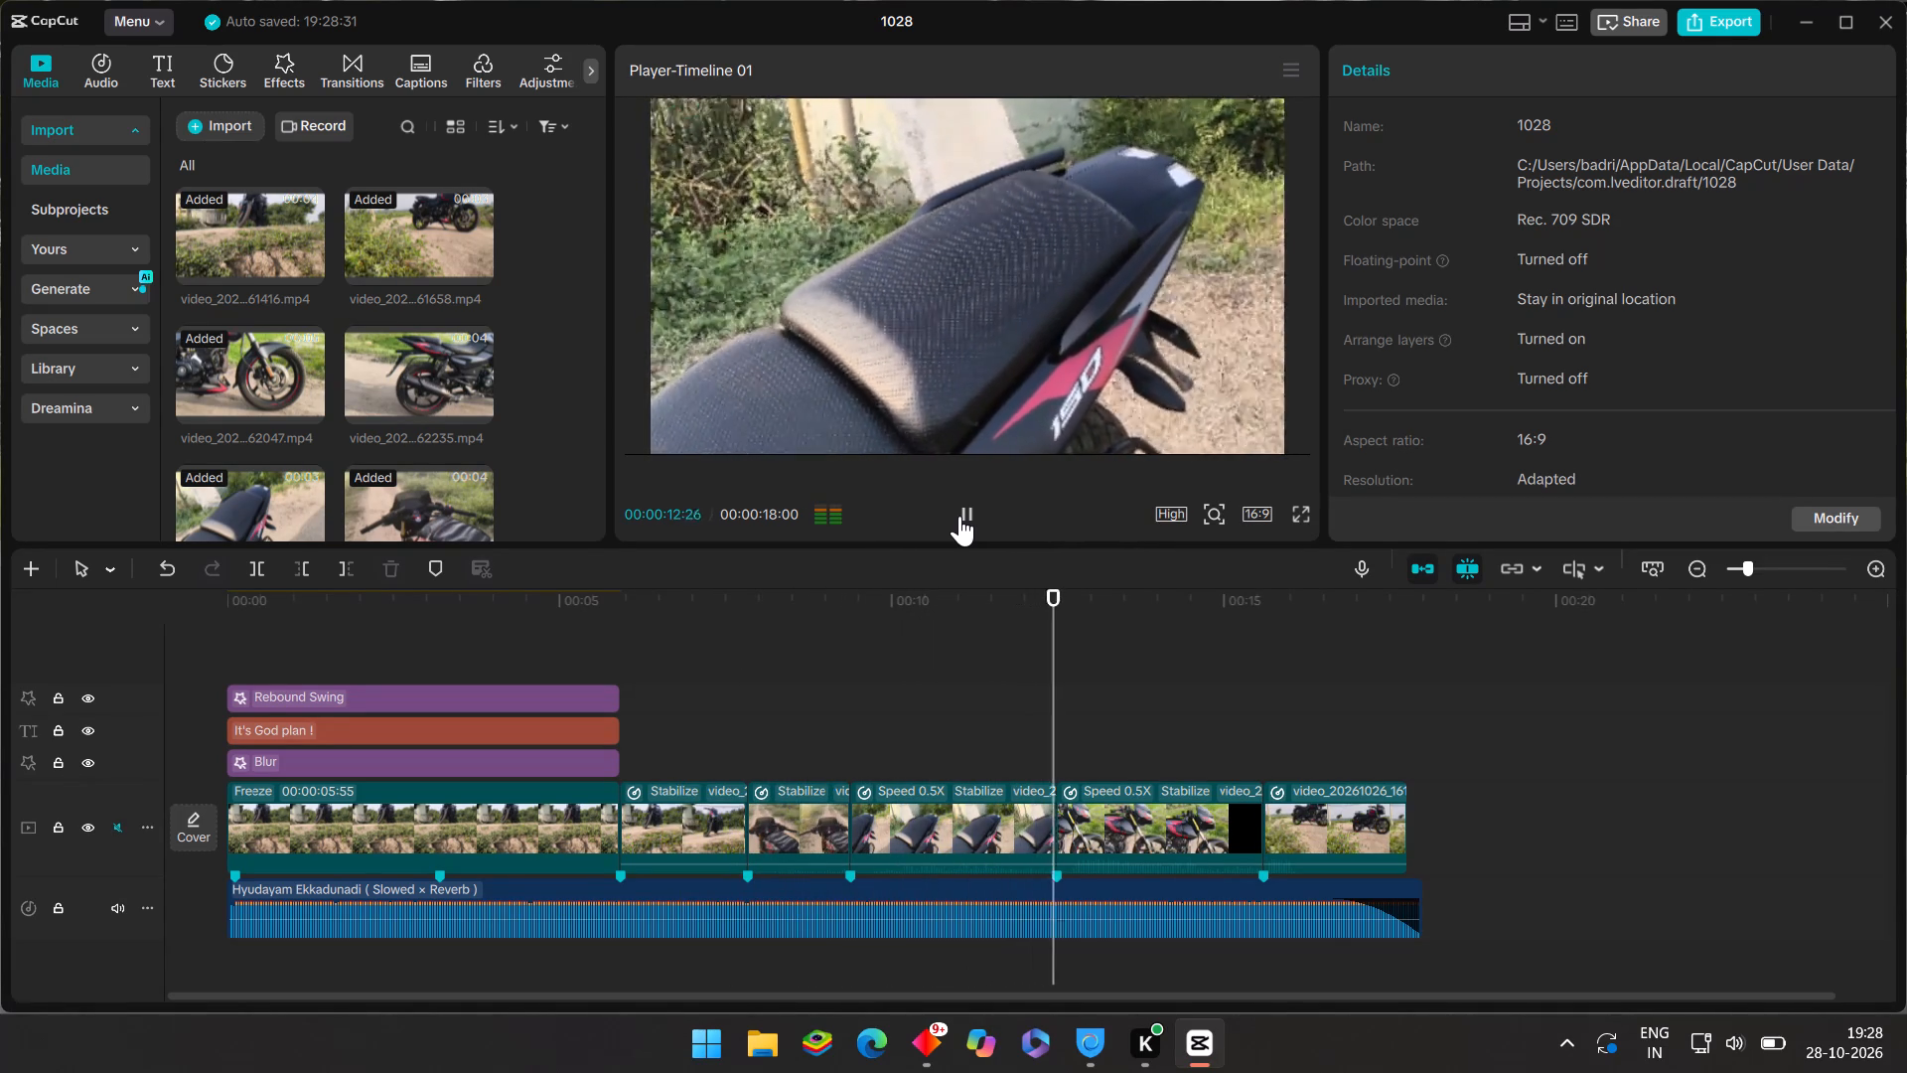
click(959, 516)
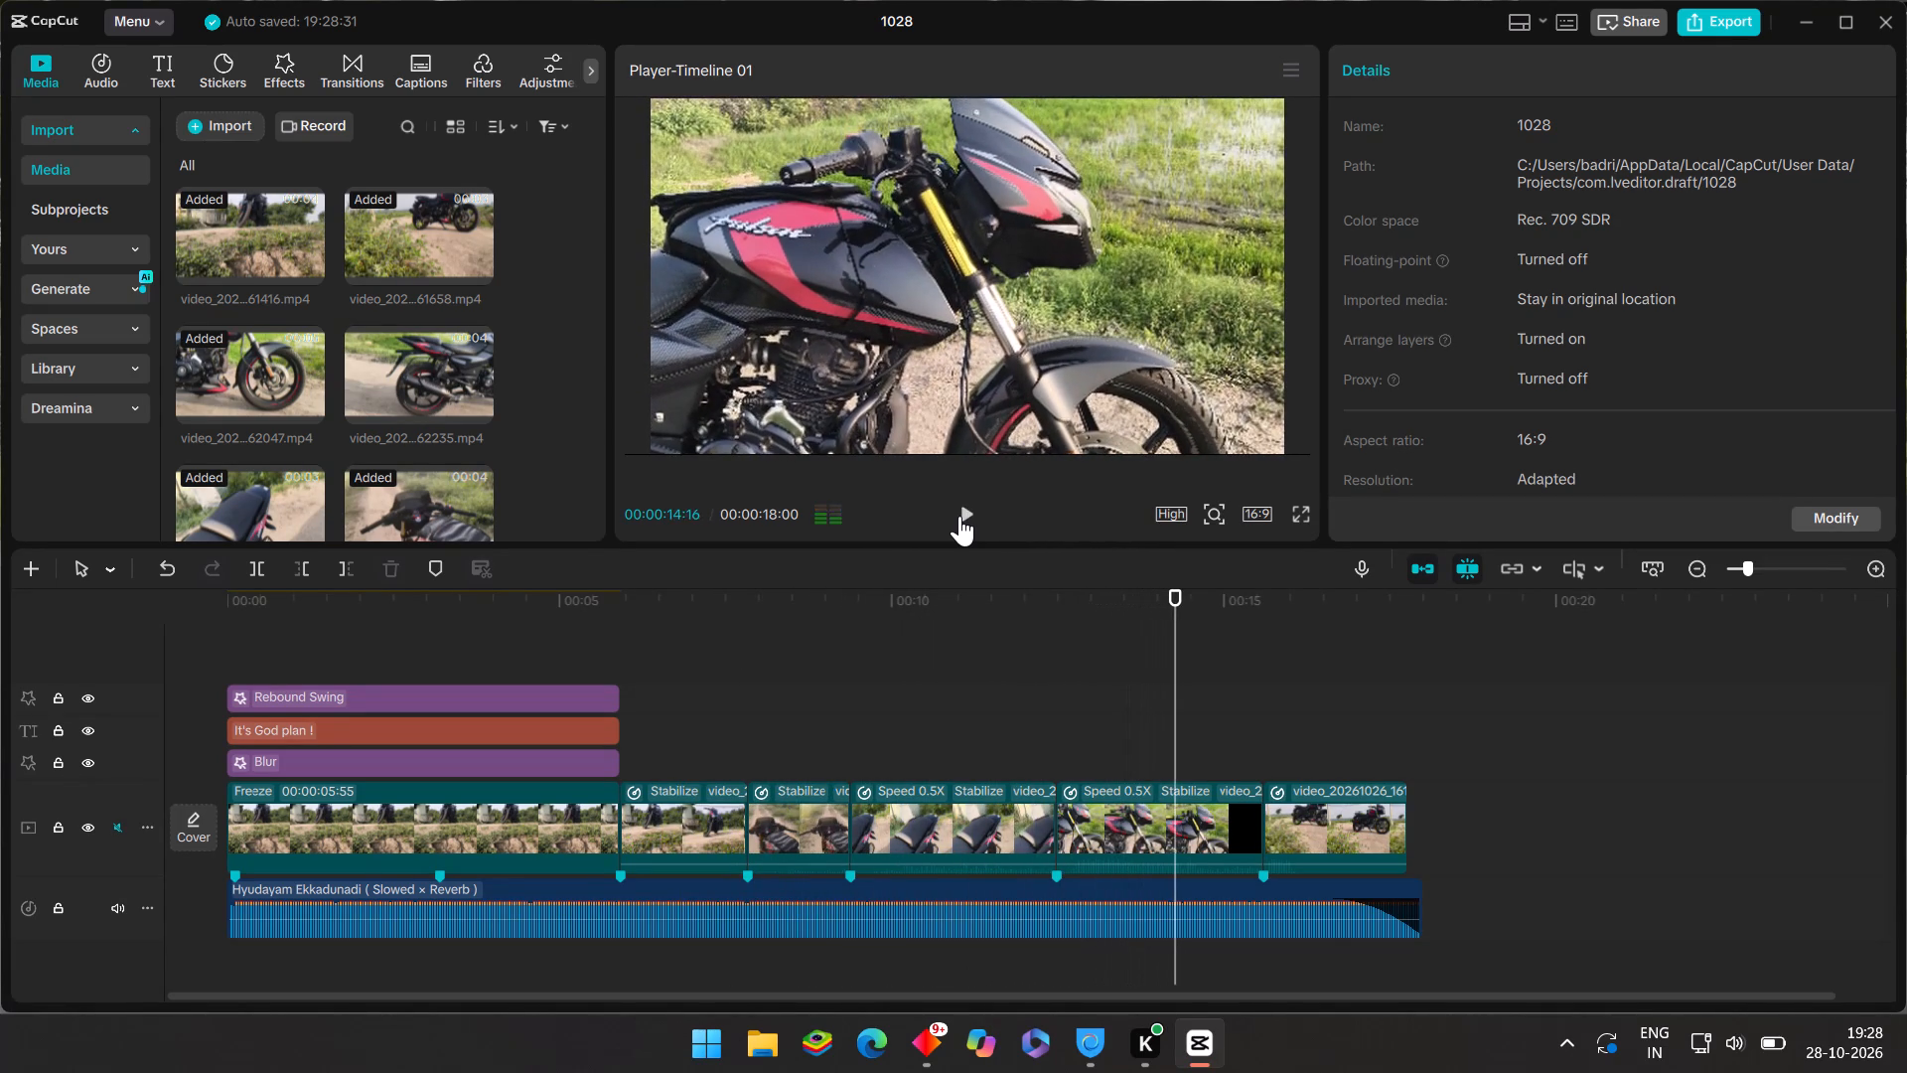
click(959, 516)
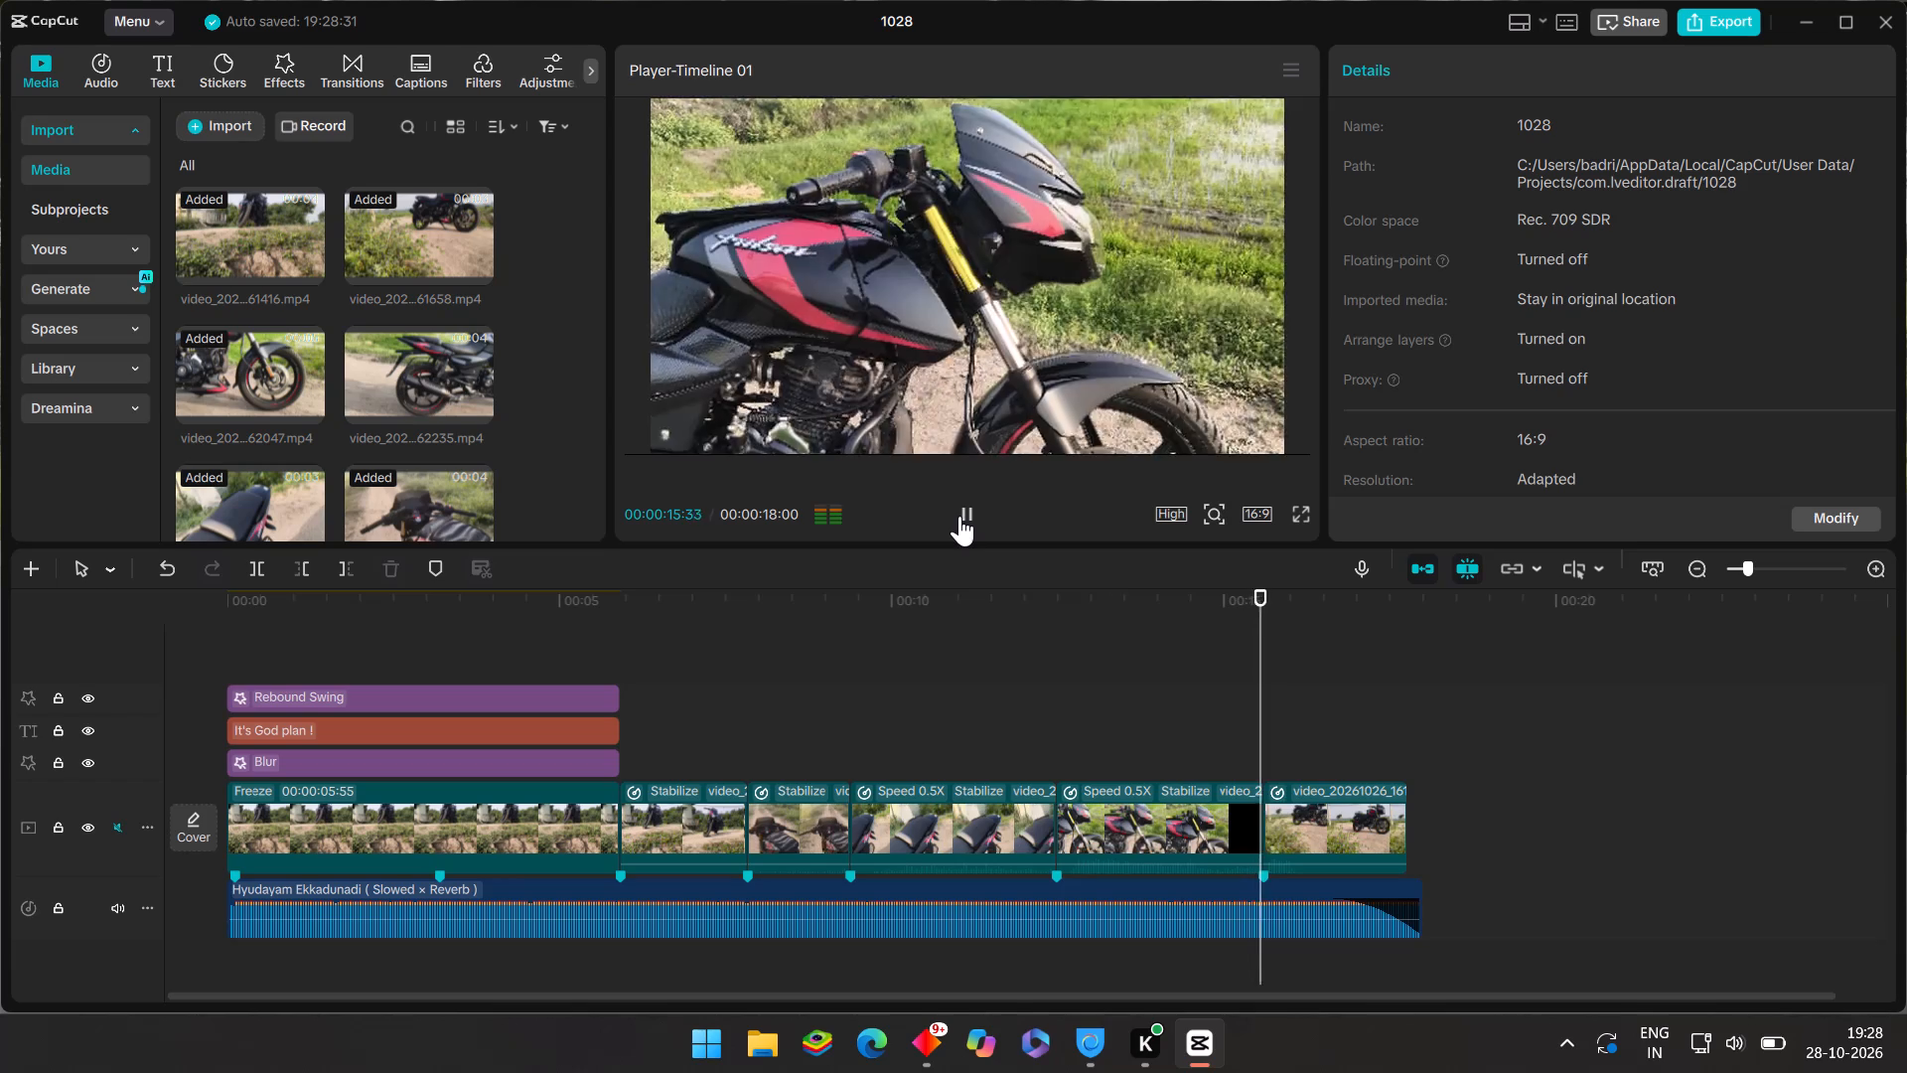
Set the standard speed of the second-to-last clip, the motorcycle side view, to 1.00x.
click(1123, 665)
drag(1123, 661, 1075, 670)
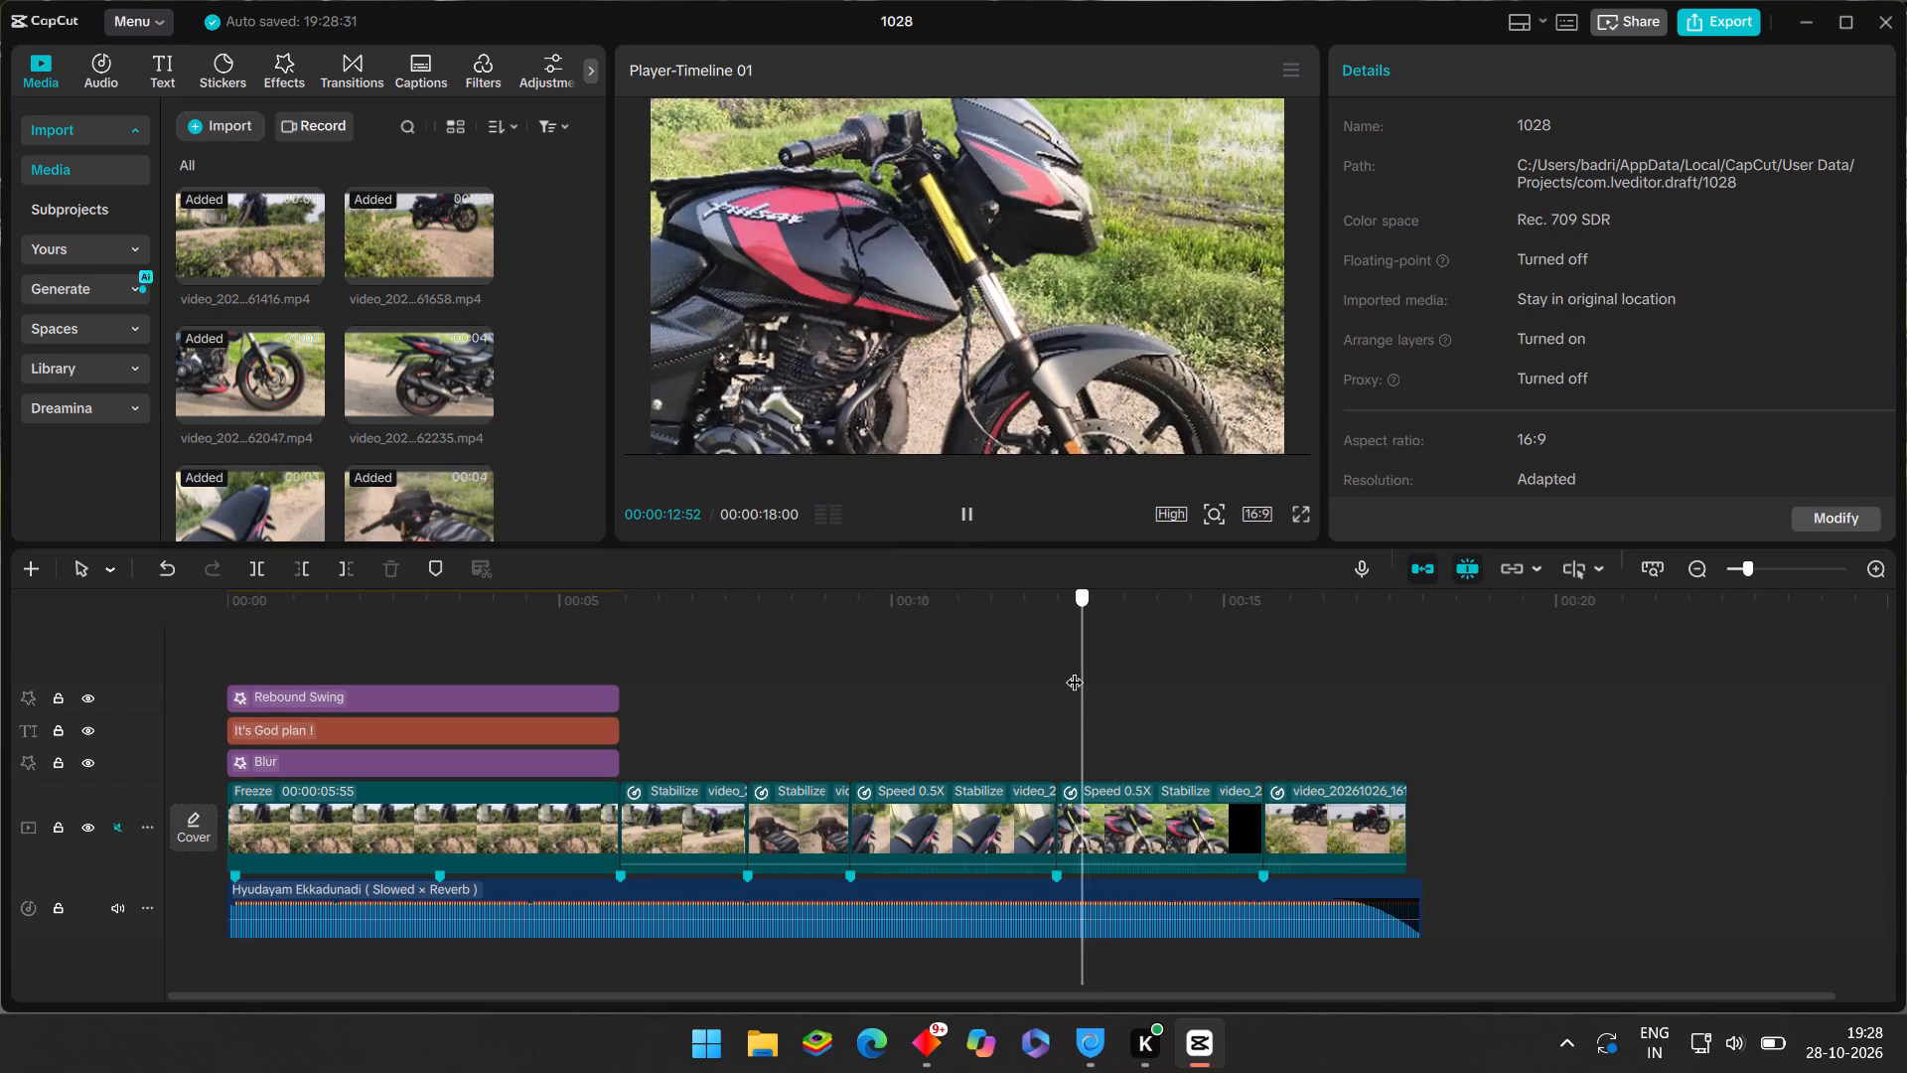
drag(1075, 670, 1110, 681)
click(1179, 812)
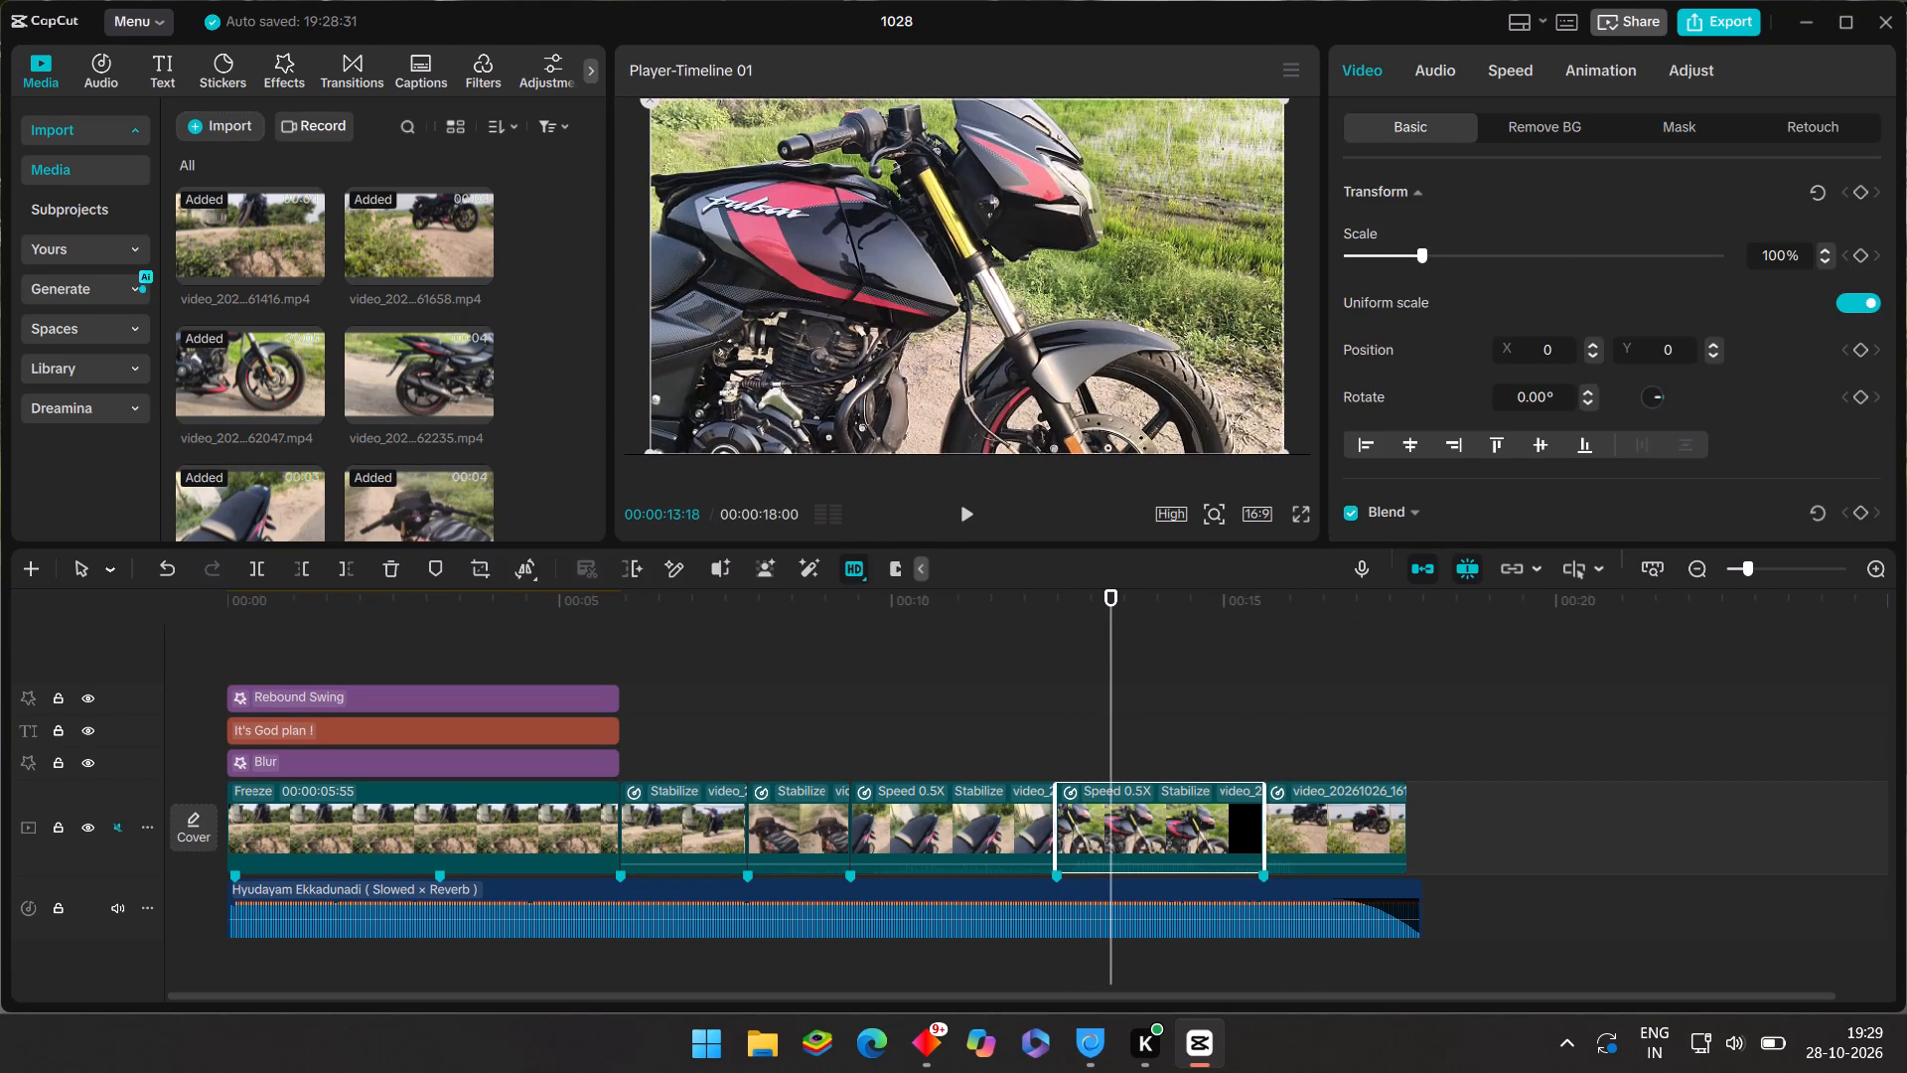
click(1499, 78)
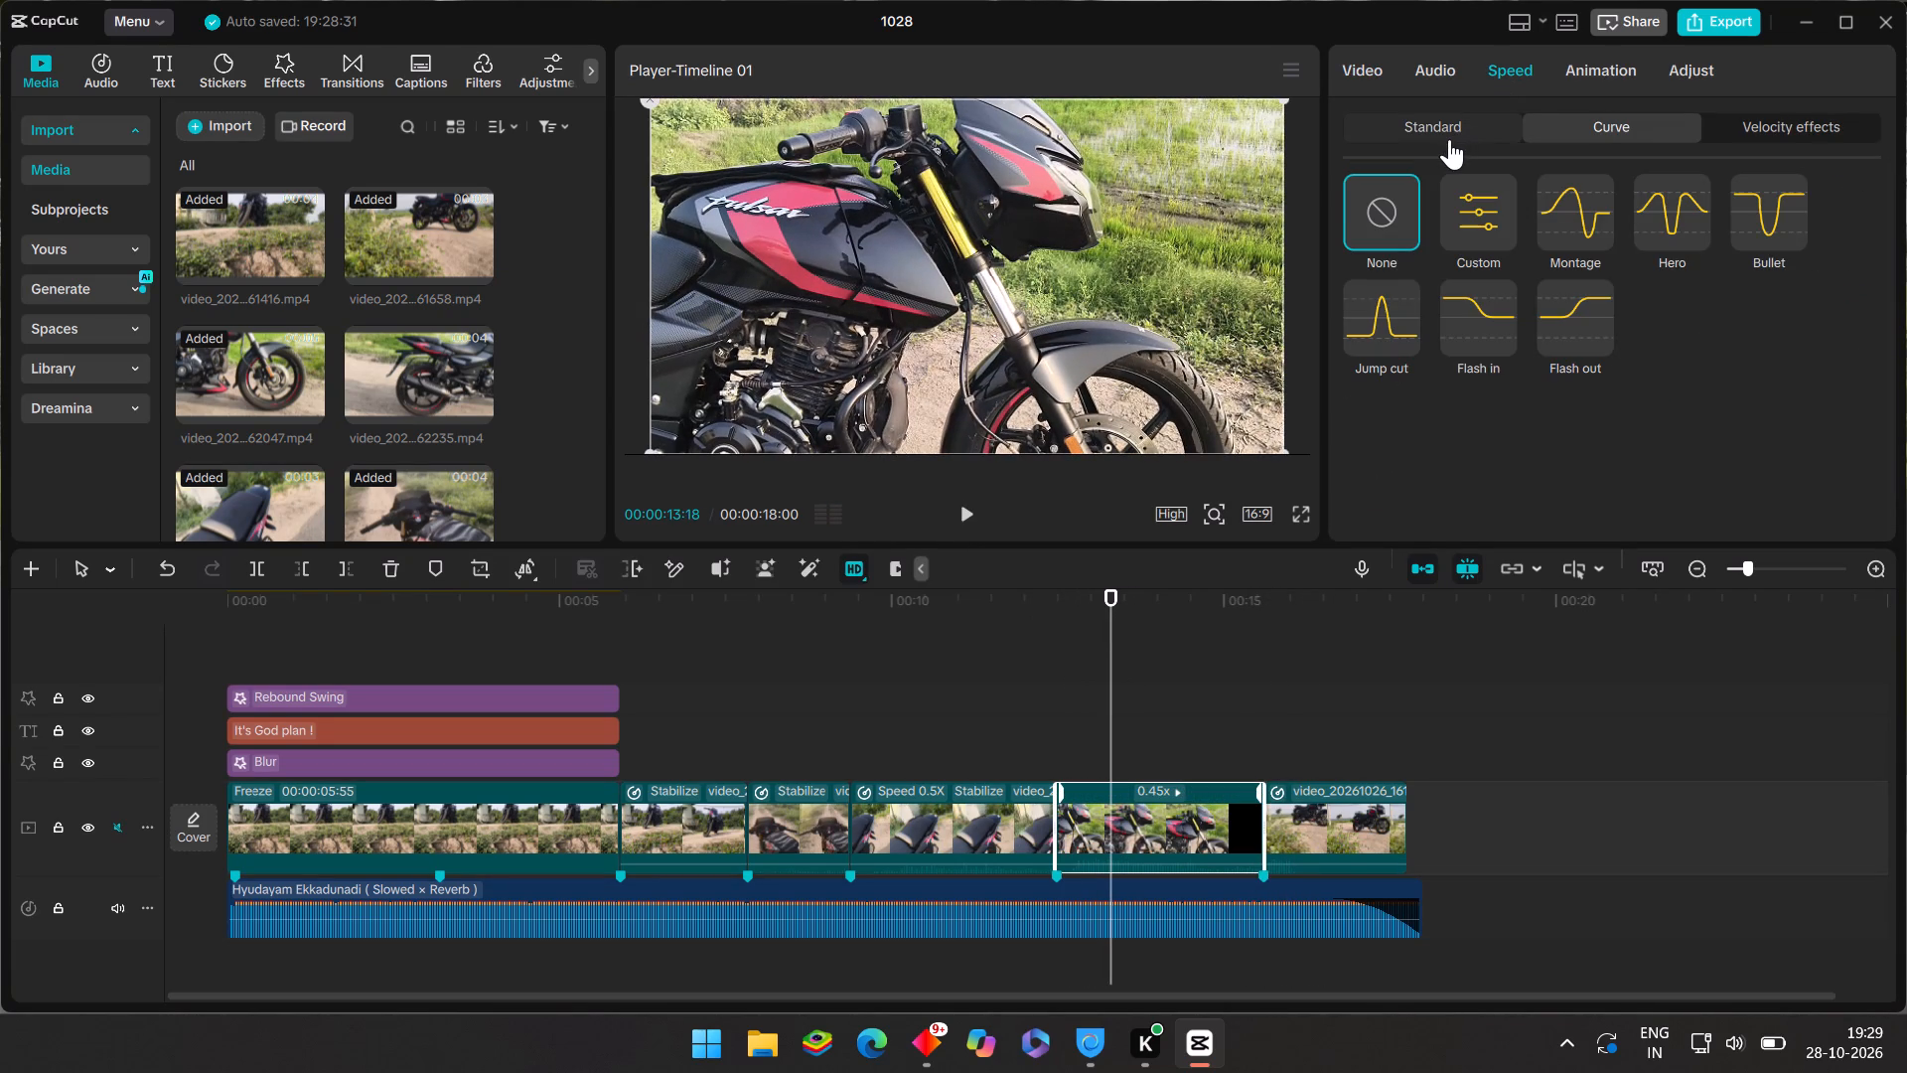
click(1449, 139)
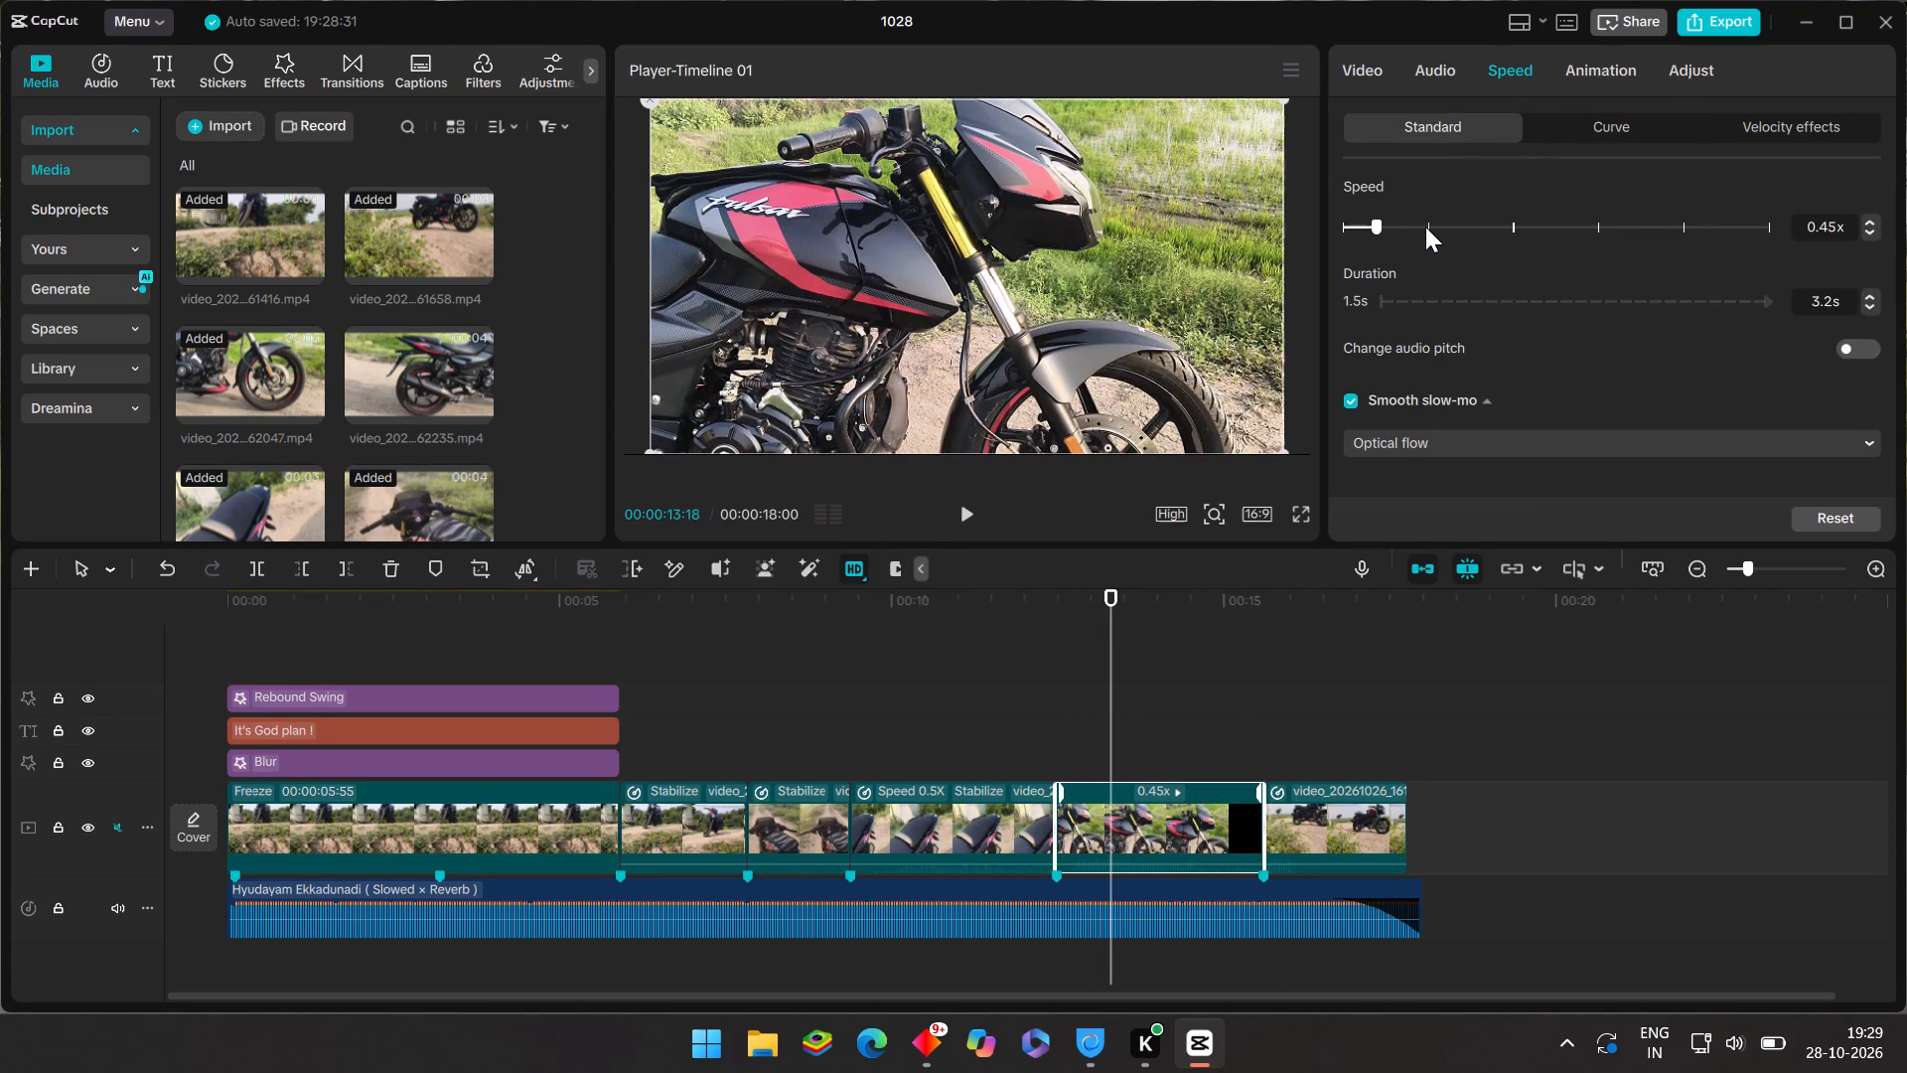
click(1427, 227)
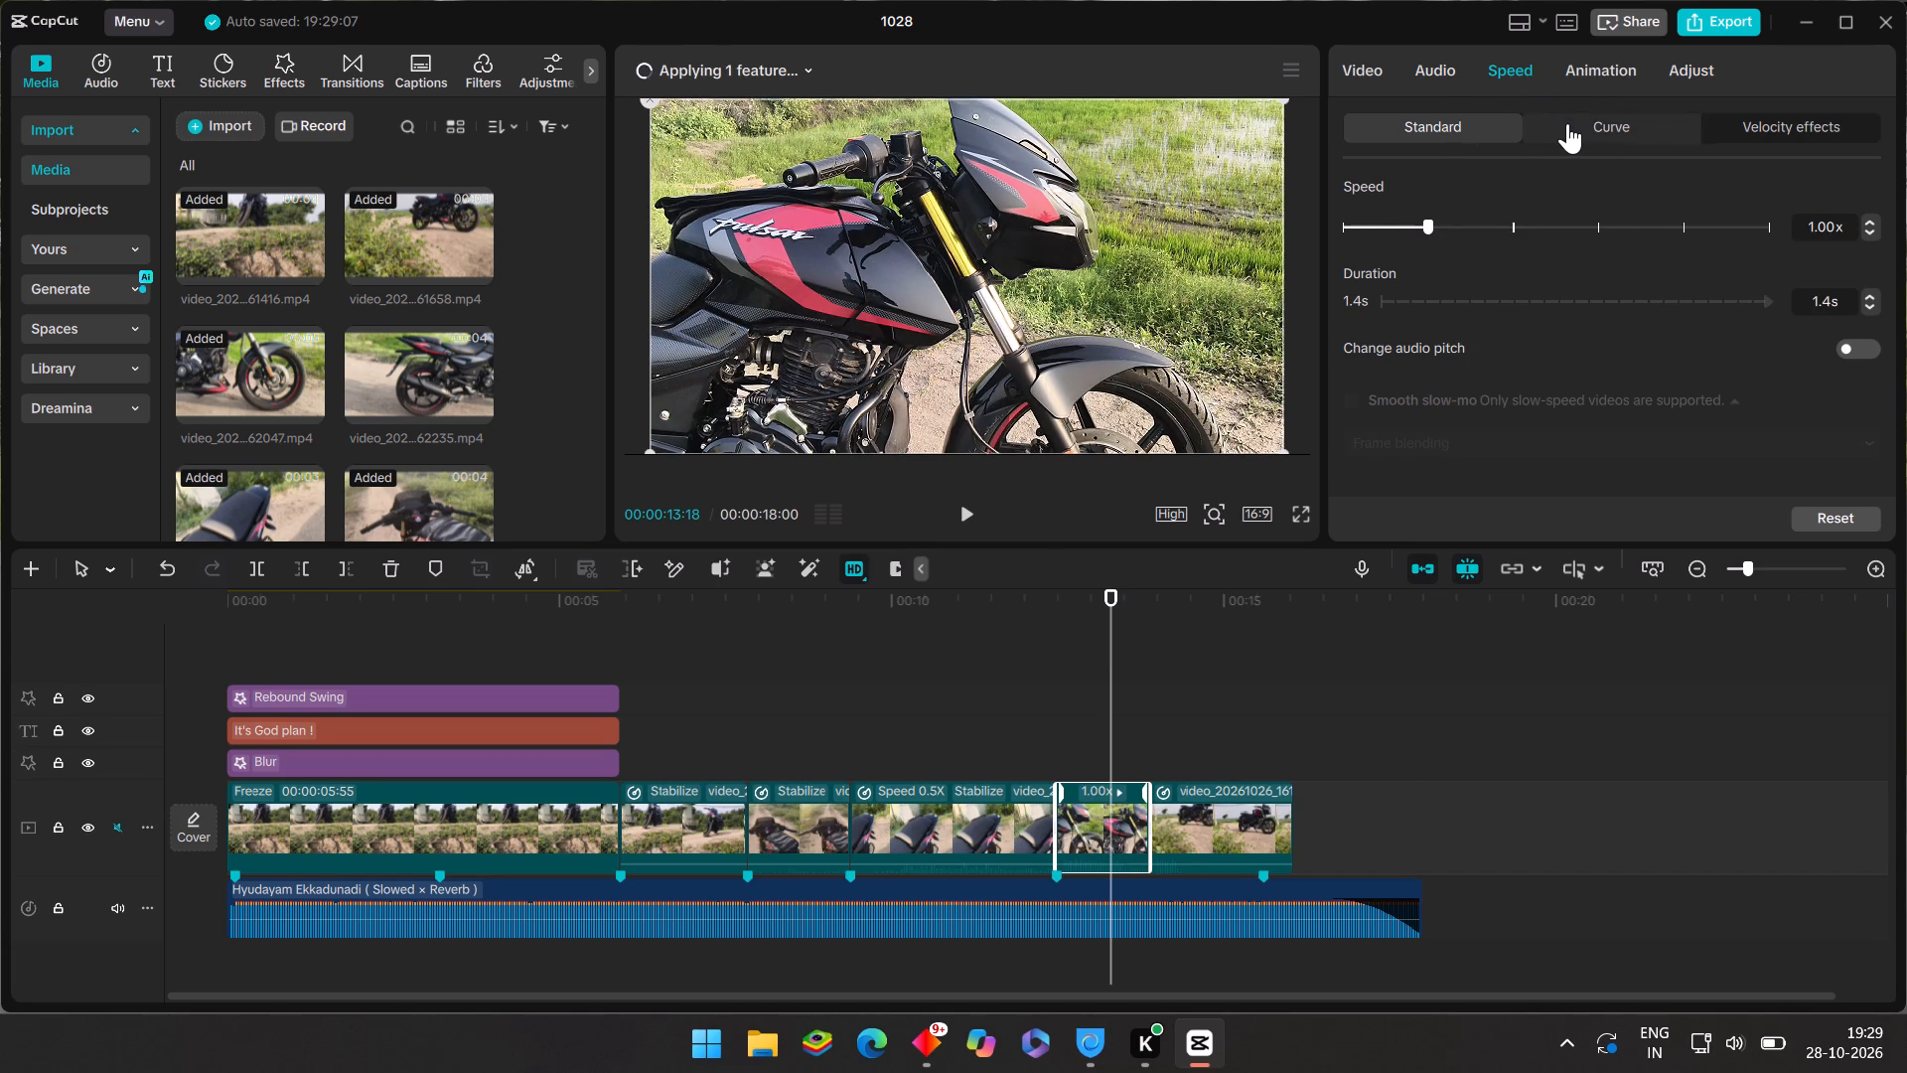
Apply a Custom speed curve to the second-to-last clip, raising its start point to about 5.3x and its second point to about 4x.
click(1567, 123)
click(1490, 219)
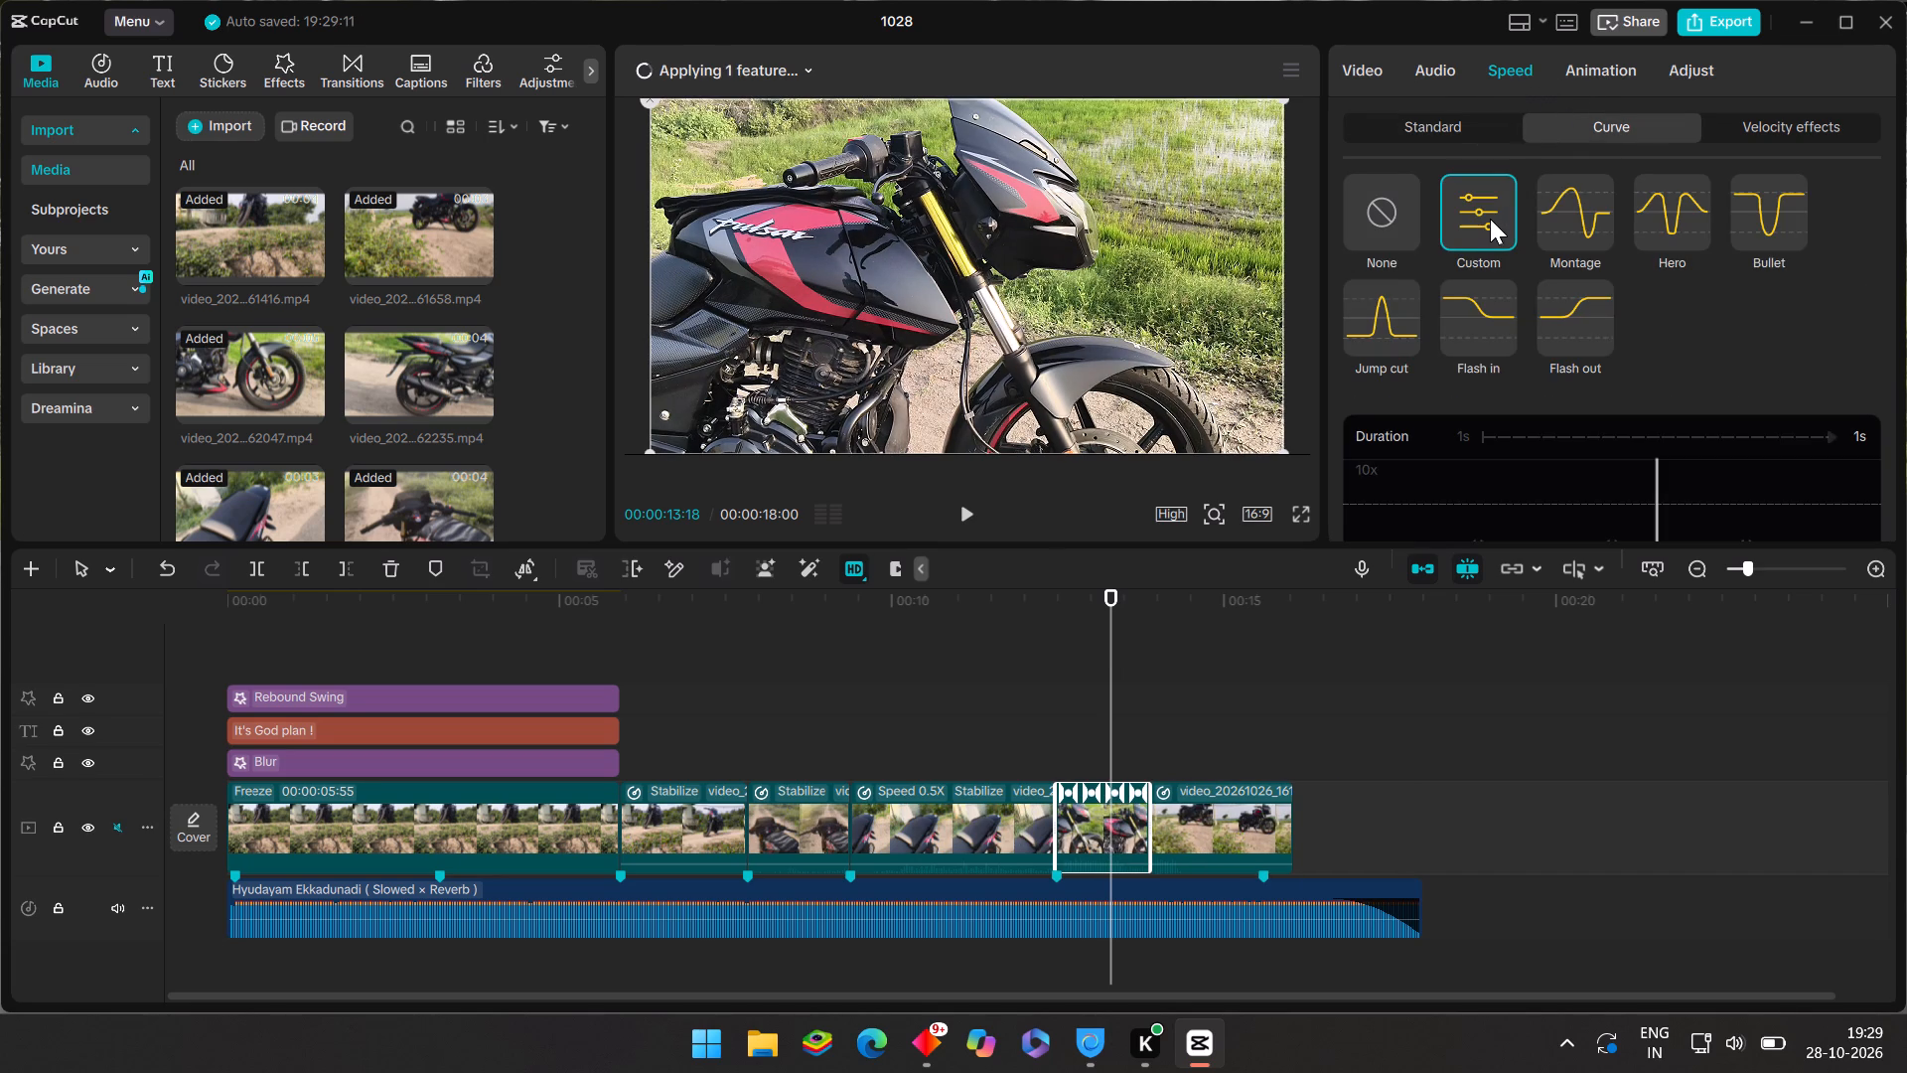
scroll(1461, 271, down, 6)
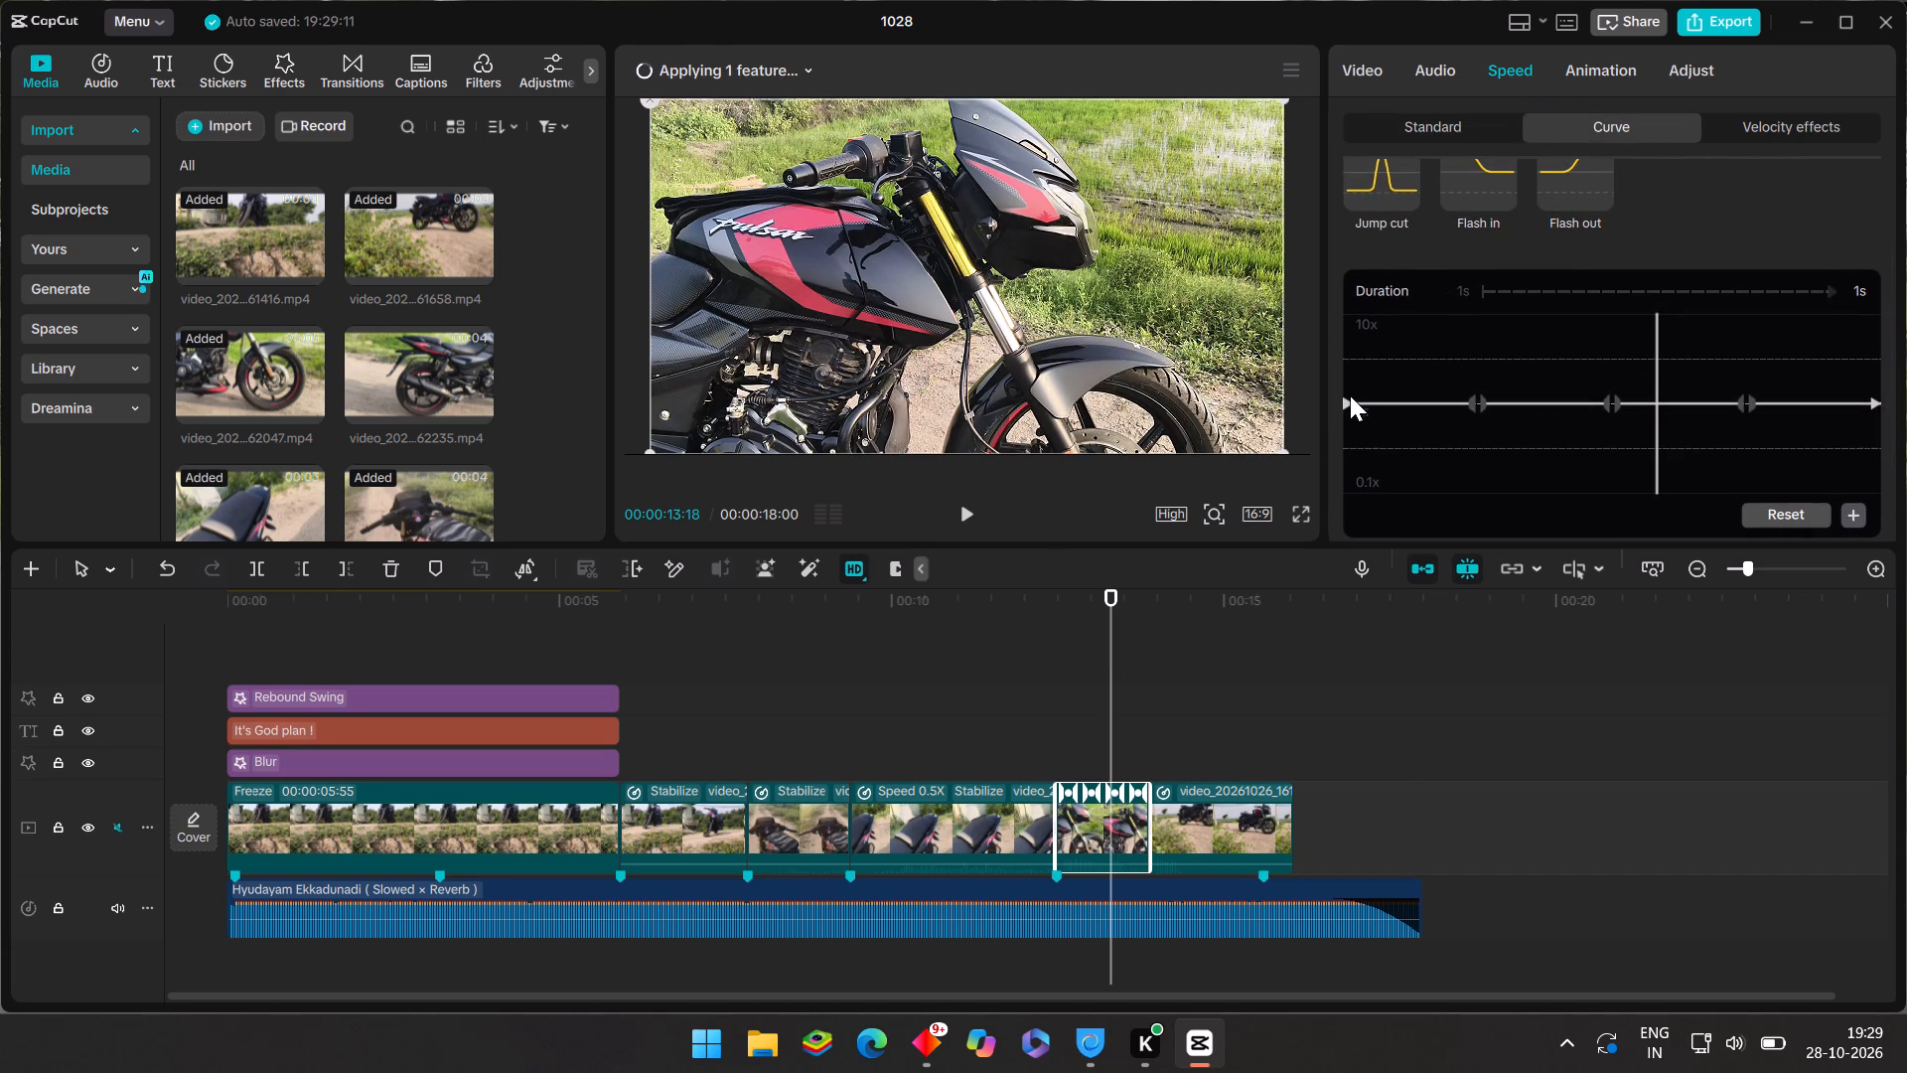
drag(1347, 399, 1349, 362)
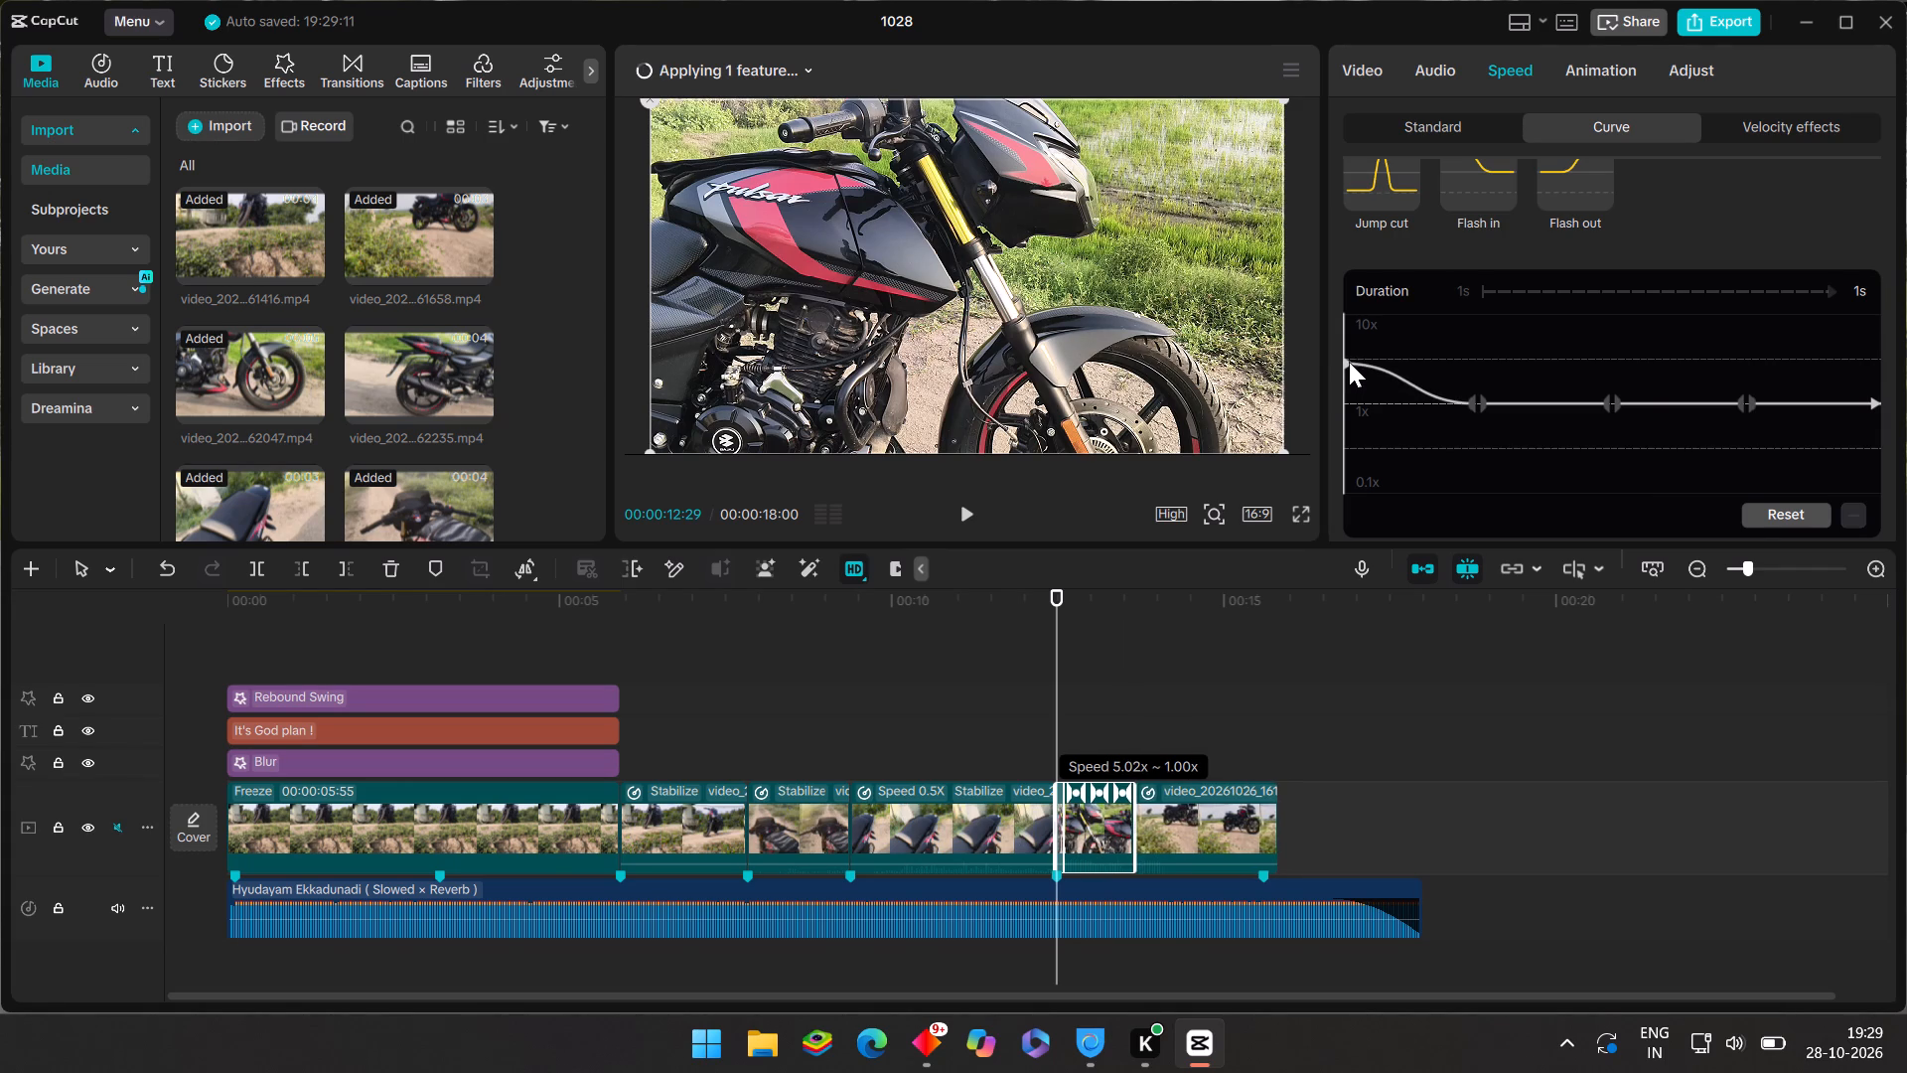
drag(1349, 362, 1349, 361)
drag(1475, 398, 1475, 375)
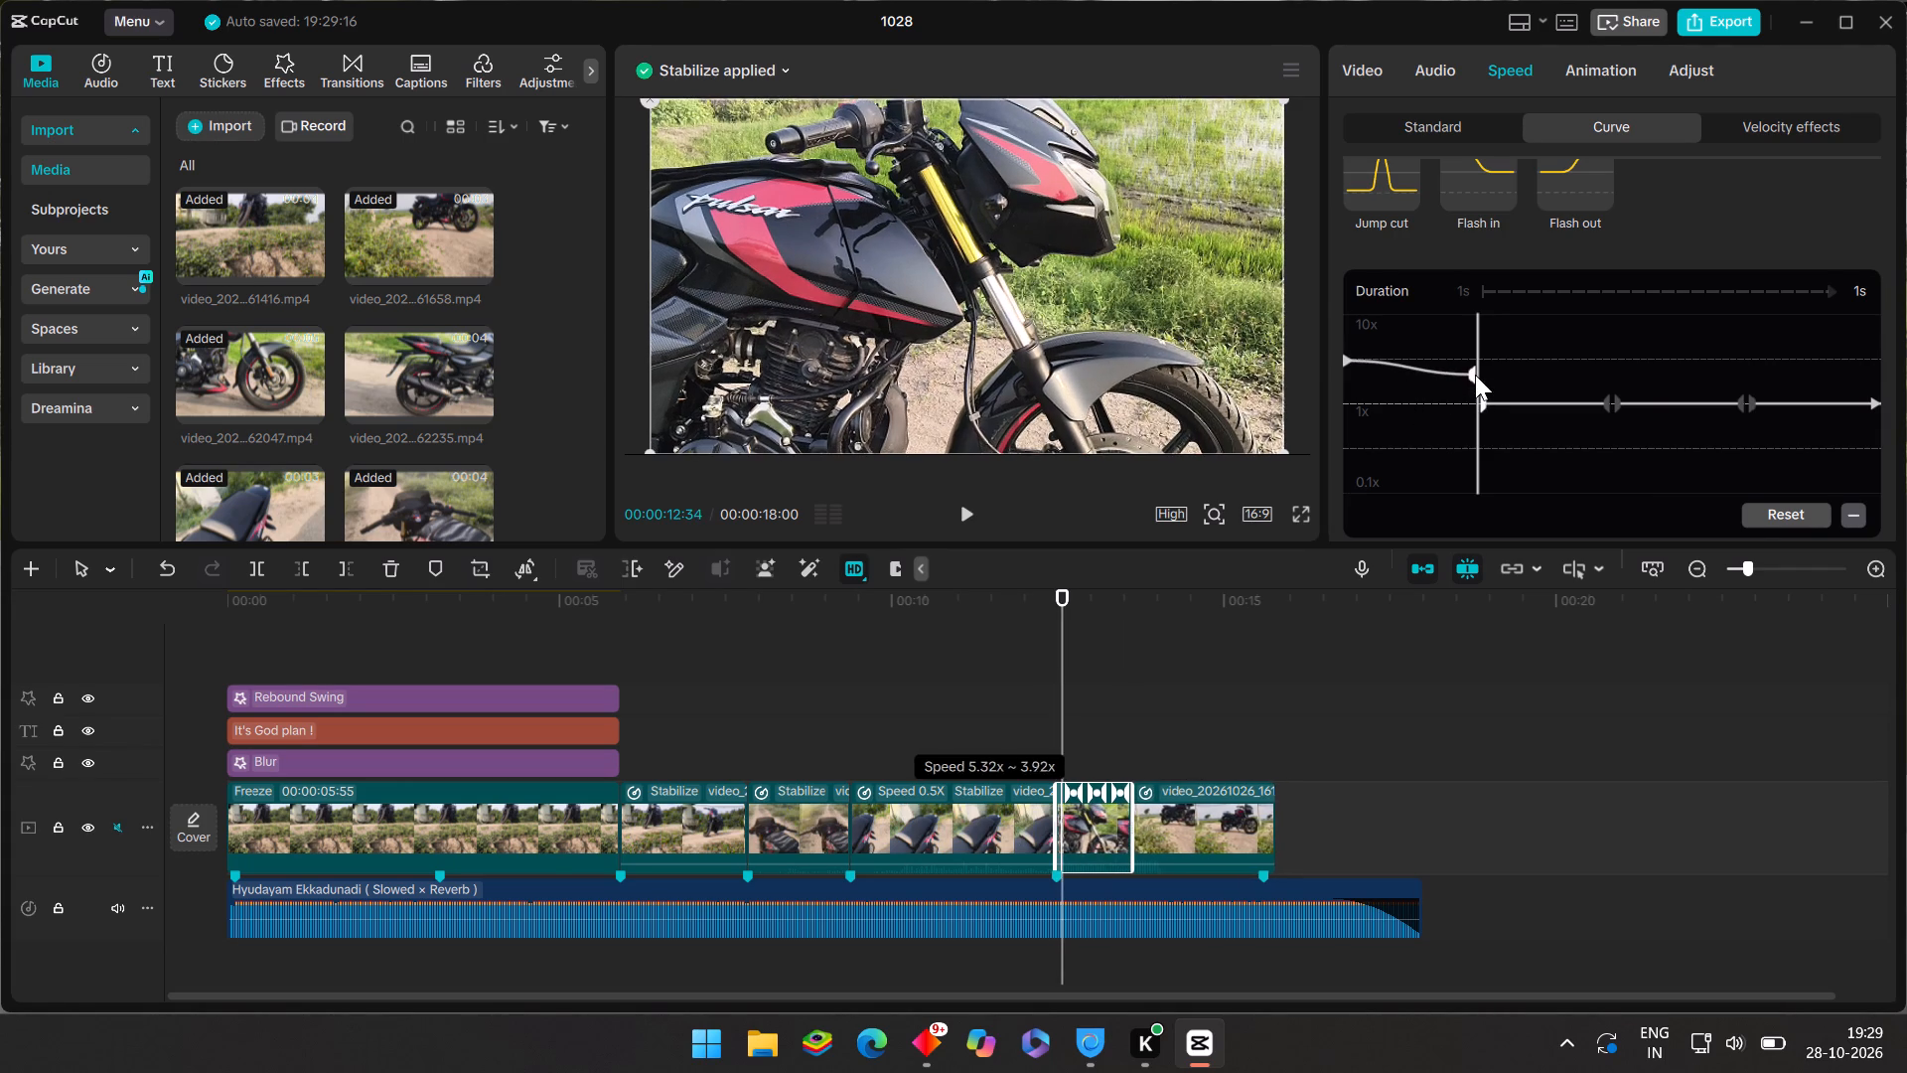
drag(1475, 375, 1475, 374)
drag(1465, 370, 1468, 385)
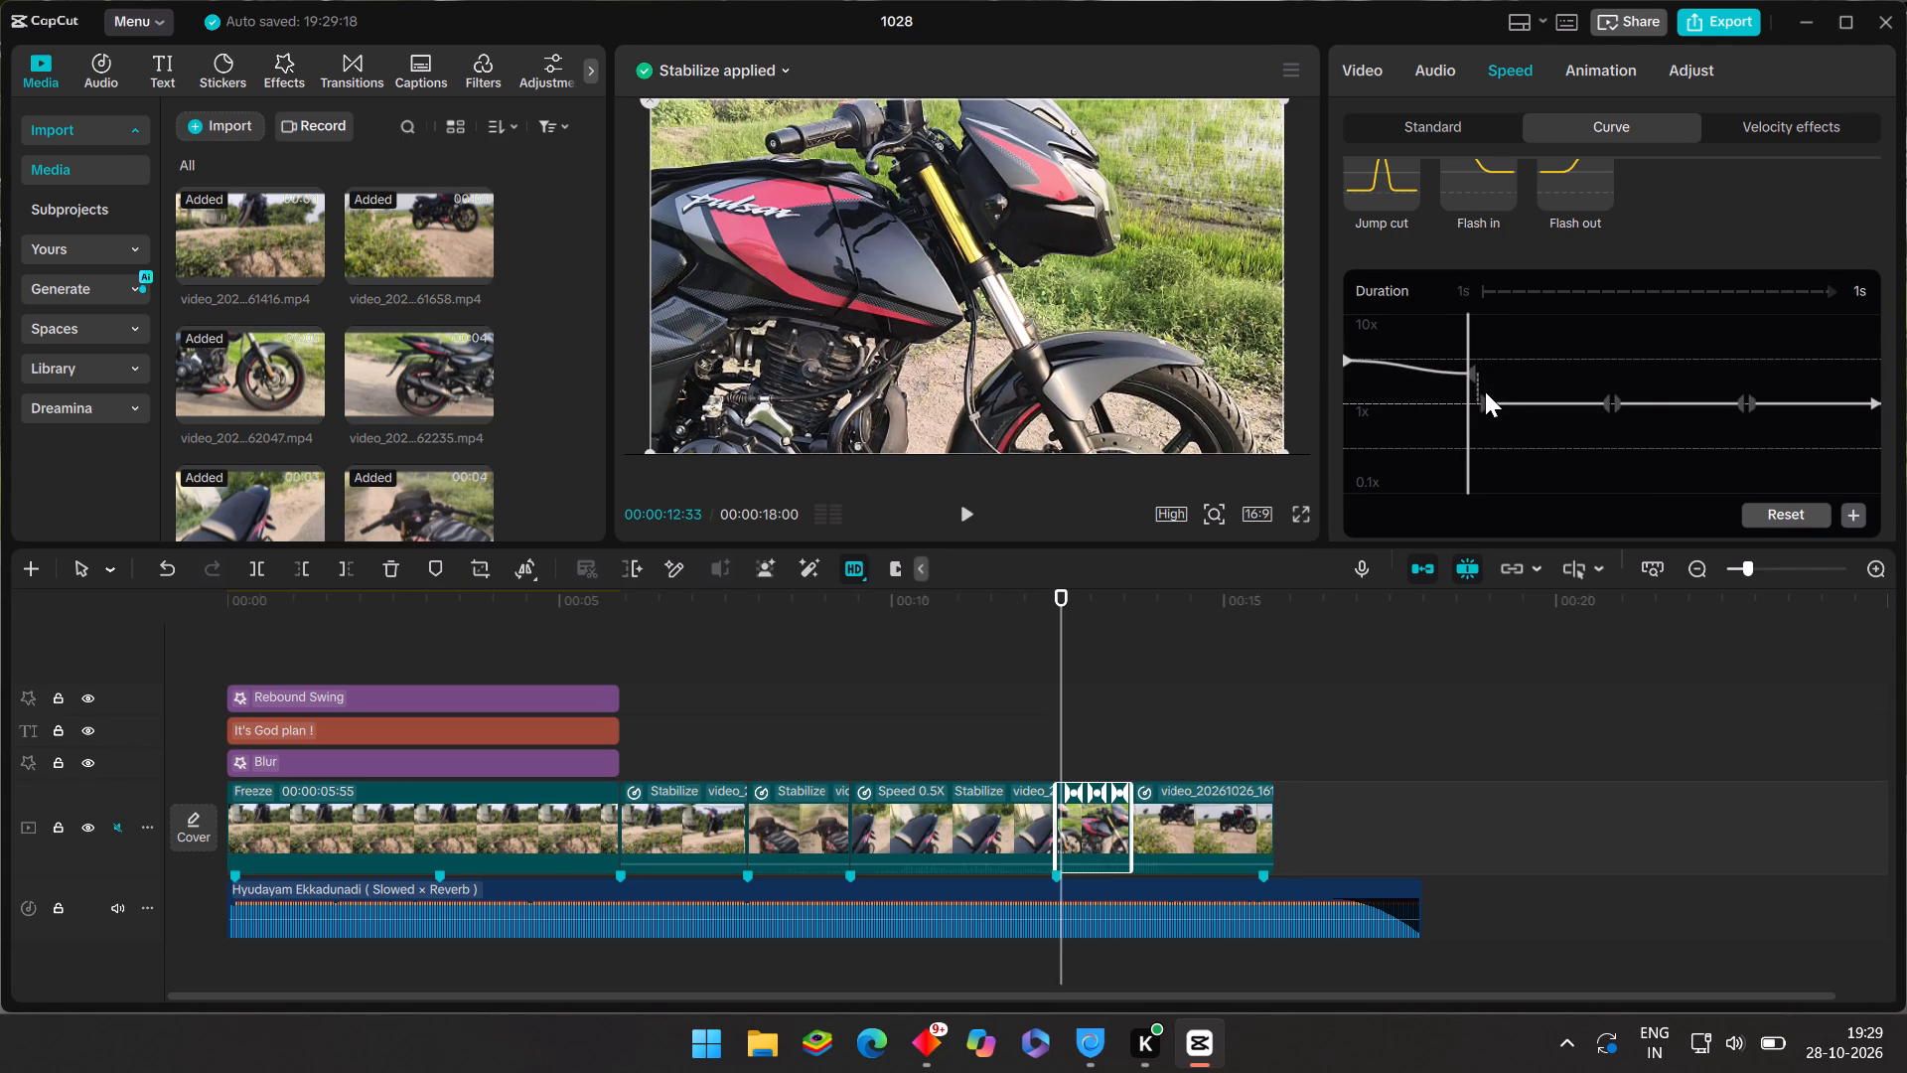
drag(1485, 400, 1489, 380)
drag(1485, 365, 1473, 377)
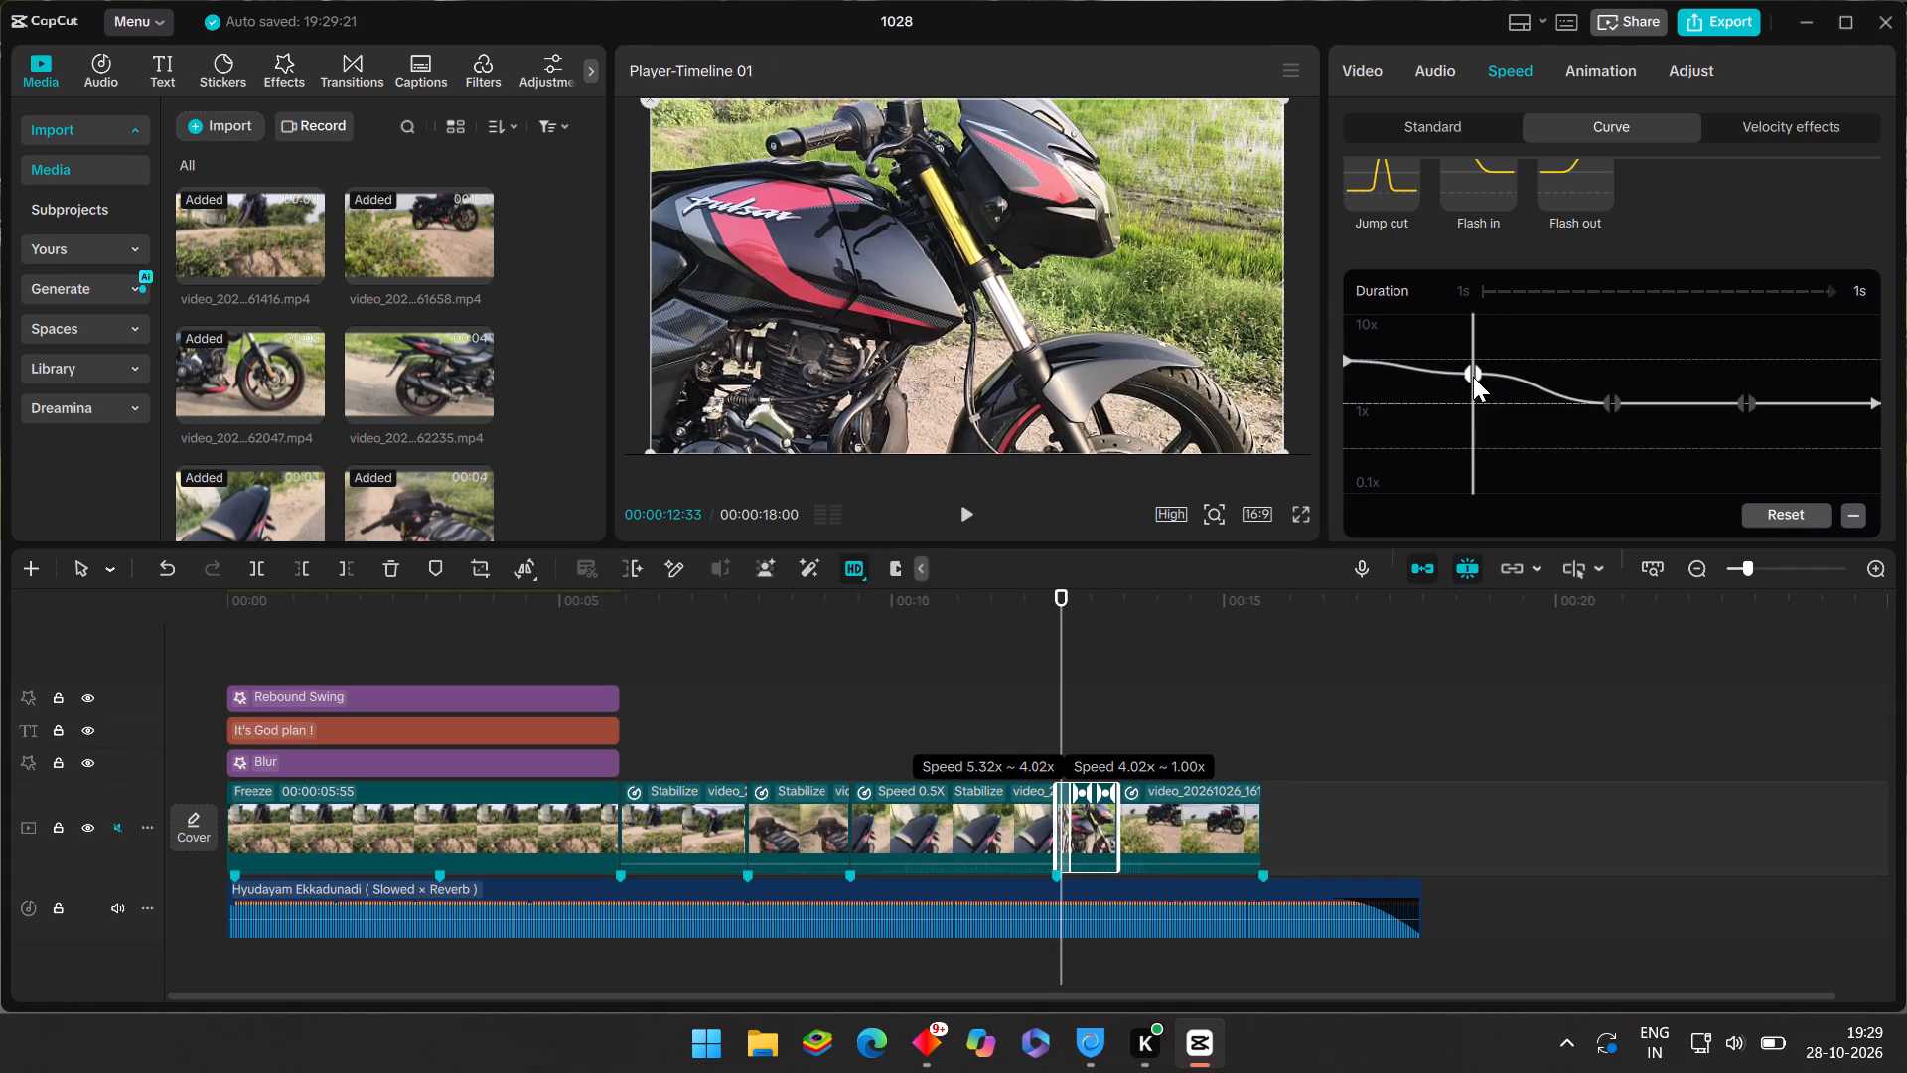
drag(1473, 377, 1472, 382)
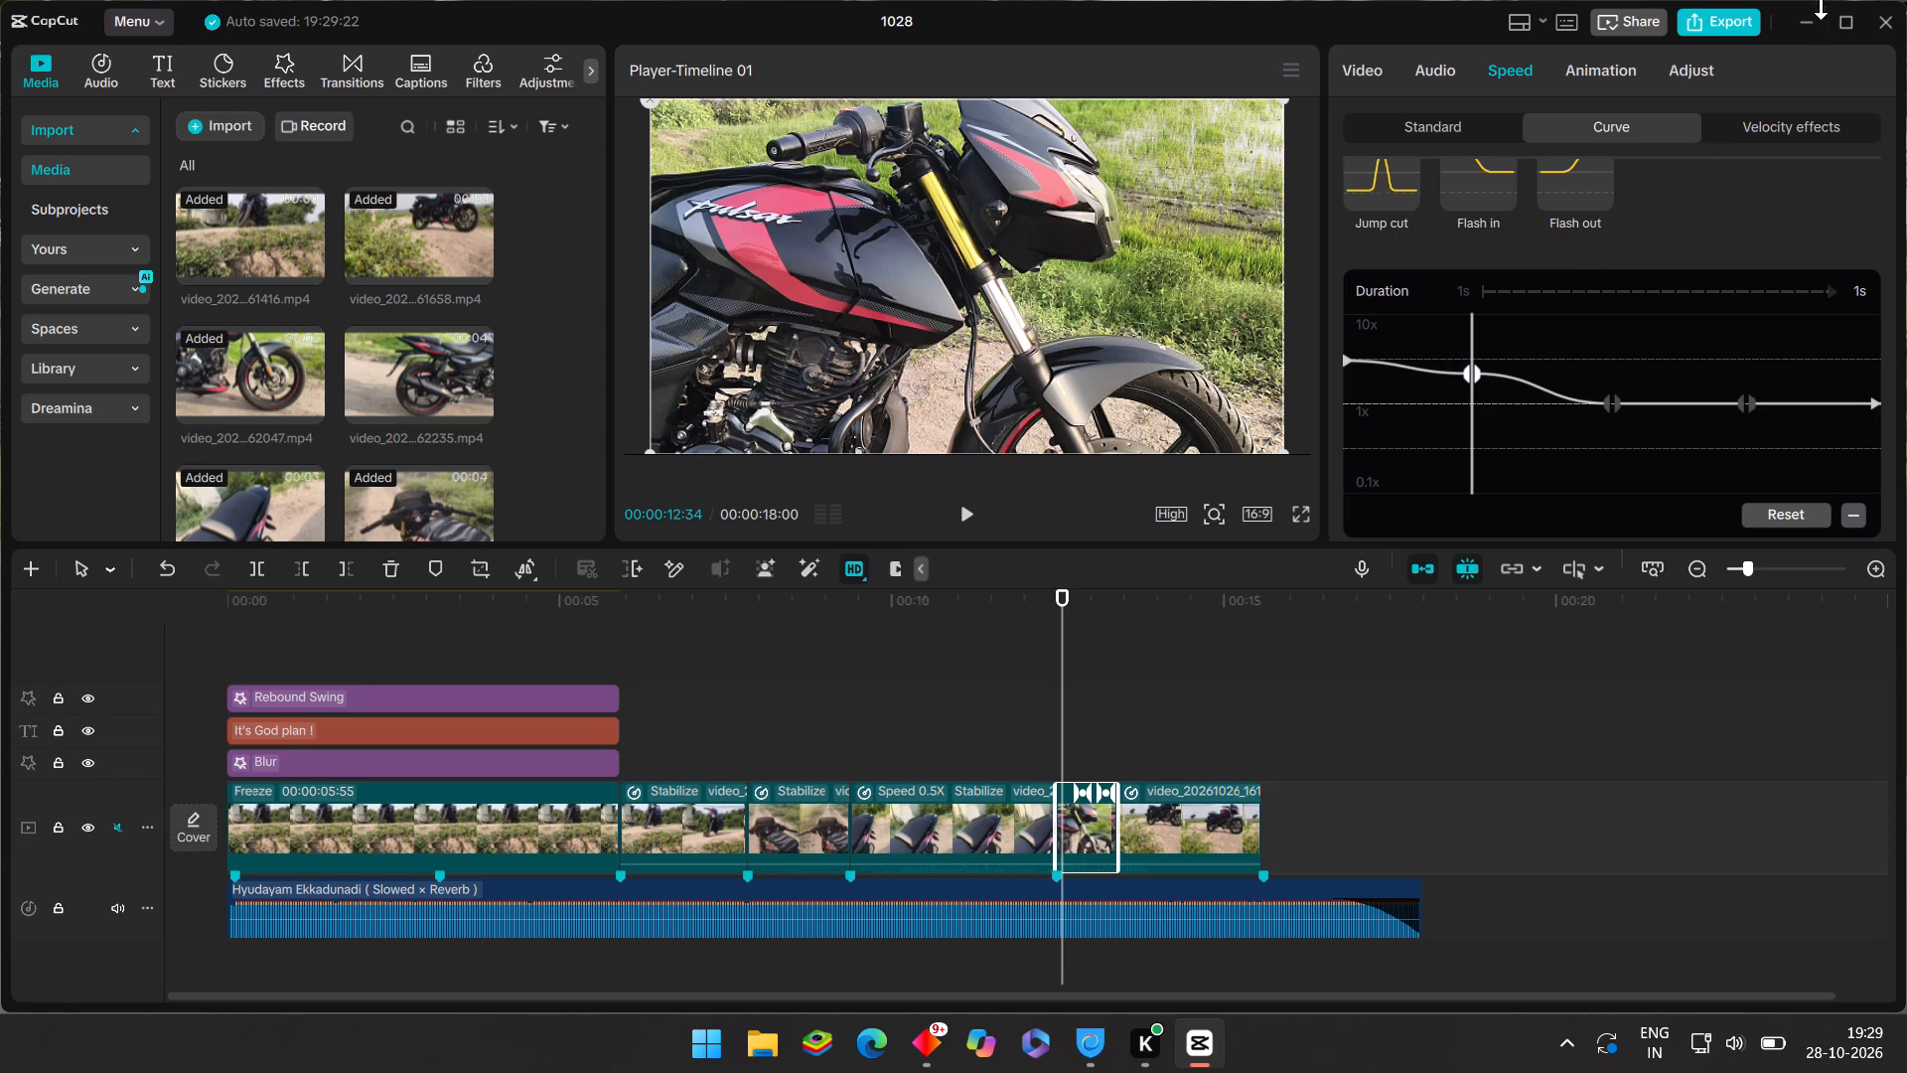
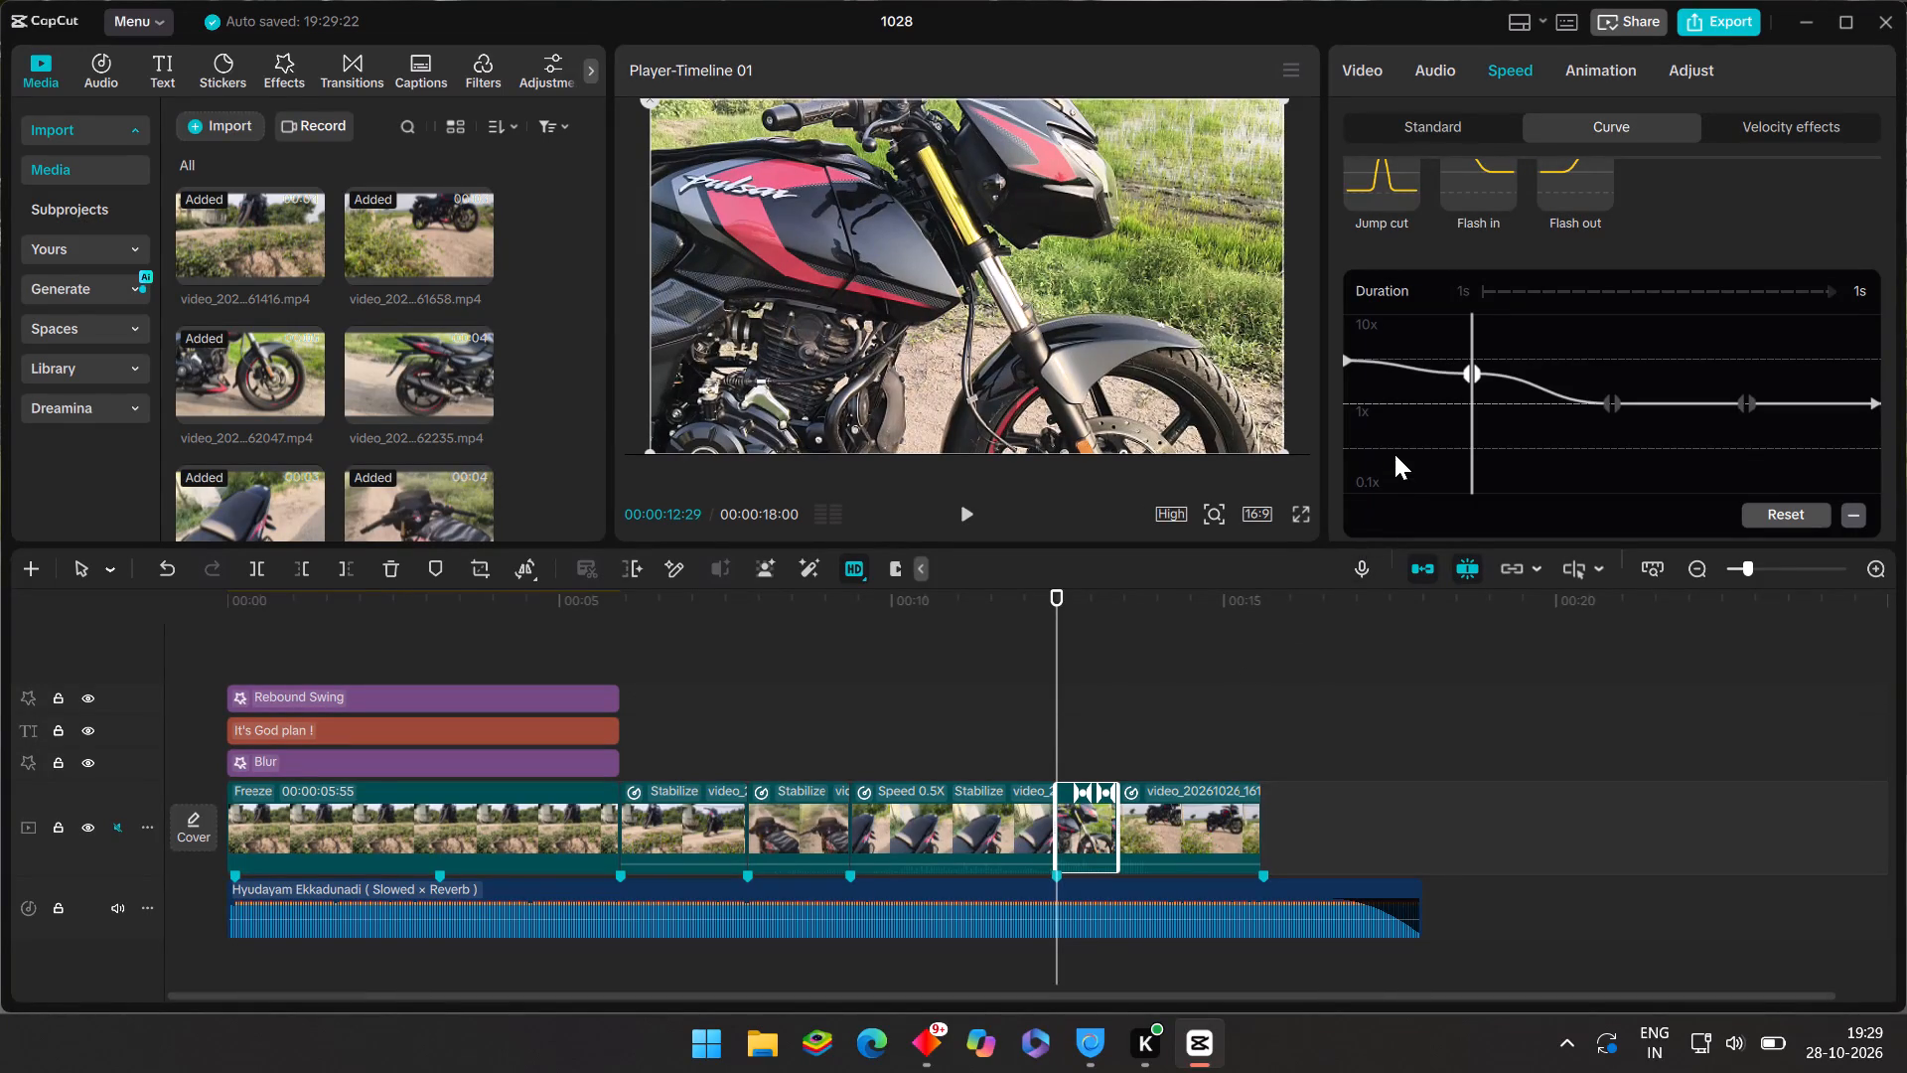
Play back the second-to-last clip and the lead-in from the clip before it to review the speed ramp.
click(973, 522)
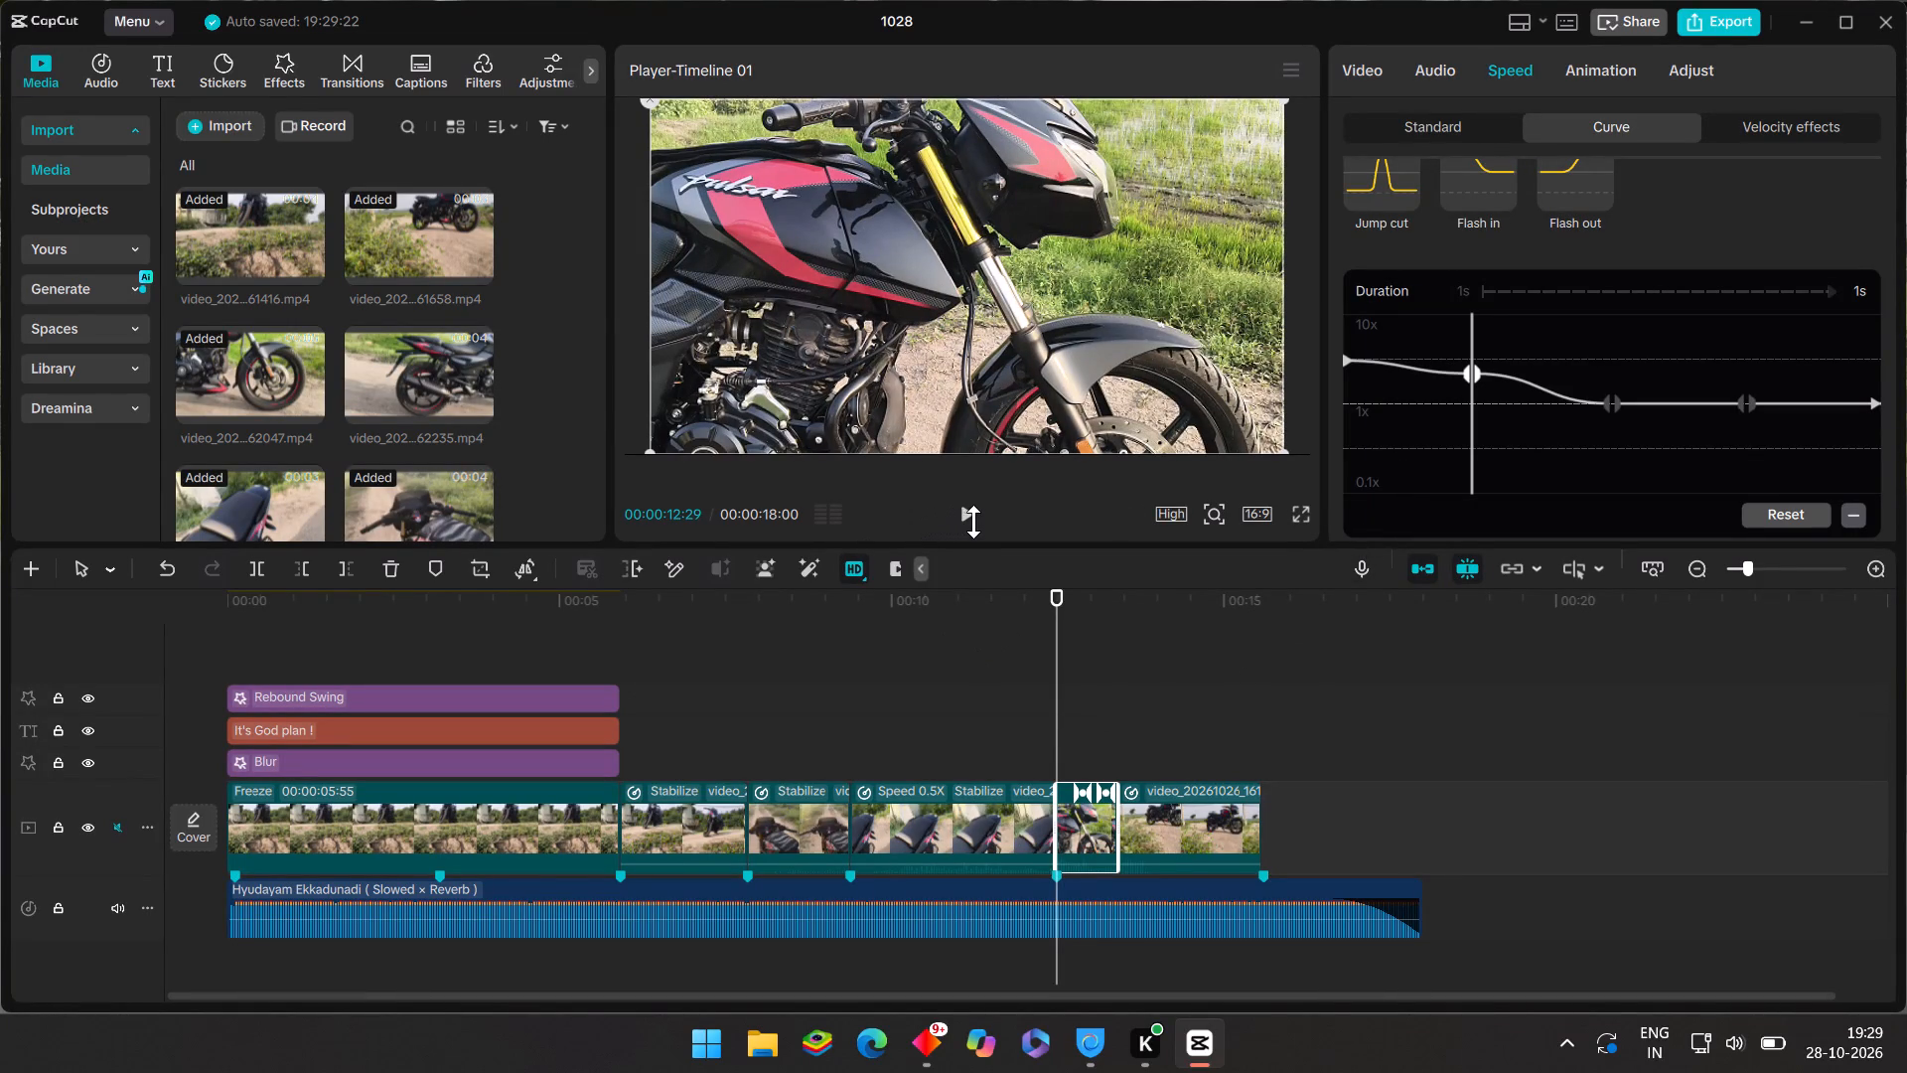
click(973, 522)
click(1057, 692)
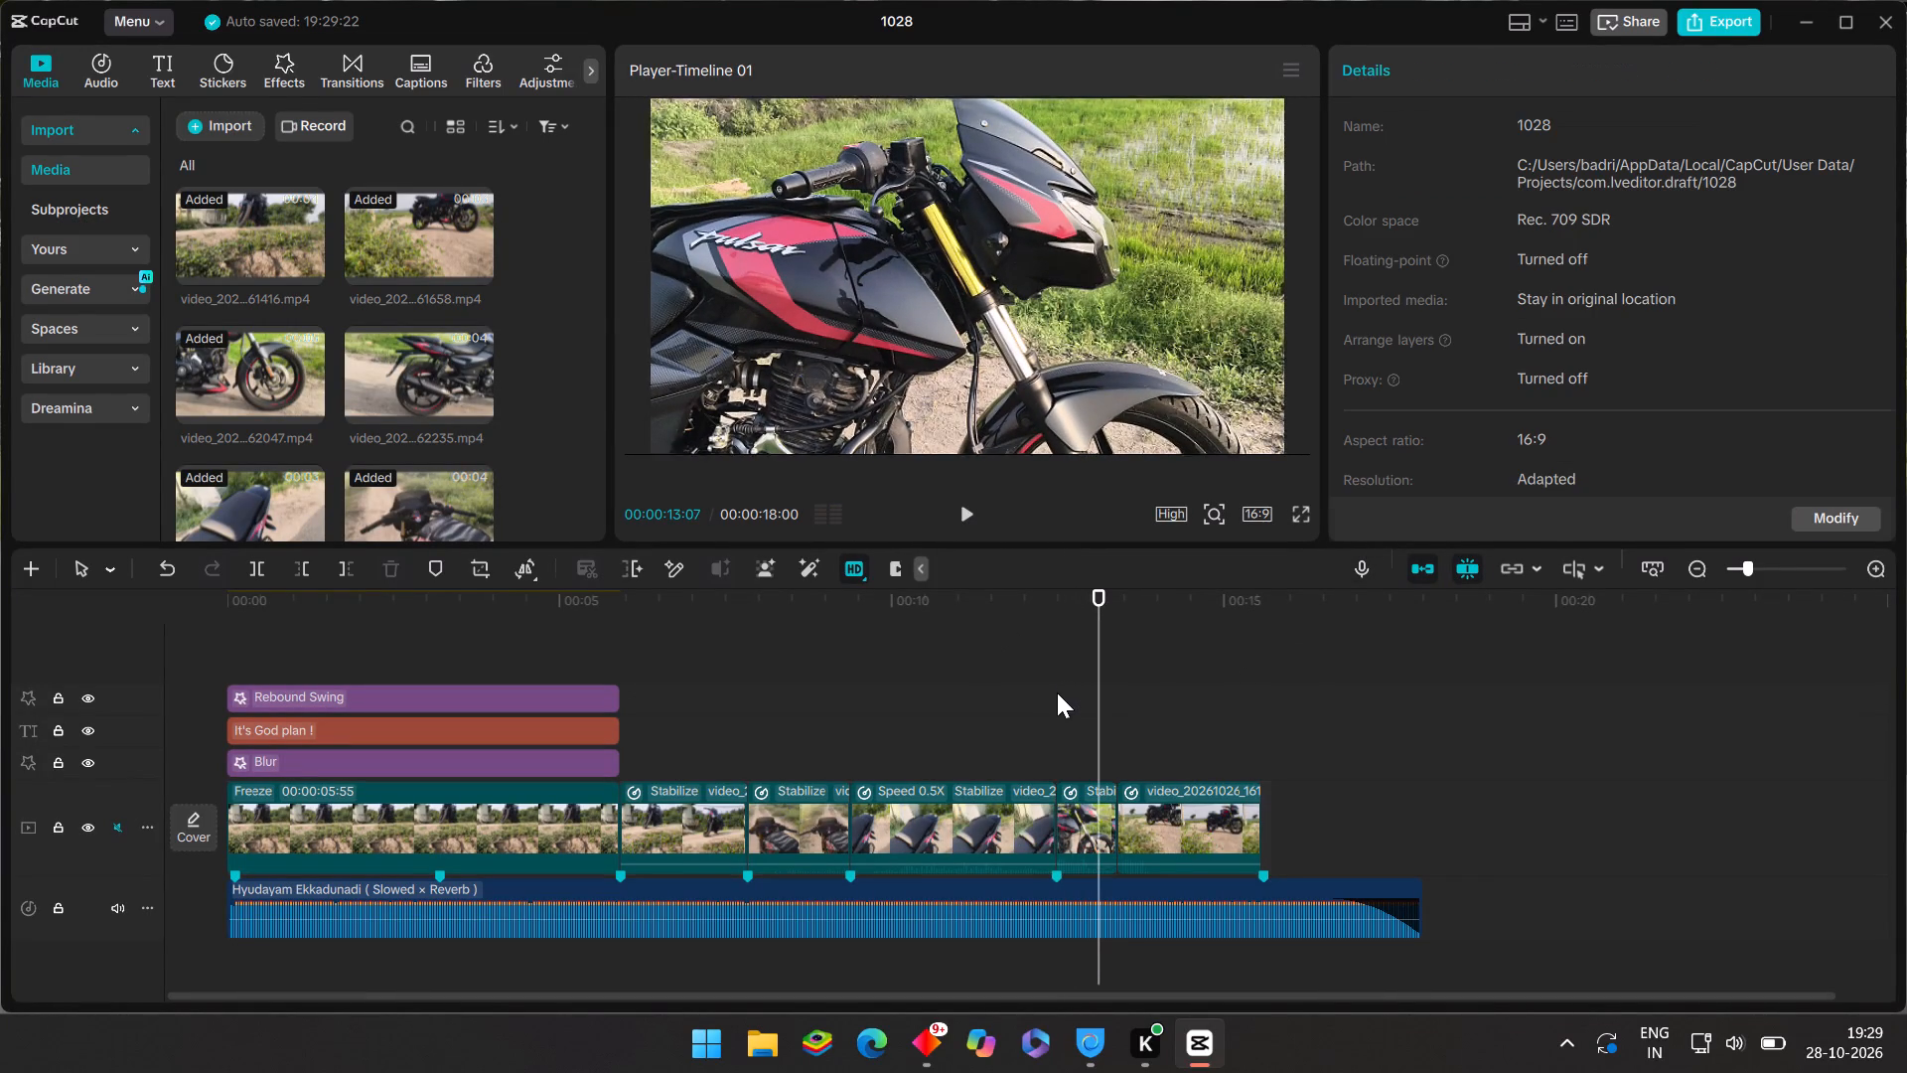
click(1057, 692)
drag(1057, 692, 1078, 697)
click(1079, 697)
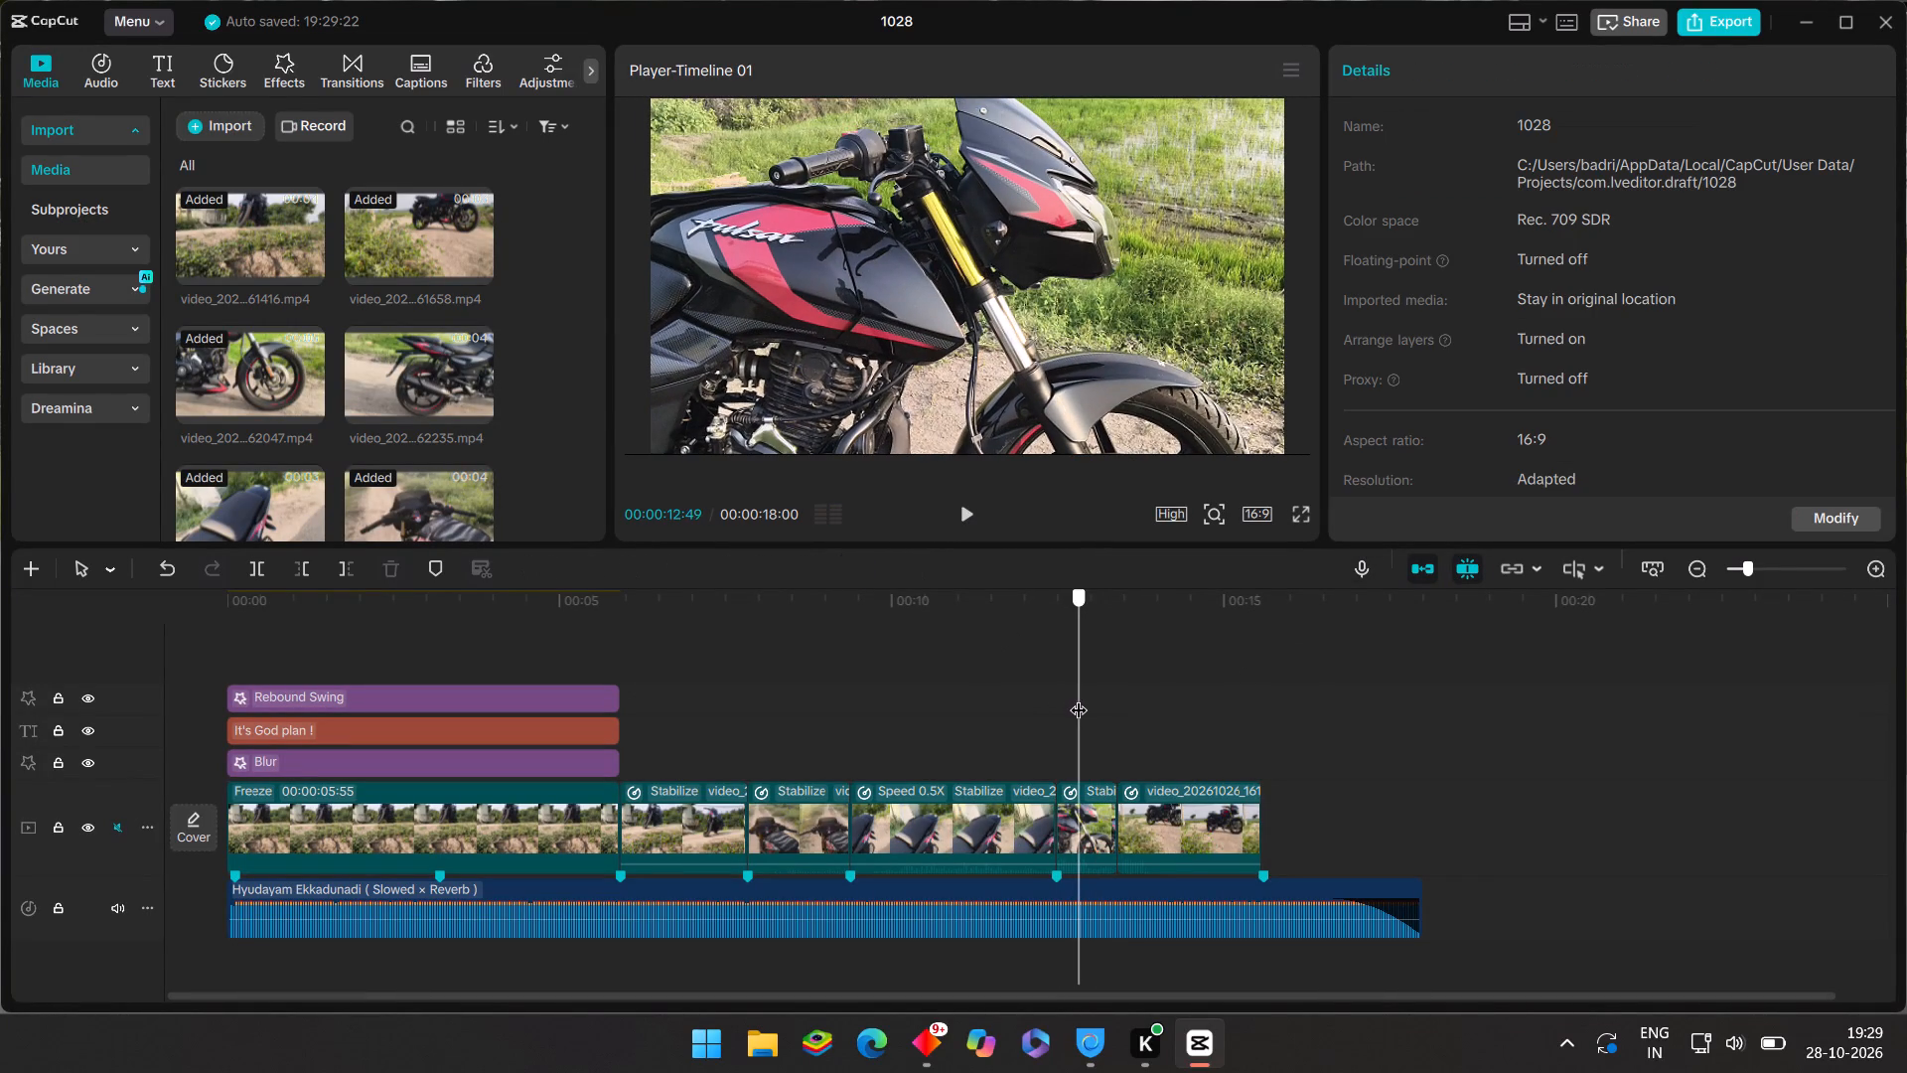
drag(1072, 741, 1060, 728)
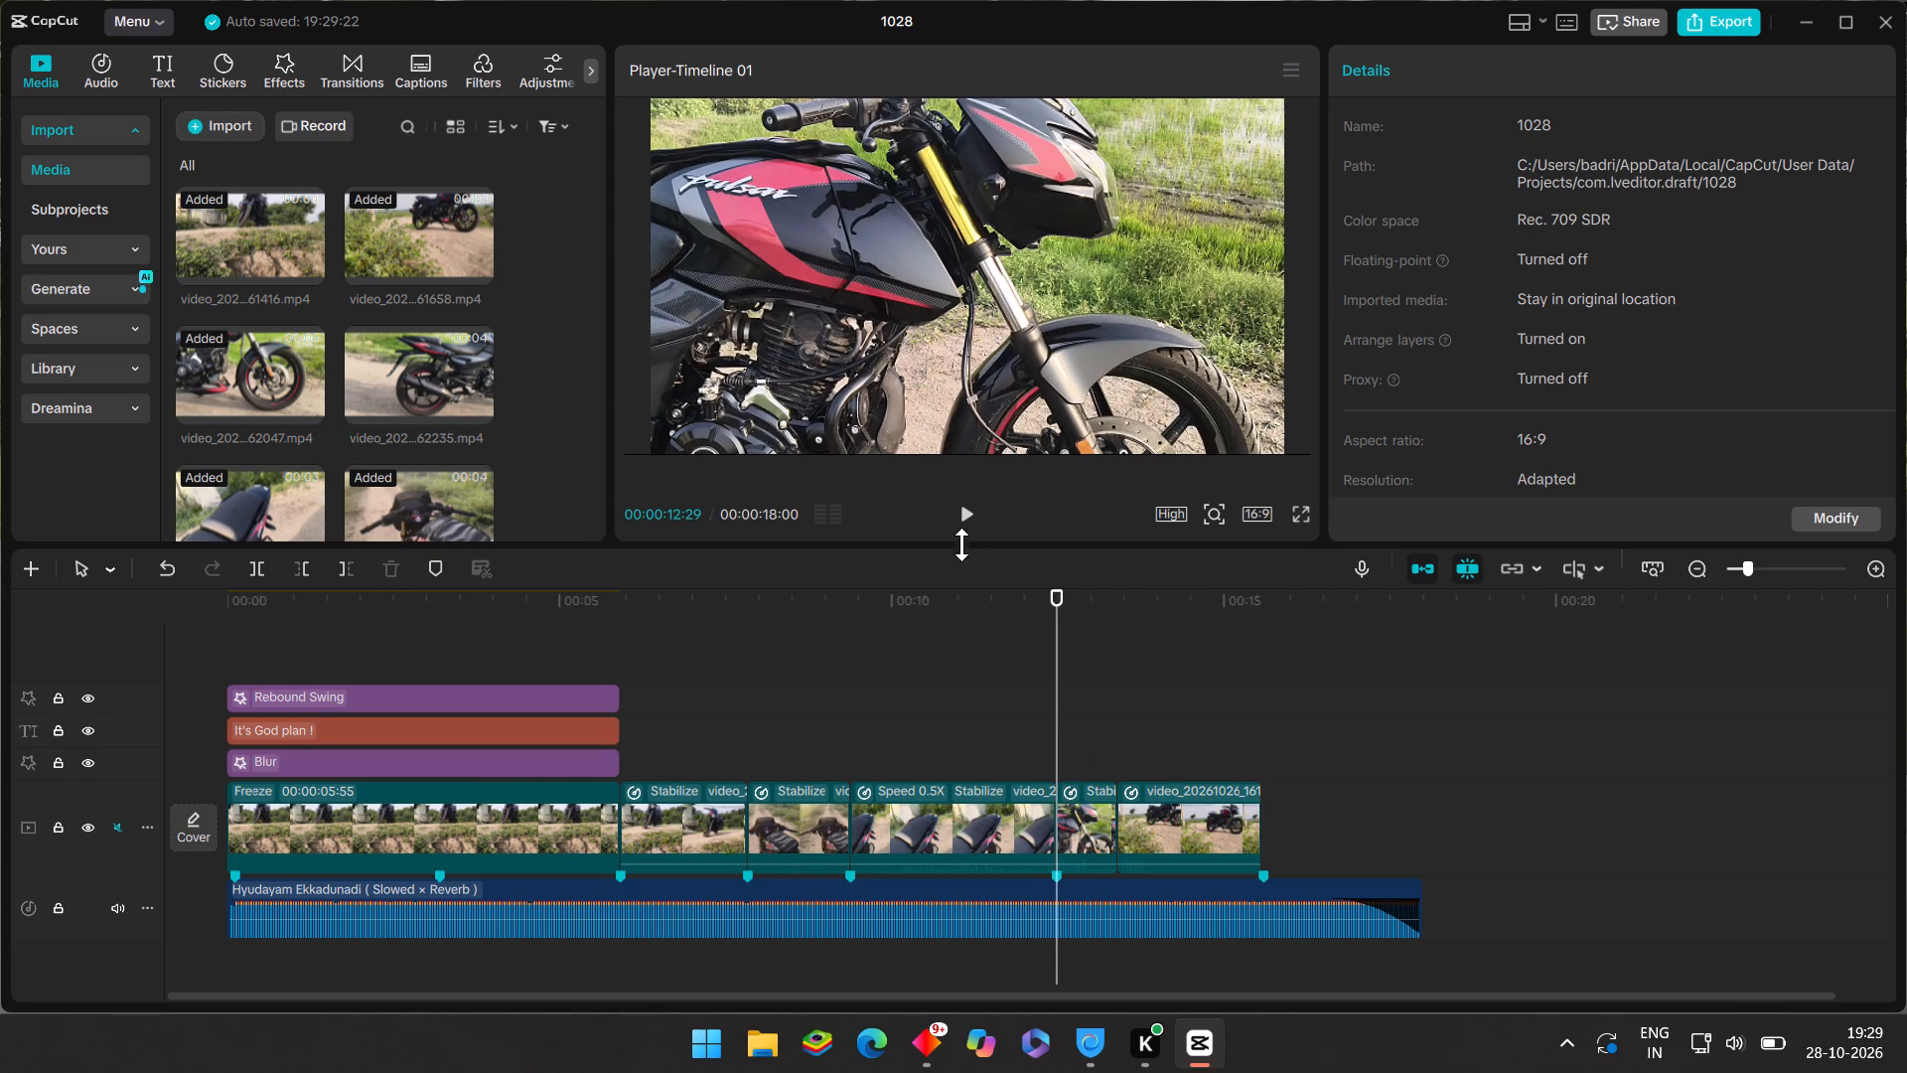
click(959, 523)
click(959, 523)
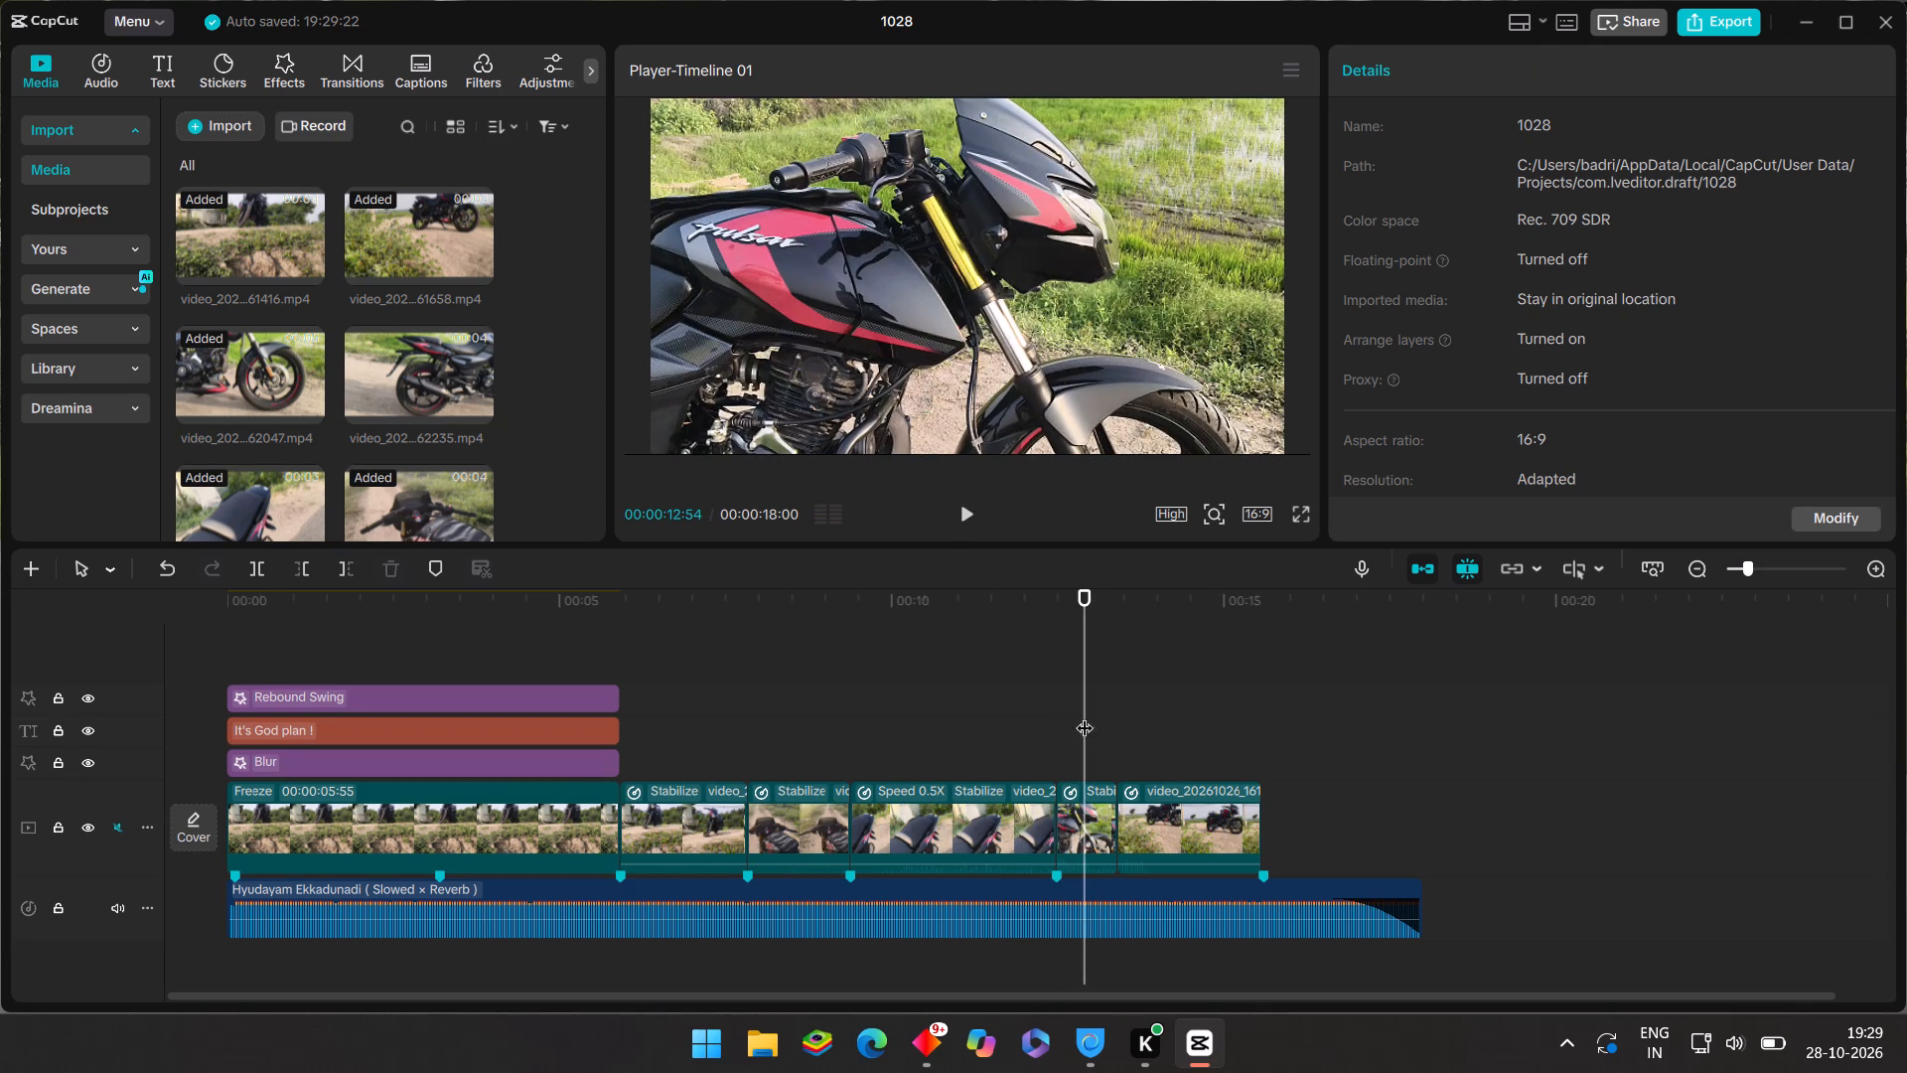
click(1014, 702)
click(959, 516)
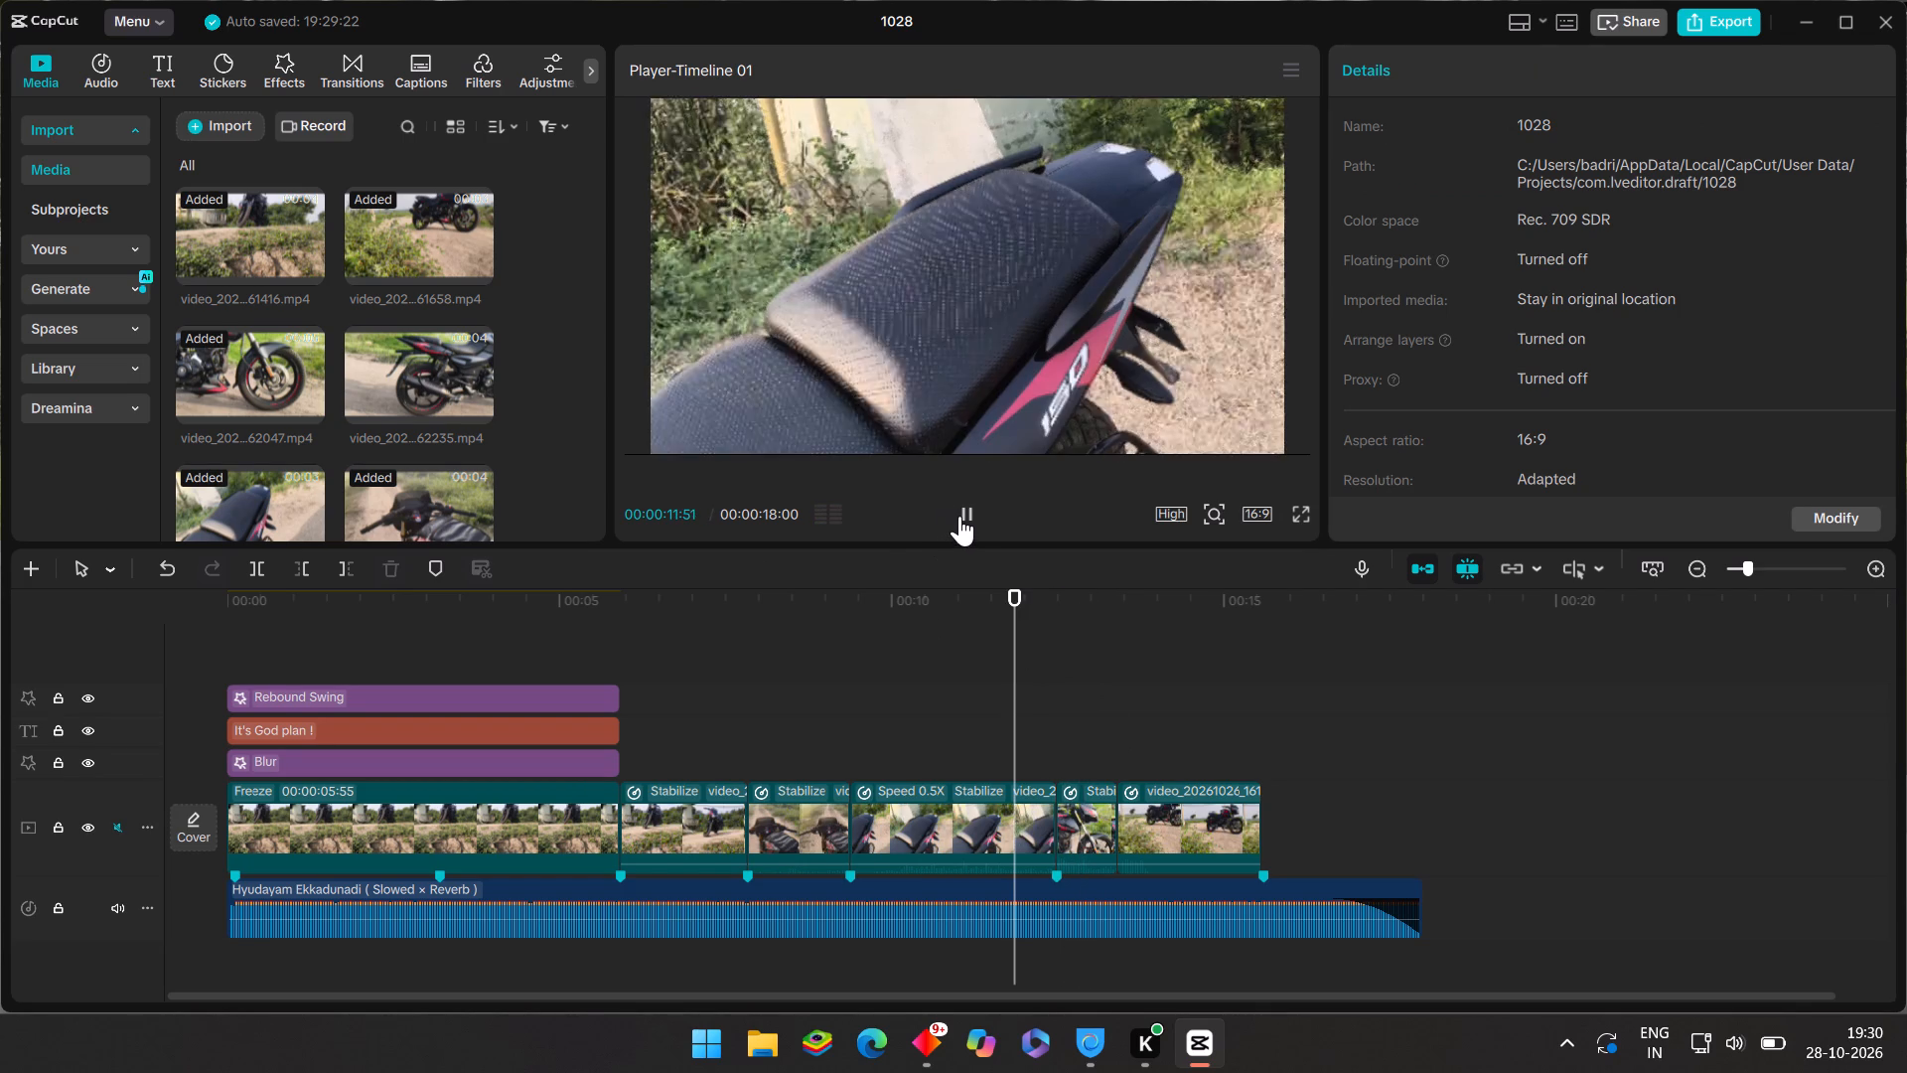
click(959, 516)
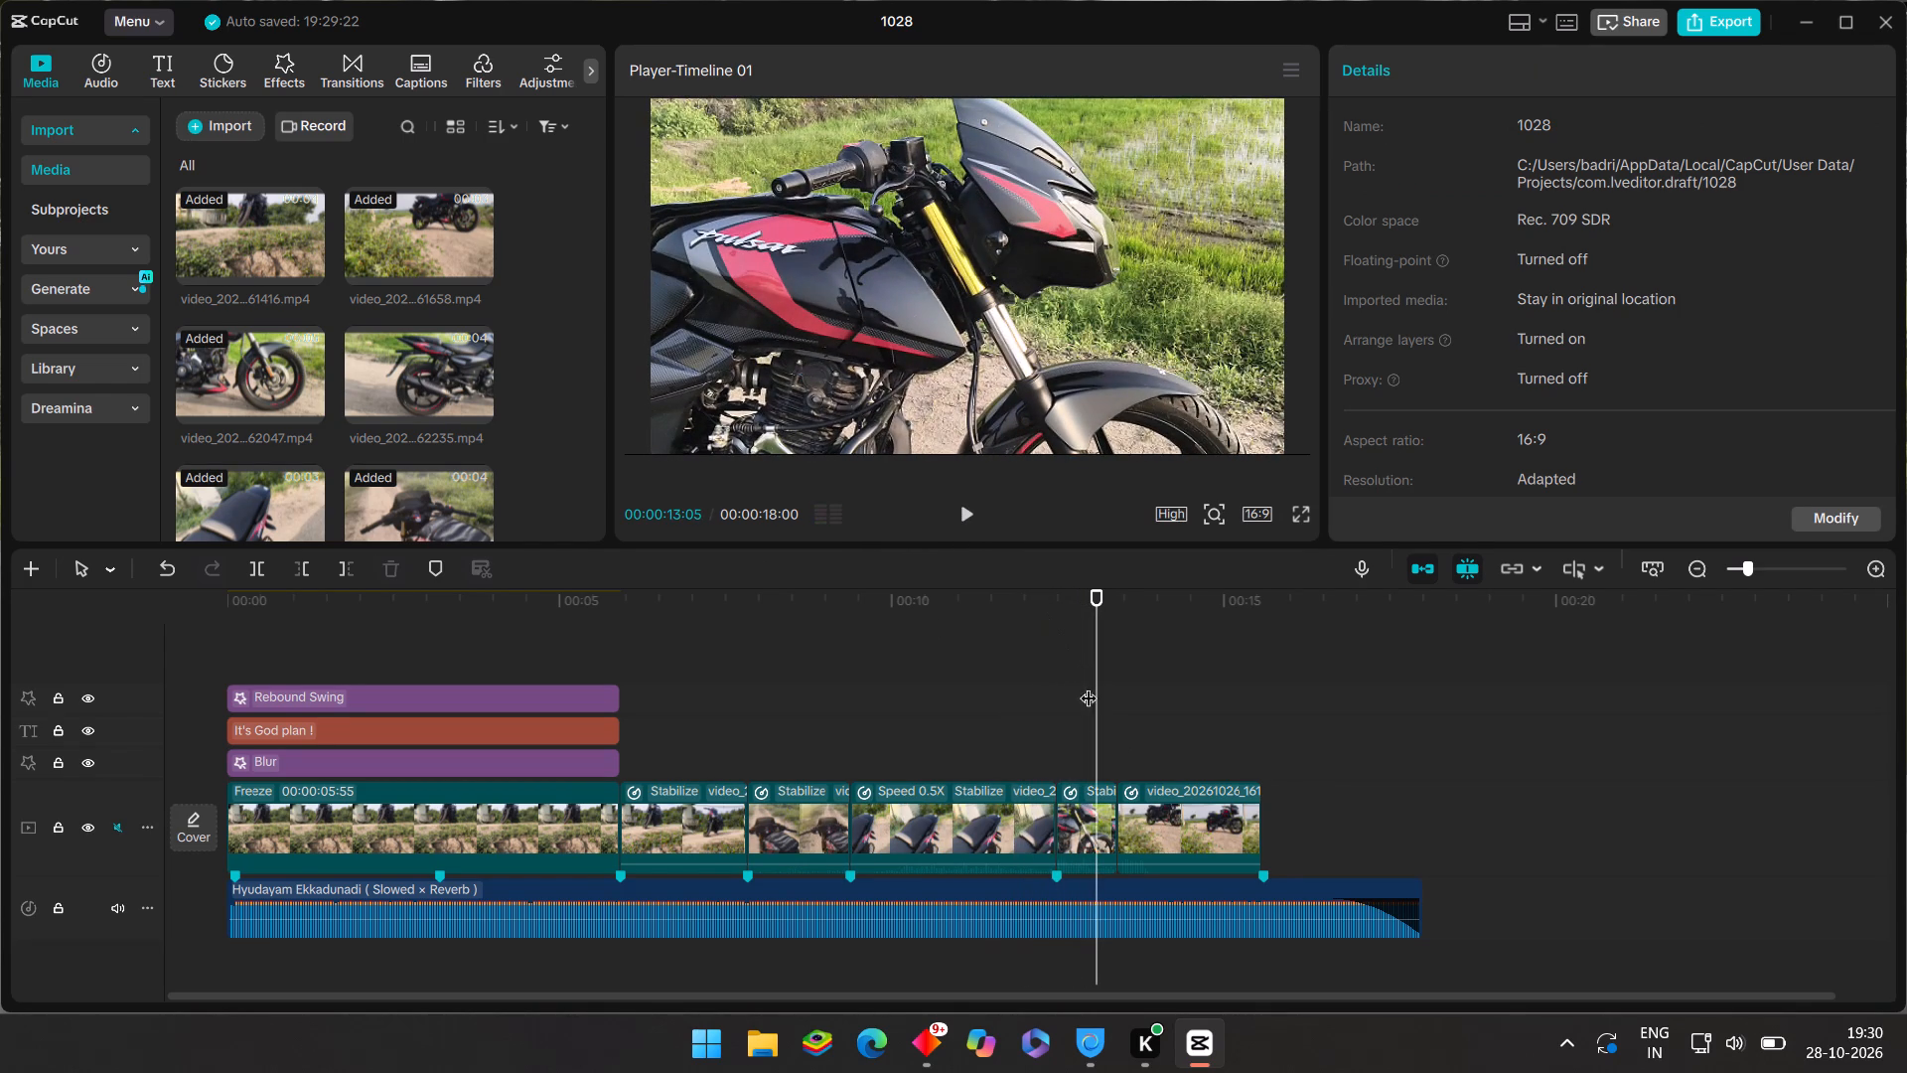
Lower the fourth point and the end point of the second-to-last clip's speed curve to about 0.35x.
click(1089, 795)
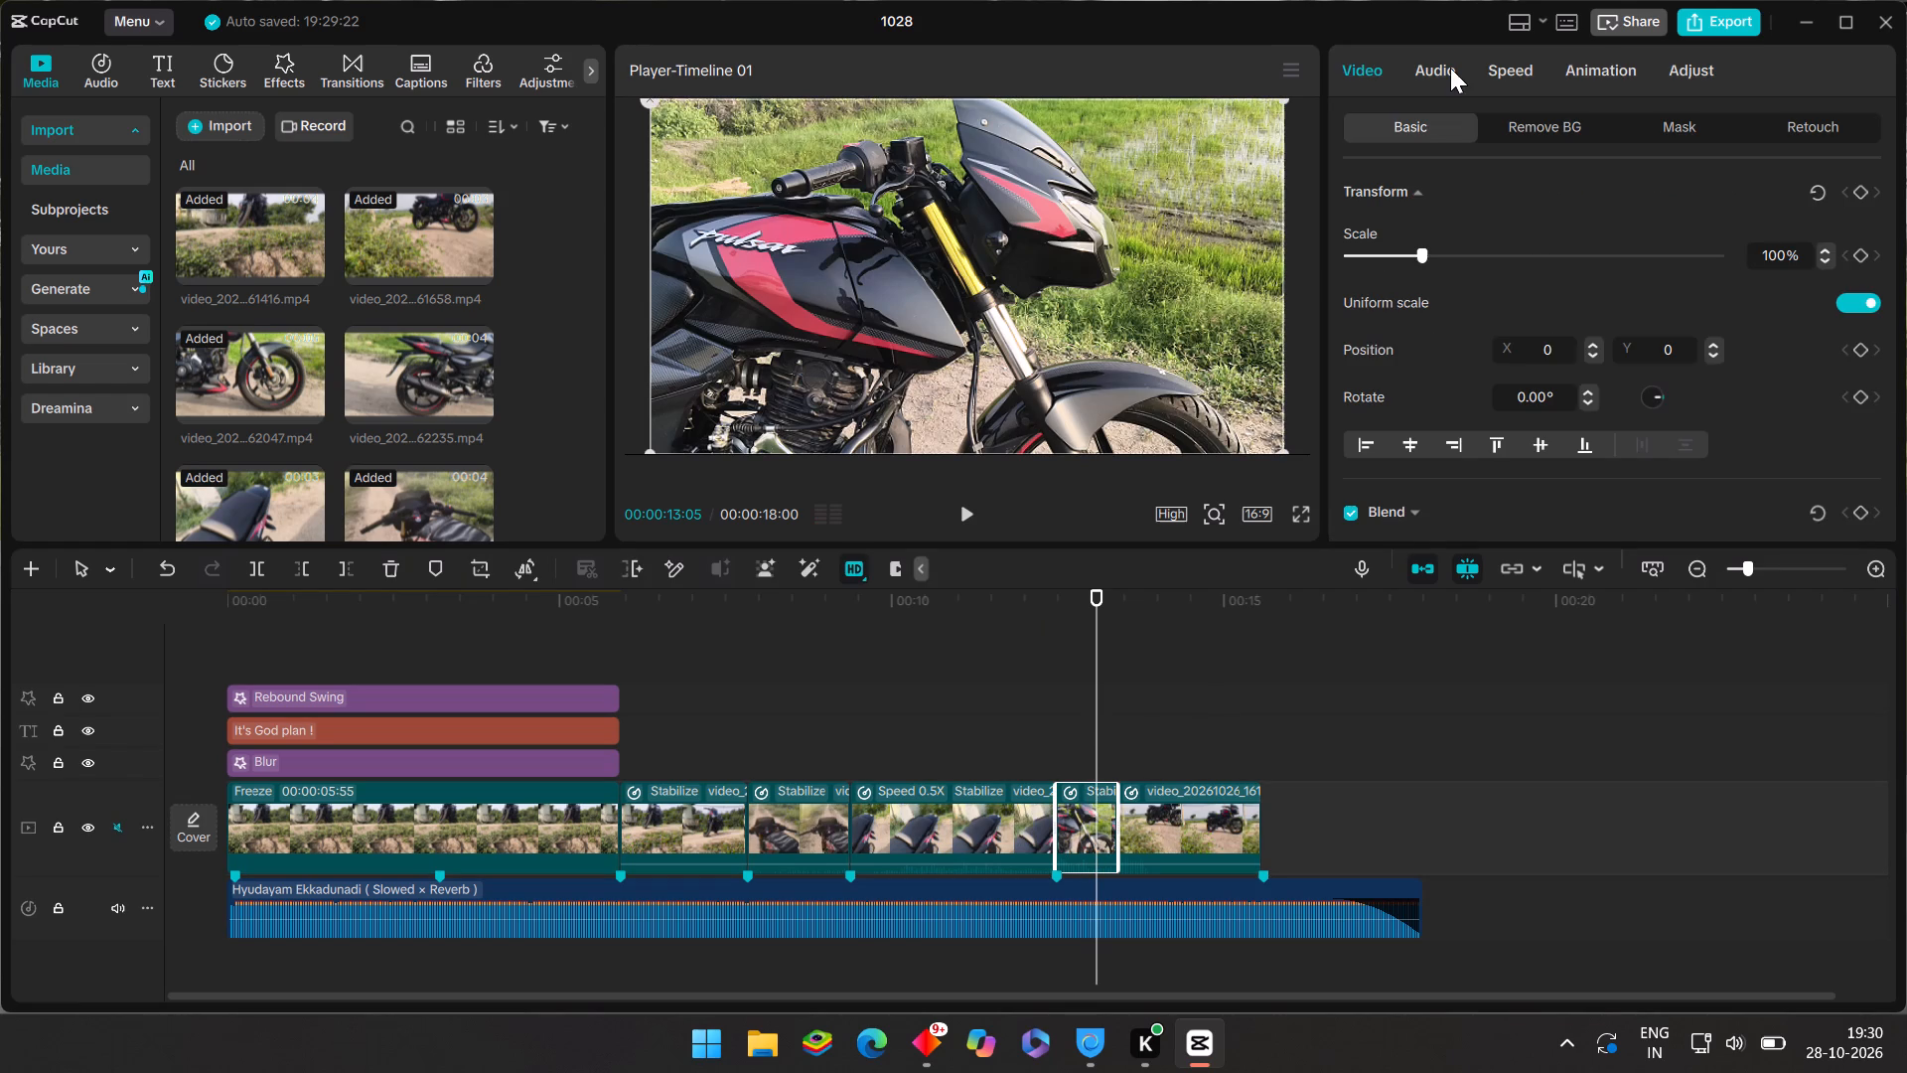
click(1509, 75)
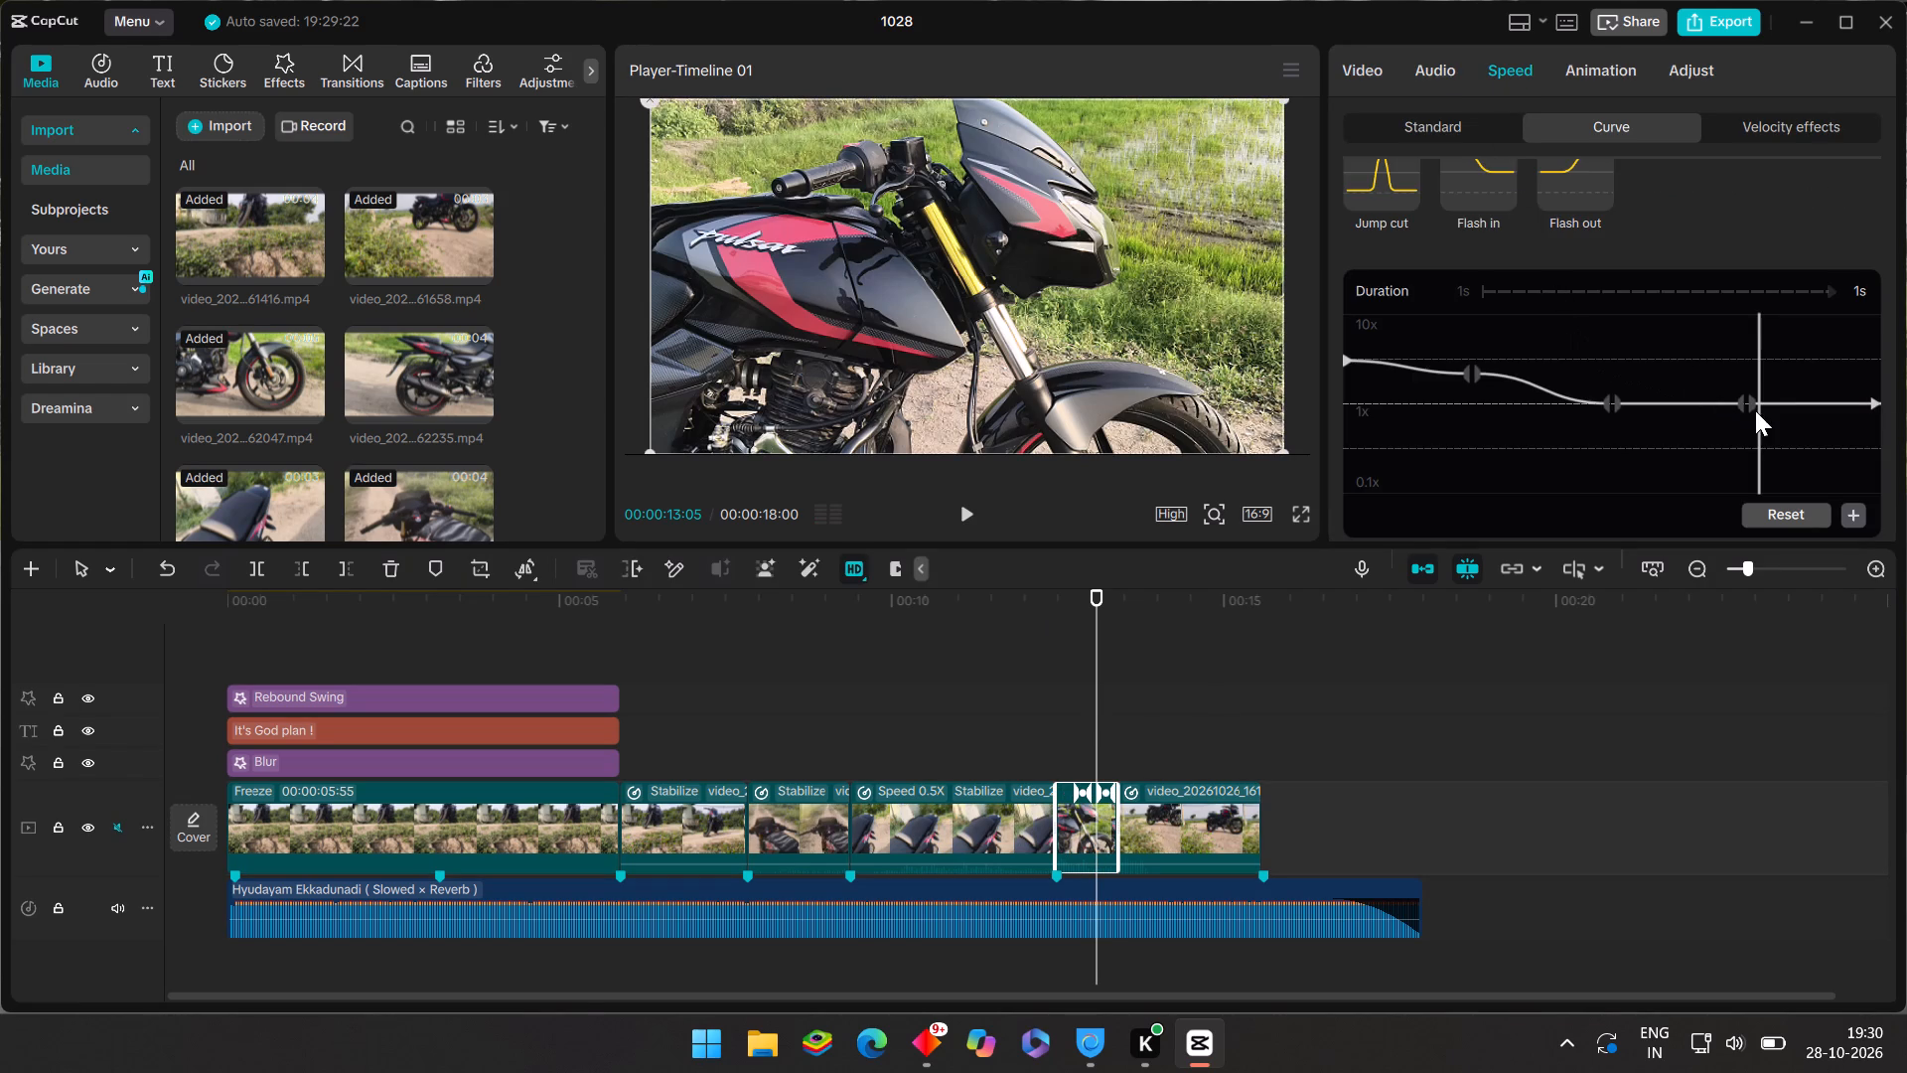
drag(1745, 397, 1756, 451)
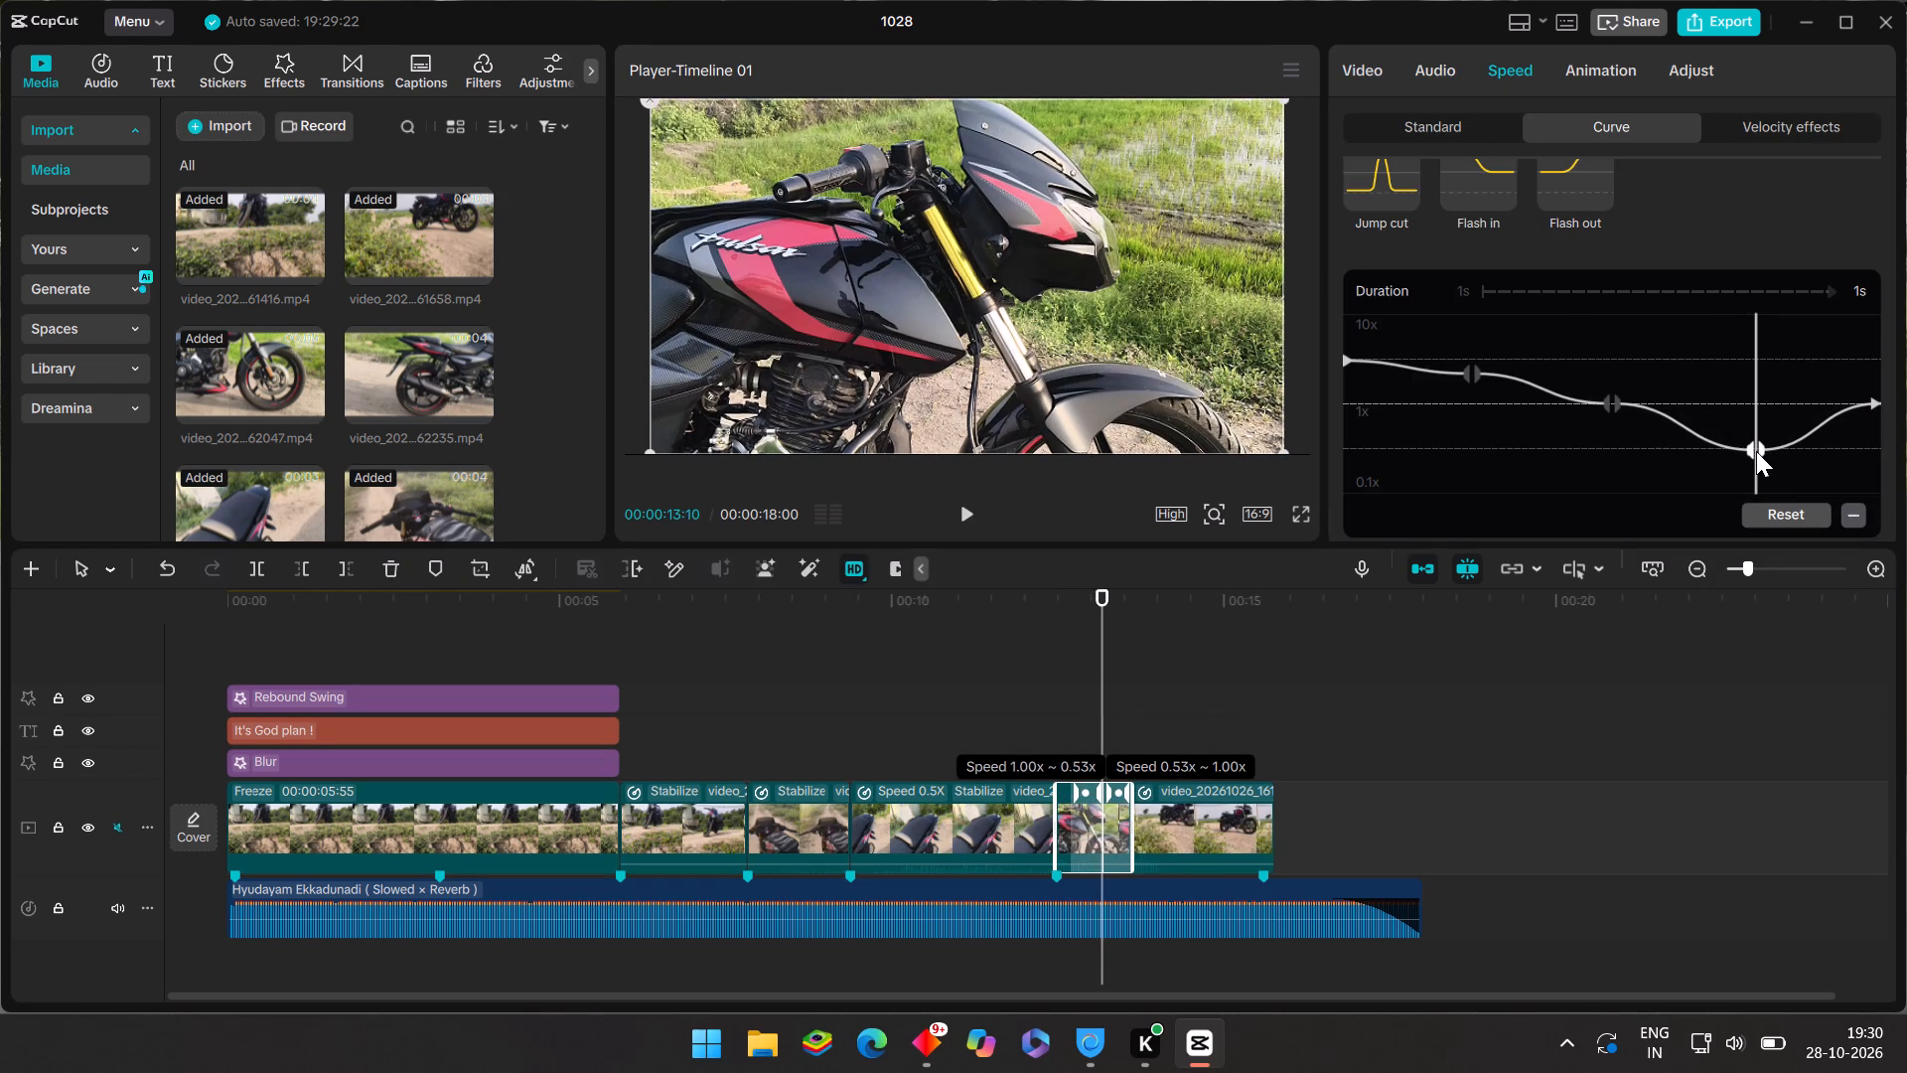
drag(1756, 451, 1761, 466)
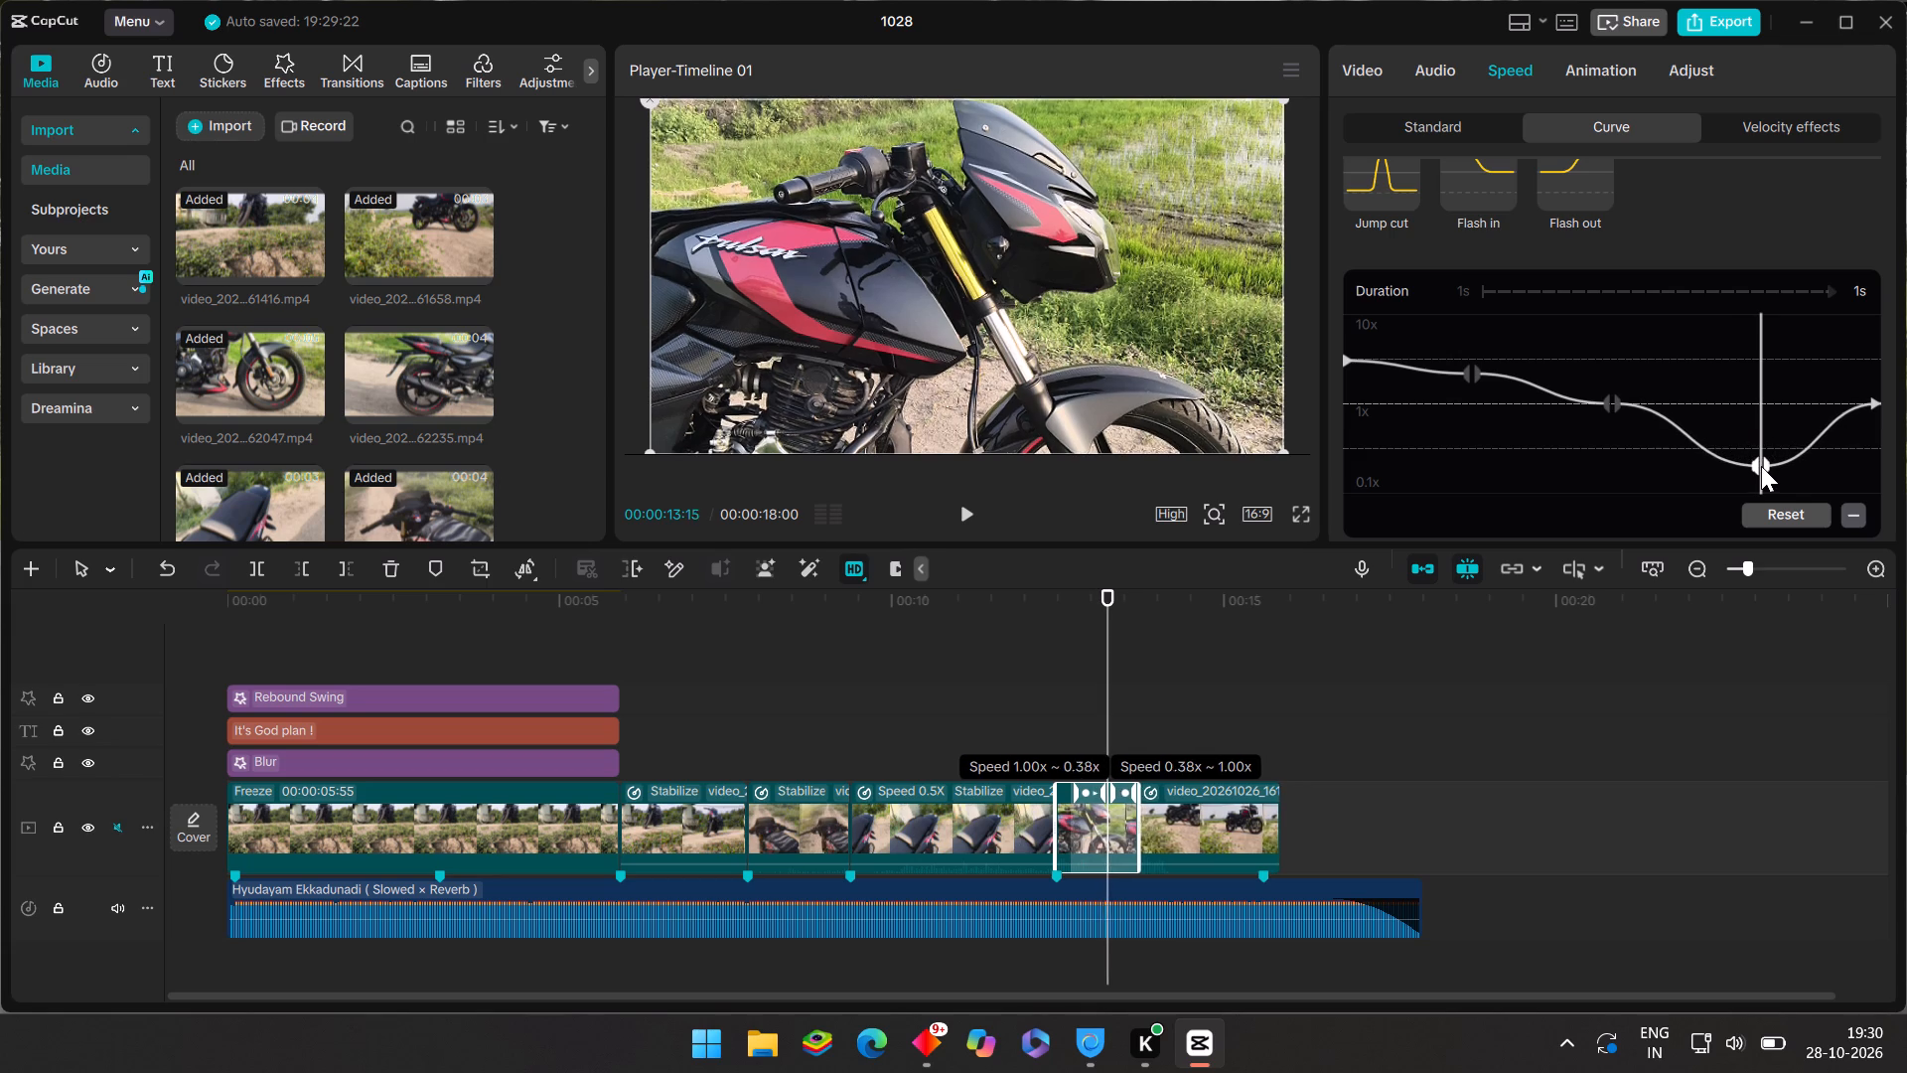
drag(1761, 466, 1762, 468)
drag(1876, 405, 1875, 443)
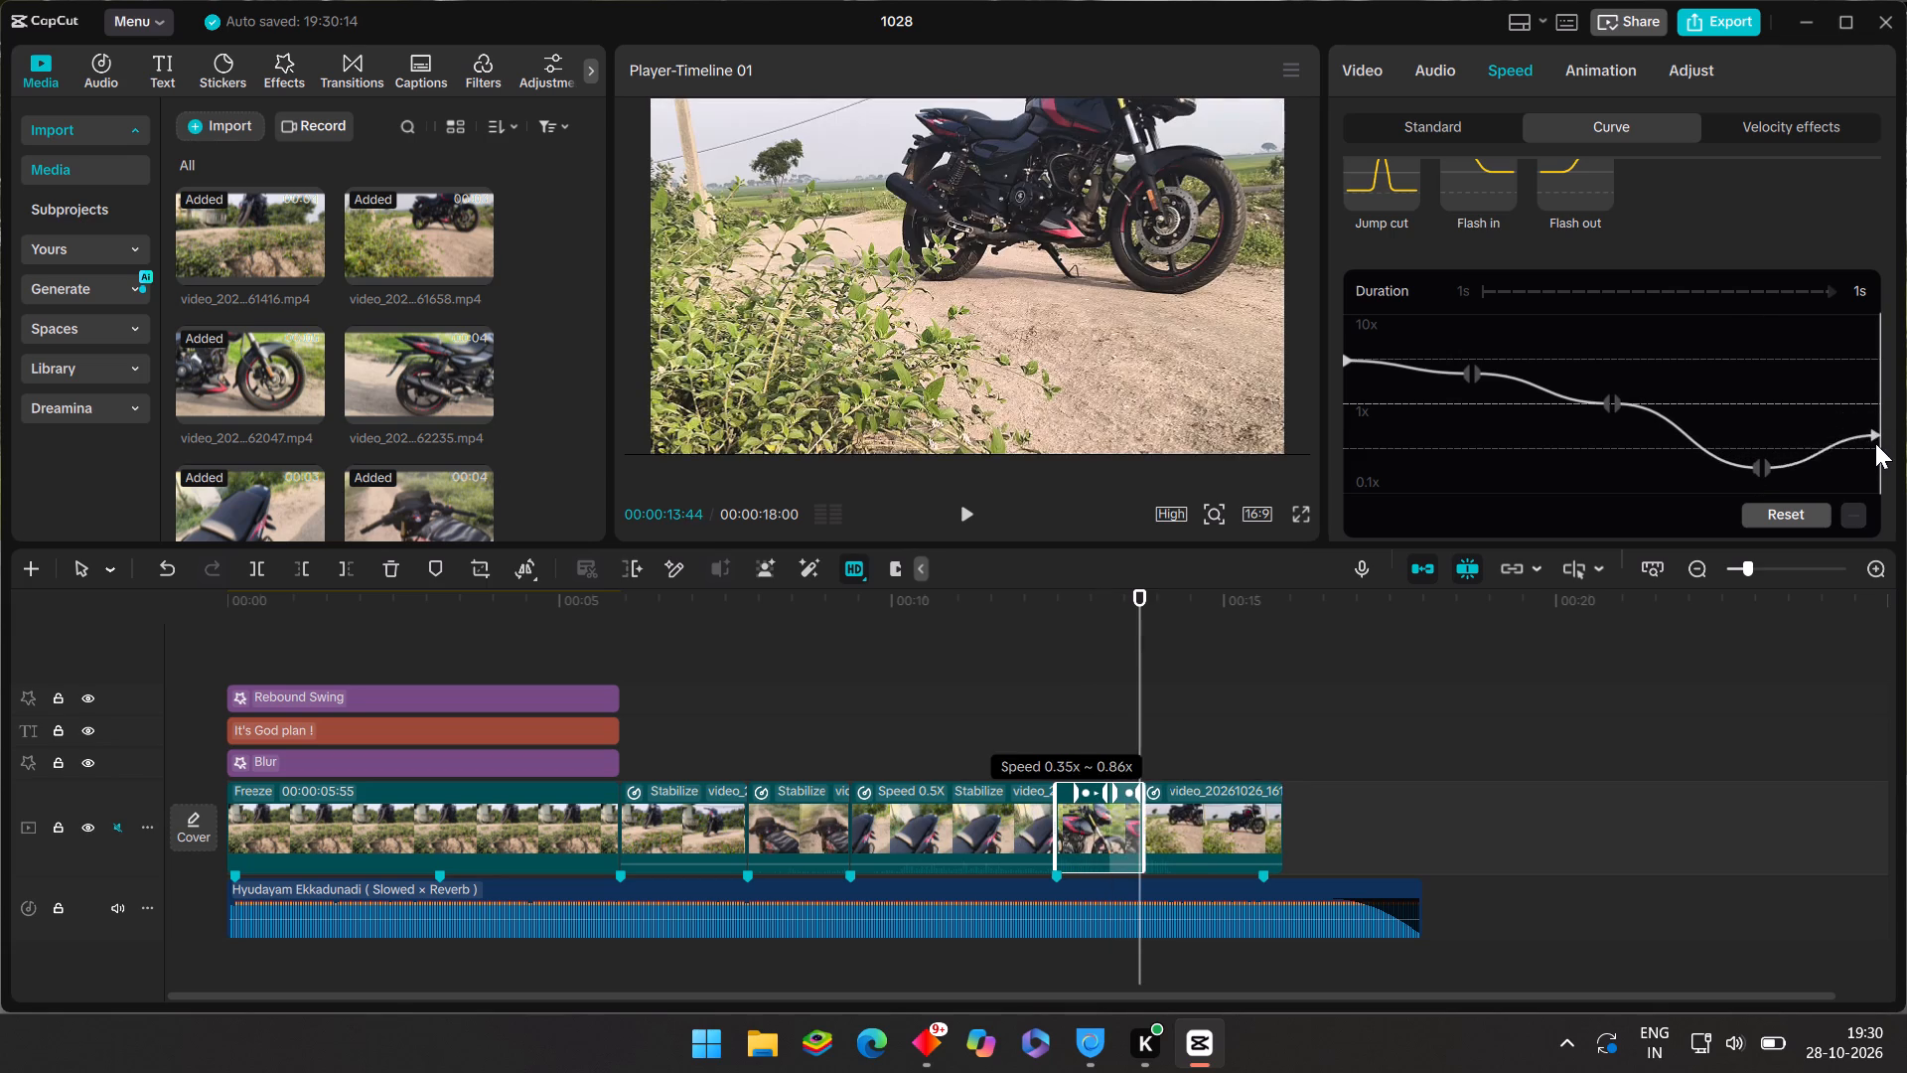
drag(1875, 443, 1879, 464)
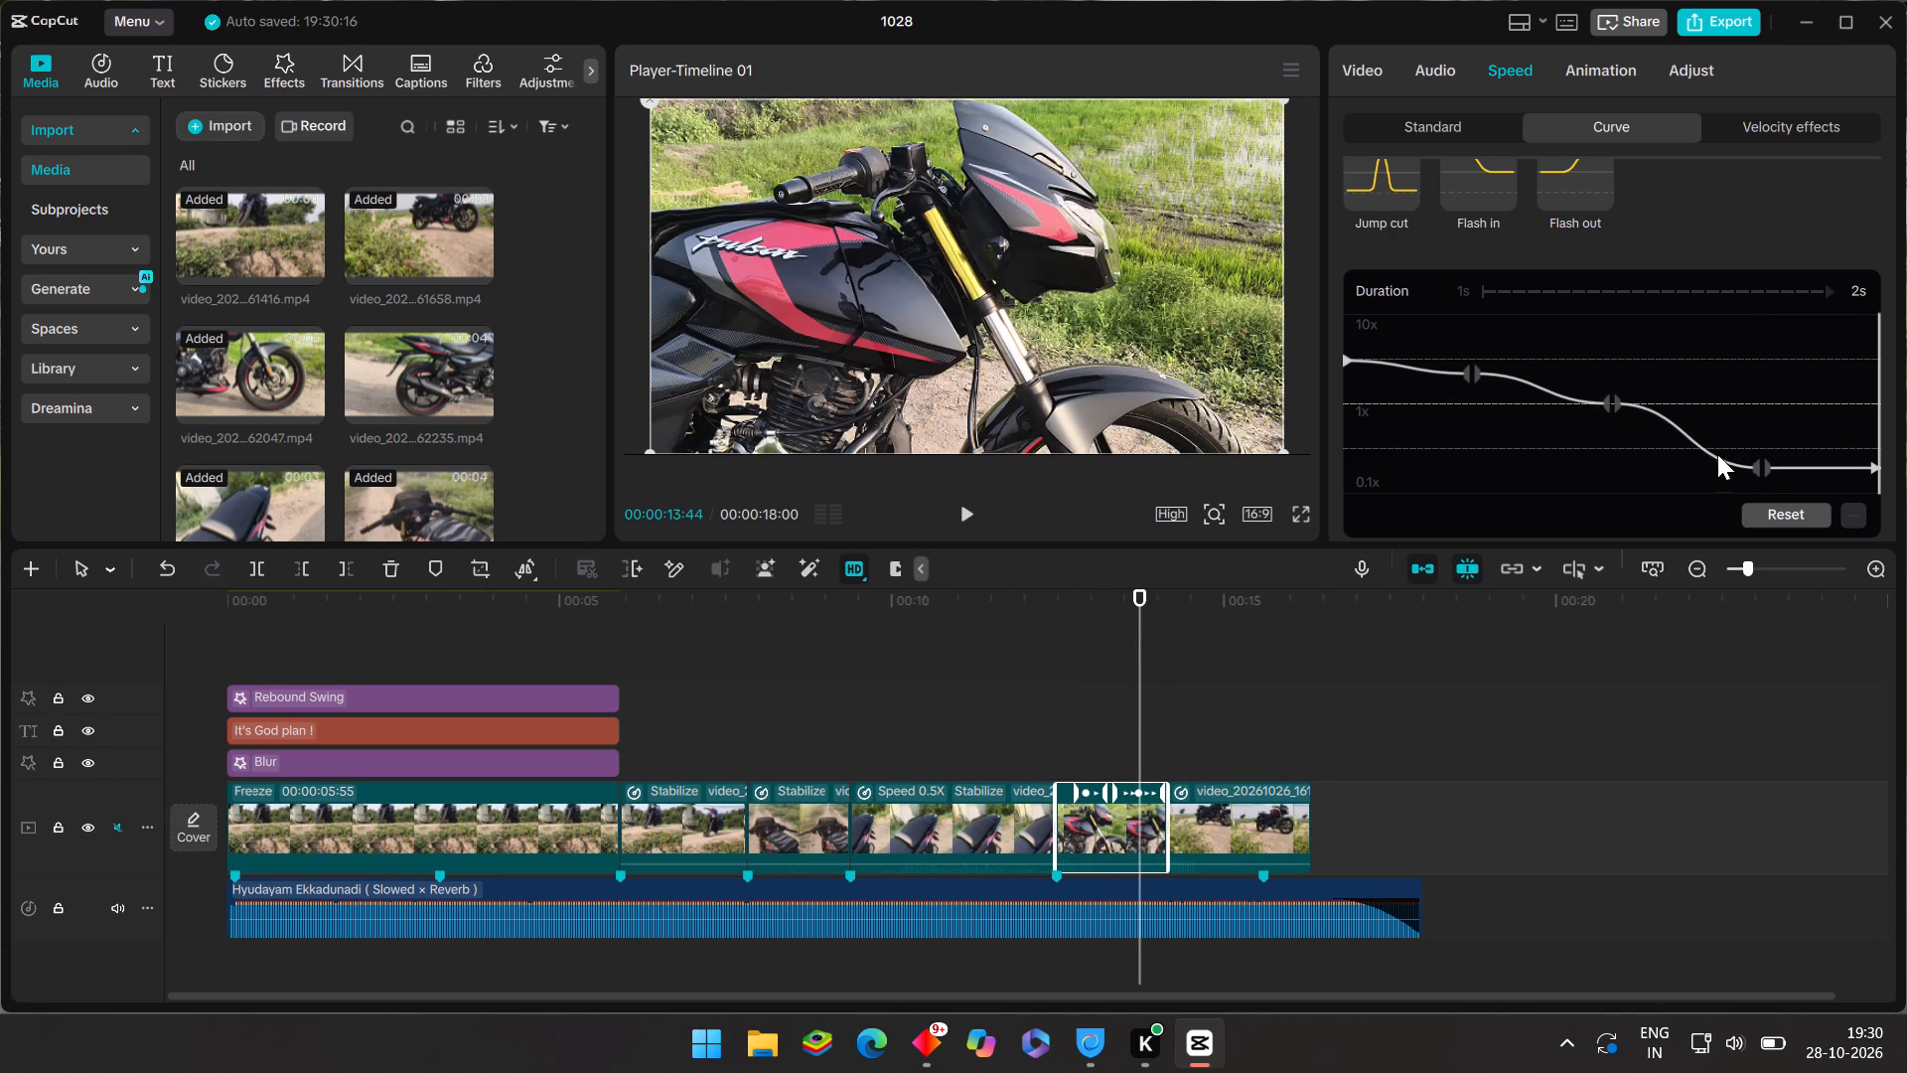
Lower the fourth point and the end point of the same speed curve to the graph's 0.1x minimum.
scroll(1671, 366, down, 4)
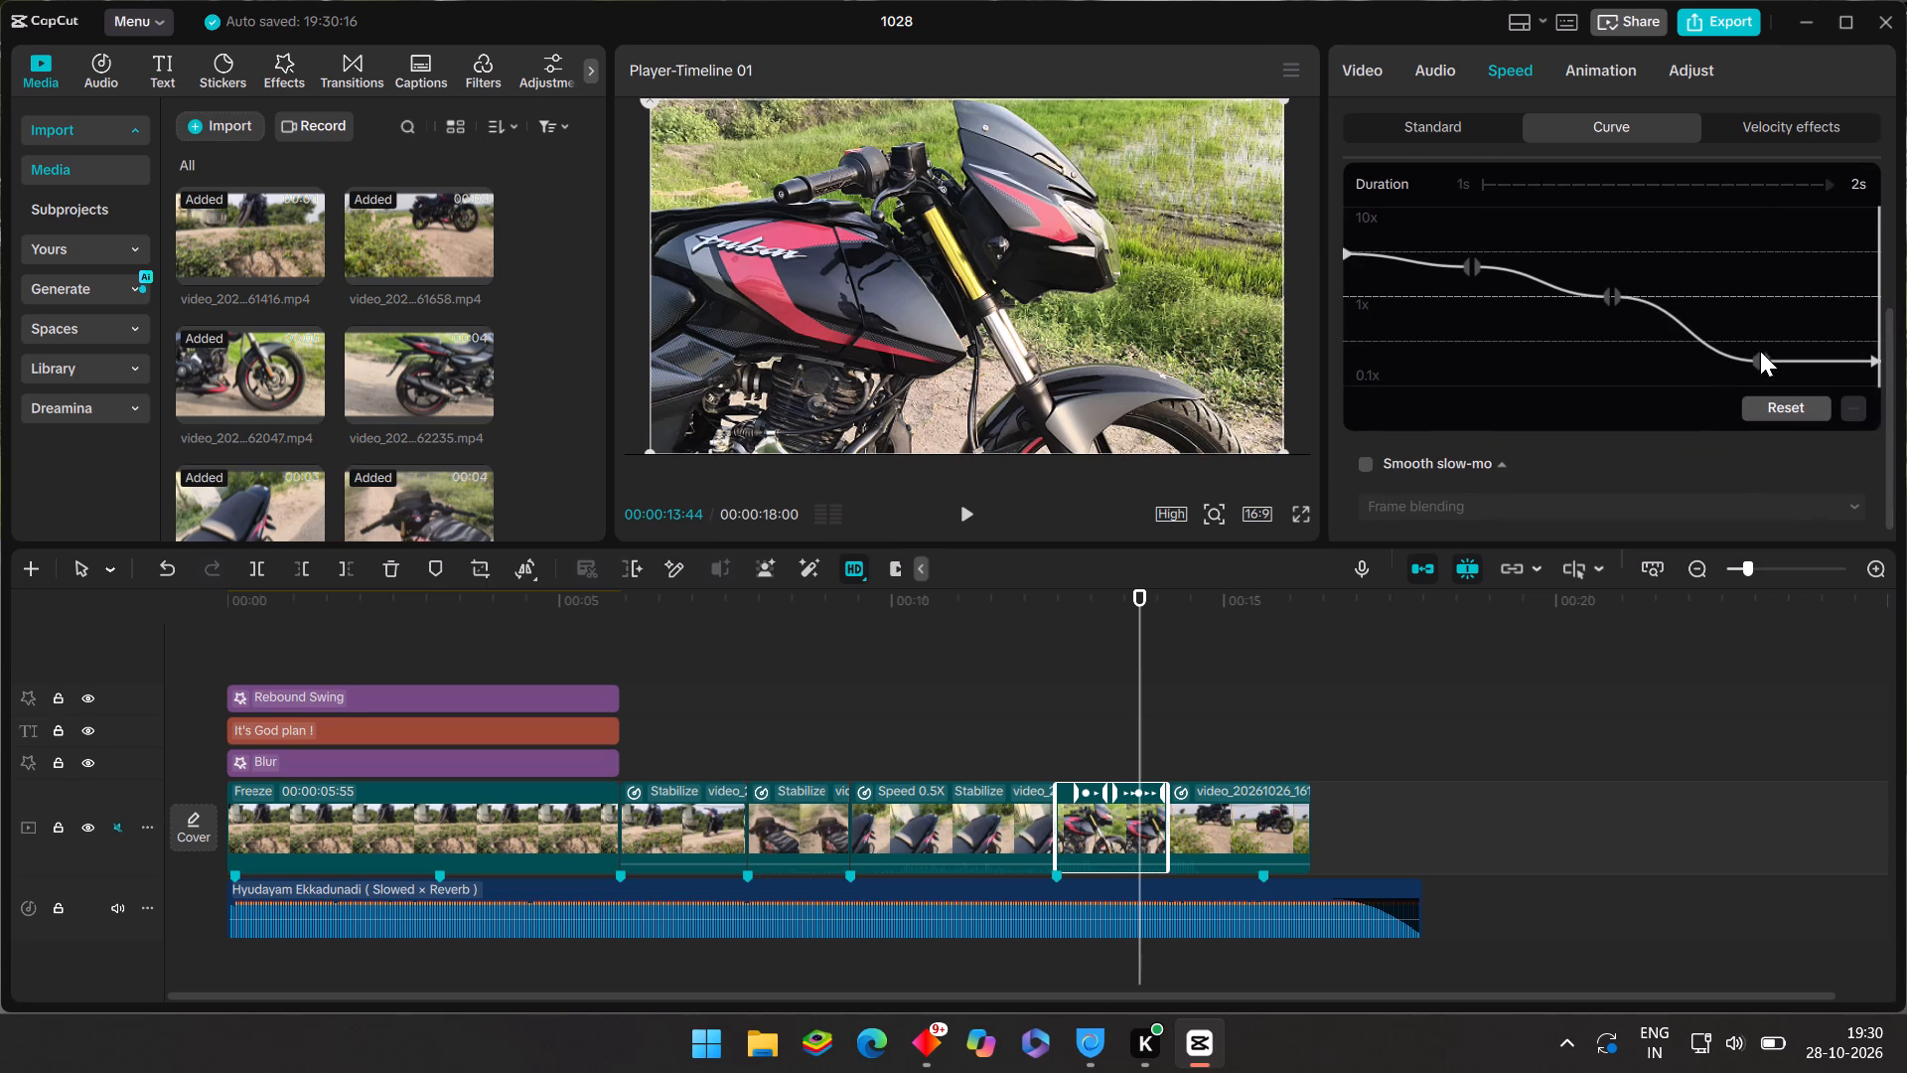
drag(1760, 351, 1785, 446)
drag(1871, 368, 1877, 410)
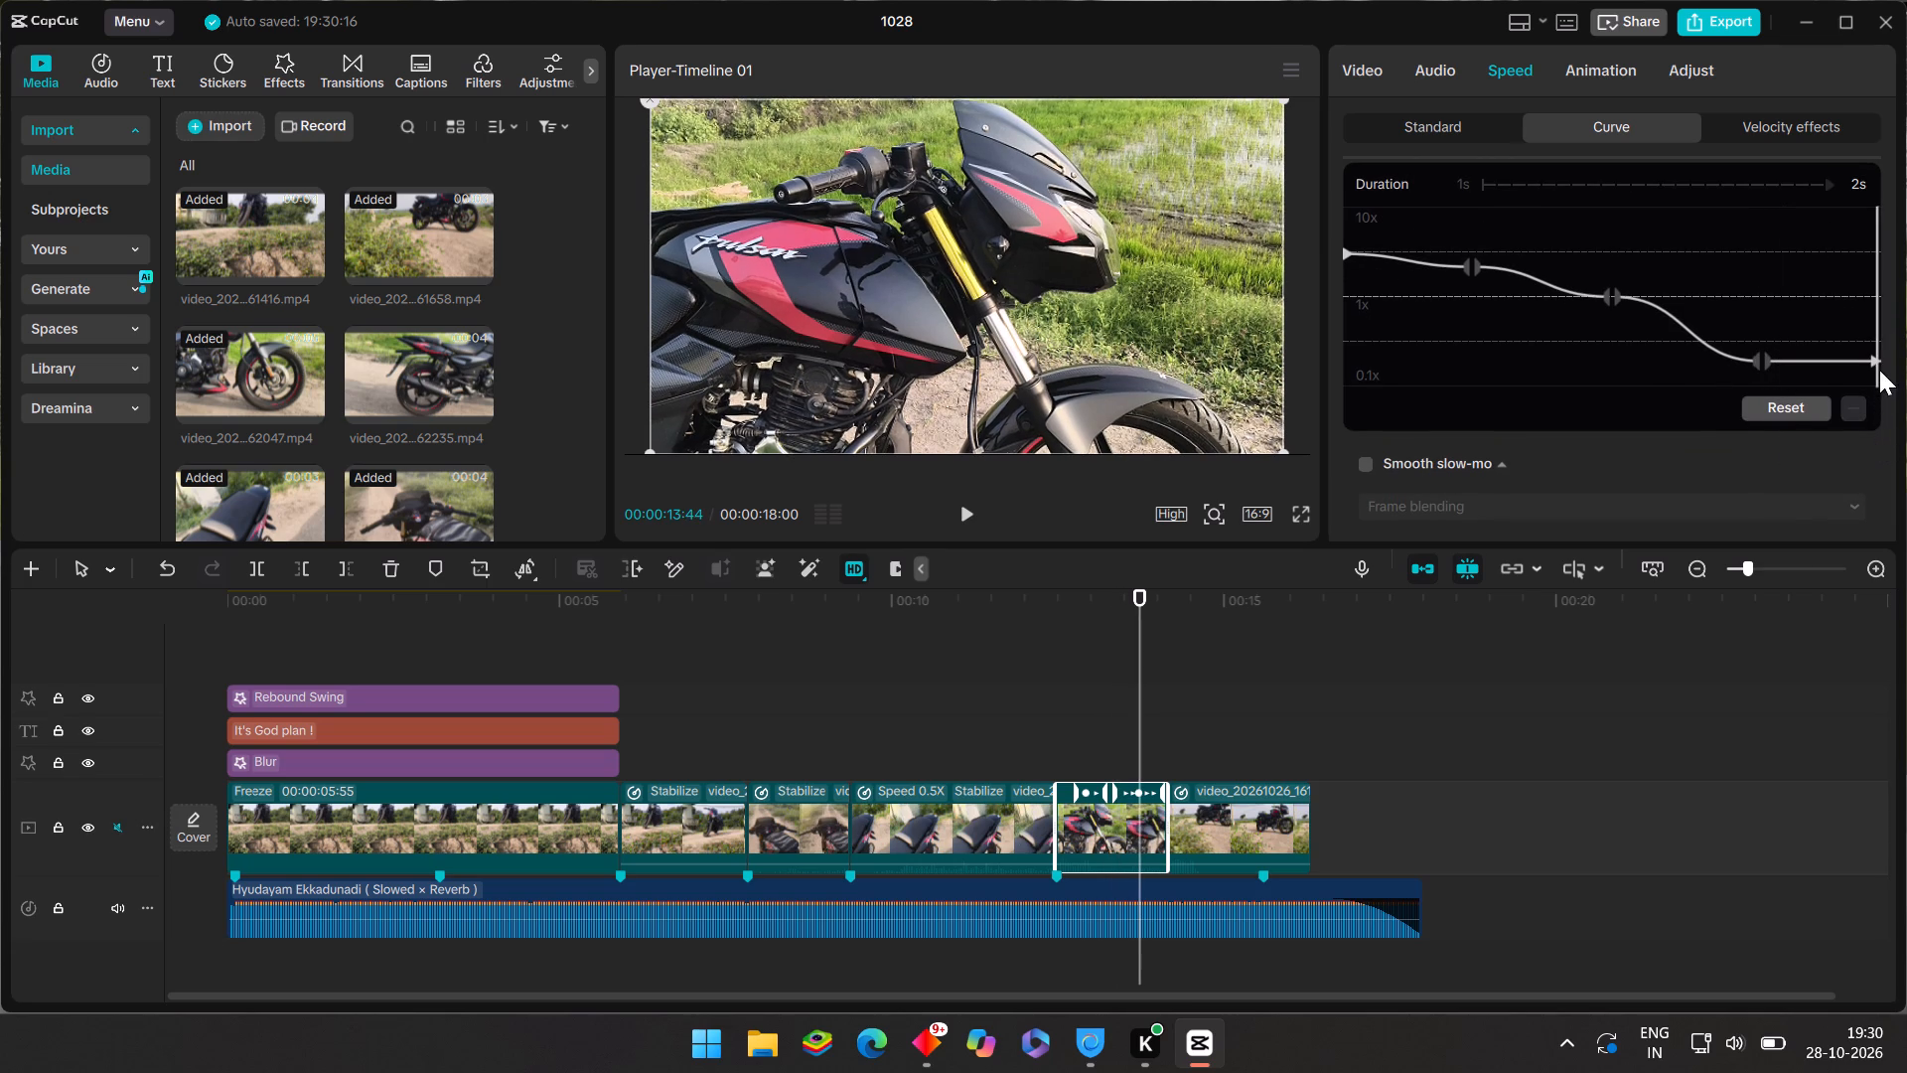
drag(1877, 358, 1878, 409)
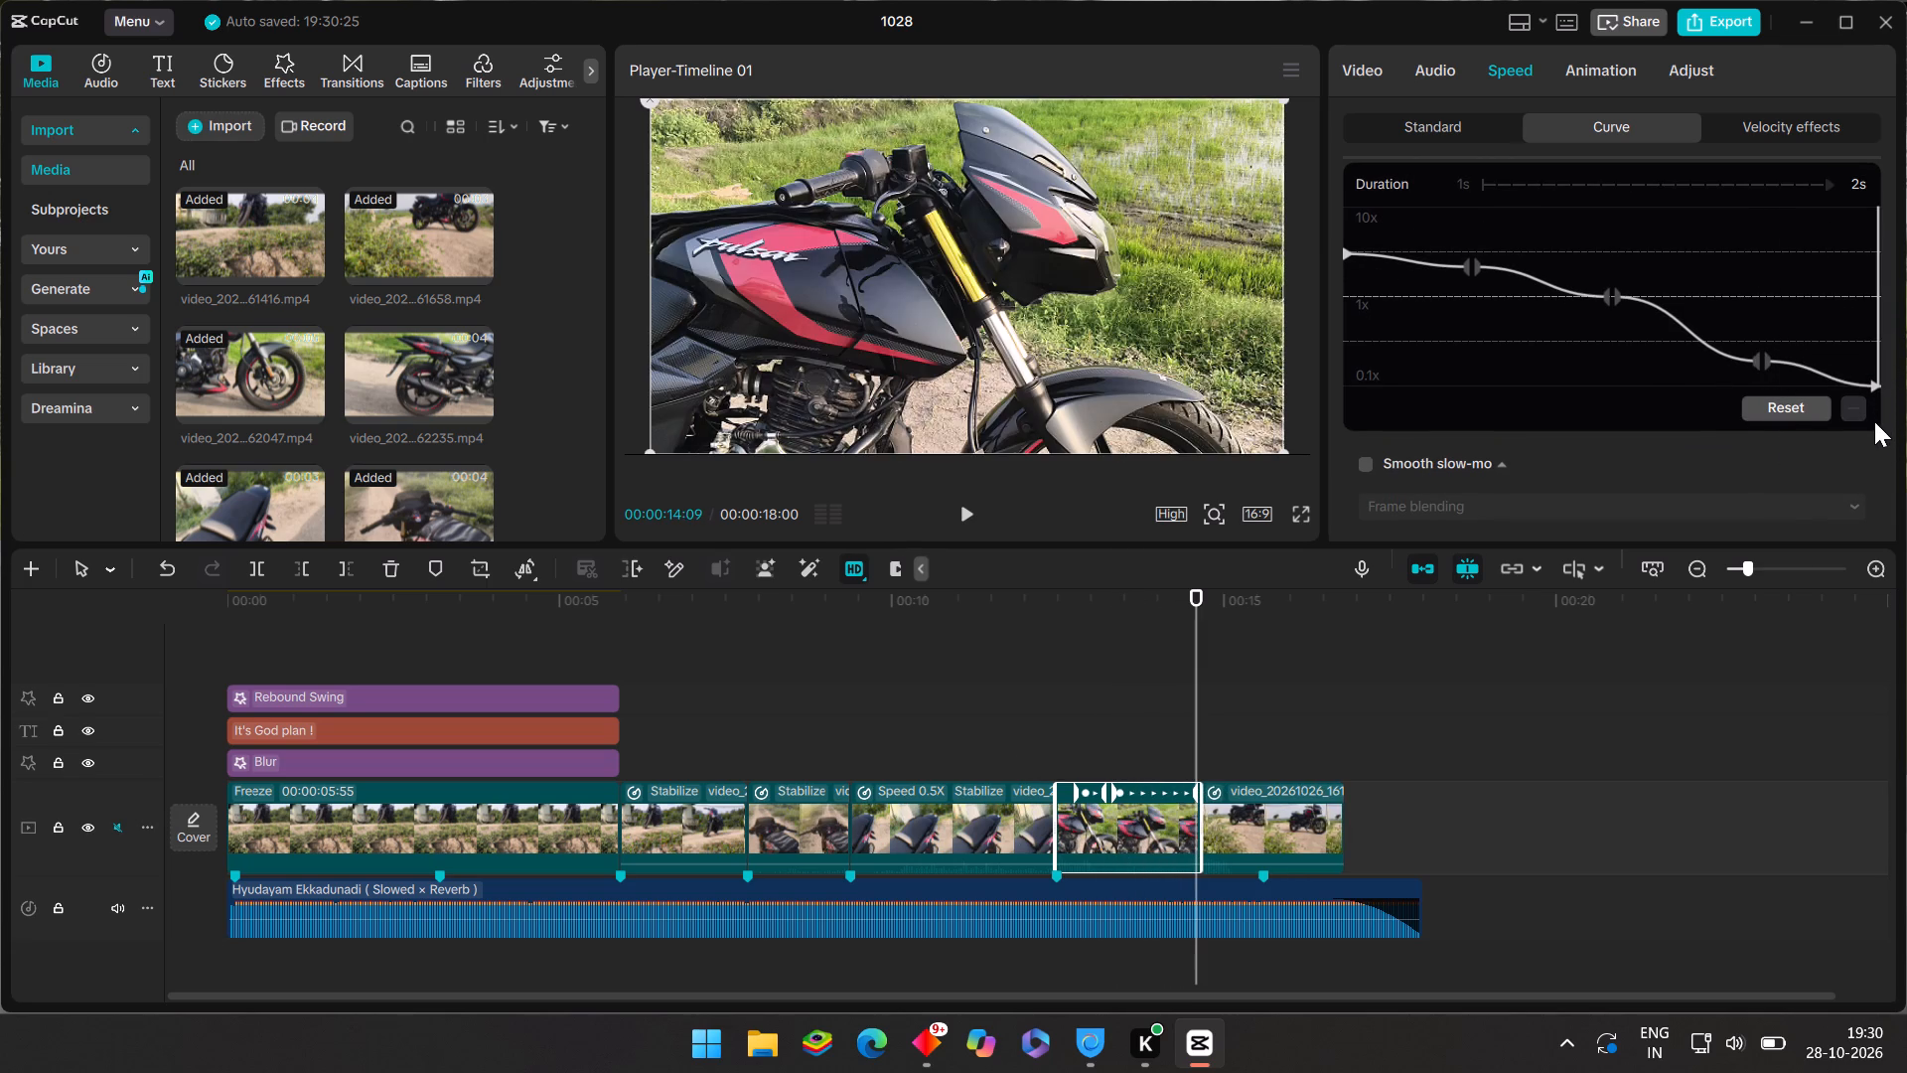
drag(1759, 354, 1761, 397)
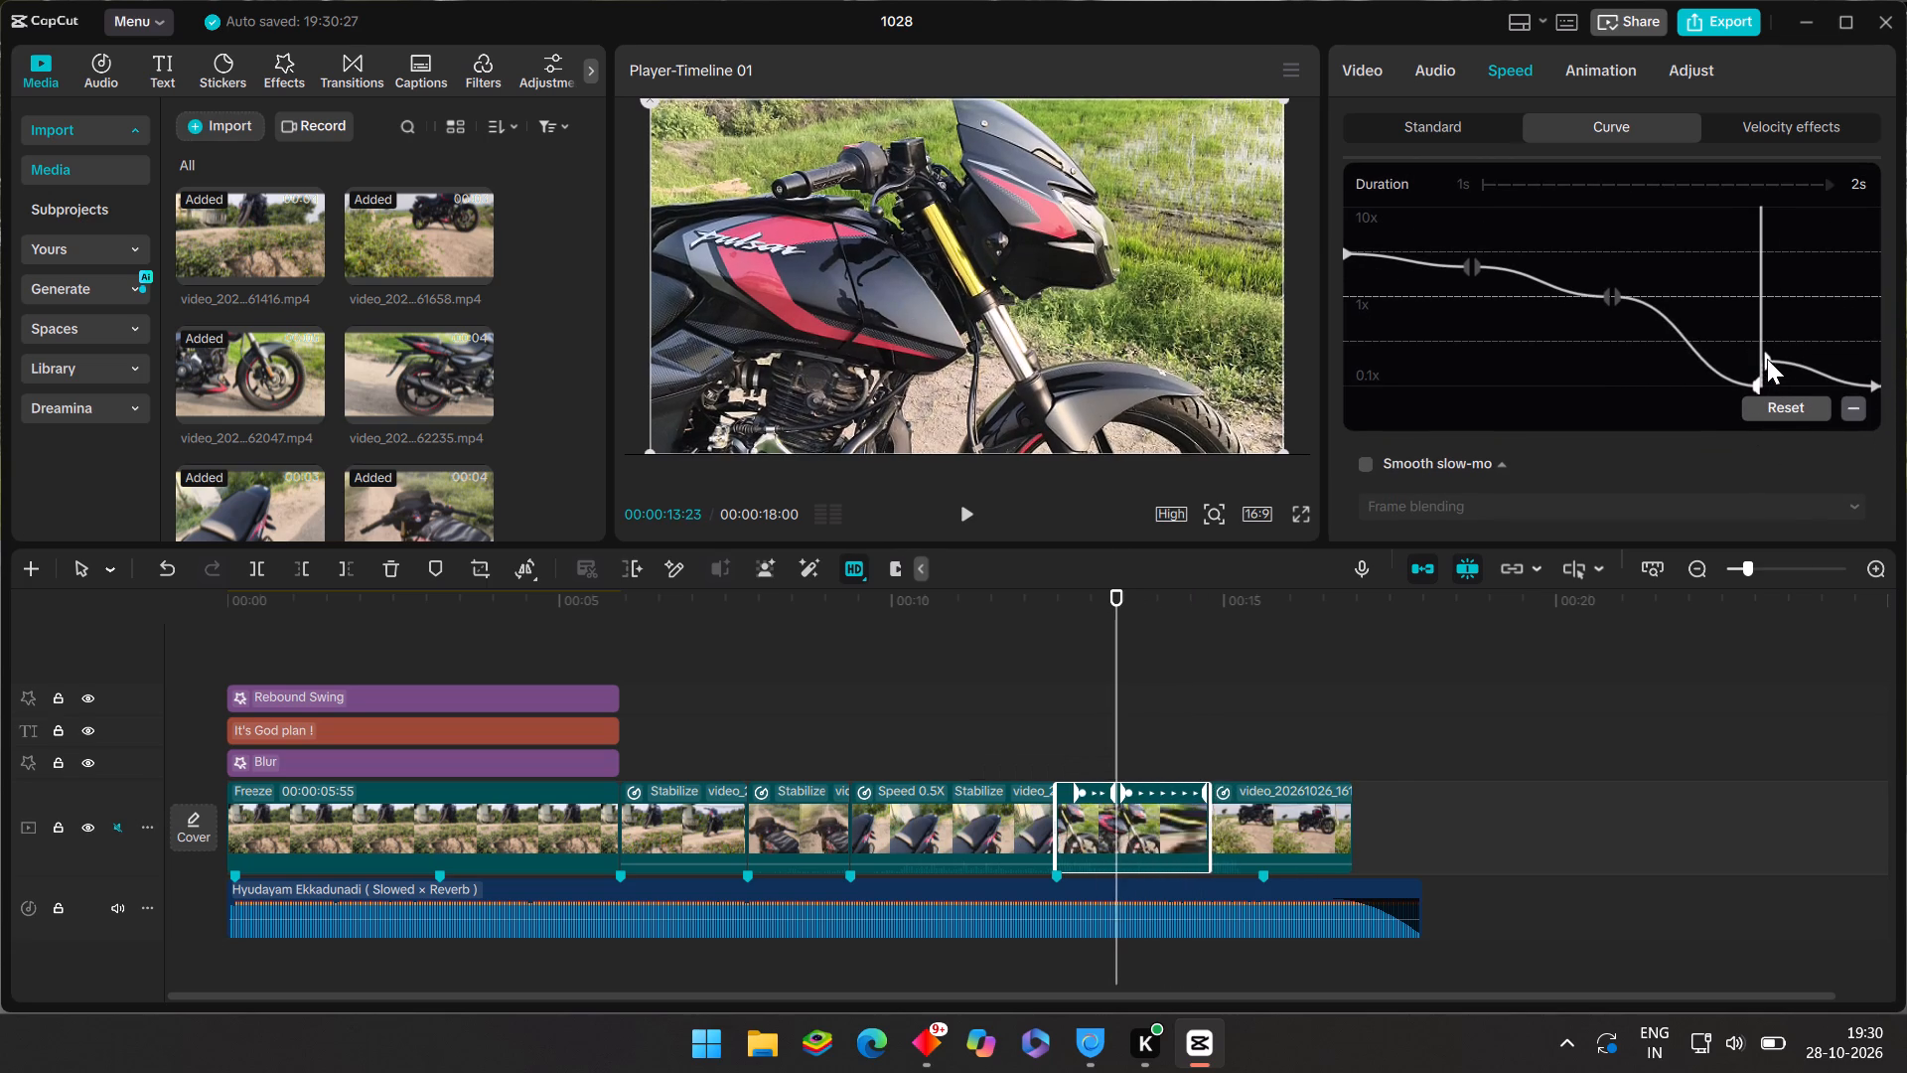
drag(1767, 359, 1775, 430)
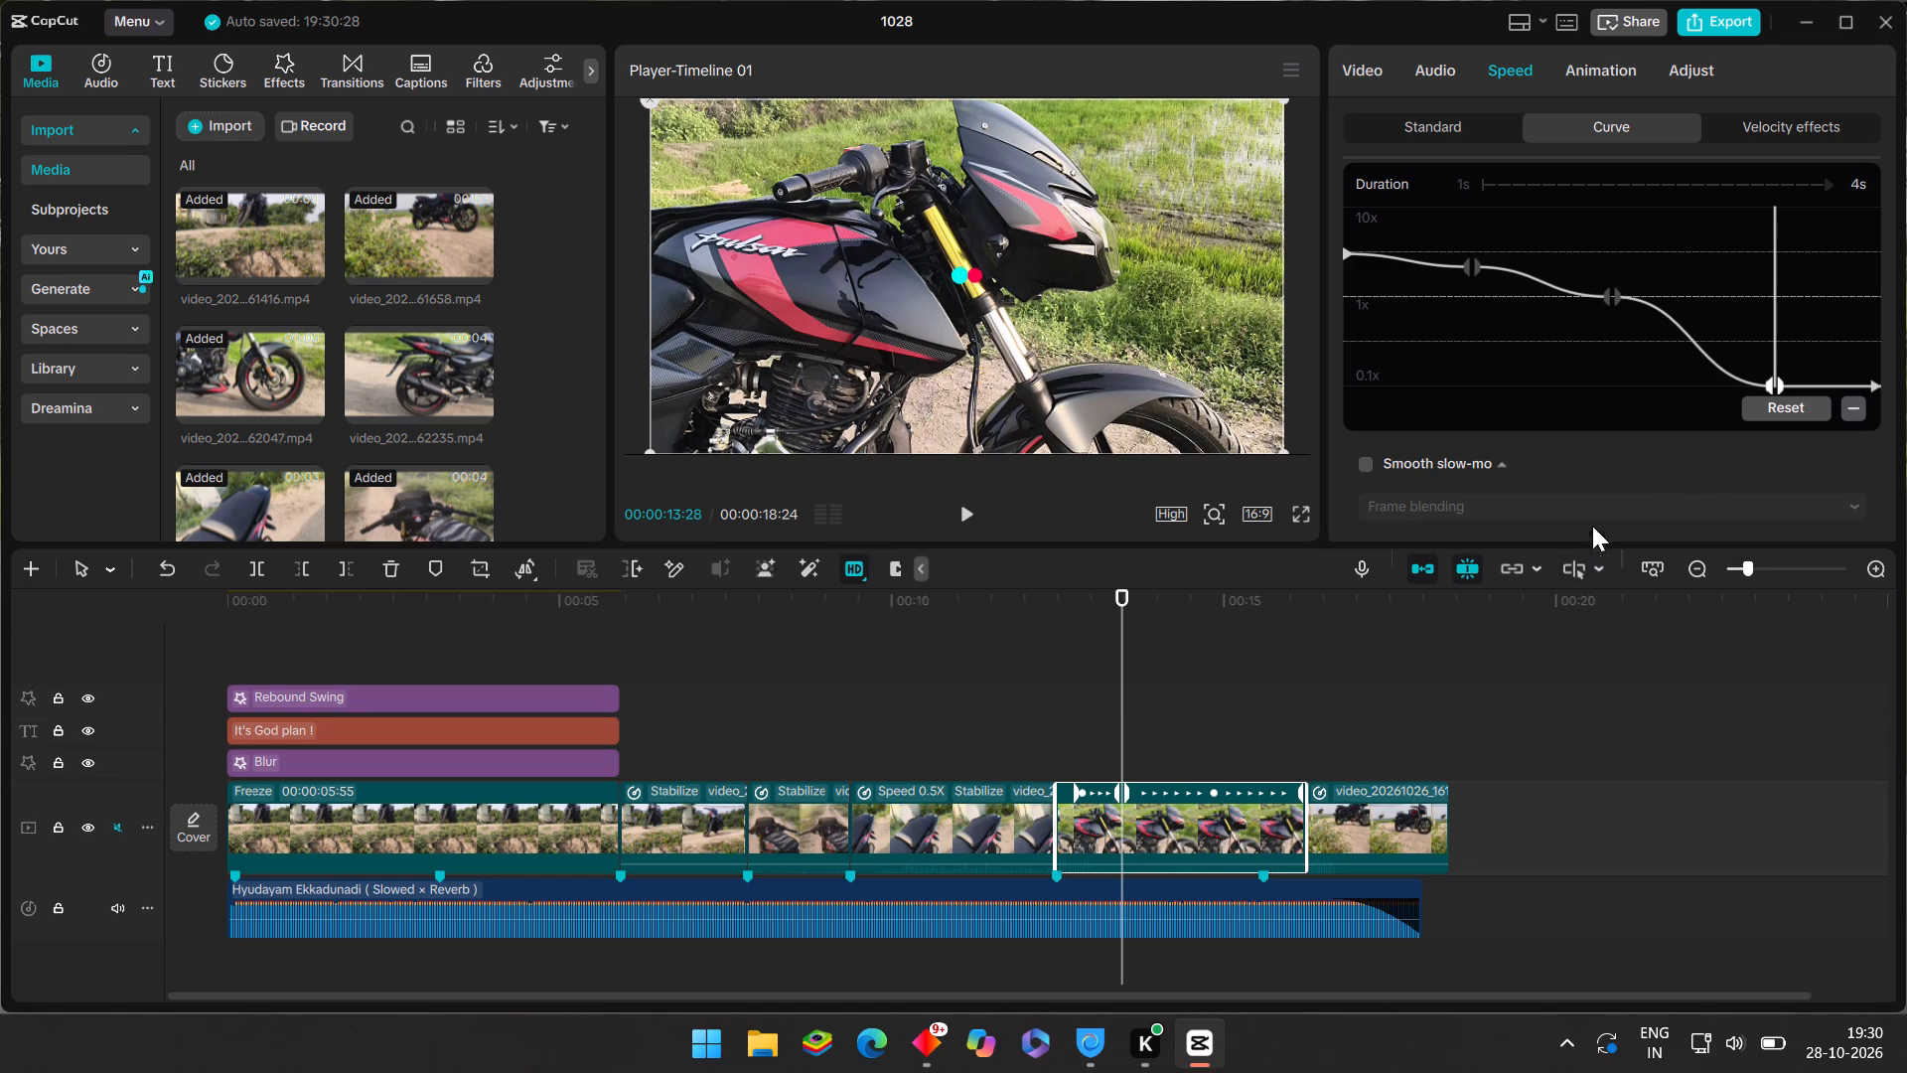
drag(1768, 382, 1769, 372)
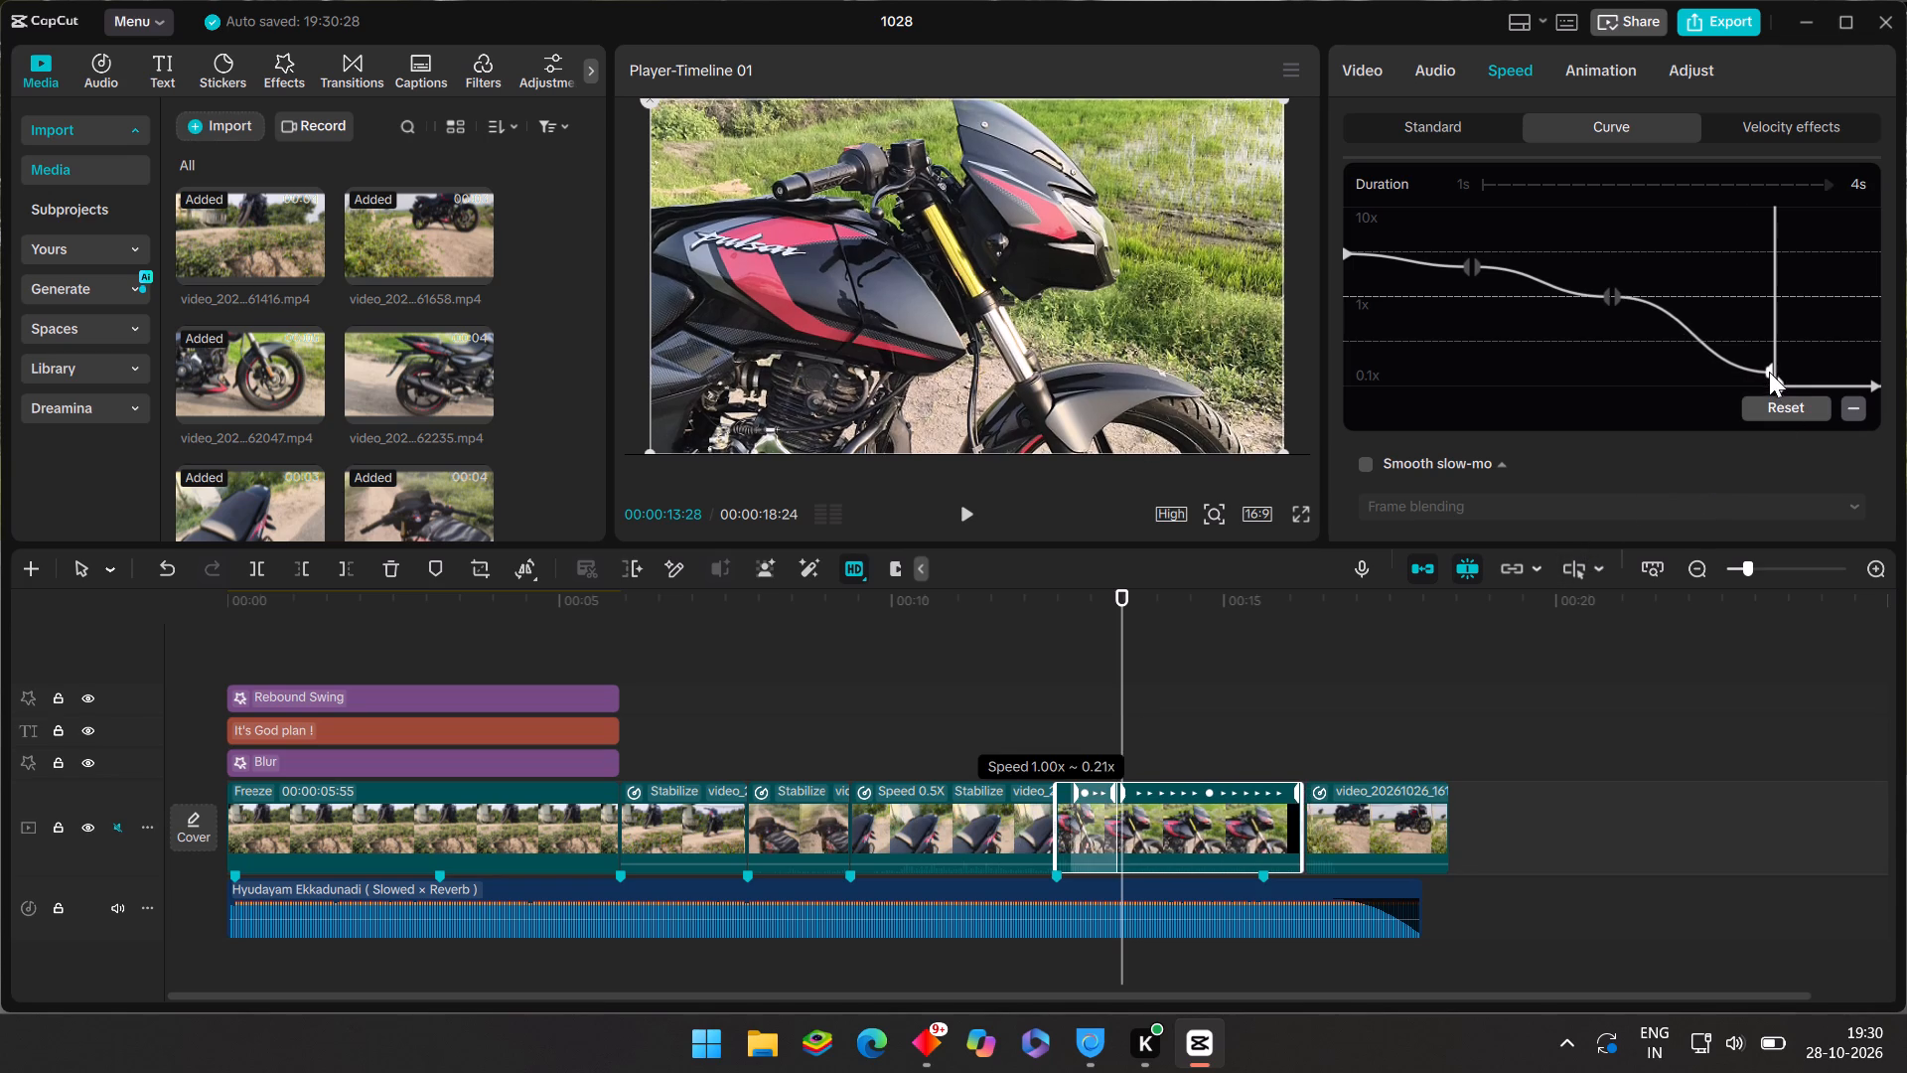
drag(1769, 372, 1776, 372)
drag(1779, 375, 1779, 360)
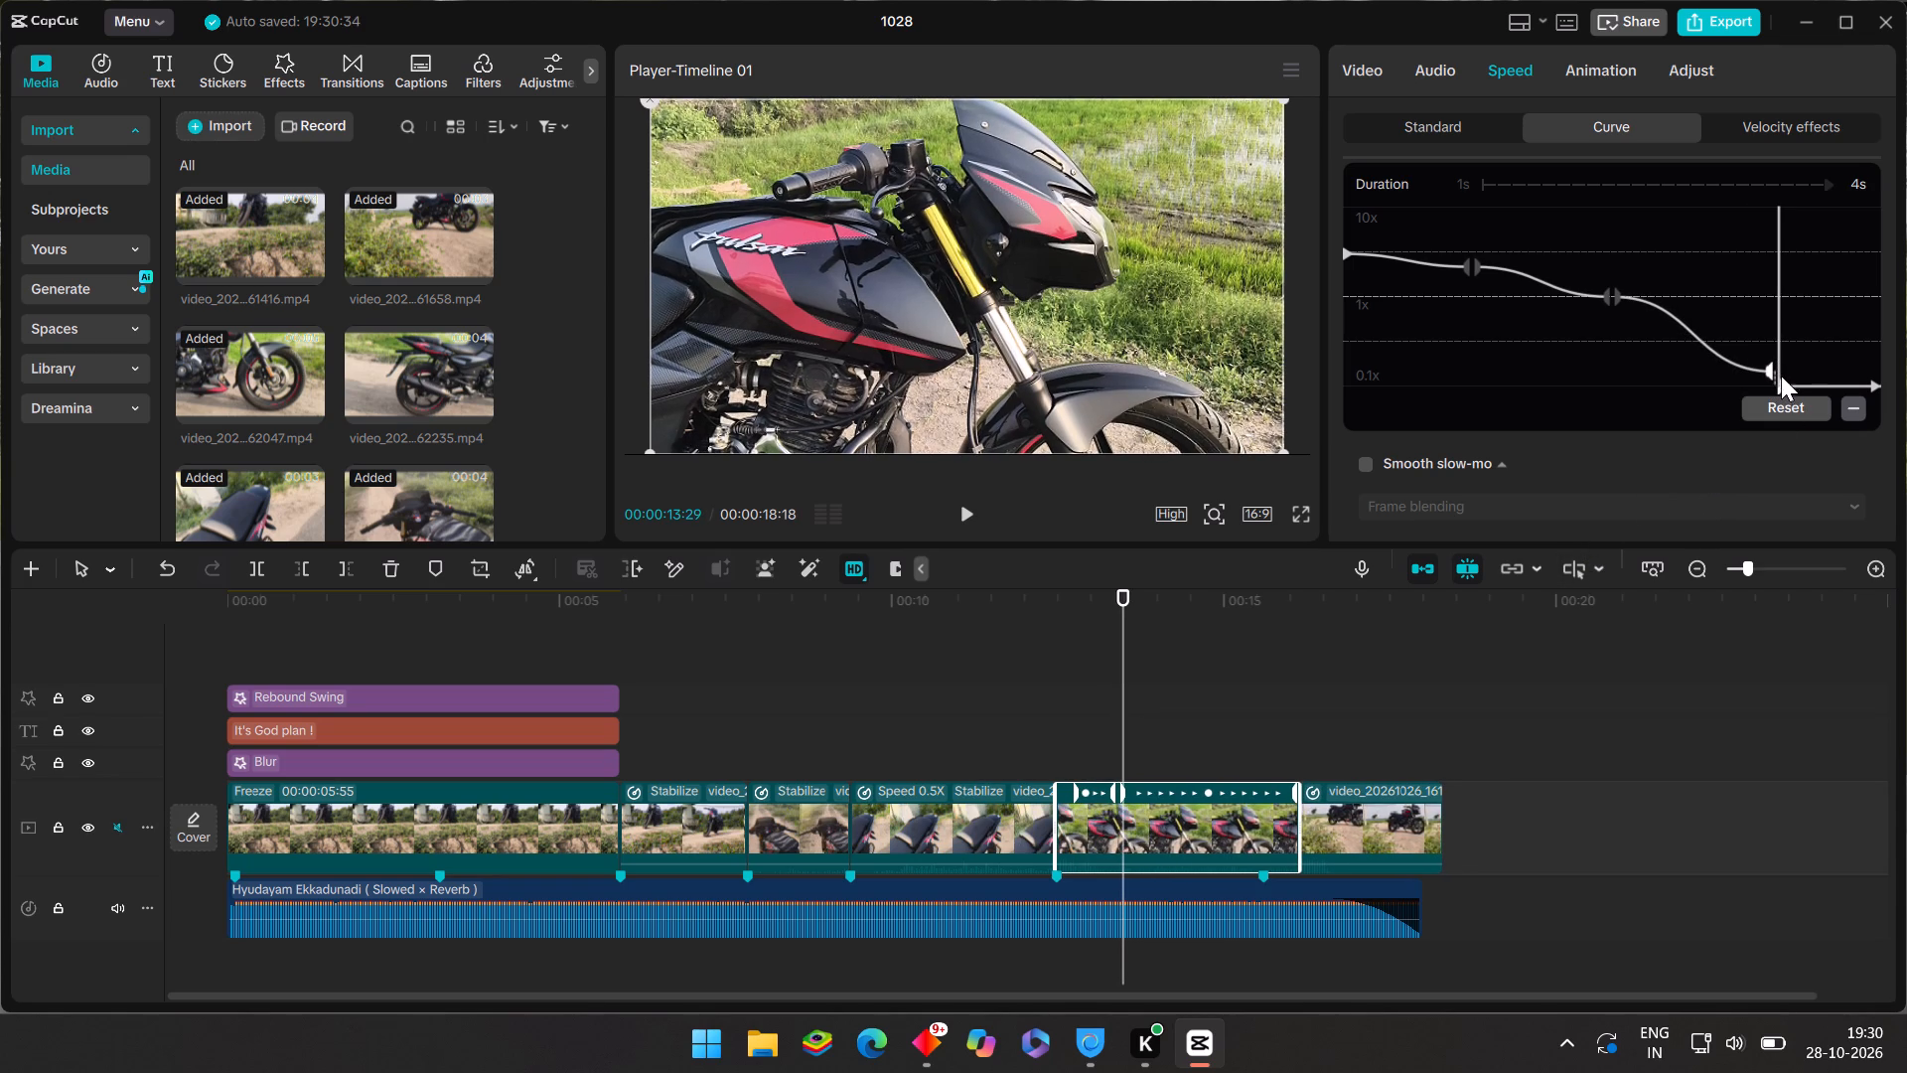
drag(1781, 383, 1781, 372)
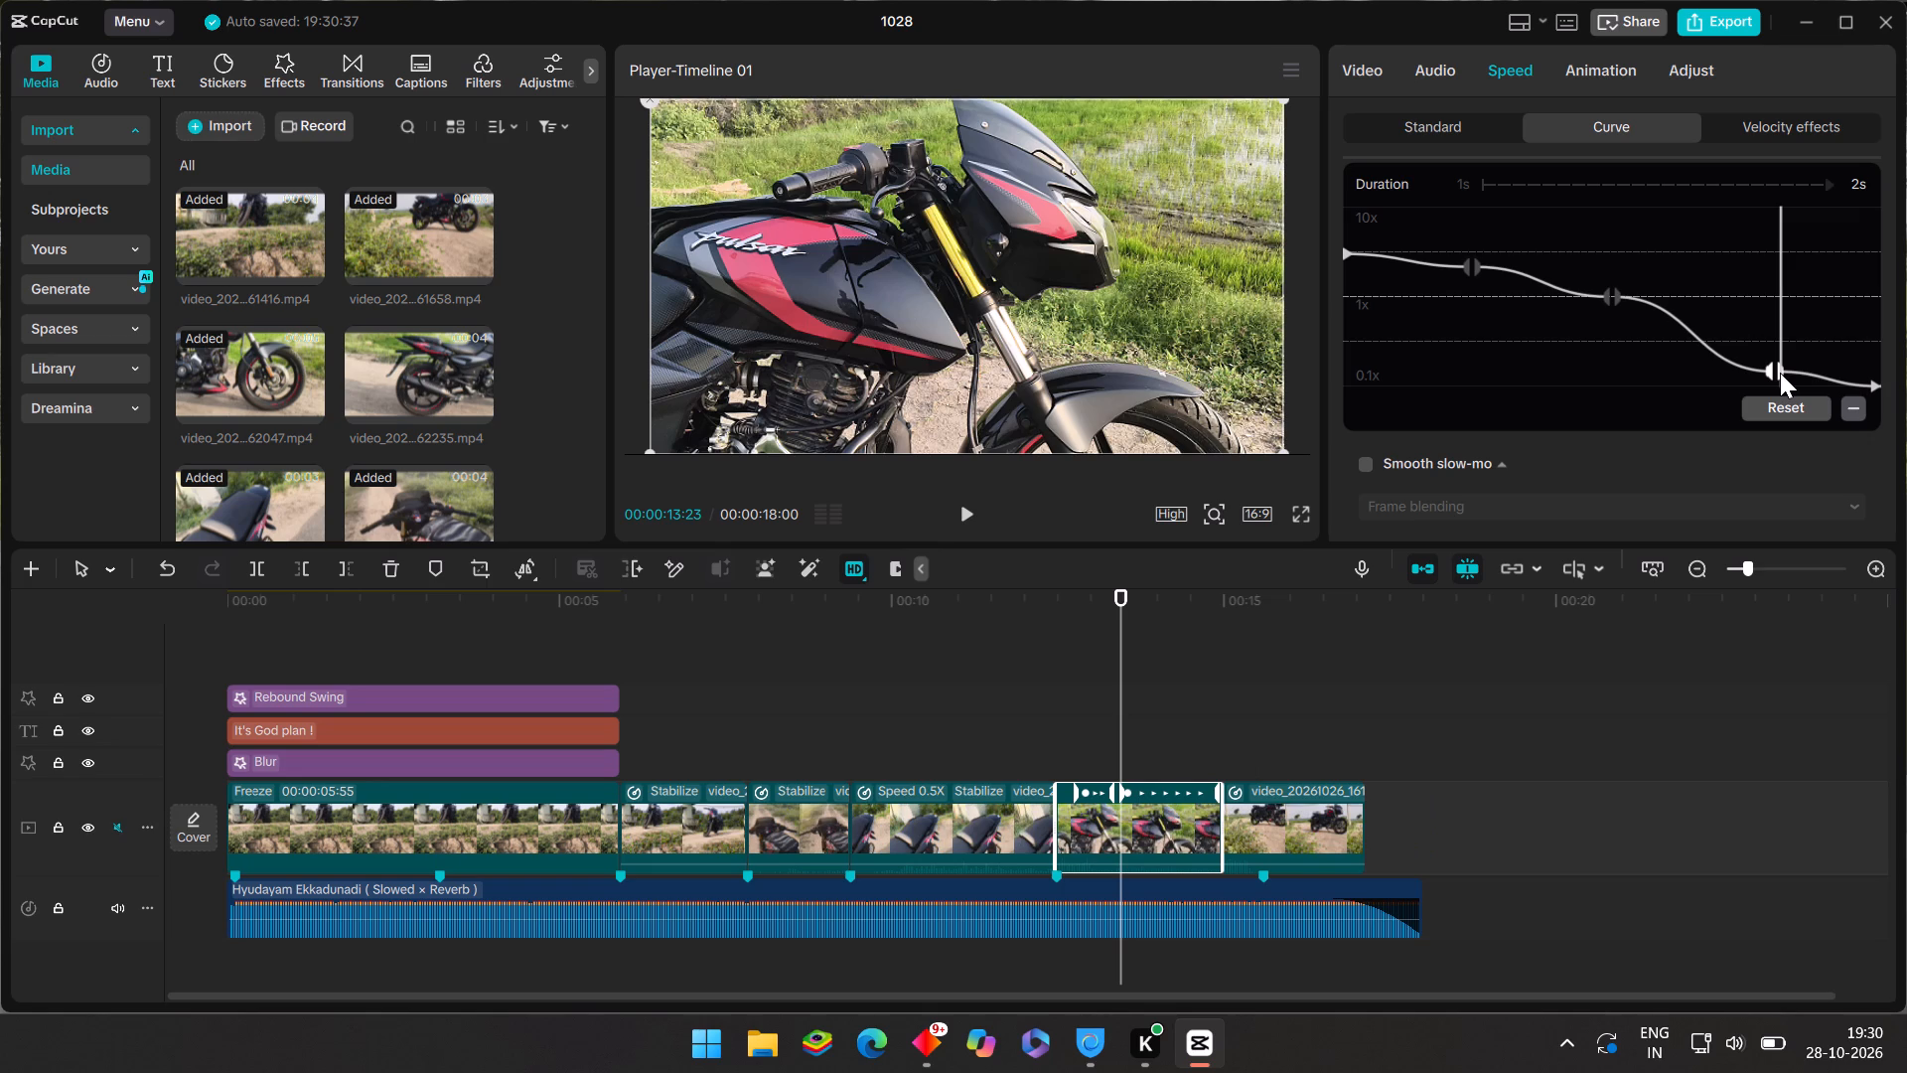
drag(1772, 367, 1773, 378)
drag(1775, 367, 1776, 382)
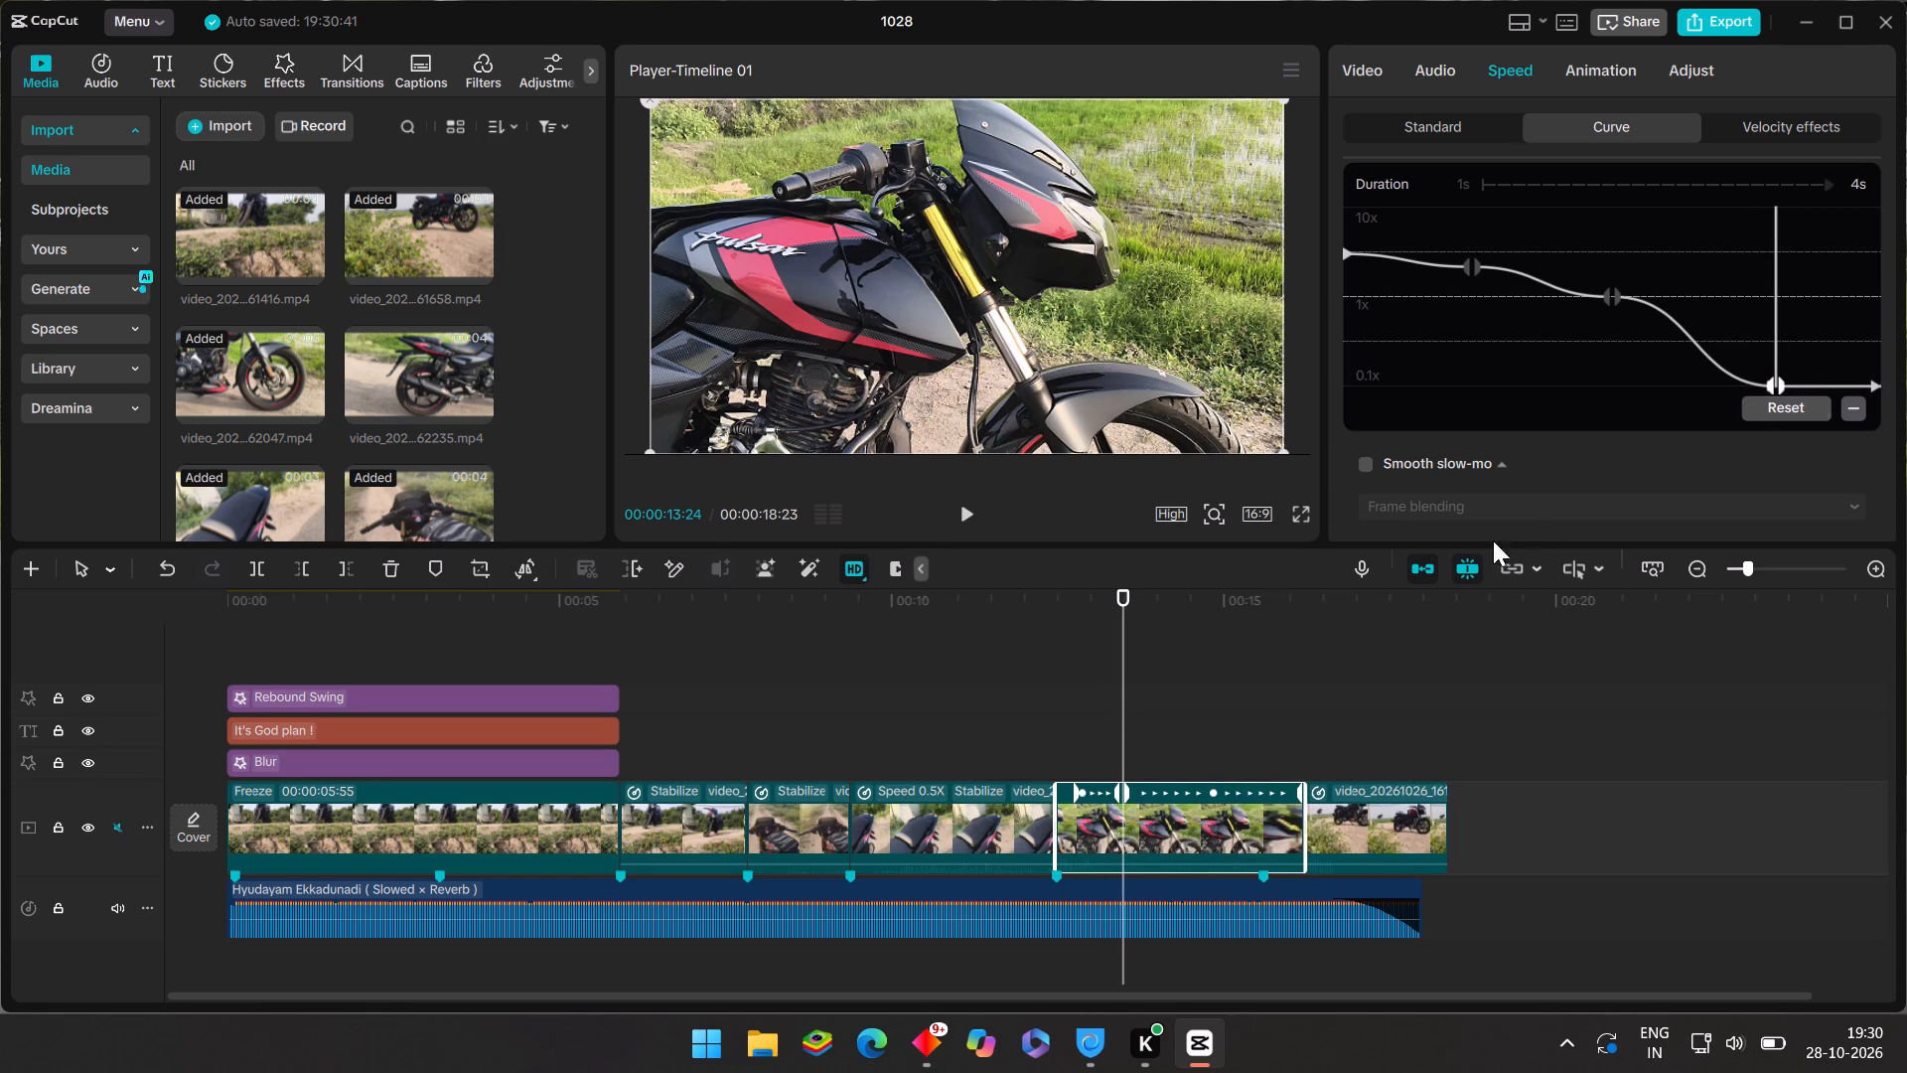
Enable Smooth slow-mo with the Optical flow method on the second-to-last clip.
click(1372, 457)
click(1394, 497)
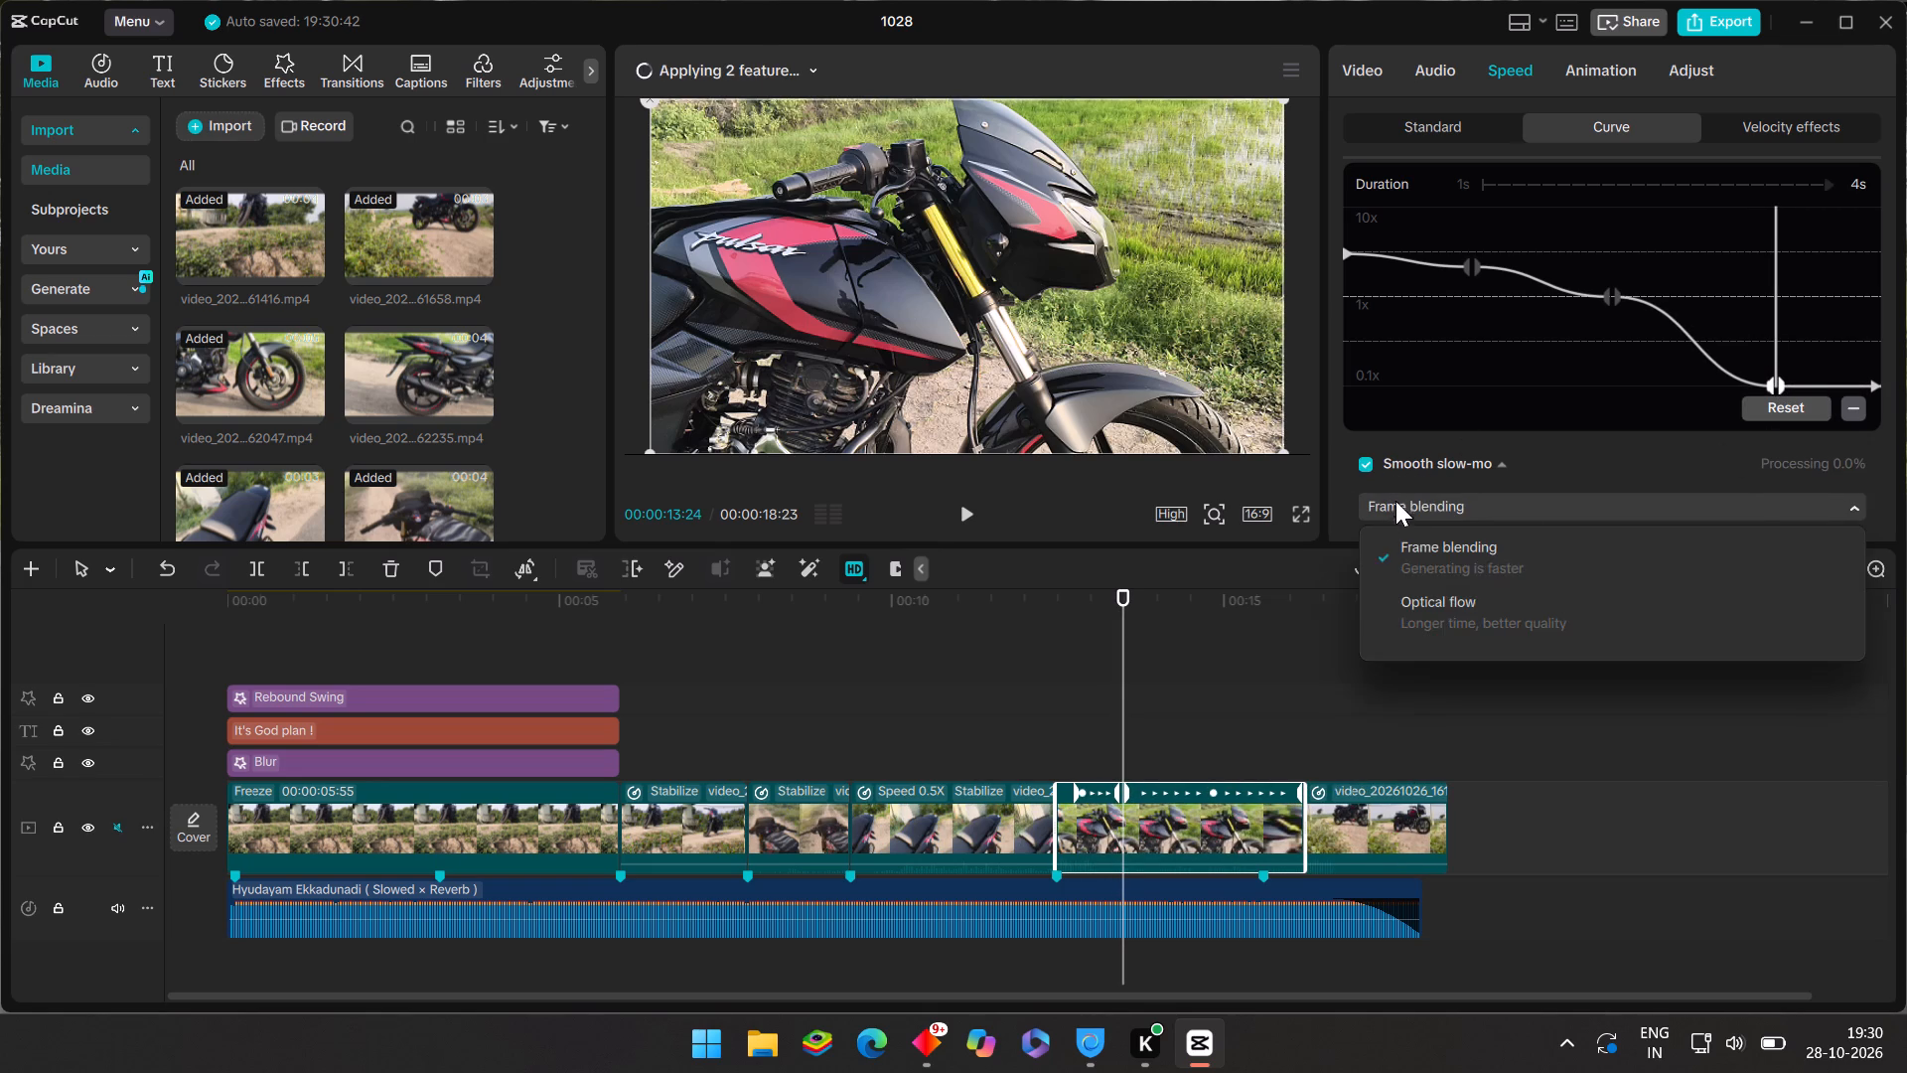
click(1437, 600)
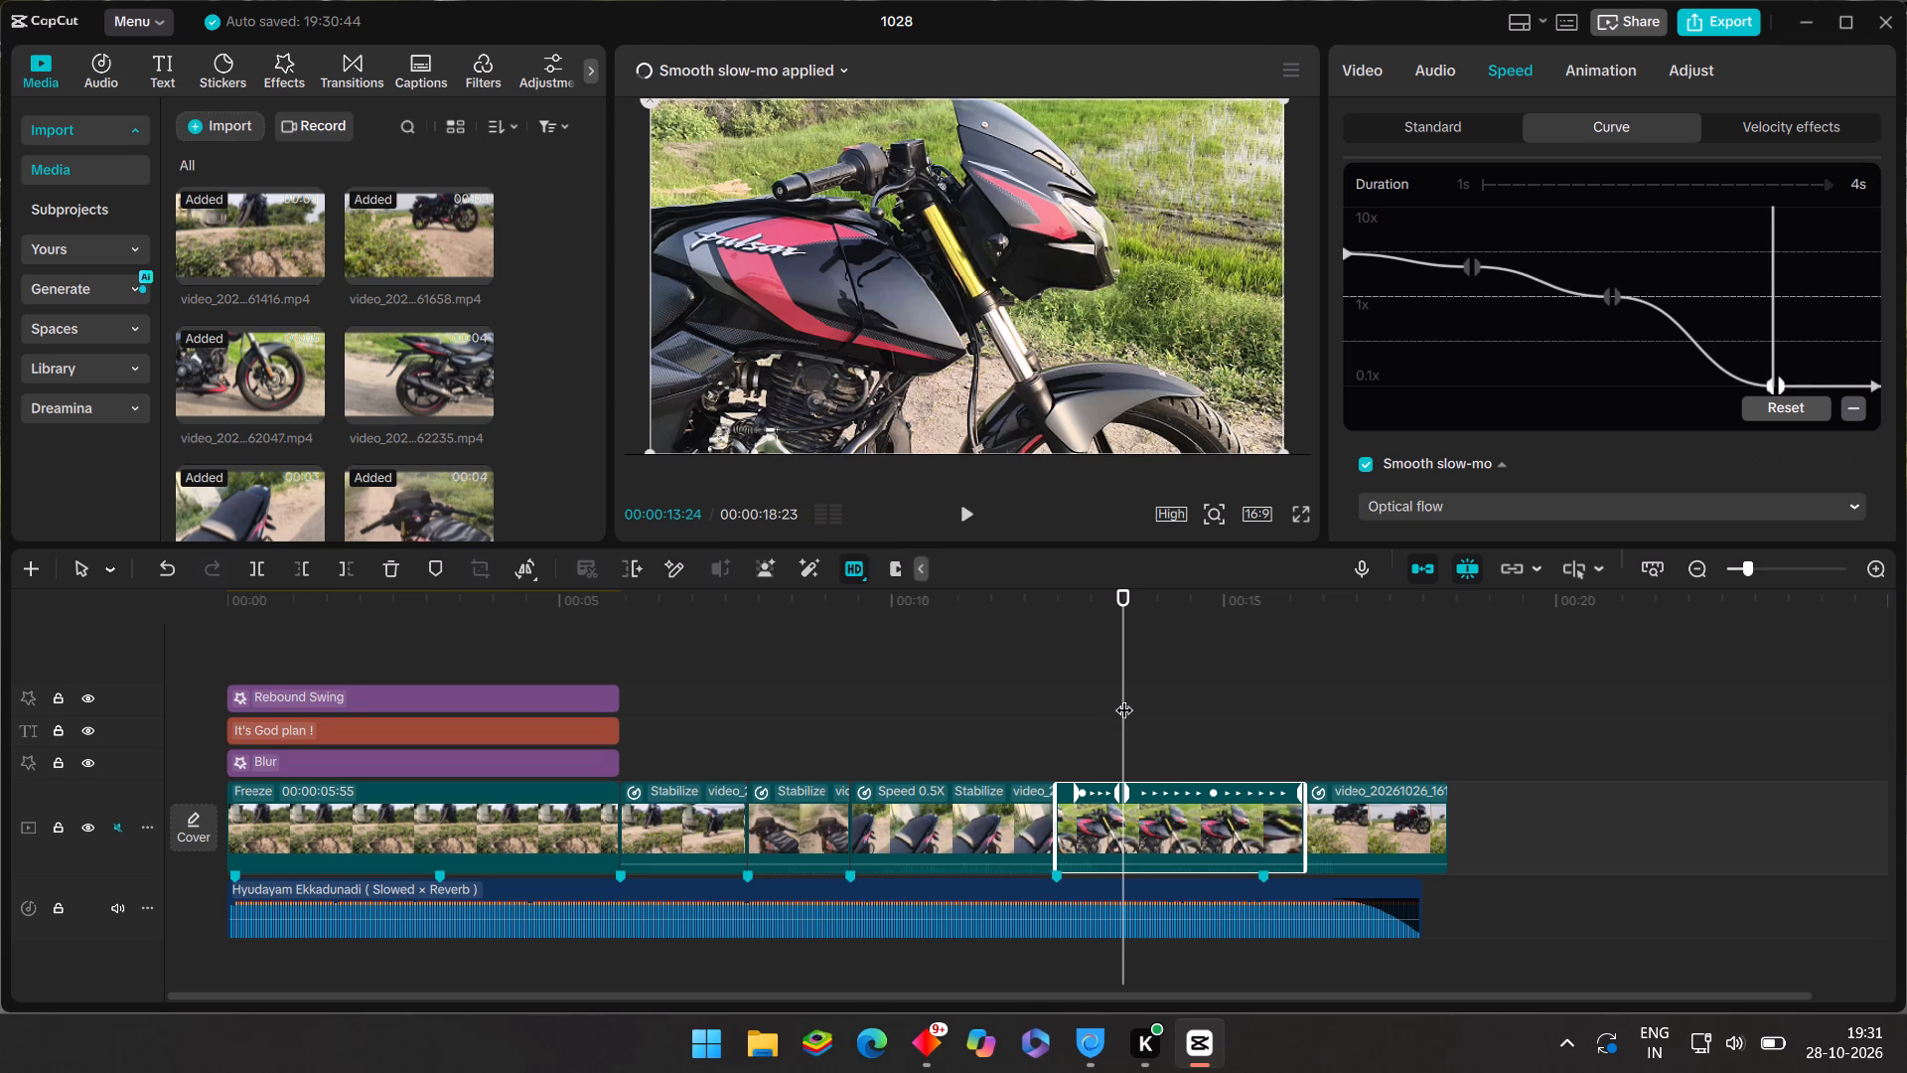
Play back the timeline from about 00:00:10:50 into the second-to-last clip to review its smoothed slow motion.
drag(1124, 697, 960, 697)
click(1009, 701)
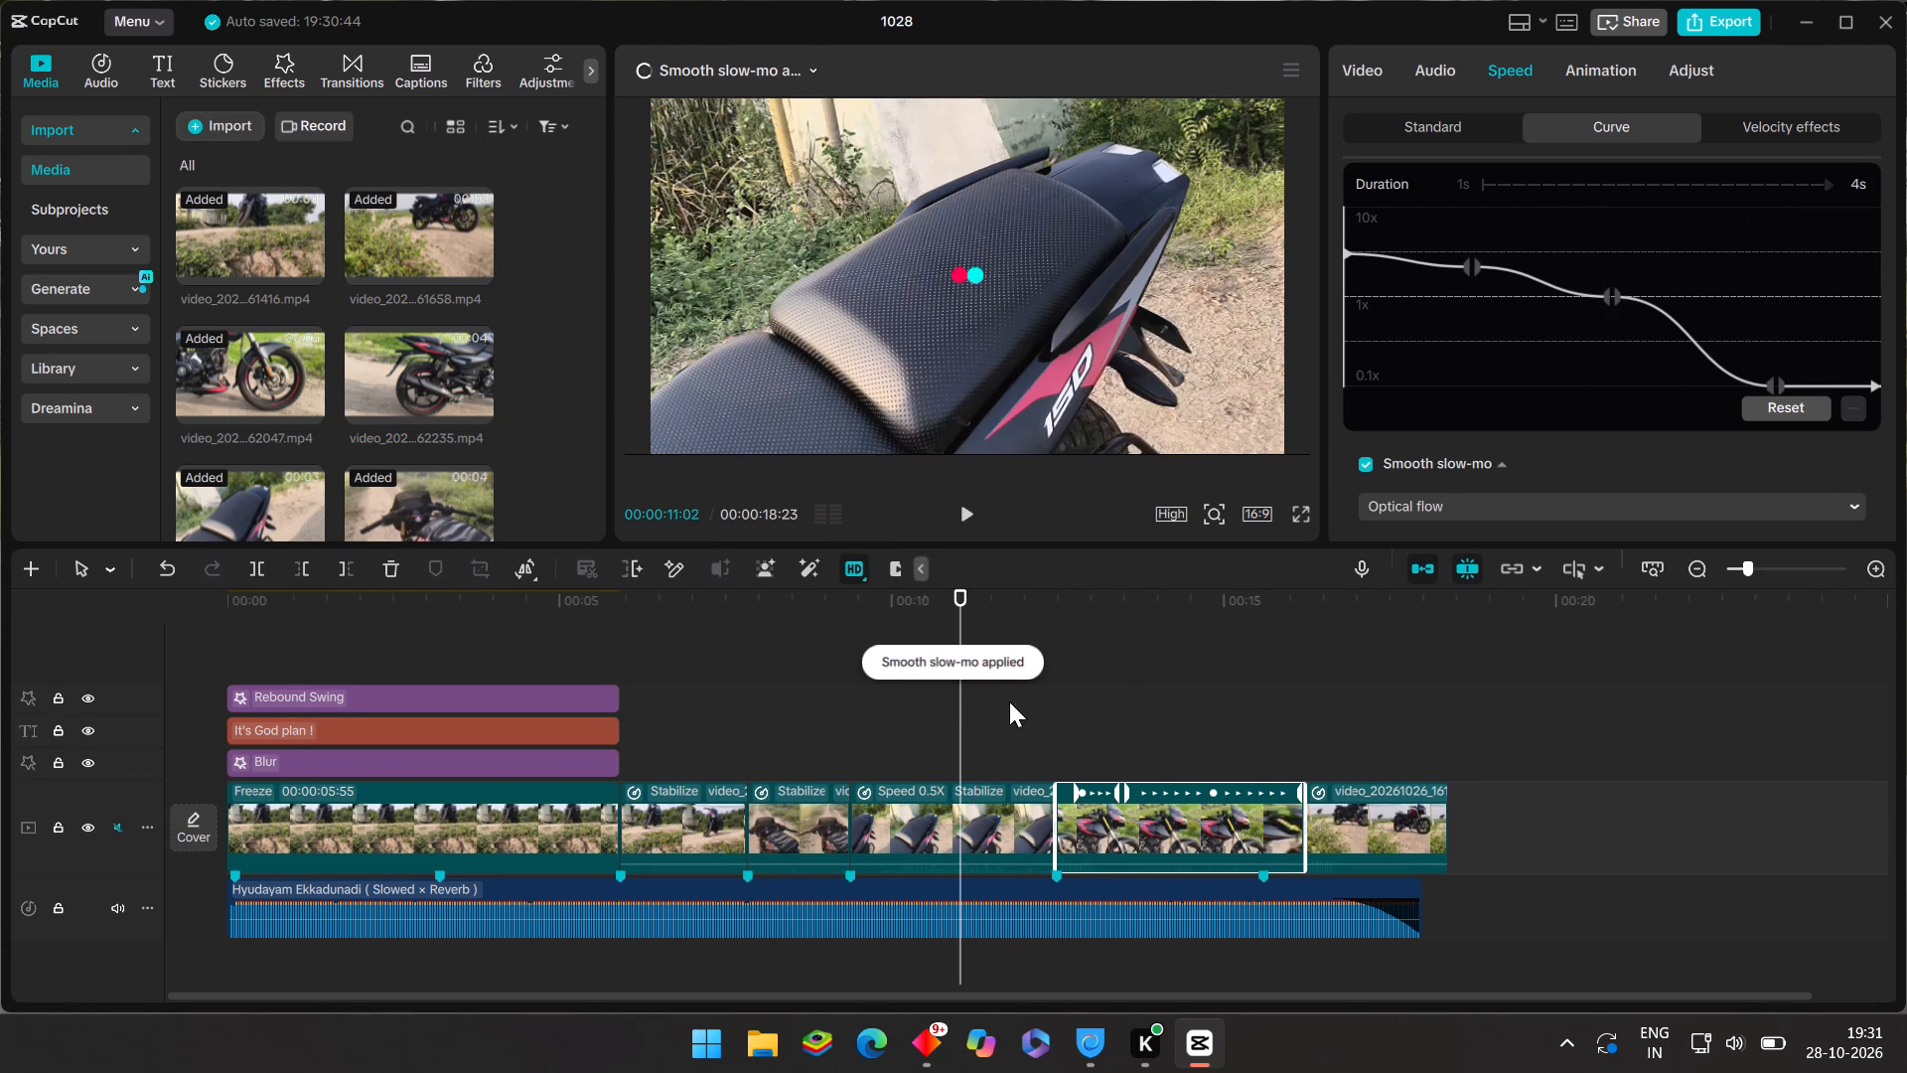
drag(1009, 701, 948, 676)
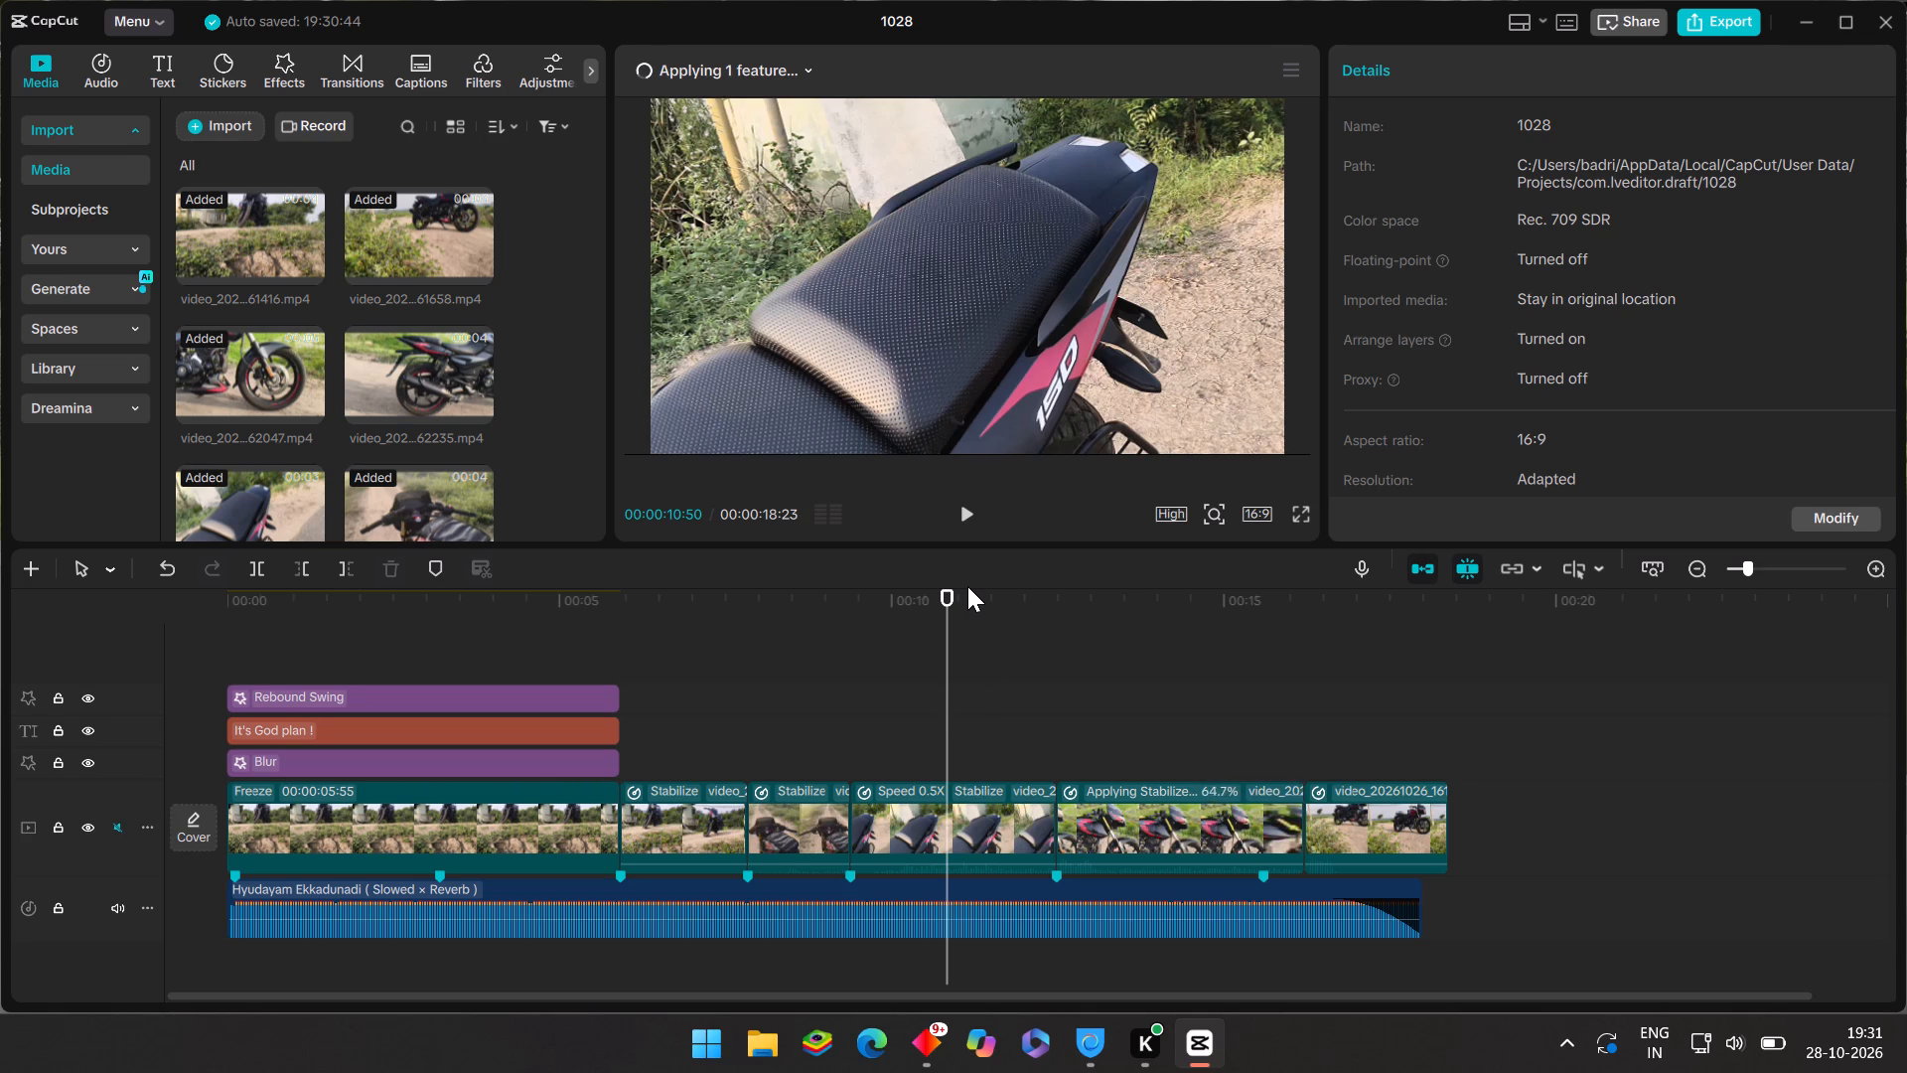
click(969, 520)
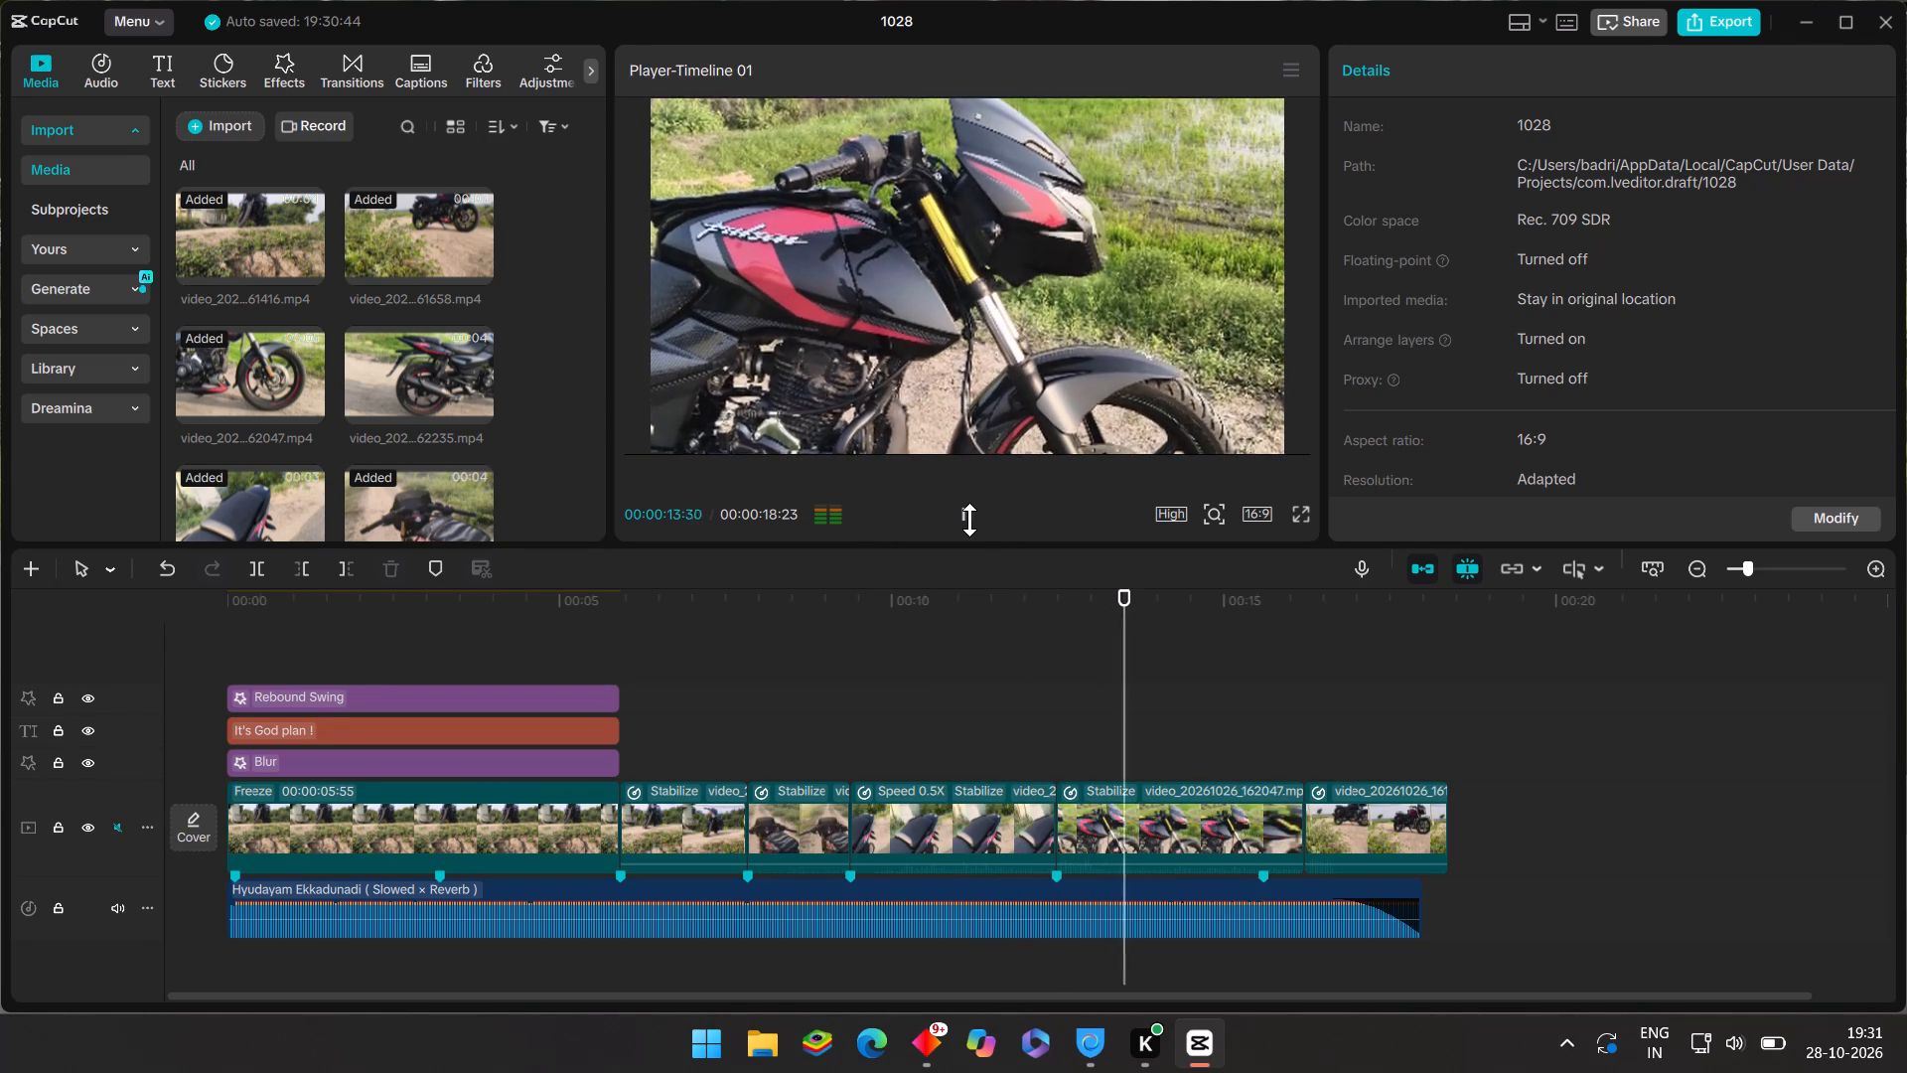
click(969, 520)
click(969, 520)
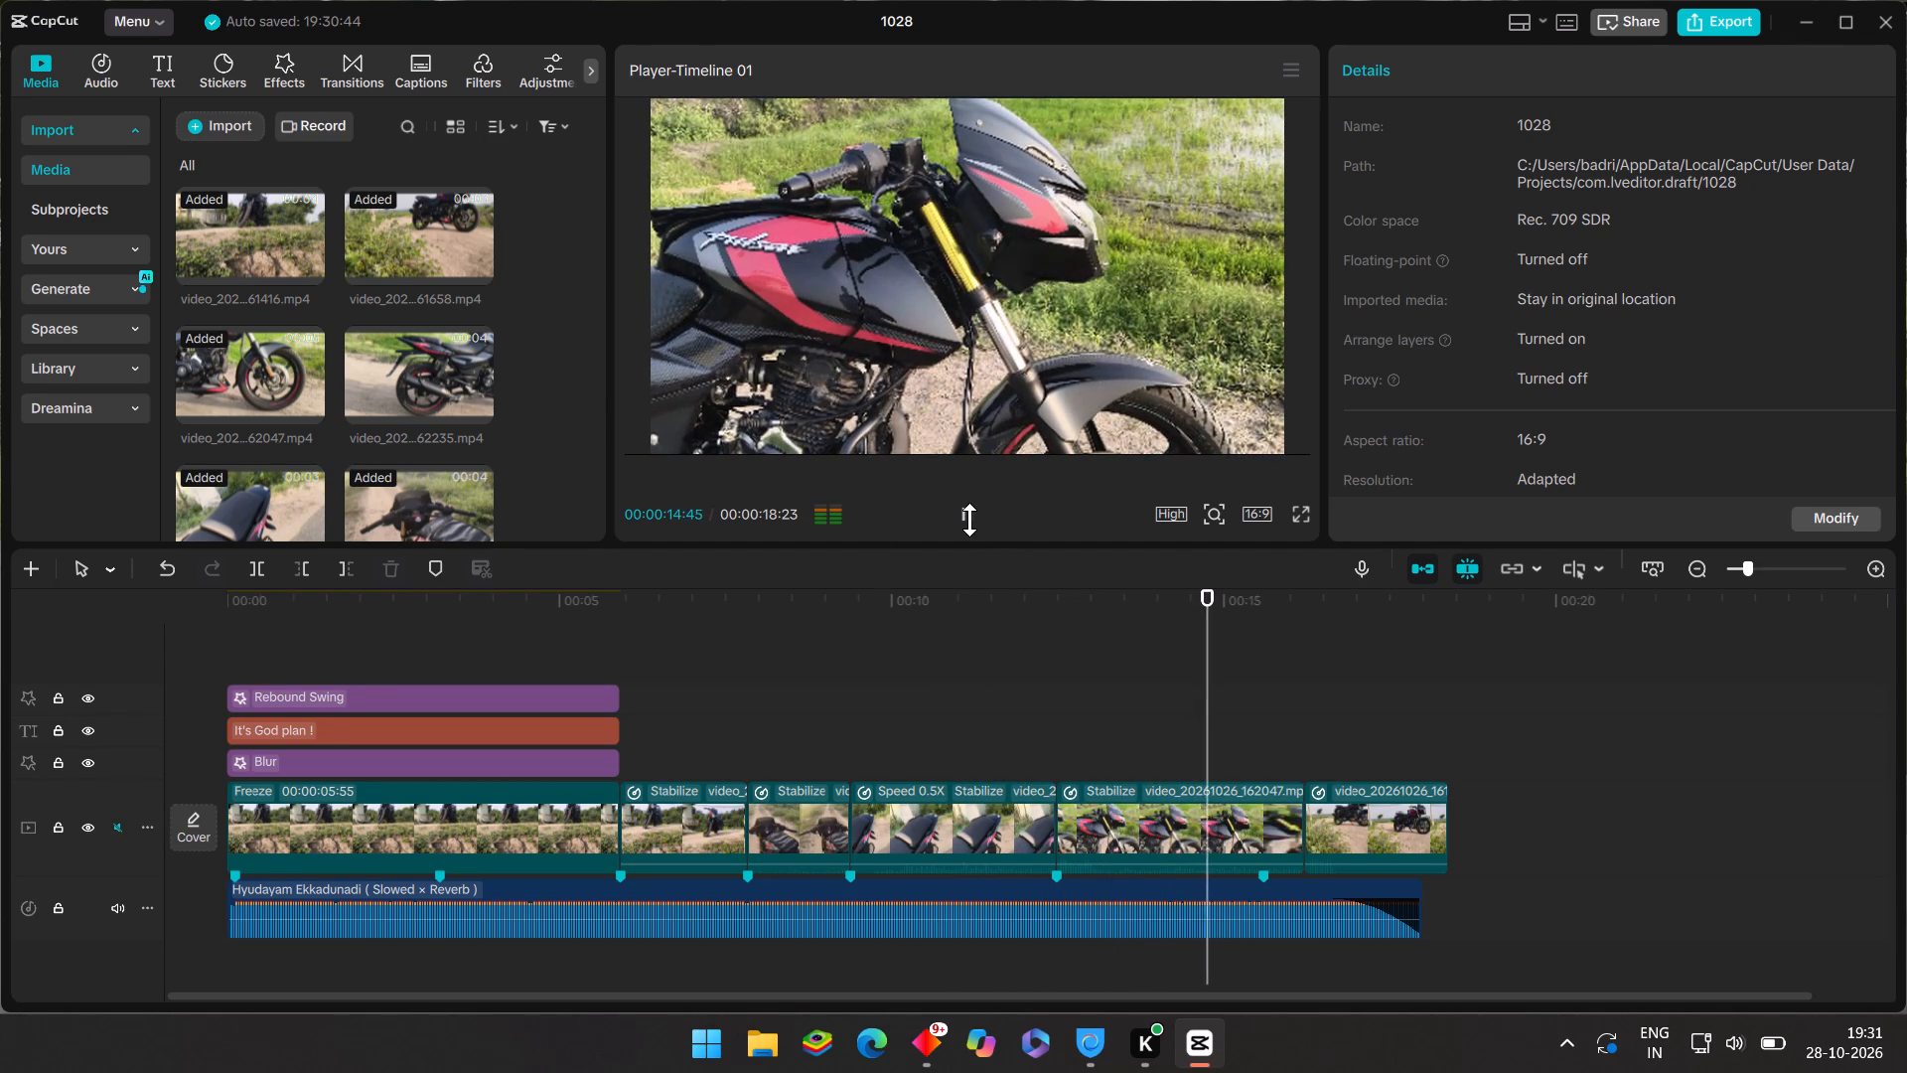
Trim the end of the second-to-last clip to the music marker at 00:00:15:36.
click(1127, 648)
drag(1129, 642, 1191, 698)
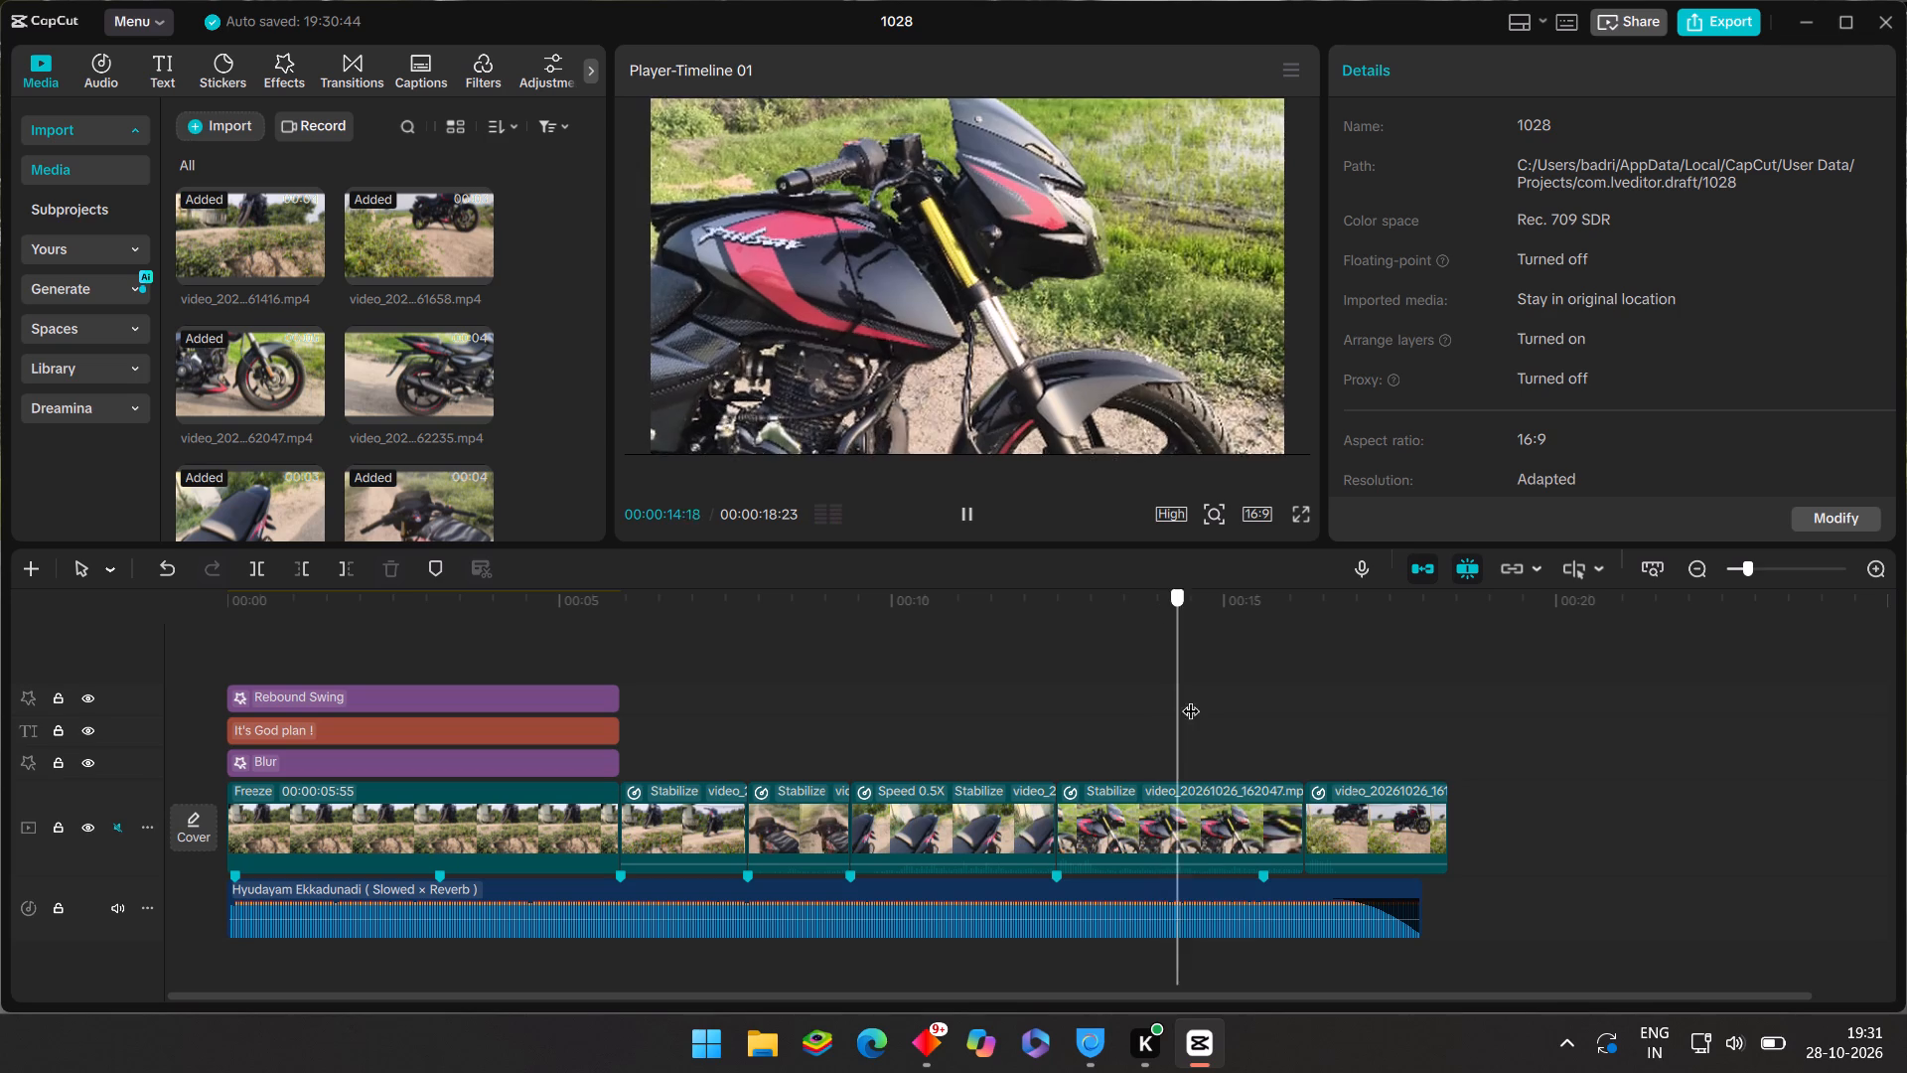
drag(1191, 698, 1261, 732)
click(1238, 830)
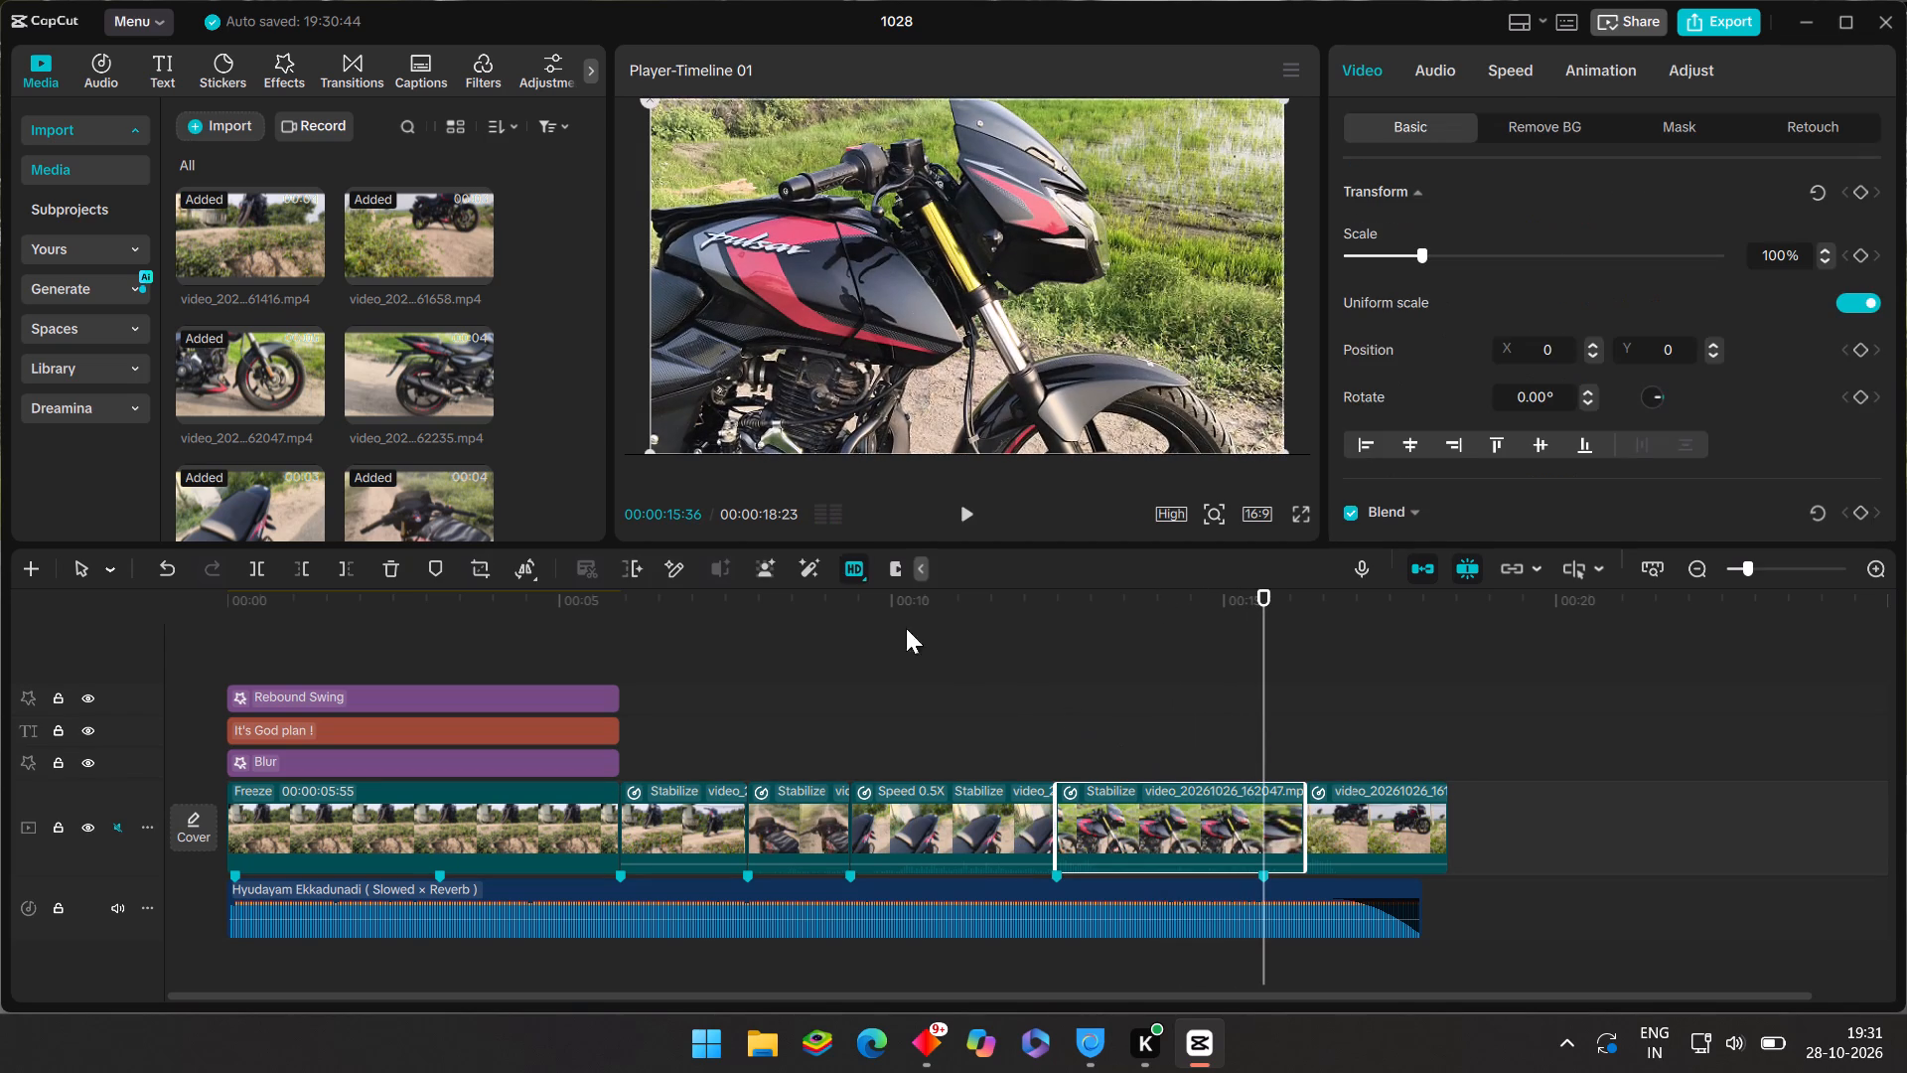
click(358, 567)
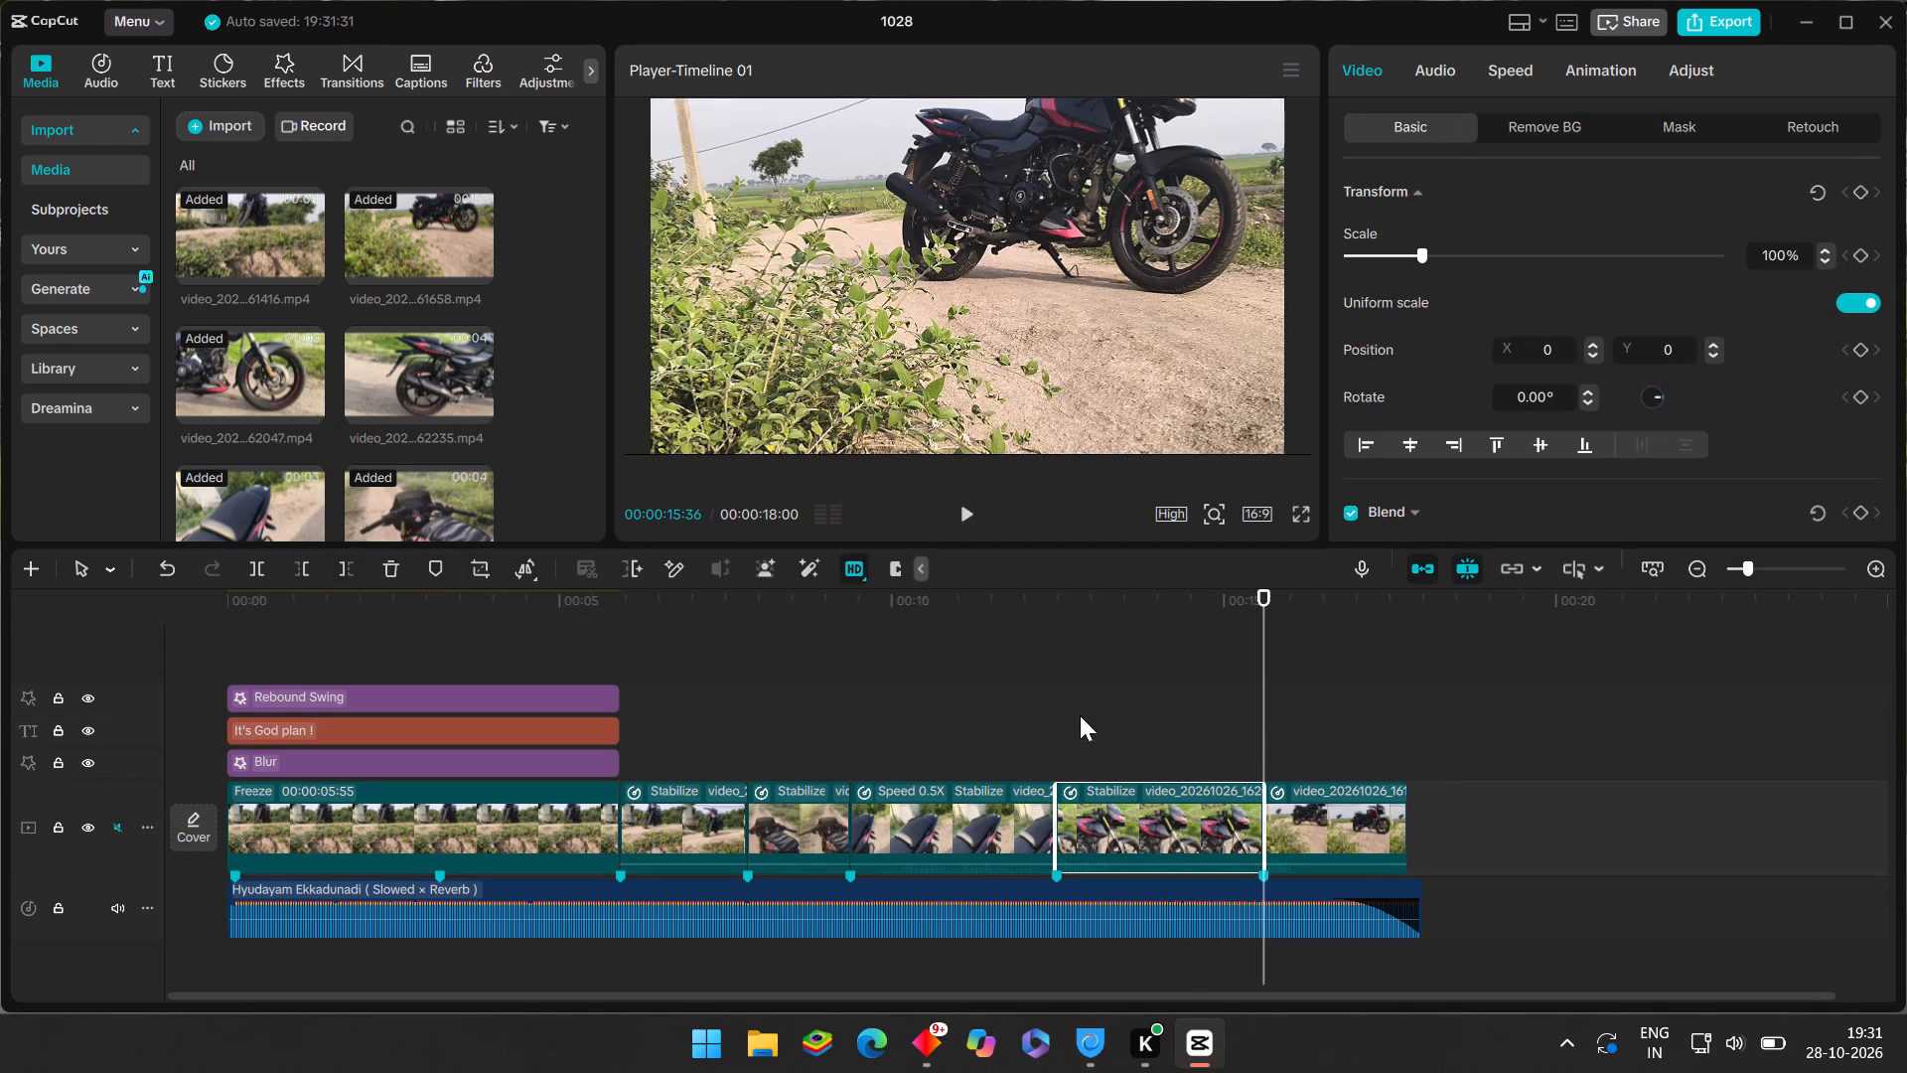
Play back the trimmed second-to-last clip and its cut to the final clip to review the timing.
double_click(1026, 700)
click(957, 513)
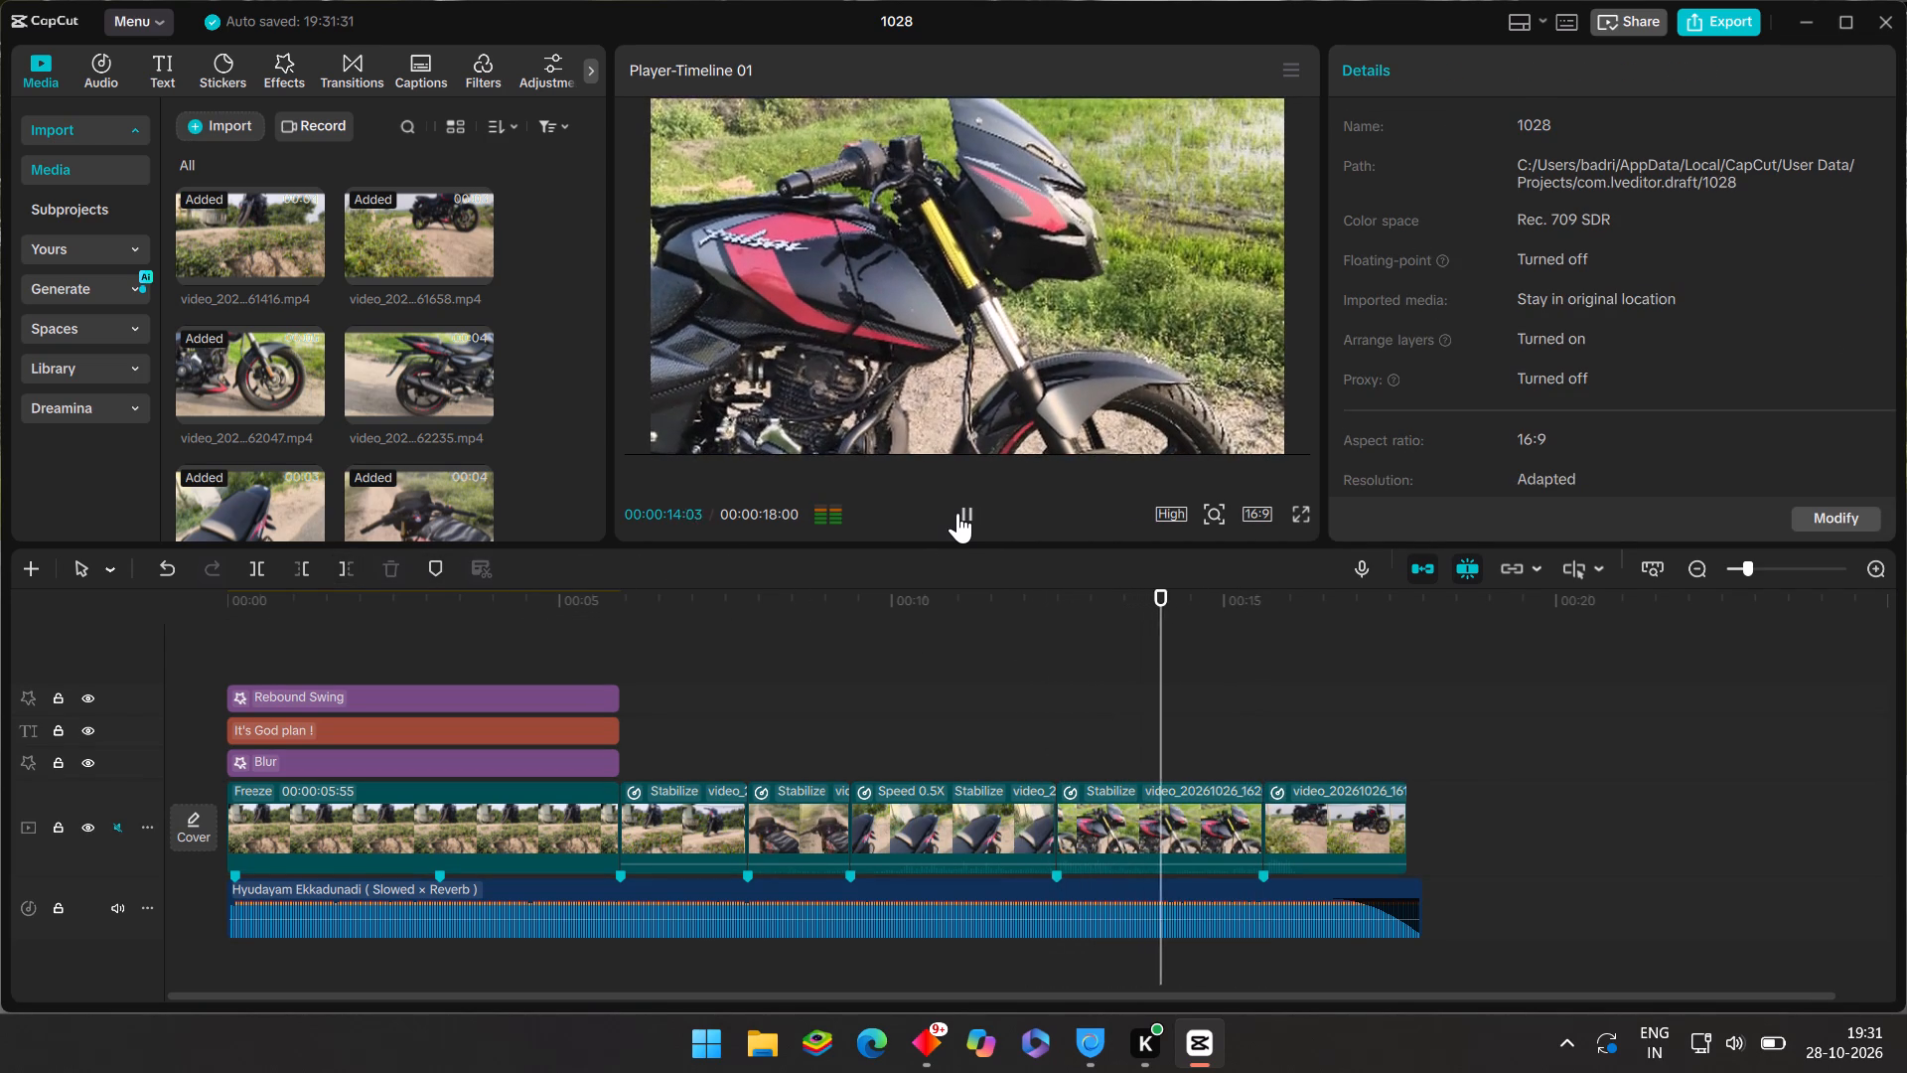
click(1183, 690)
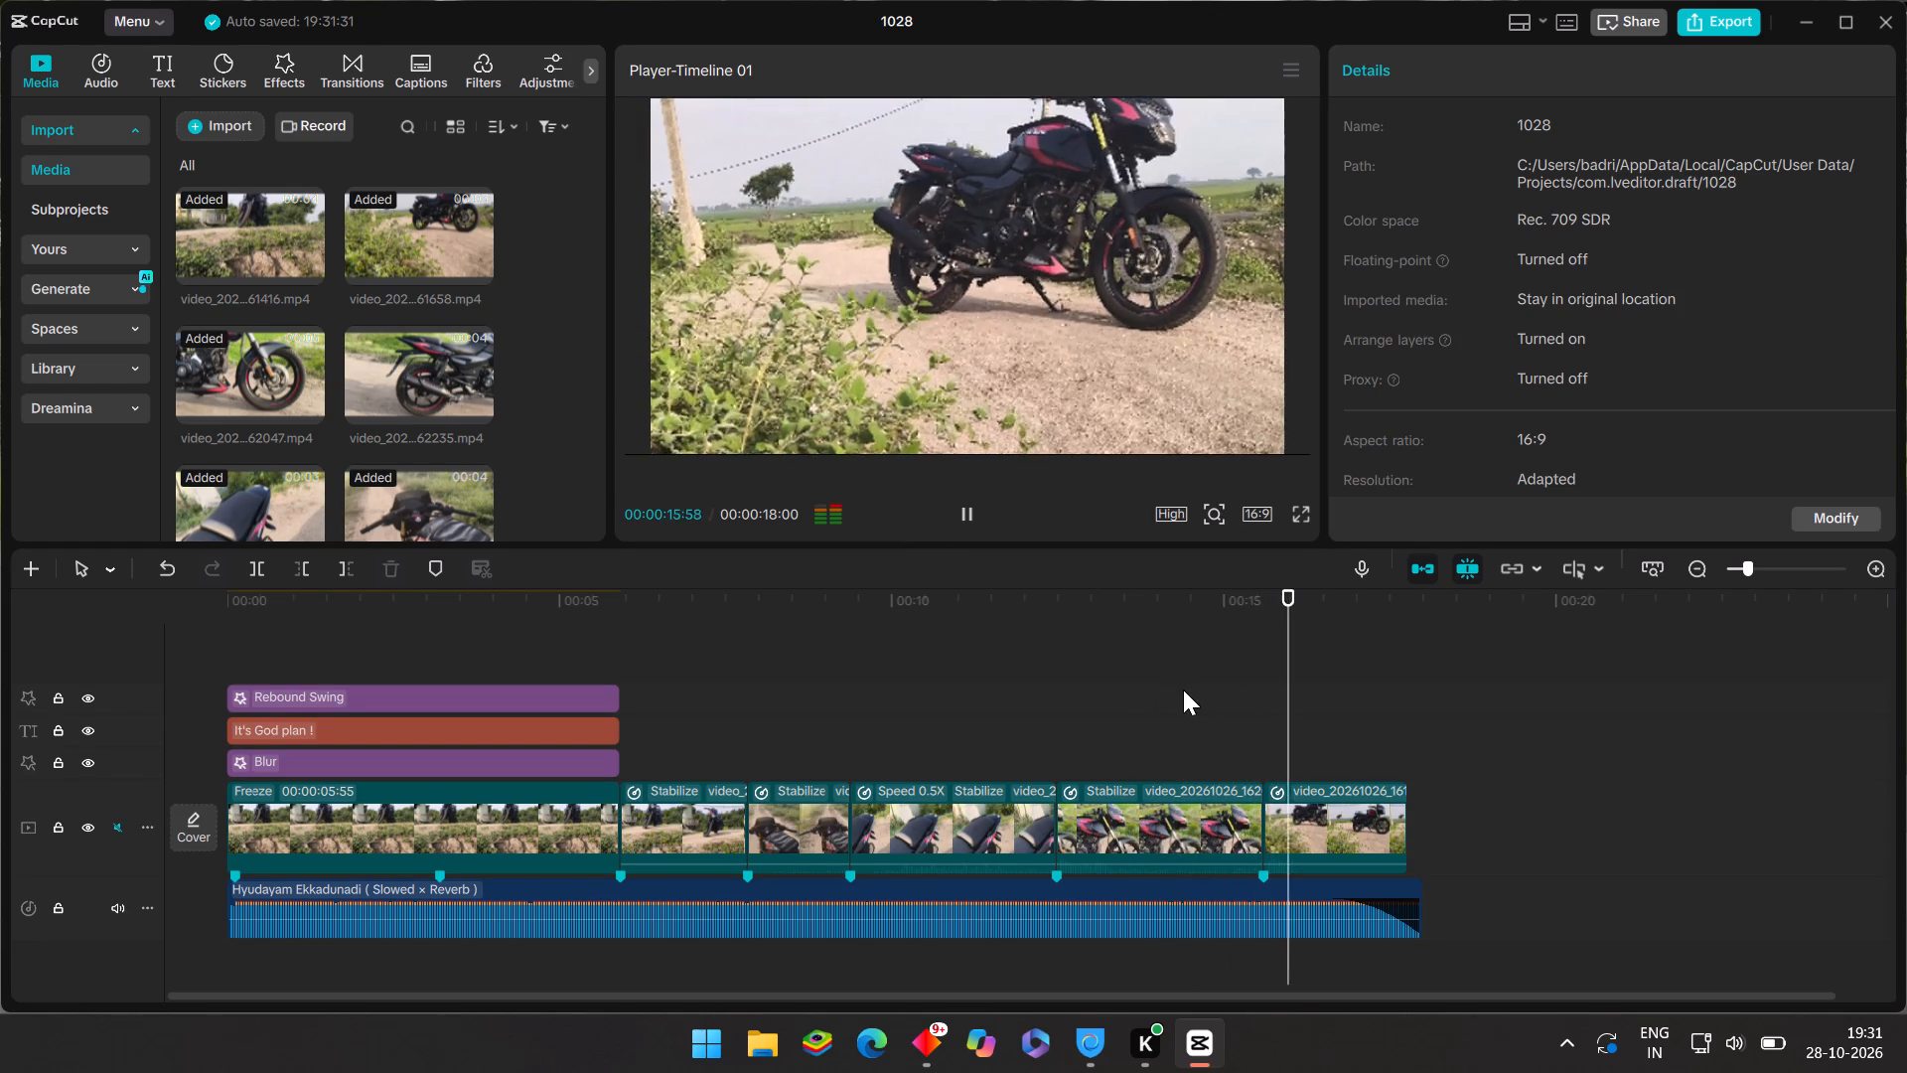
drag(1183, 690, 1158, 707)
Delete the second-to-last clip, the motorcycle side view, from the main track.
click(1194, 823)
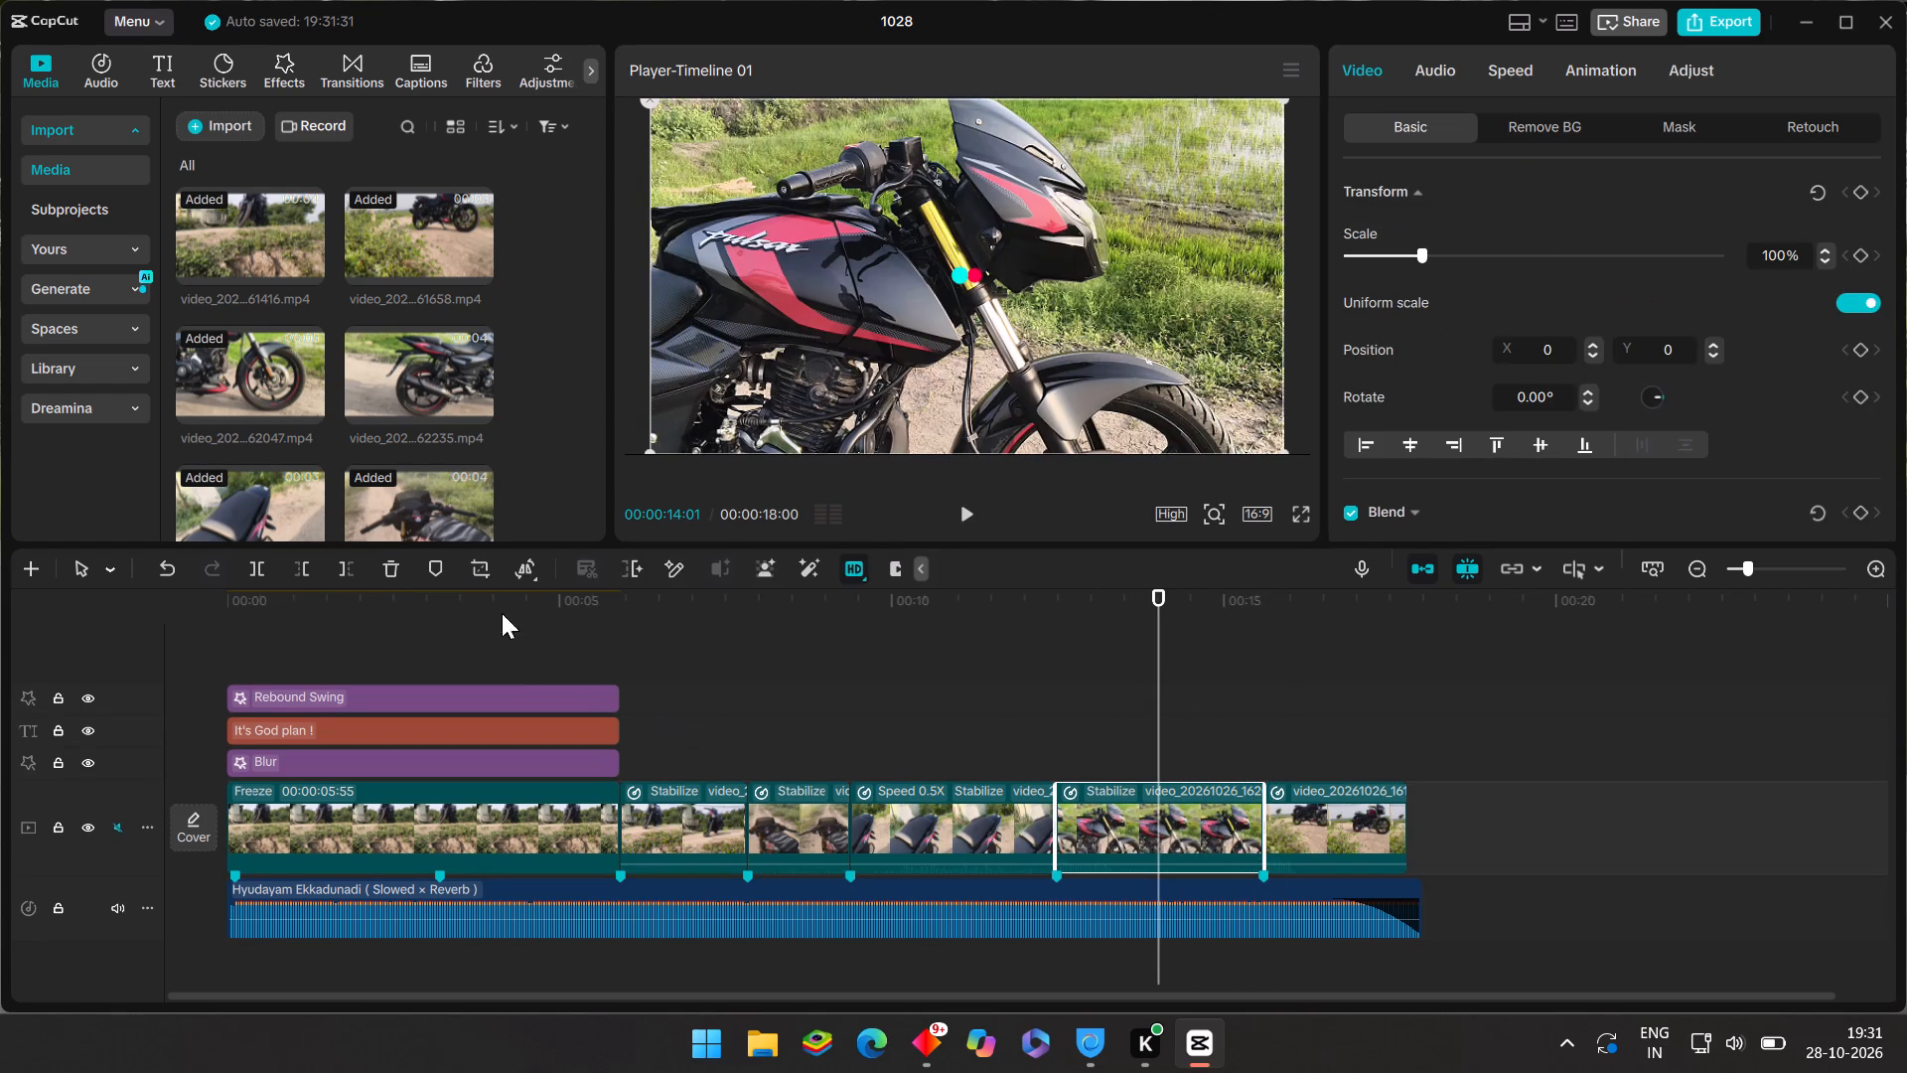
click(398, 564)
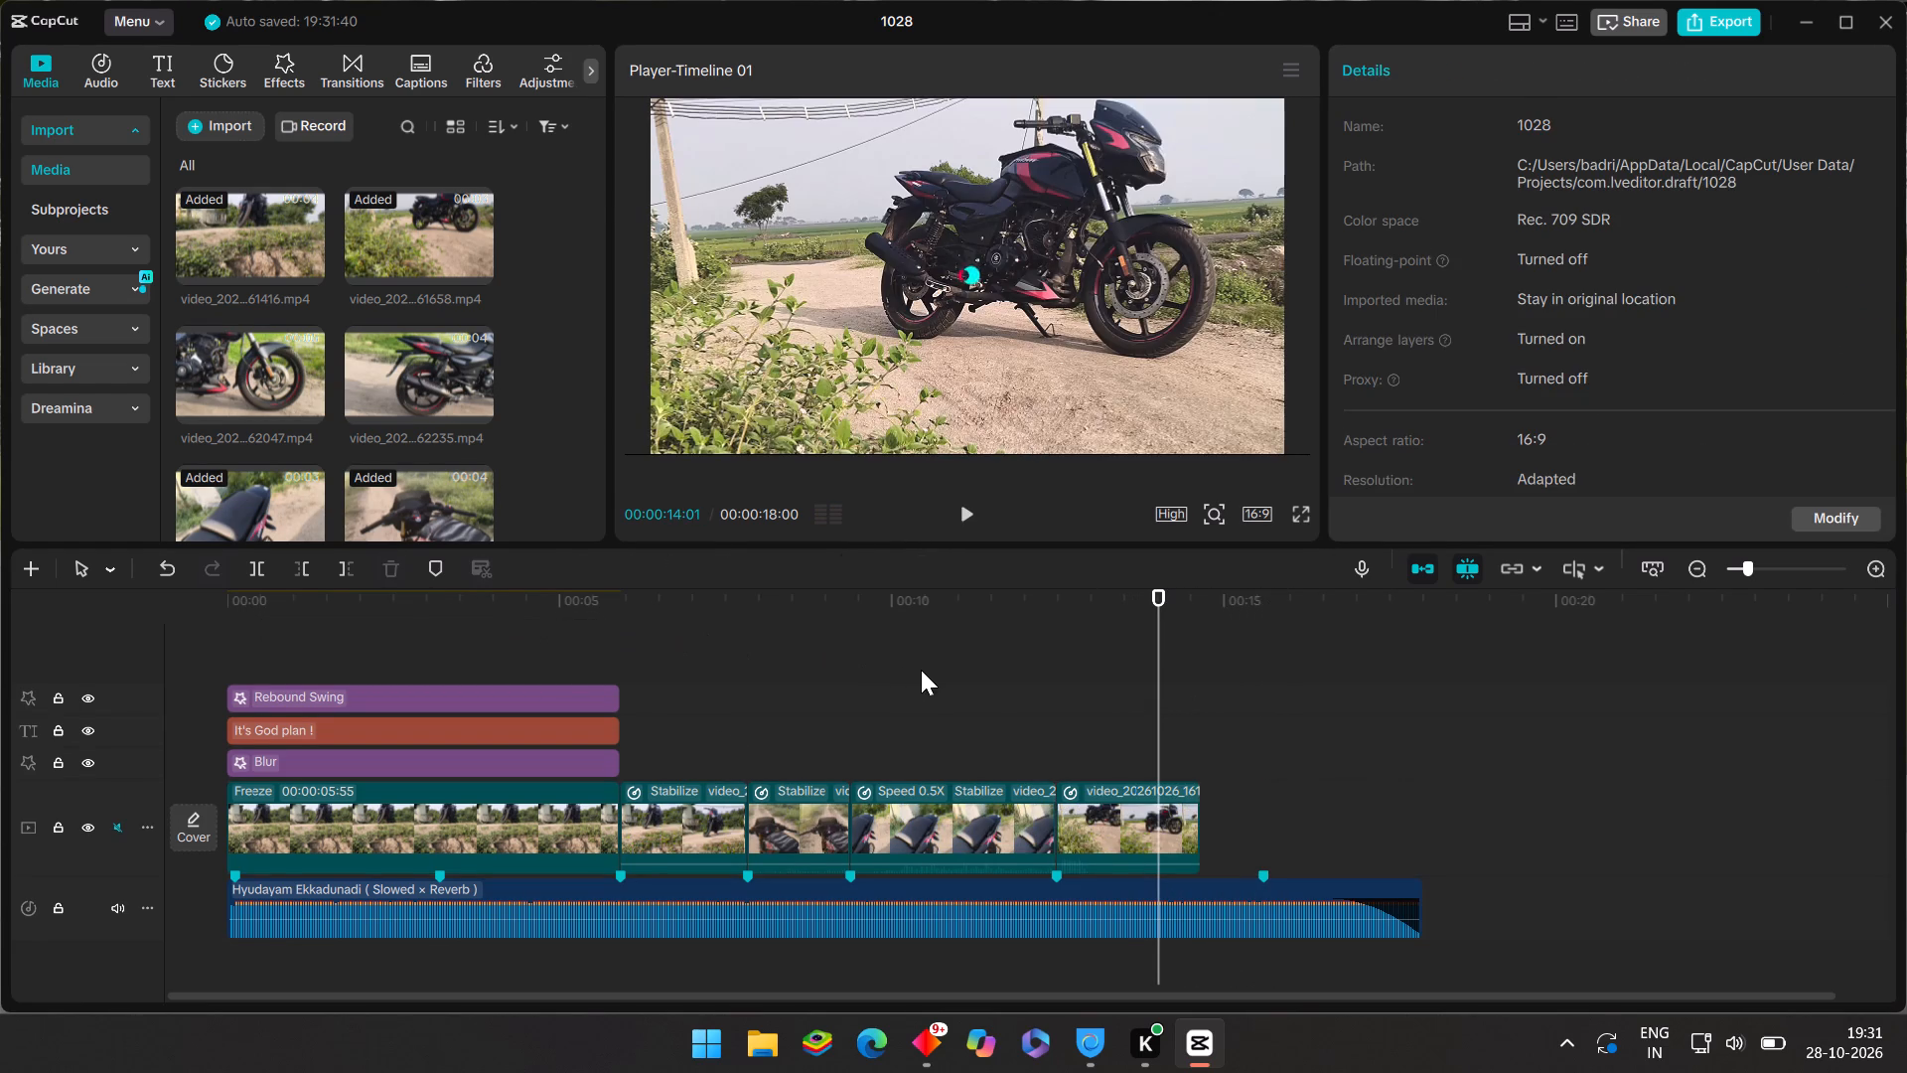
Play back the timeline from about 00:00:11:12 through the cut to the final clip to review the timing.
click(925, 665)
drag(927, 663, 971, 677)
click(956, 532)
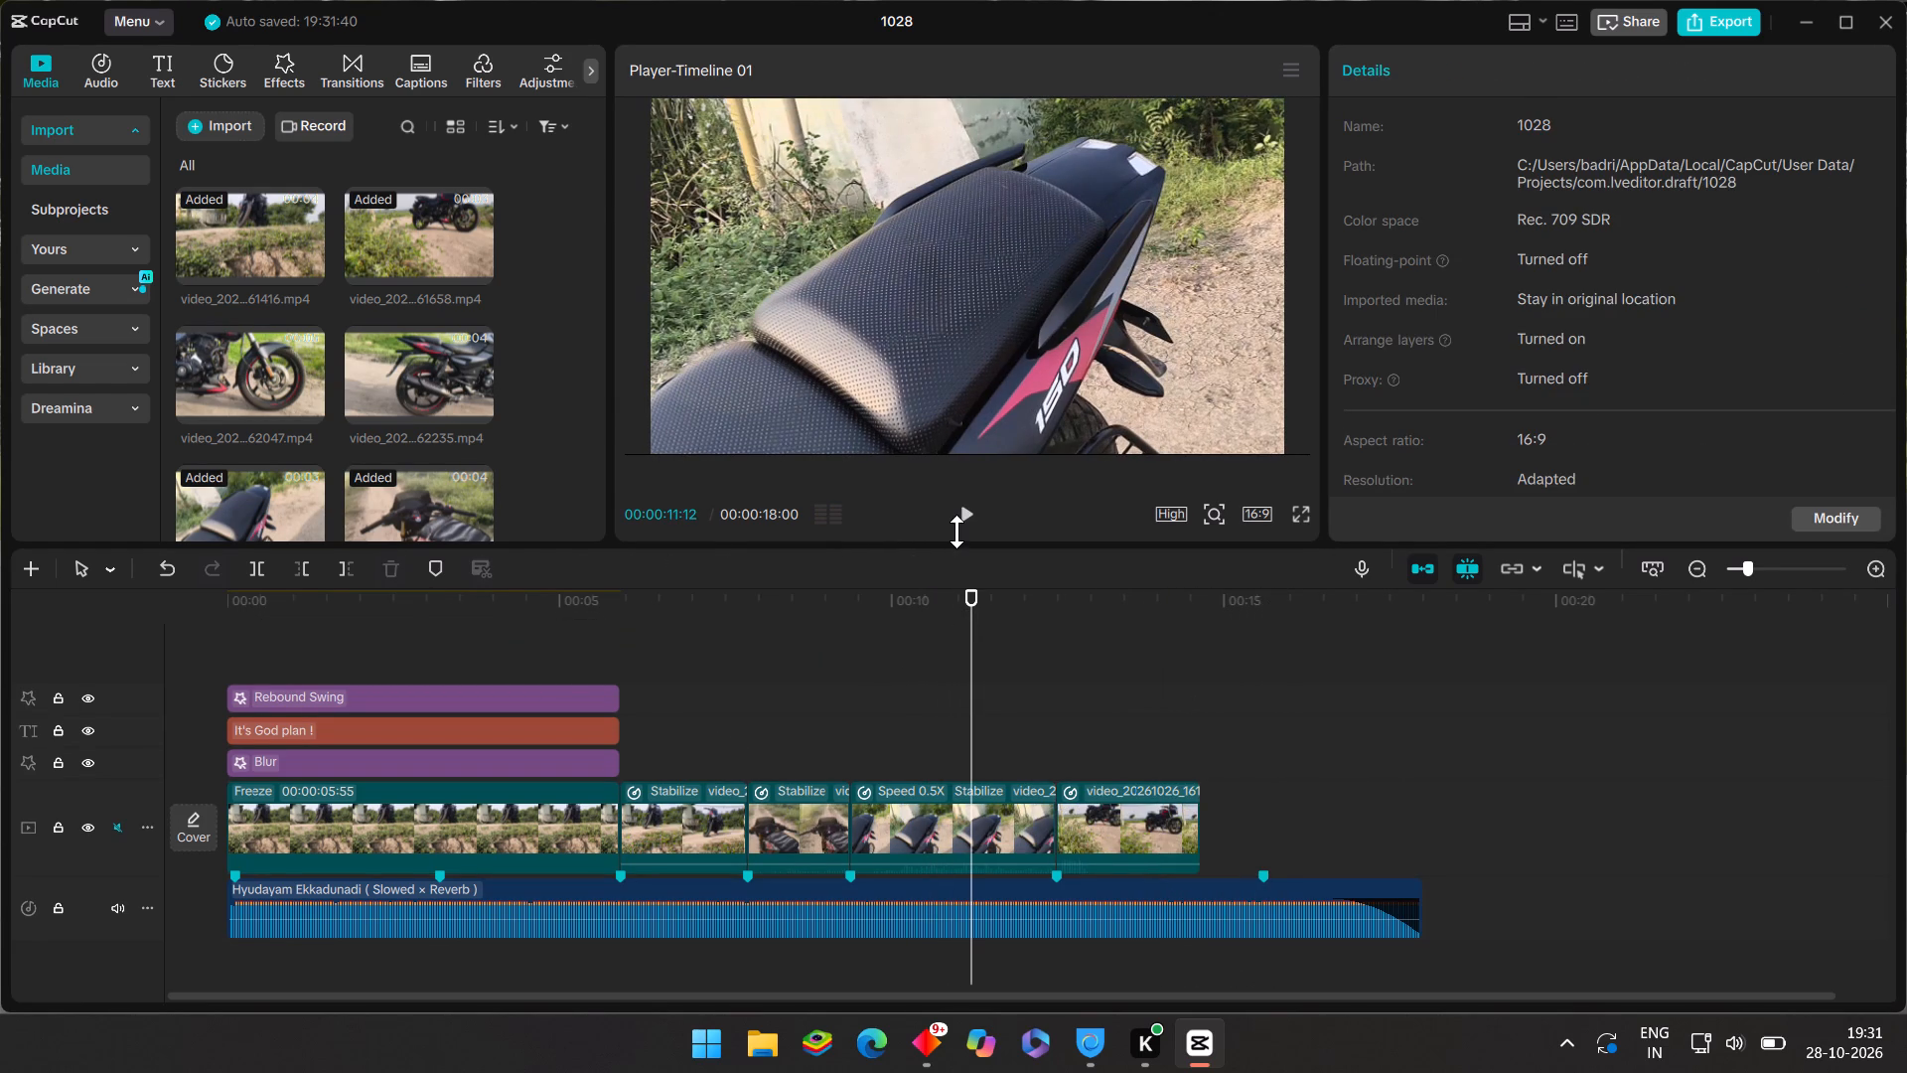
click(962, 511)
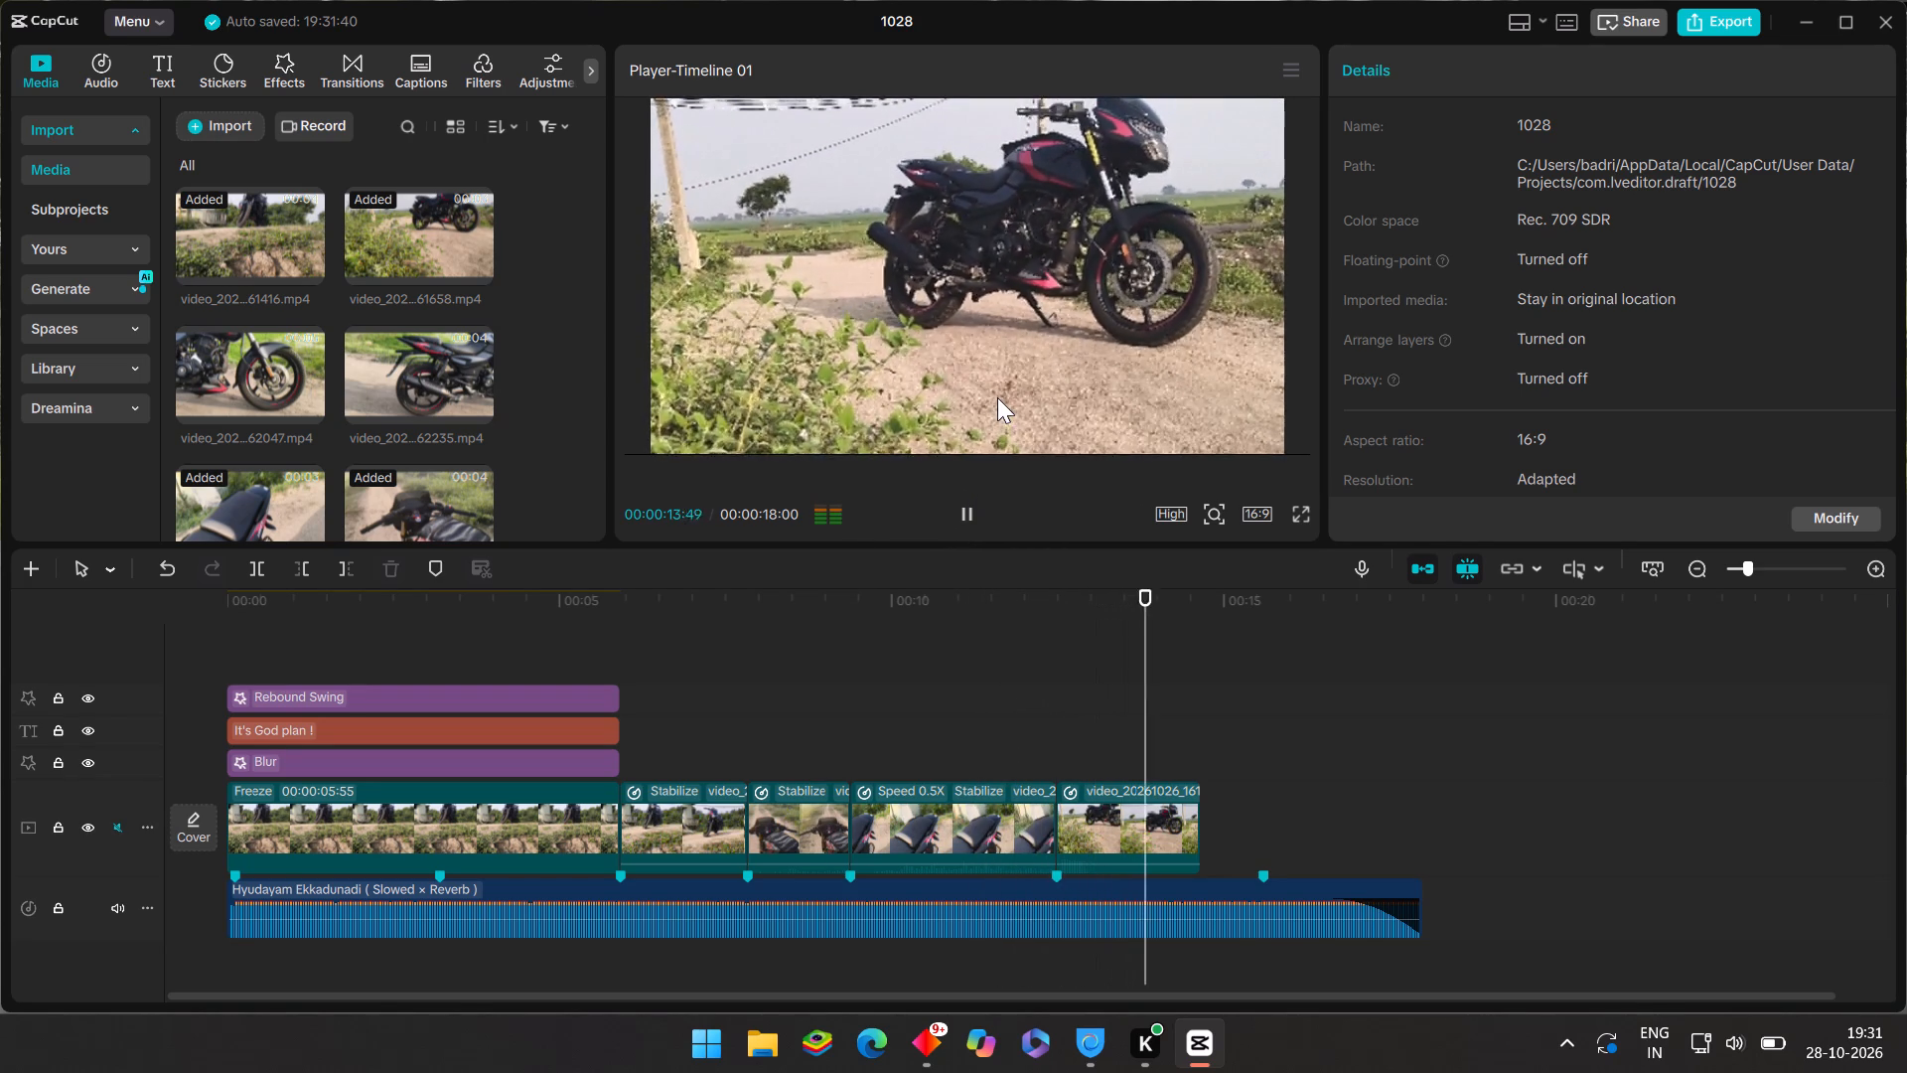
click(1038, 693)
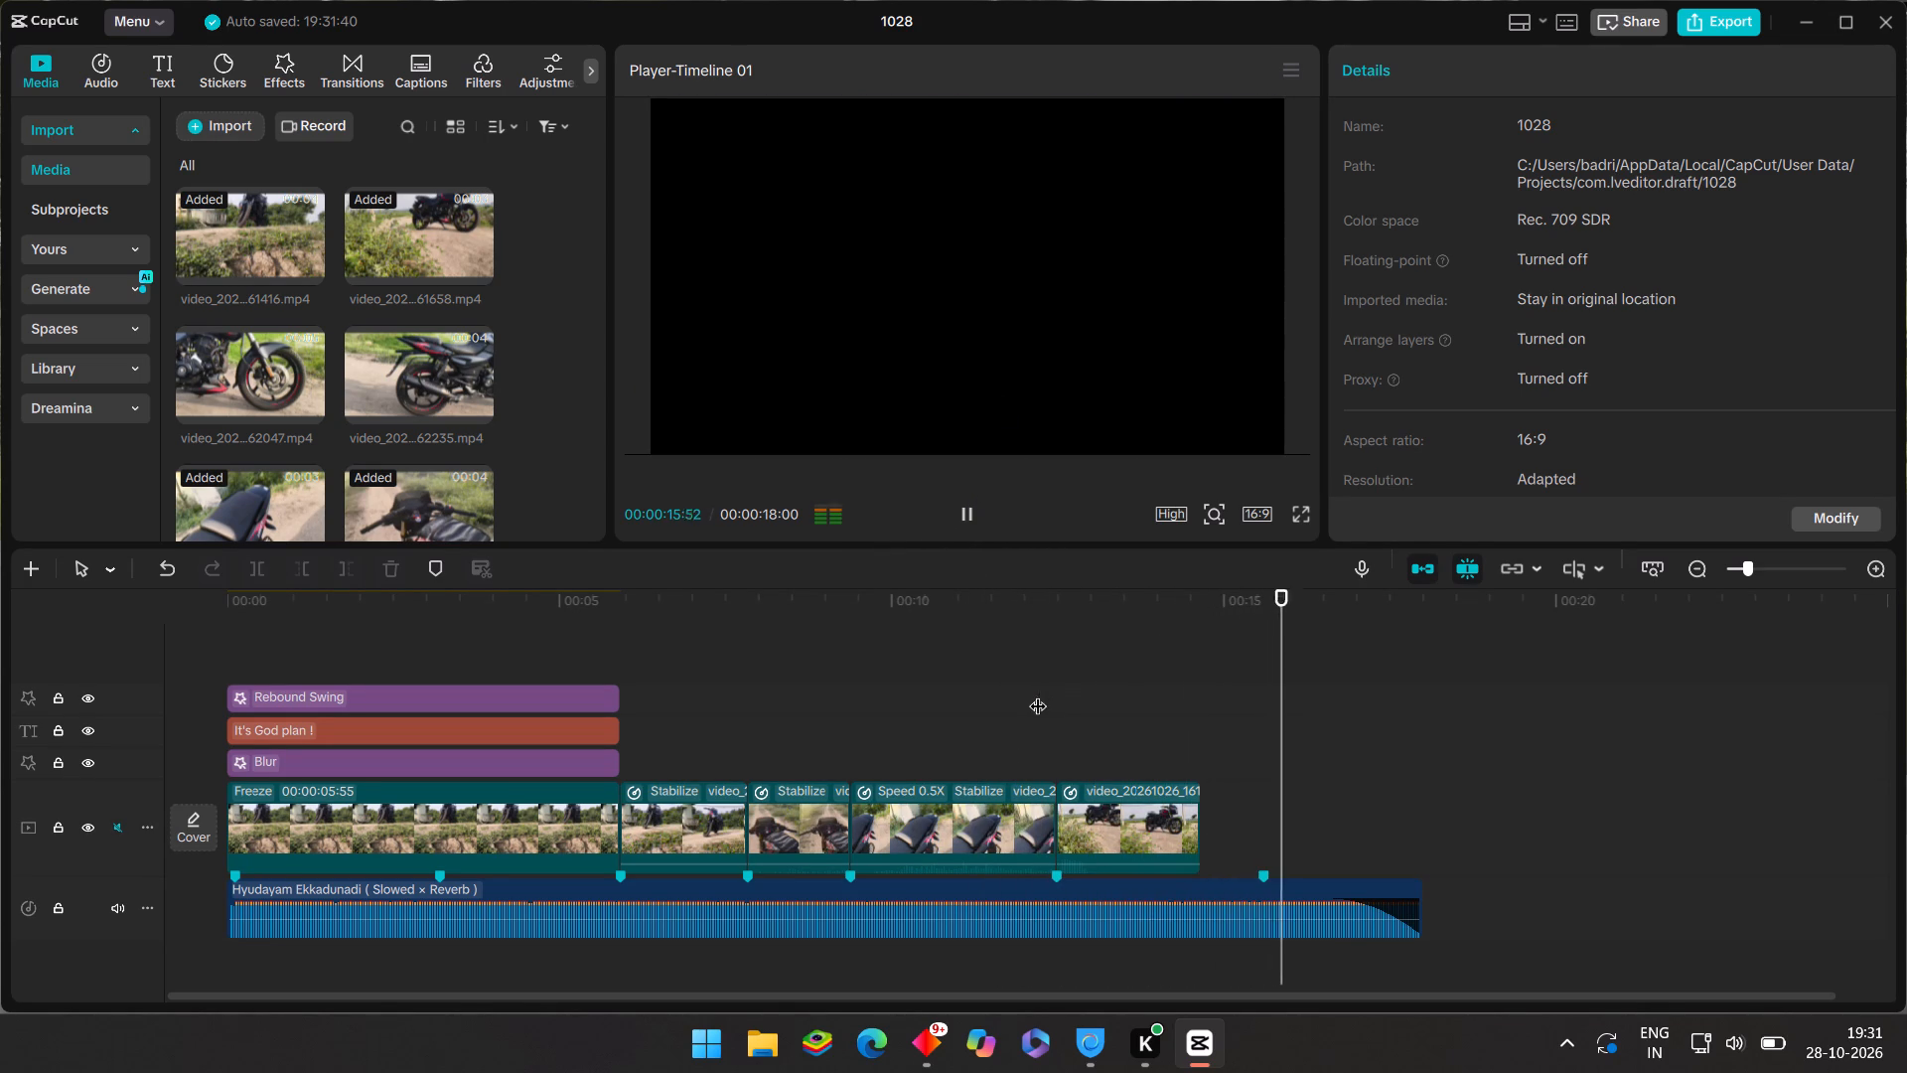
drag(1038, 692, 1066, 724)
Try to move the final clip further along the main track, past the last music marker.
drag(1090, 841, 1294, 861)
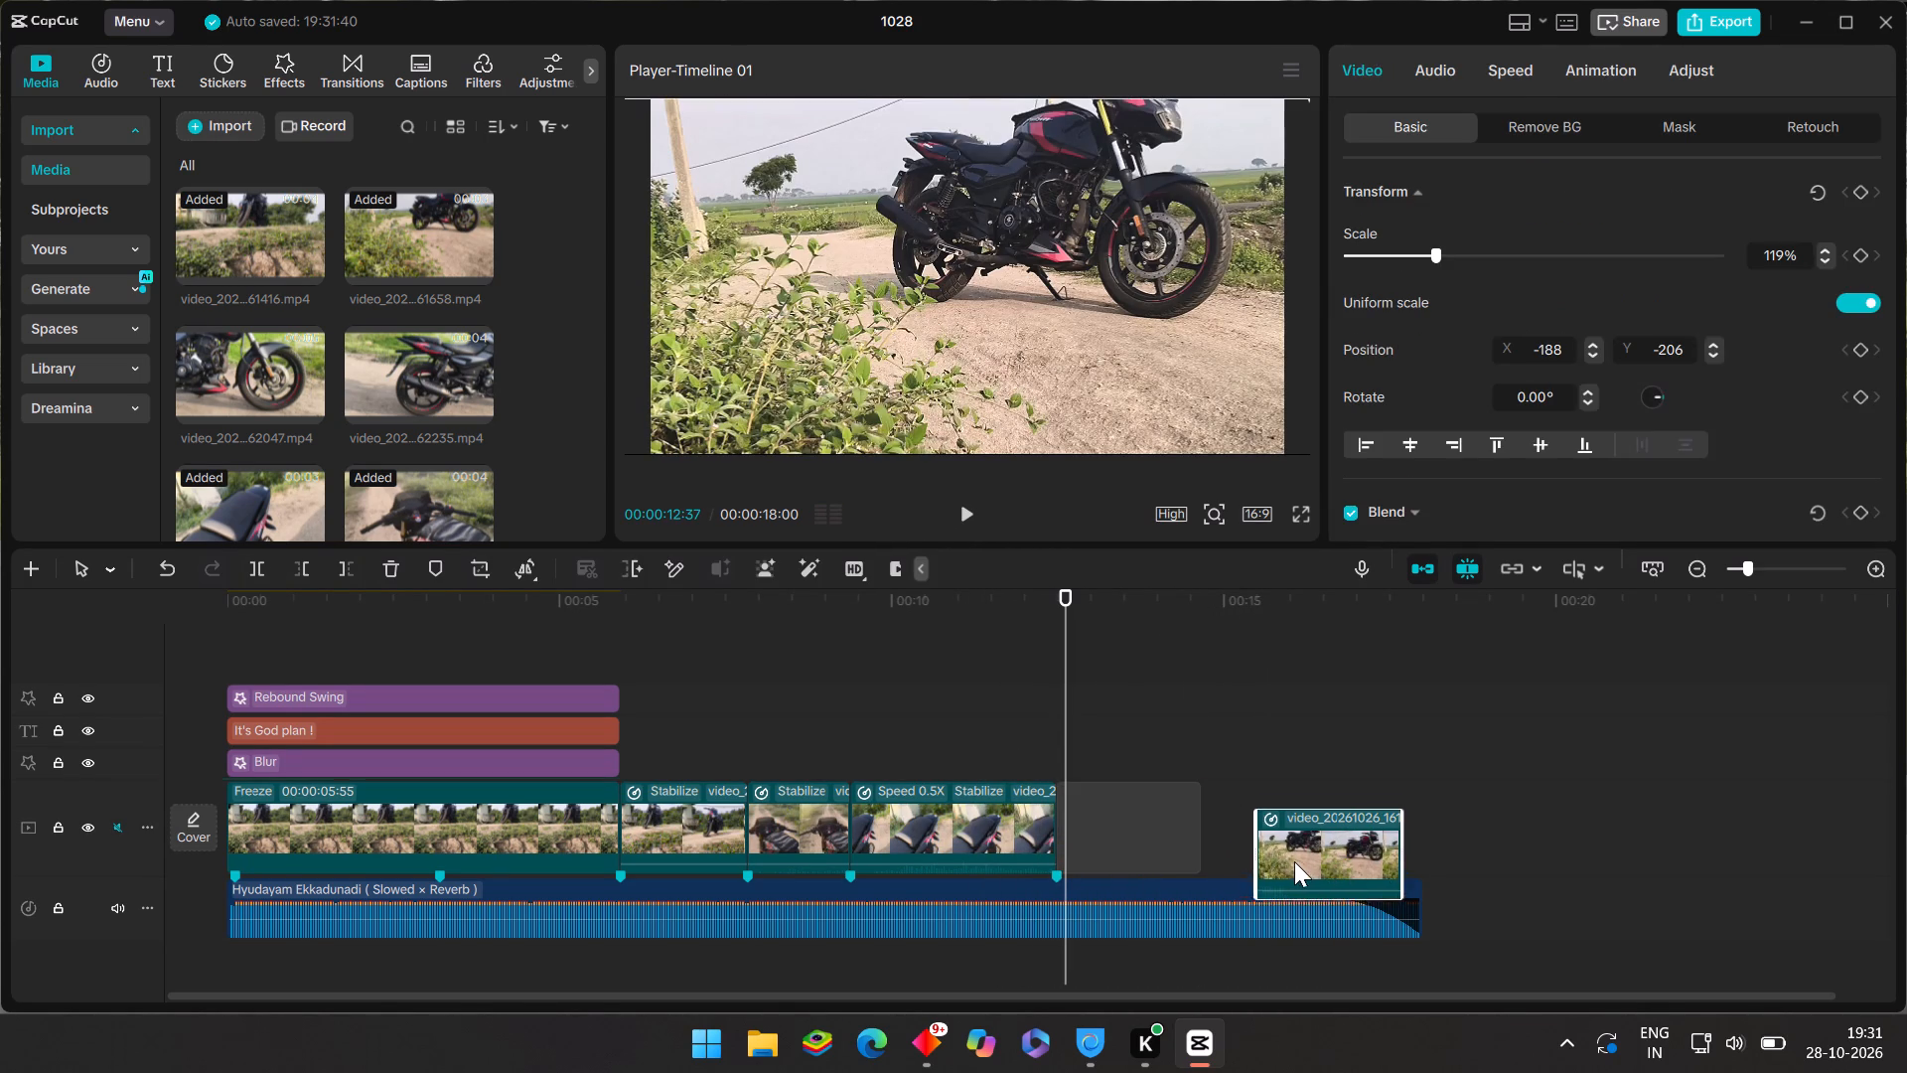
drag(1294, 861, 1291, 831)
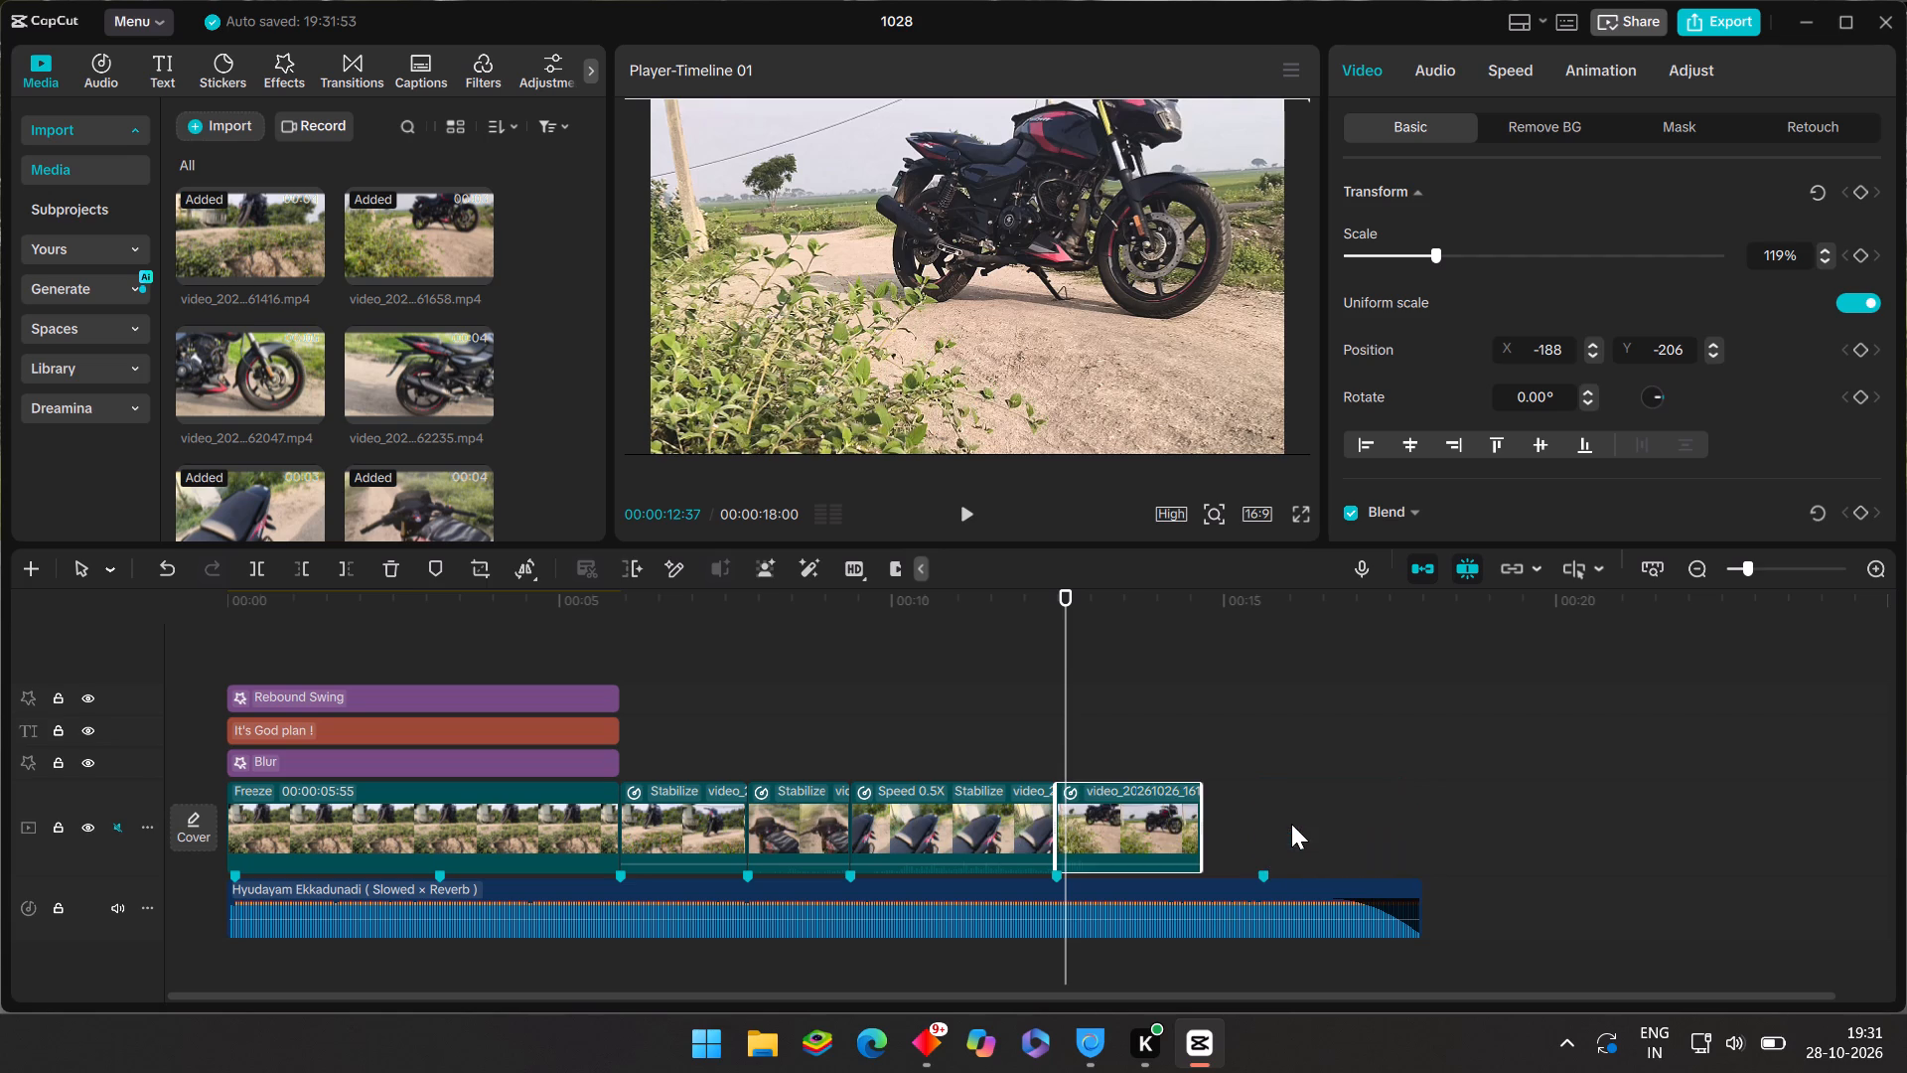
Add video_20261026_161658.mp4 to the main track and place it between the 0.5X motorcycle seat clip and the final clip.
click(988, 726)
drag(988, 725, 370, 743)
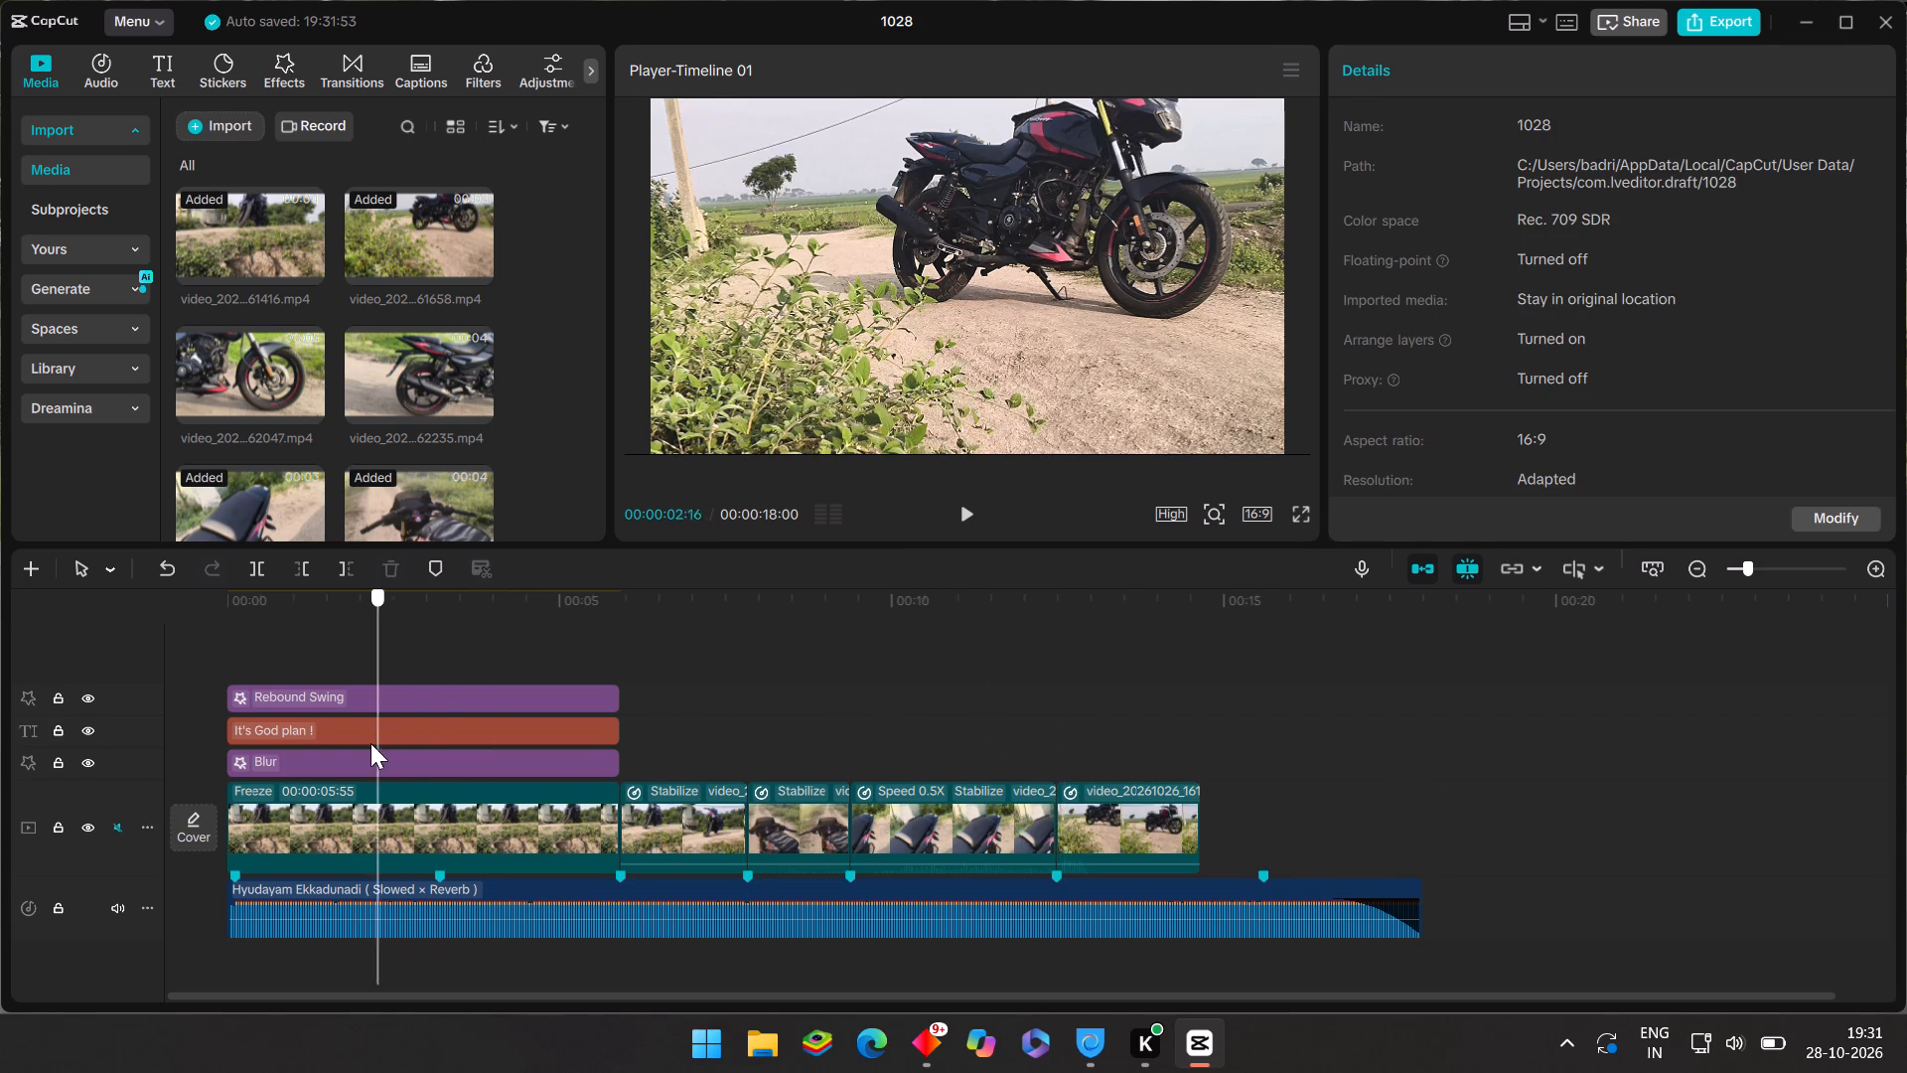
drag(370, 743, 201, 725)
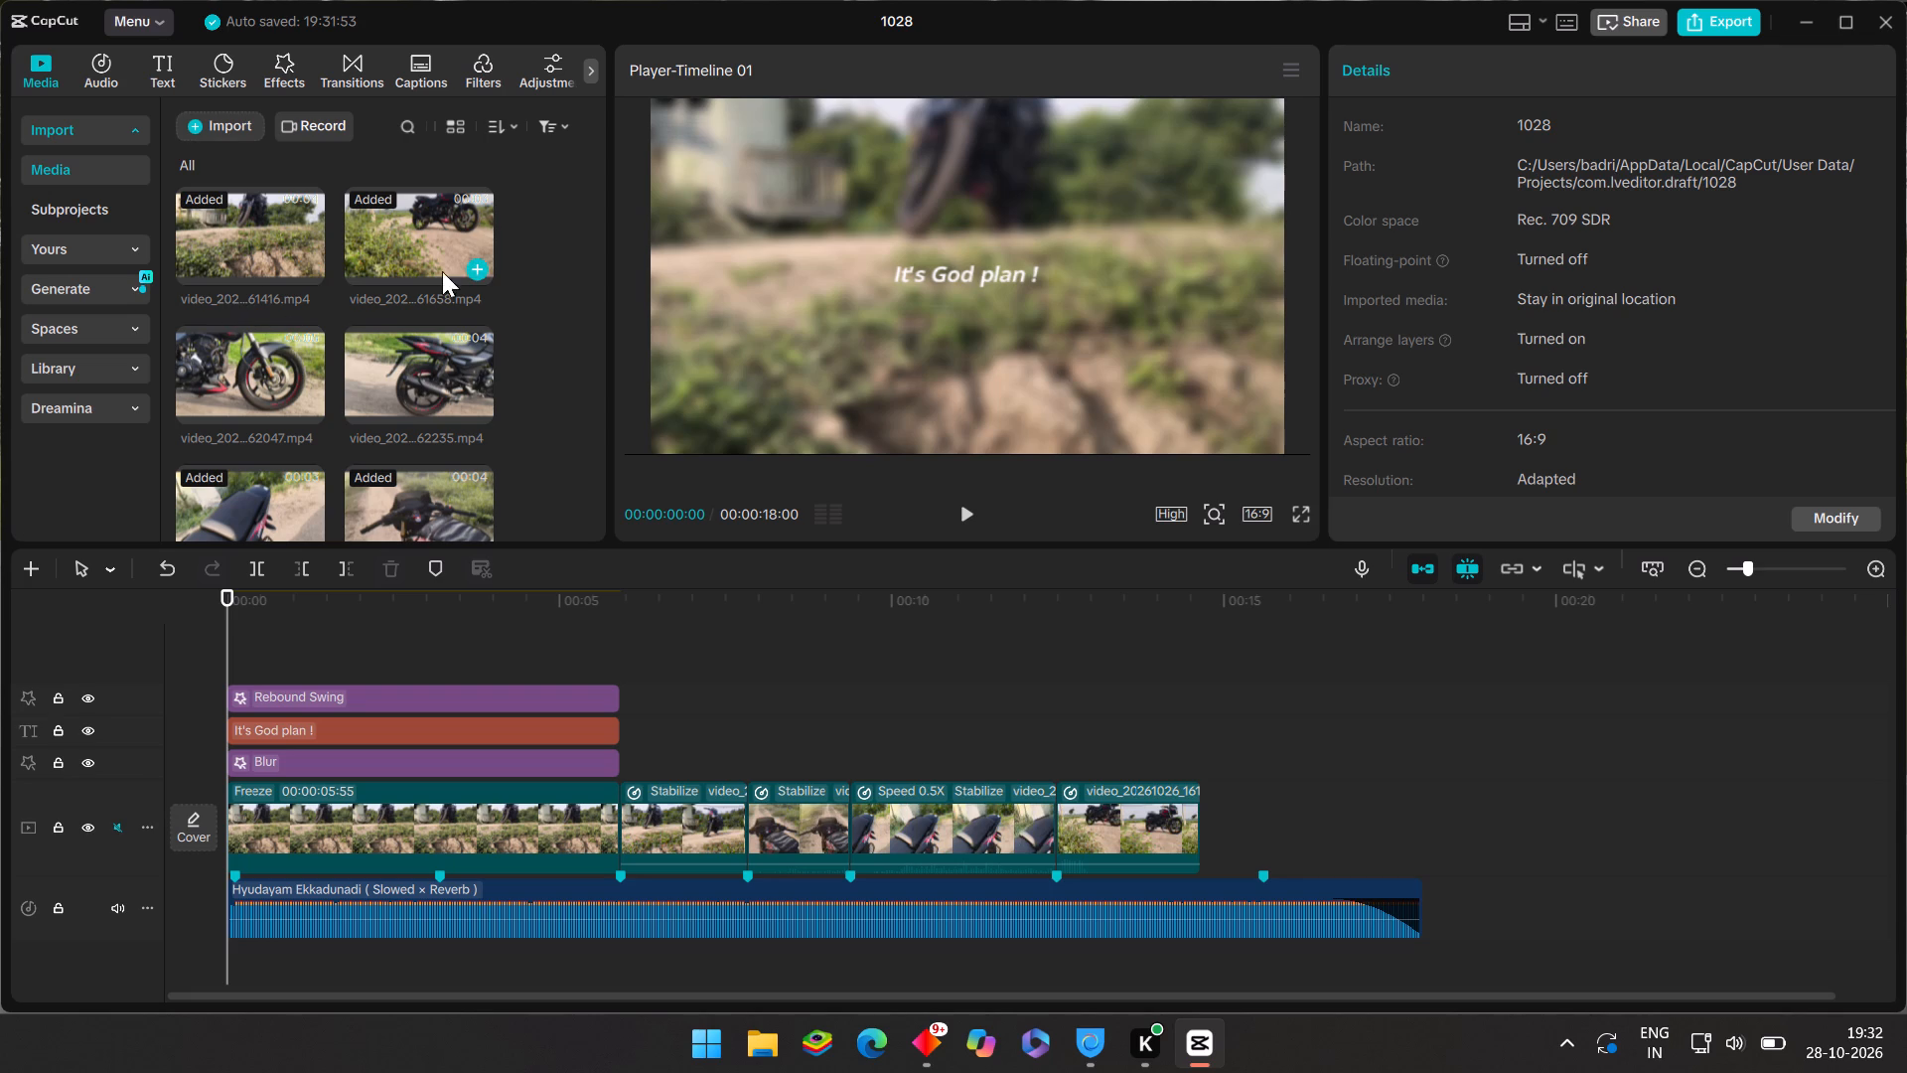
click(476, 270)
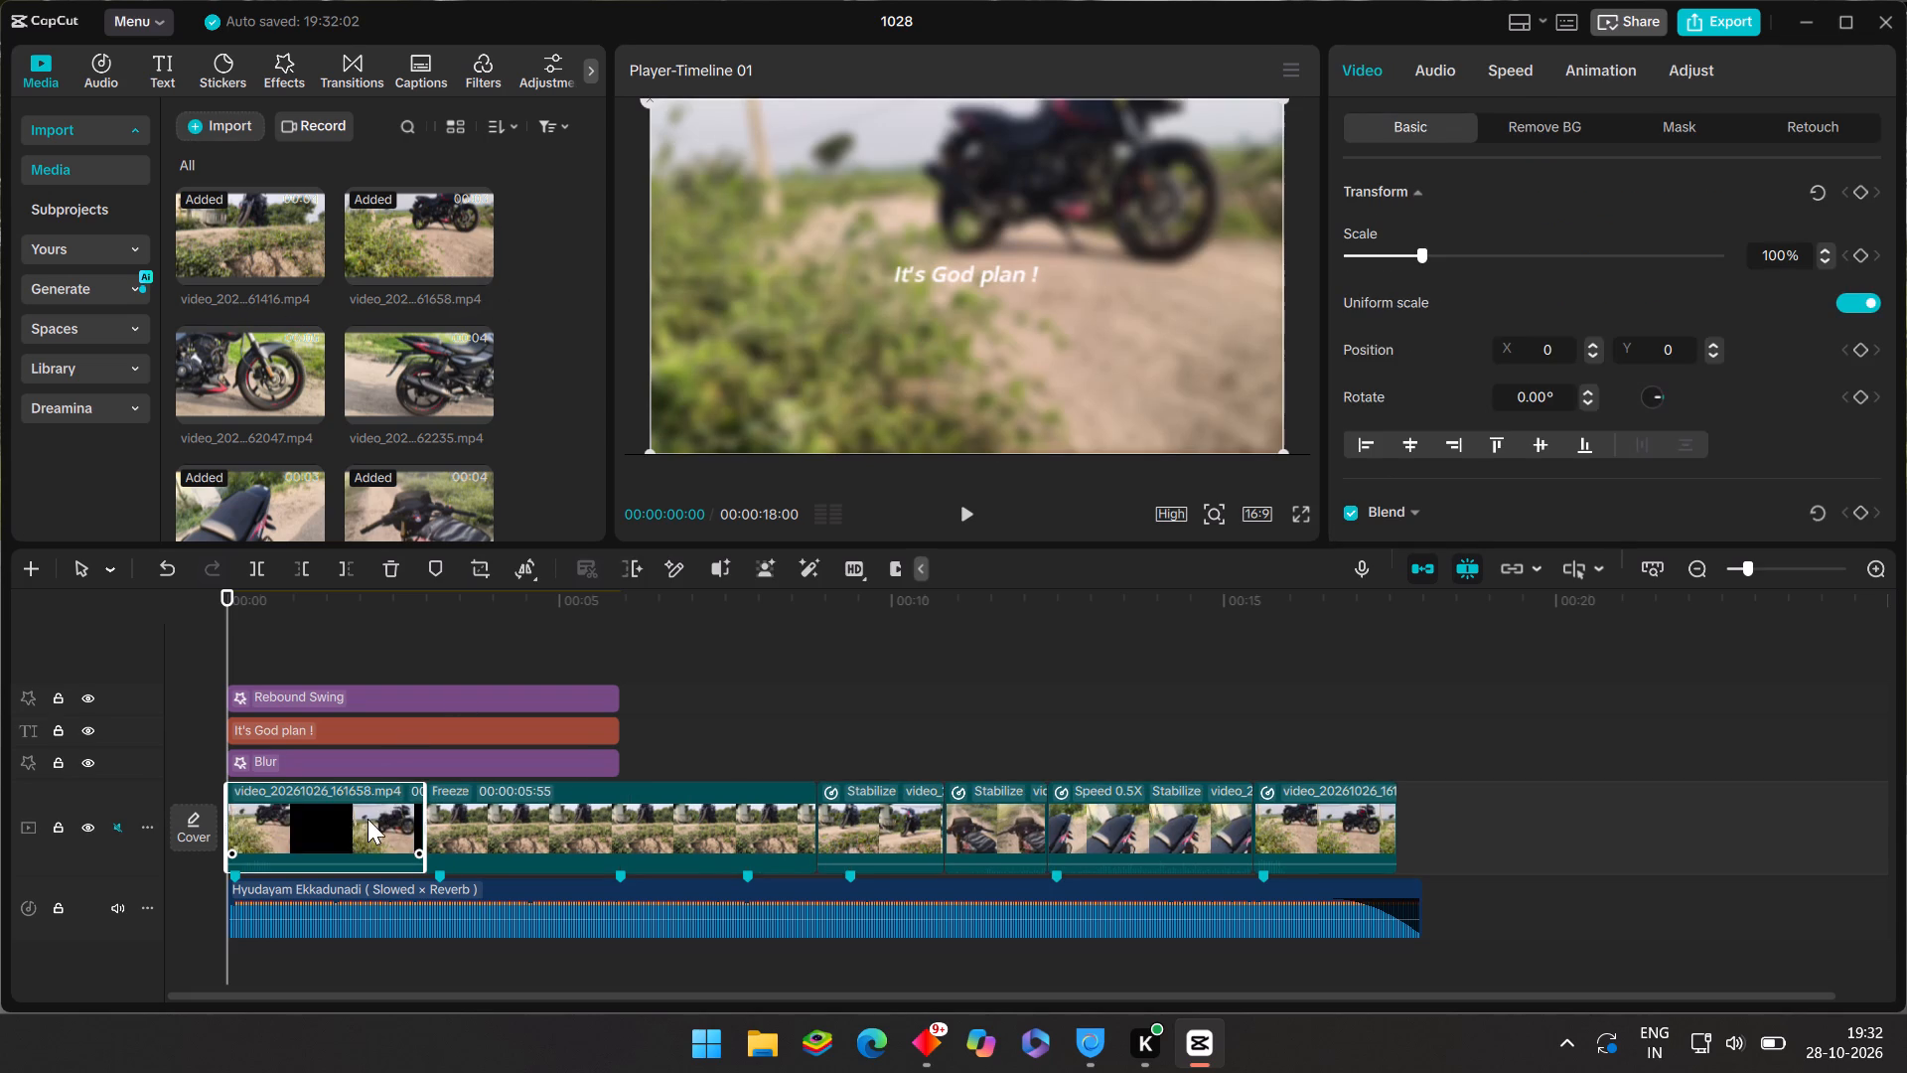
drag(367, 816, 1003, 806)
Apply a Custom speed curve to the newly inserted clip, raise its start point well above 1x, and preview the result.
click(1060, 713)
drag(1060, 713, 1045, 711)
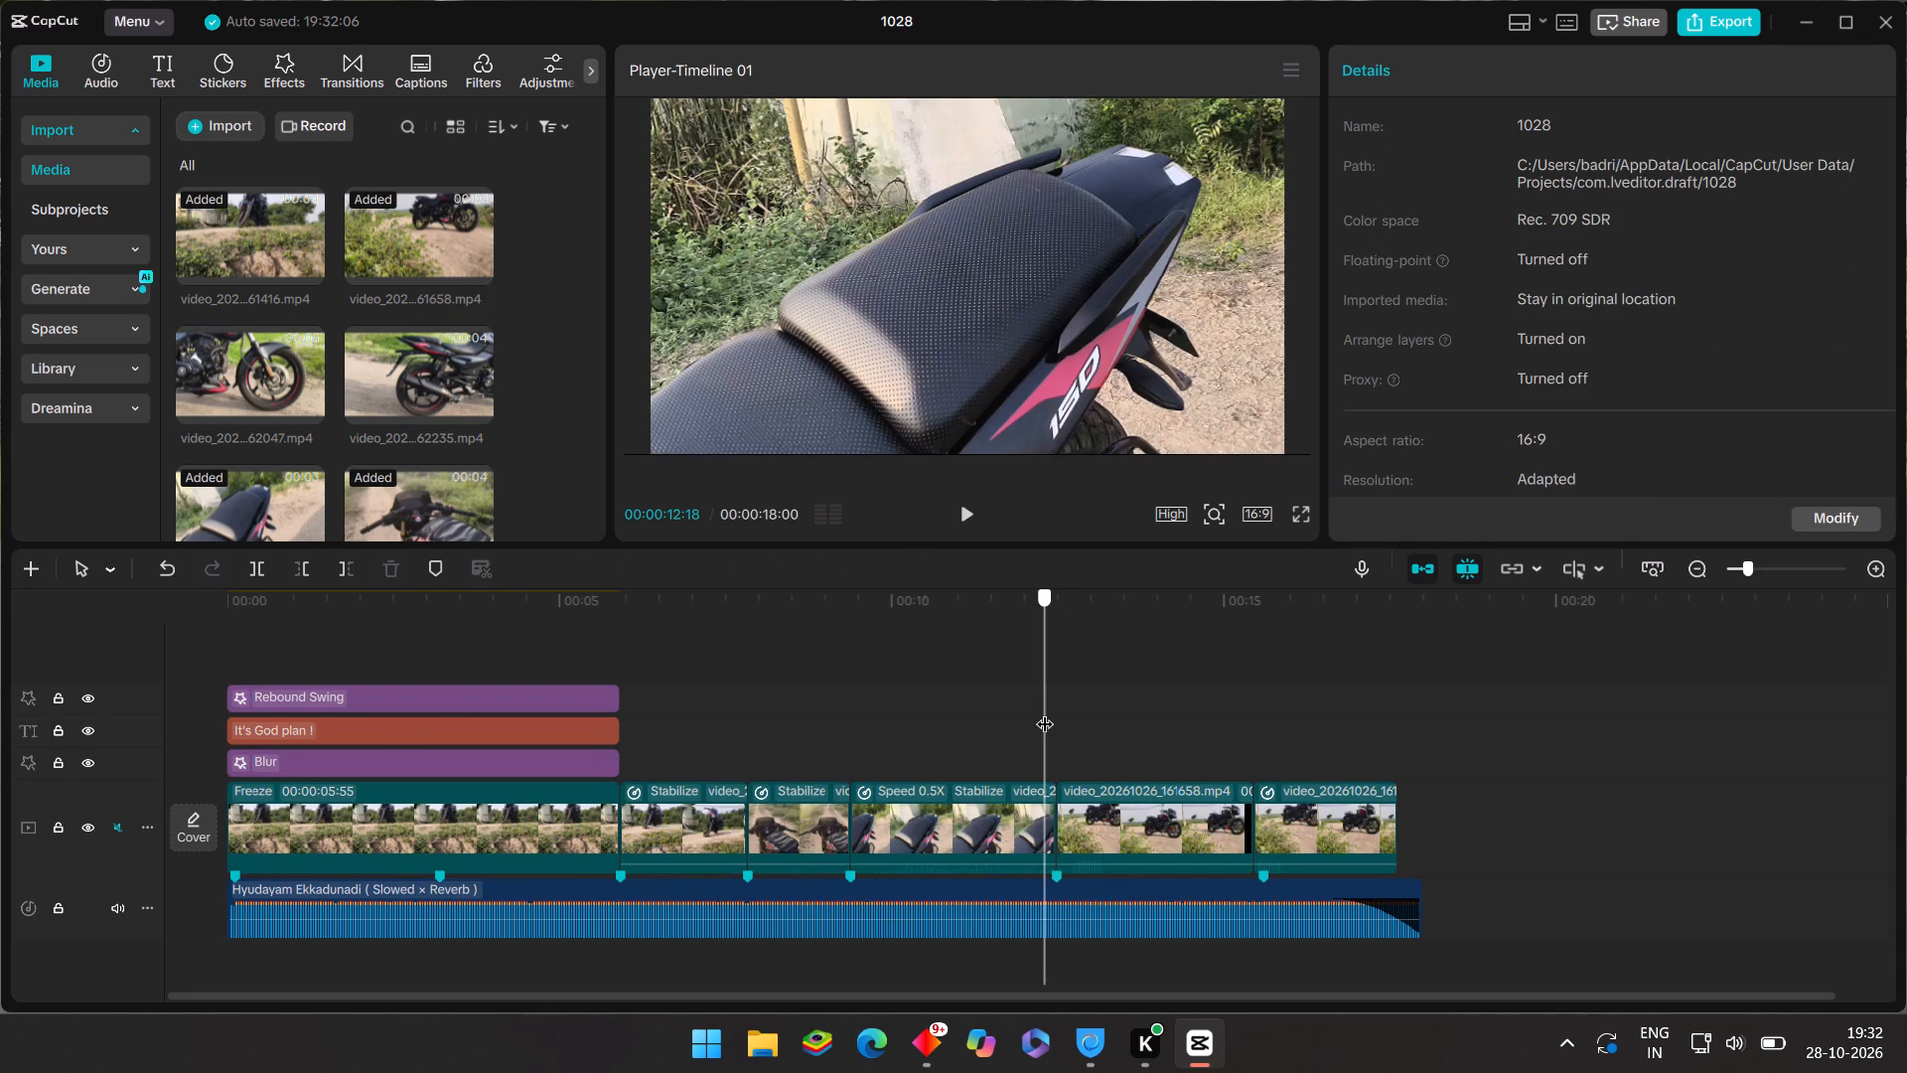
drag(1045, 711, 1163, 717)
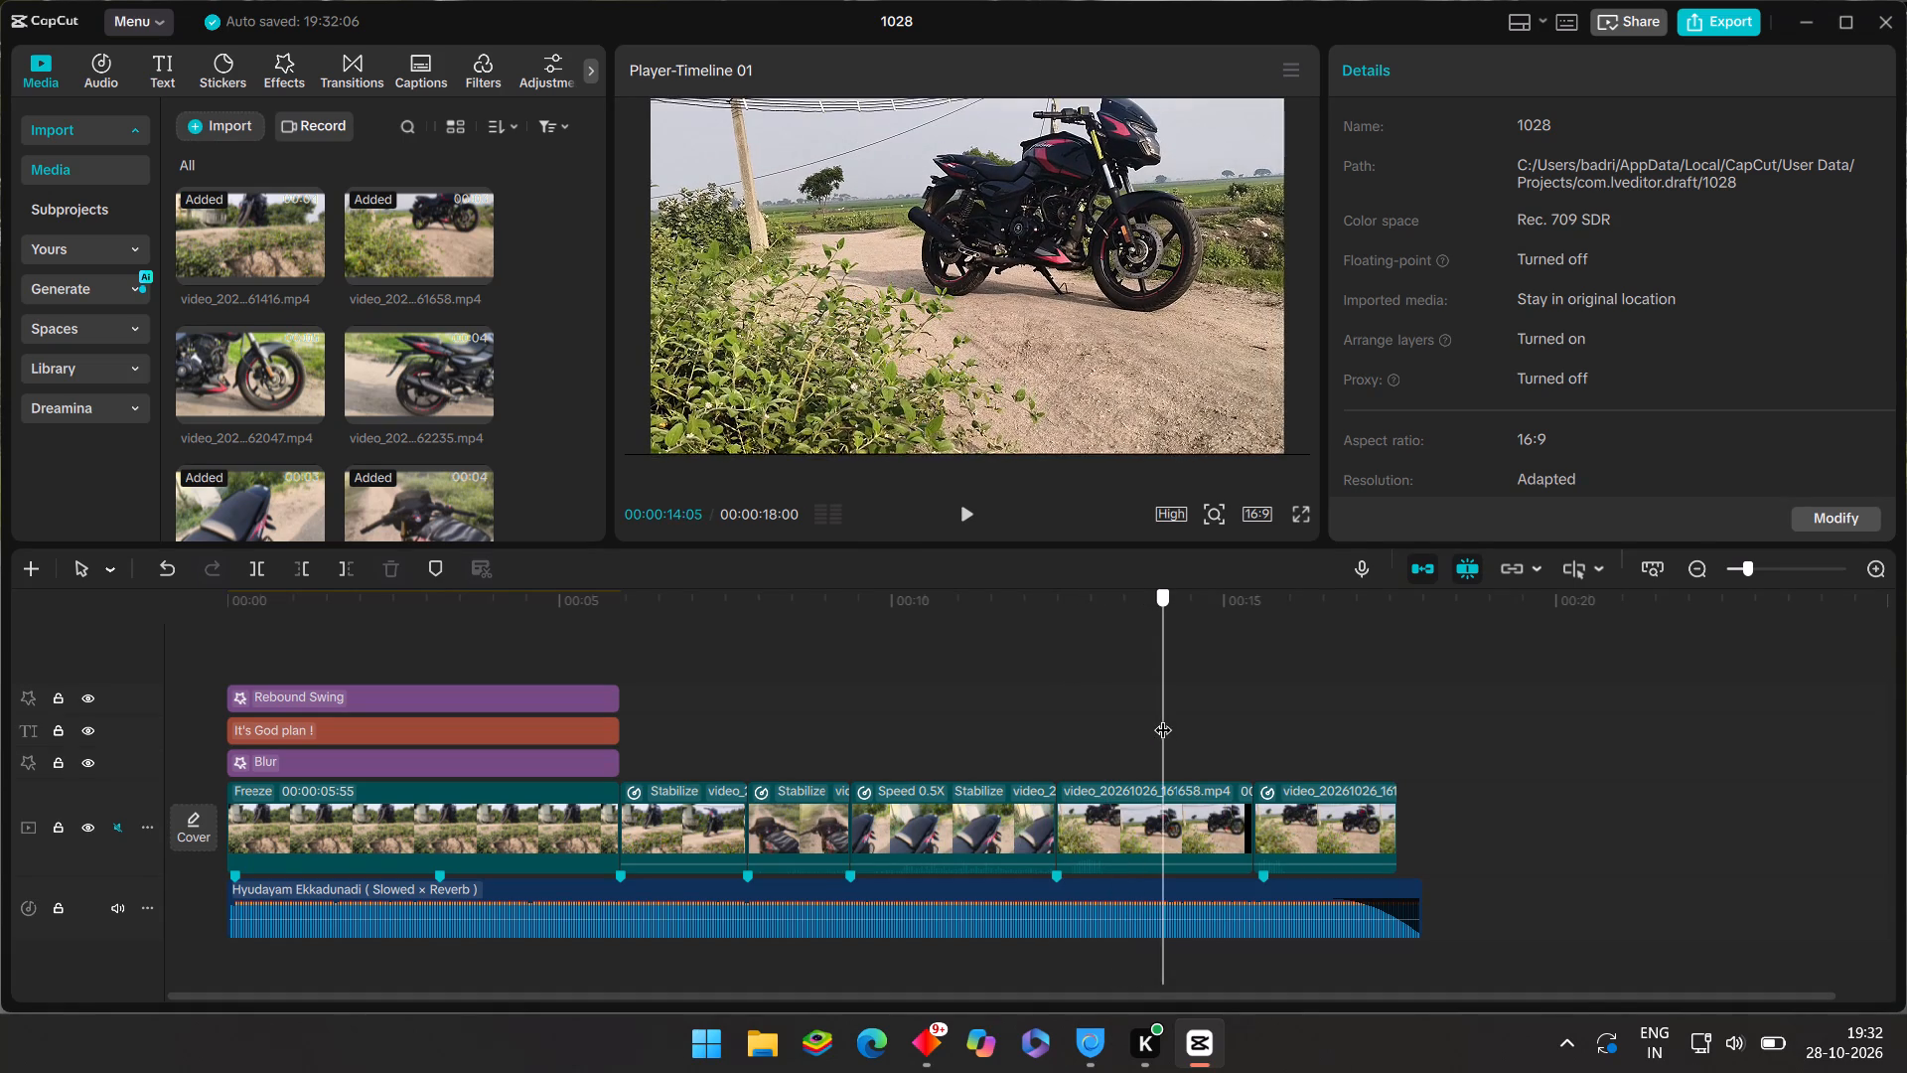
drag(1163, 717, 1200, 732)
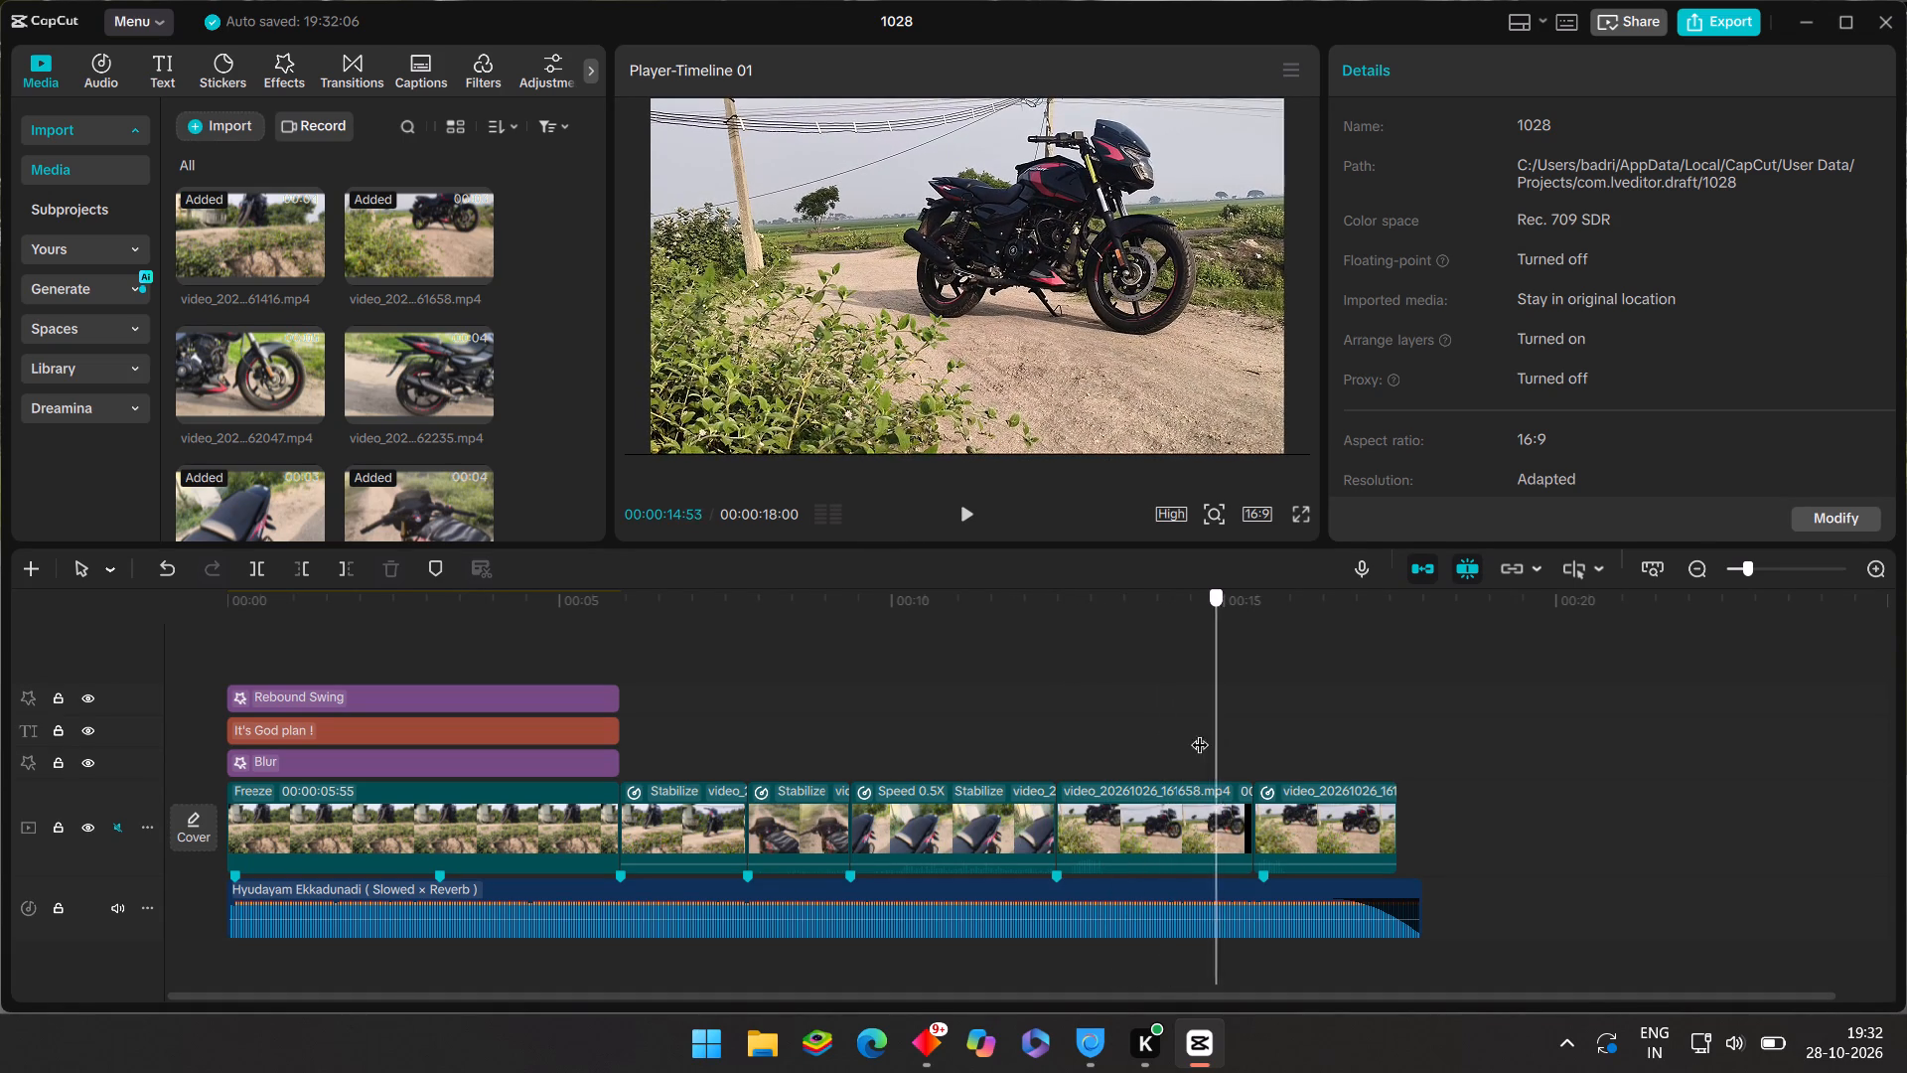
drag(1200, 732, 1158, 729)
click(1157, 820)
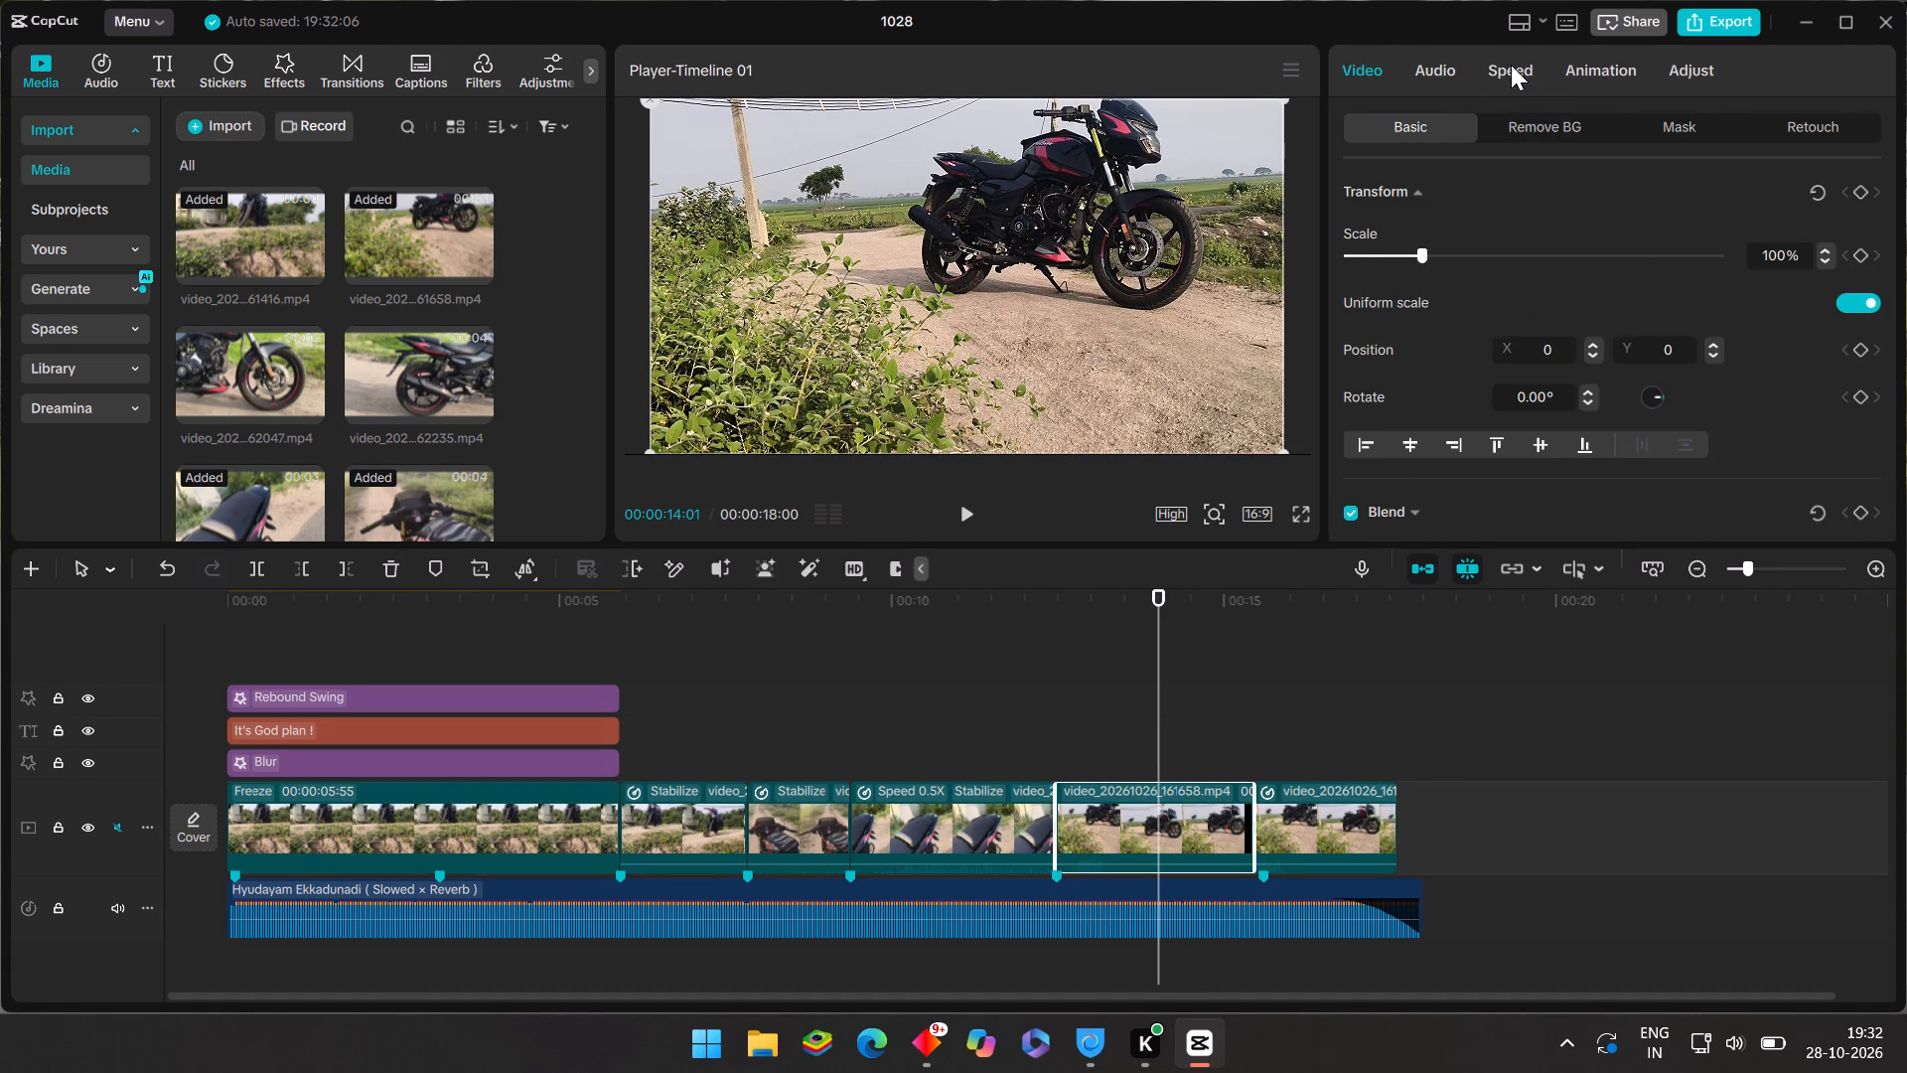
click(1511, 65)
click(1460, 214)
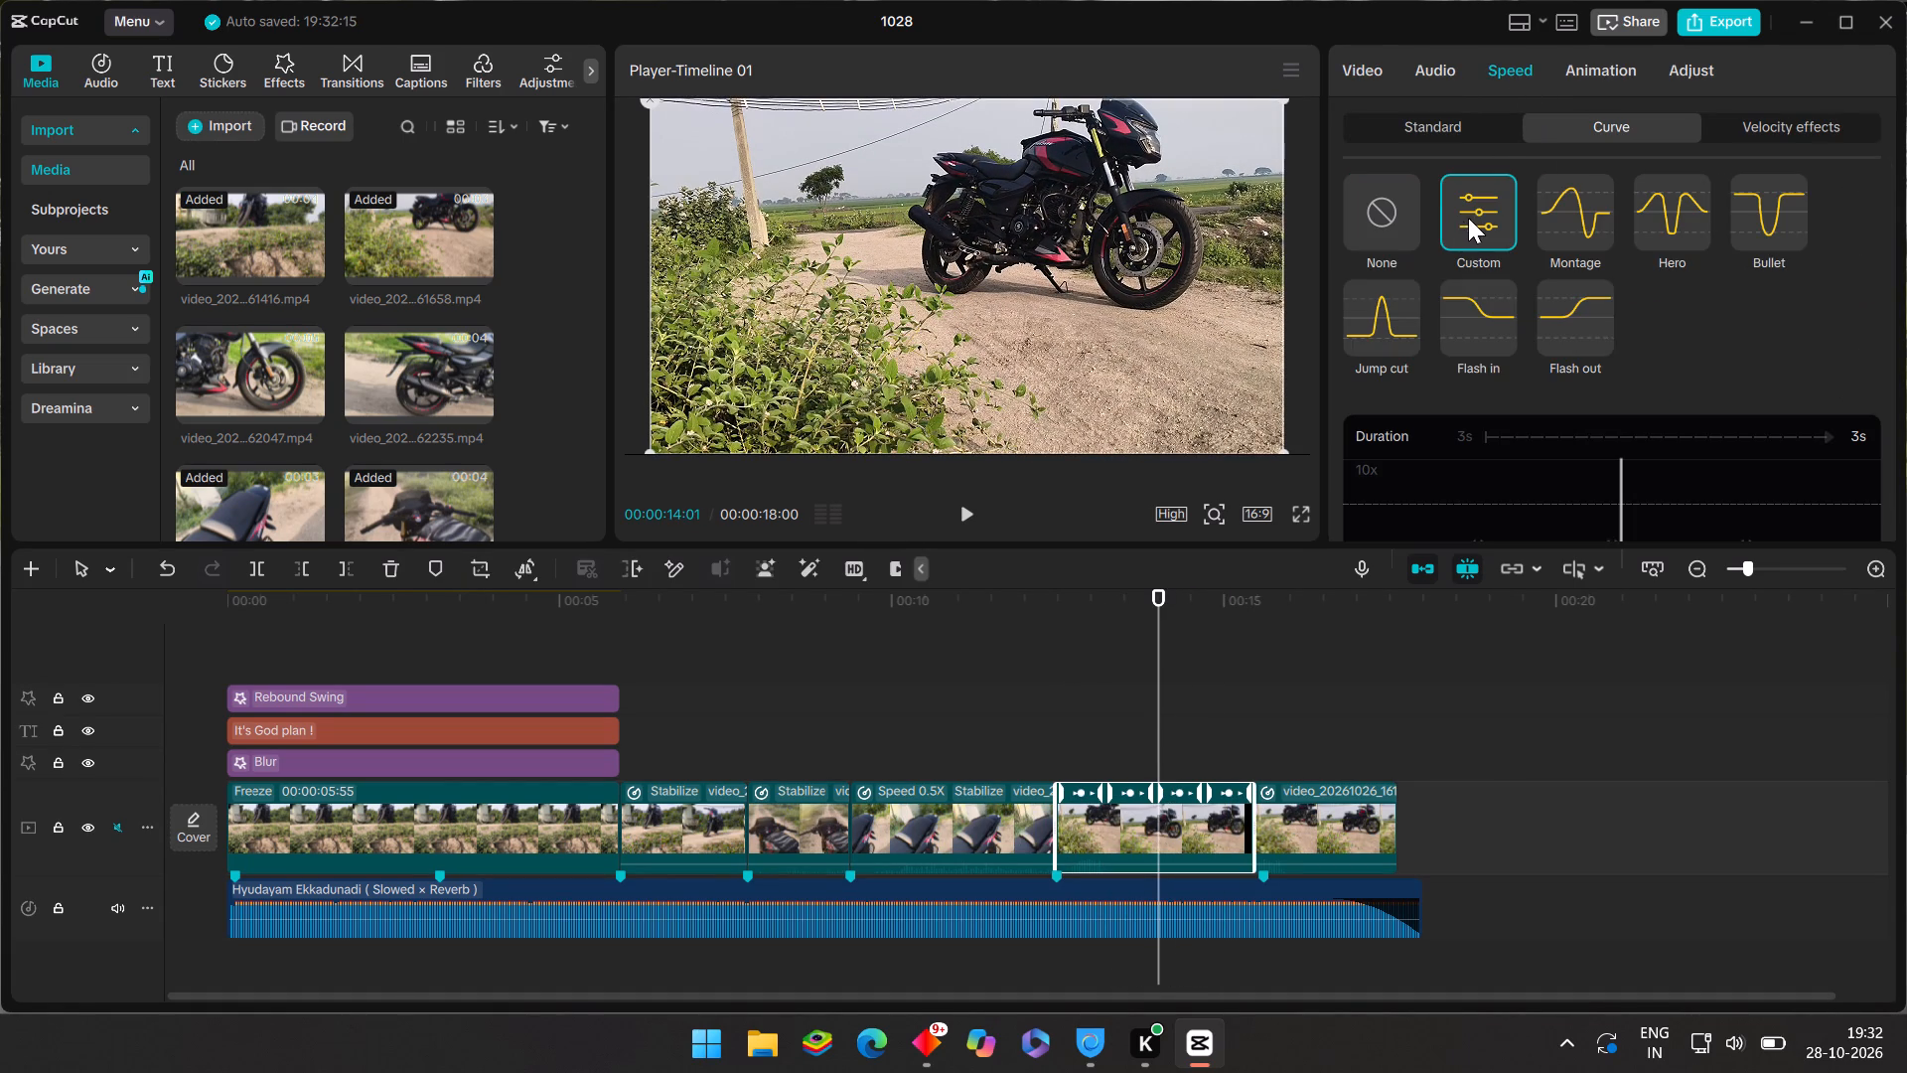
scroll(1436, 387, down, 5)
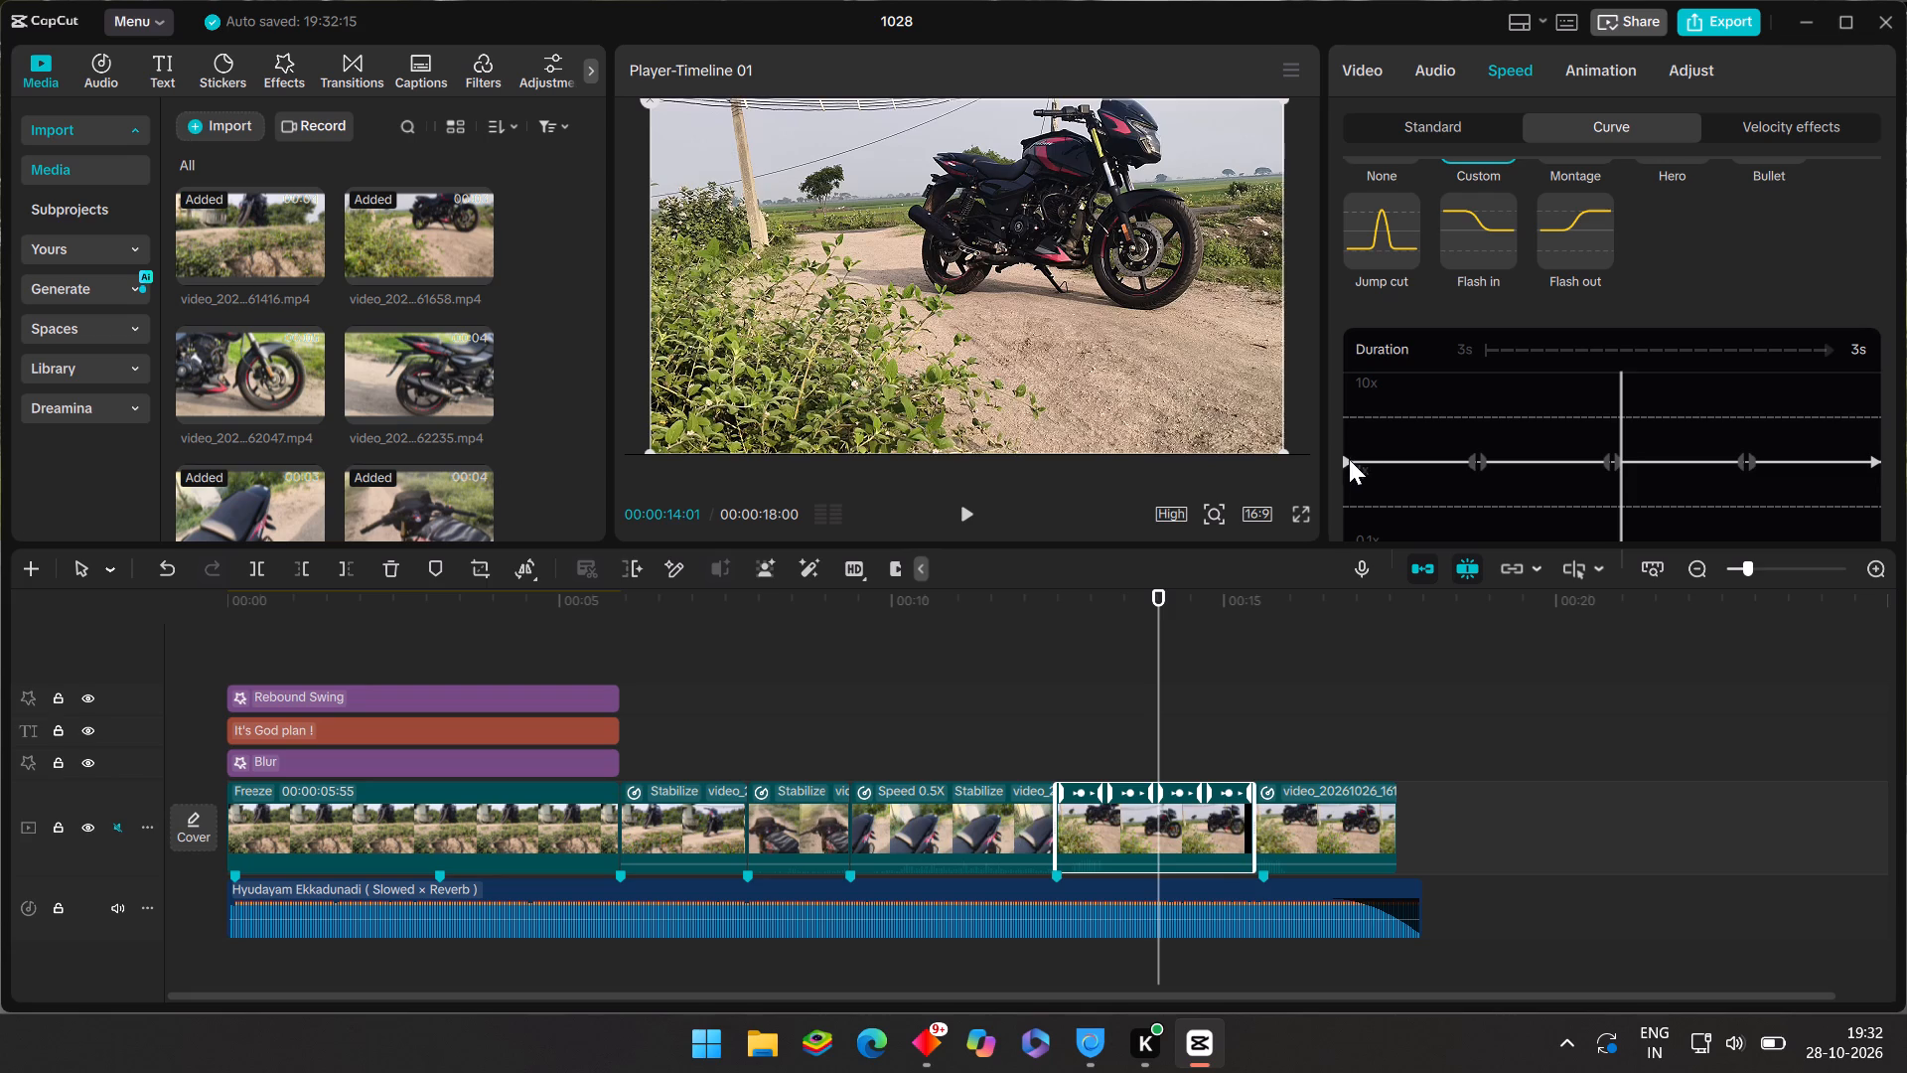
drag(1345, 459, 1350, 413)
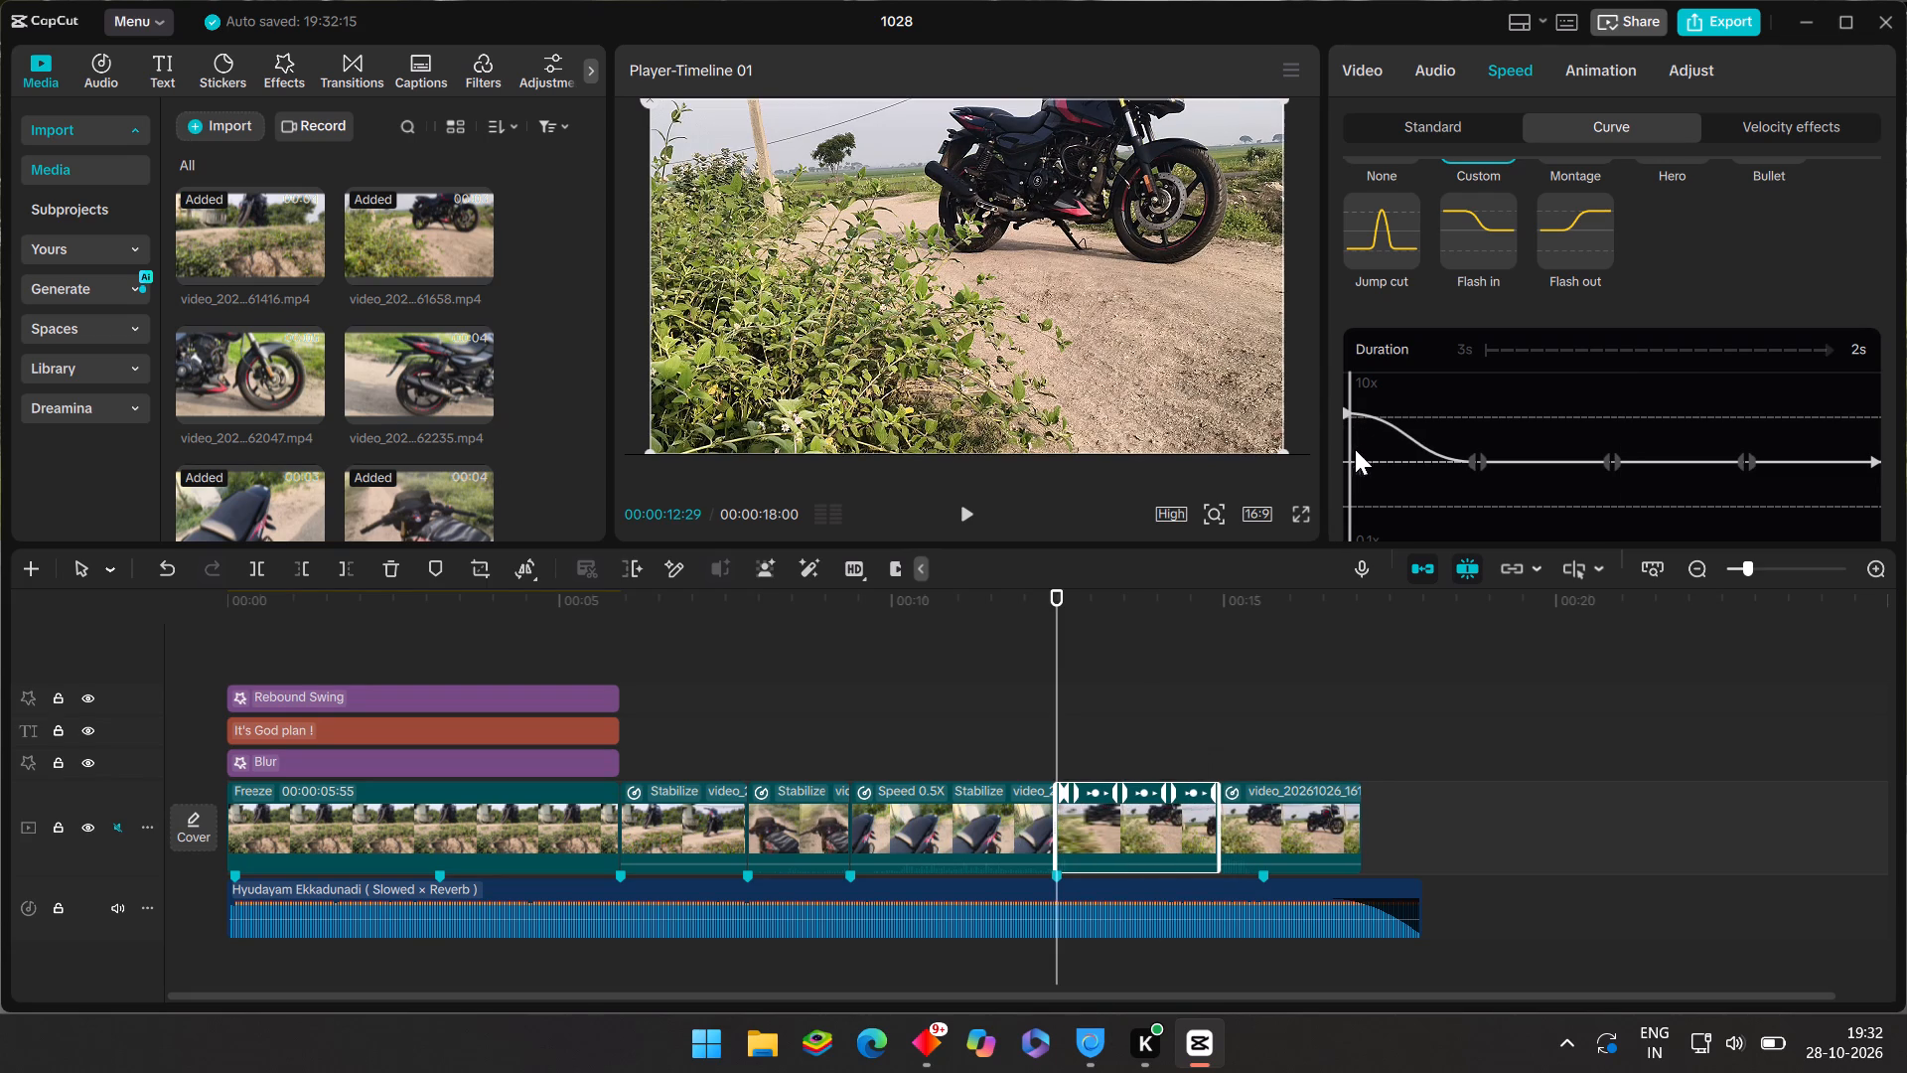
click(968, 514)
click(971, 513)
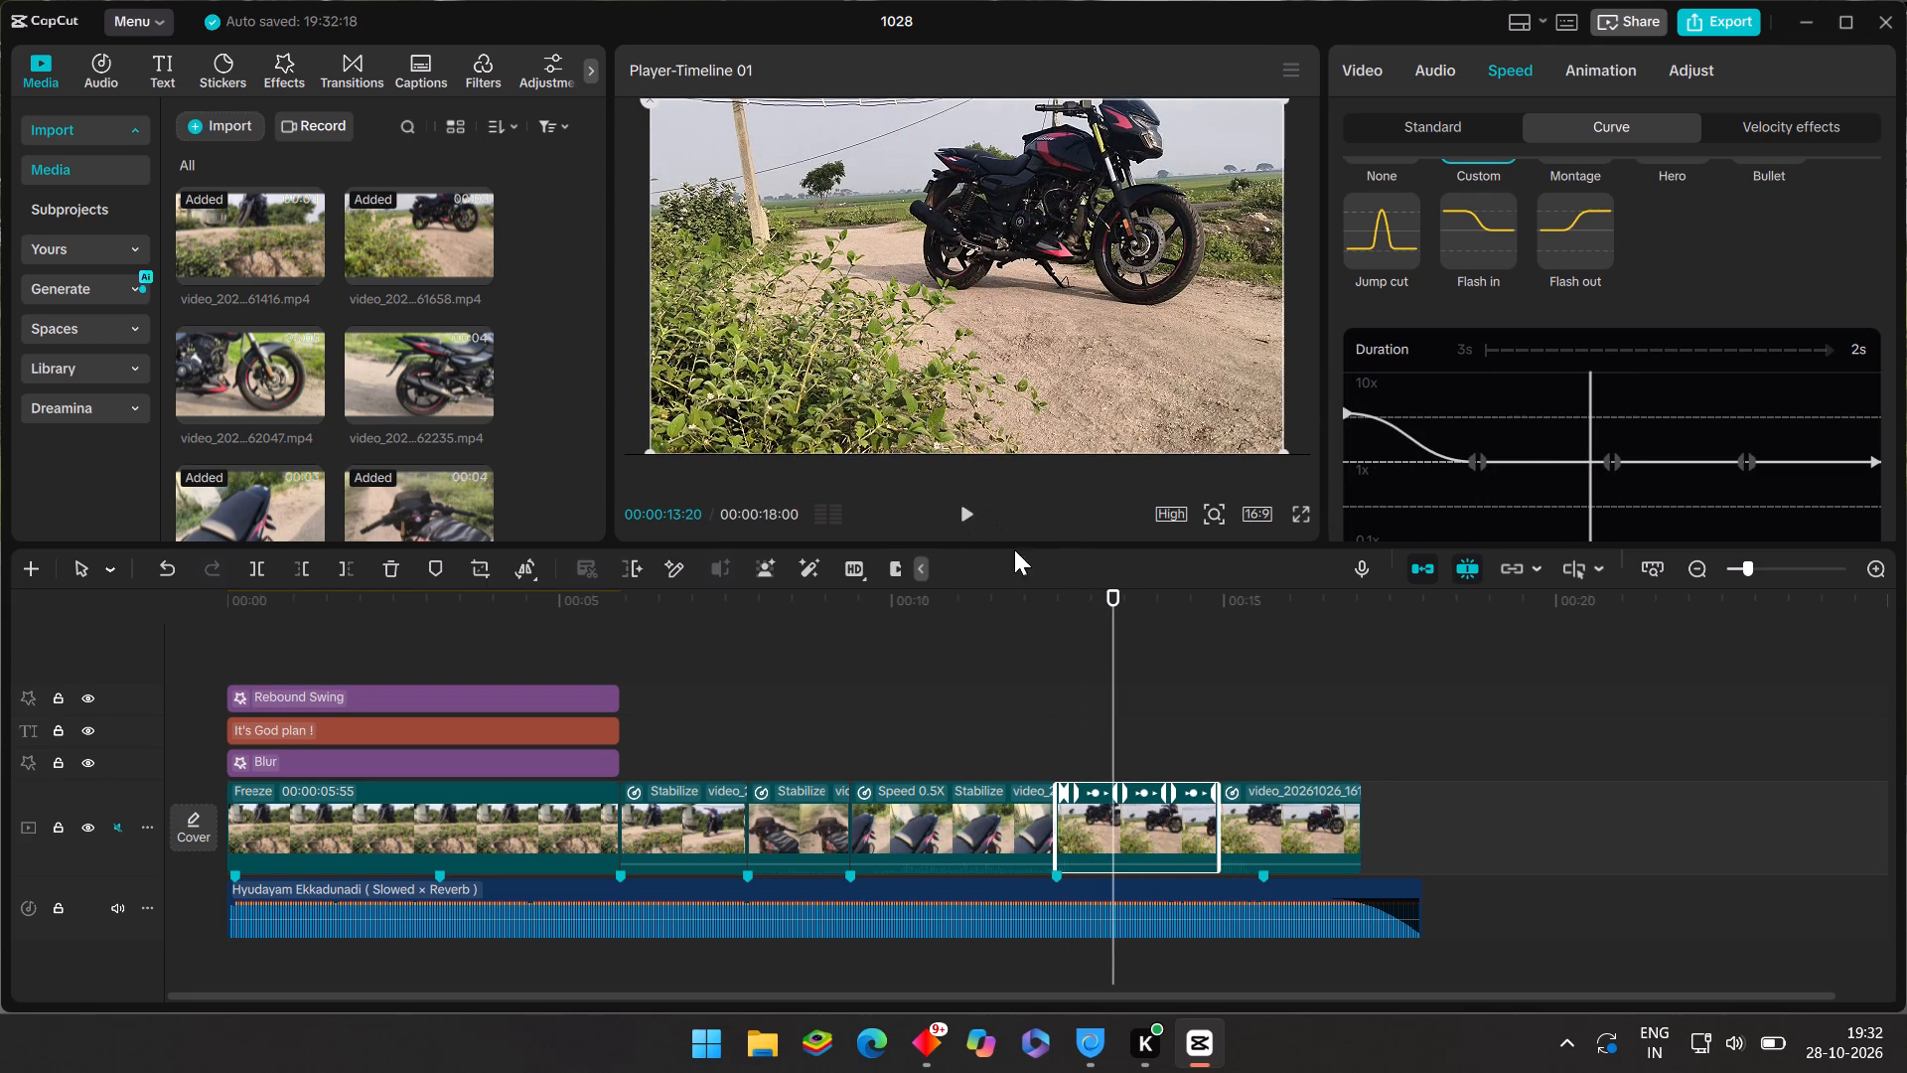
Raise both handles of the curve's second and third points to the same level above 1x, slightly below the start point.
drag(1473, 459, 1487, 435)
drag(1483, 466, 1485, 459)
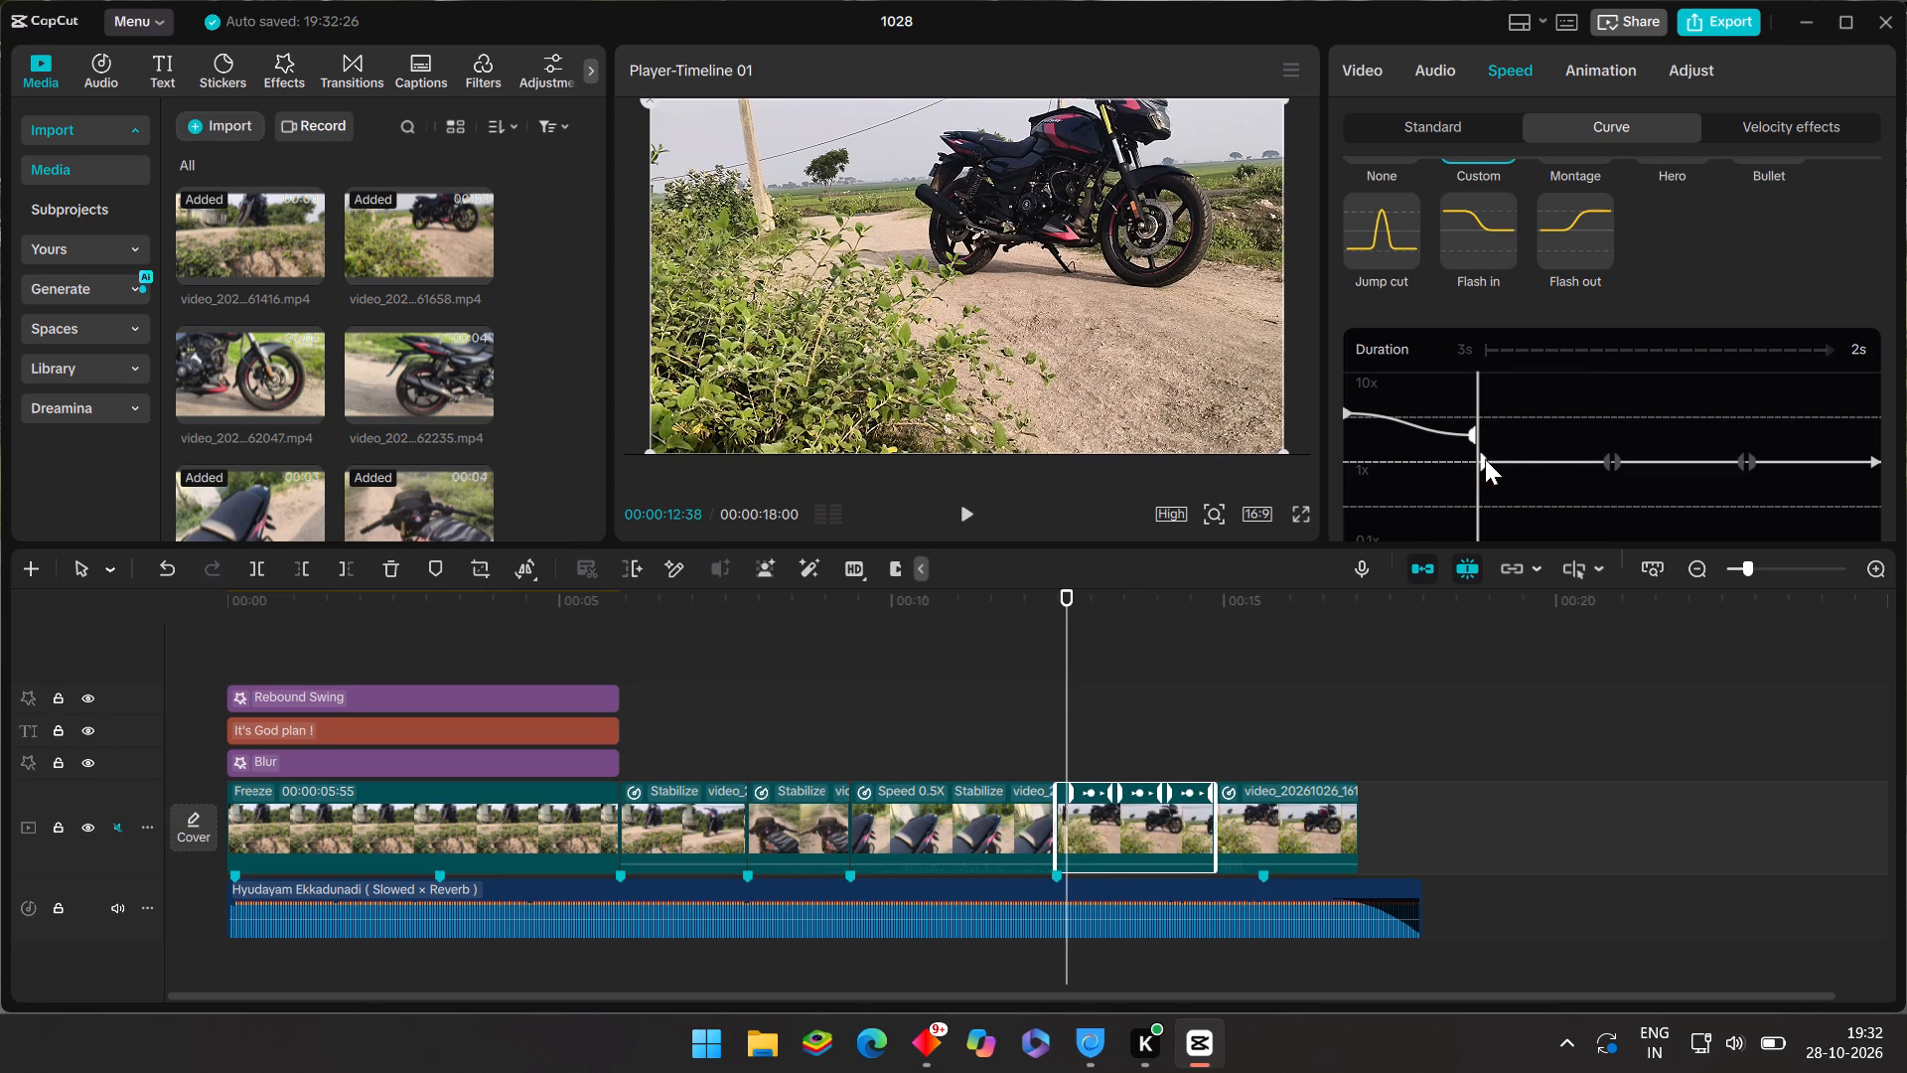
drag(1485, 459, 1486, 446)
drag(1489, 444, 1487, 433)
drag(1484, 445, 1484, 436)
drag(1600, 461, 1600, 442)
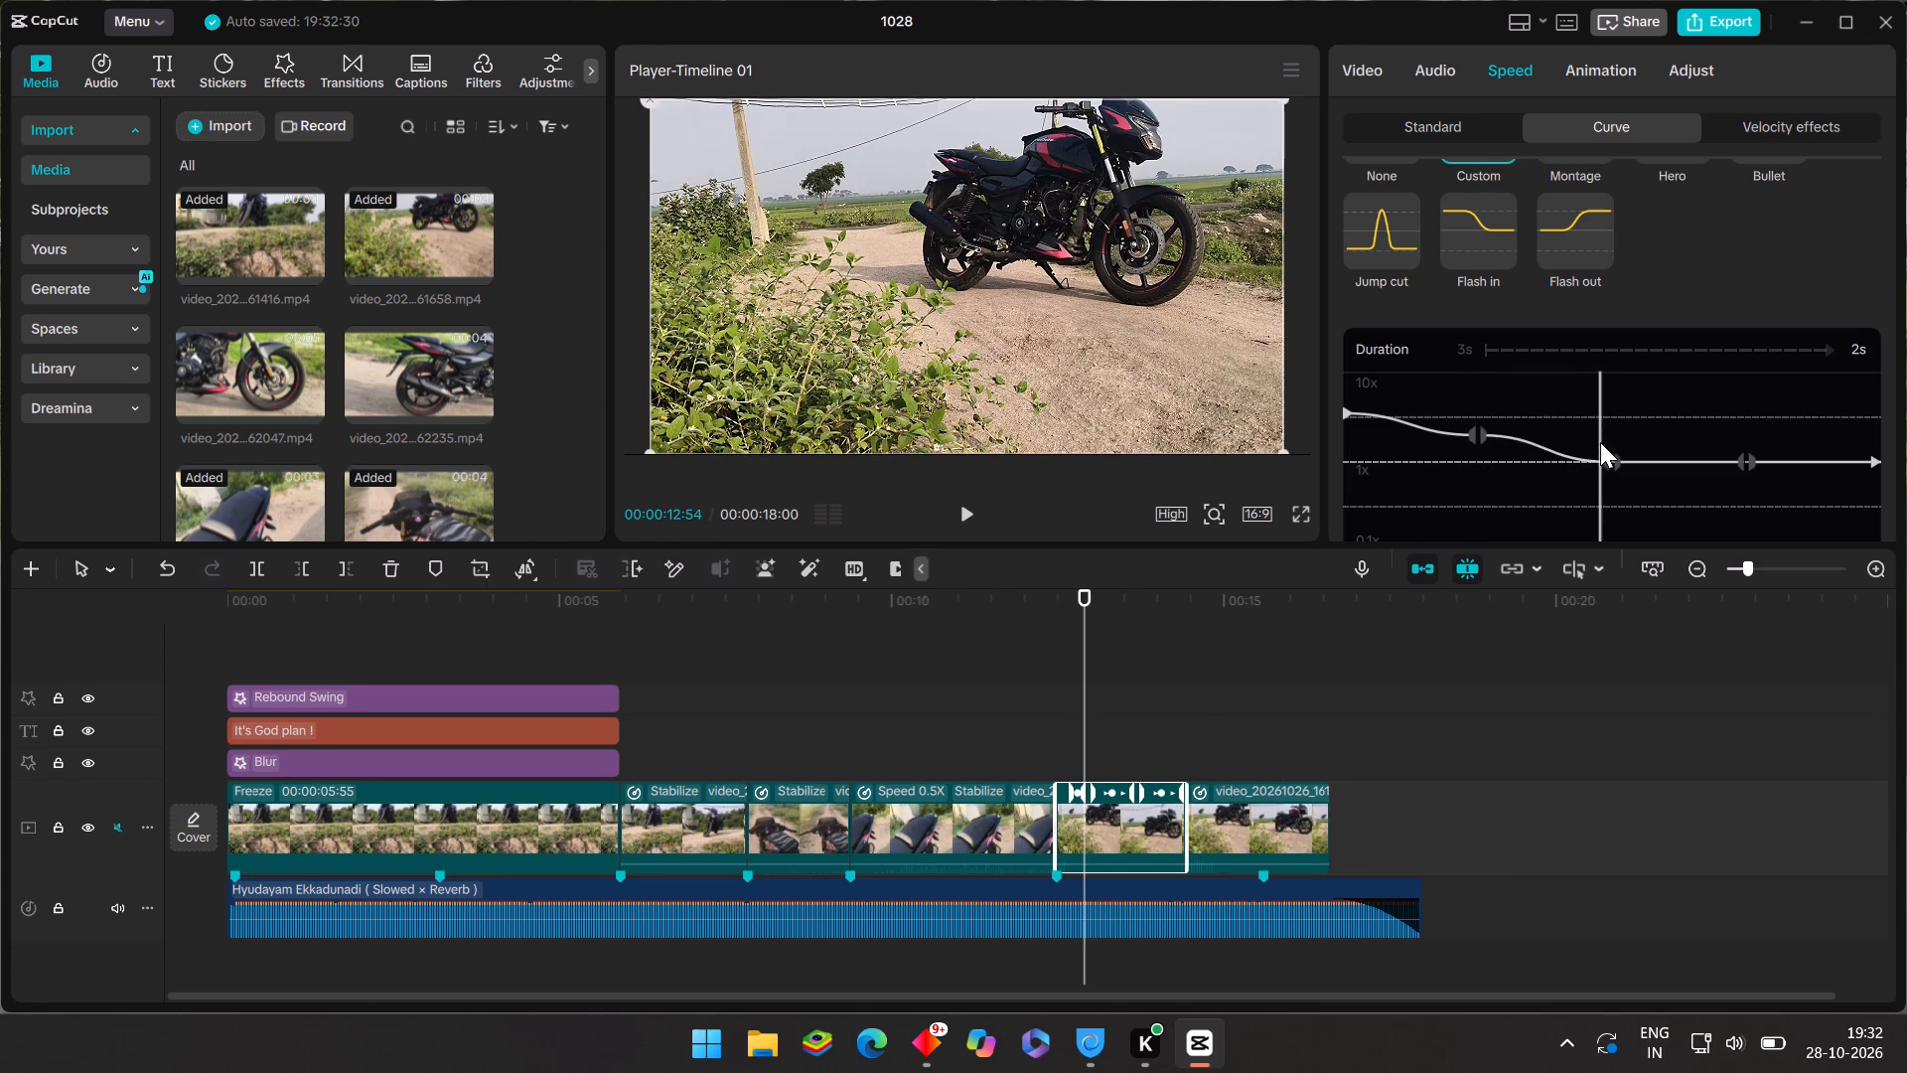
drag(1600, 442, 1605, 430)
click(1613, 454)
drag(1613, 454, 1614, 445)
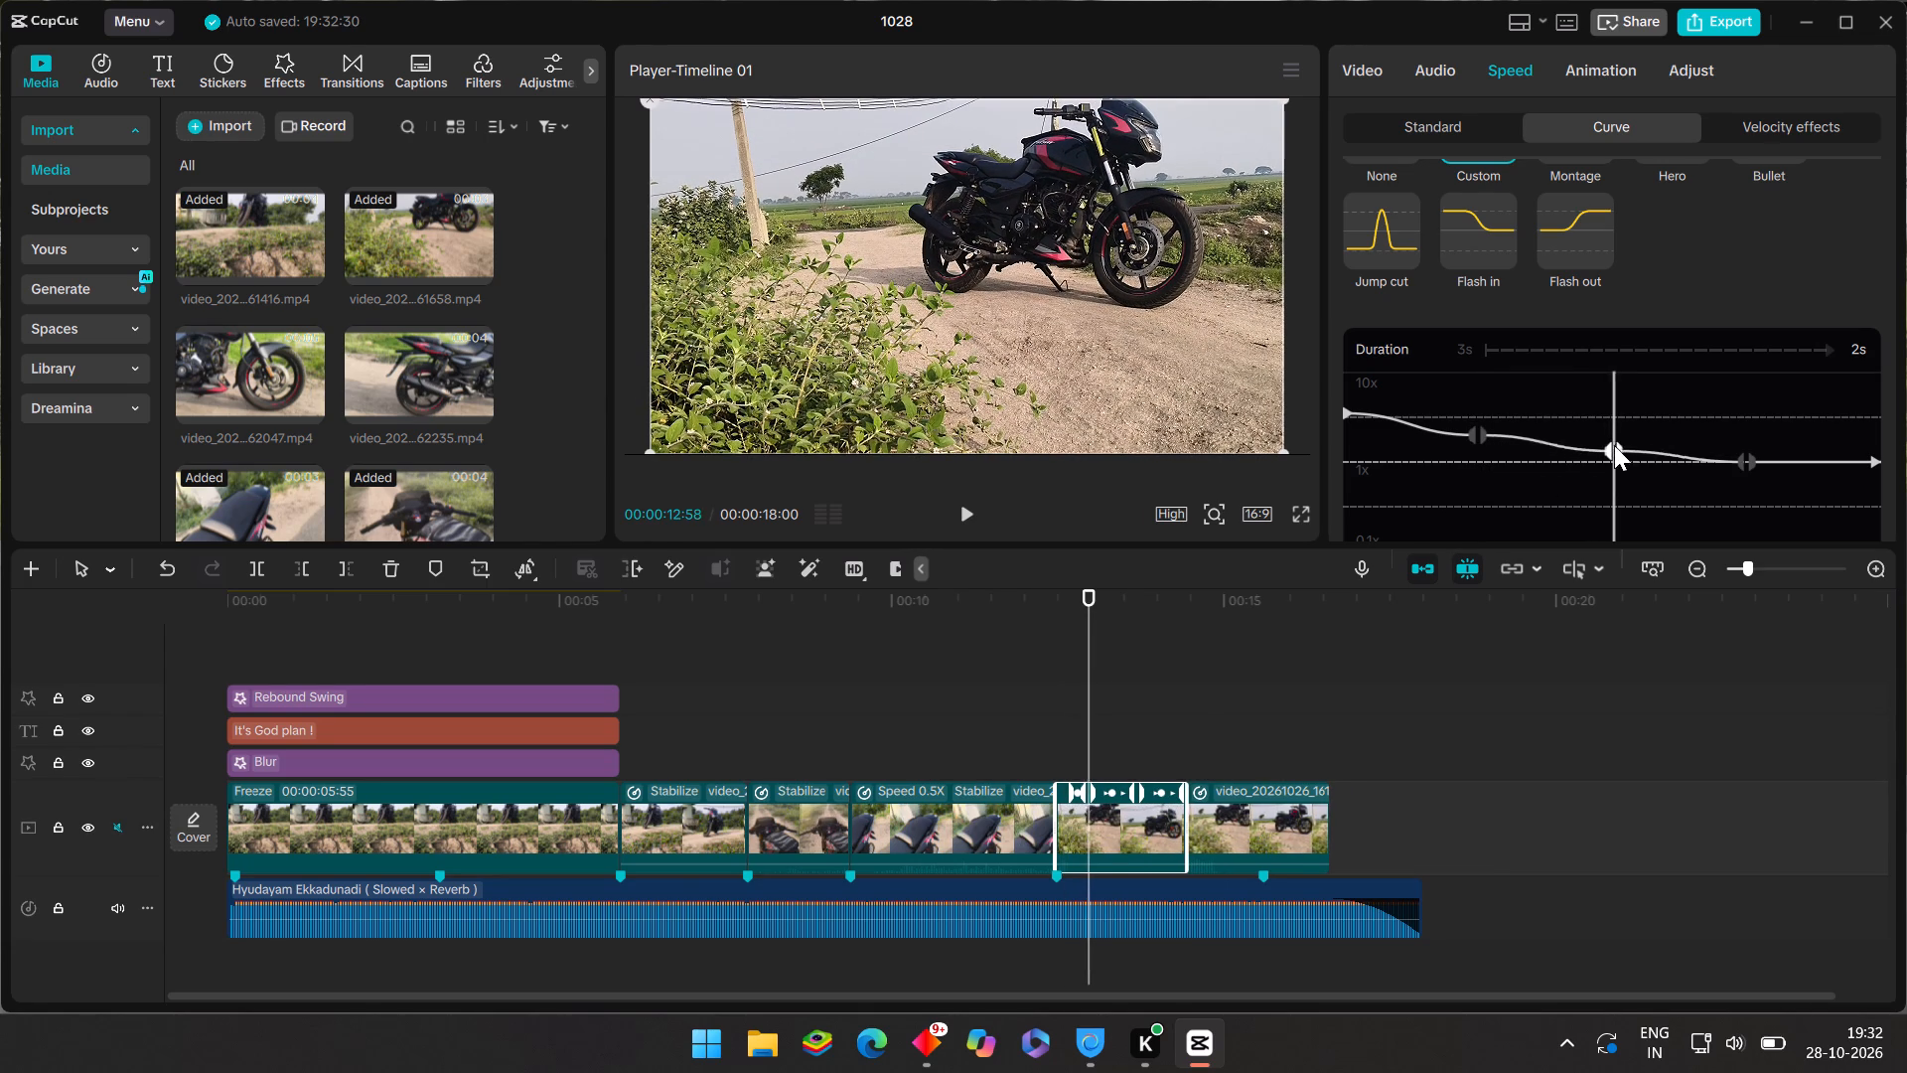
drag(1614, 445, 1615, 442)
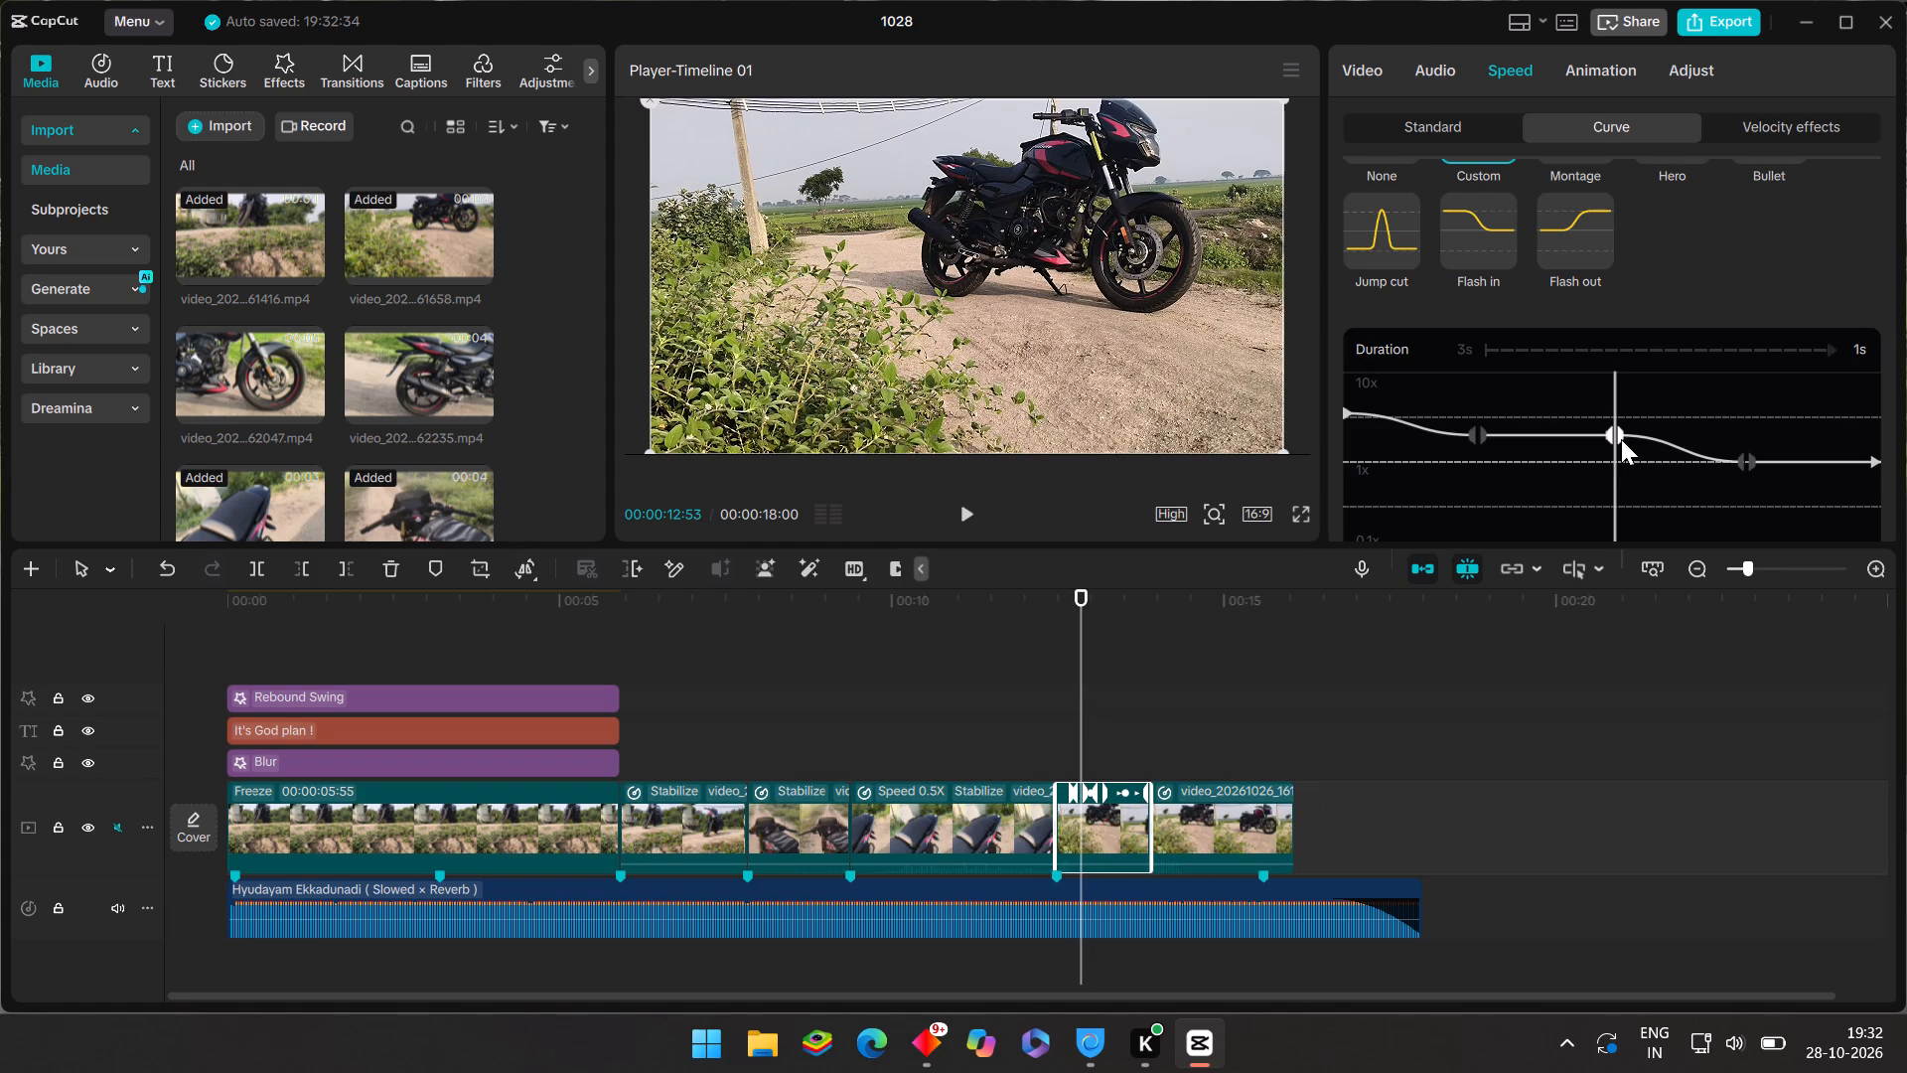
Lower both handles of the curve's fourth point to the dashed line below 1x for a slow-motion section.
drag(1738, 453, 1743, 486)
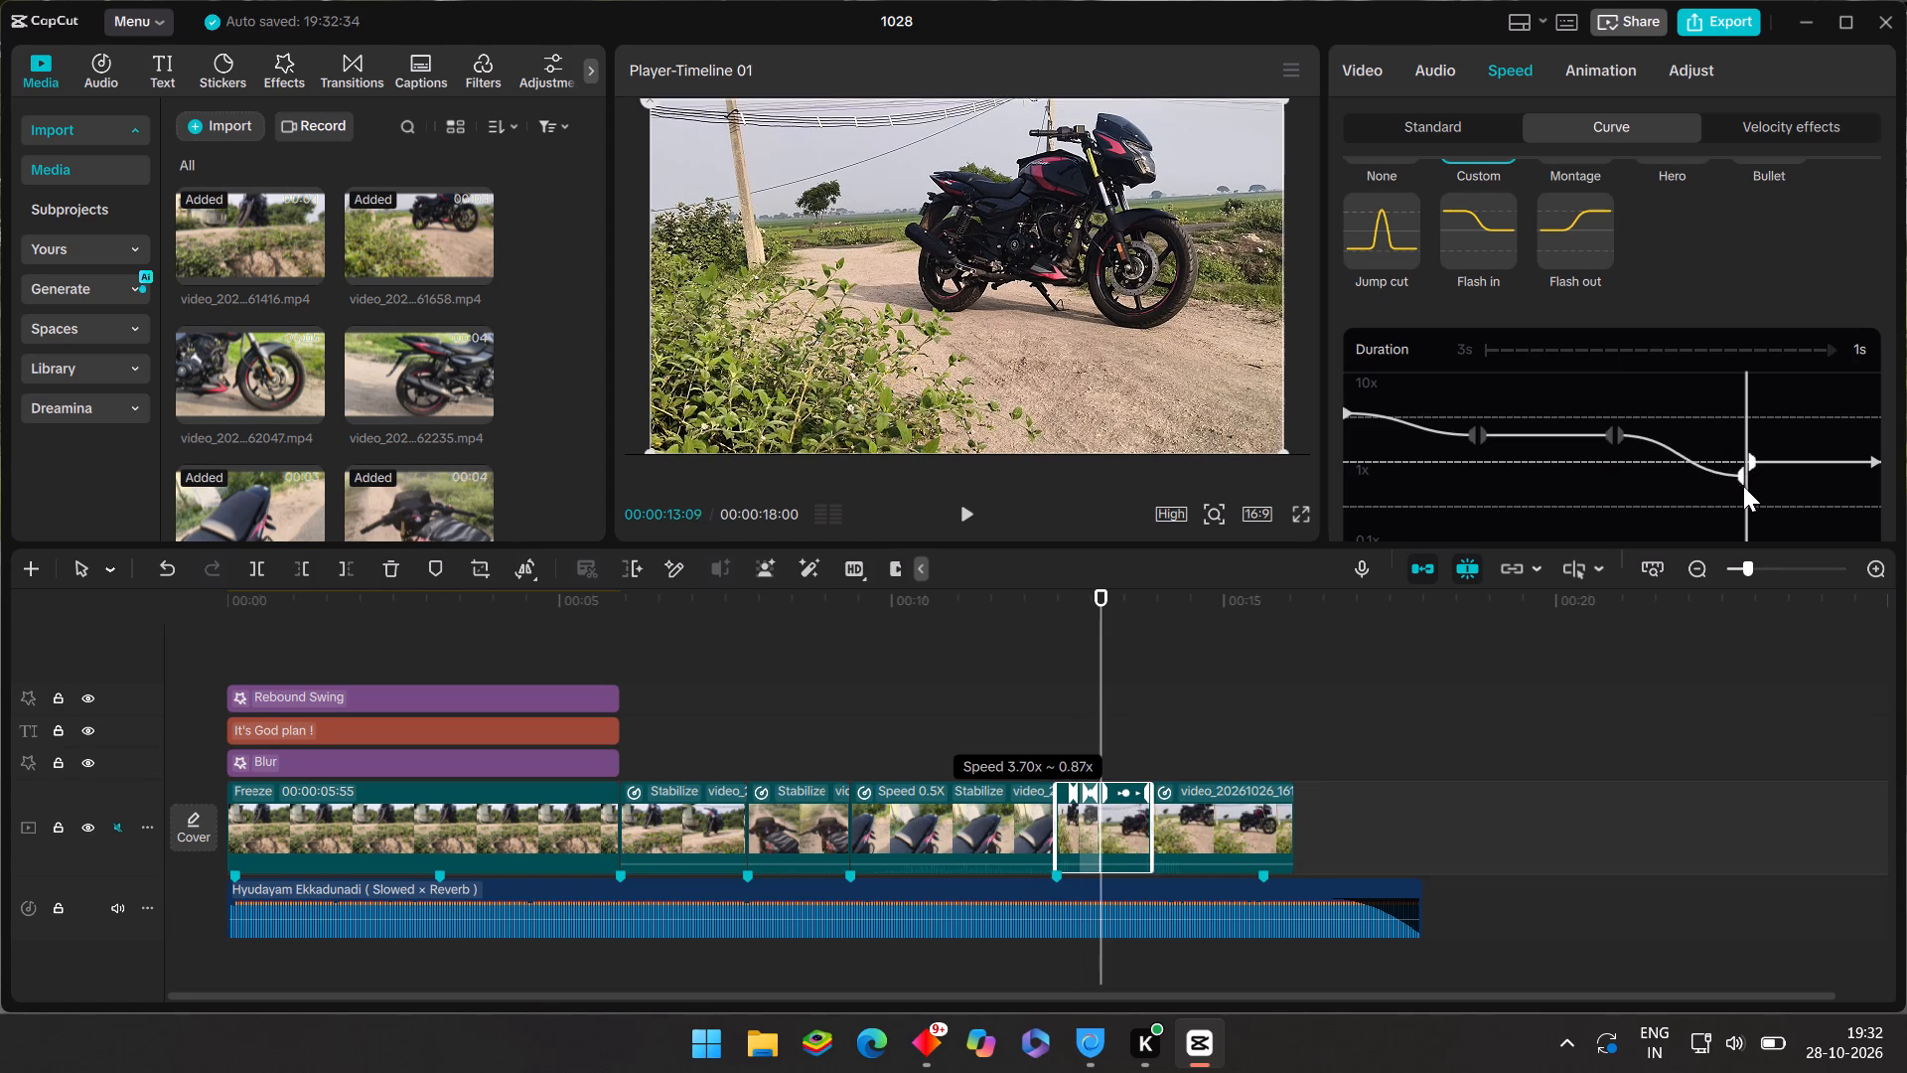
drag(1743, 486, 1747, 486)
drag(1752, 454, 1751, 505)
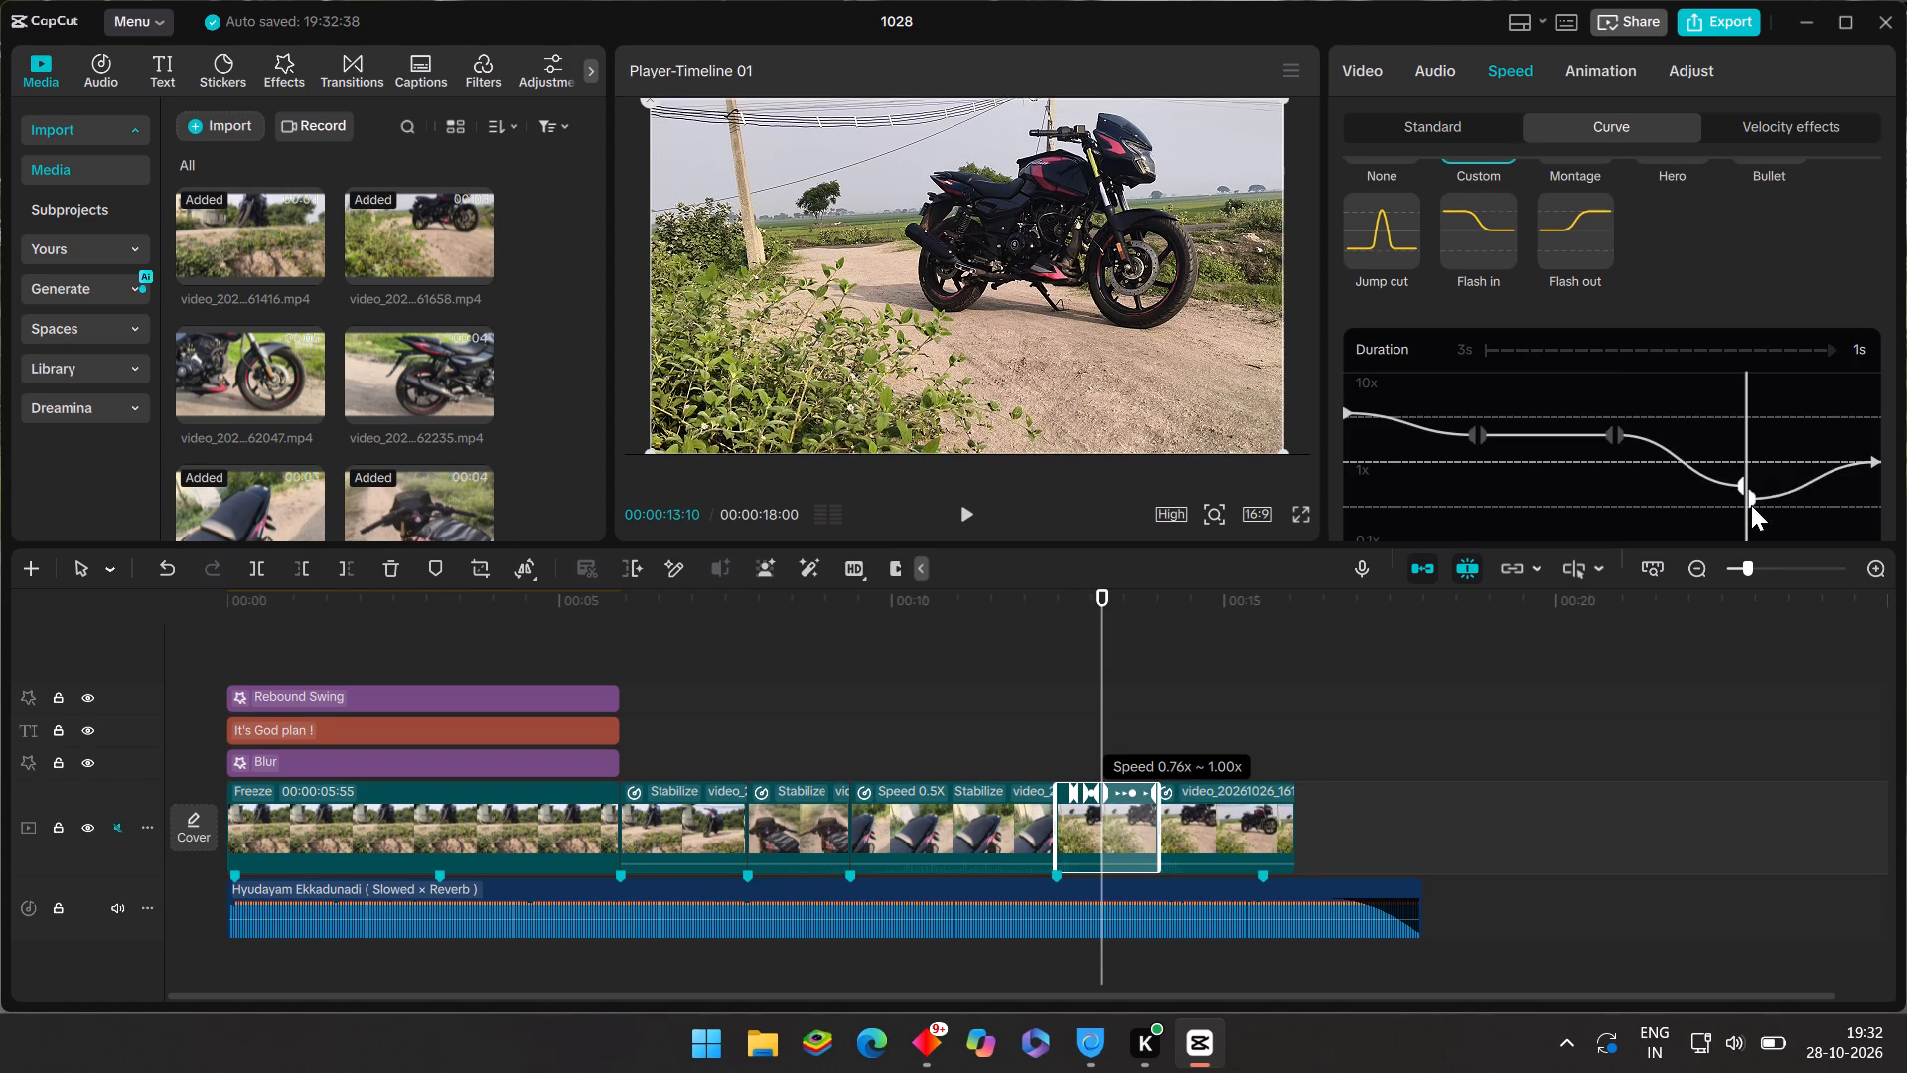
drag(1751, 505, 1750, 505)
drag(1741, 473, 1745, 507)
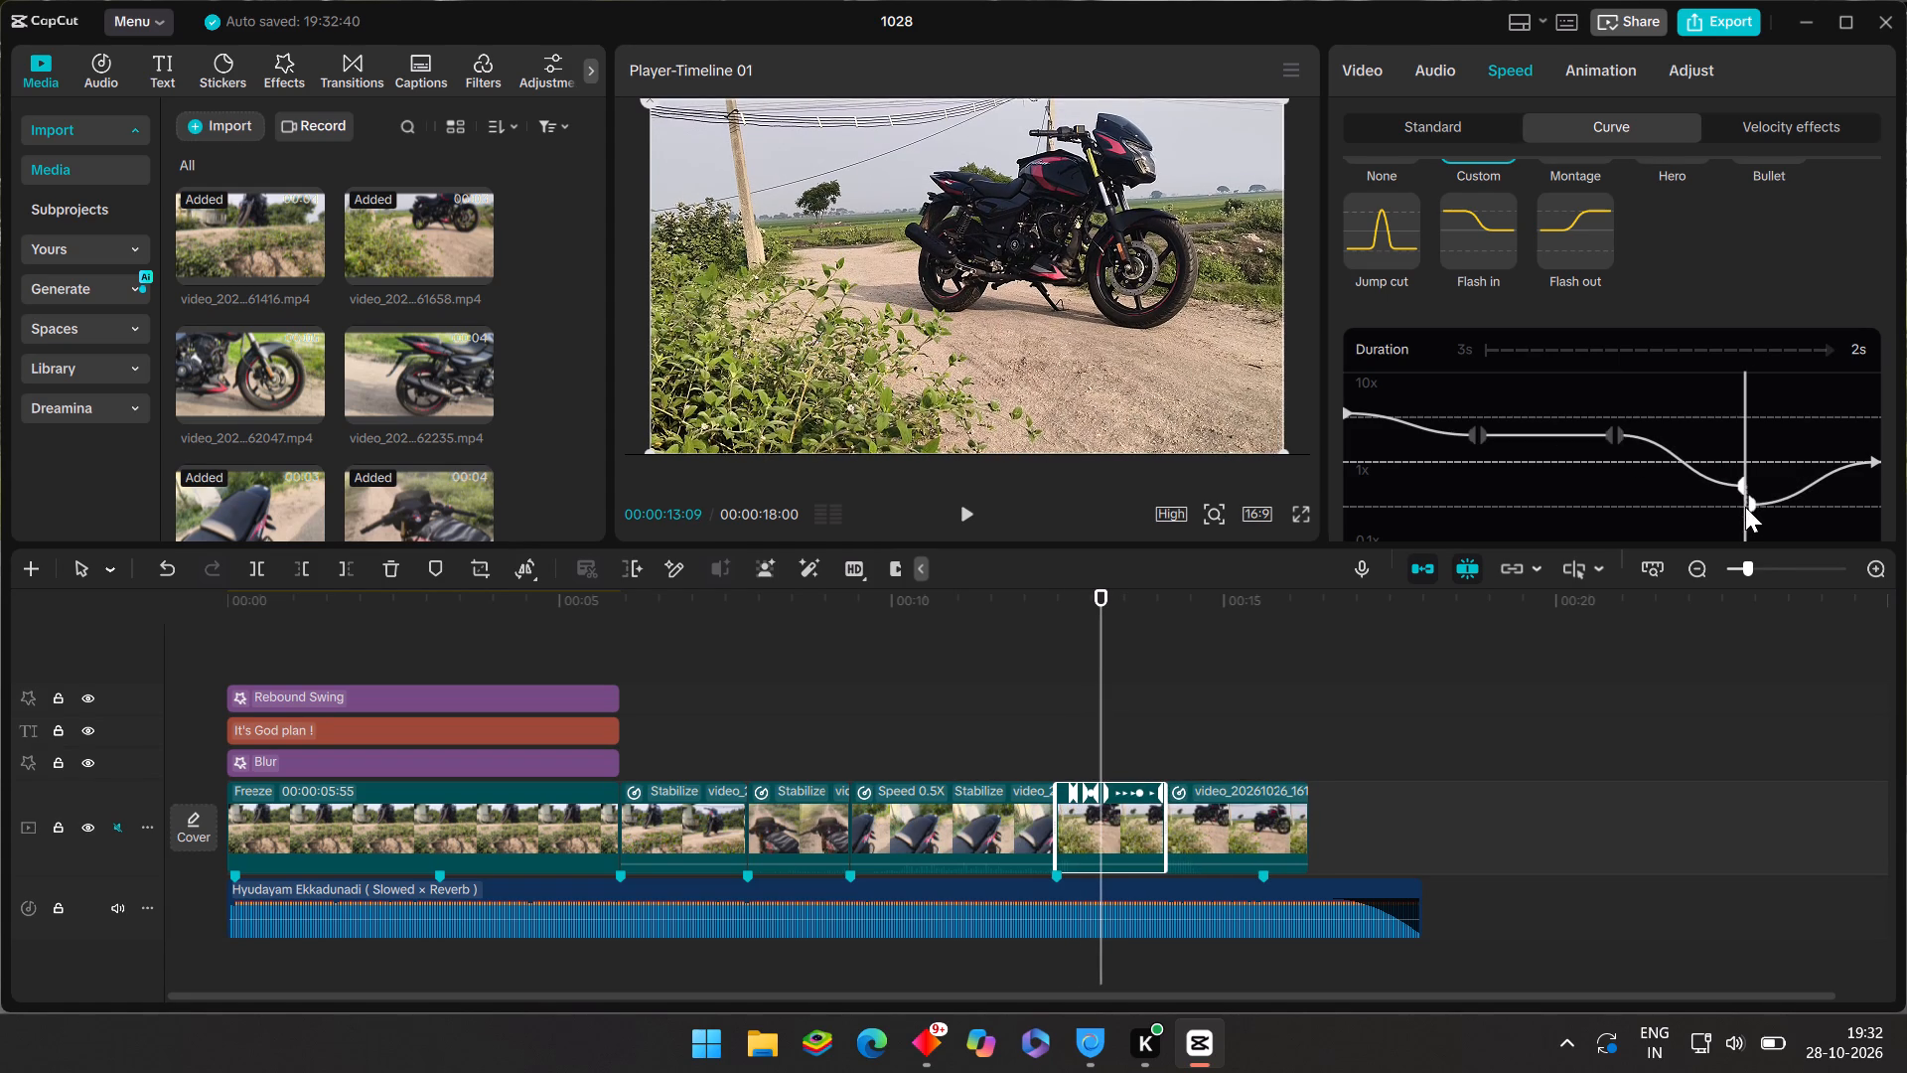
drag(1745, 507, 1745, 496)
drag(1744, 480, 1741, 490)
drag(1737, 484, 1740, 496)
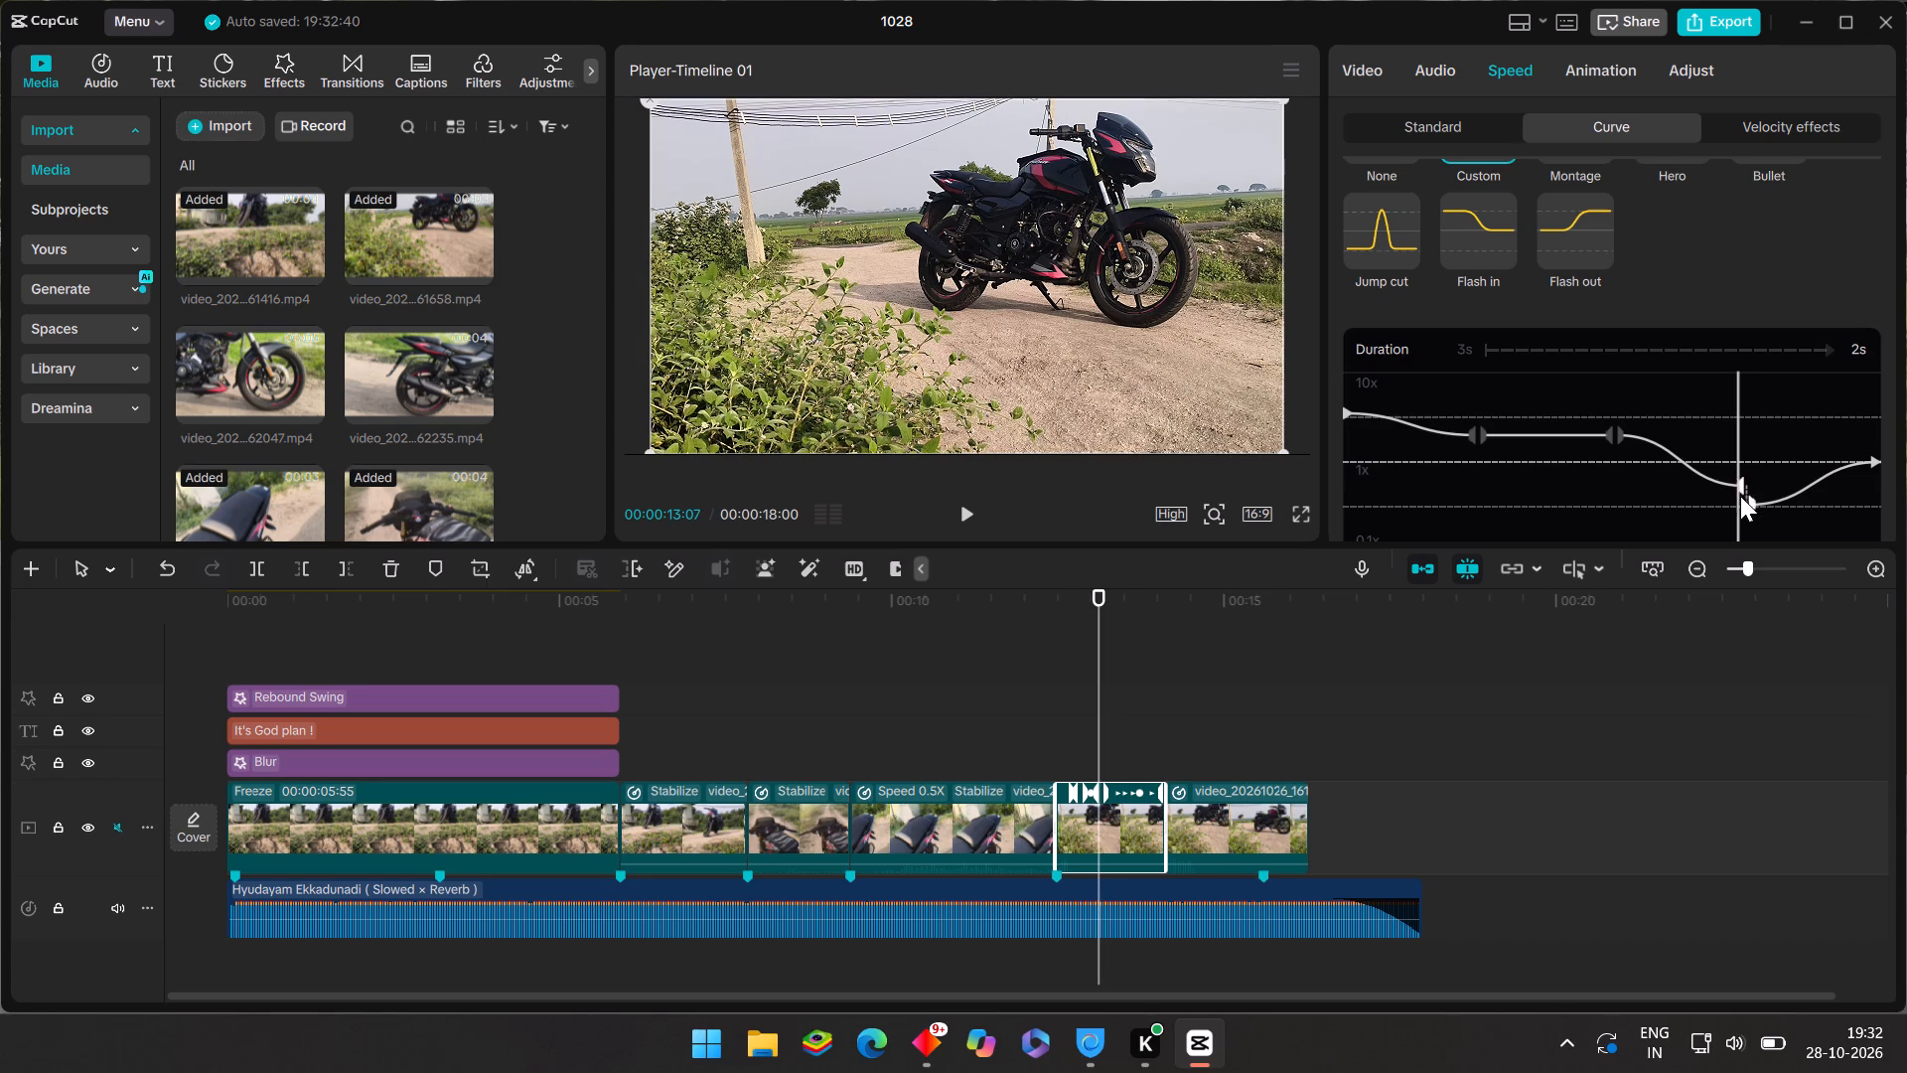
drag(1740, 496, 1743, 495)
drag(1739, 482, 1738, 489)
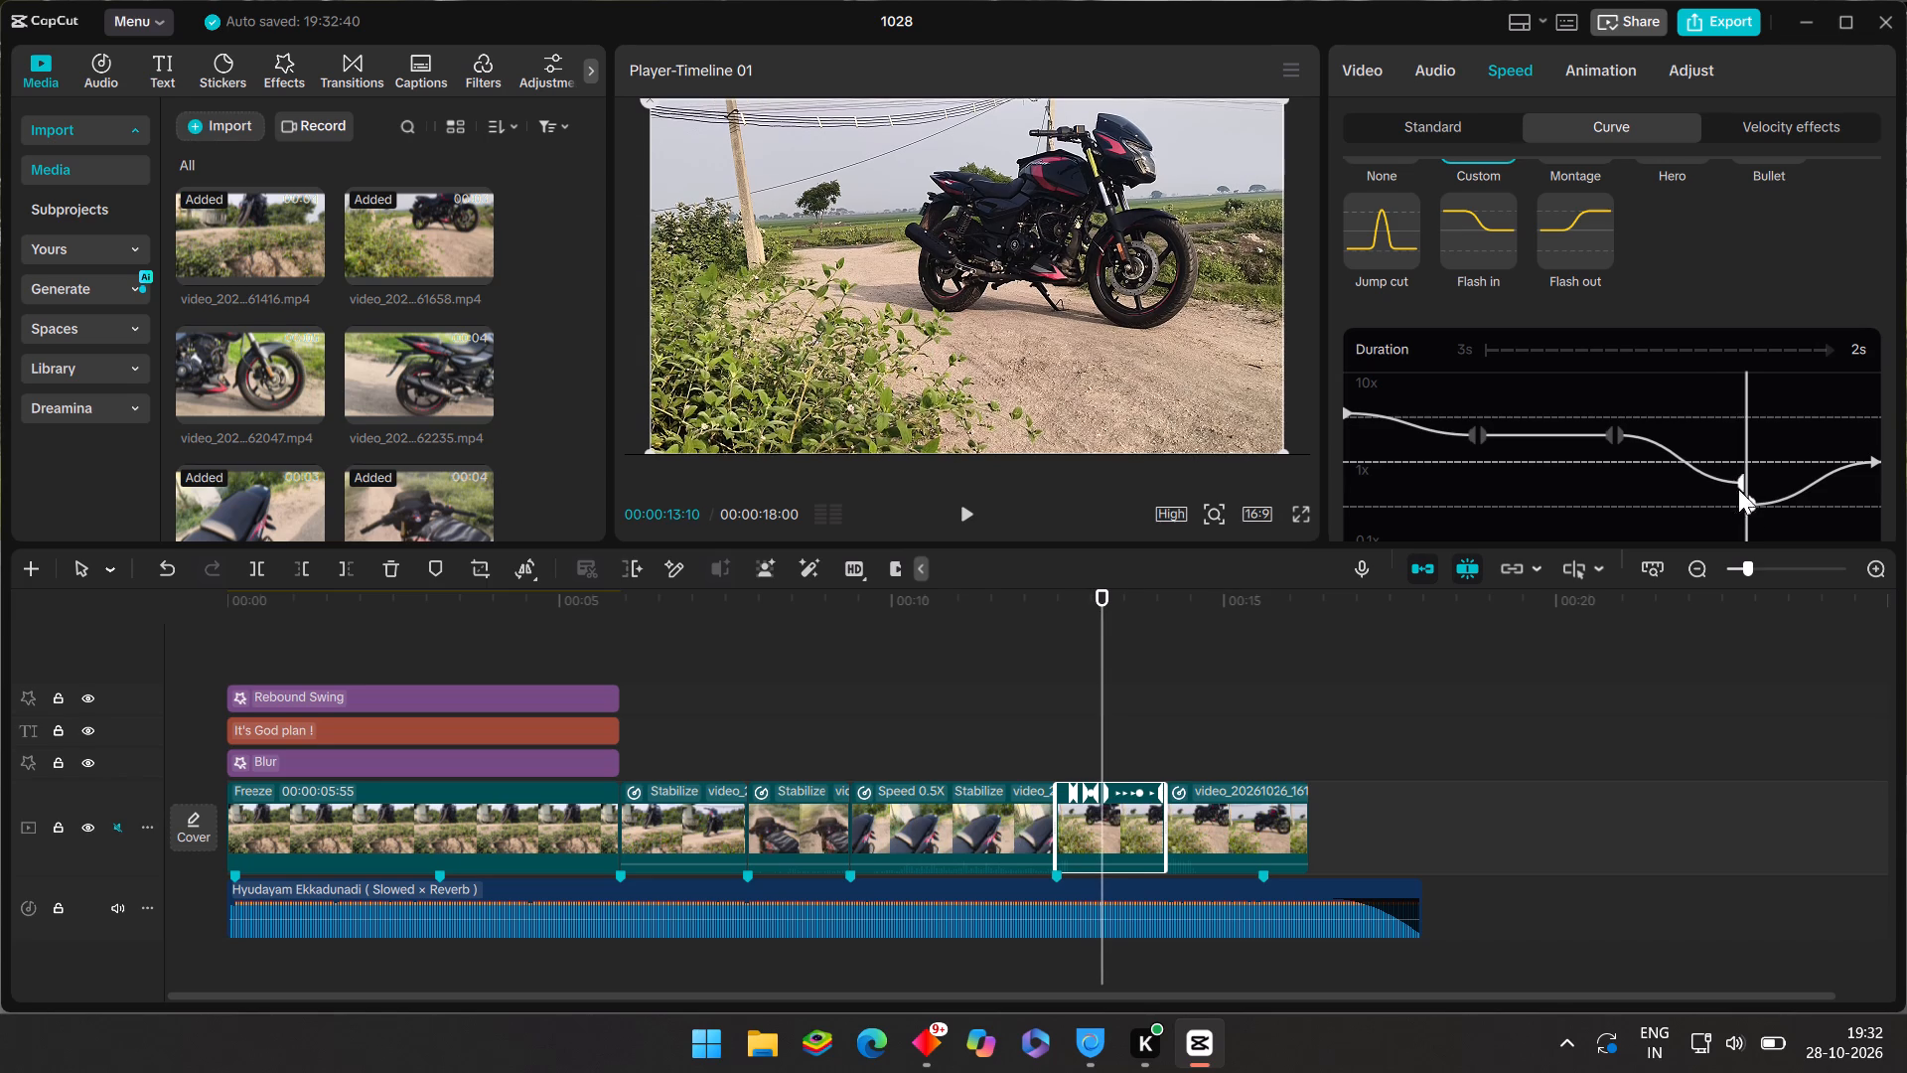
drag(1738, 489, 1741, 505)
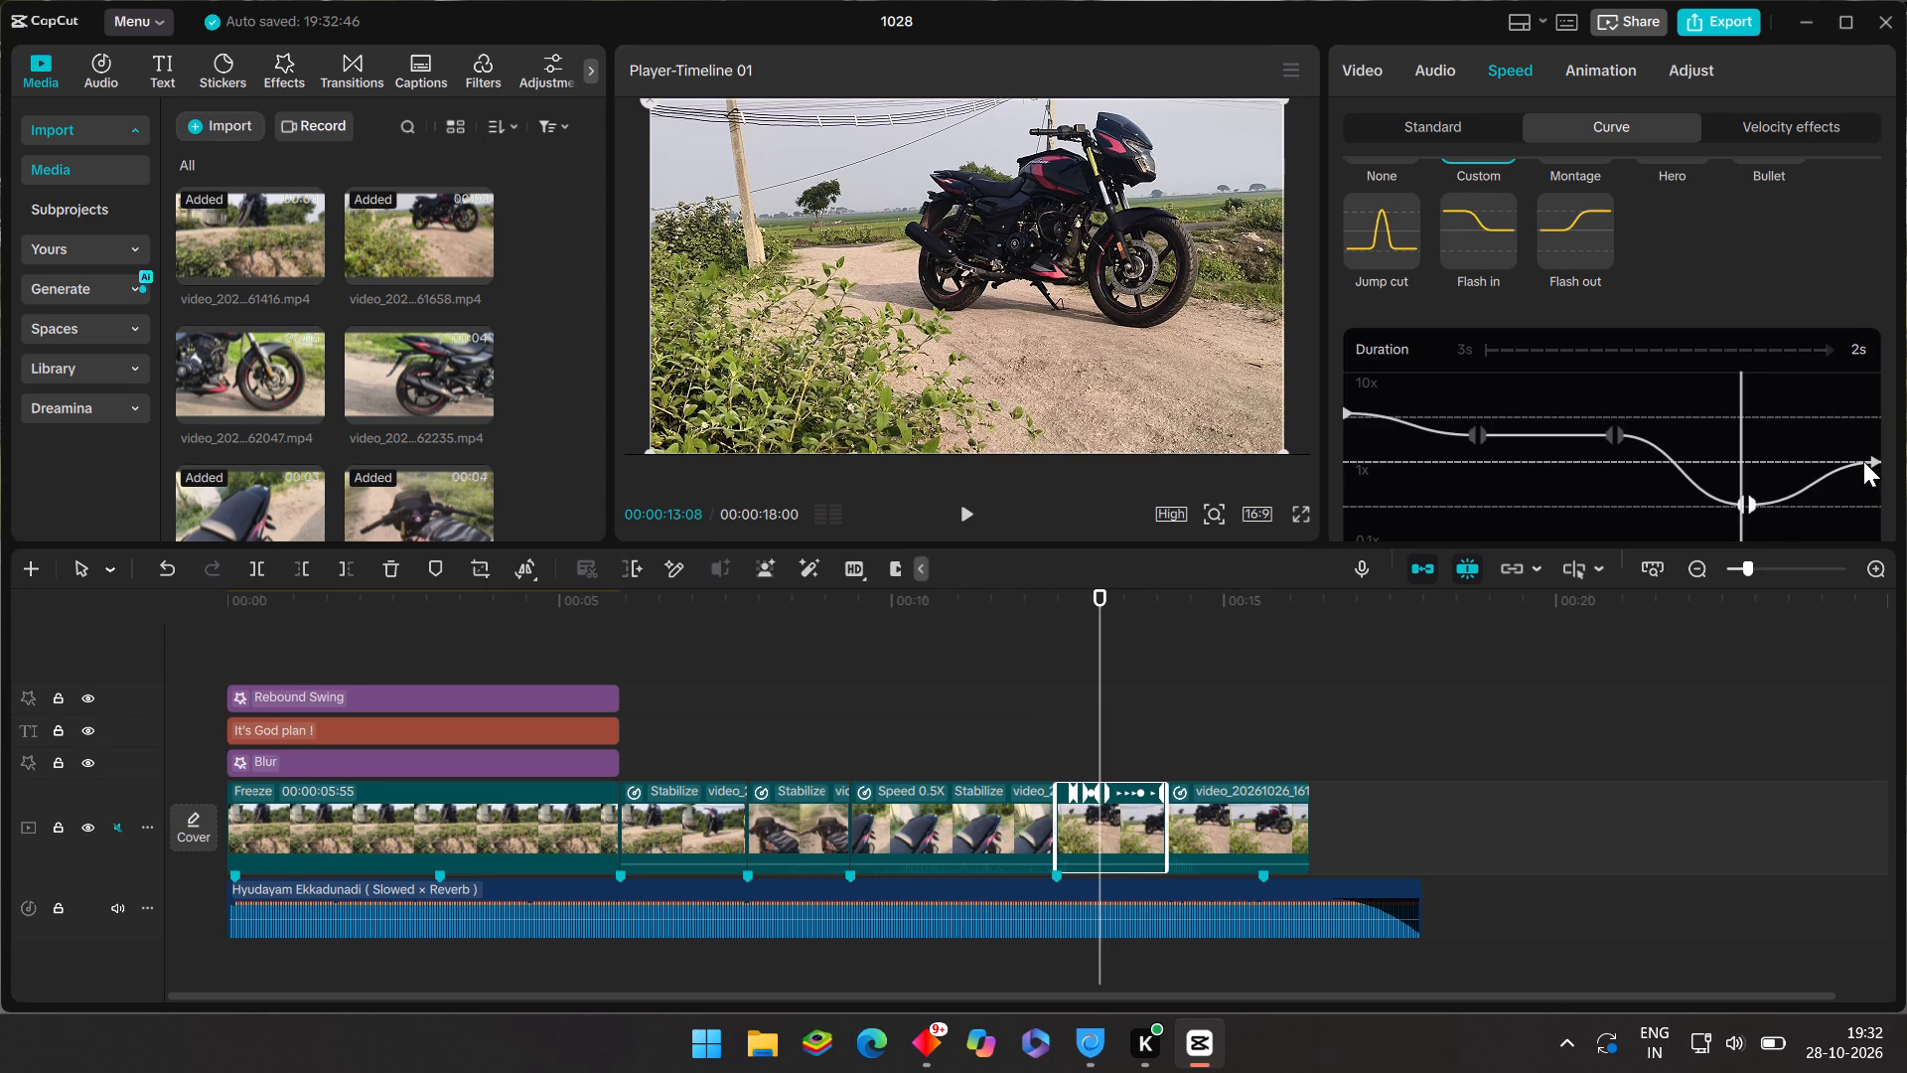
Lower the speed curve's end point below 1x, slightly above the level of the fourth point.
drag(1863, 461, 1867, 491)
drag(1877, 460, 1879, 497)
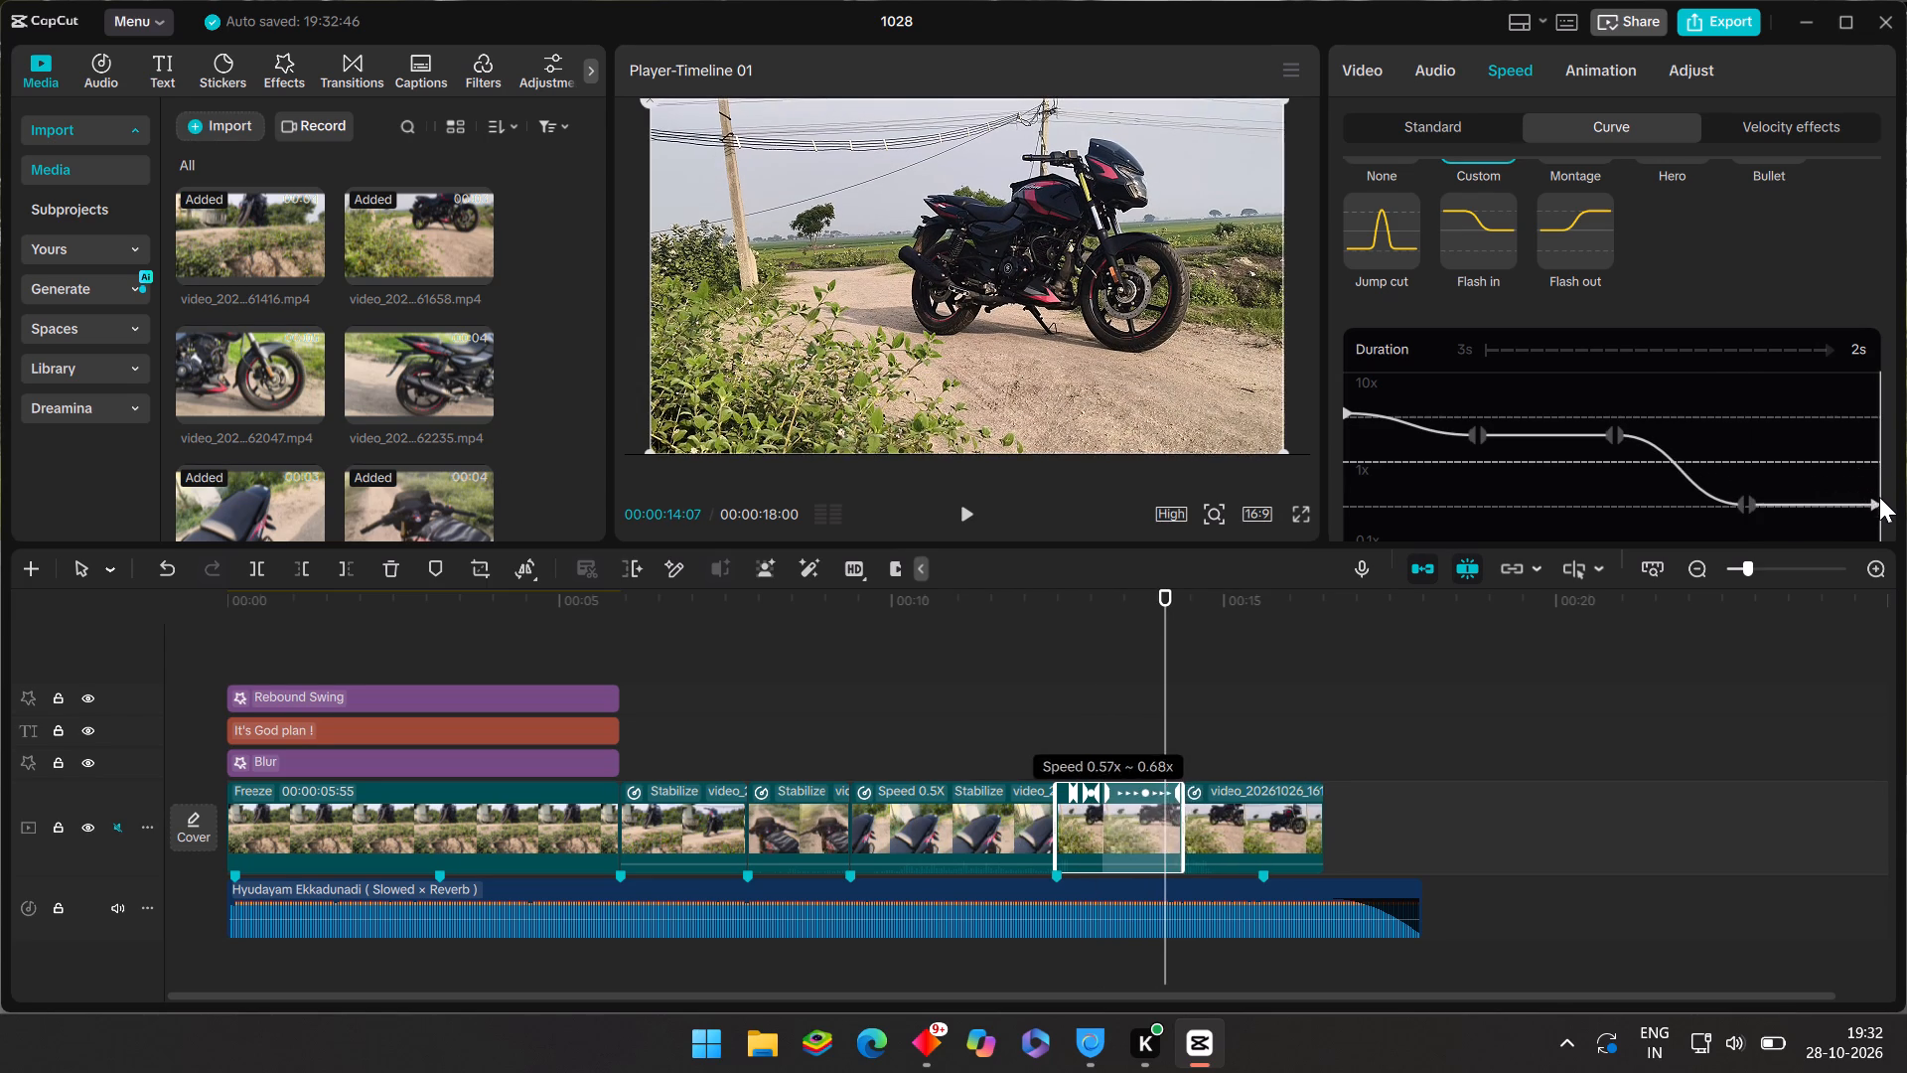
drag(1879, 497, 1882, 492)
drag(1872, 487, 1873, 498)
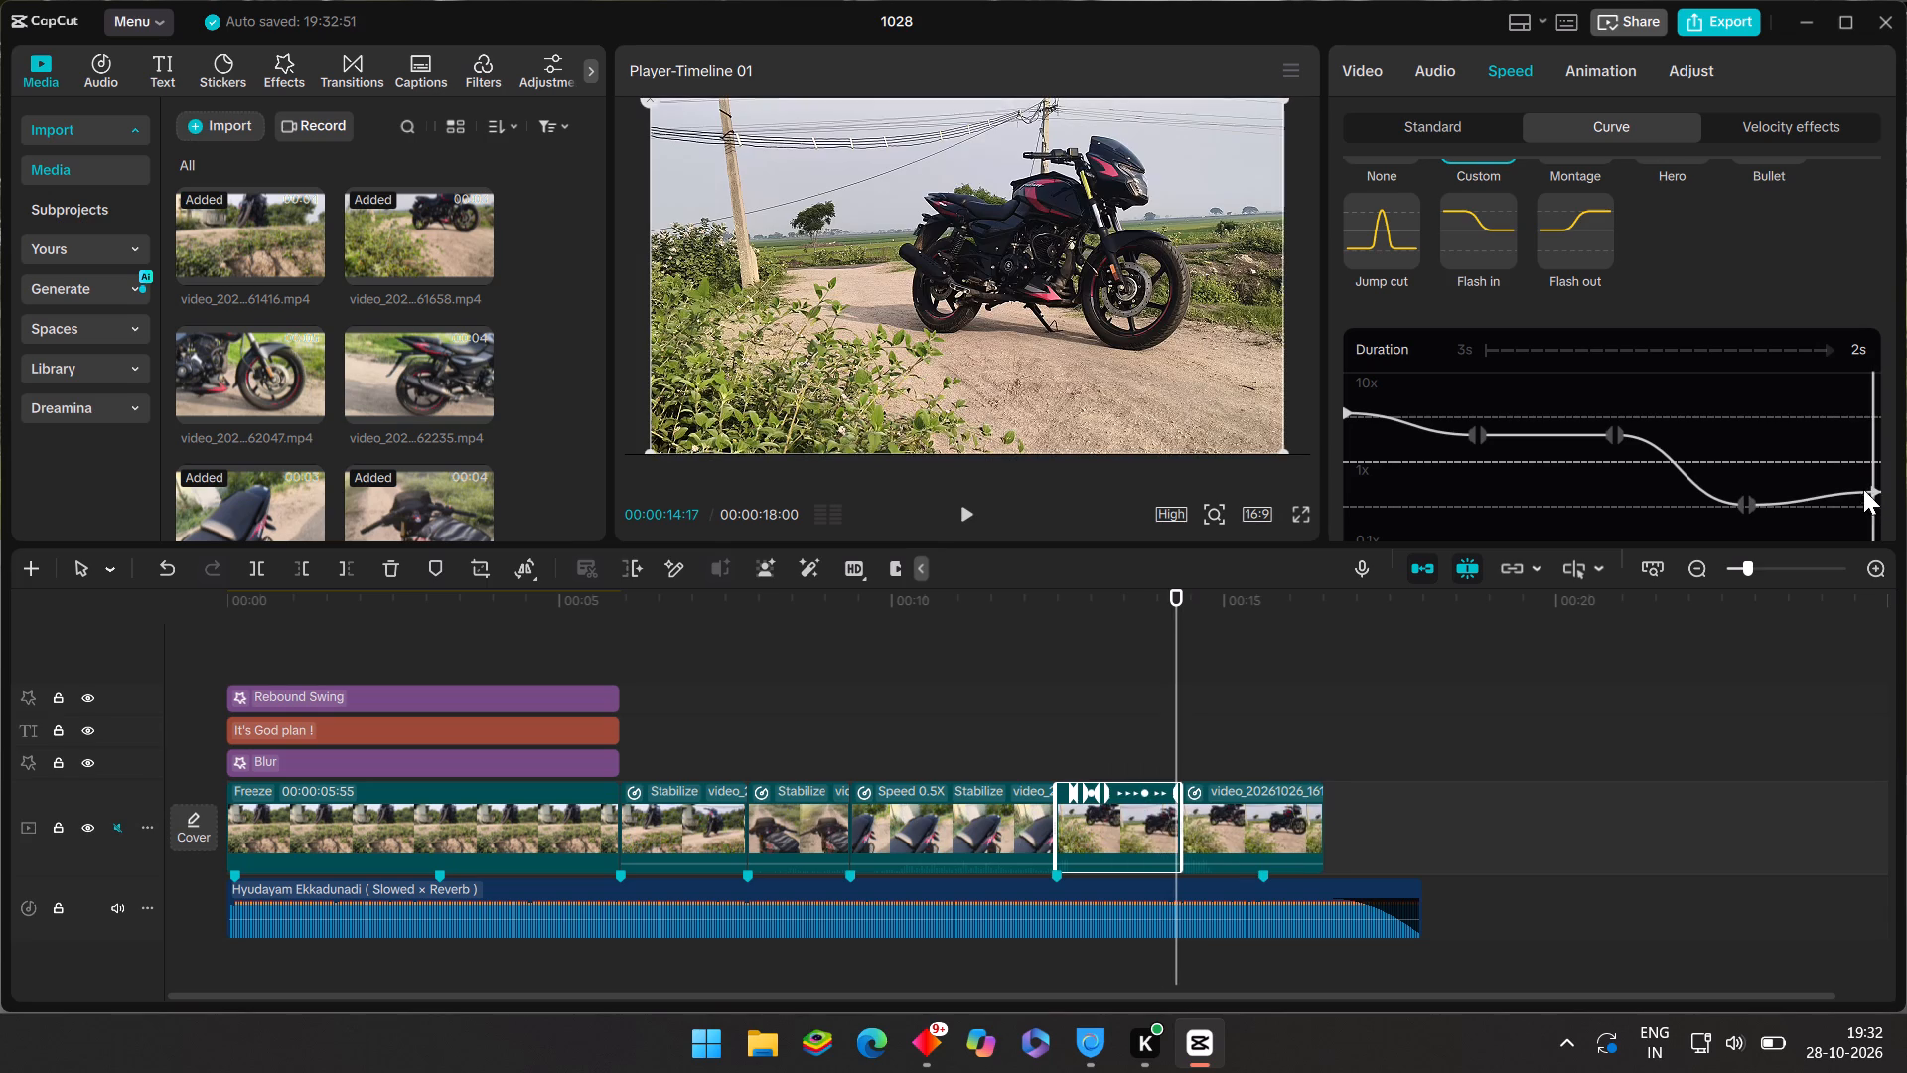
scroll(1603, 427, down, 5)
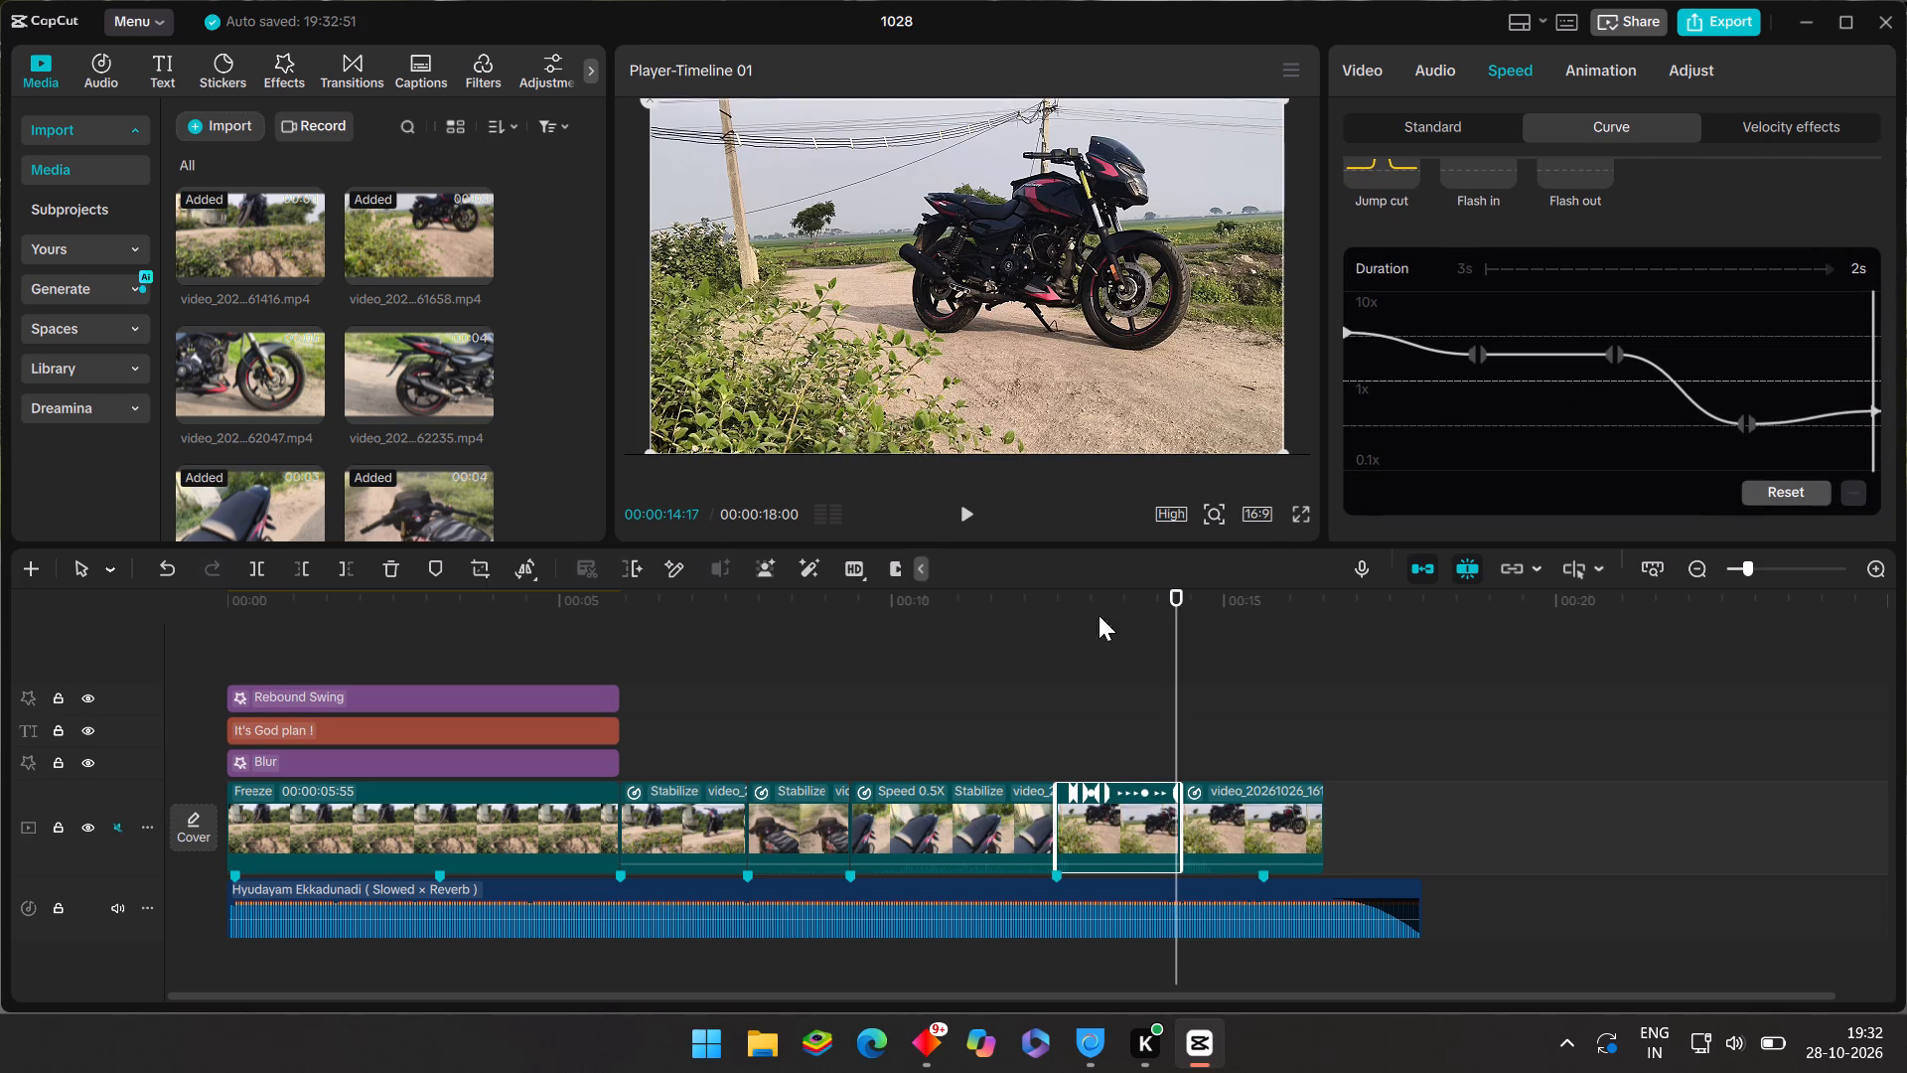
Play back the timeline from about 00:00:11:31 through the speed-ramped clip into the final clip.
drag(1184, 589, 988, 543)
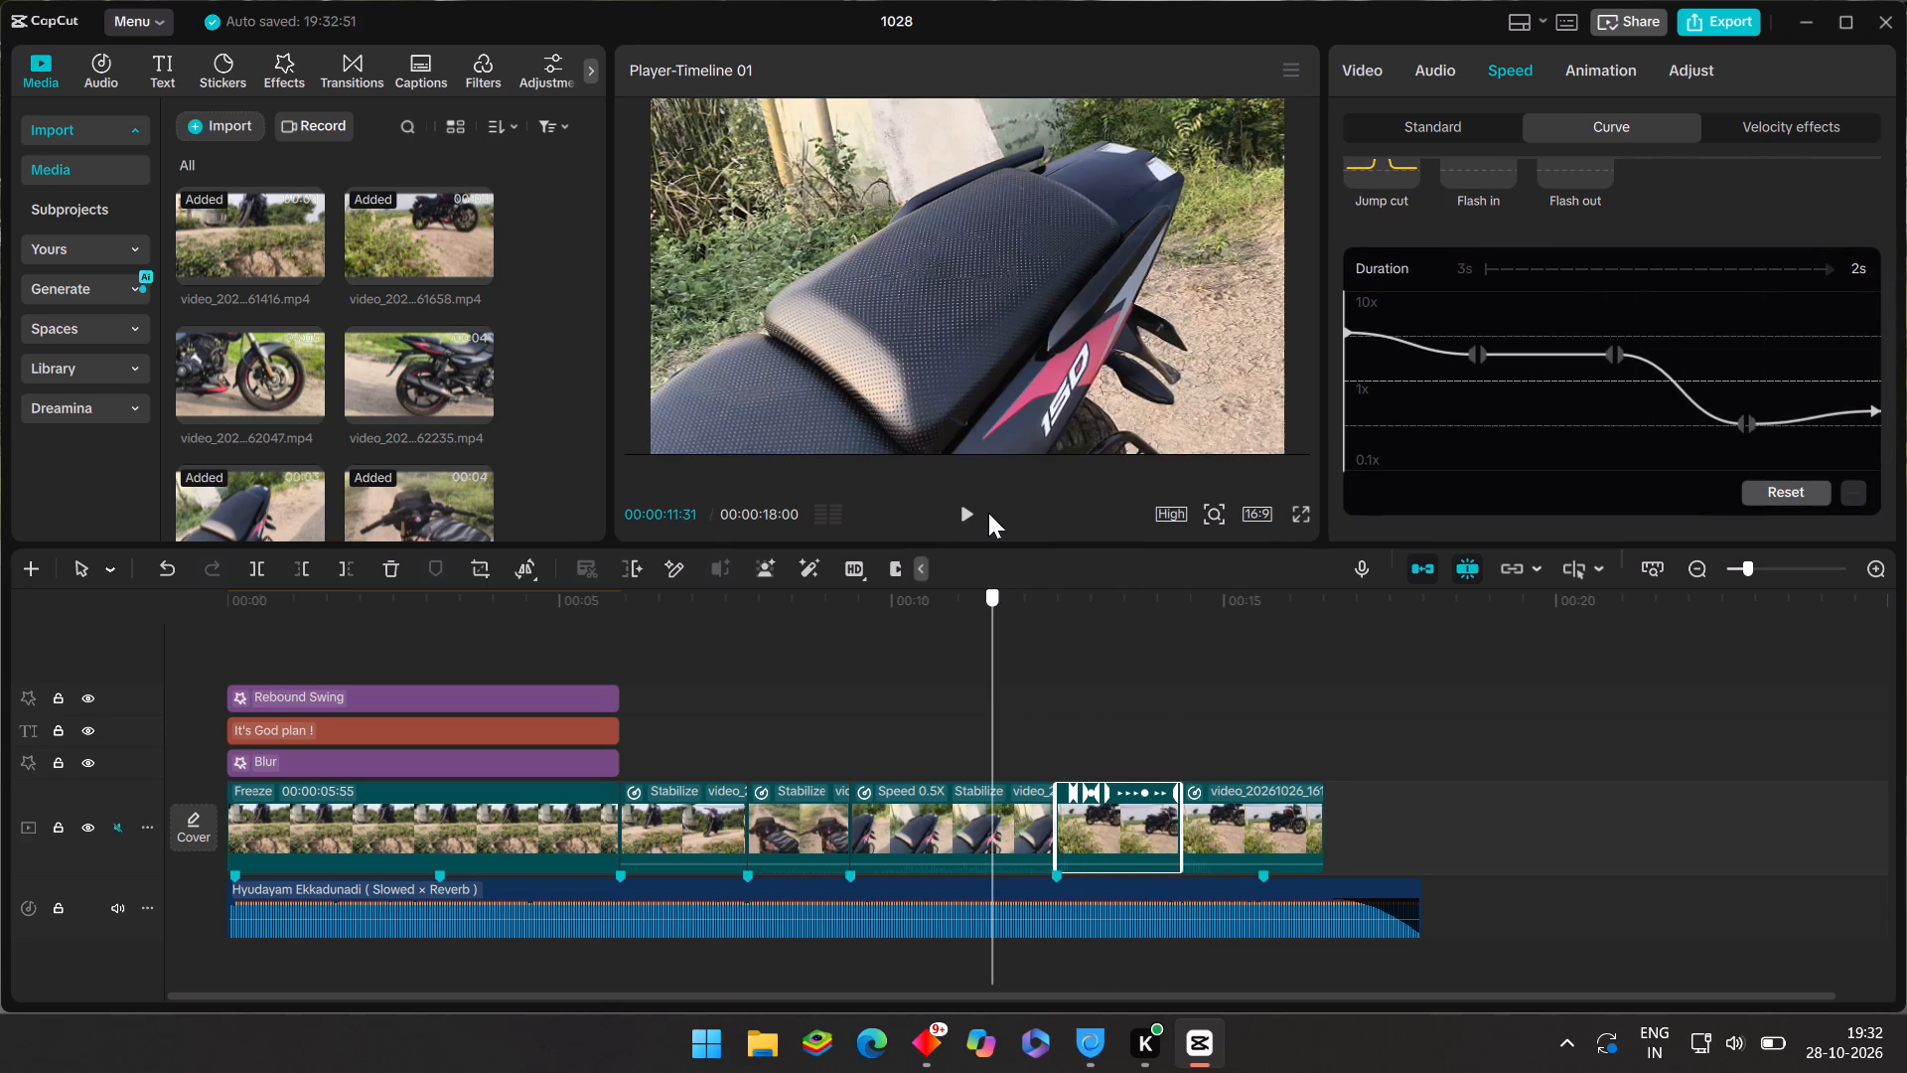
click(961, 507)
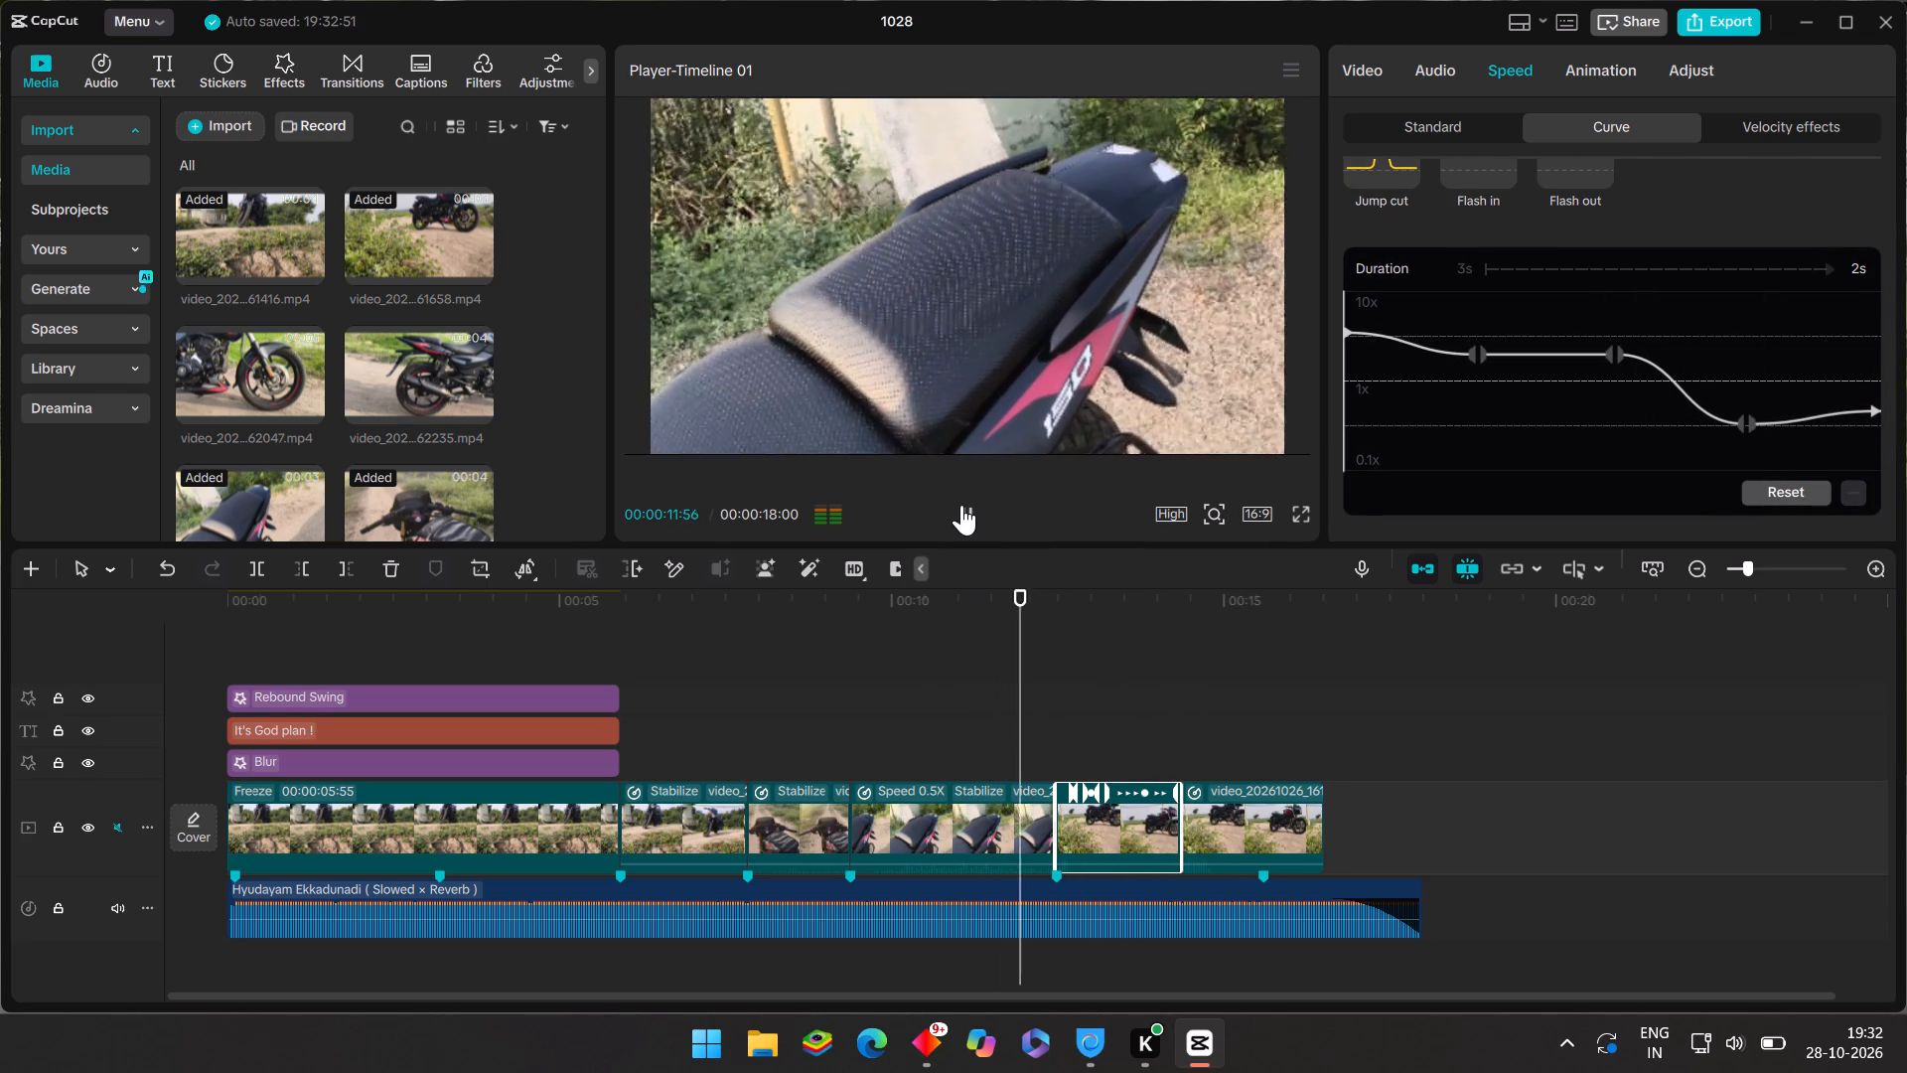
click(965, 498)
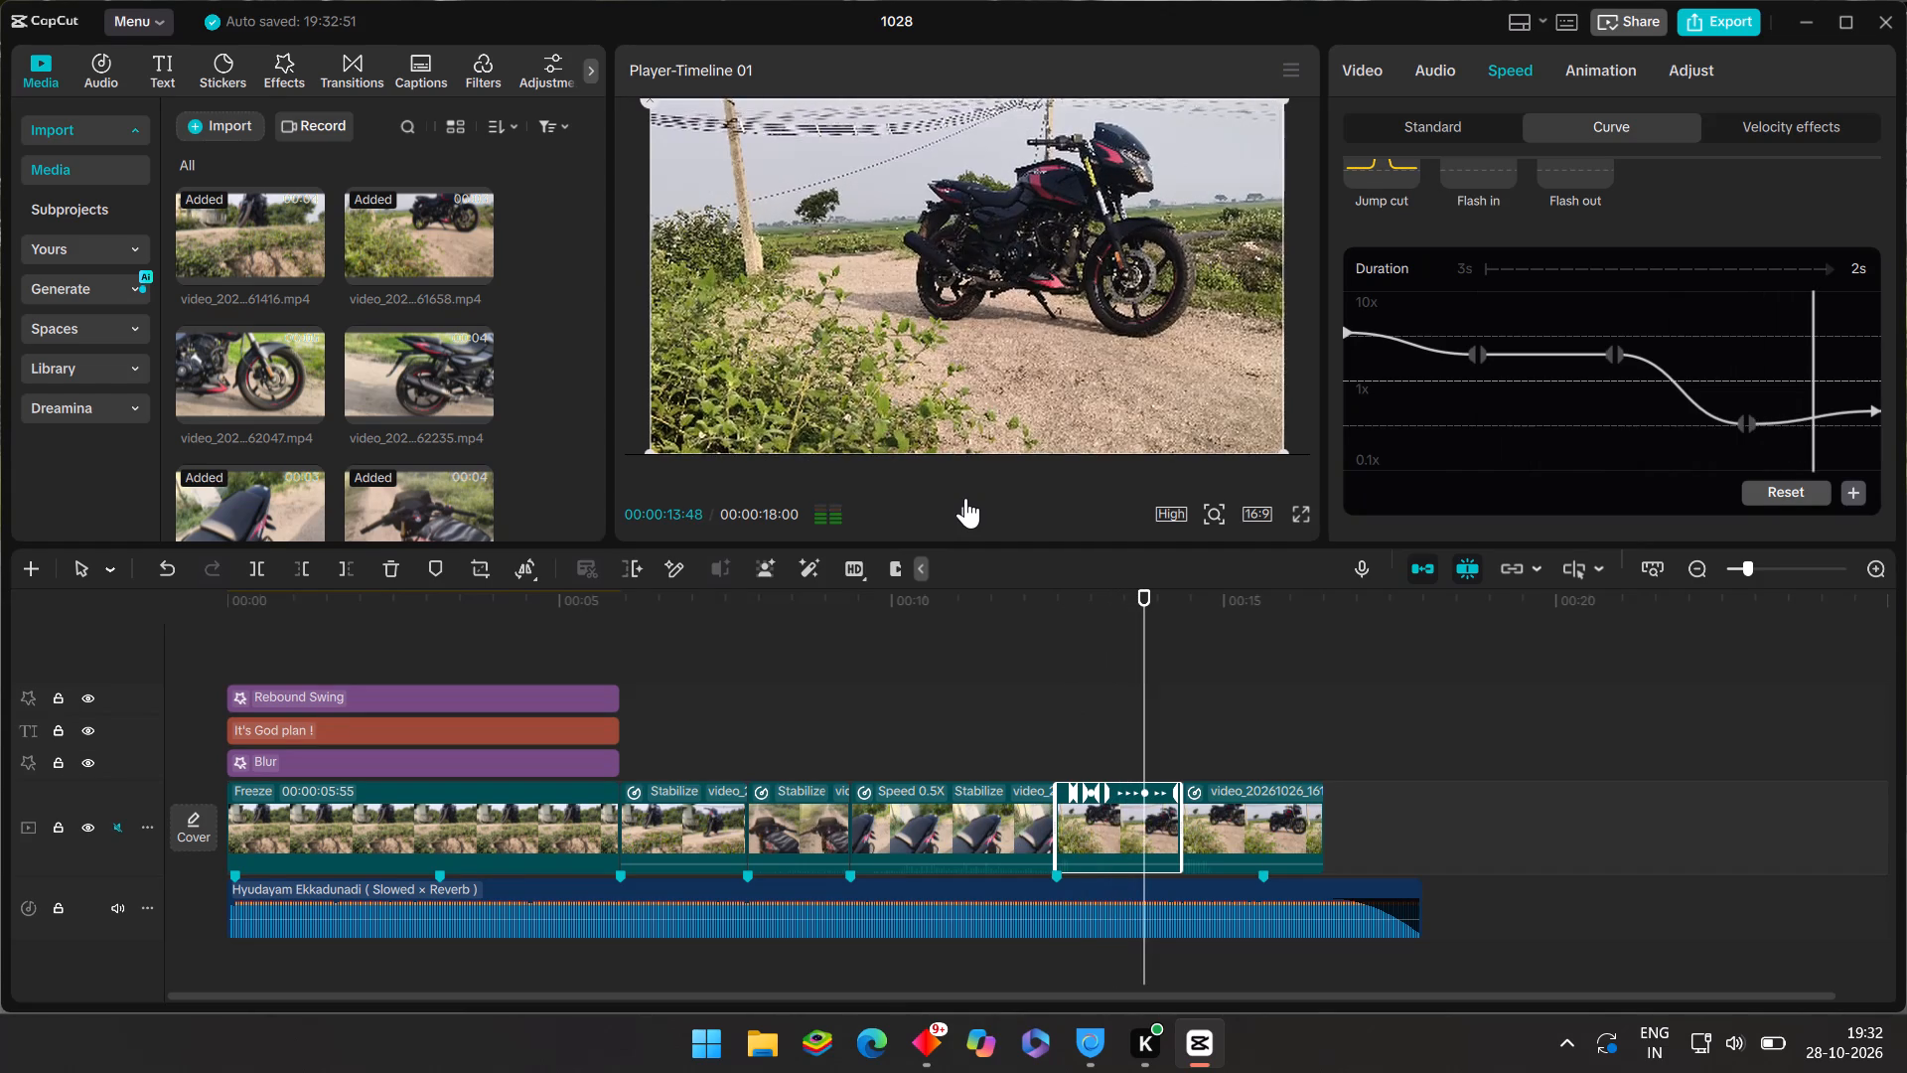
click(965, 498)
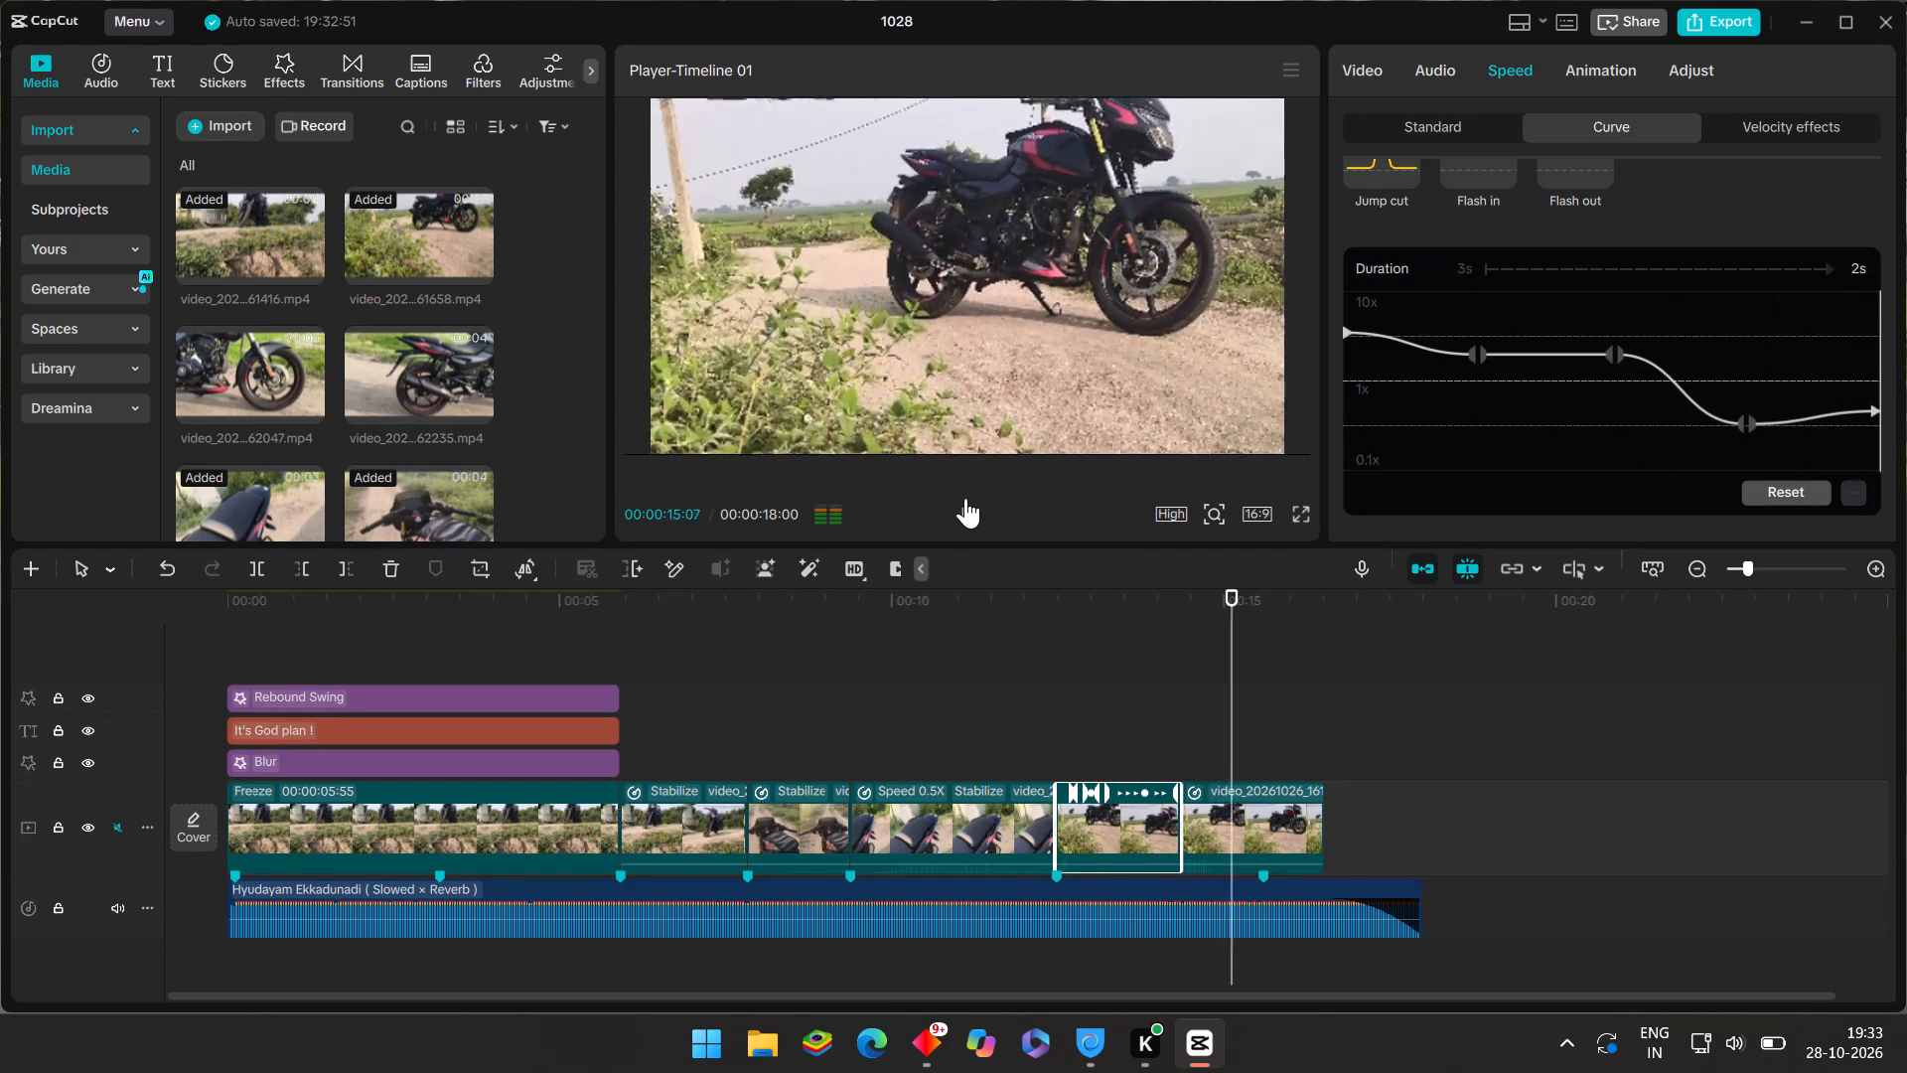
Play back the edit from the end of the freeze-frame into the final clip, and check the last clip against the 00:00:15:36 marker.
click(1048, 626)
drag(1049, 626, 821, 626)
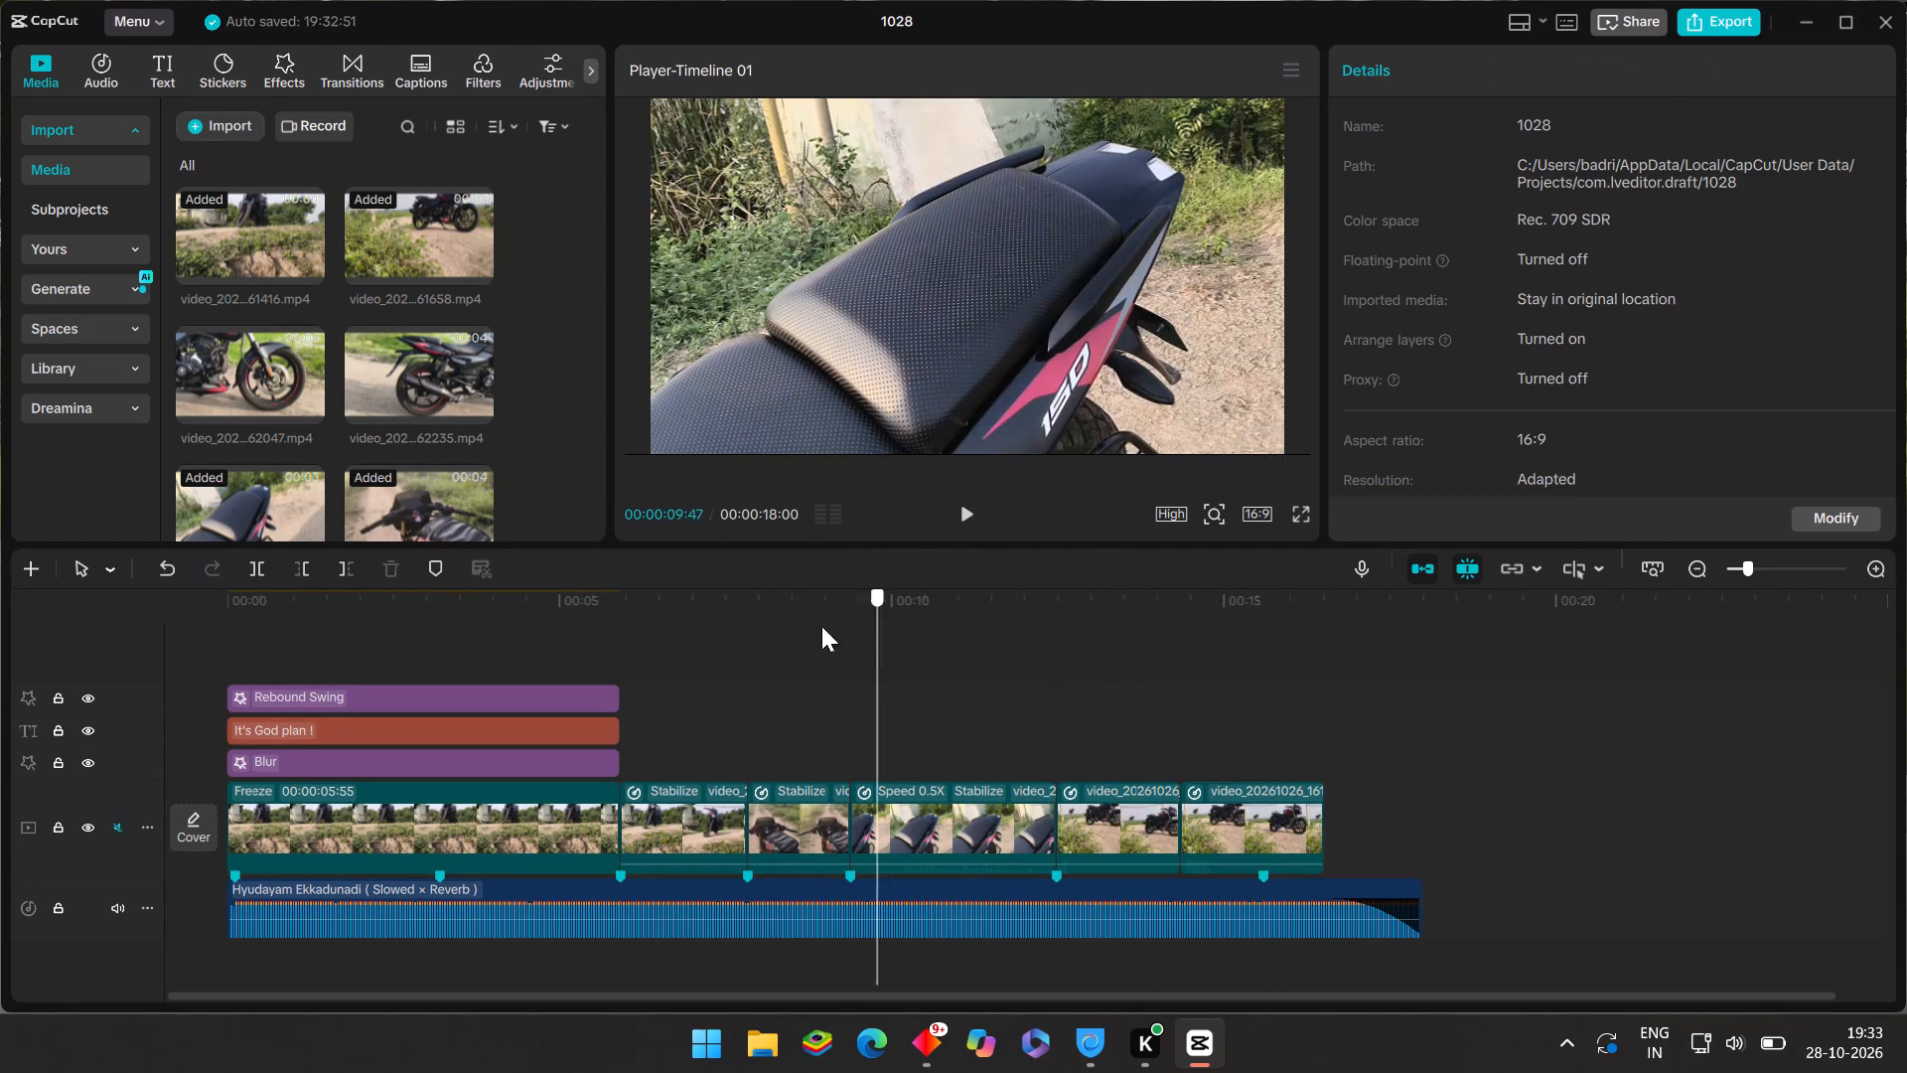
drag(821, 626, 624, 611)
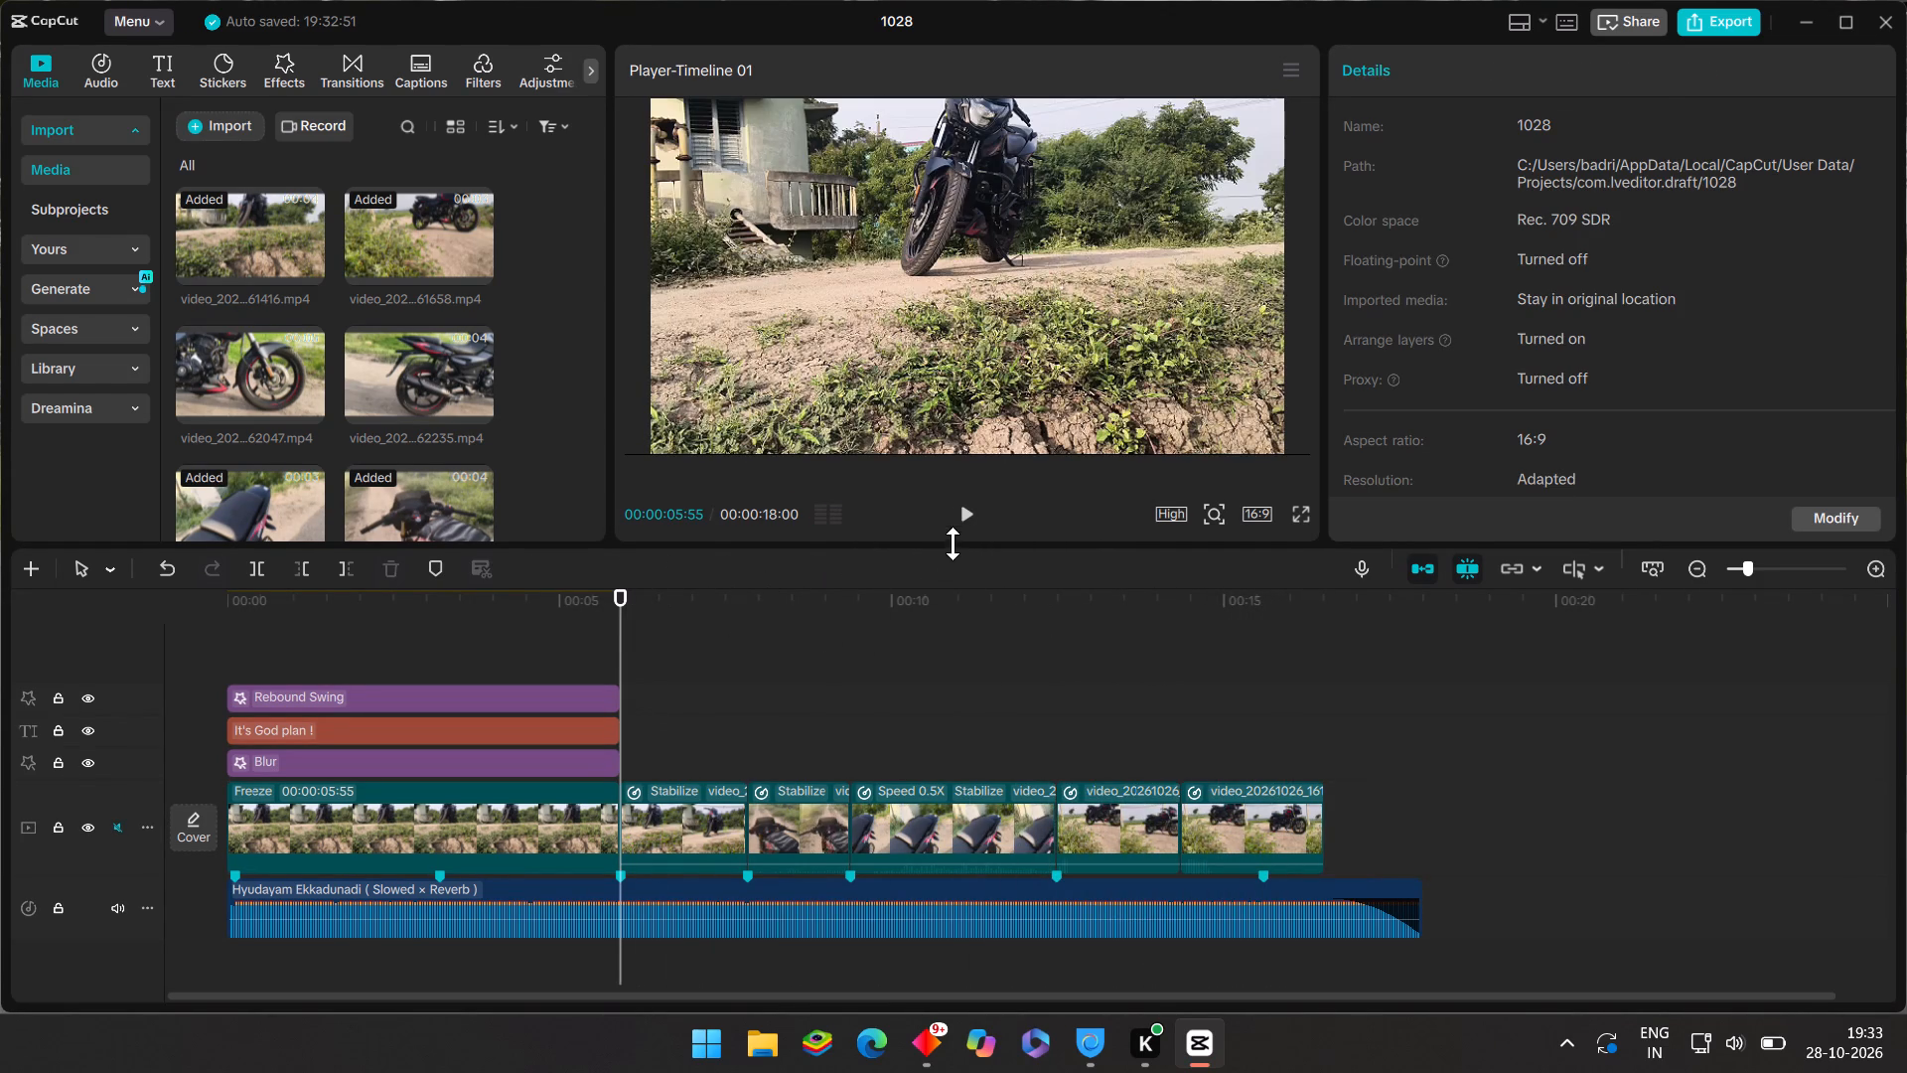
click(956, 532)
click(963, 508)
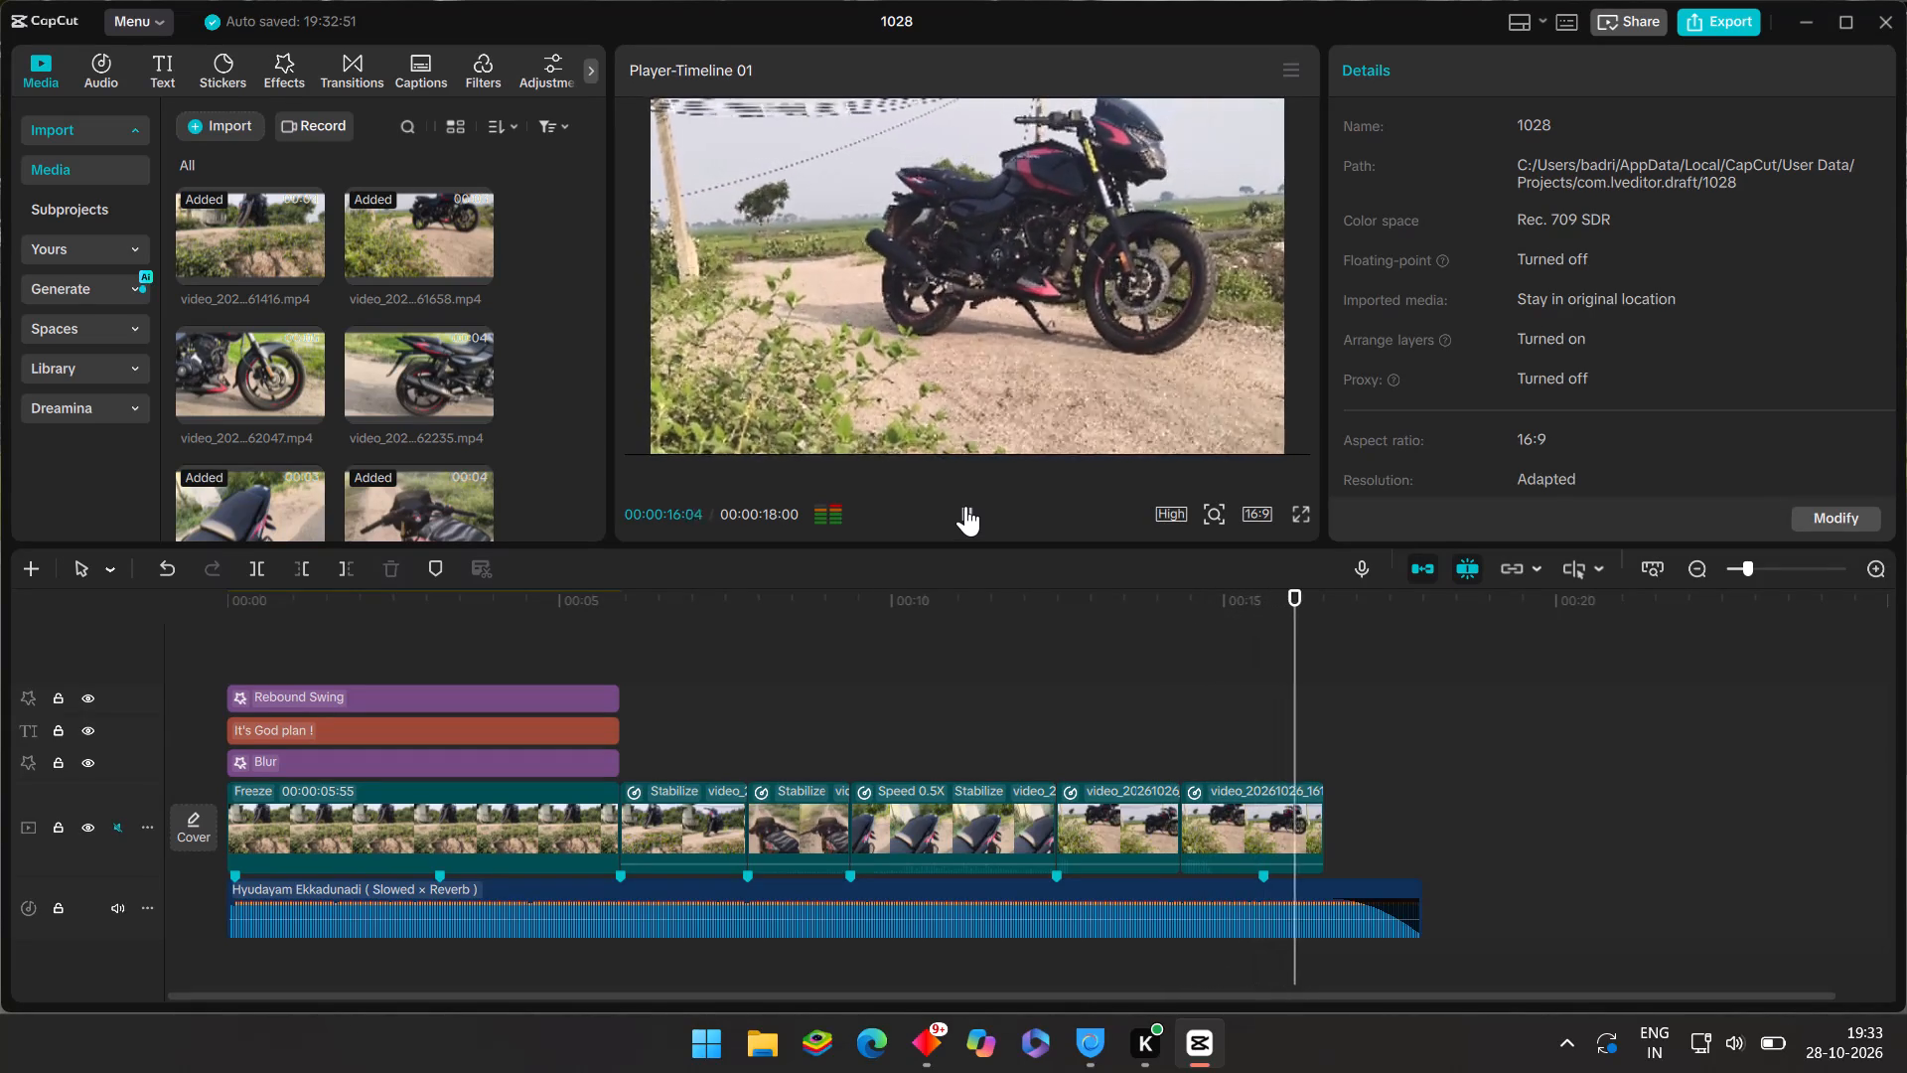
click(1126, 692)
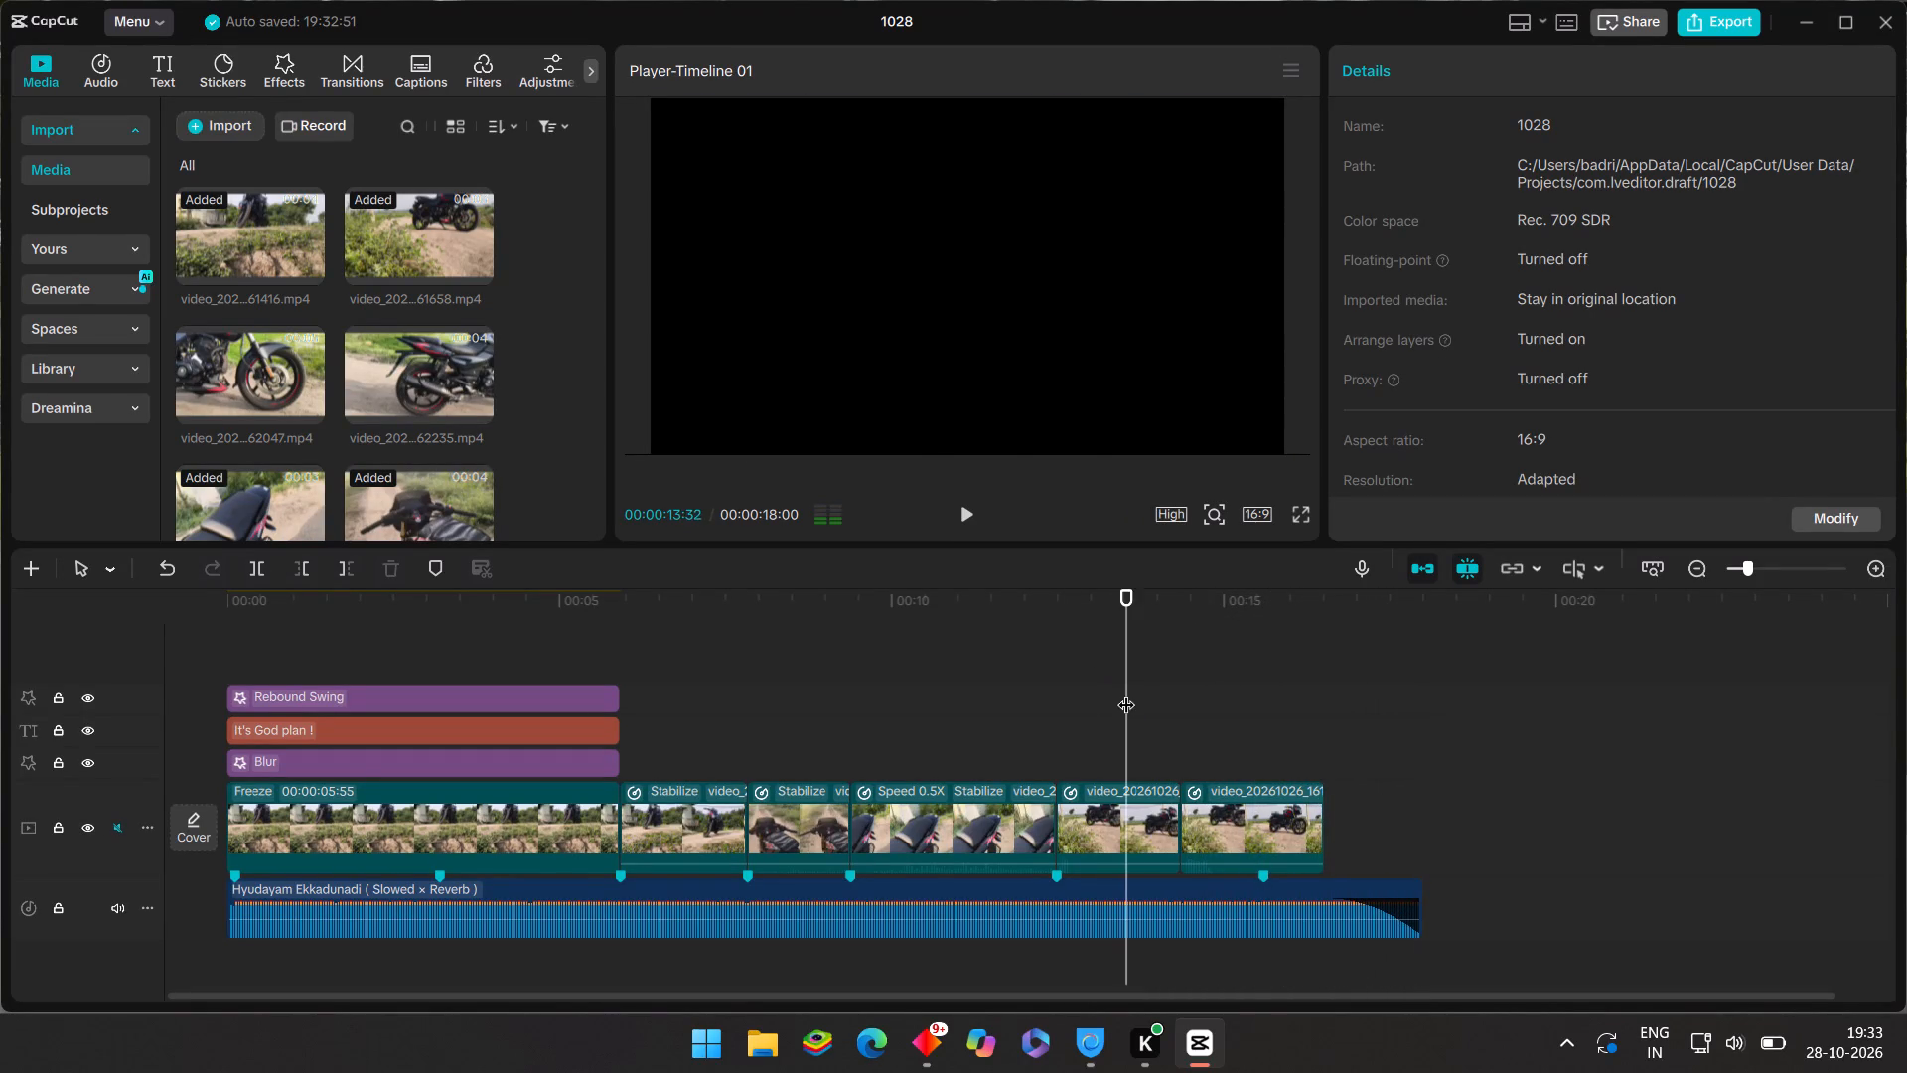
drag(1126, 692, 1260, 741)
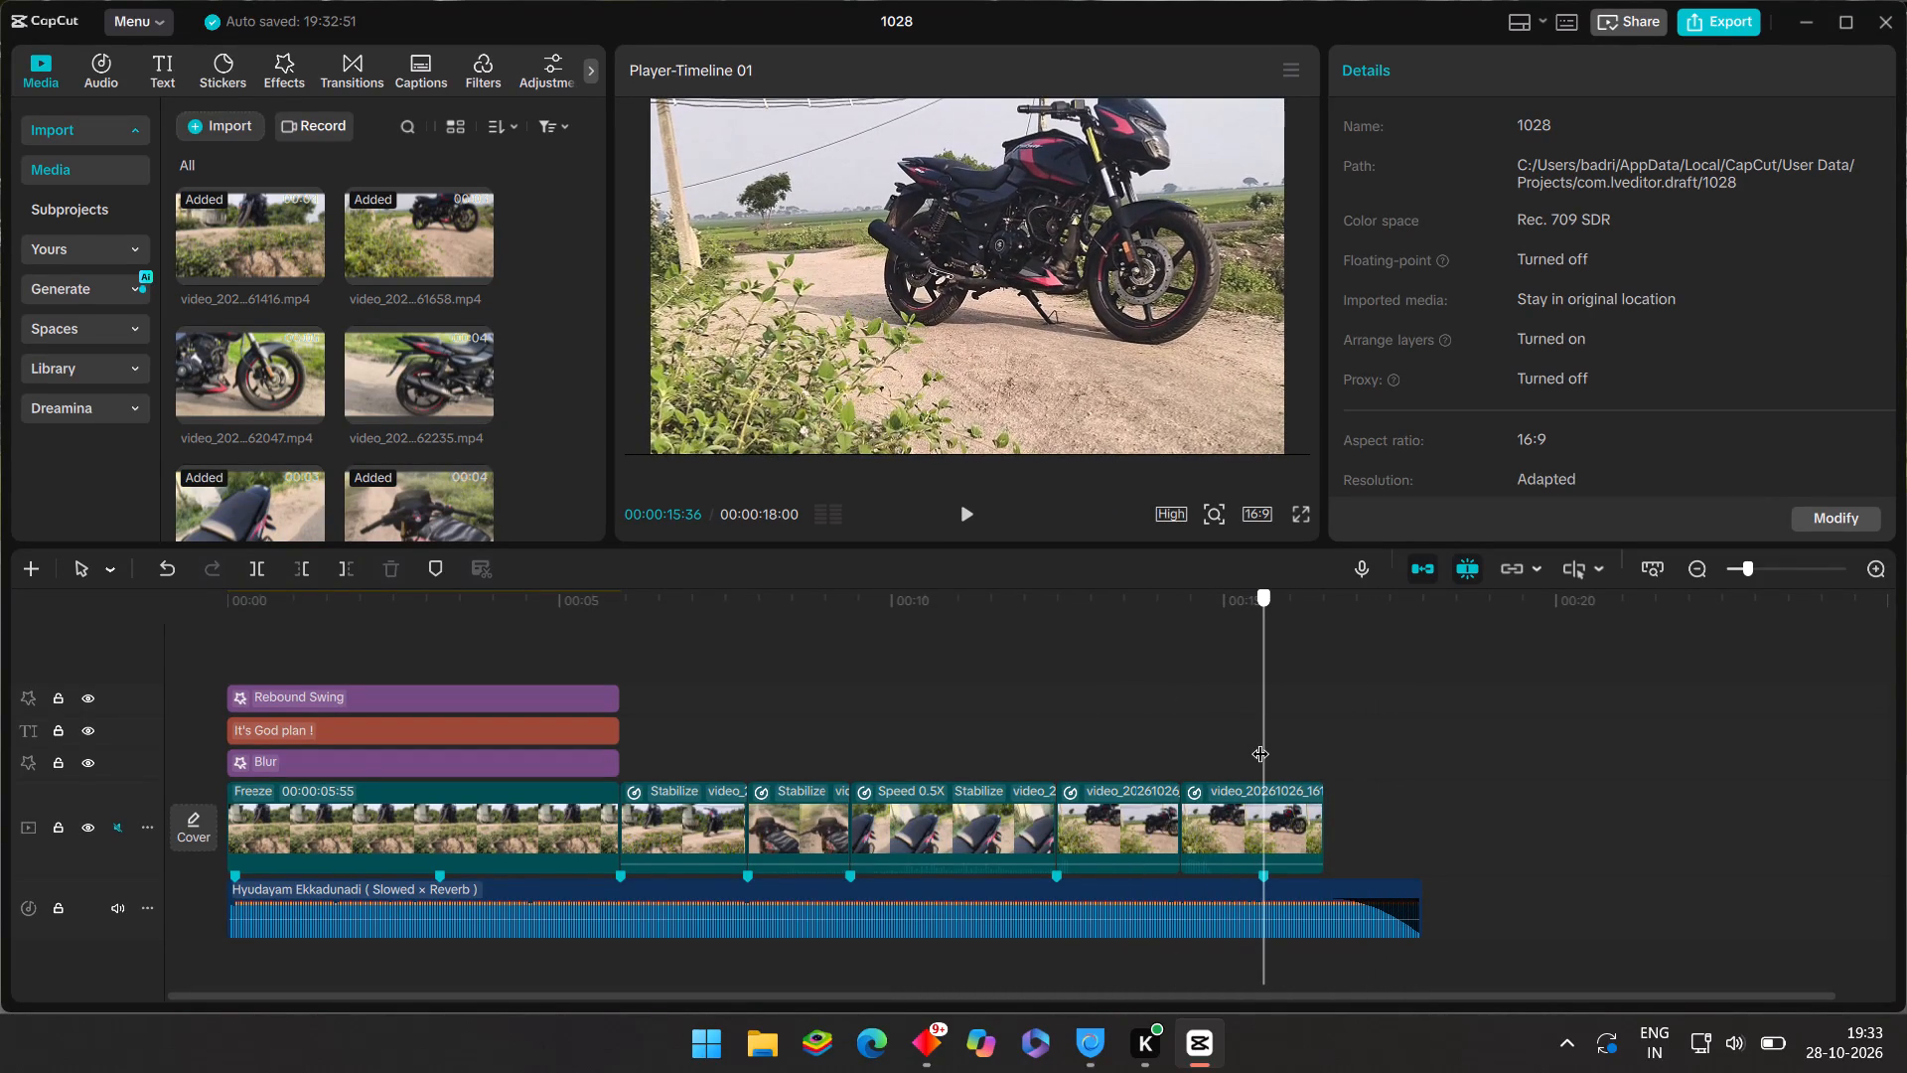
drag(1260, 741, 1260, 740)
Undo the speed-curve edits on the clip before the final one and its replacement, back to the stabilized side-view motorcycle clip.
click(1167, 814)
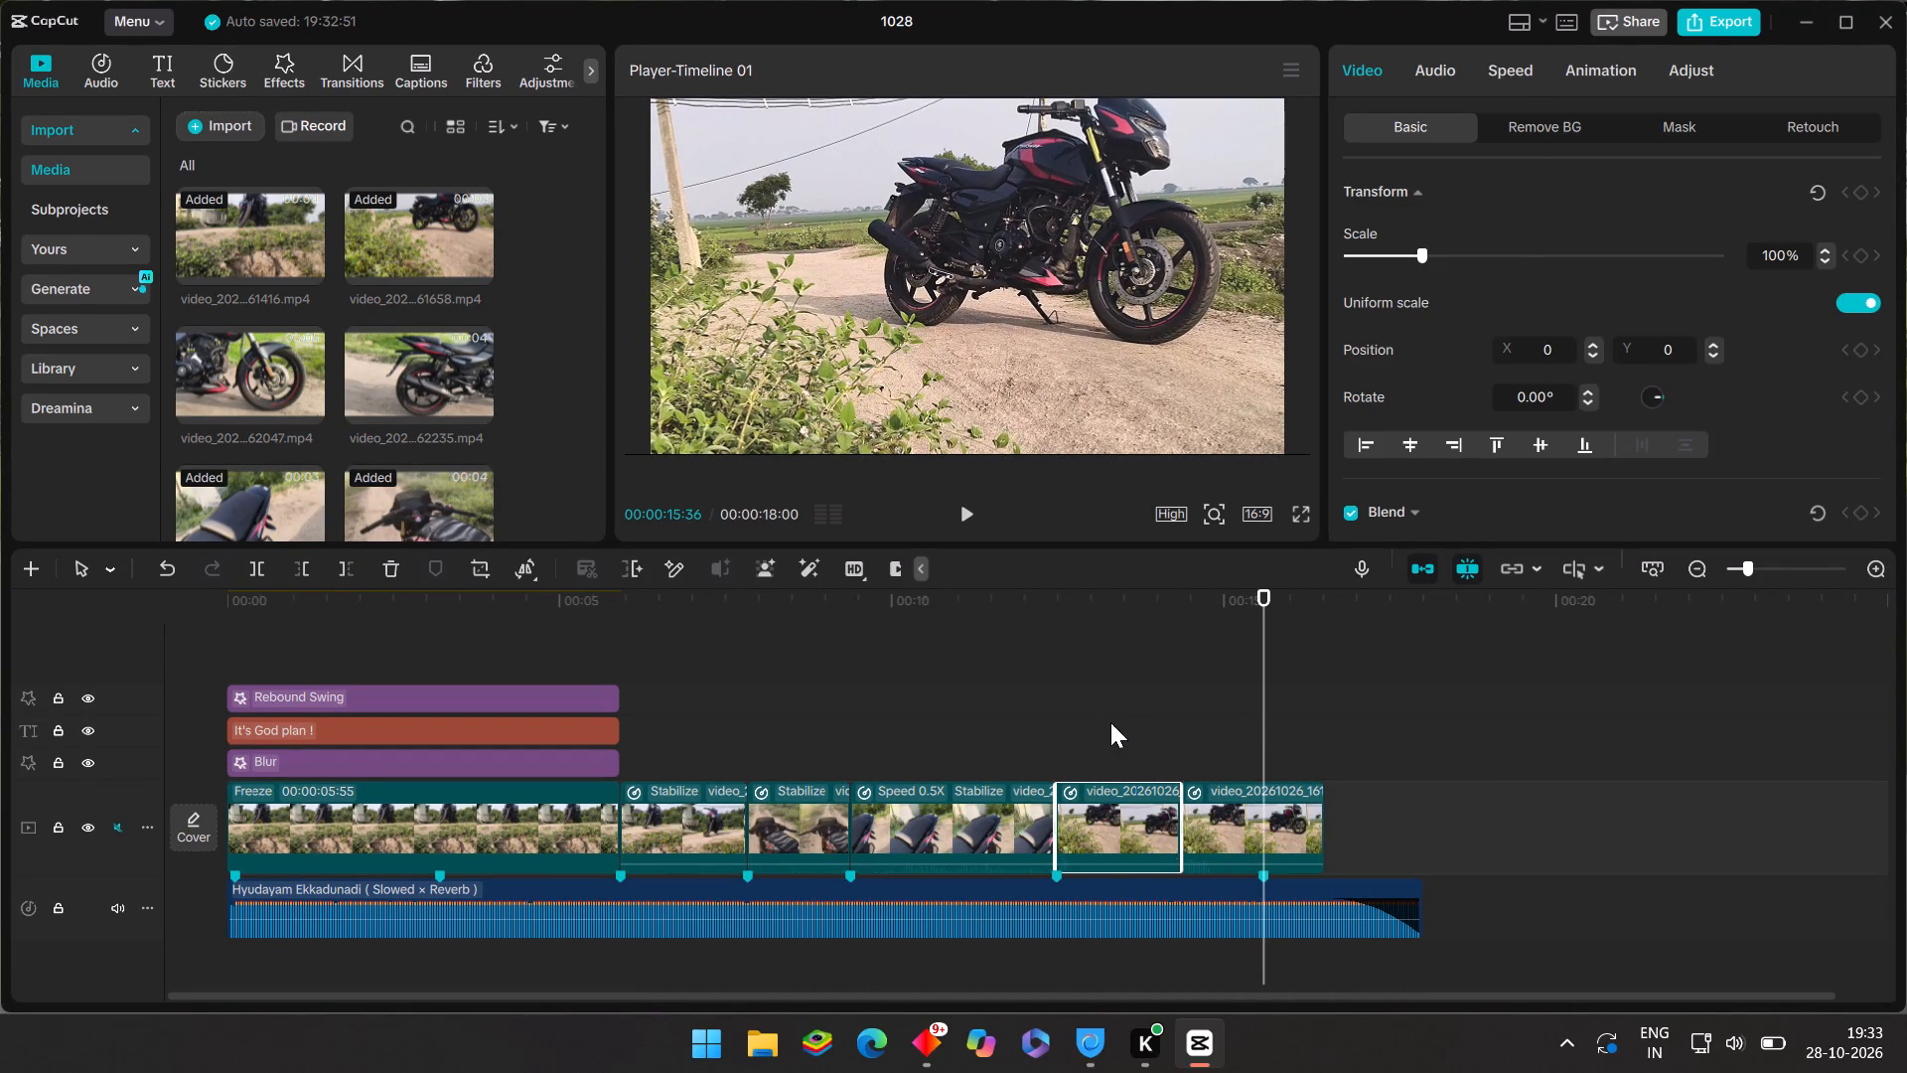
click(1110, 722)
click(1118, 781)
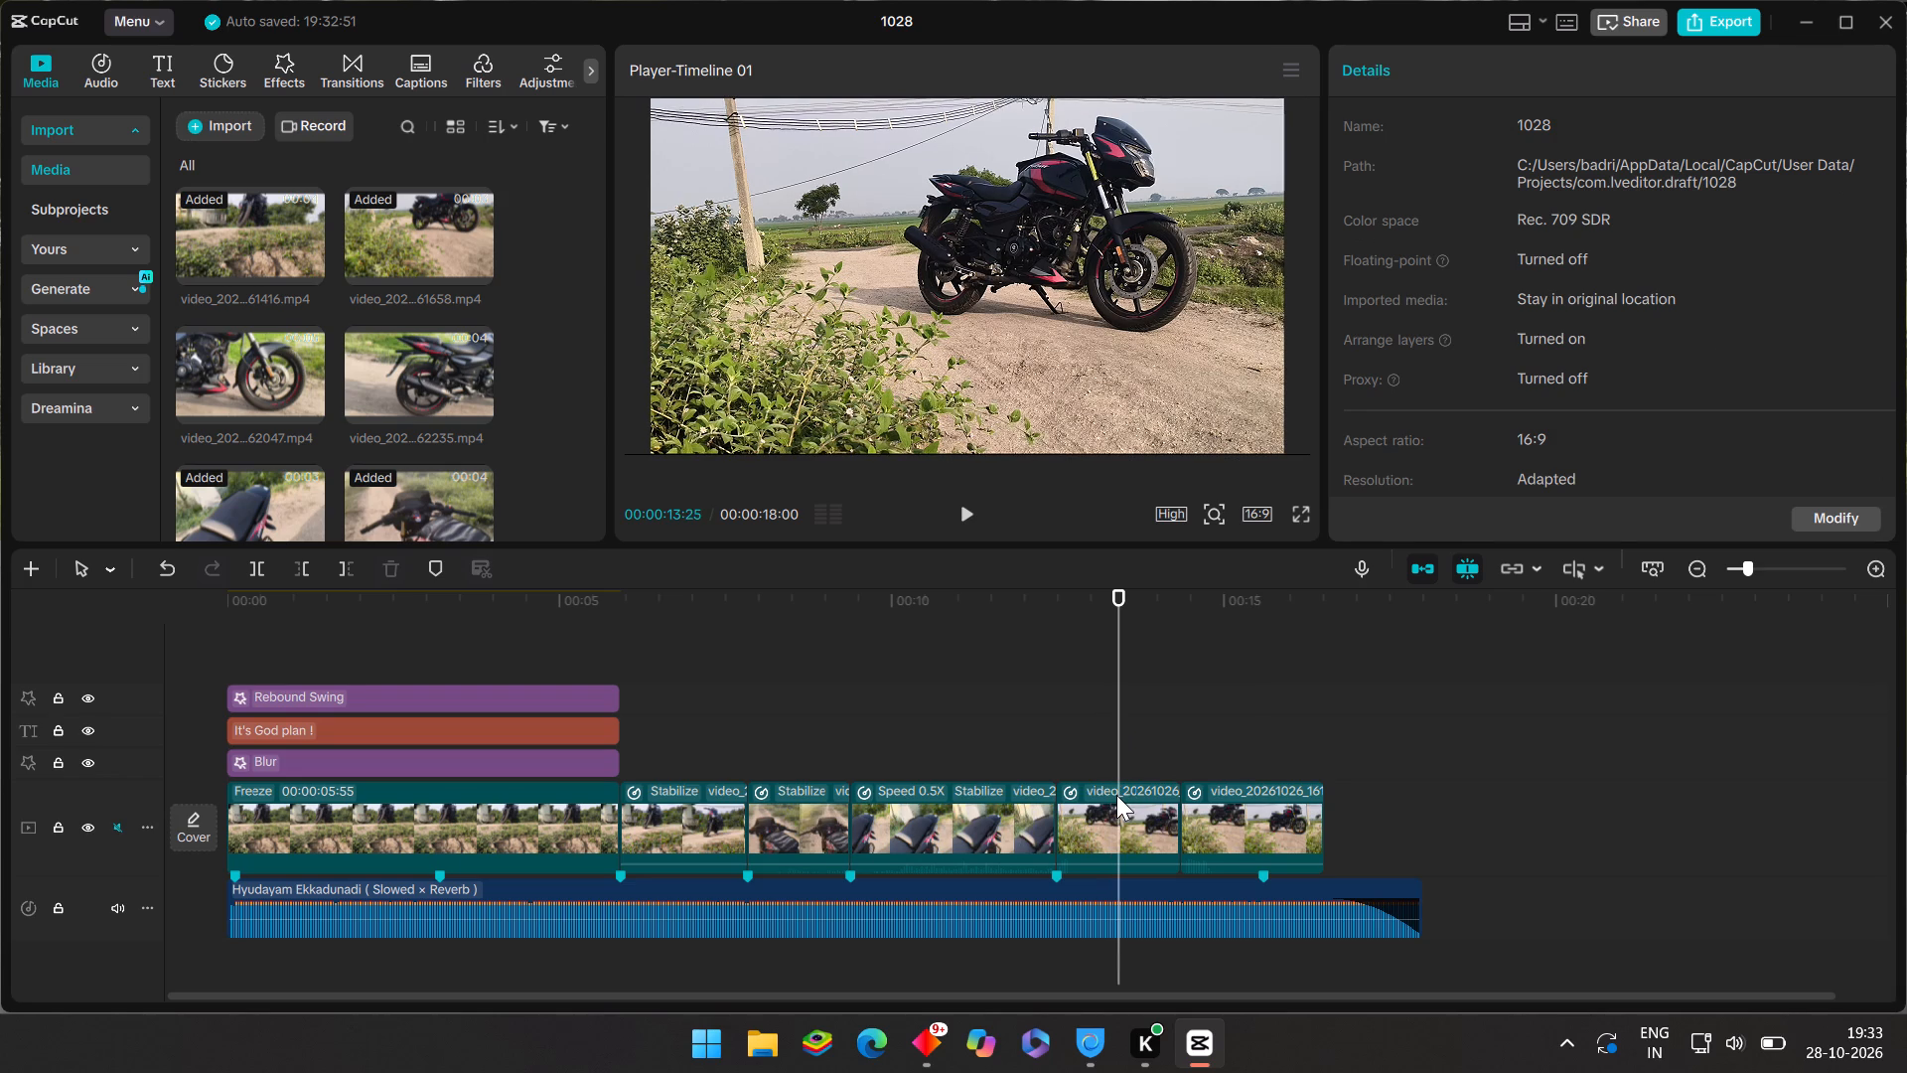
click(1116, 795)
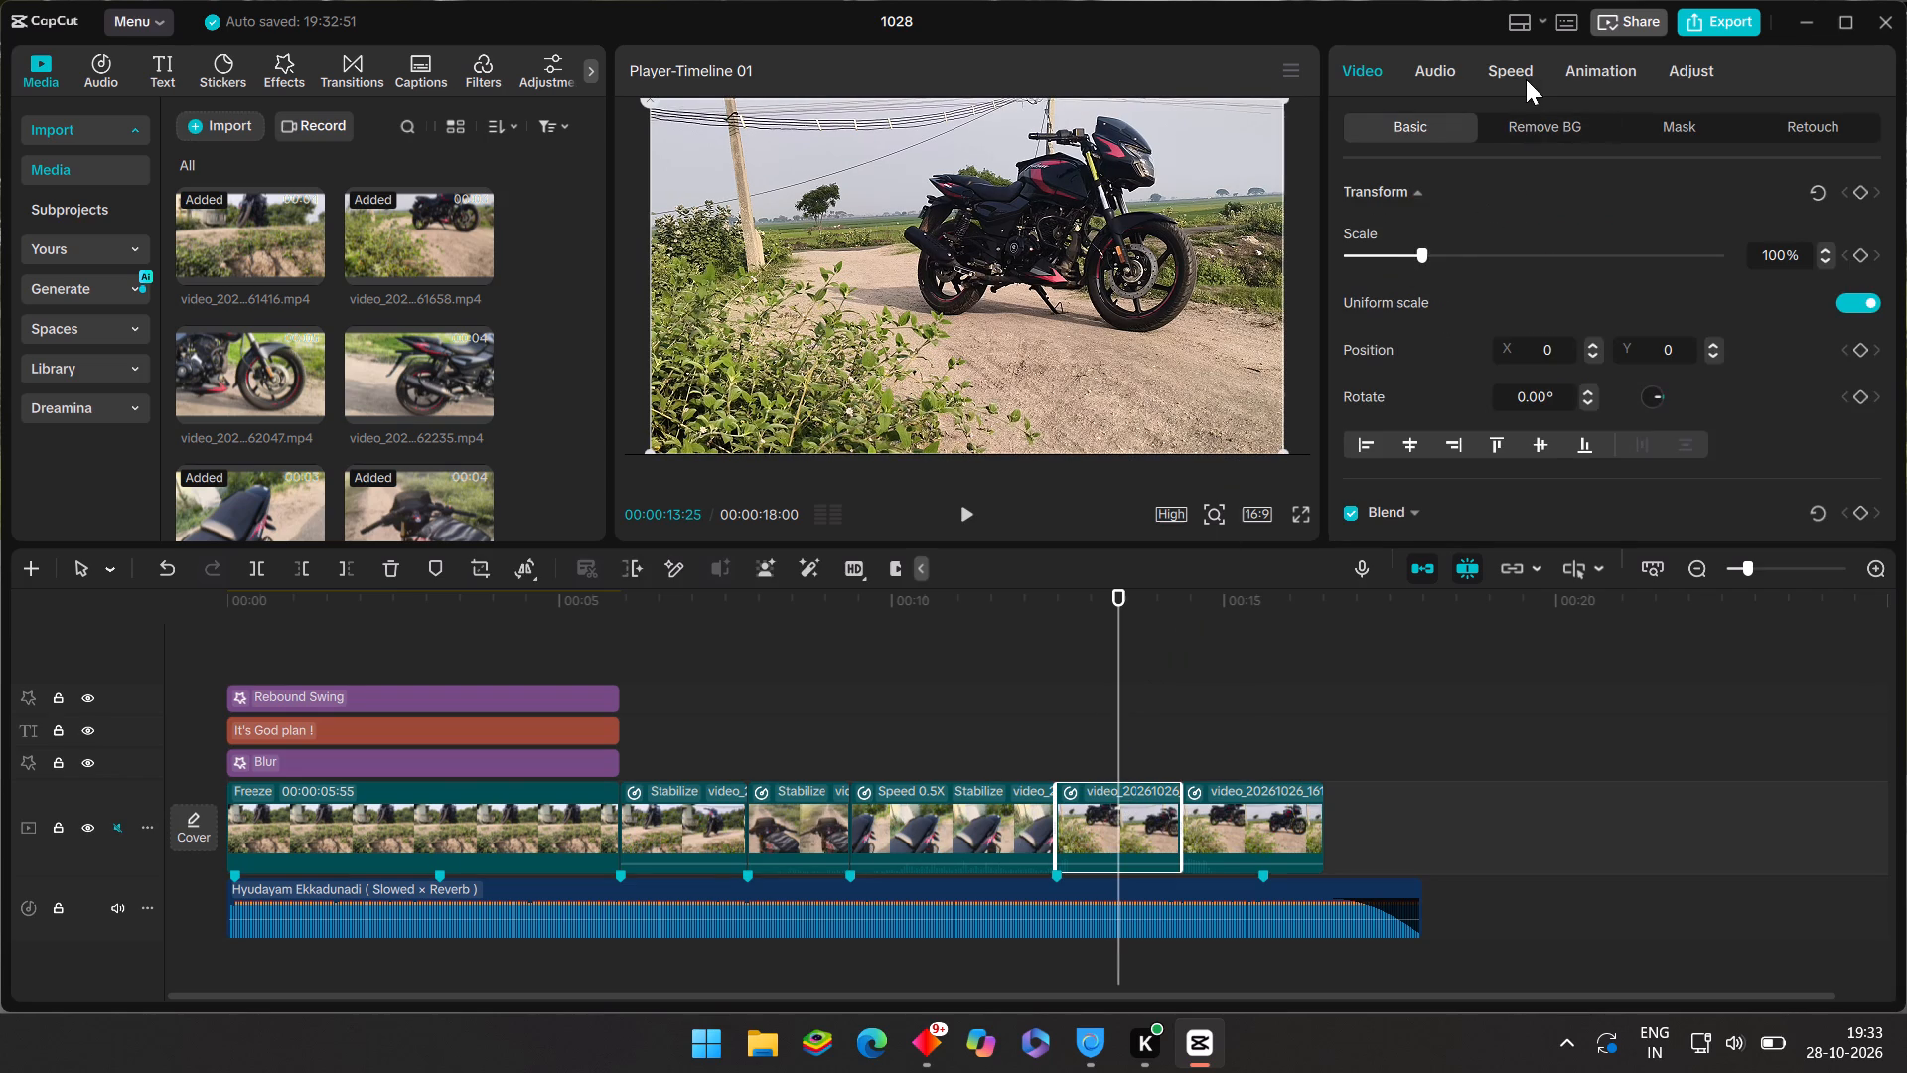
click(1517, 61)
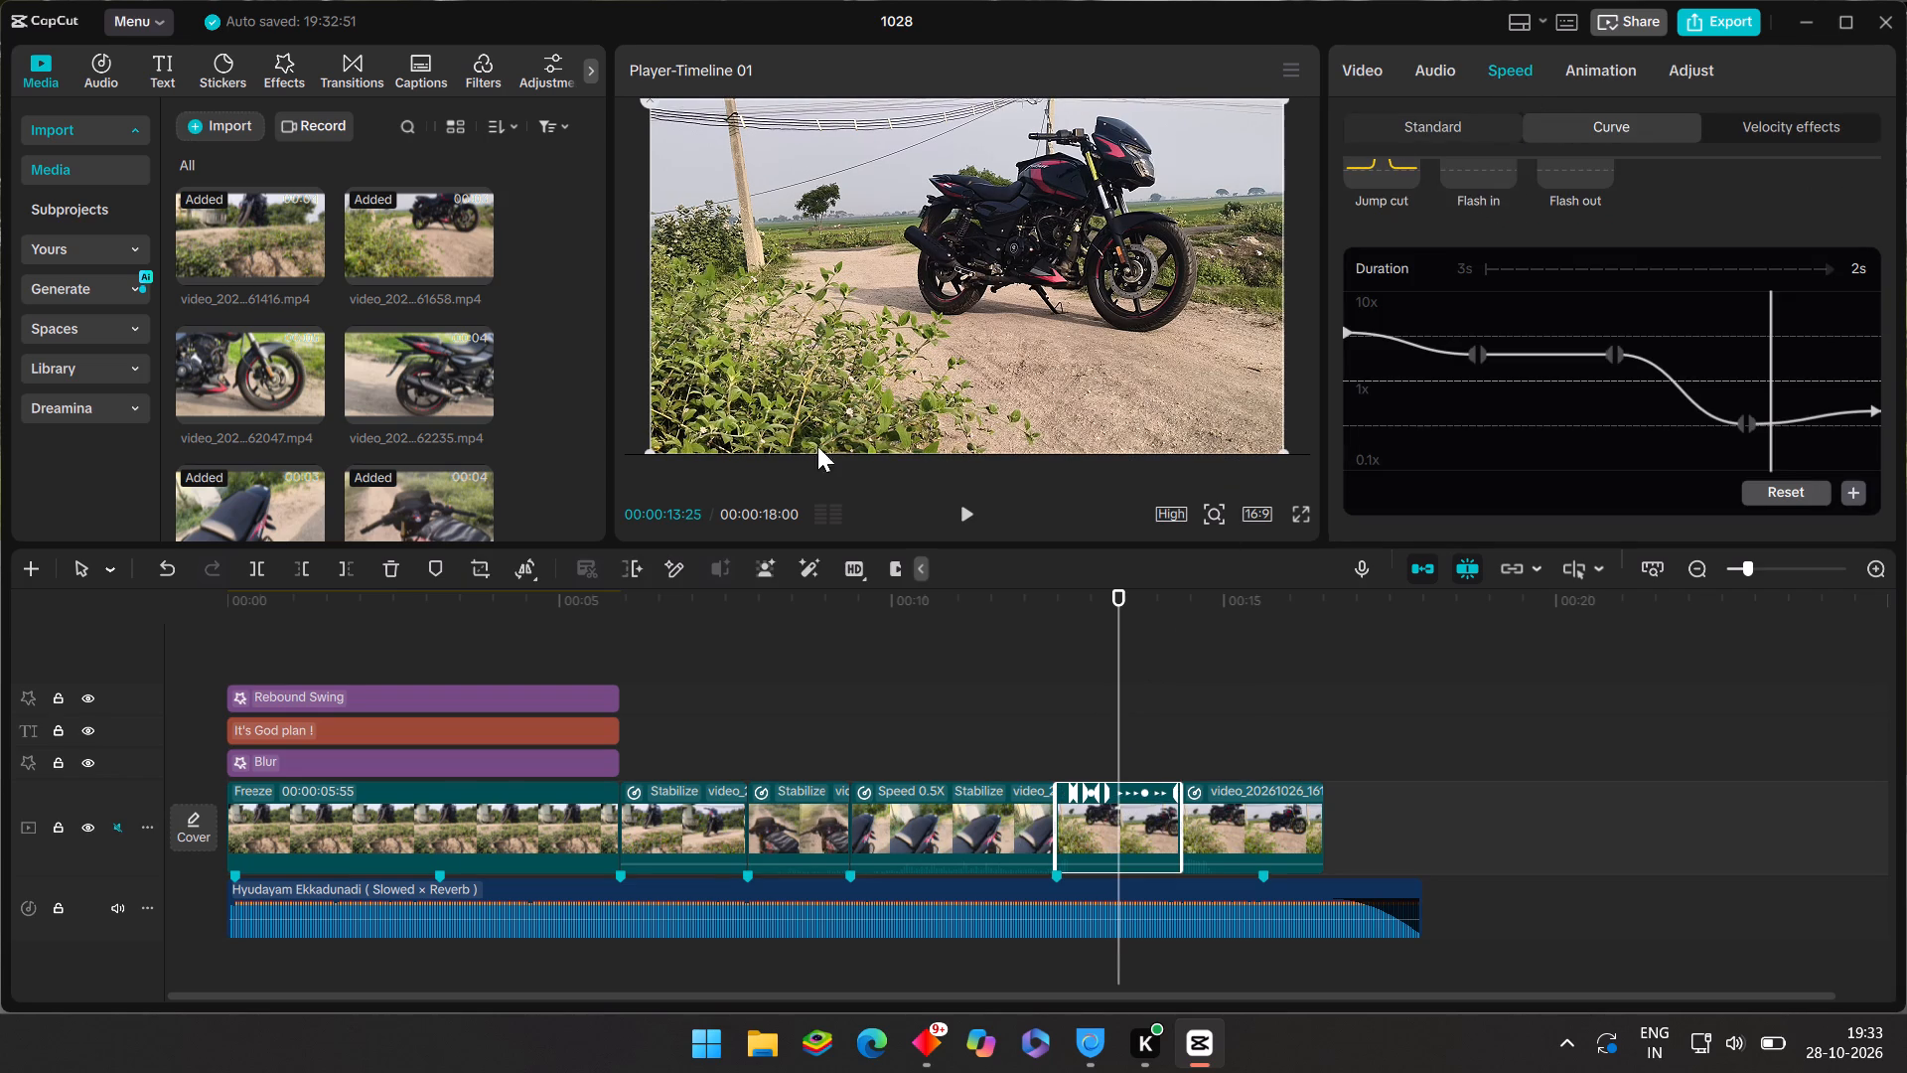
click(168, 569)
click(168, 567)
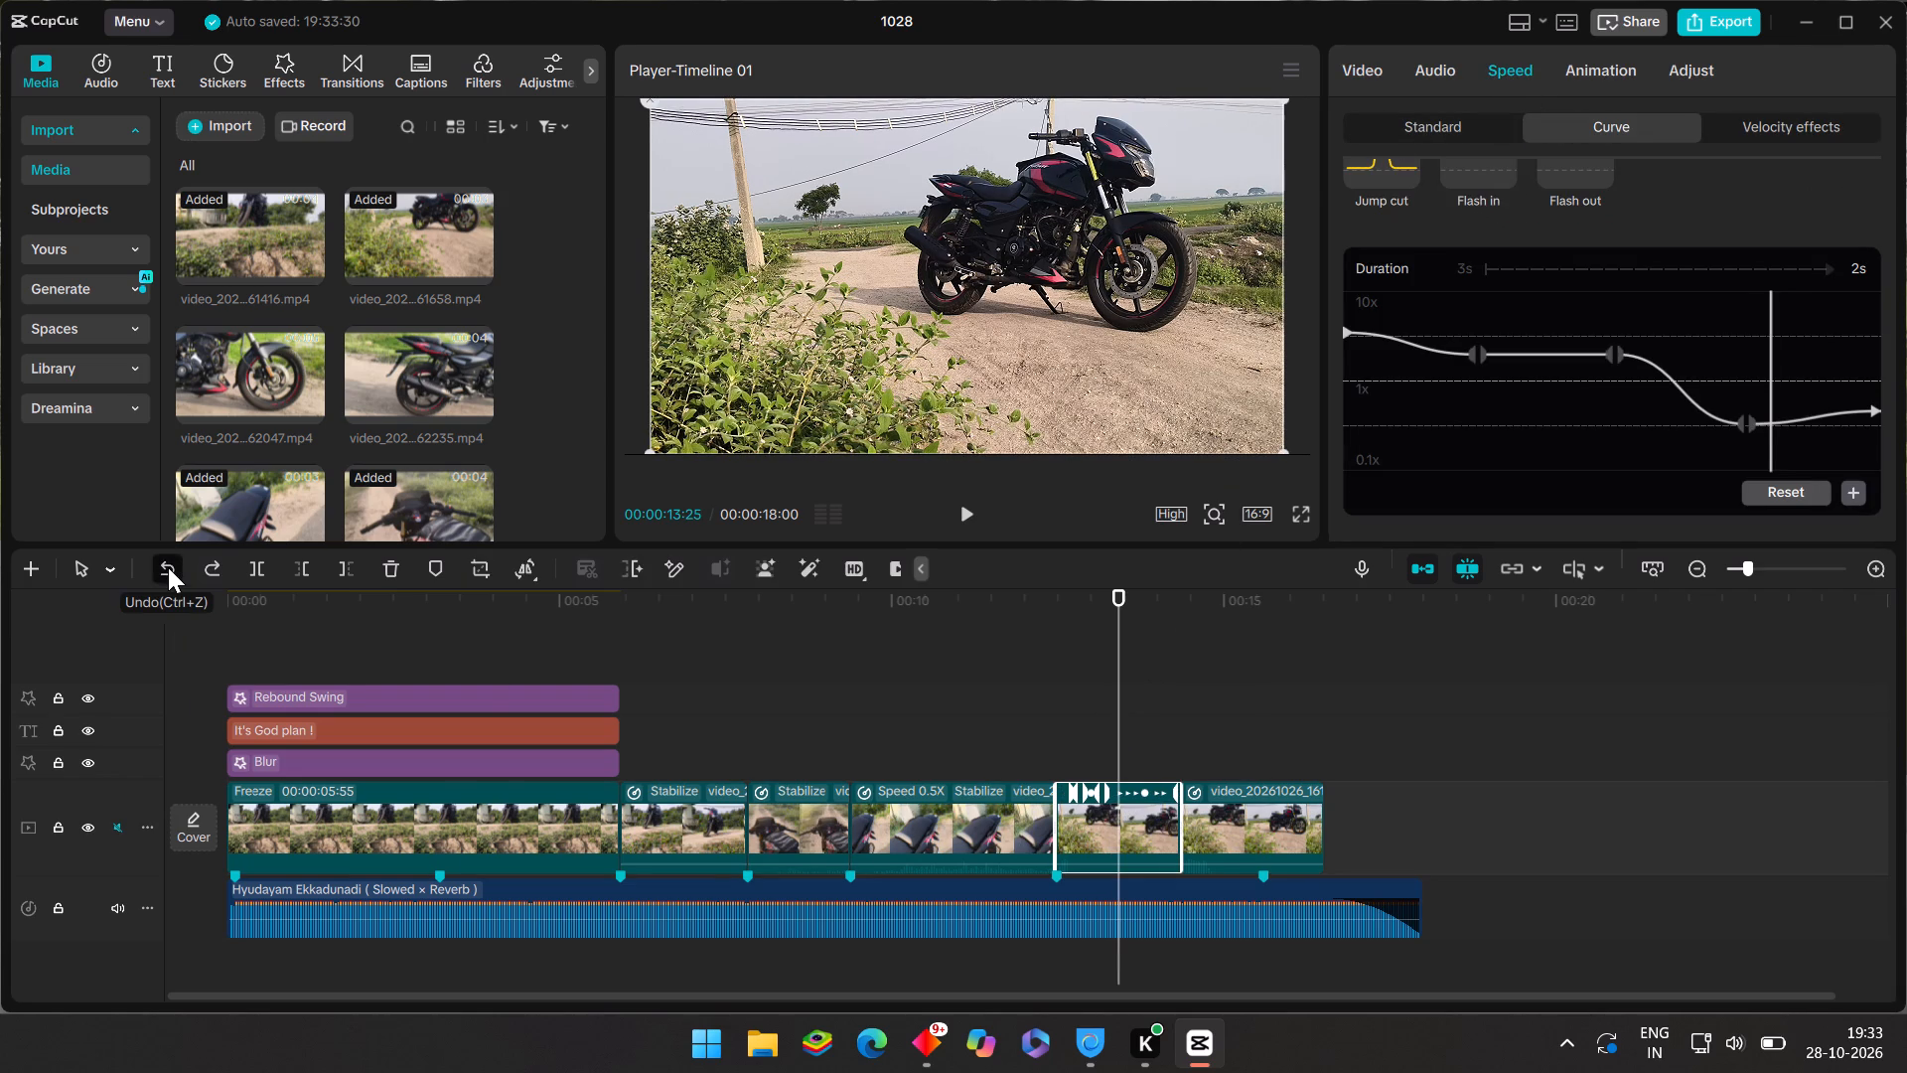
triple_click(168, 567)
triple_click(168, 567)
double_click(168, 567)
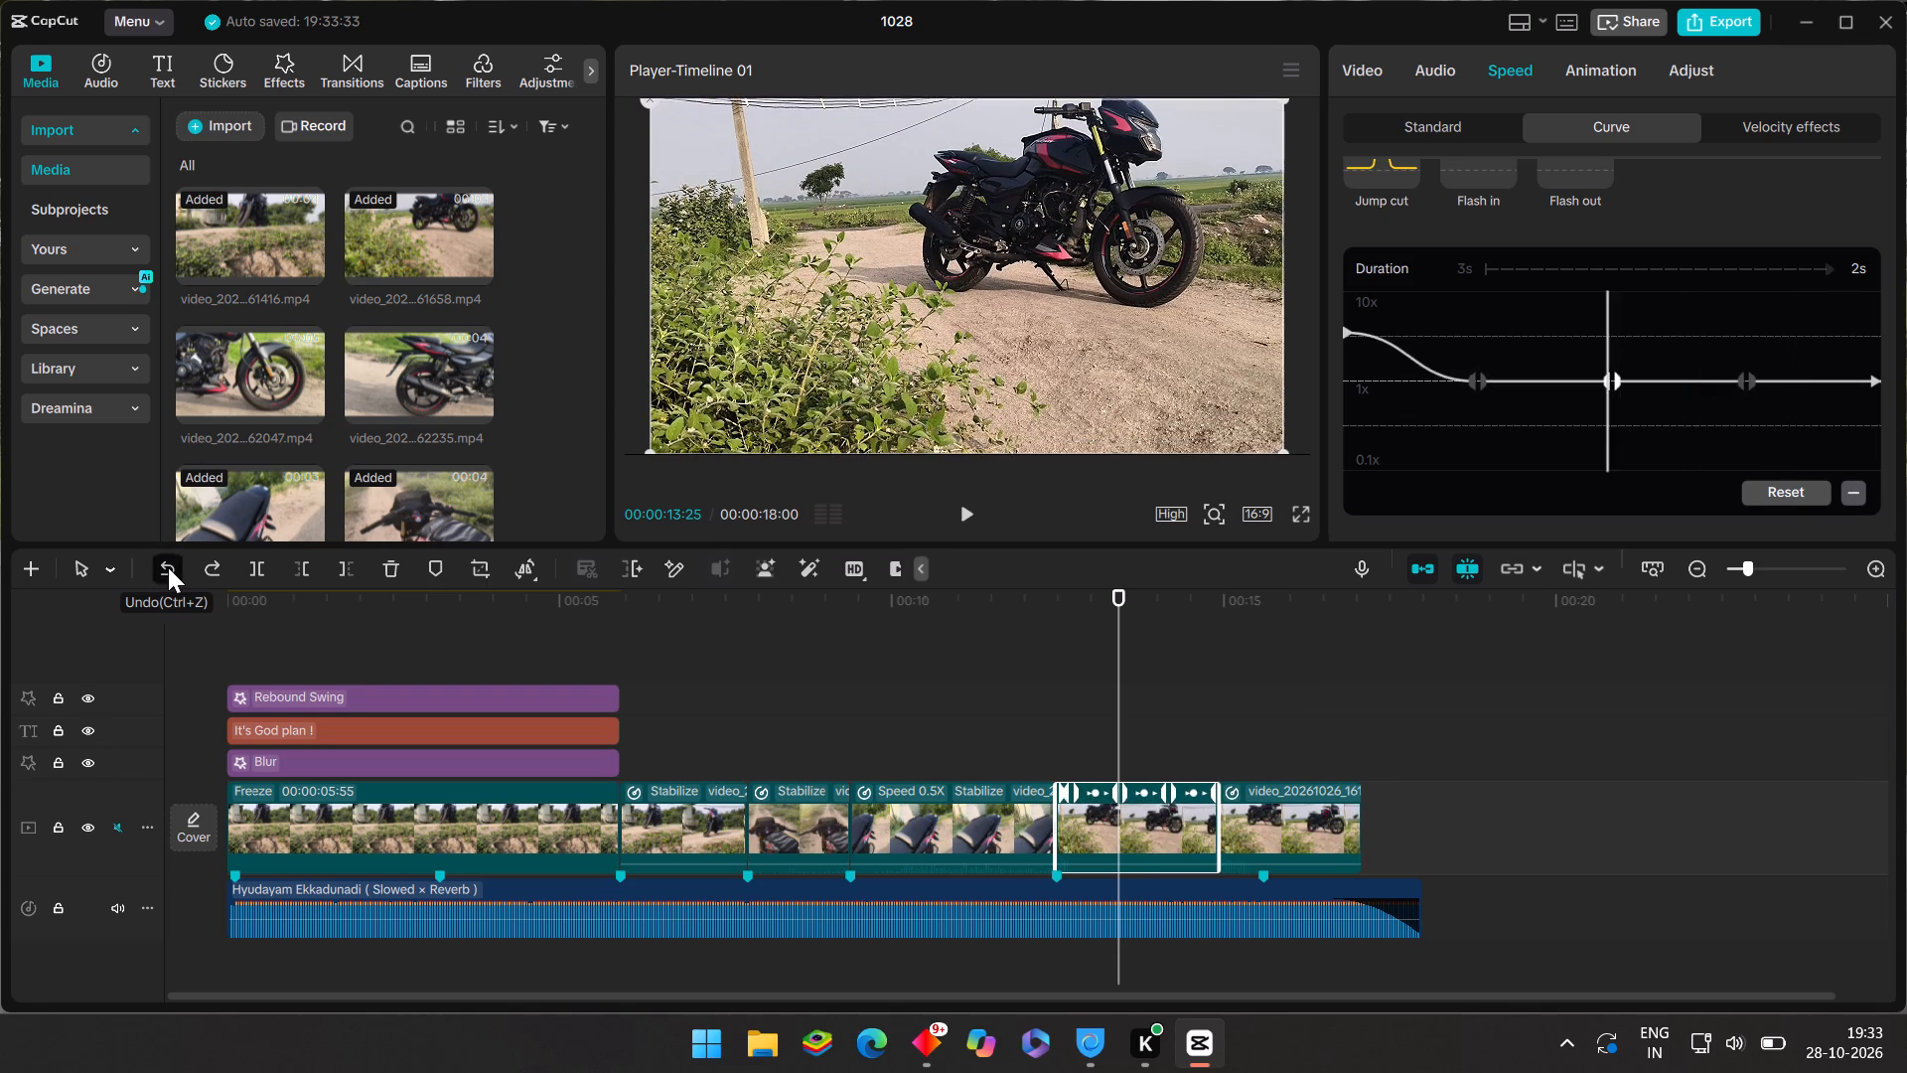
click(168, 567)
click(168, 567)
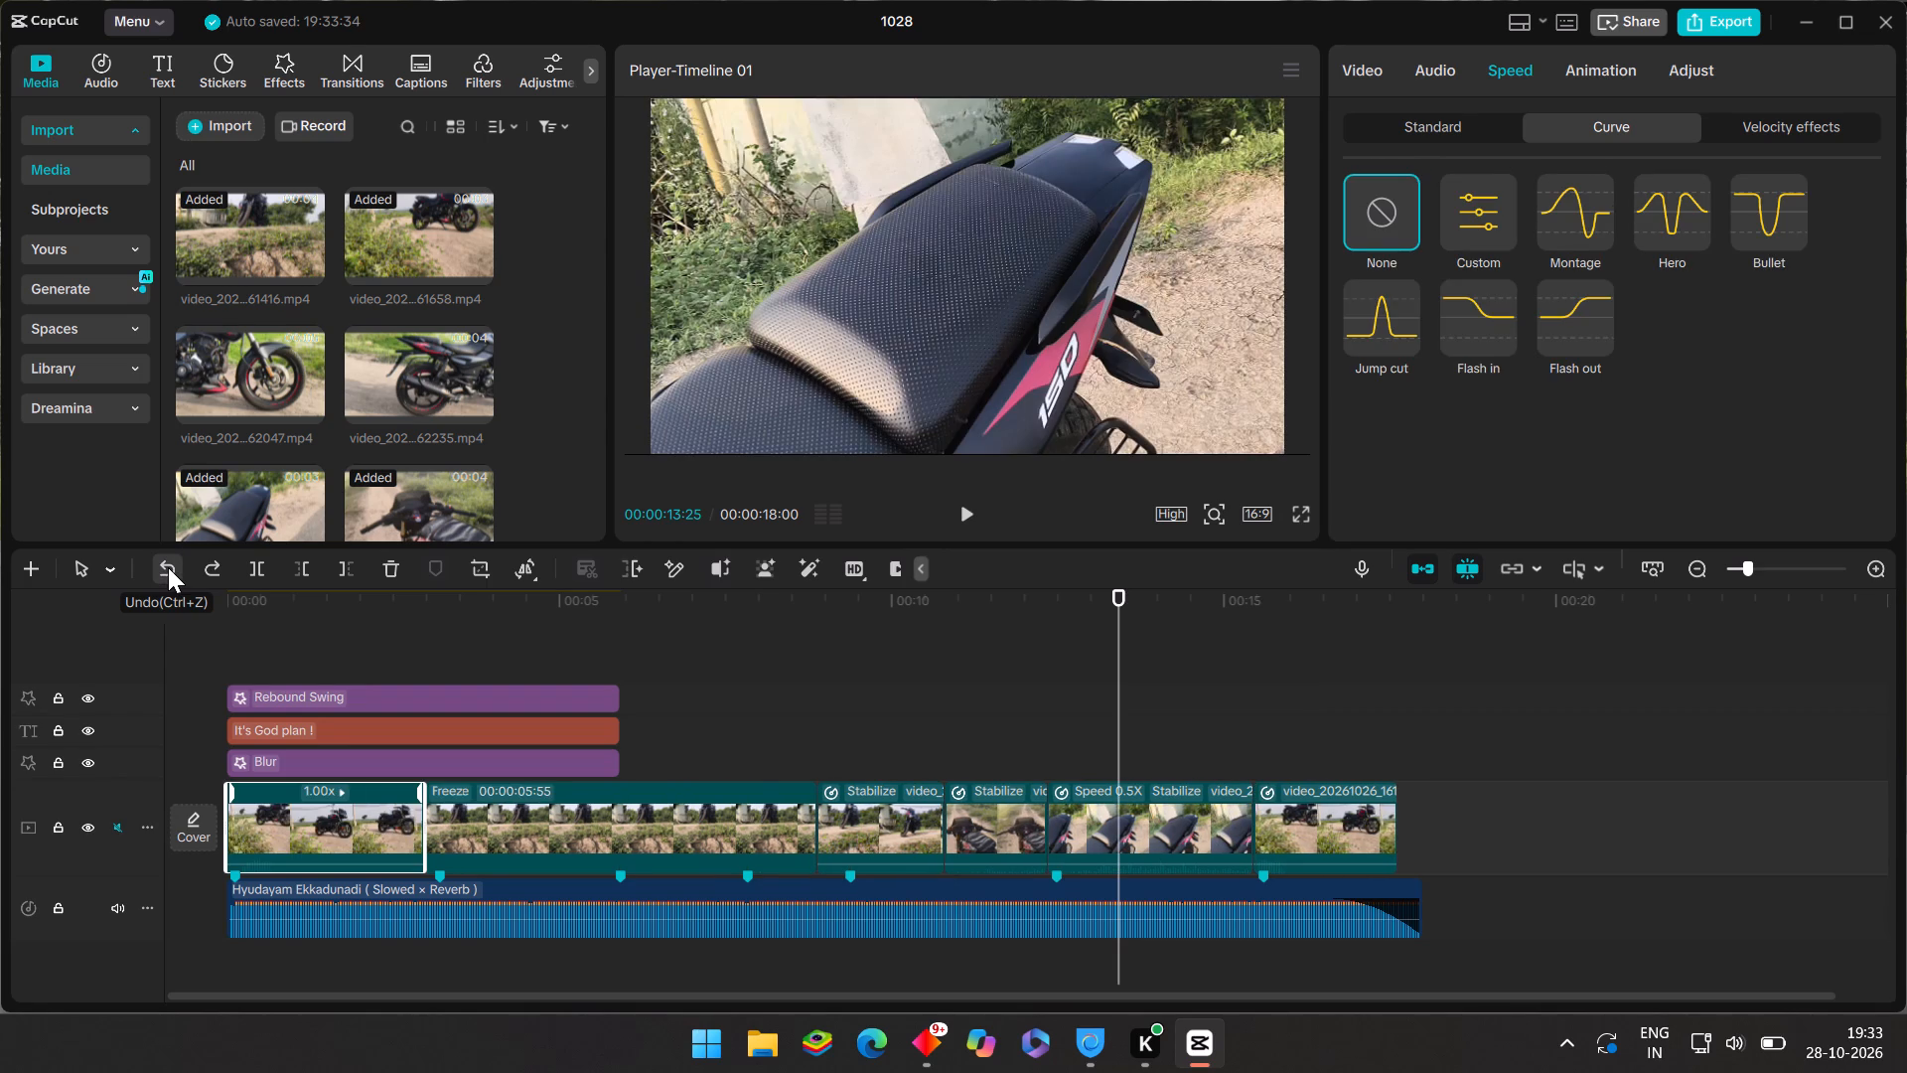
click(168, 567)
click(168, 567)
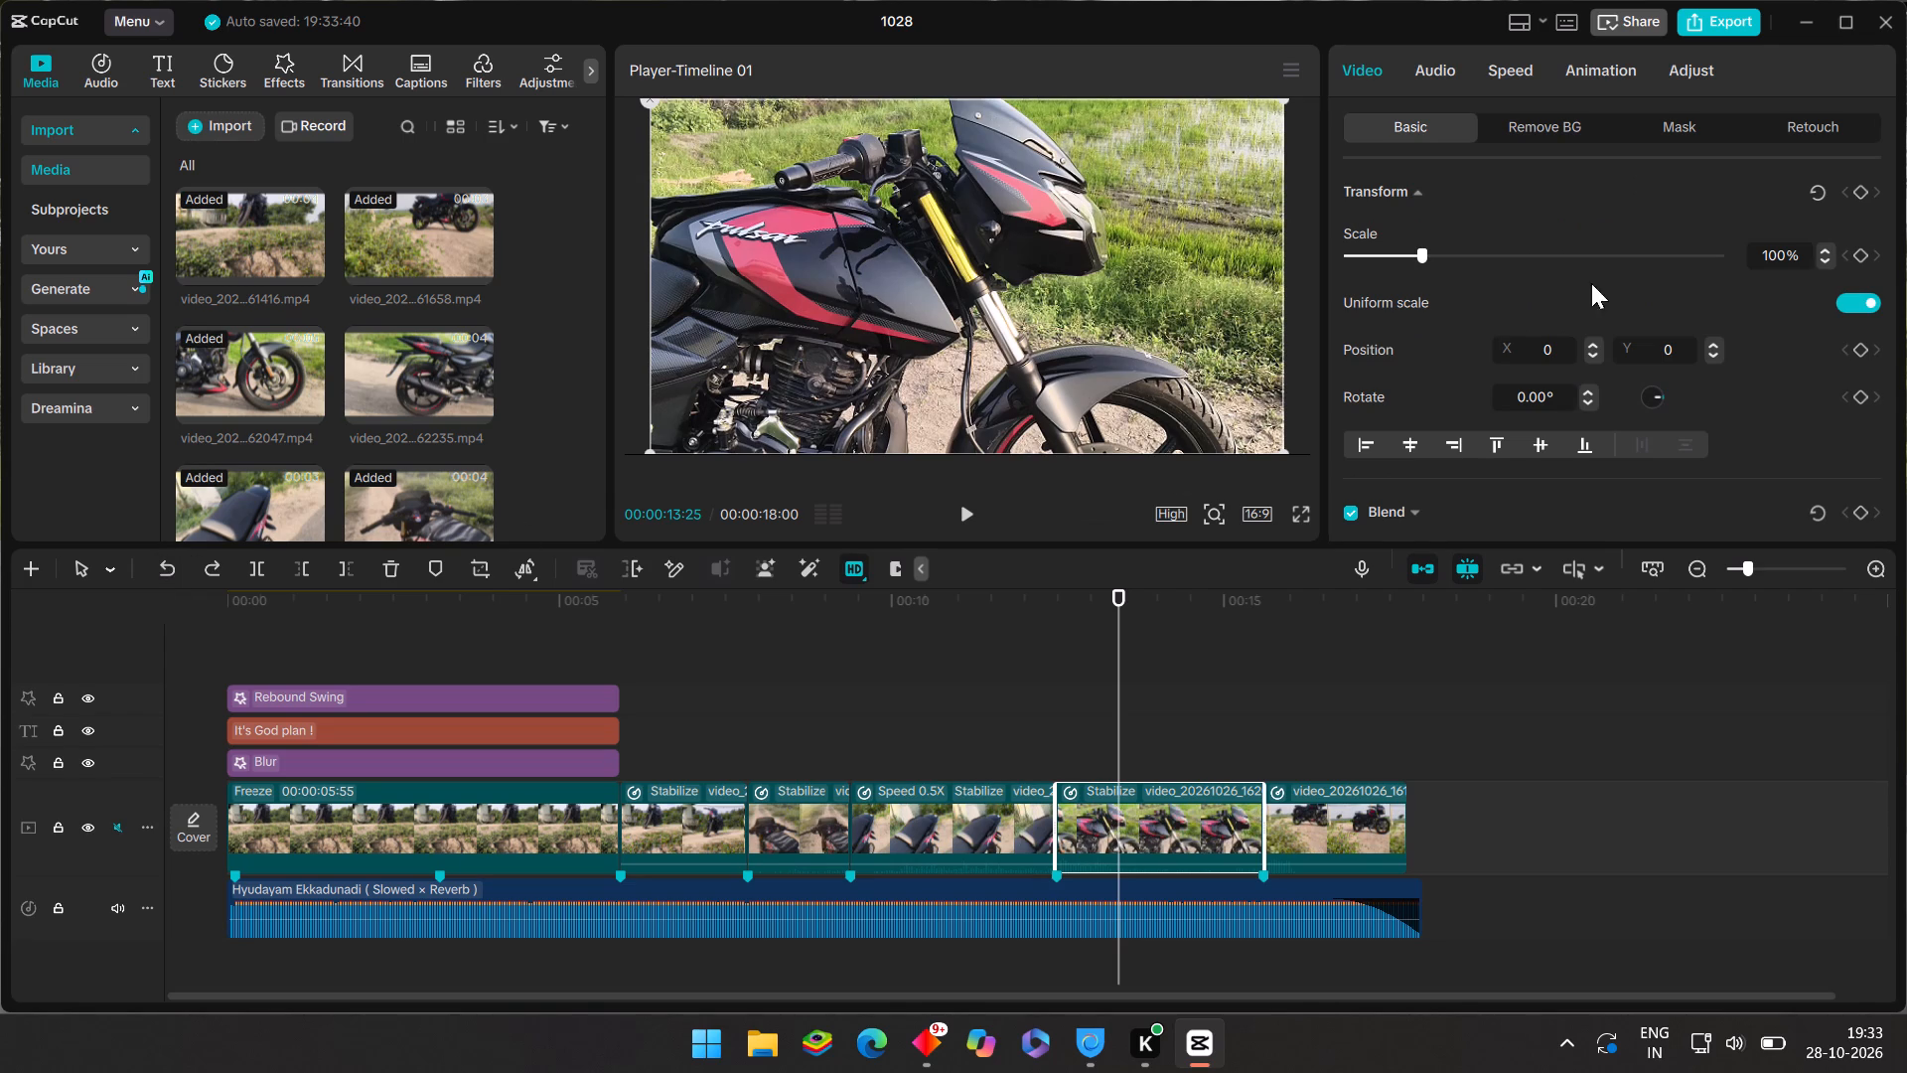
Undo the side-view clip's custom speed-curve edits back to constant 0.45x, along with the stabilization of the first clip after the freeze-frame.
click(1511, 64)
scroll(1547, 292, down, 6)
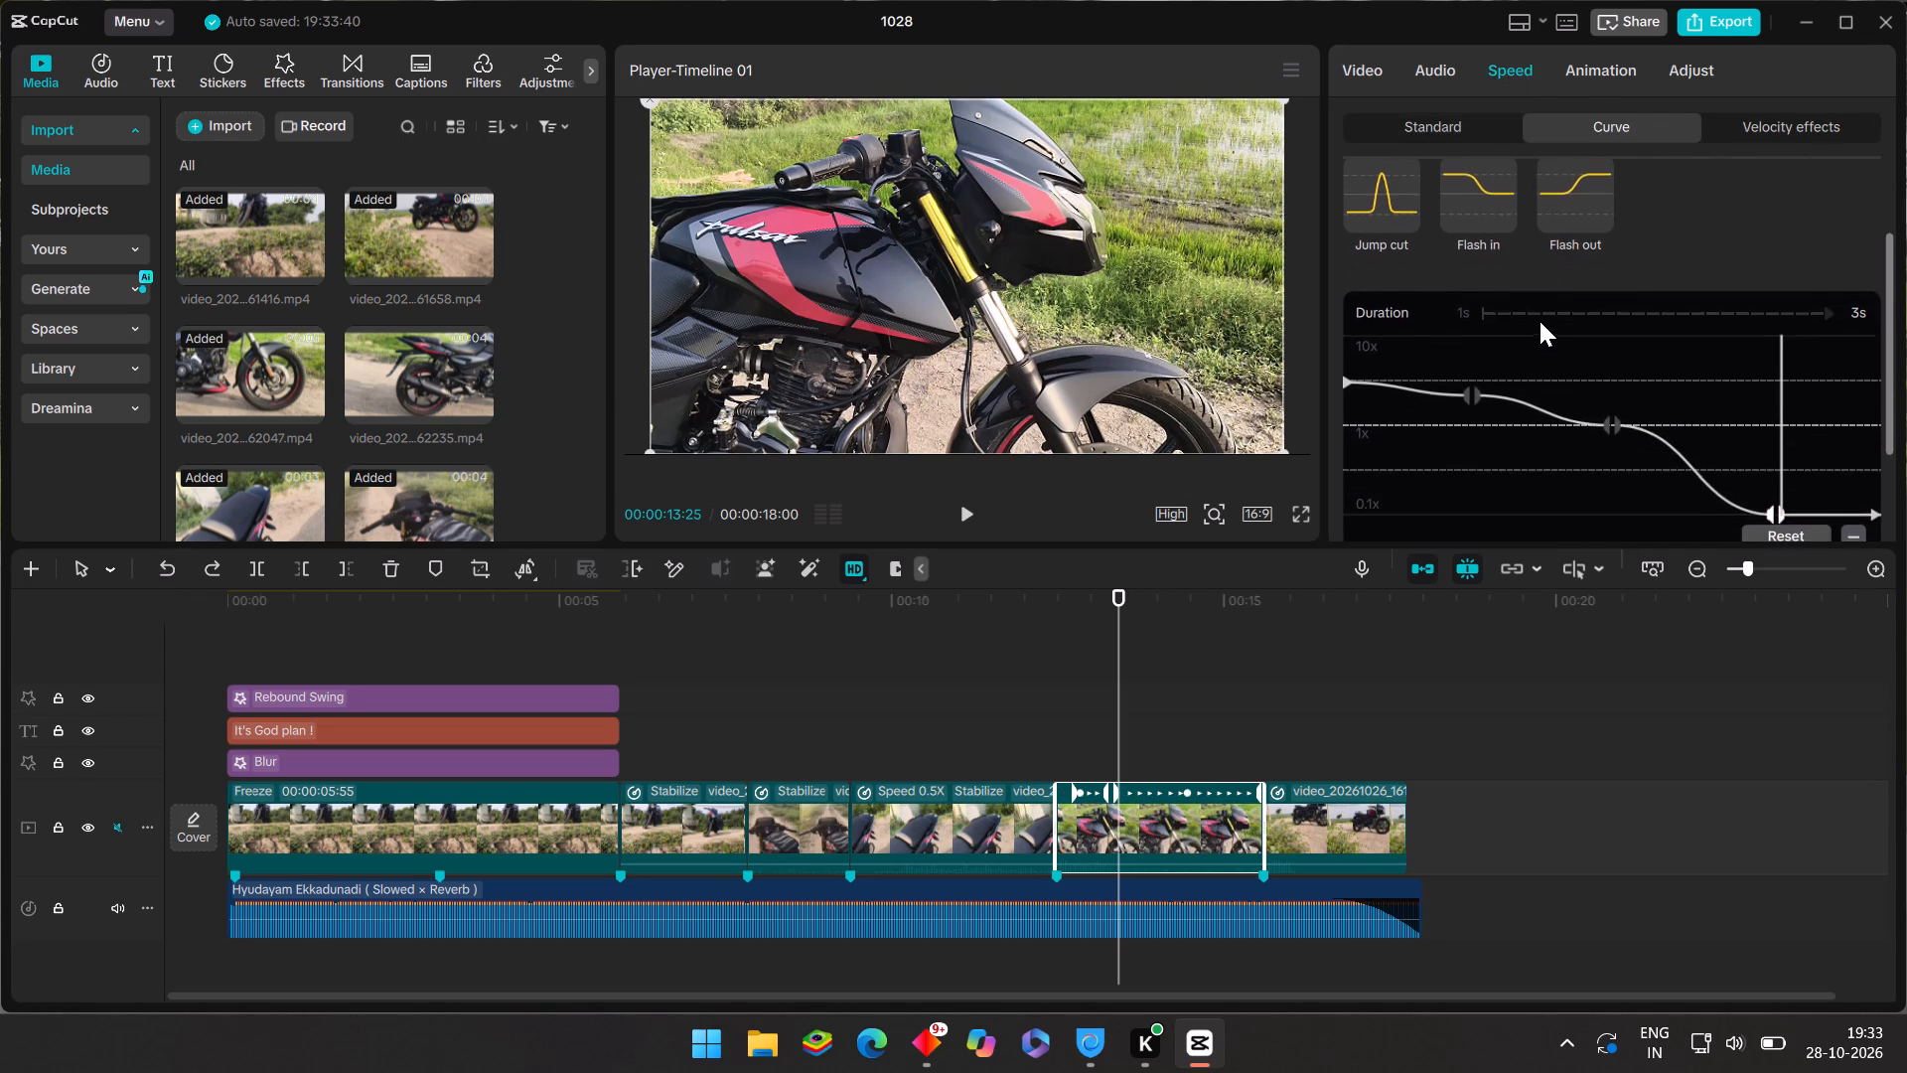
scroll(1536, 324, down, 5)
click(157, 565)
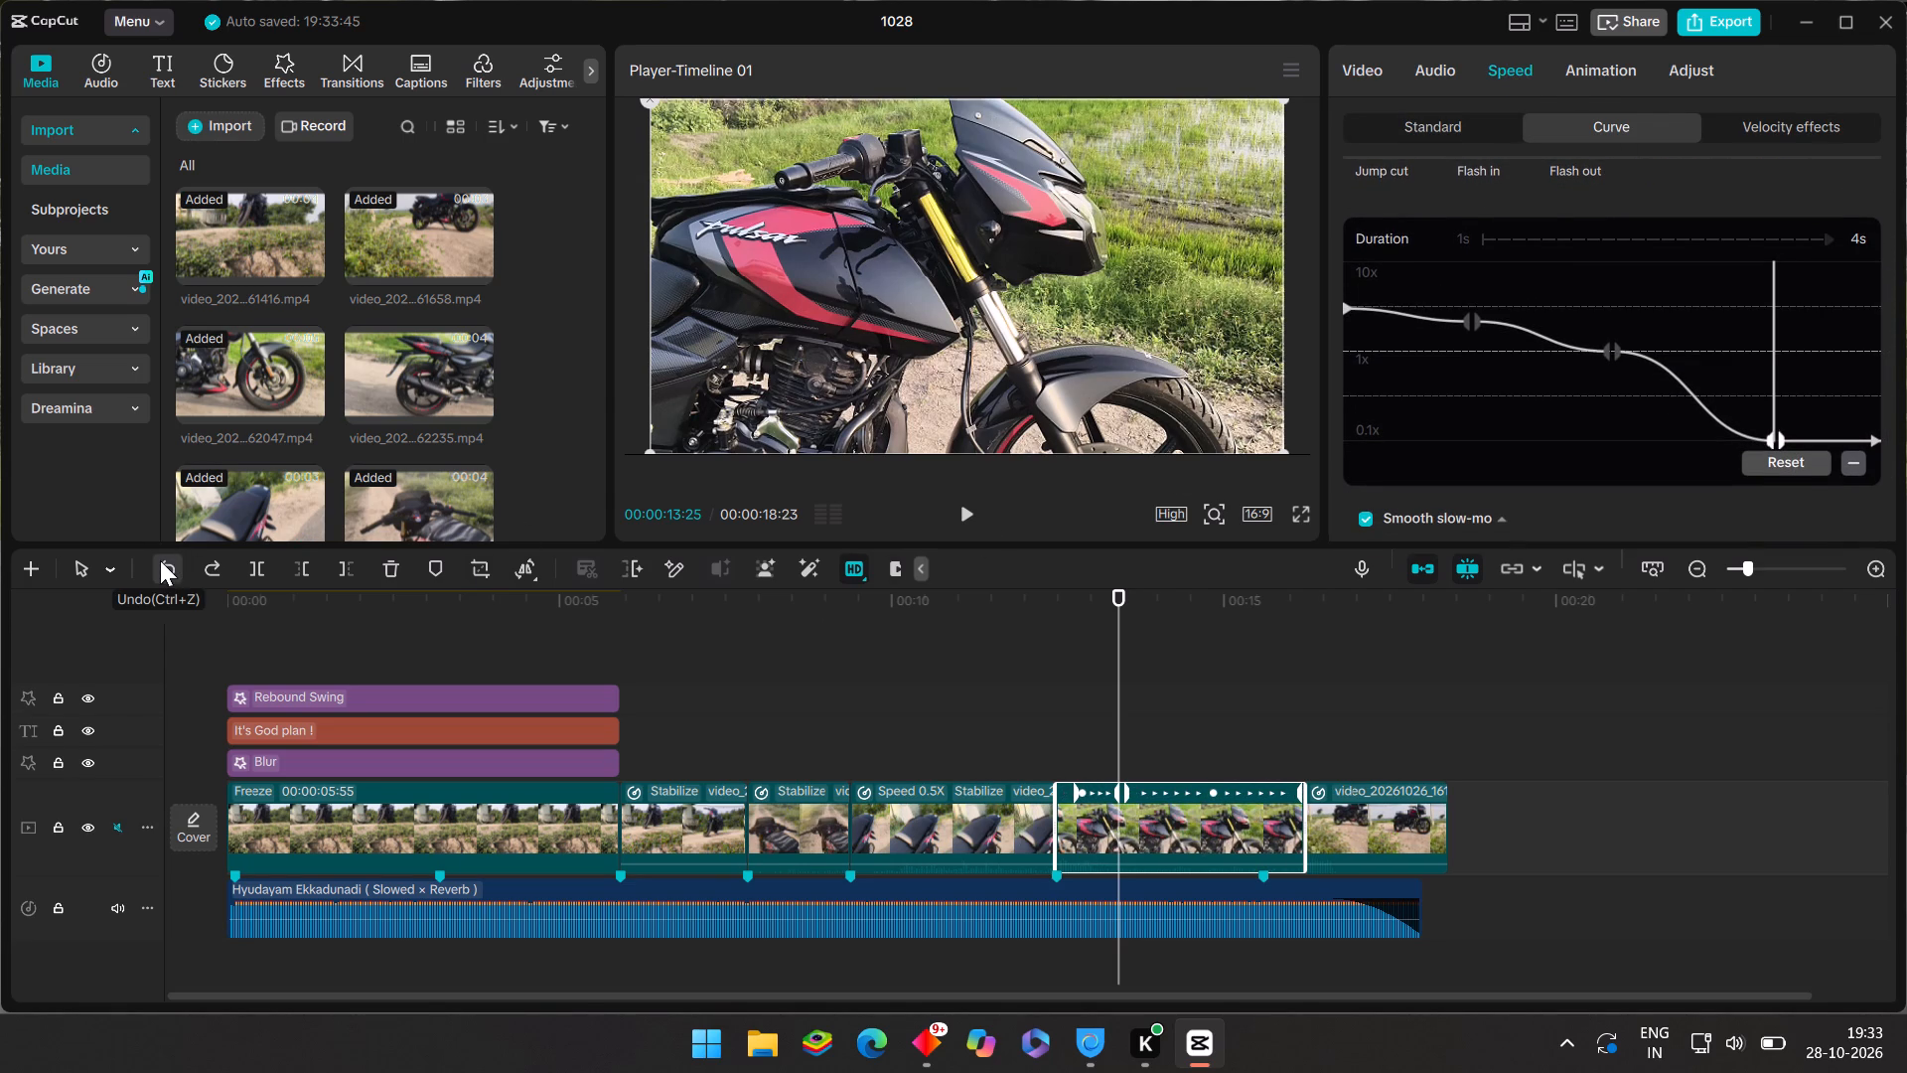
click(160, 560)
triple_click(160, 560)
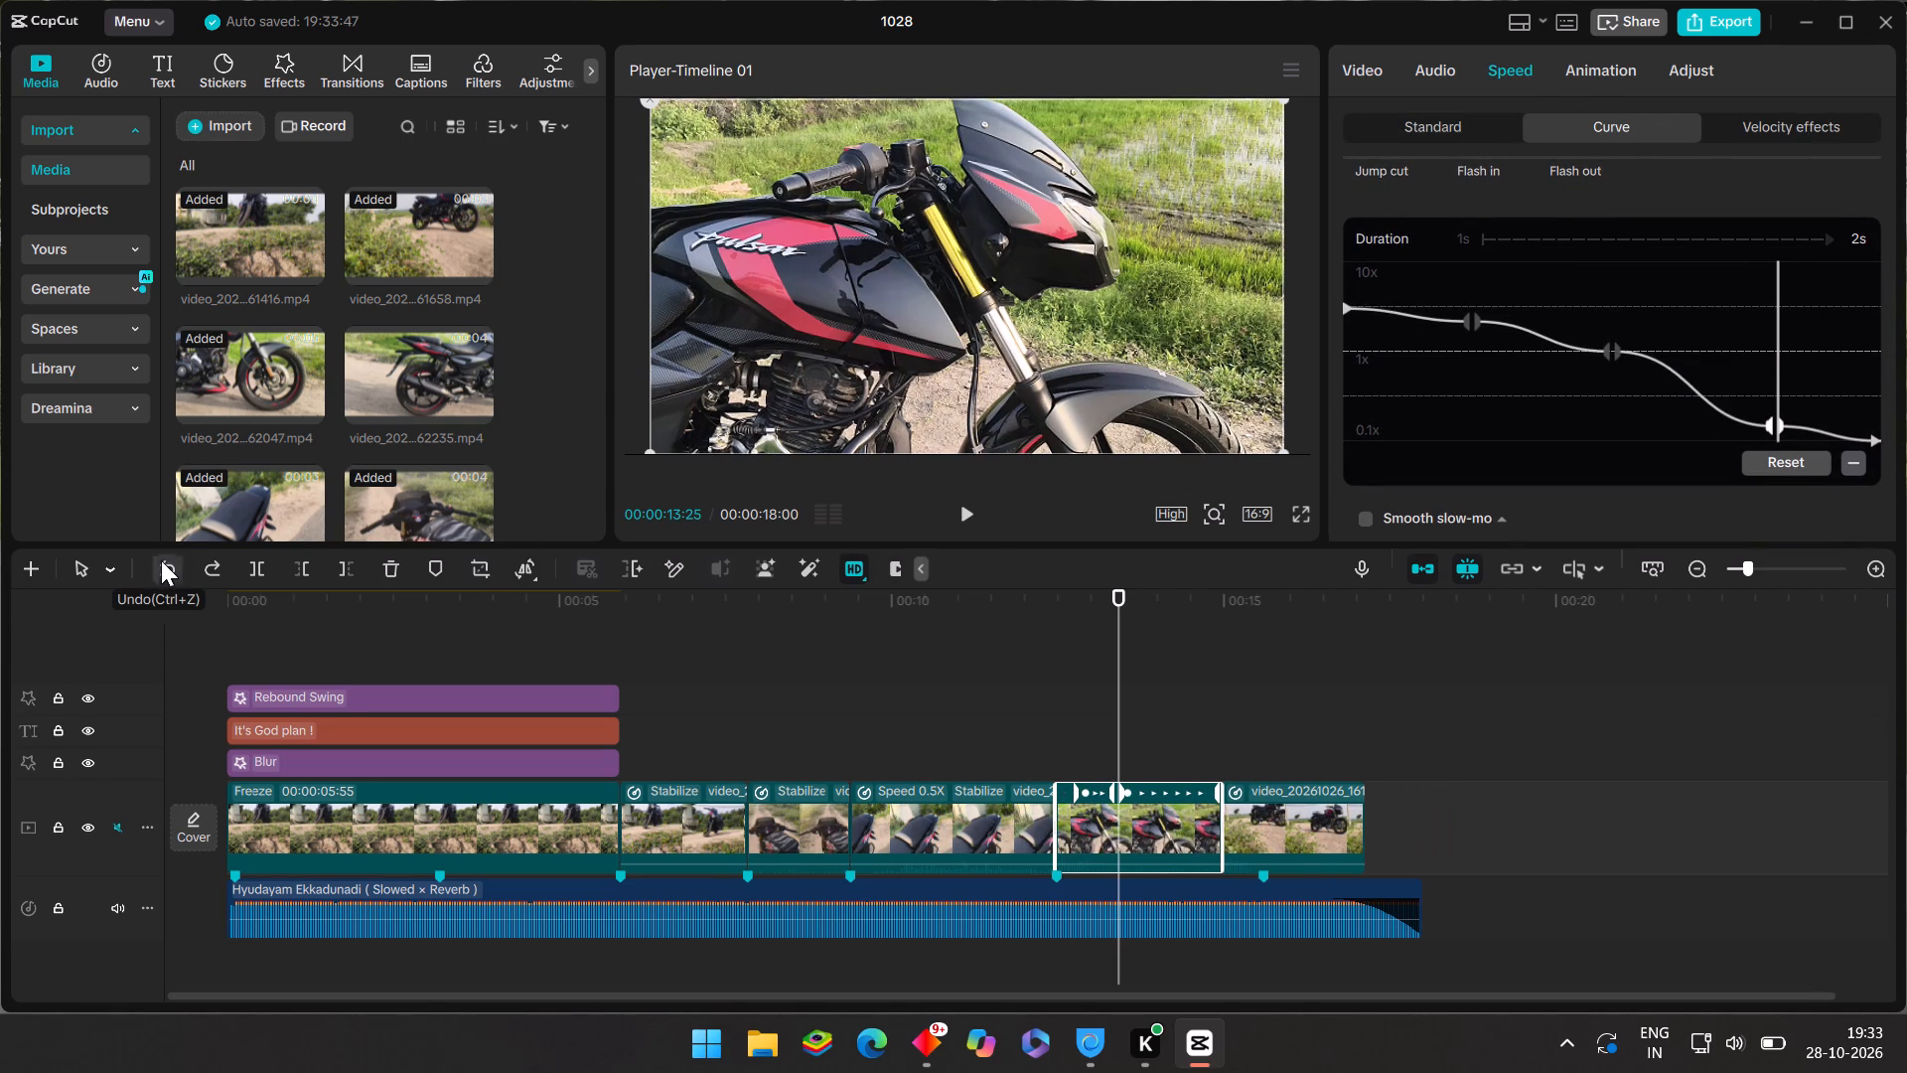
click(161, 560)
triple_click(161, 560)
click(161, 560)
triple_click(161, 560)
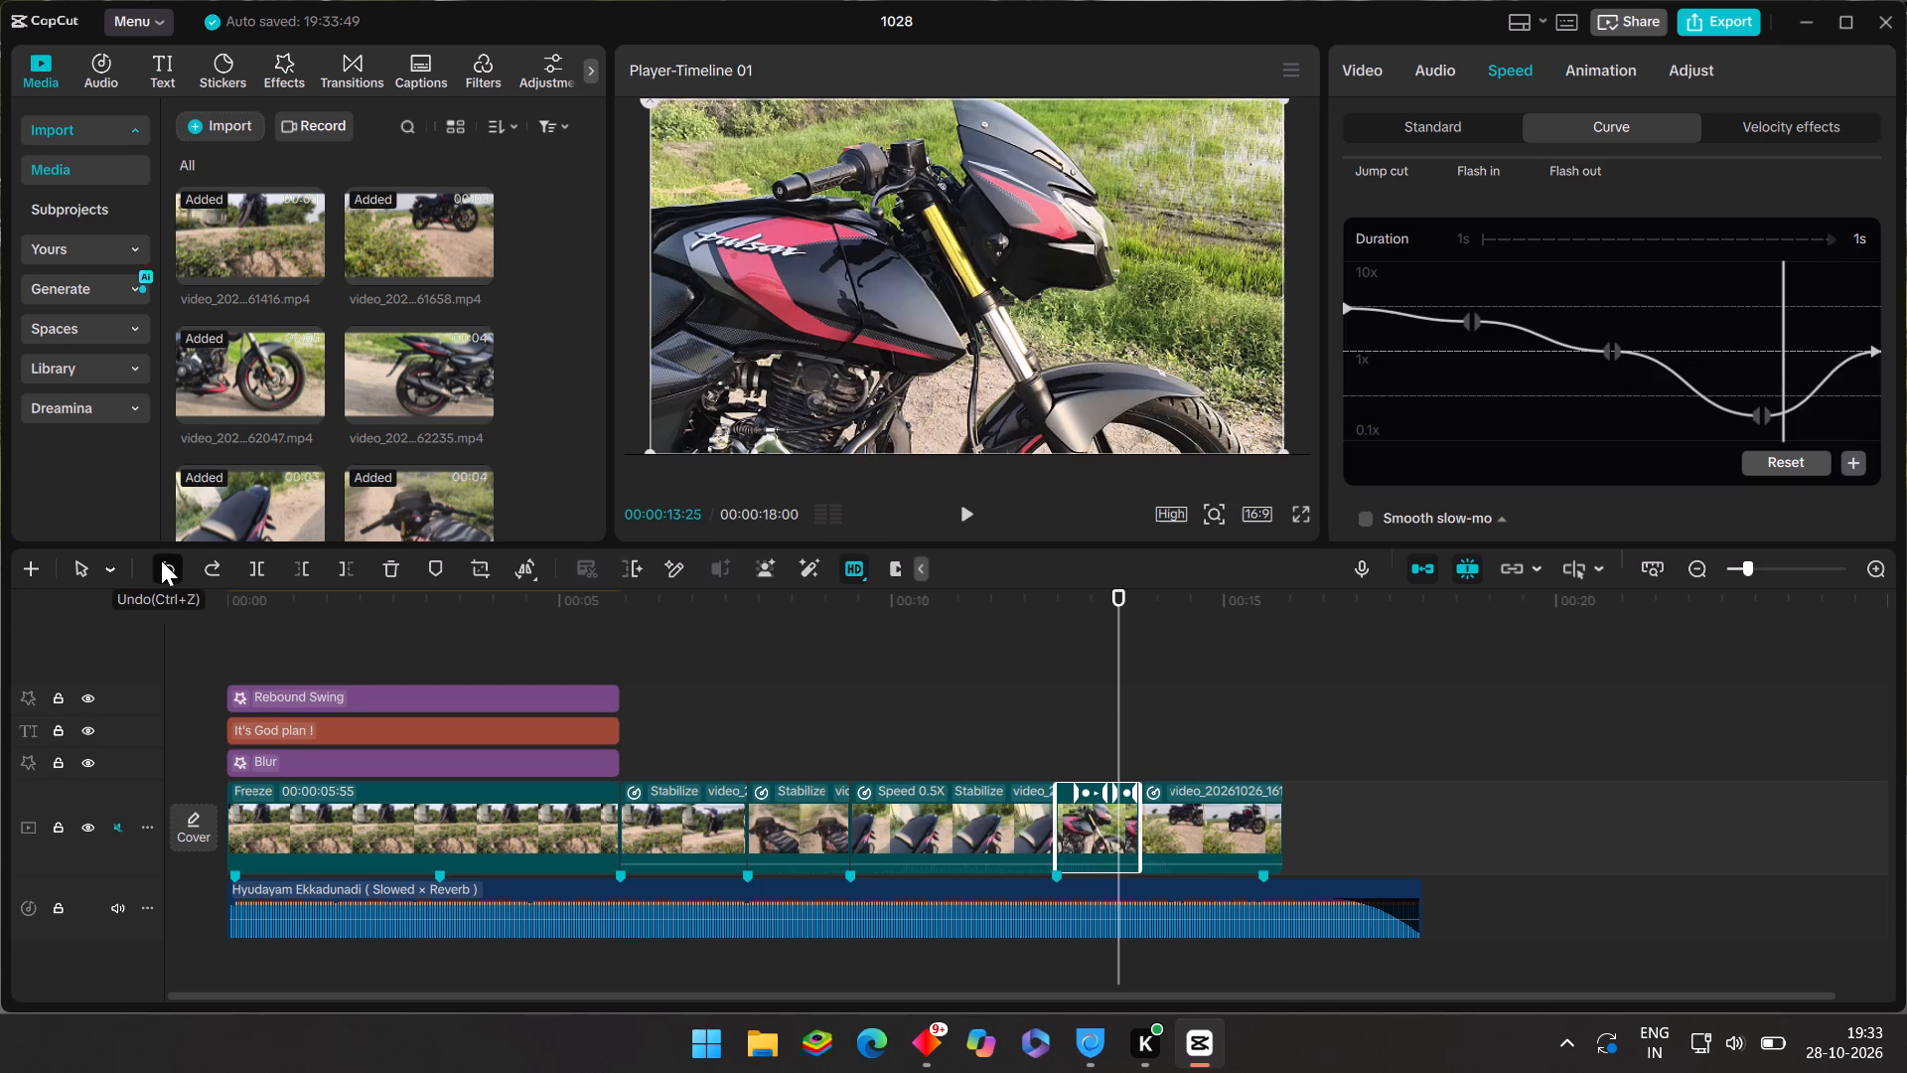
click(161, 560)
triple_click(161, 559)
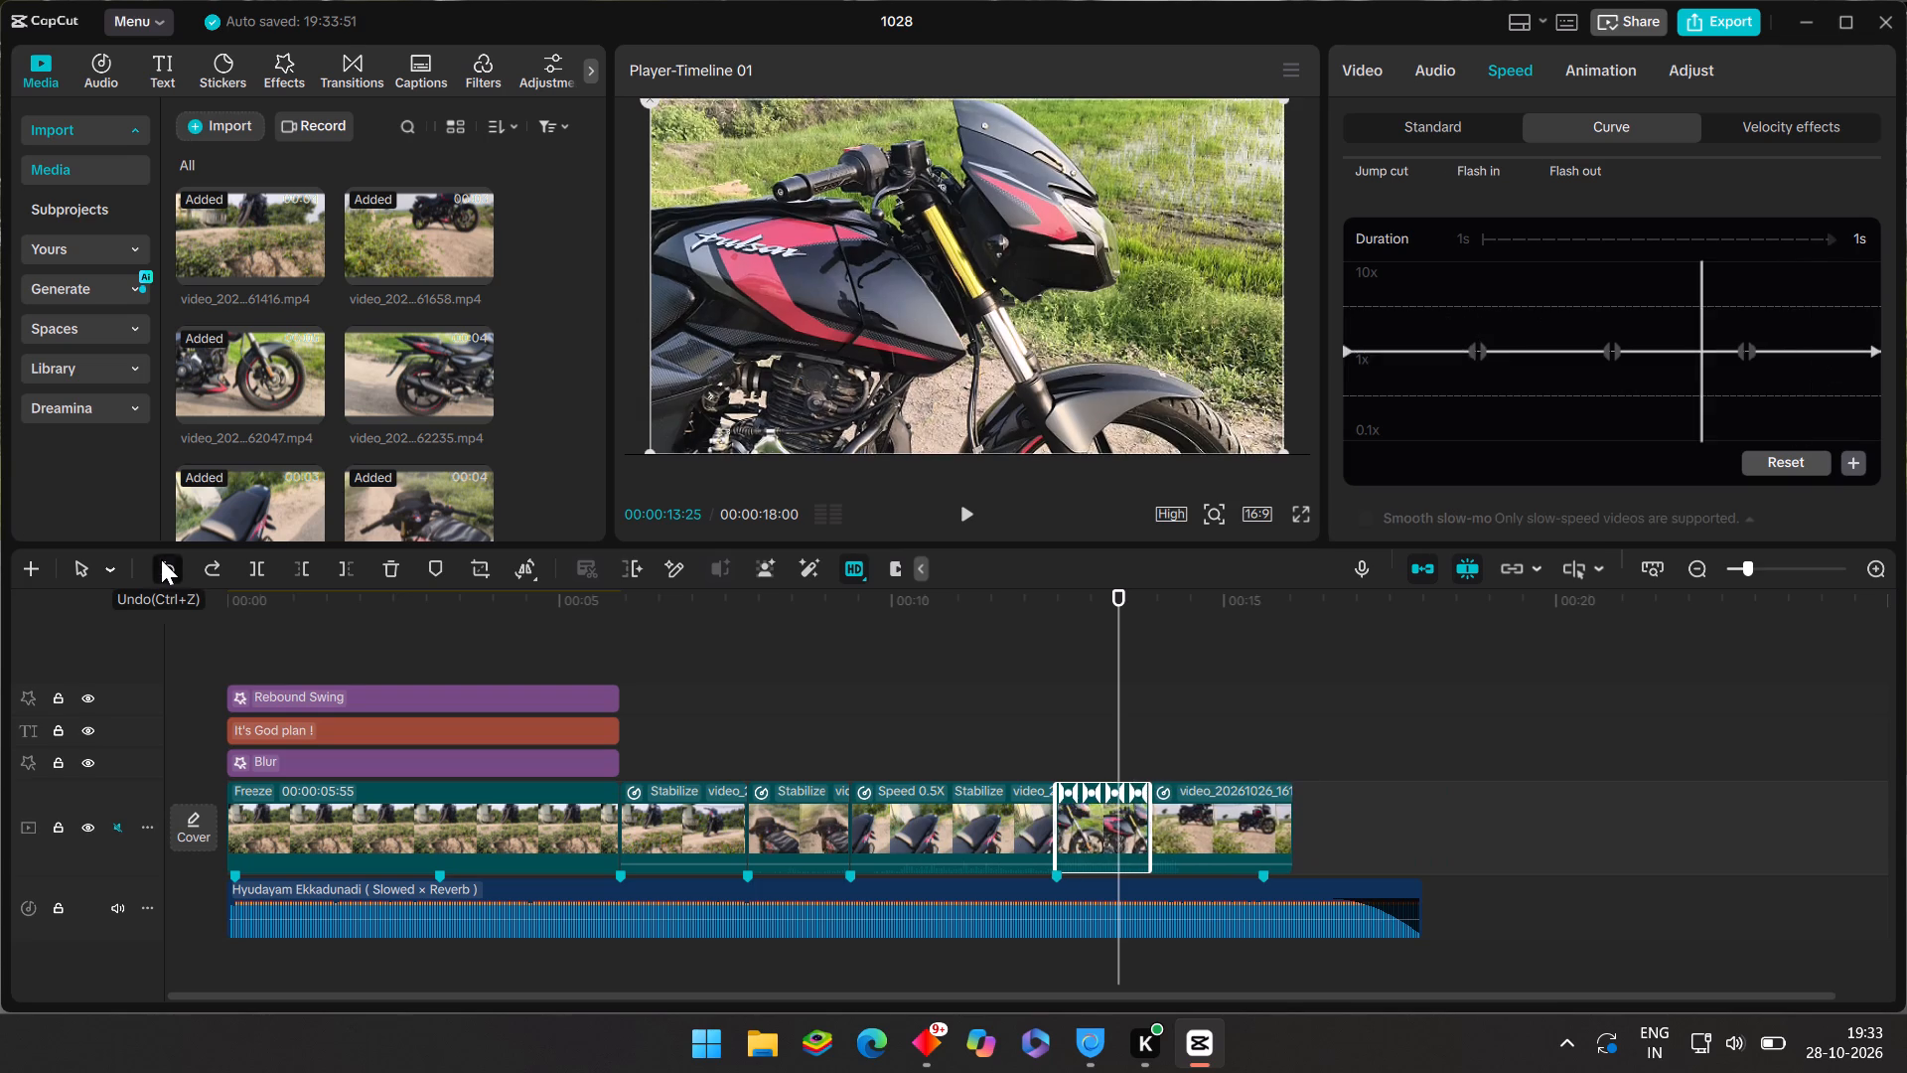
double_click(161, 559)
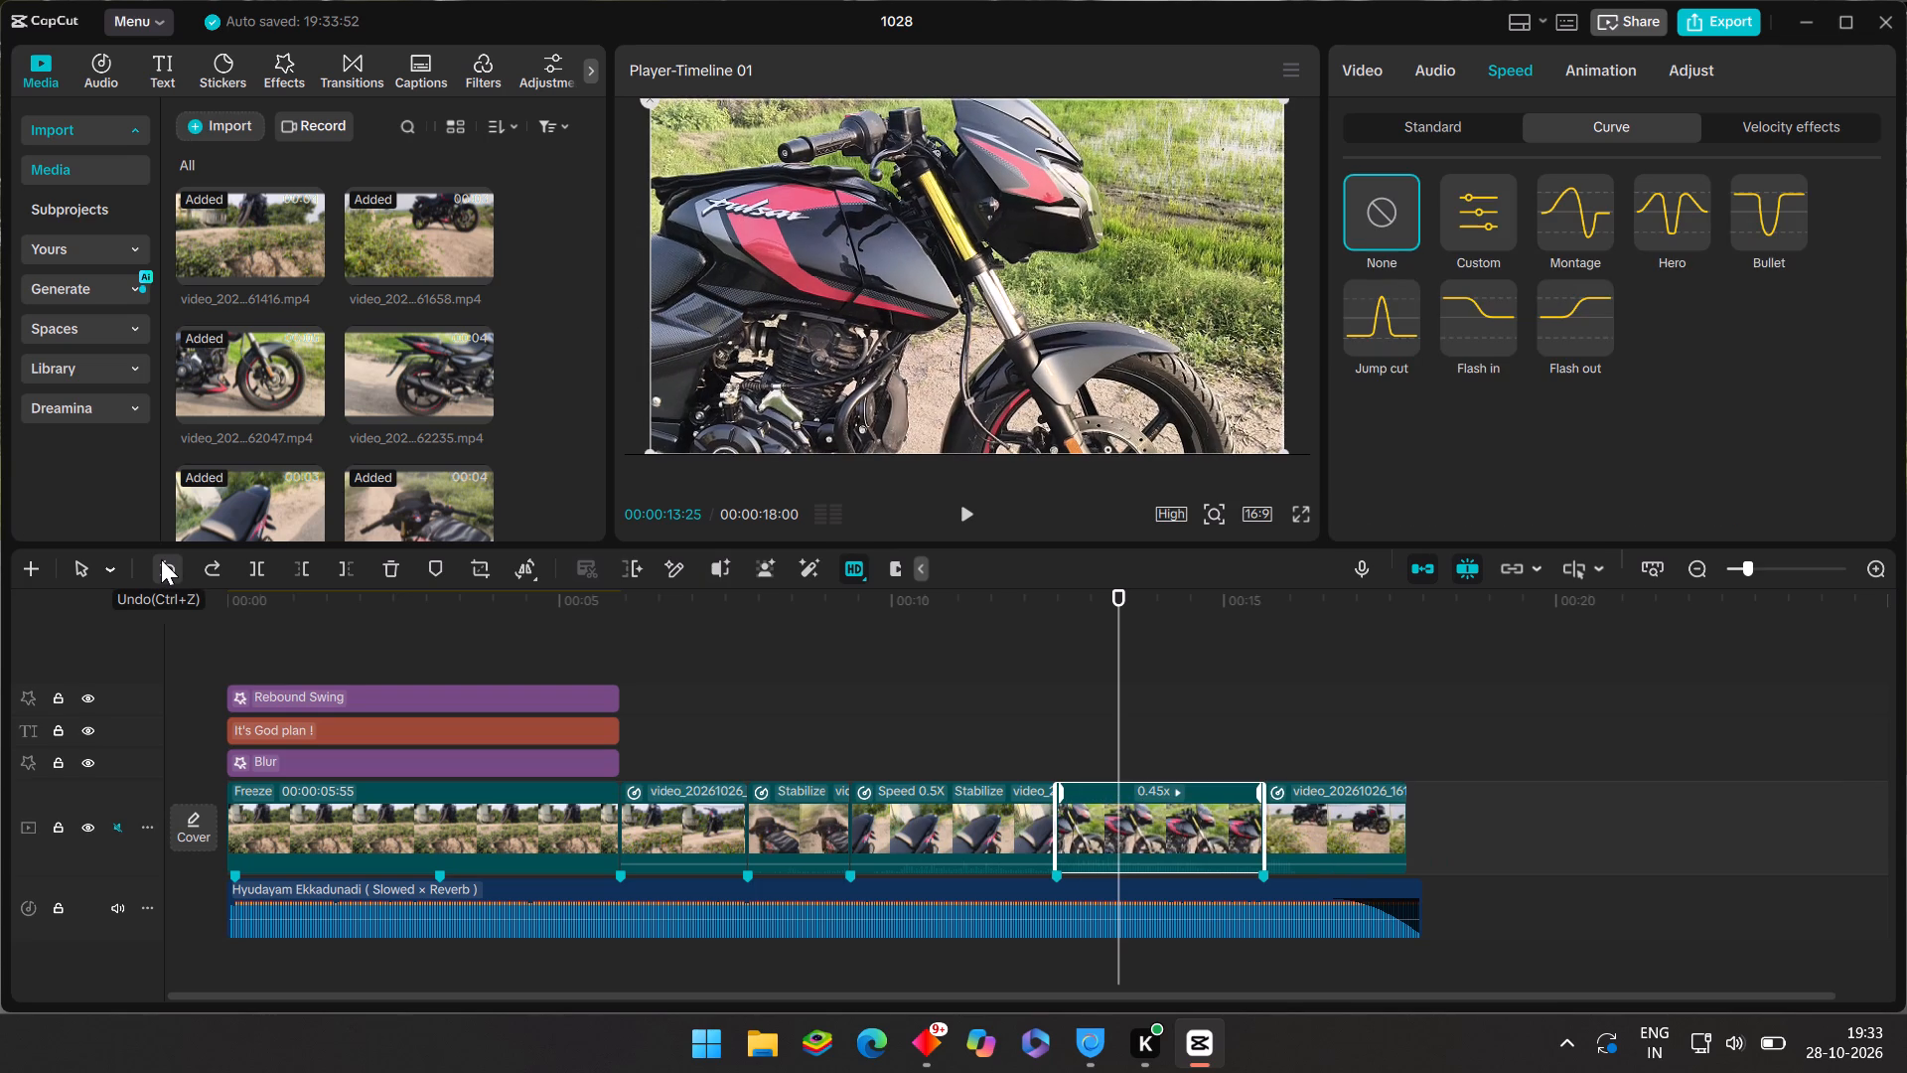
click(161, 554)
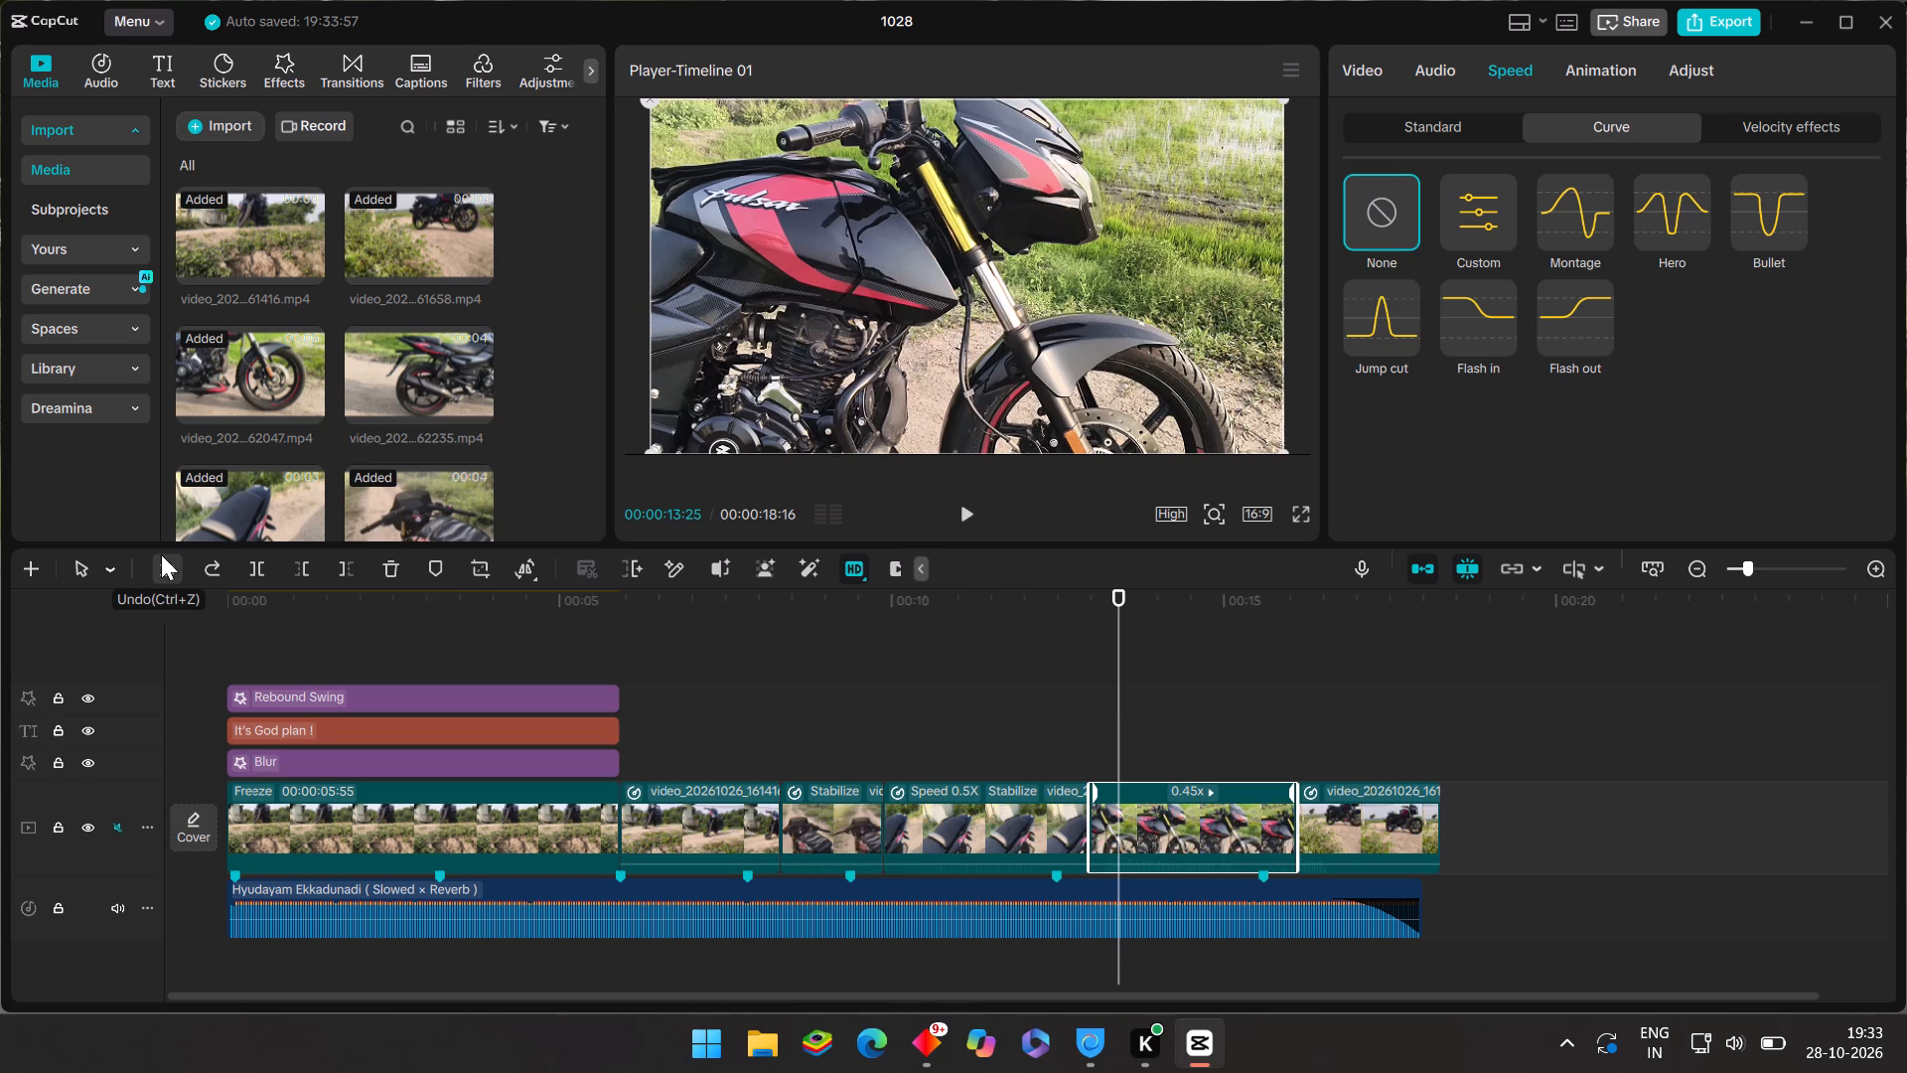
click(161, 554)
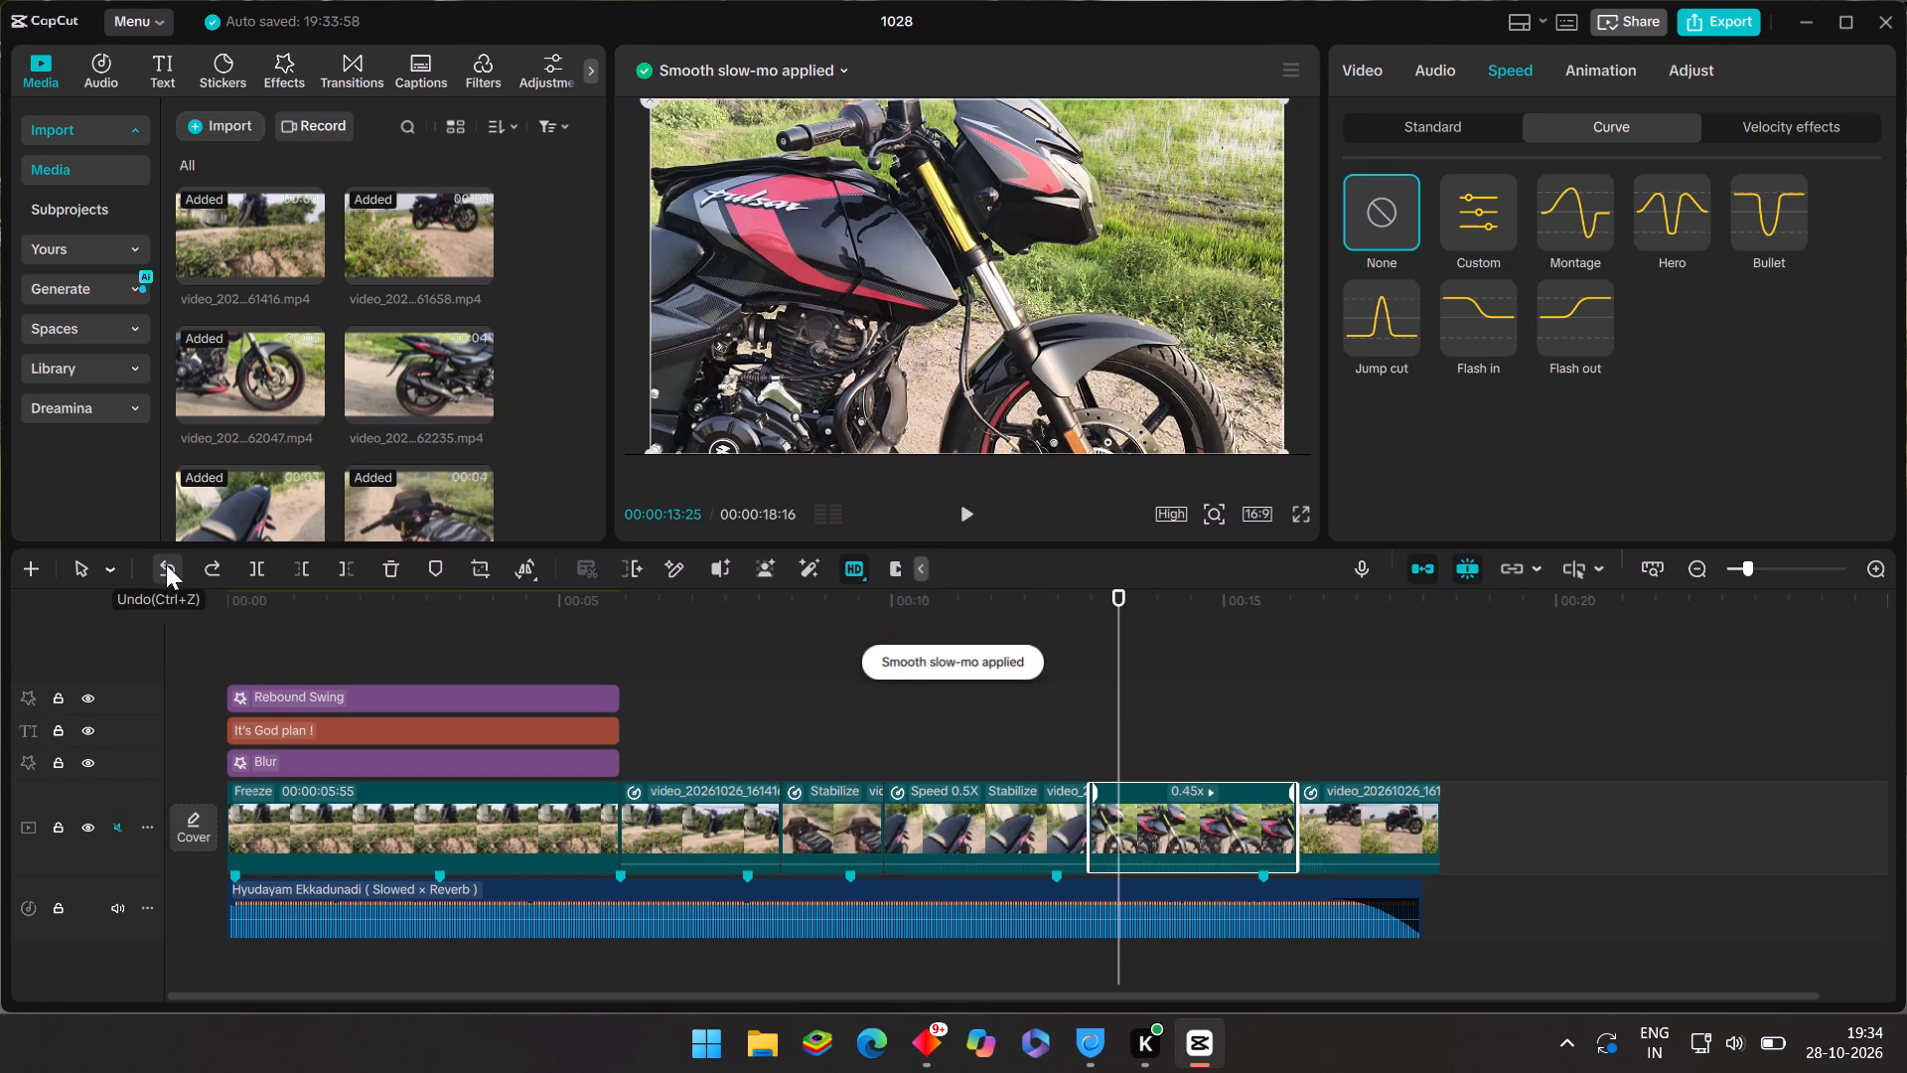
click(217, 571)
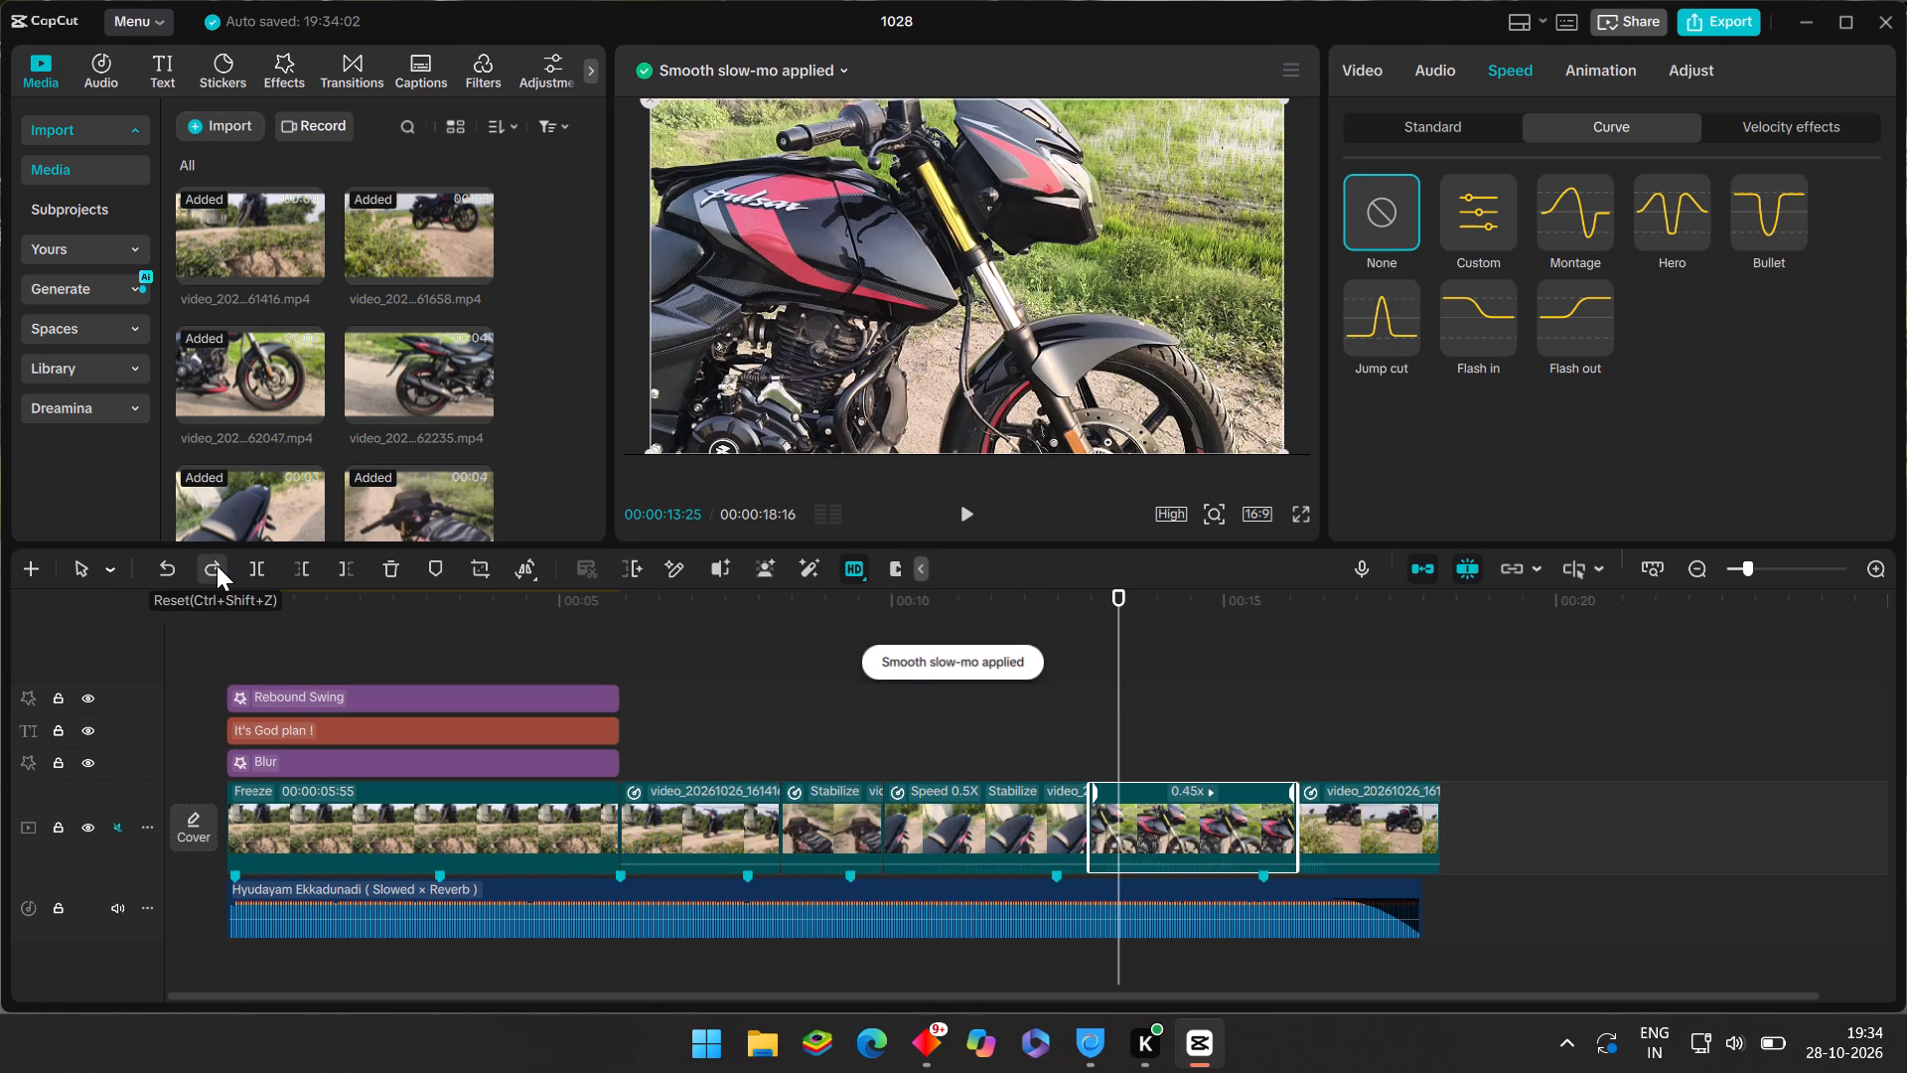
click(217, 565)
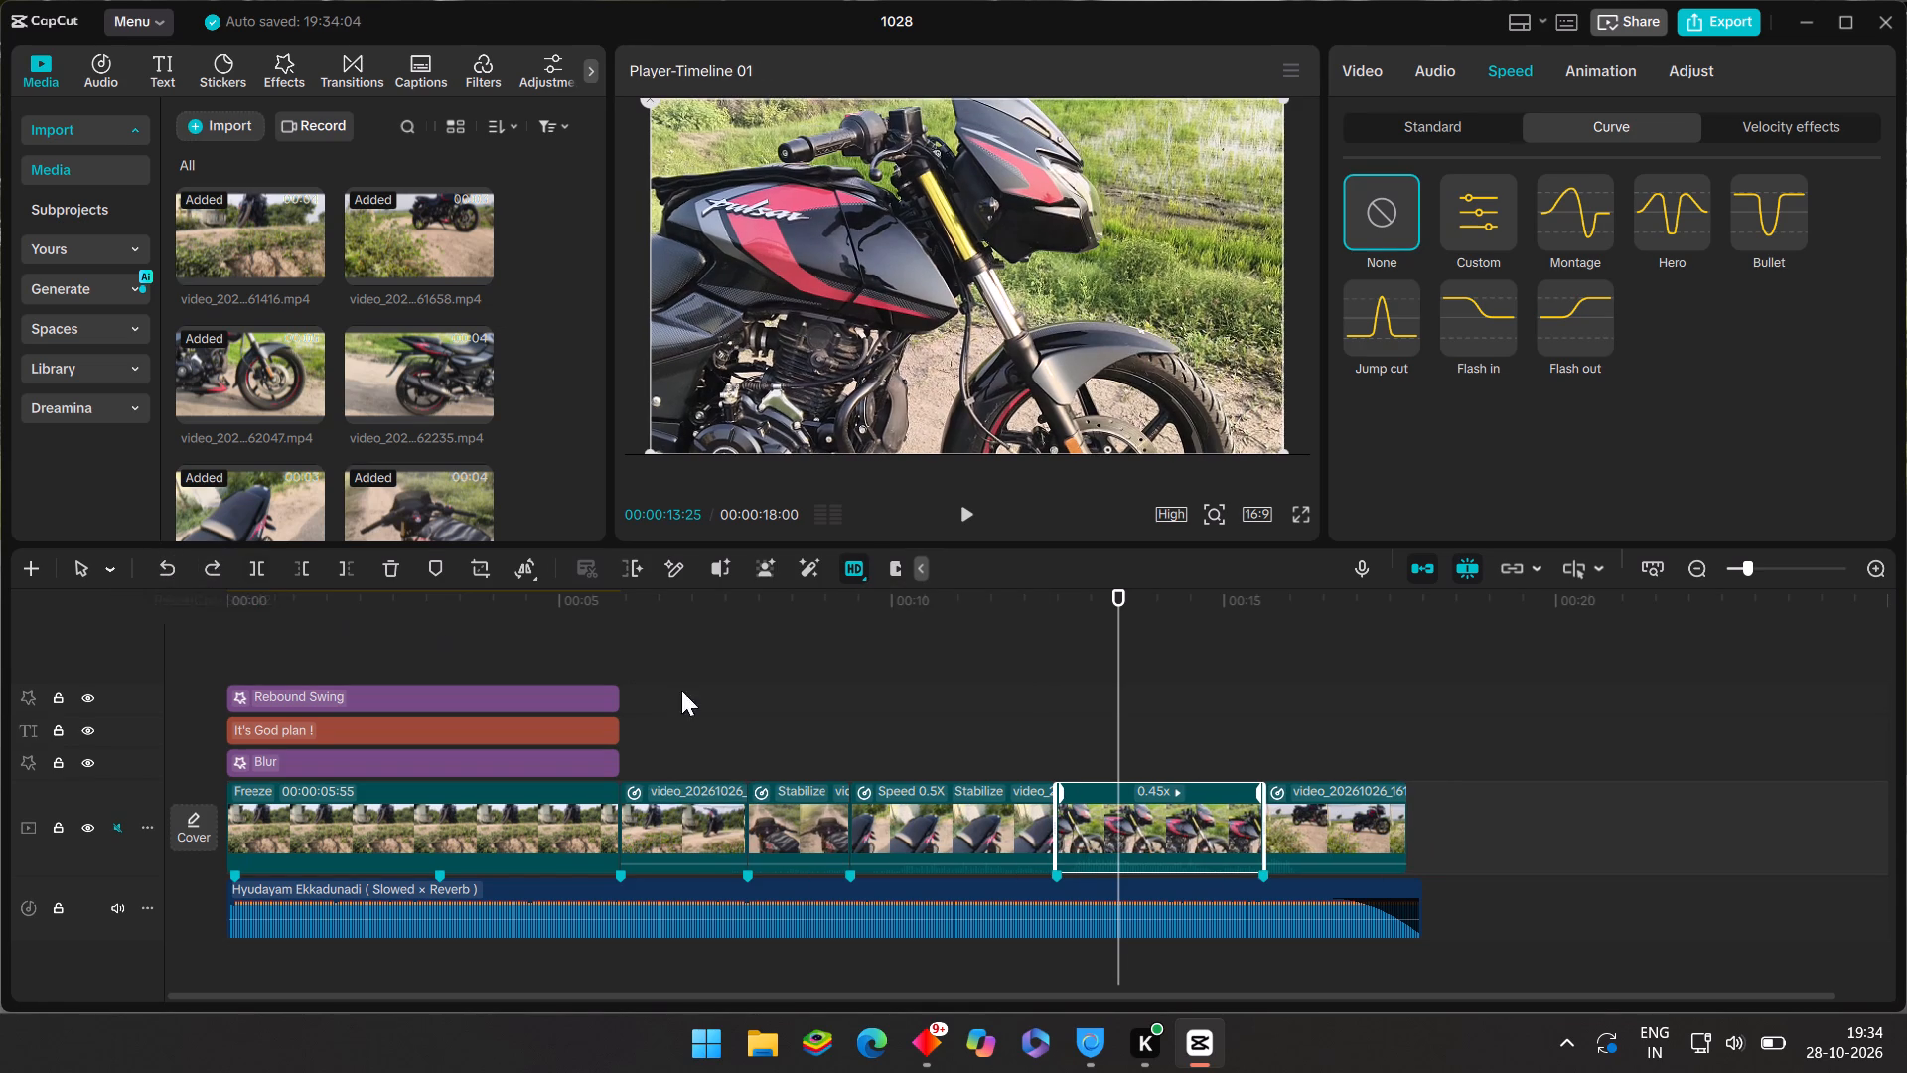
Play back the timeline from about 00:00:10:33 into the final clip, and recheck the transition into the side-view motorcycle clip.
click(929, 719)
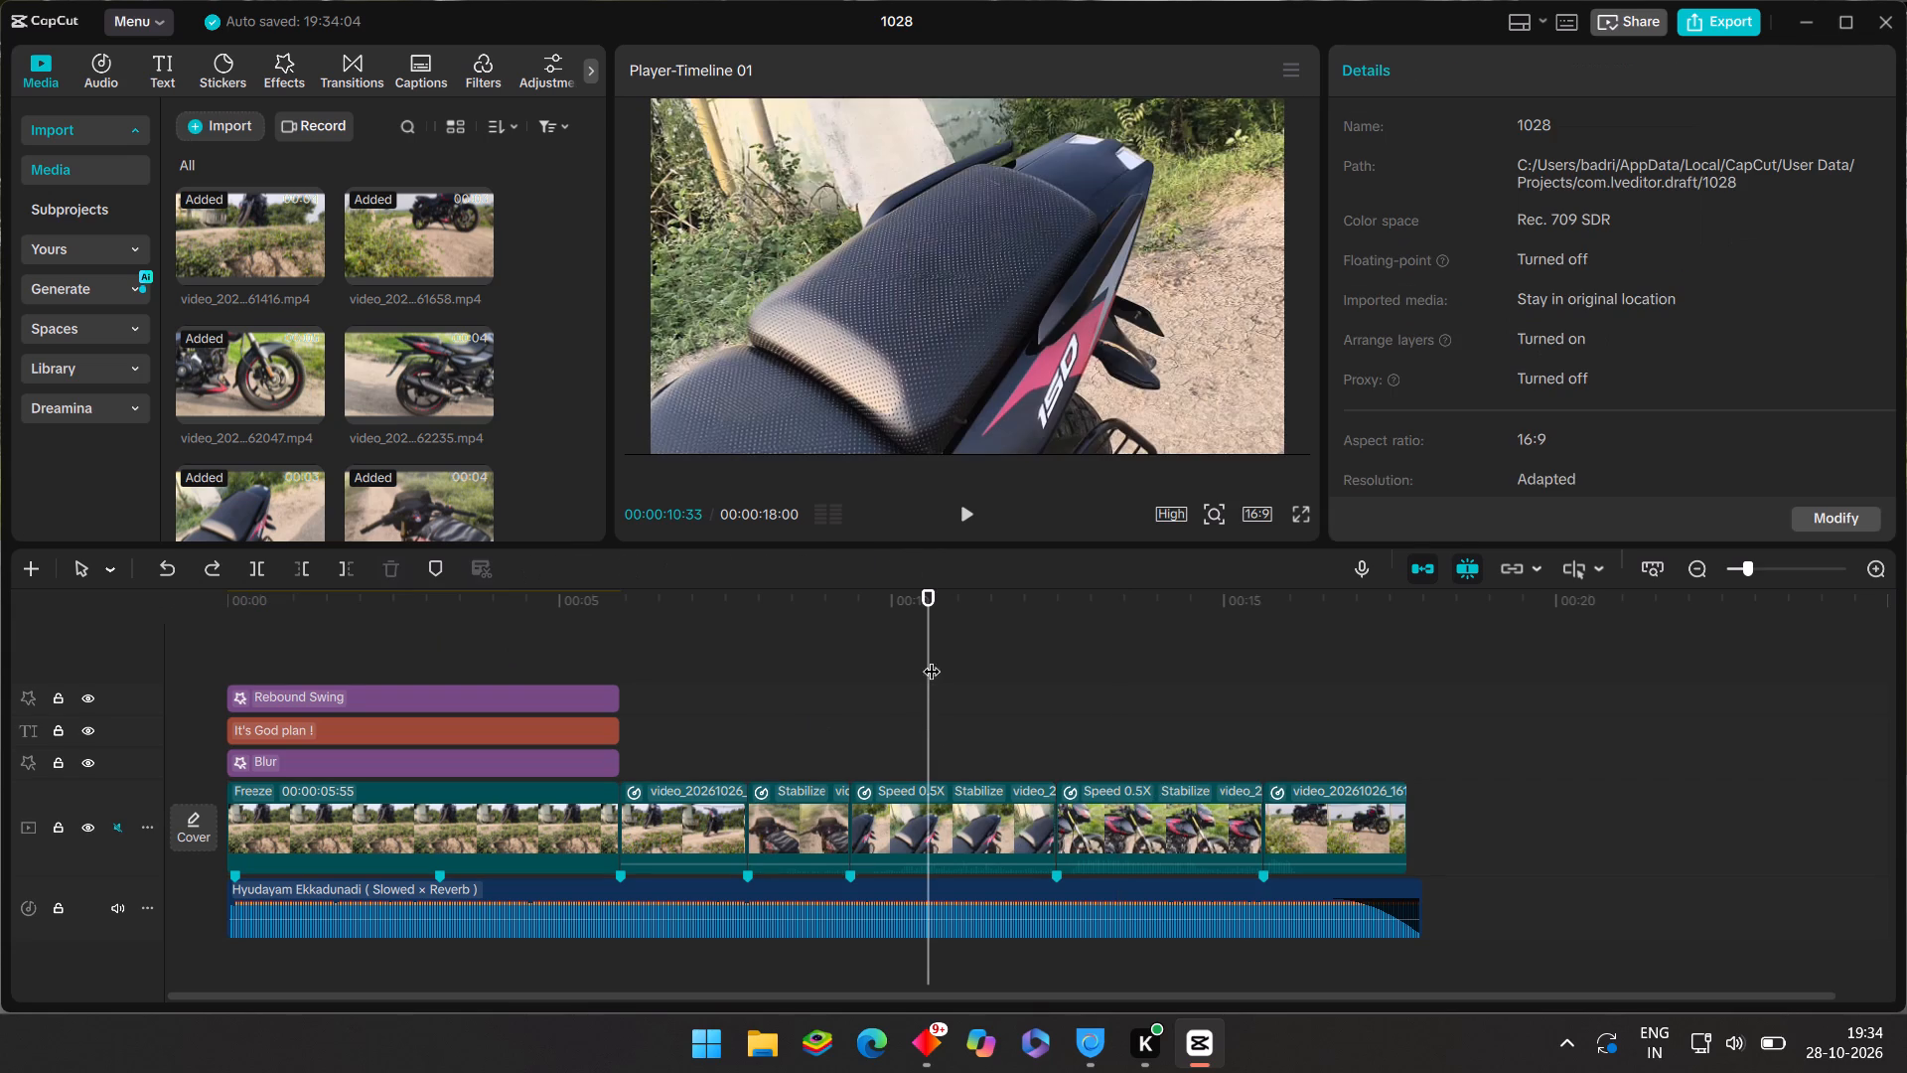
click(963, 523)
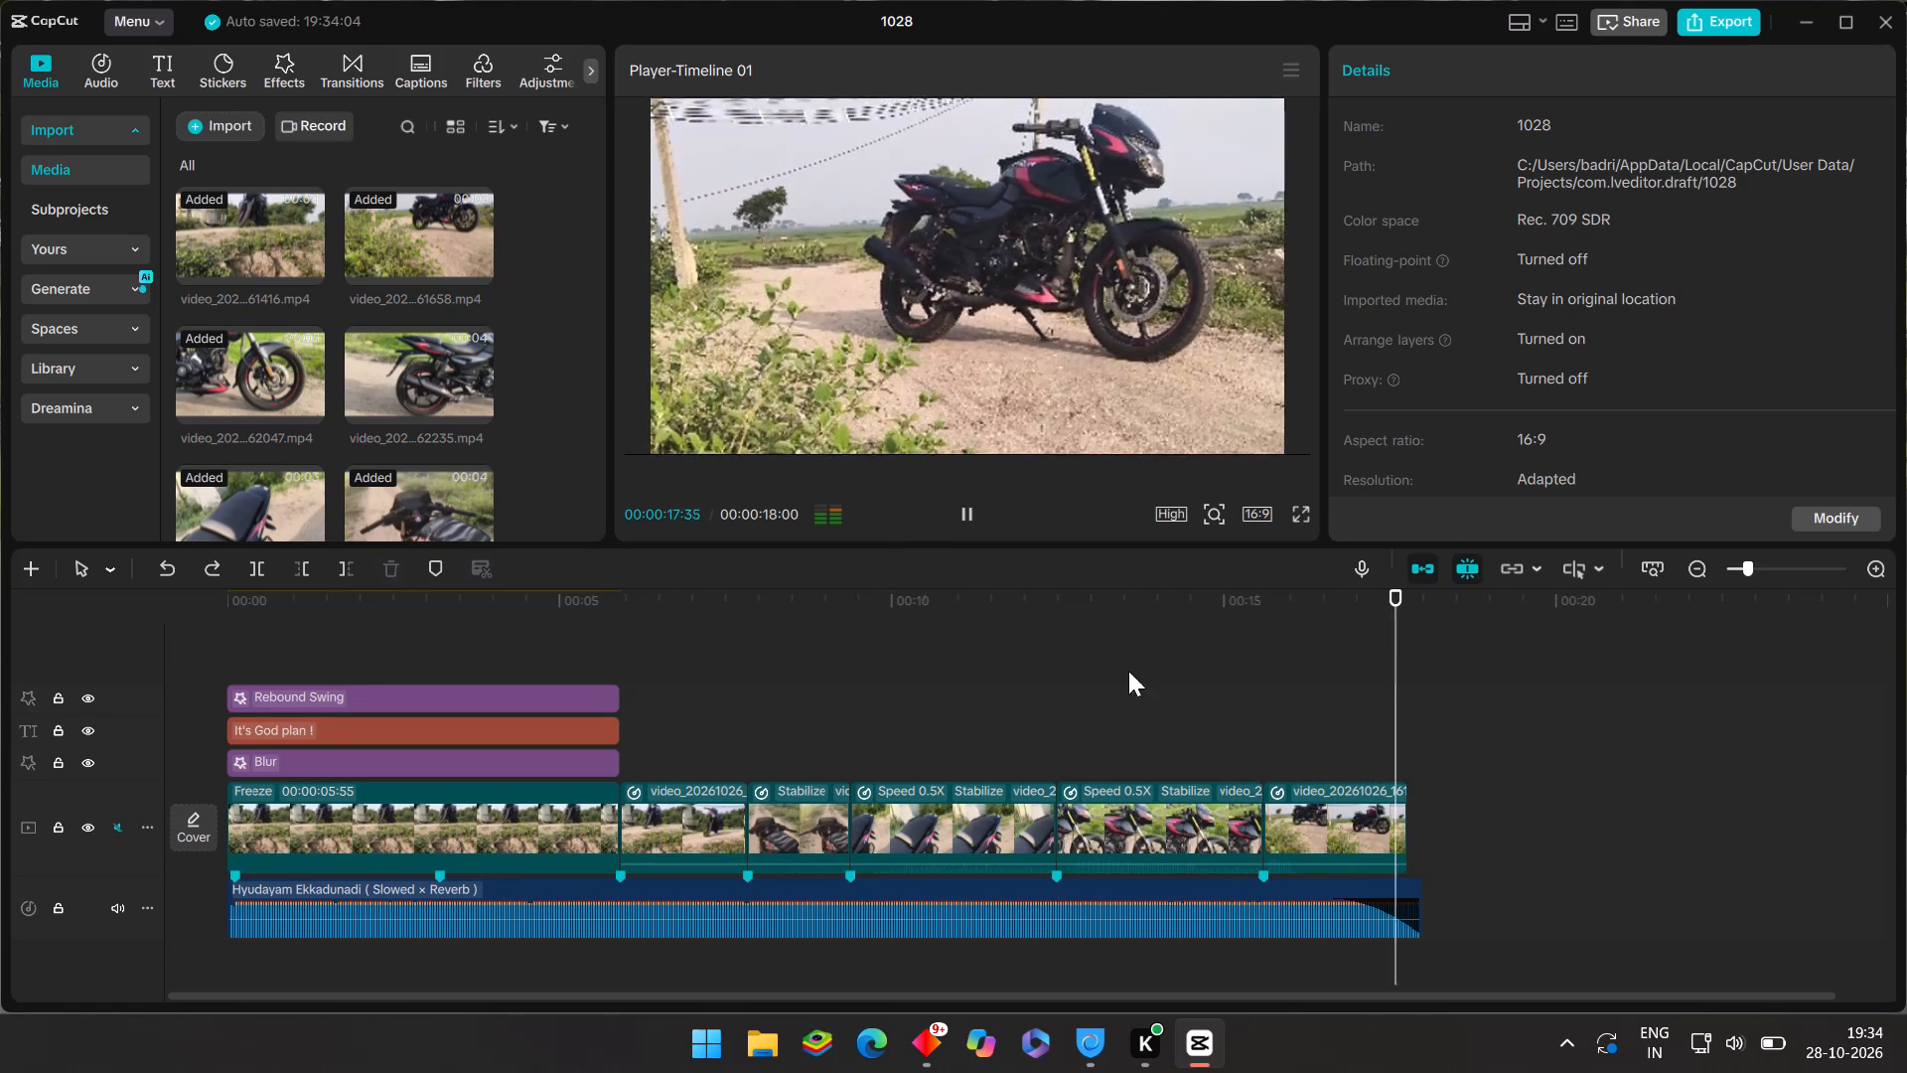
click(1073, 666)
drag(1070, 658, 1042, 727)
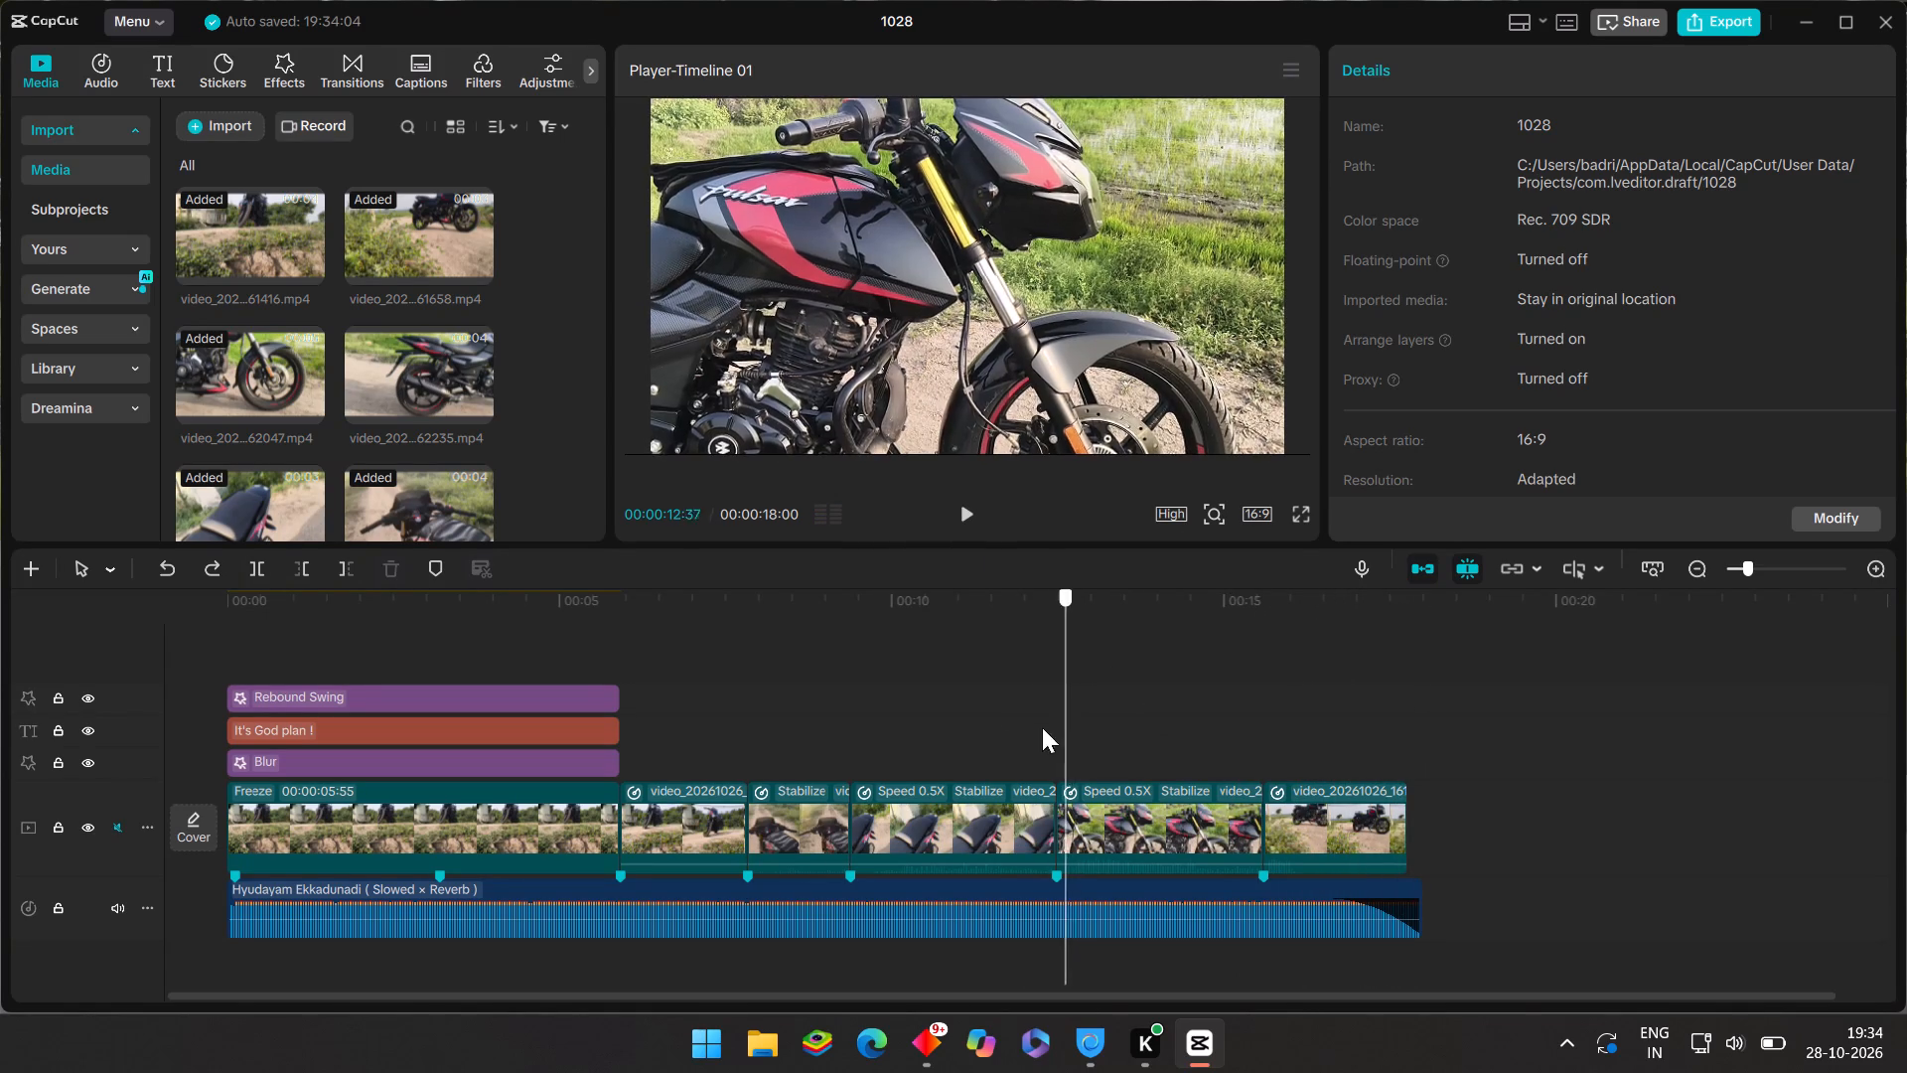
drag(1042, 727, 1042, 768)
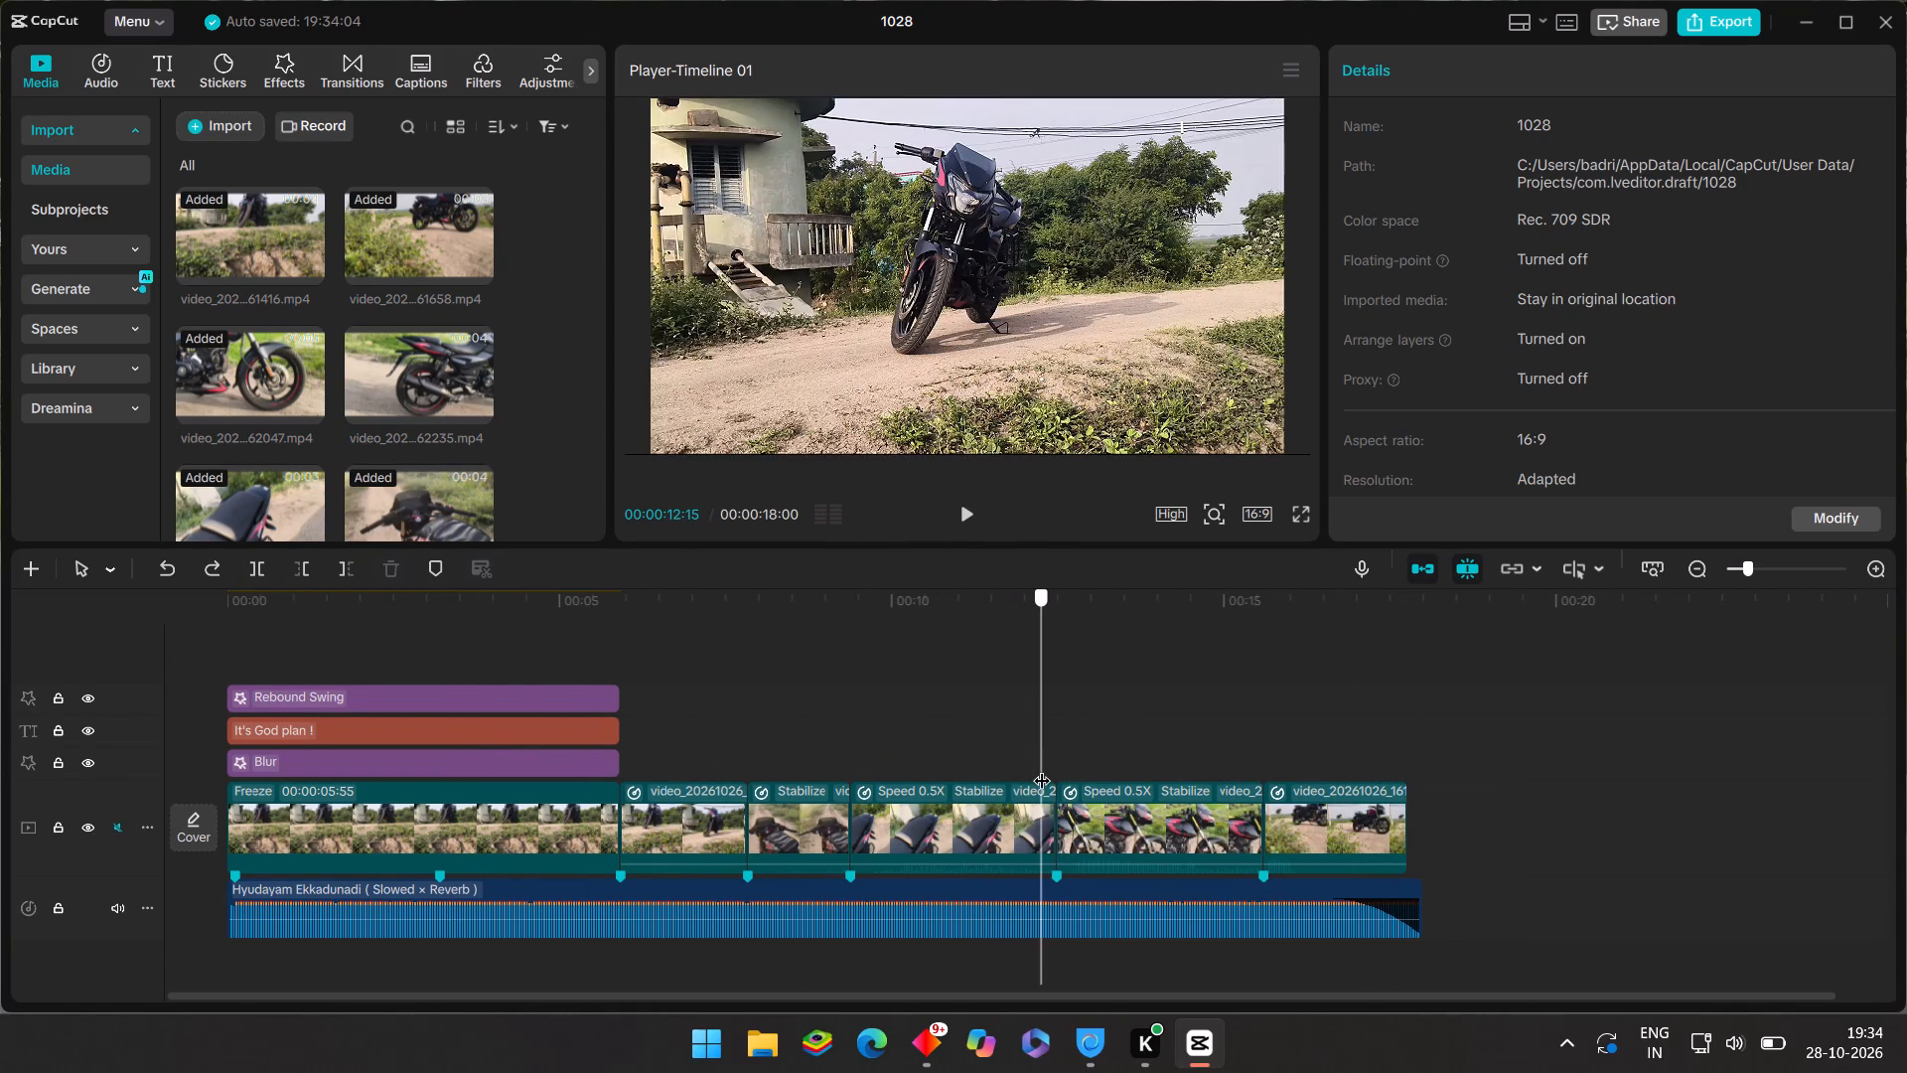
drag(1042, 768, 1143, 792)
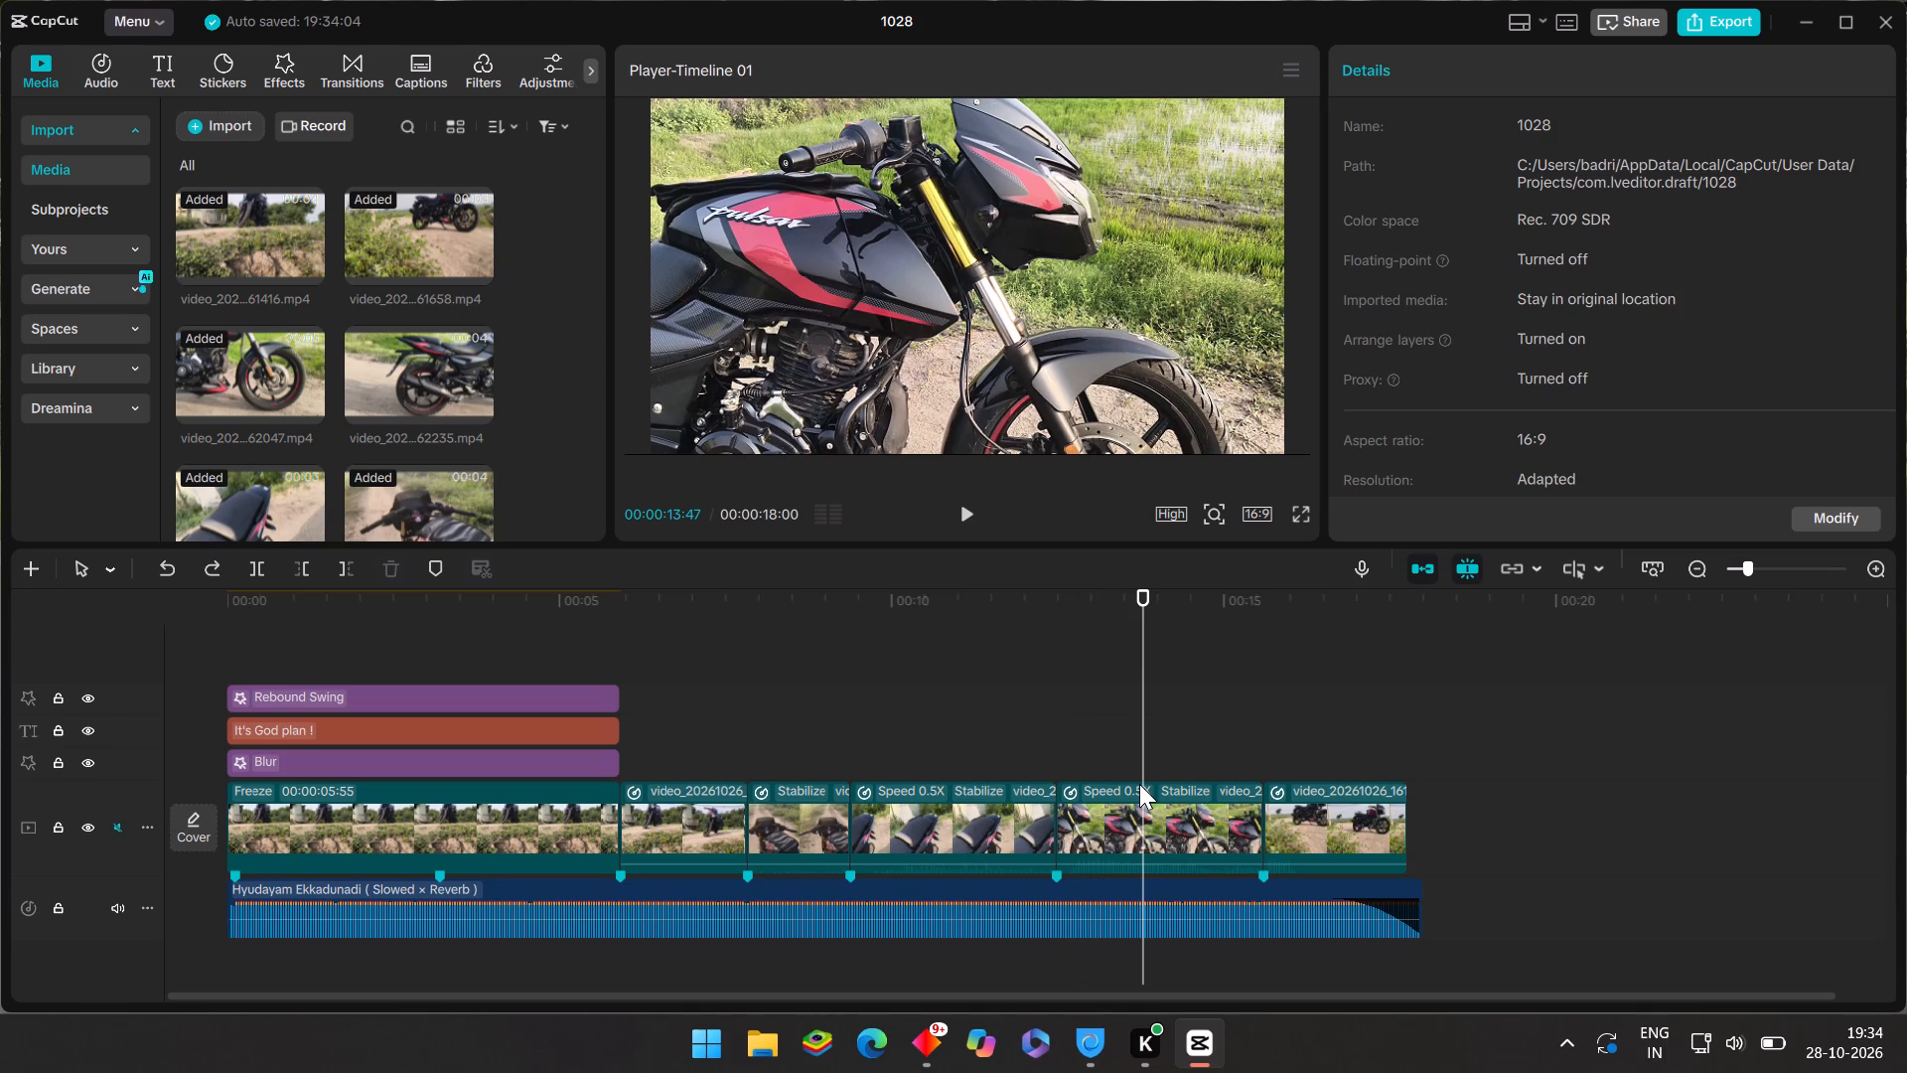
Play back the whole timeline from the titled freeze-frame at the start through to 00:00:18:00.
click(547, 572)
click(546, 626)
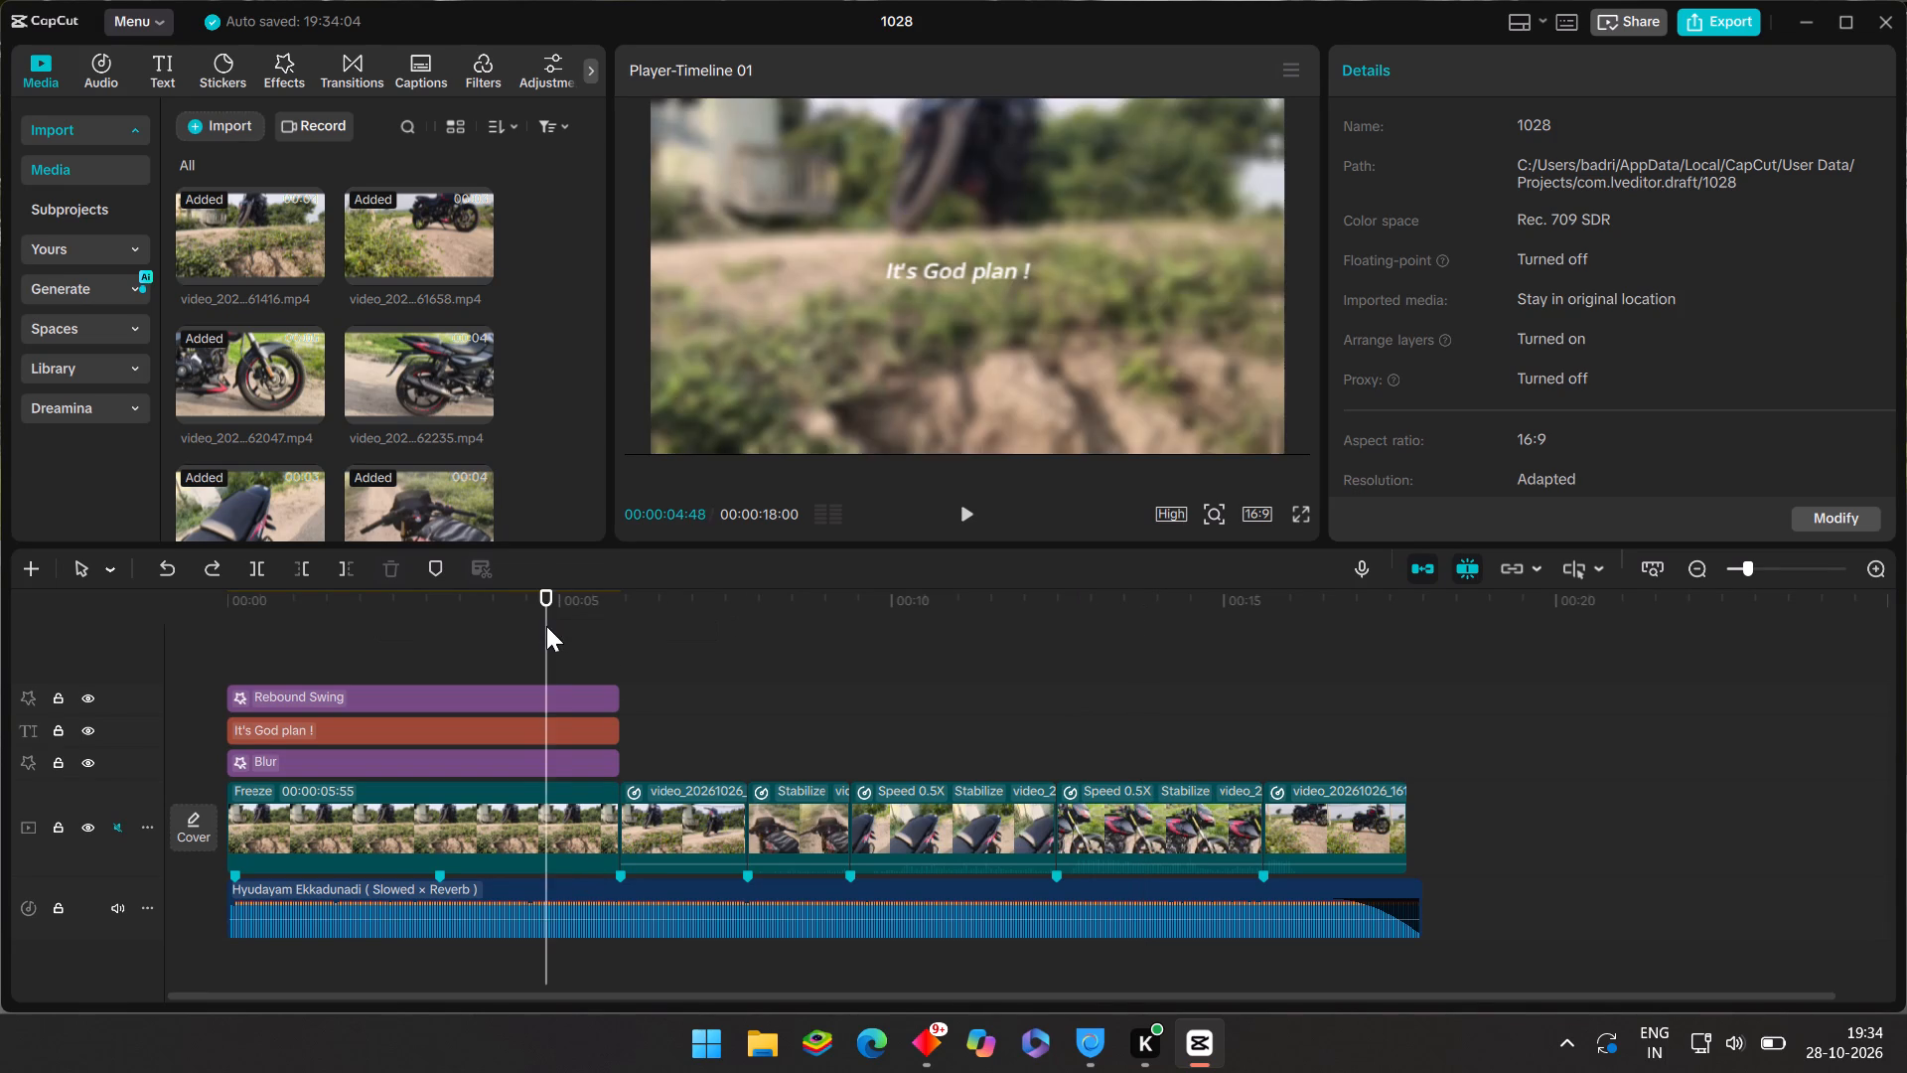
drag(546, 626, 202, 691)
click(957, 522)
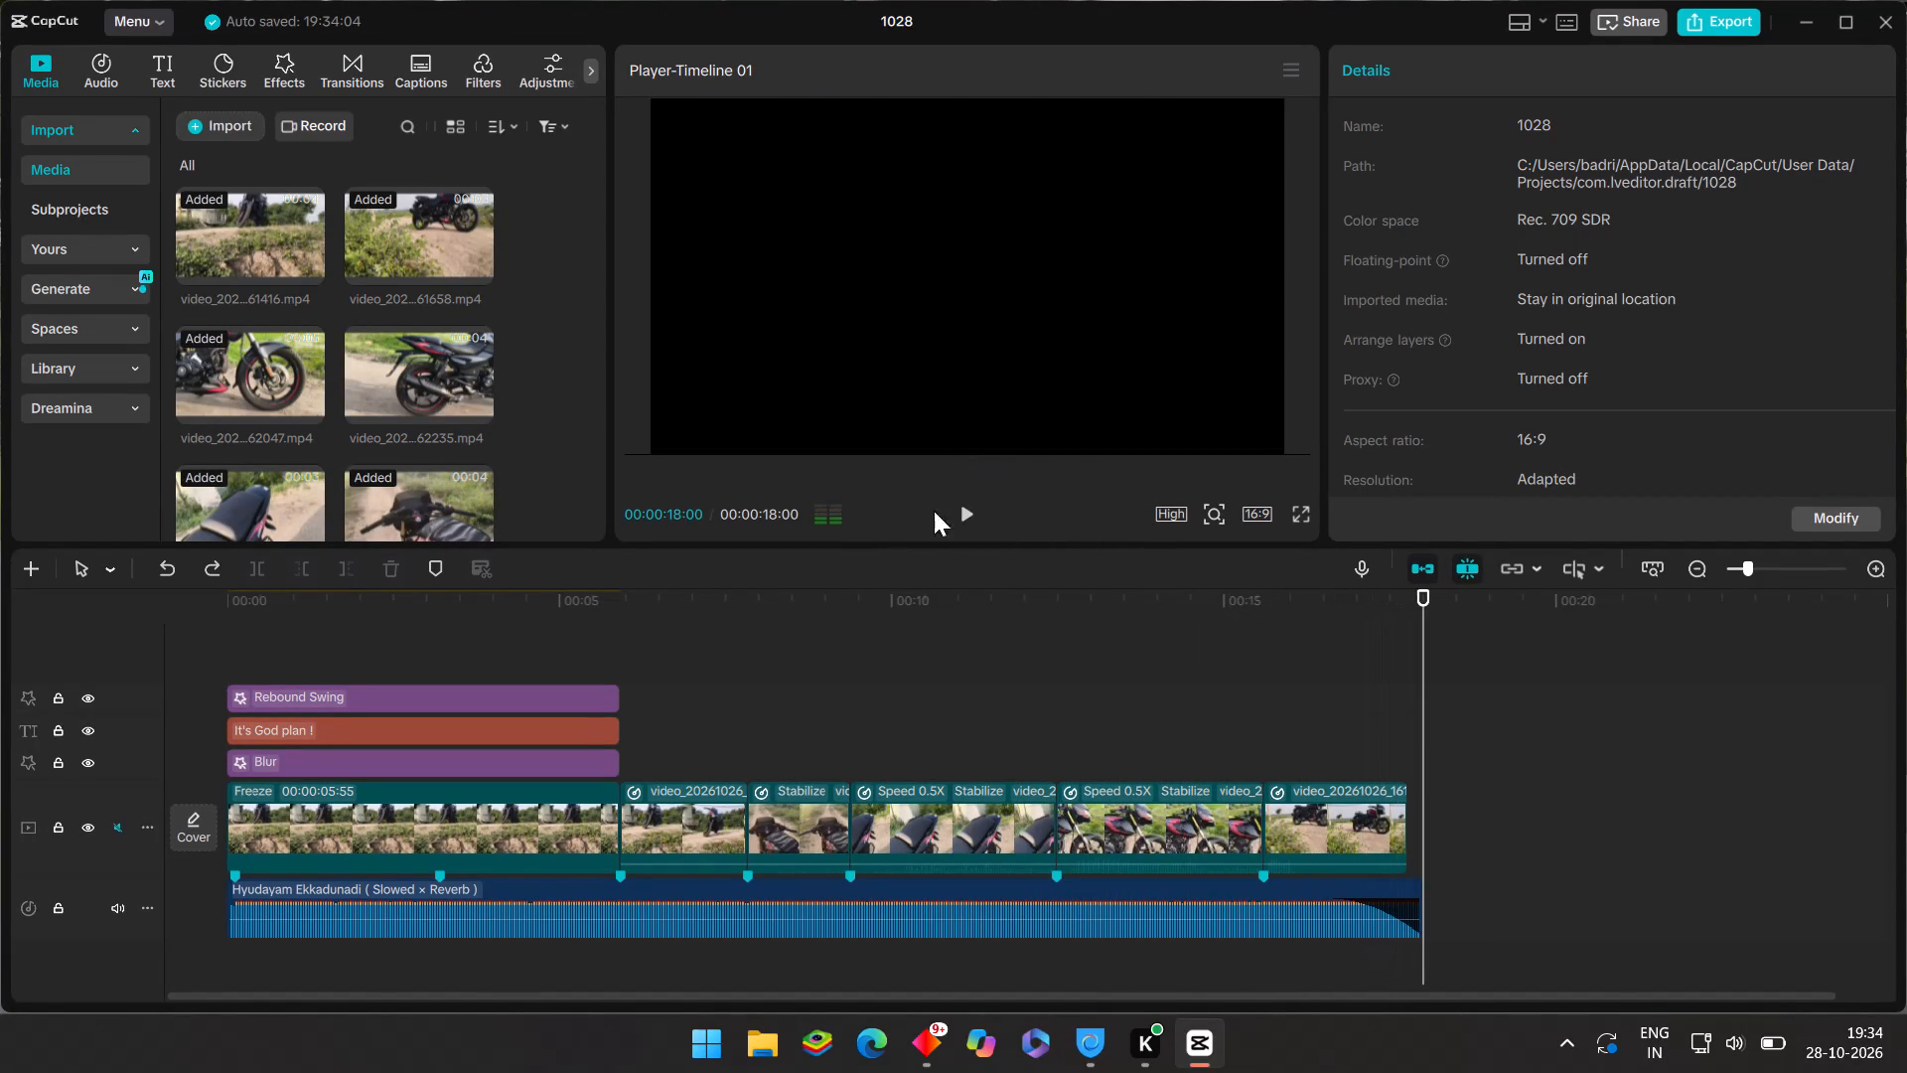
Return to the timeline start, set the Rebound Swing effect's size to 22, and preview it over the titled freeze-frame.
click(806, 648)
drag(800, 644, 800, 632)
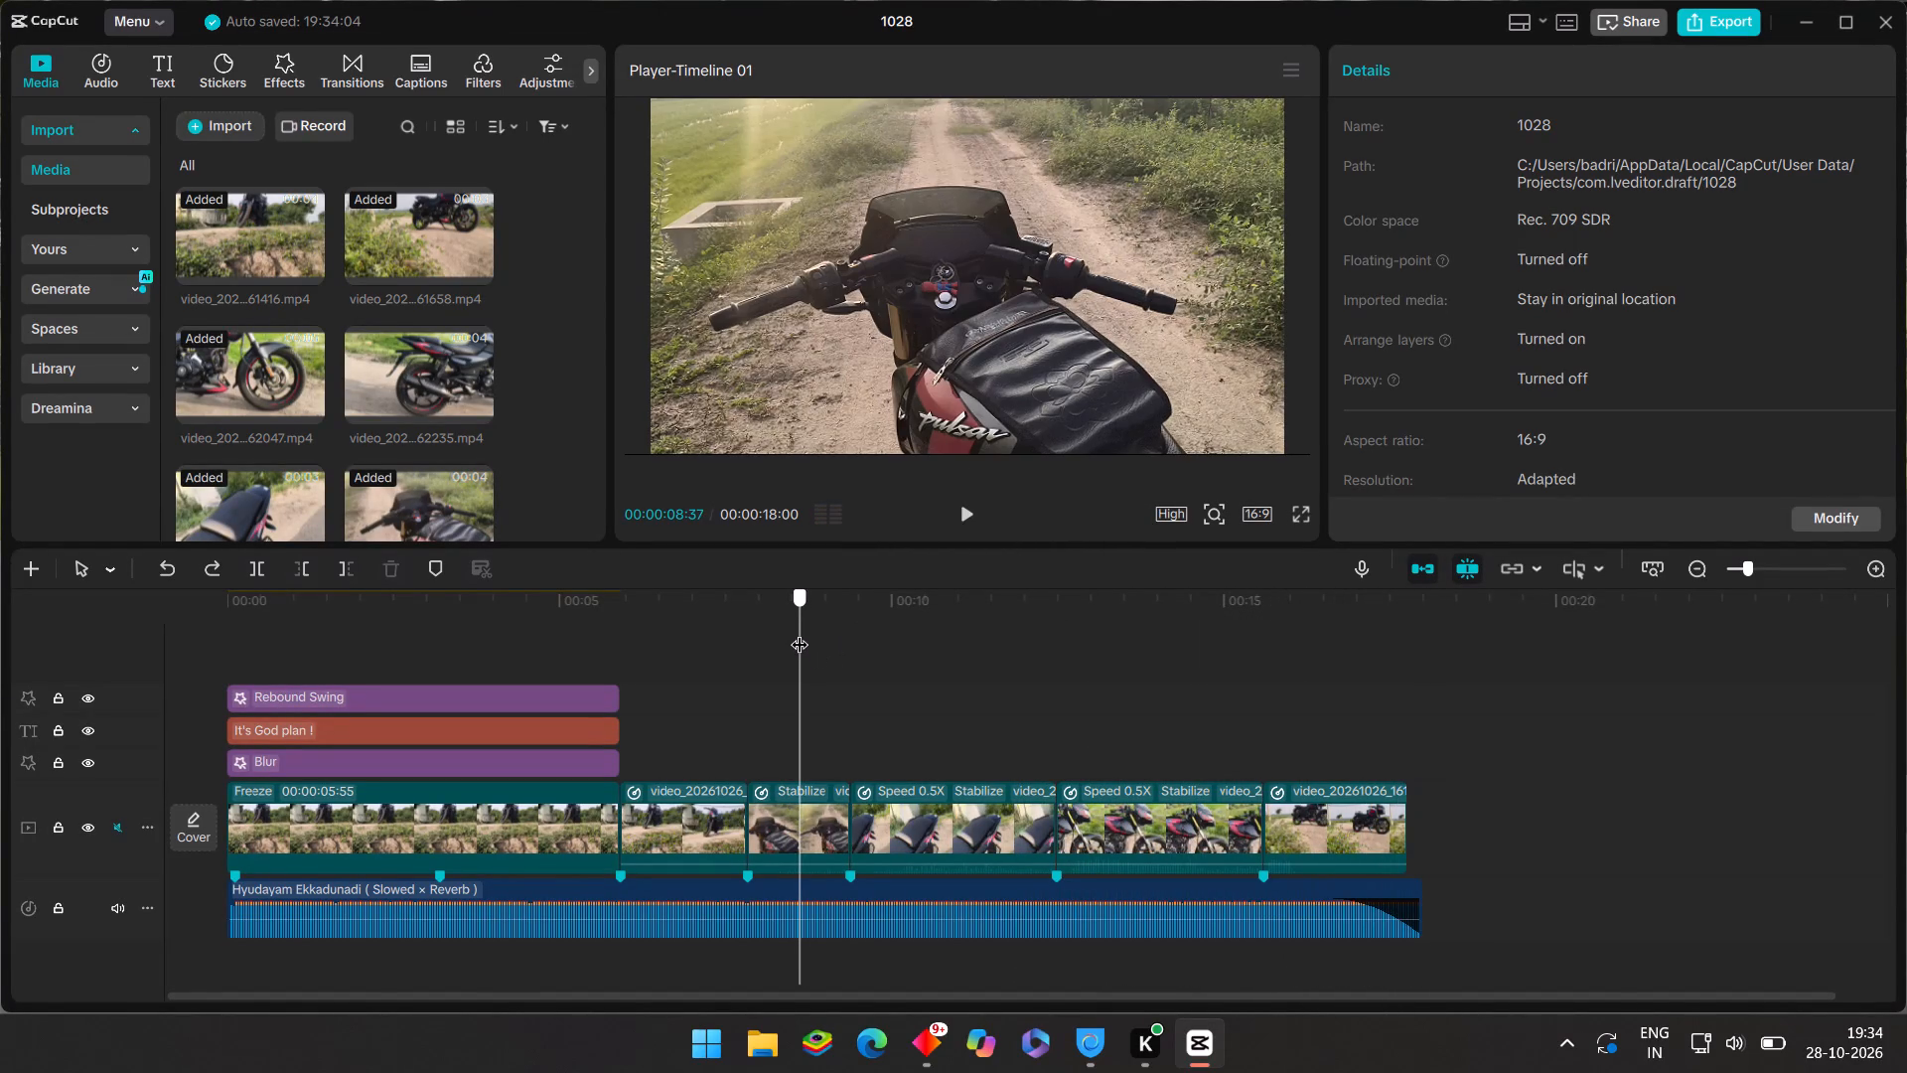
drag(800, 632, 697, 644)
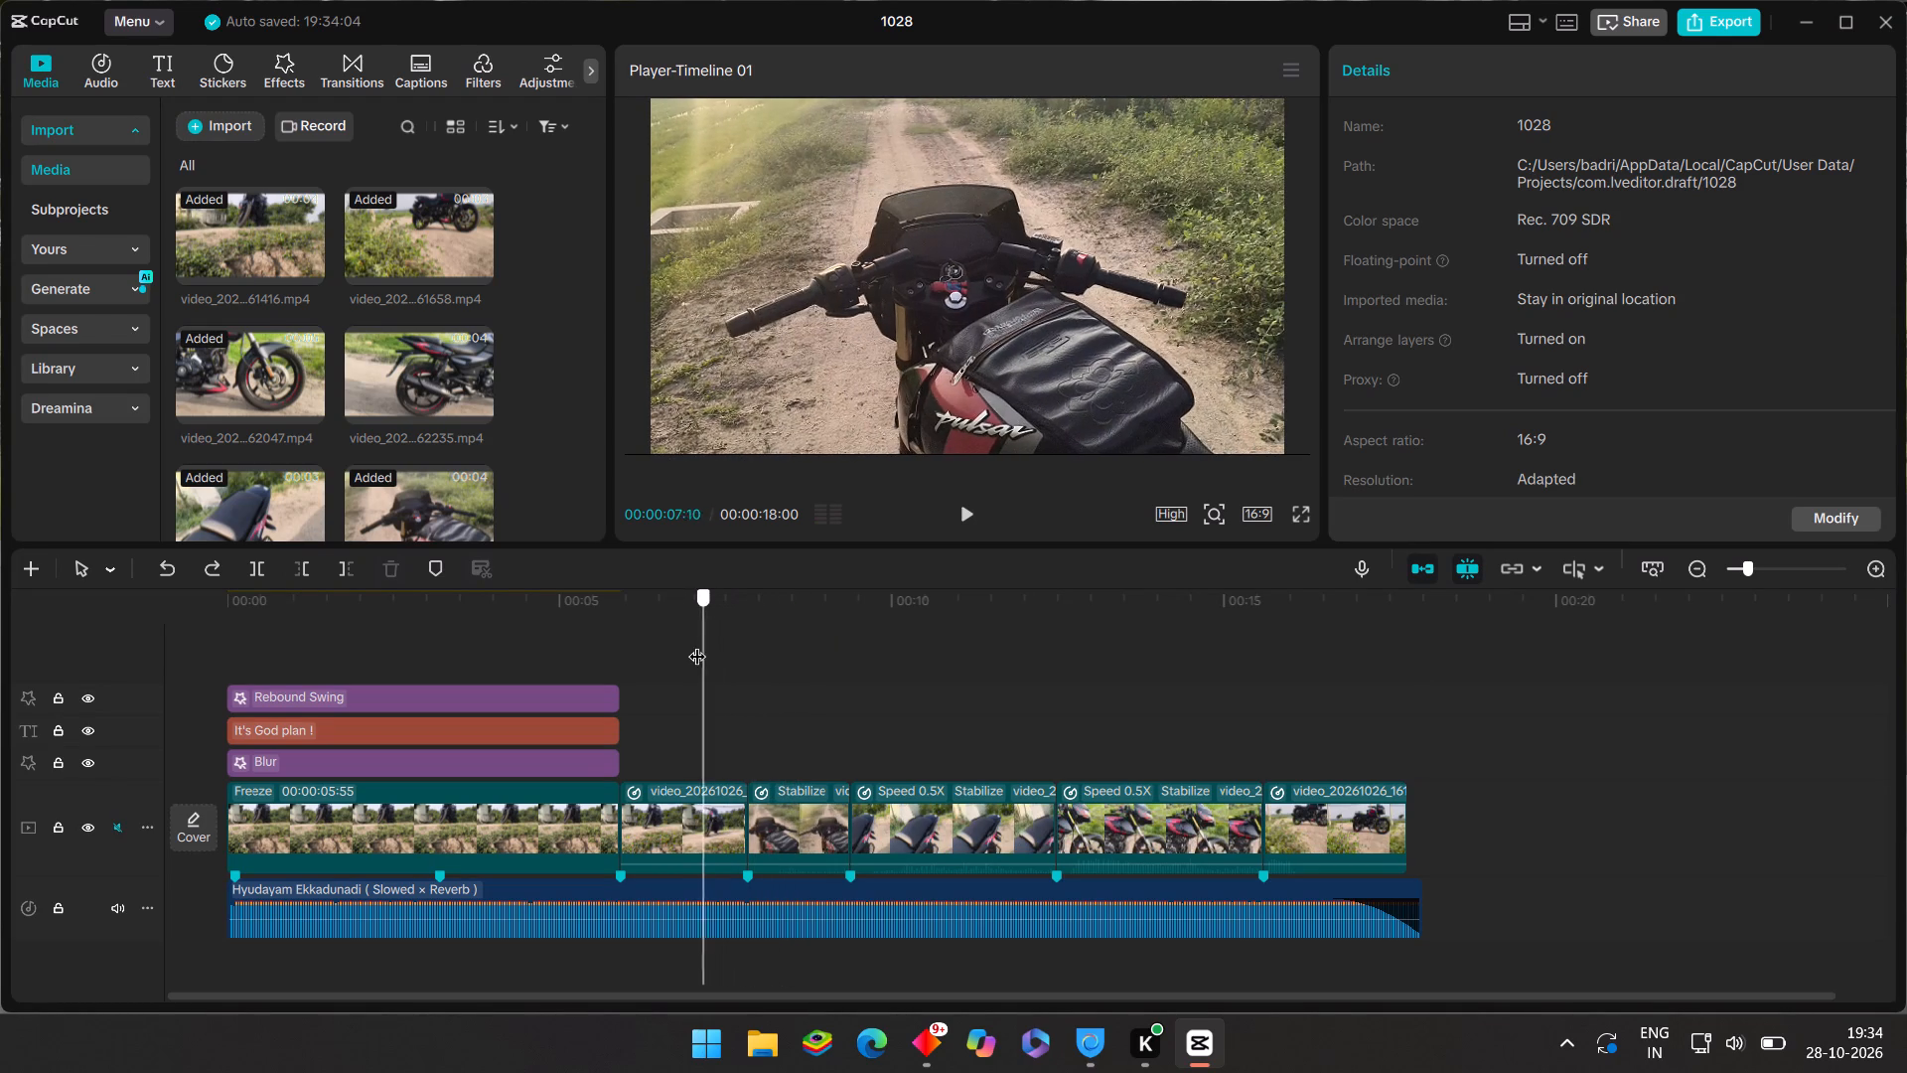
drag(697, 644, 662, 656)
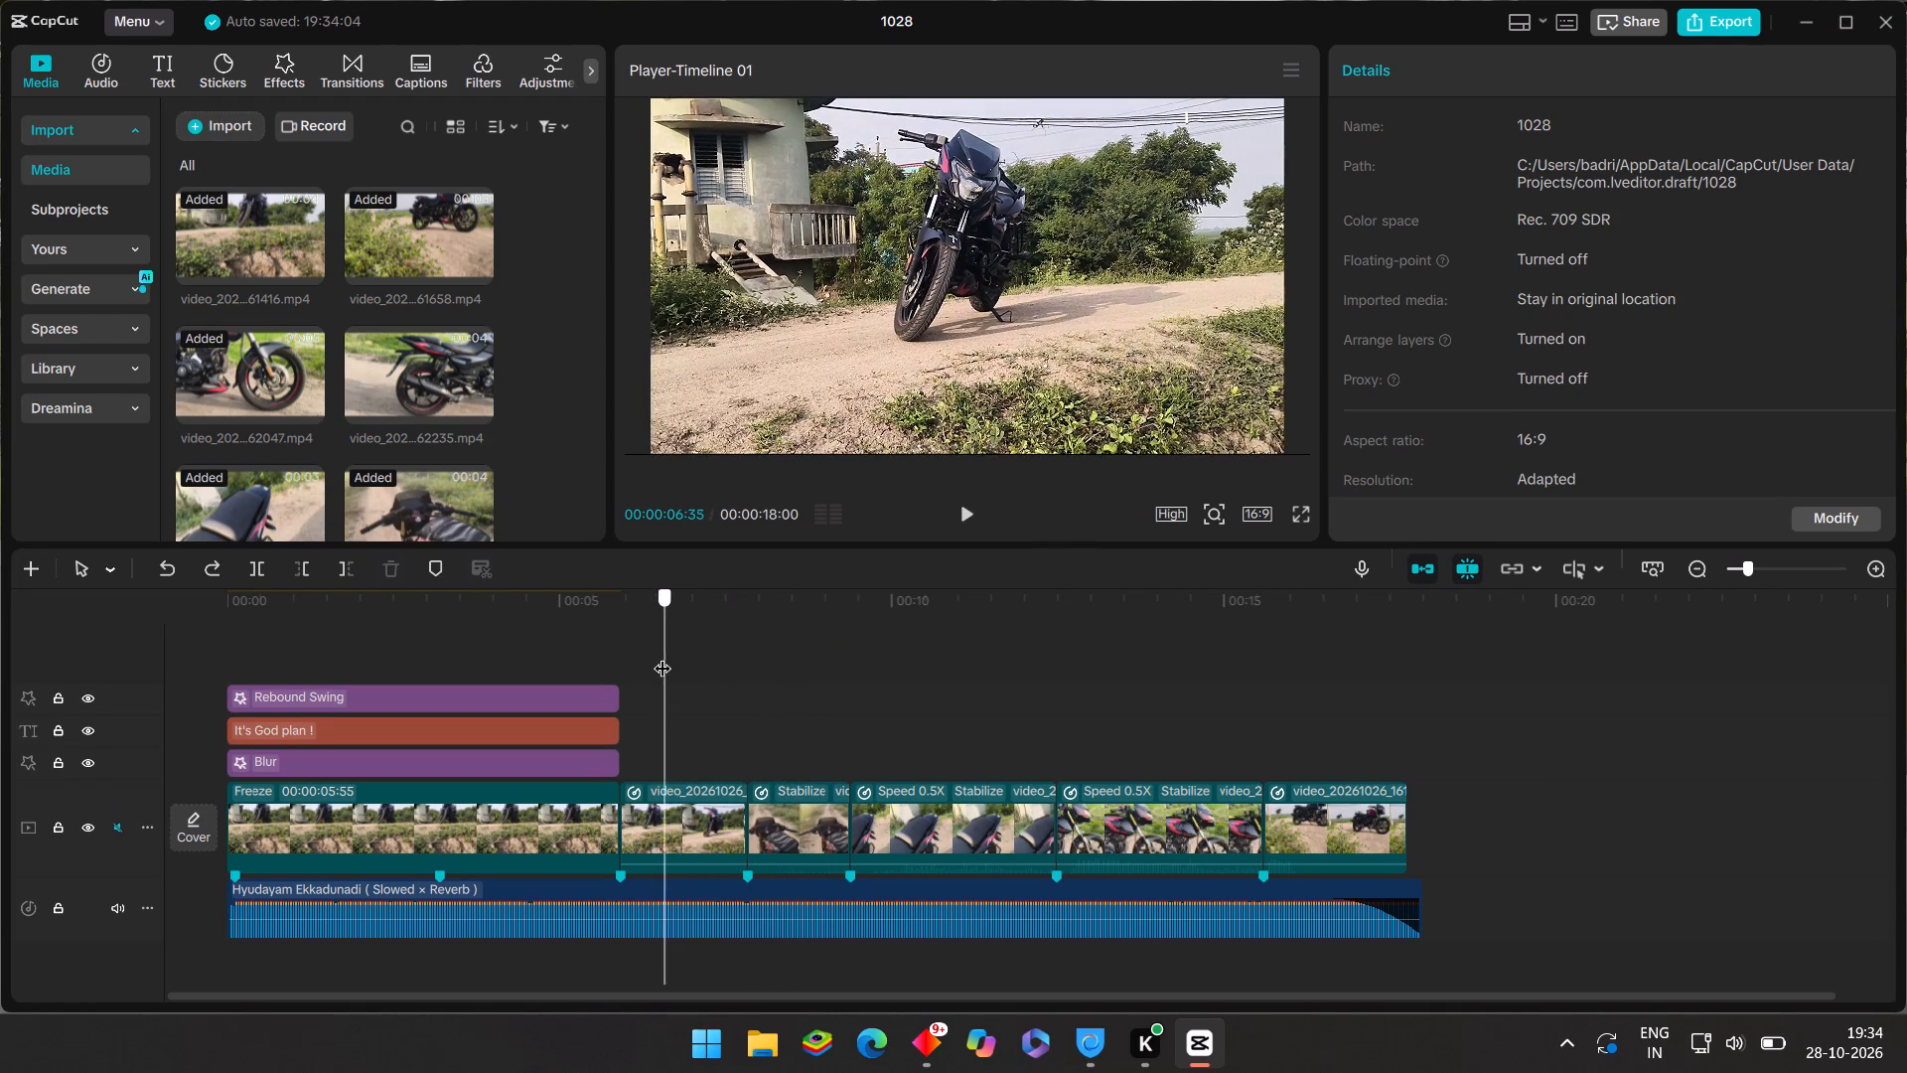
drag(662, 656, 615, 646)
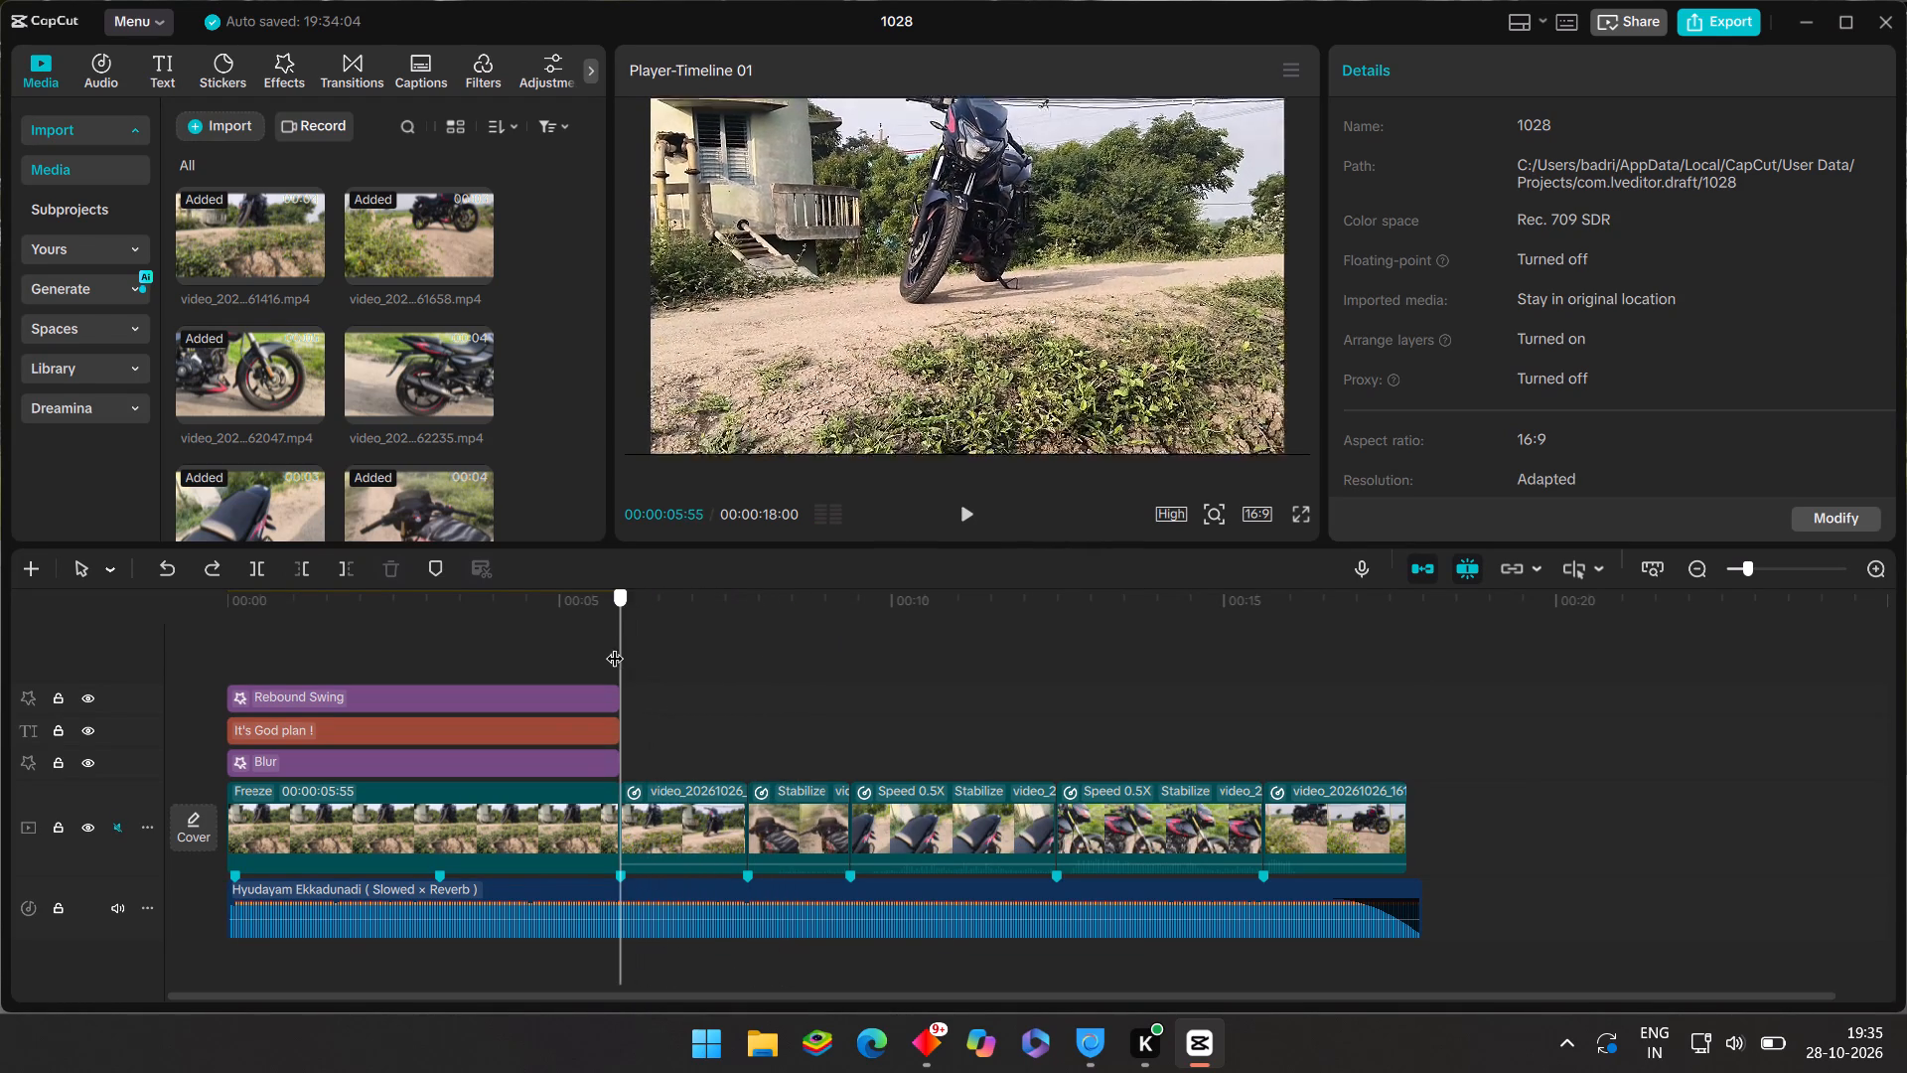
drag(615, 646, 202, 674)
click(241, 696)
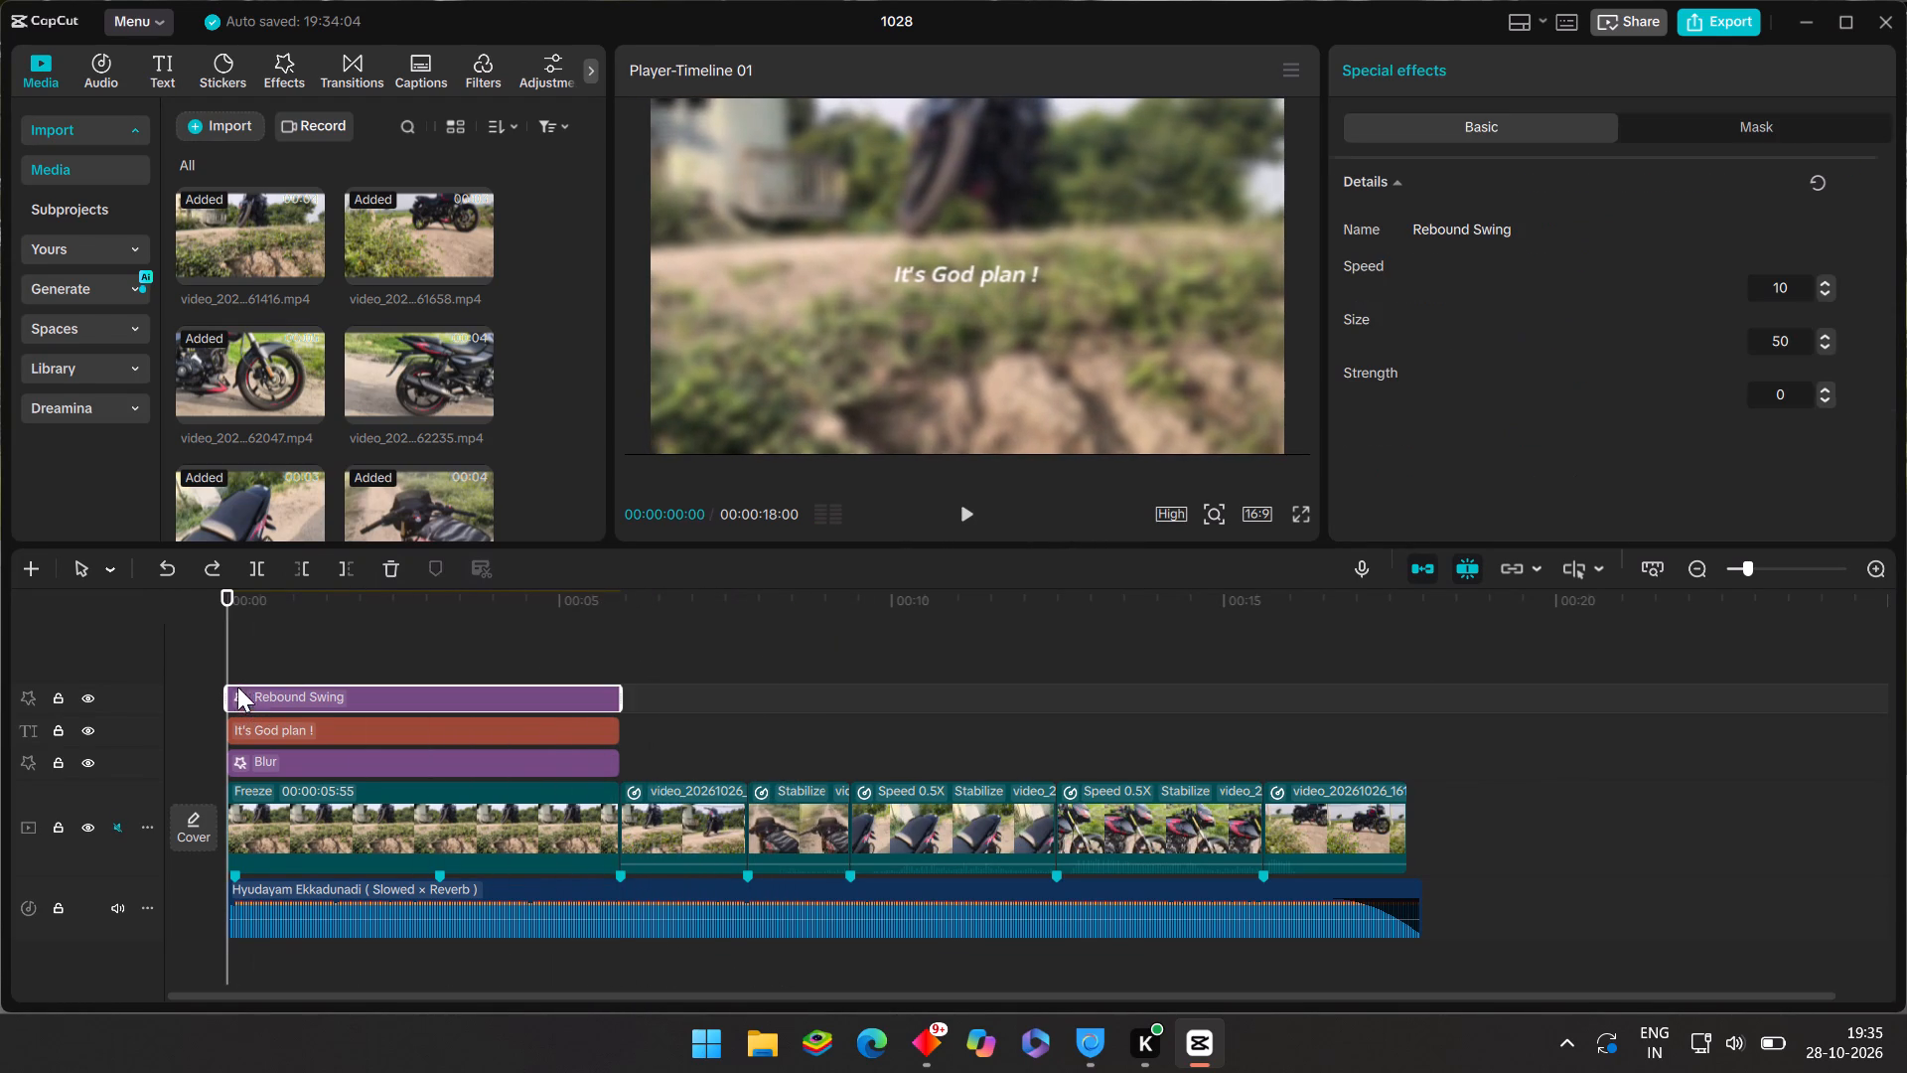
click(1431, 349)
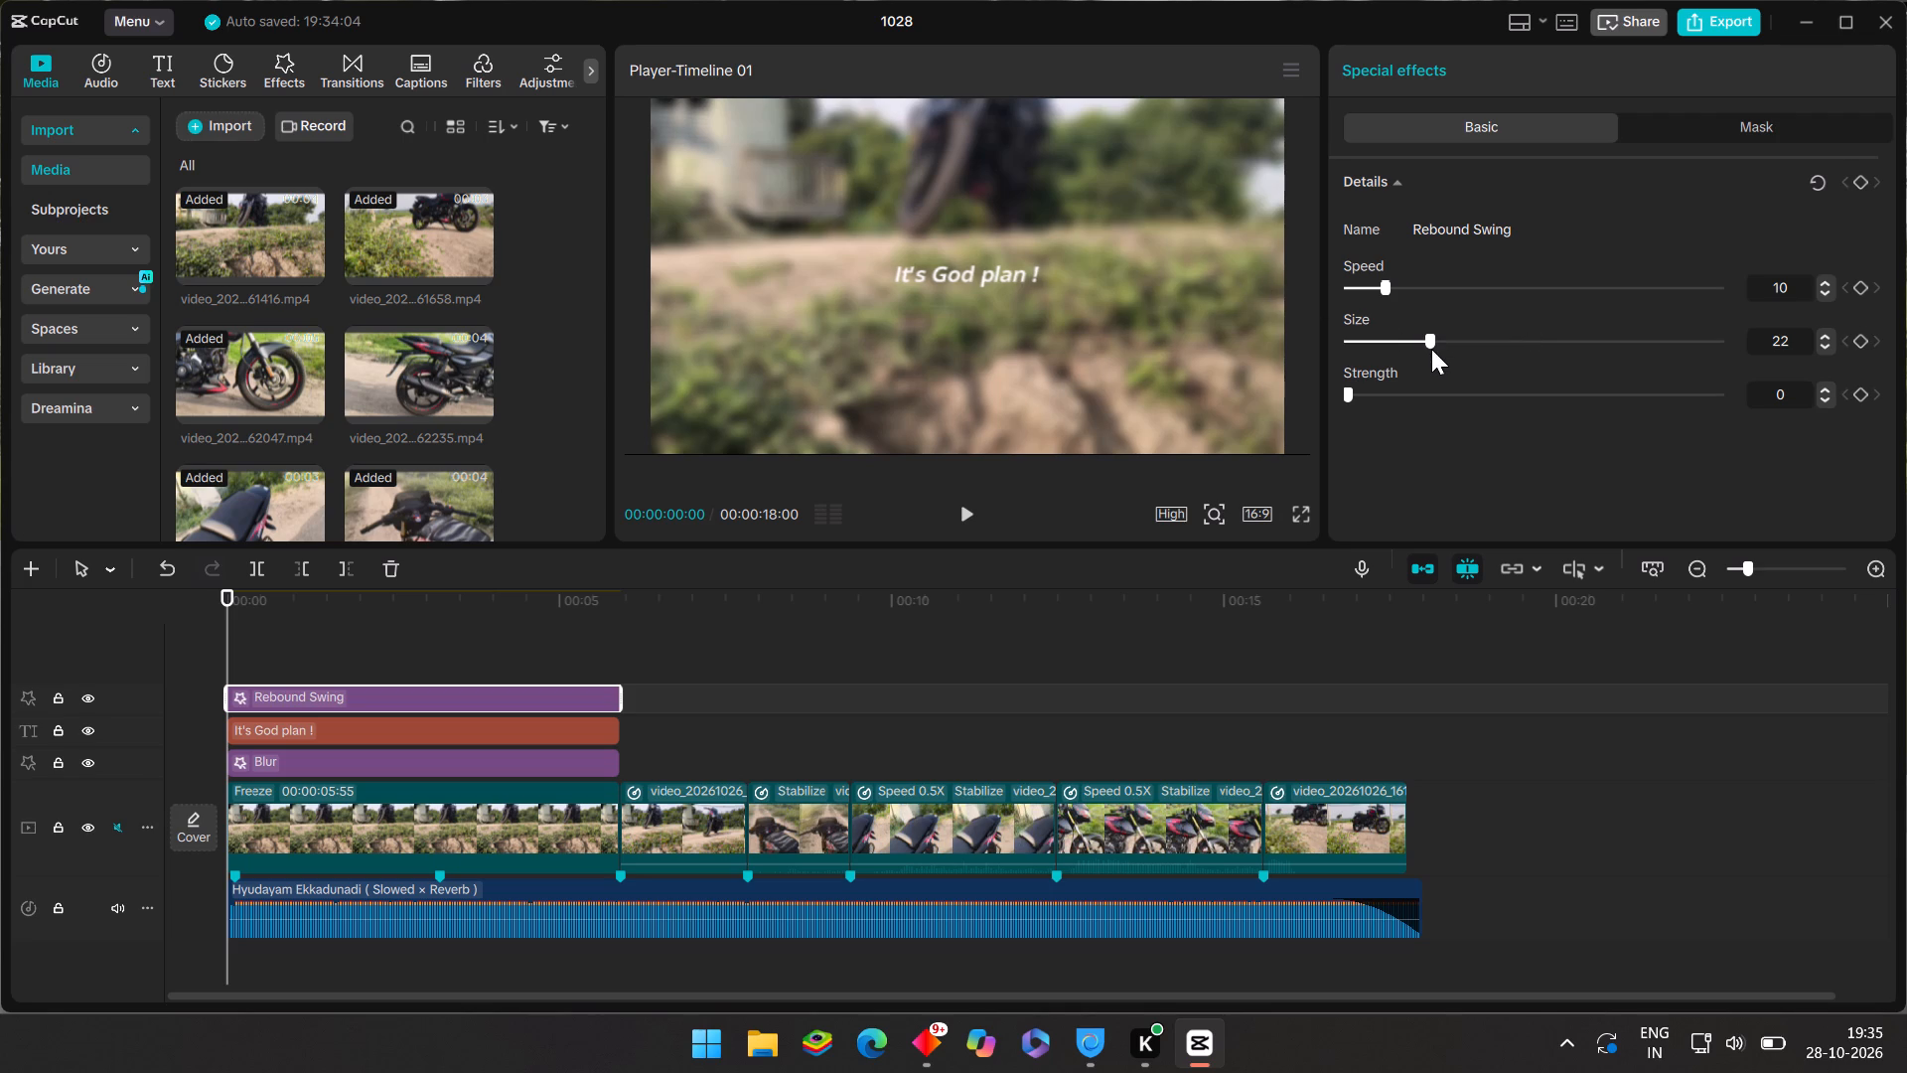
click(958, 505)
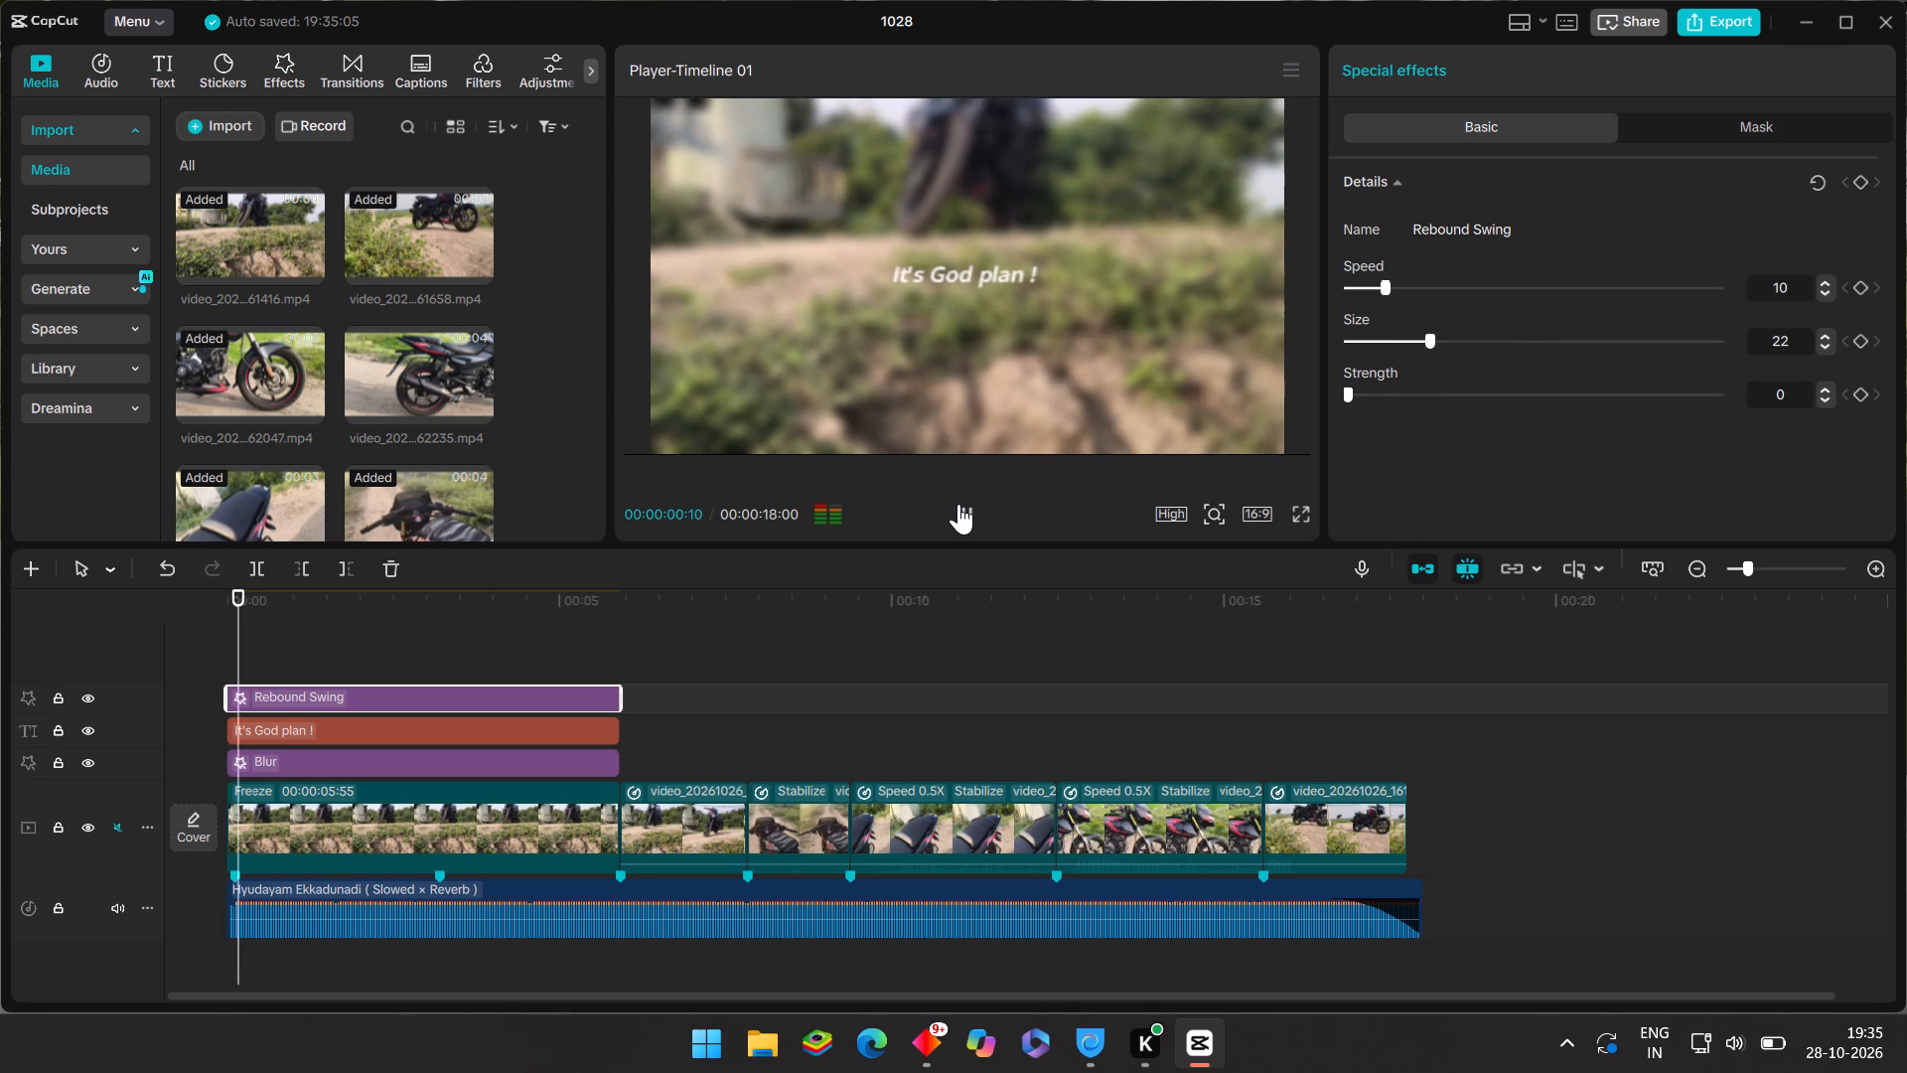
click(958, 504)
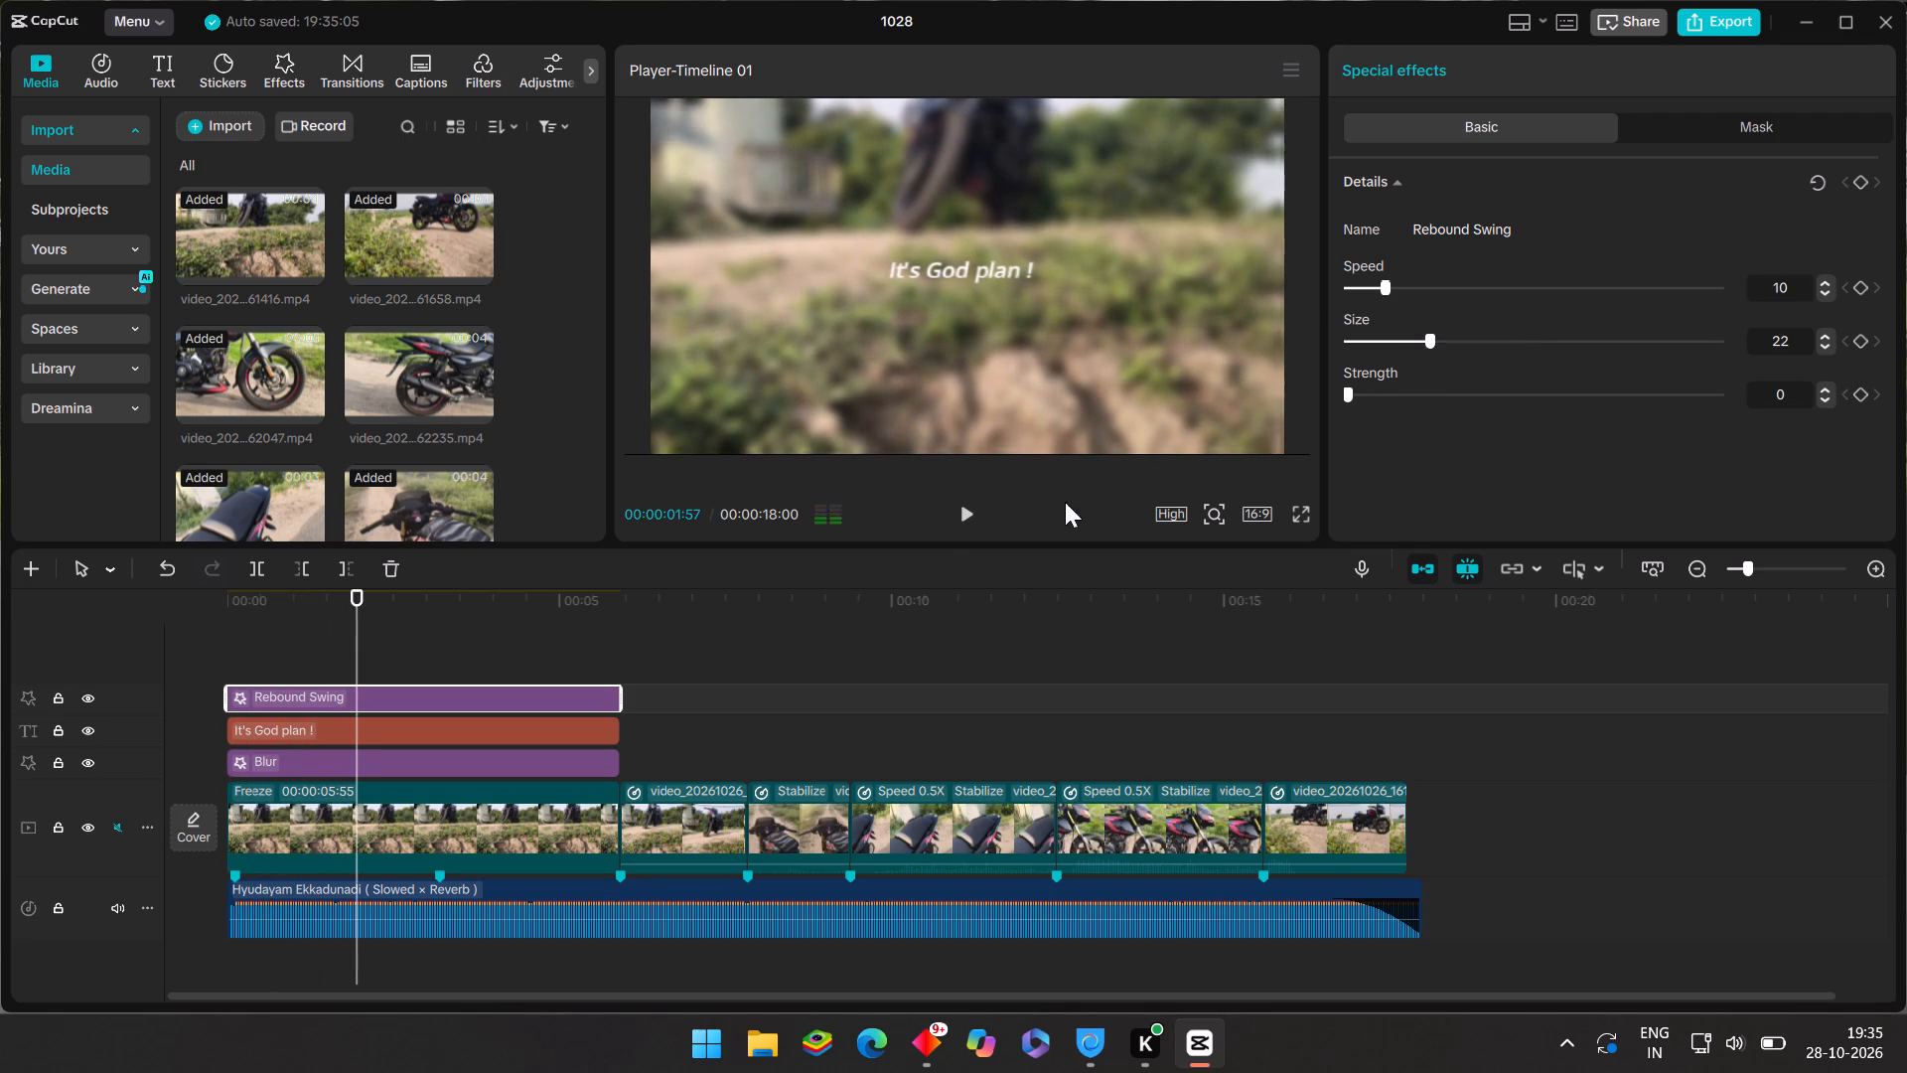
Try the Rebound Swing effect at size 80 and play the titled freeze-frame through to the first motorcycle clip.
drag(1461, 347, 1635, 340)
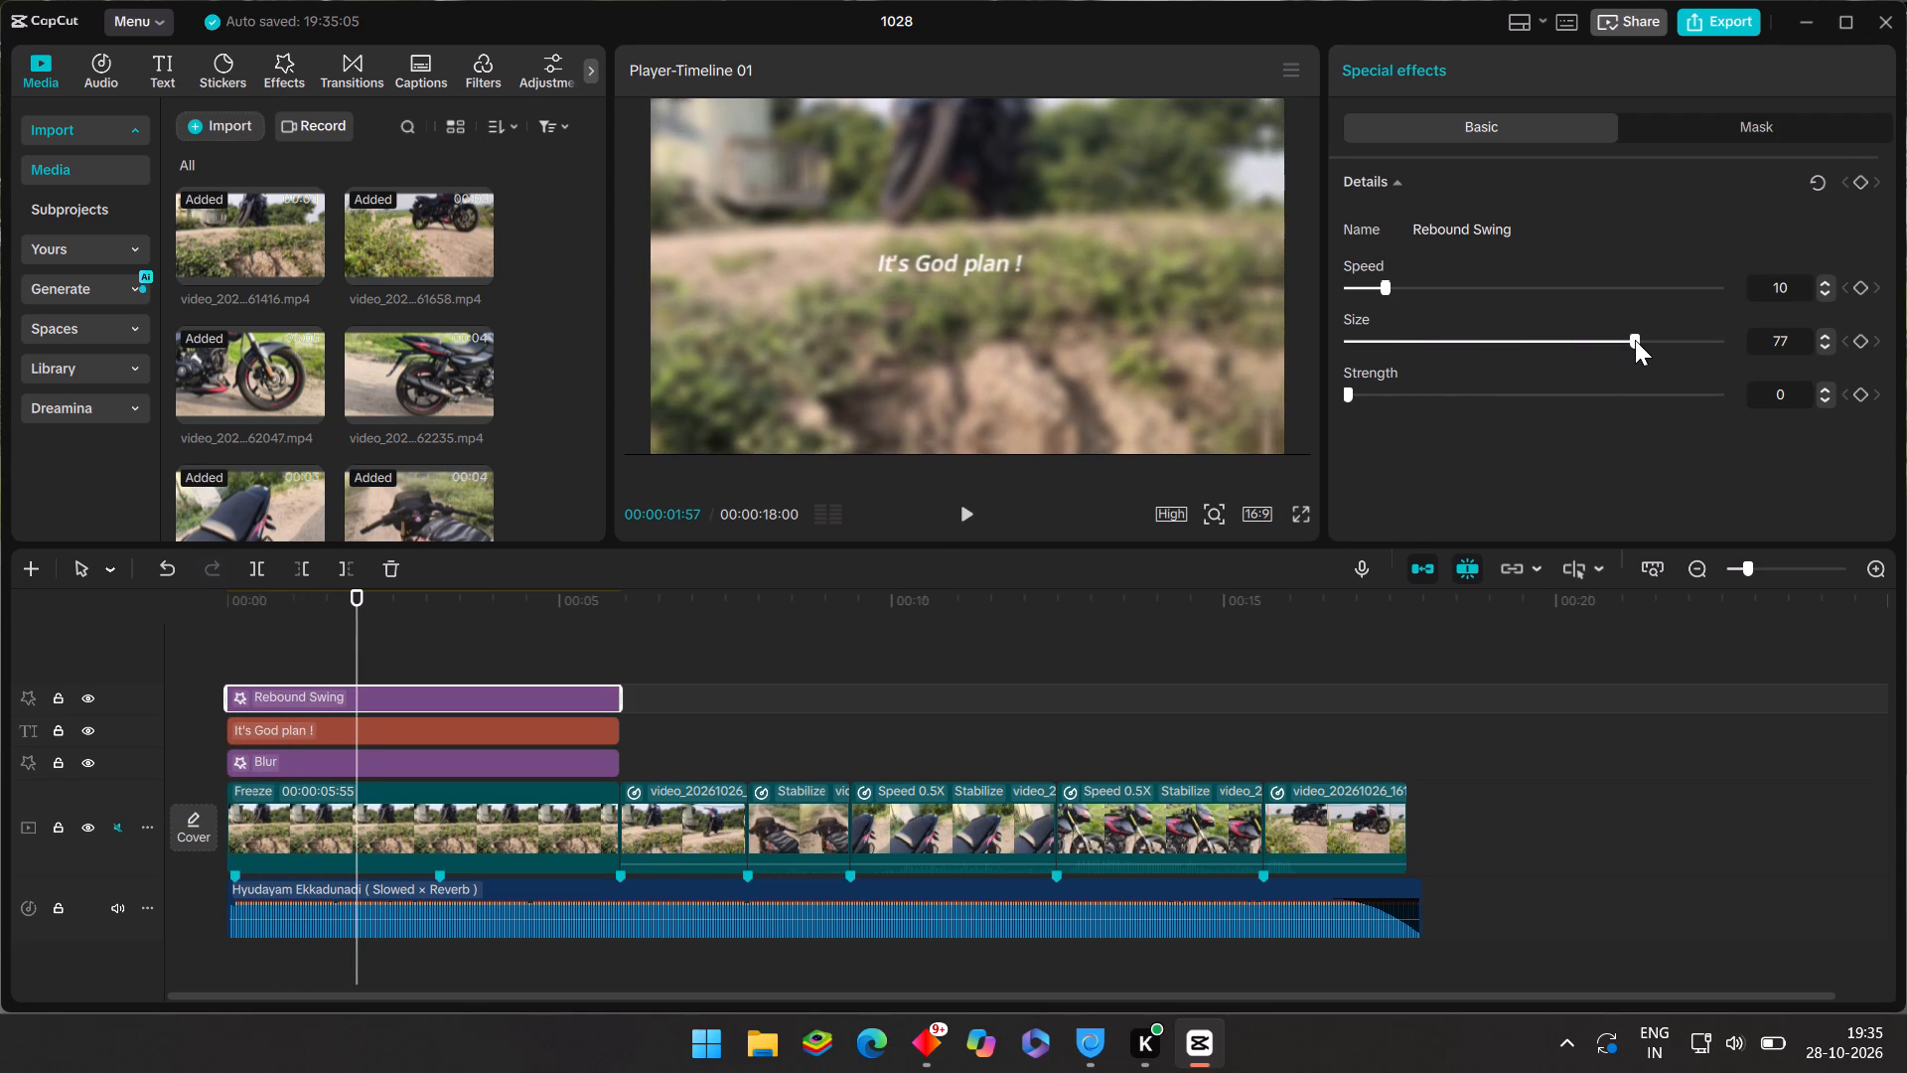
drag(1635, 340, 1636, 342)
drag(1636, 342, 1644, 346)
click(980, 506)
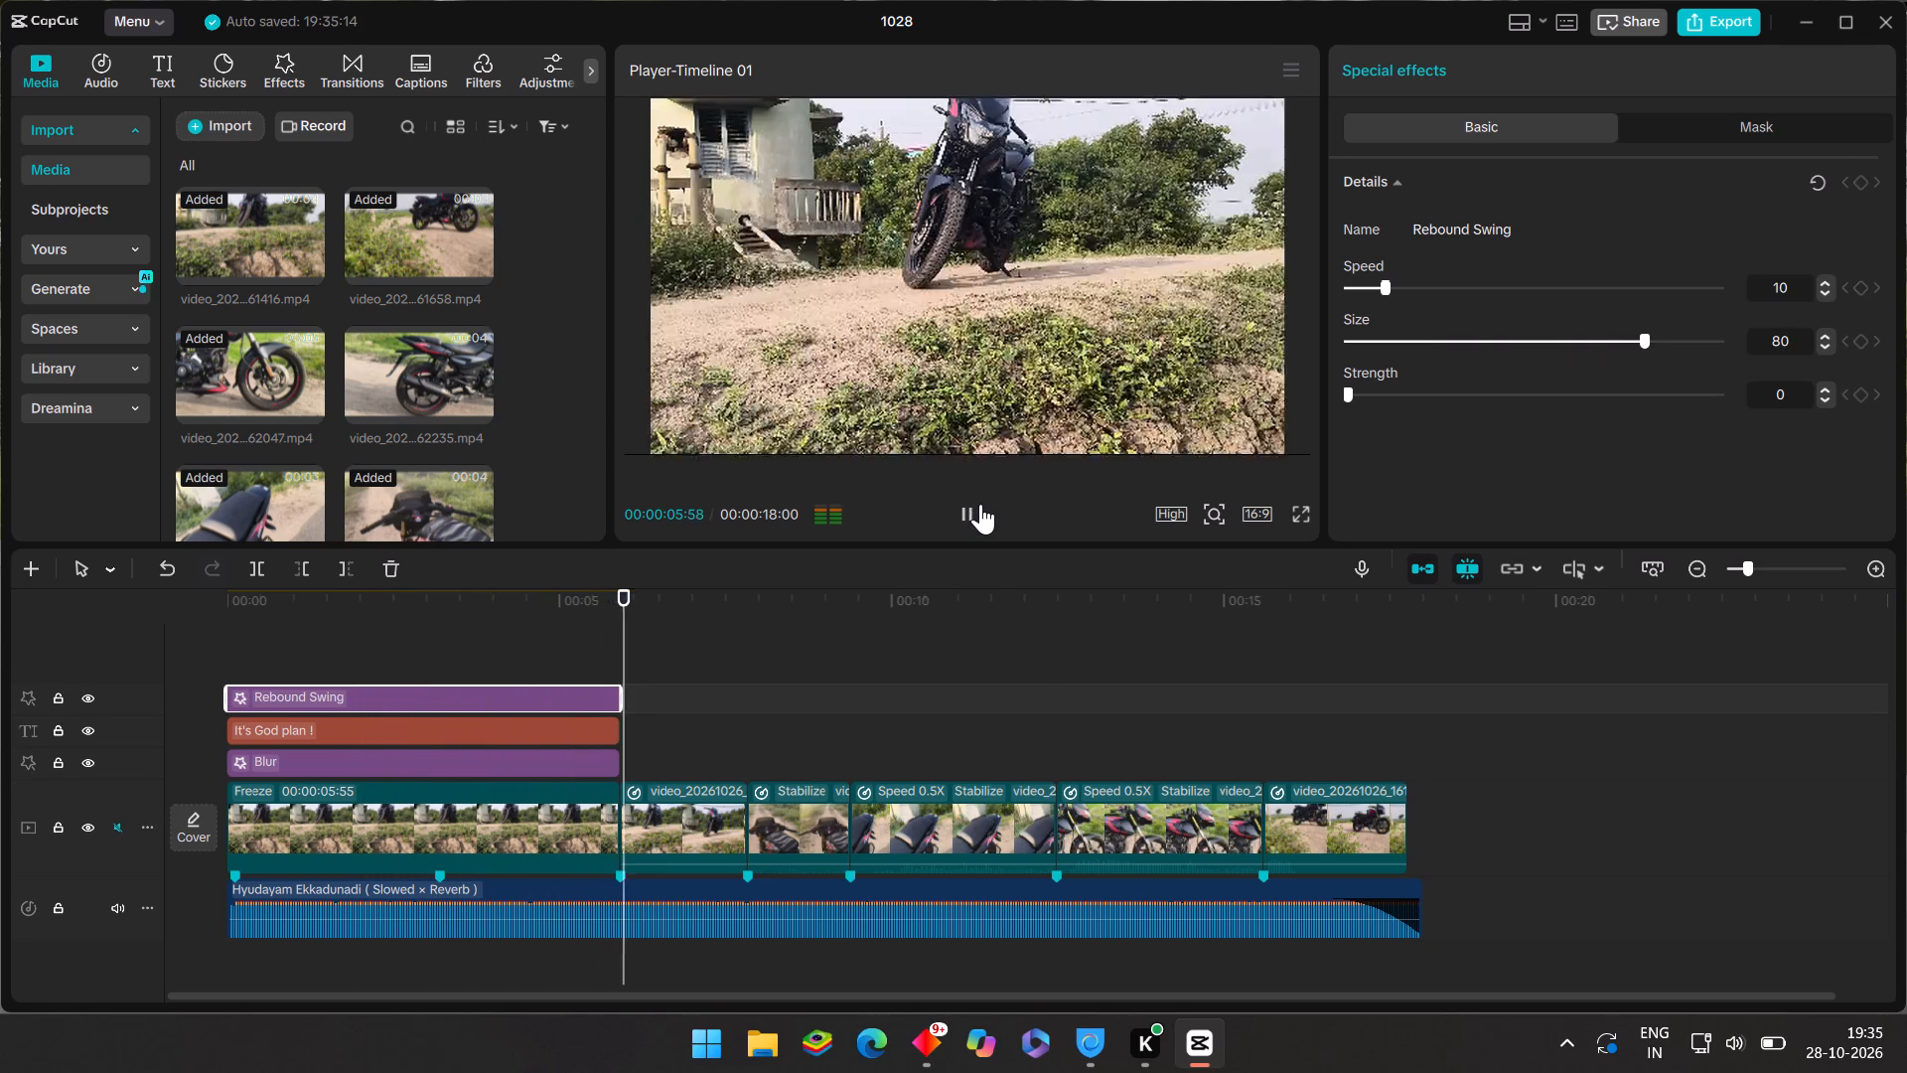
Set the Rebound Swing effect's size to 20.
click(491, 645)
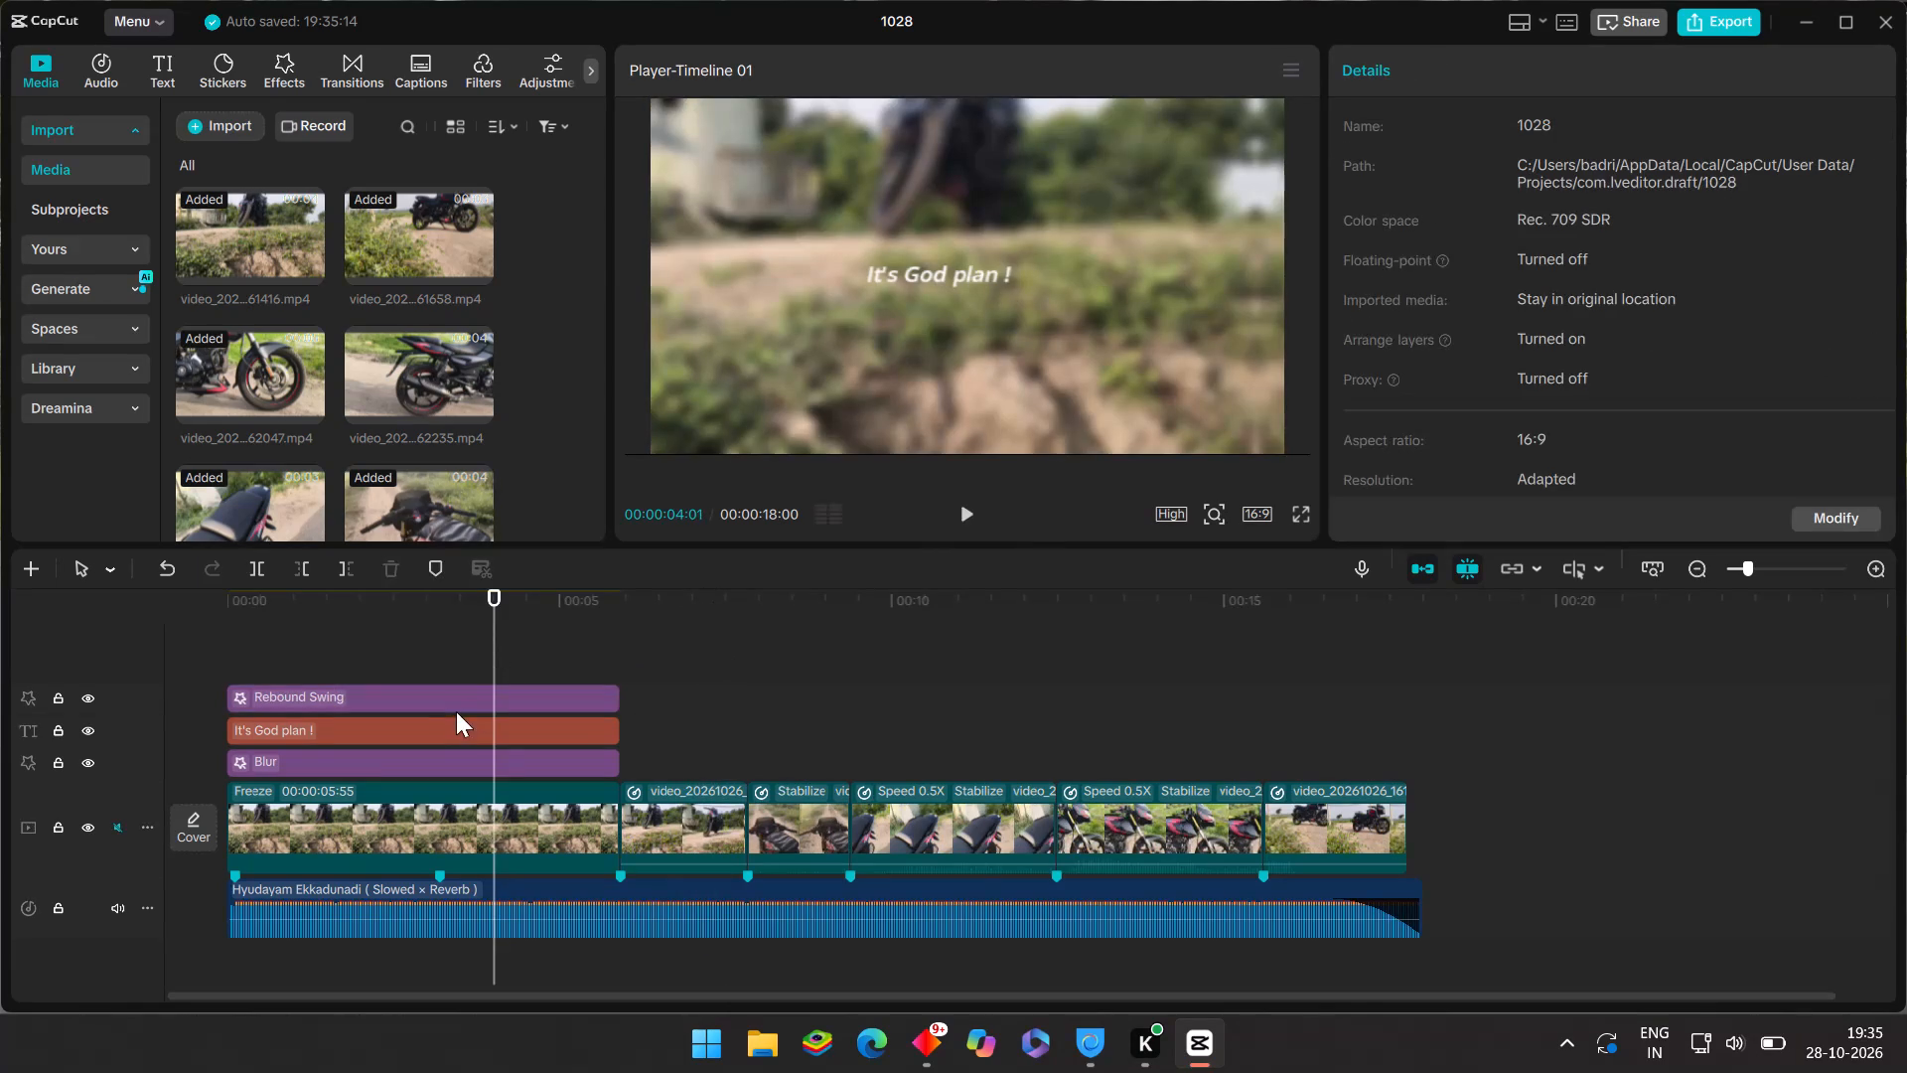
click(456, 706)
drag(1784, 334, 1784, 350)
key(BackSpace)
key(2)
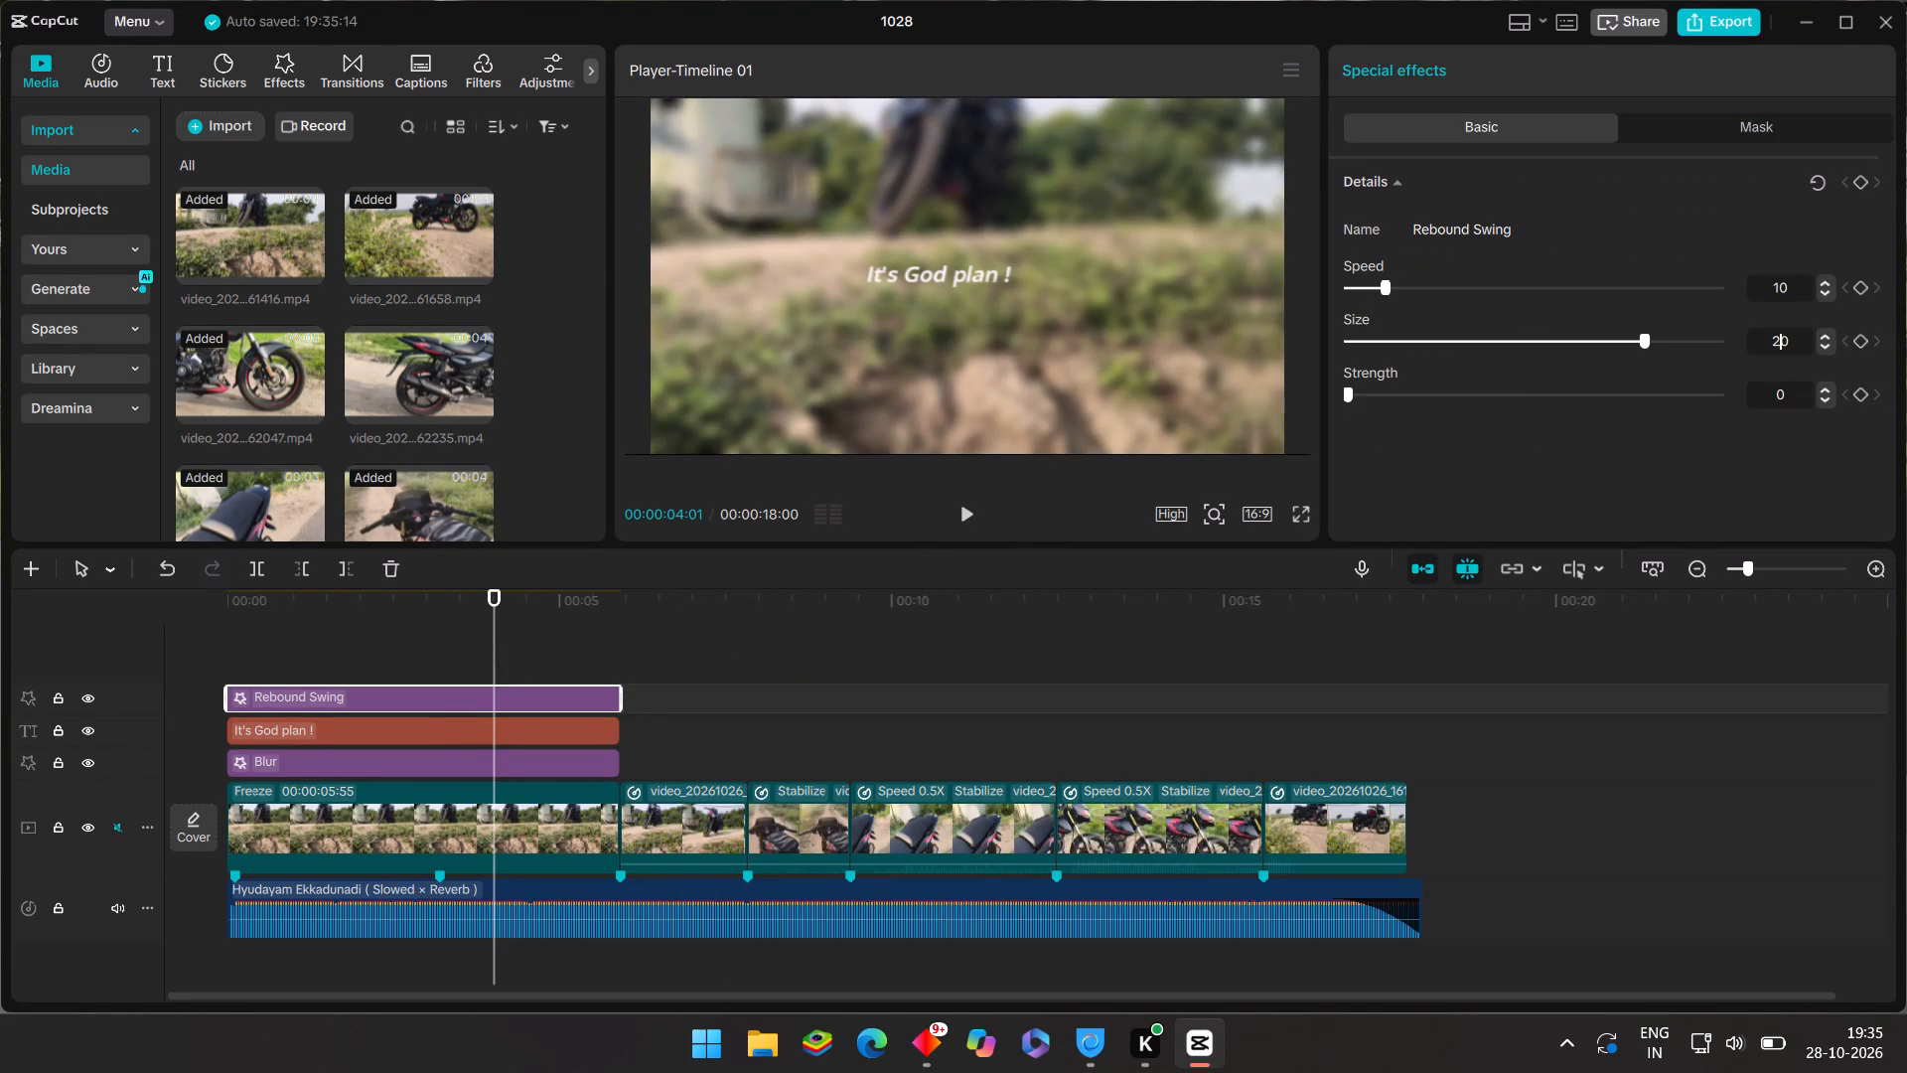
key(Return)
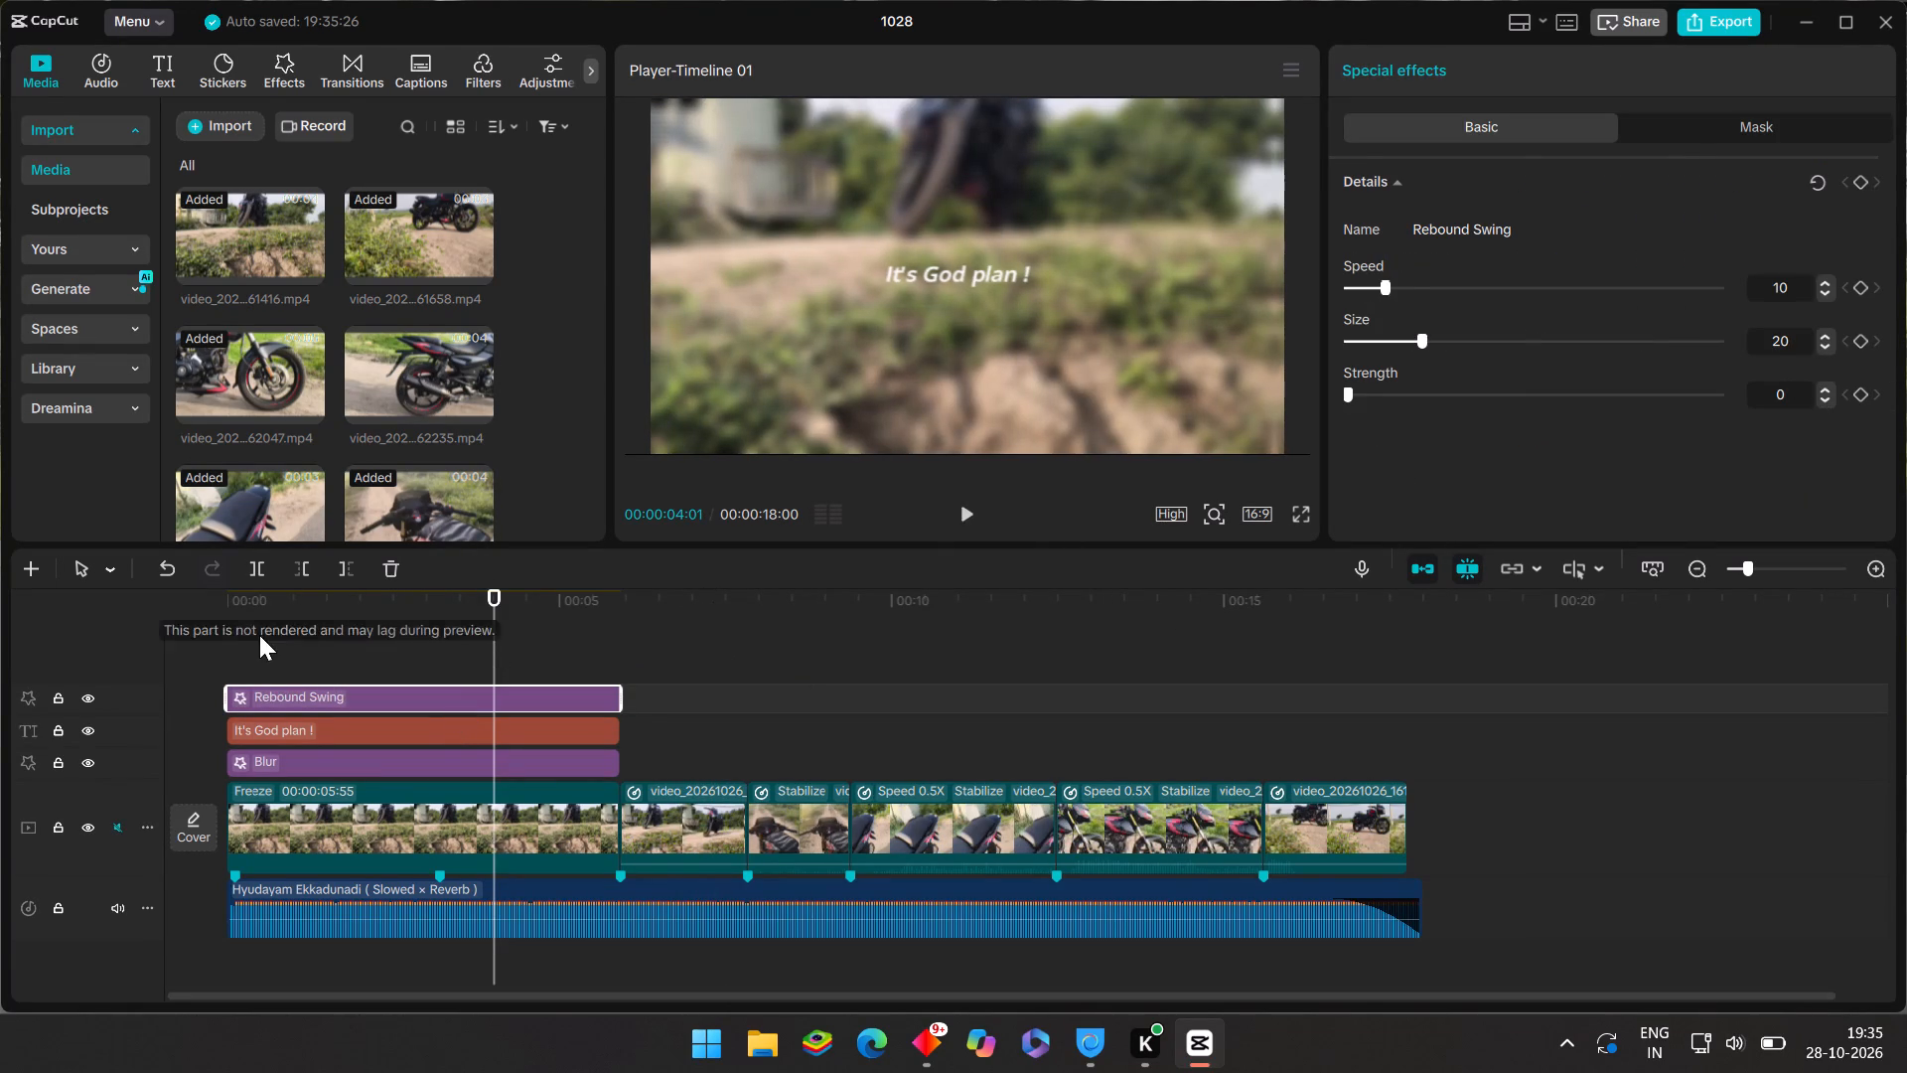
Play back the timeline from the titled freeze-frame into the final clip, and replay it from the start to 00:00:18:00.
click(249, 636)
click(961, 520)
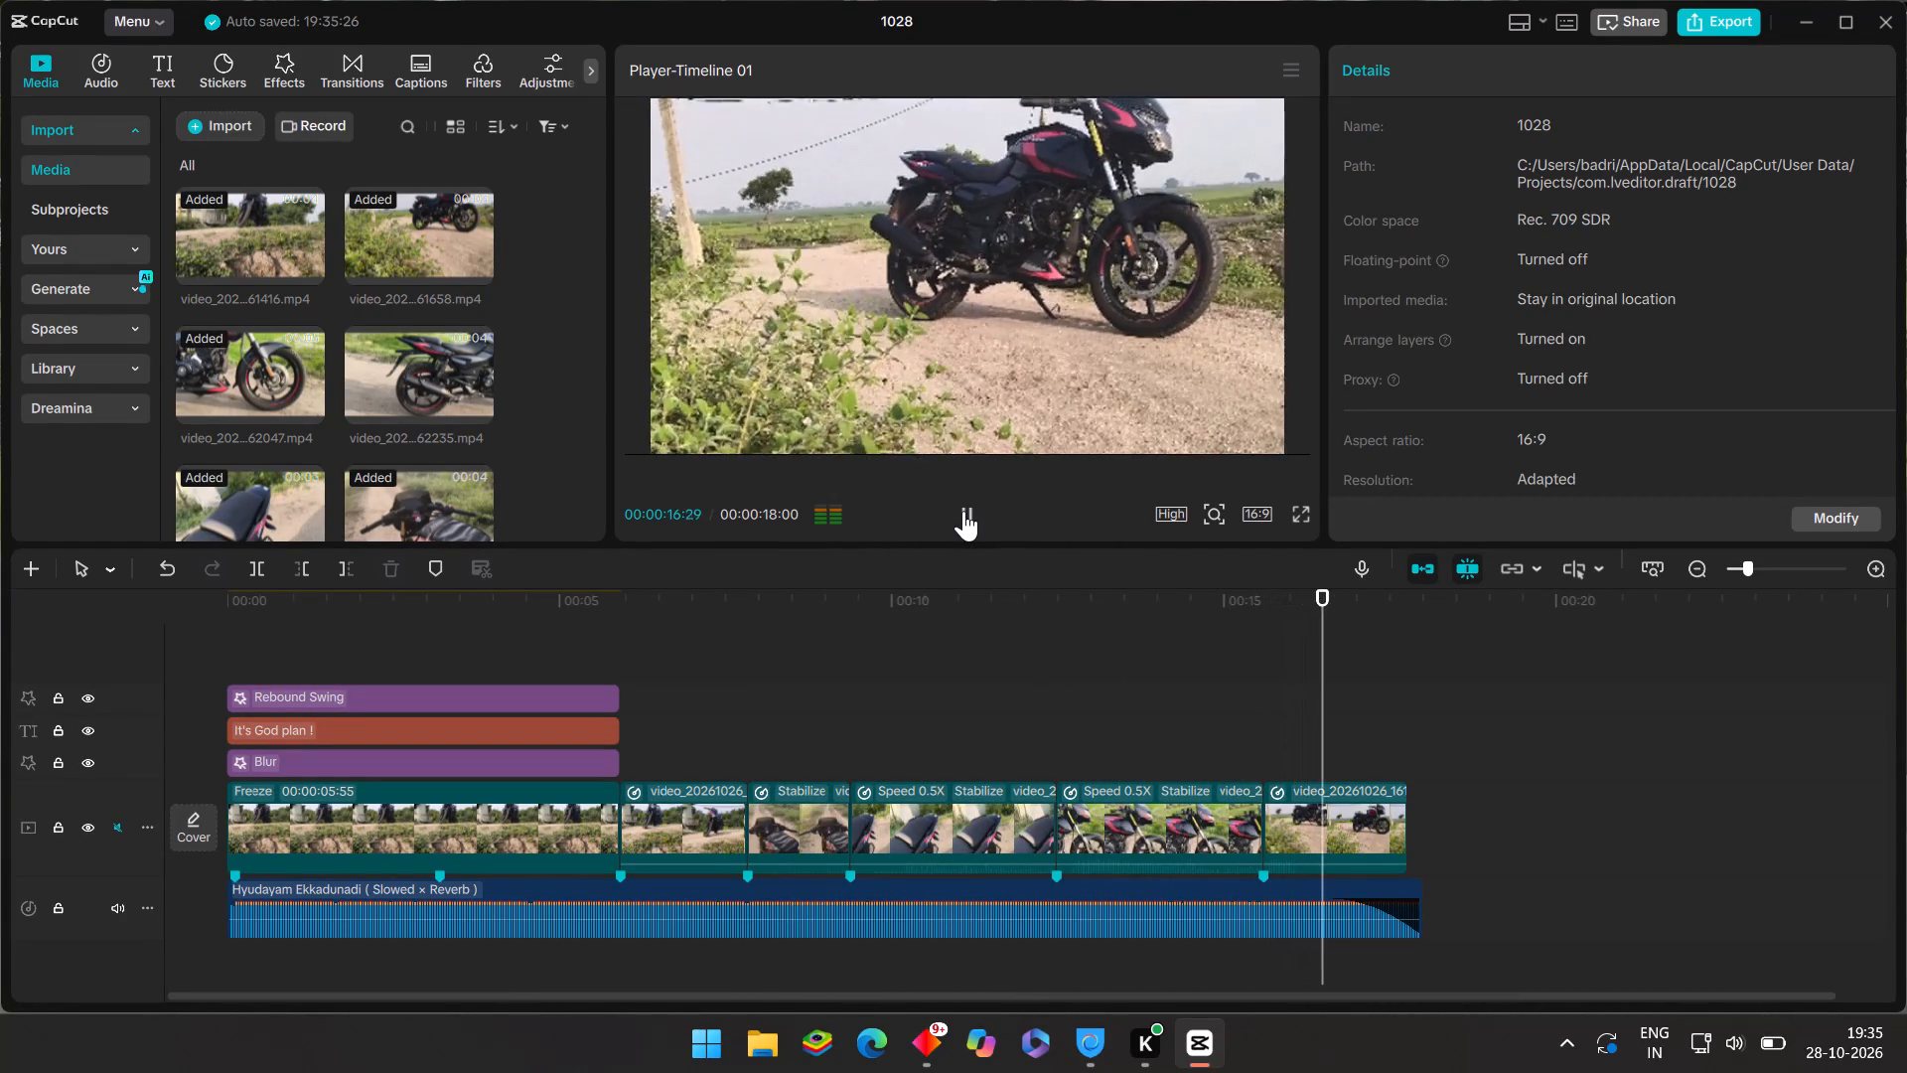
click(898, 637)
drag(901, 633, 905, 640)
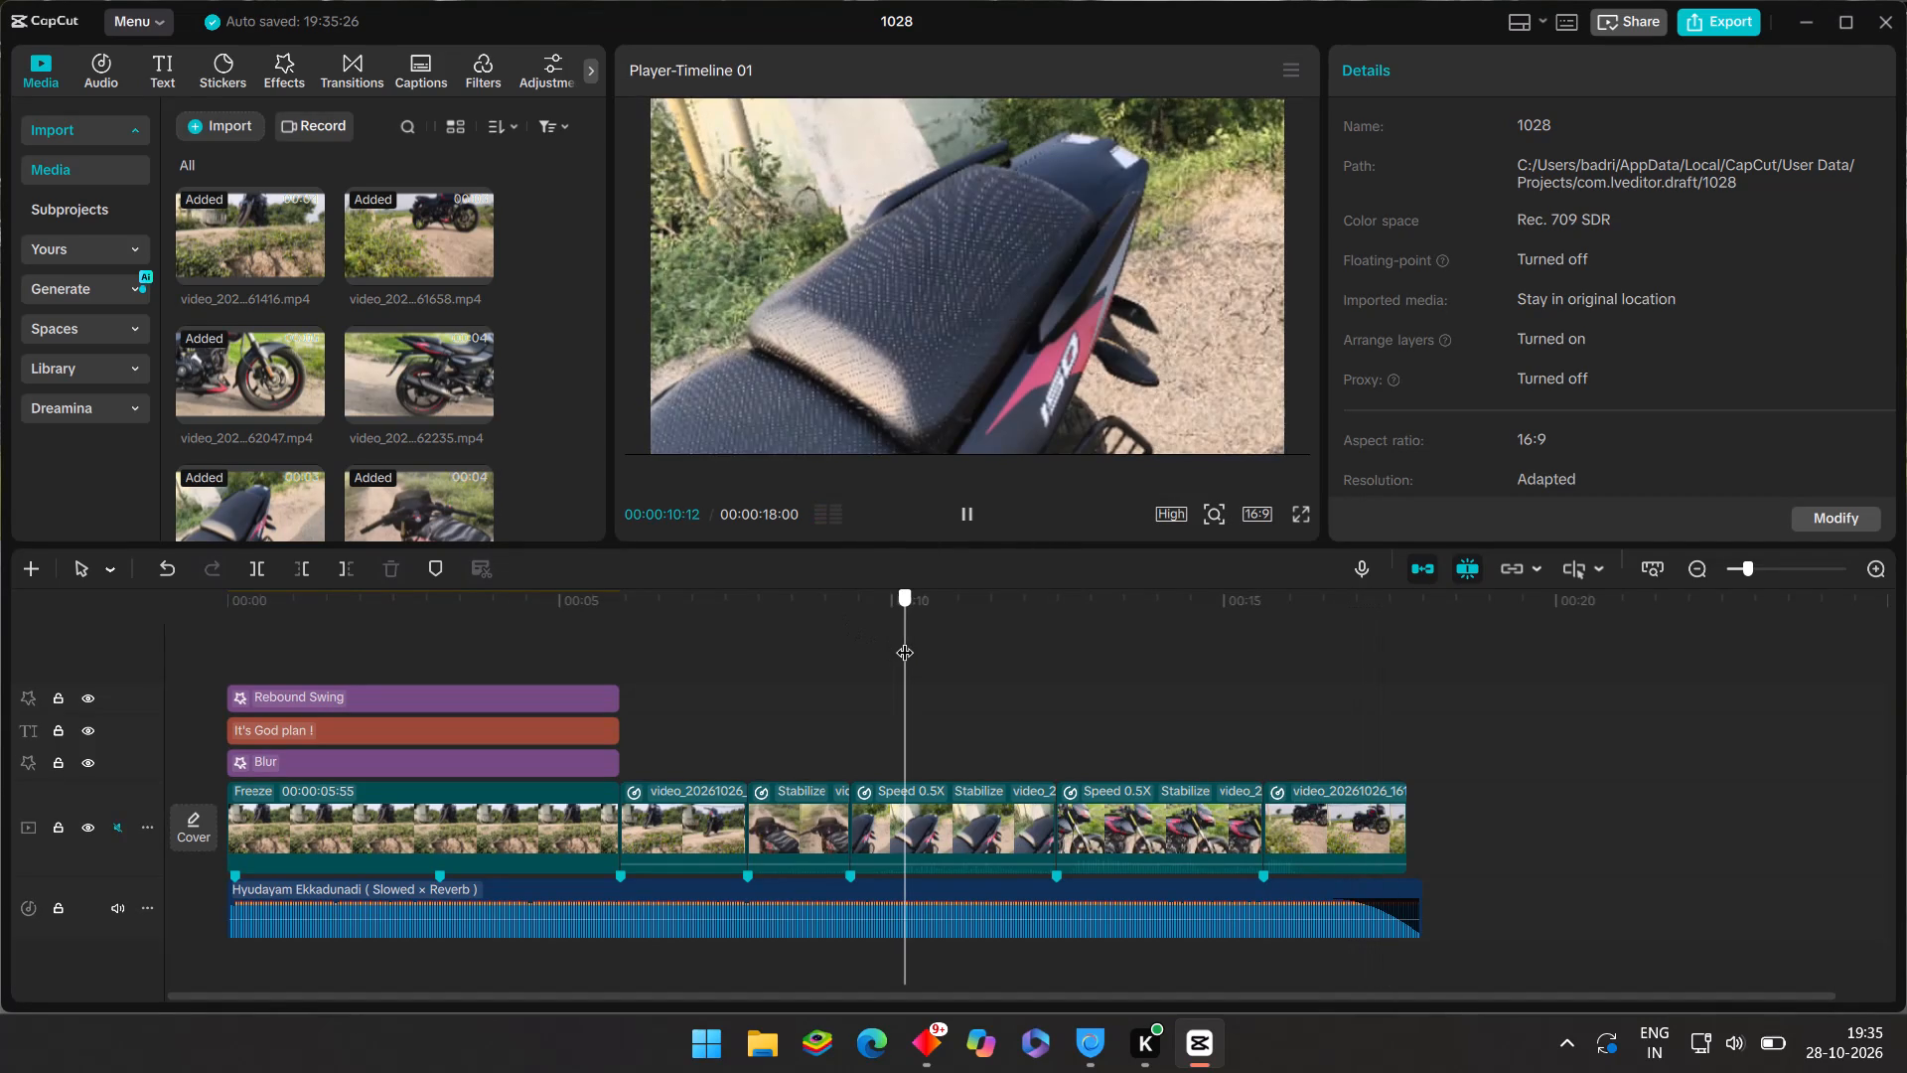
drag(905, 640, 217, 671)
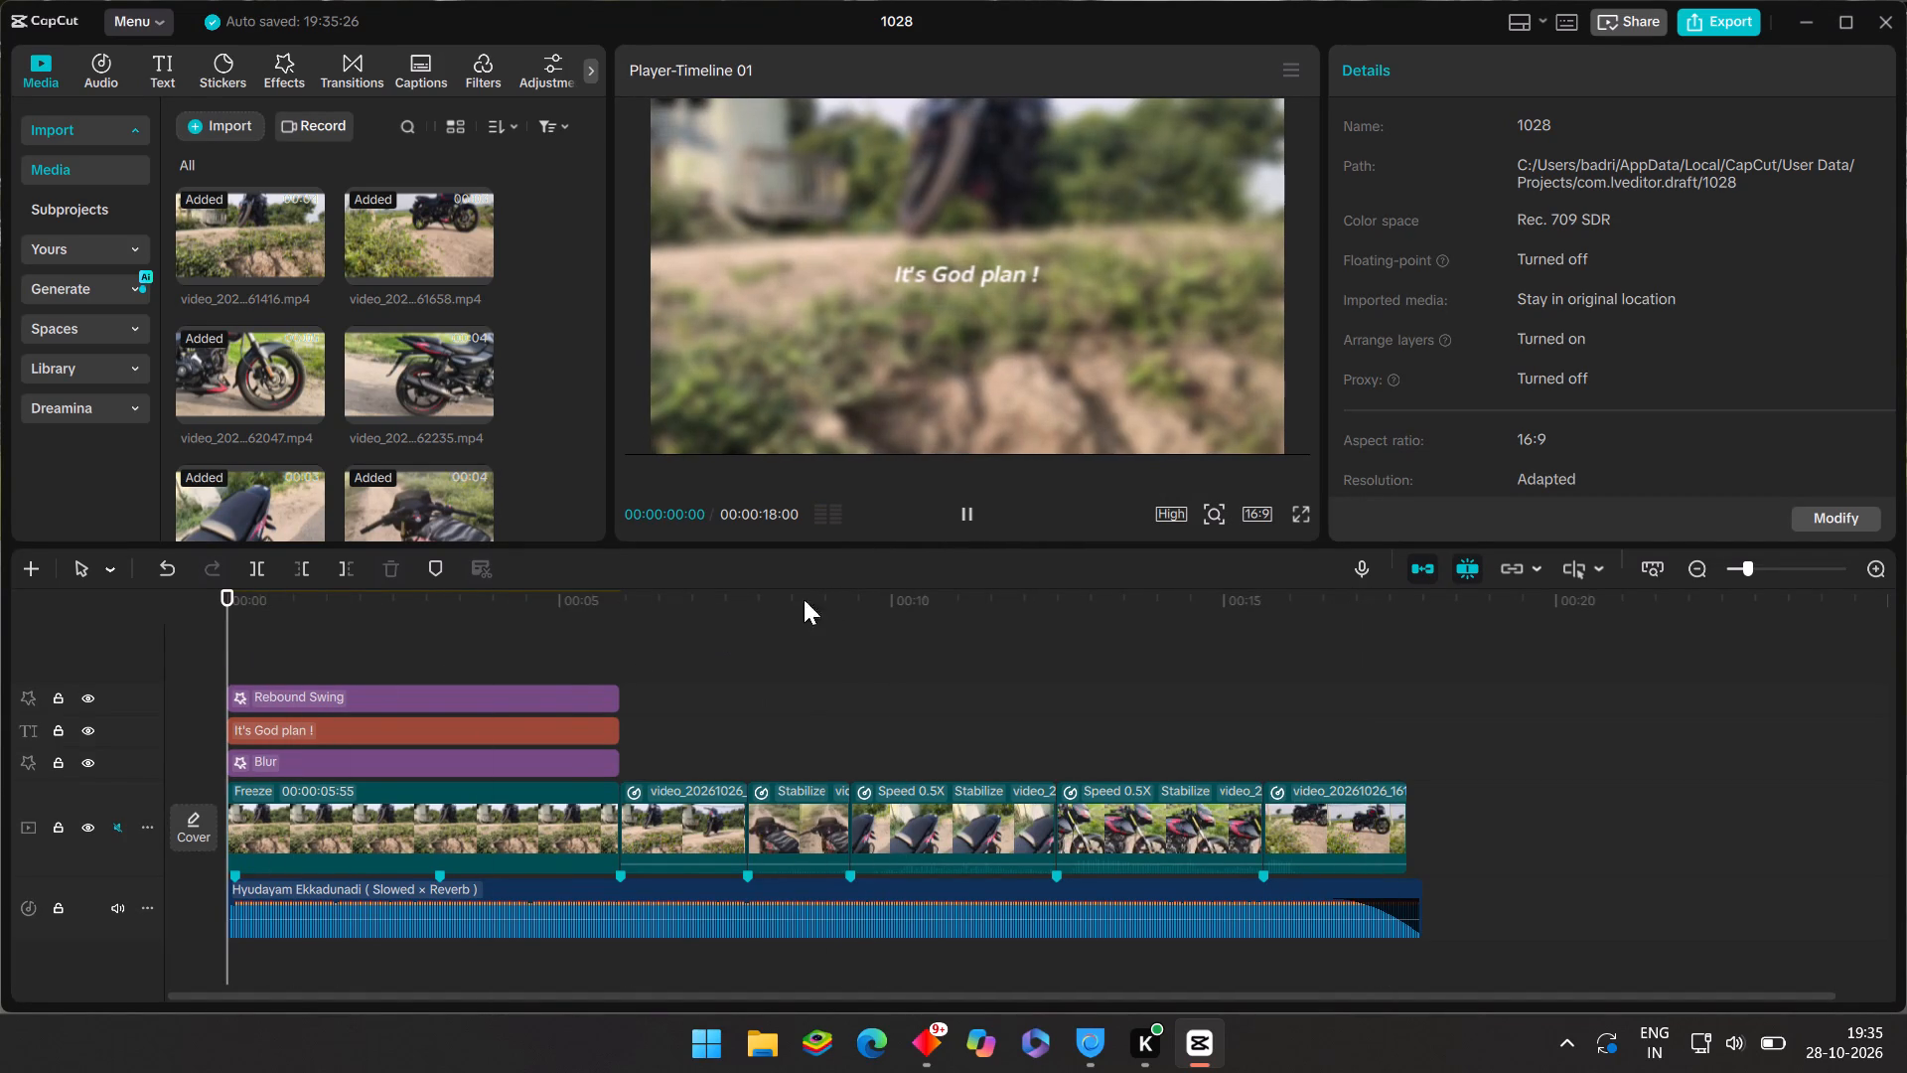
click(951, 512)
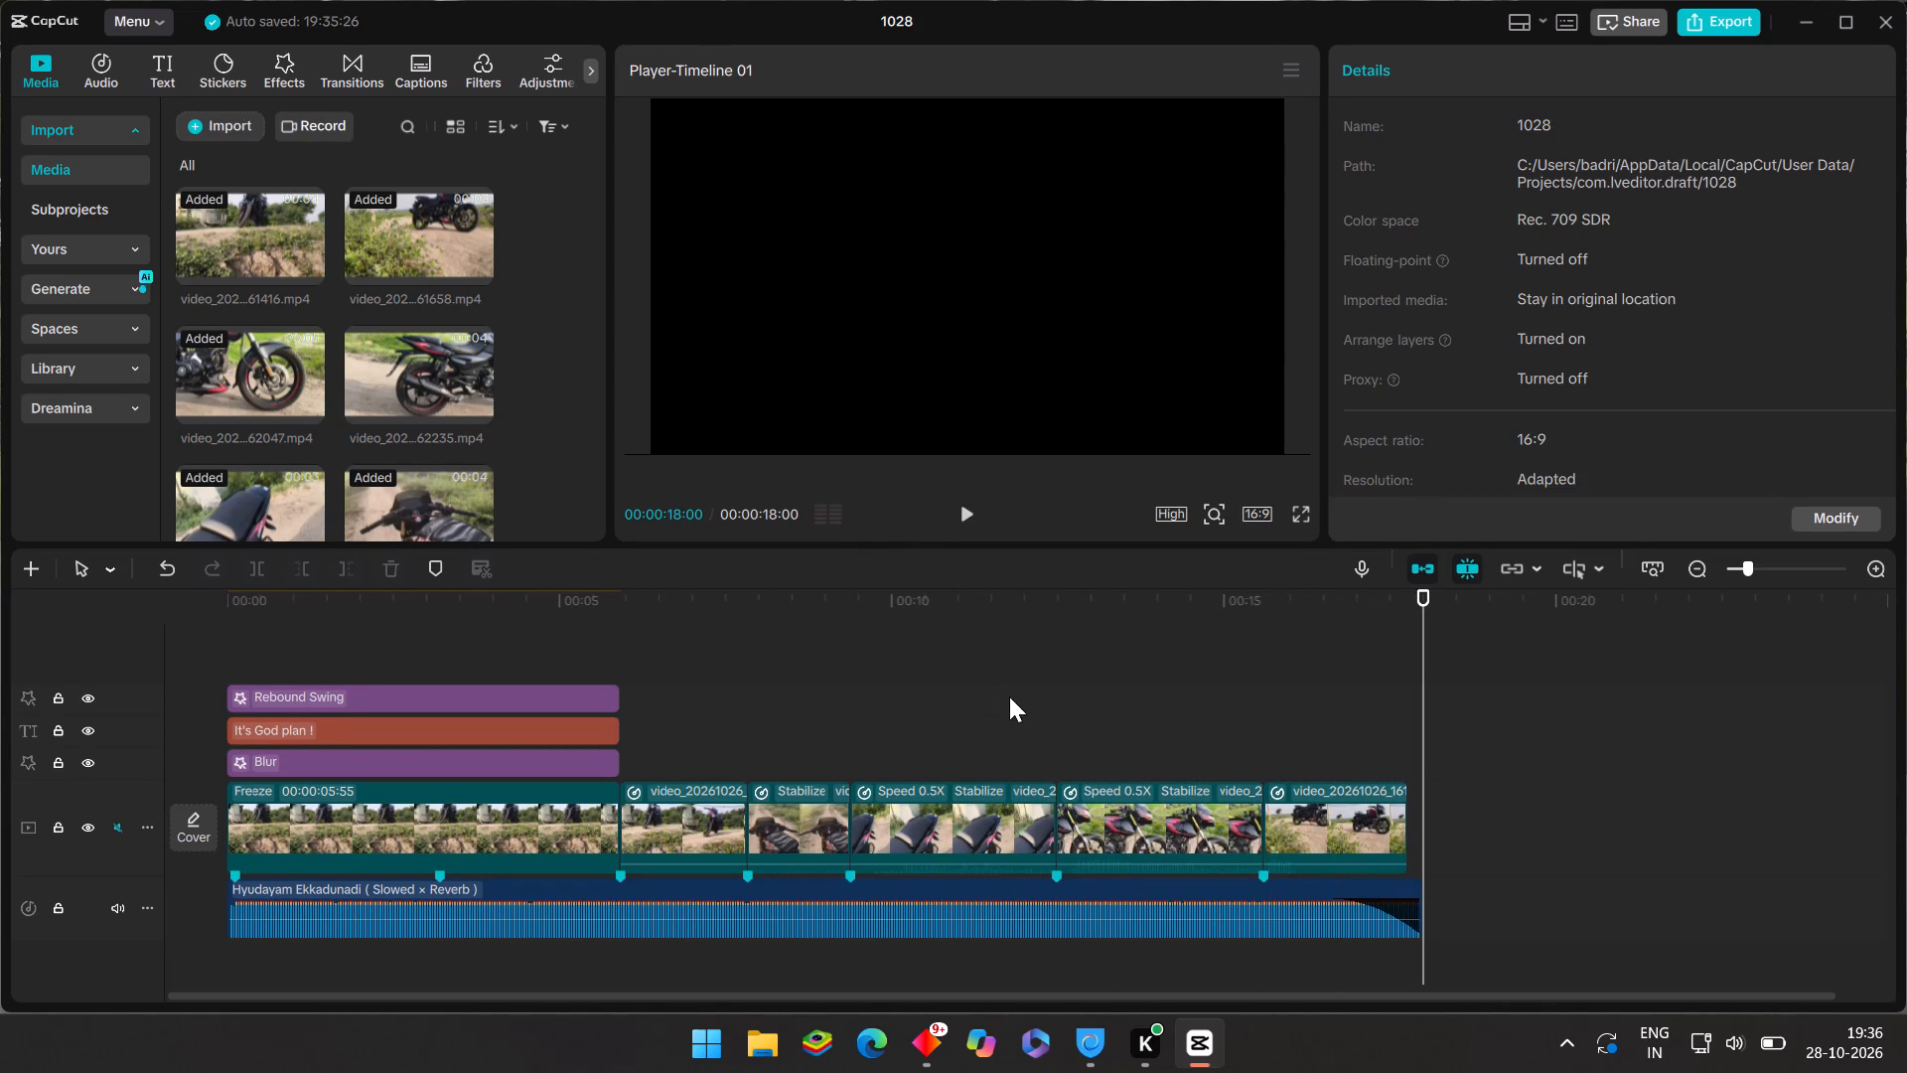
Extend the end of the final clip to 00:00:18:00 to match the end of the music, and check its last frame.
click(1010, 694)
drag(1011, 693, 1014, 672)
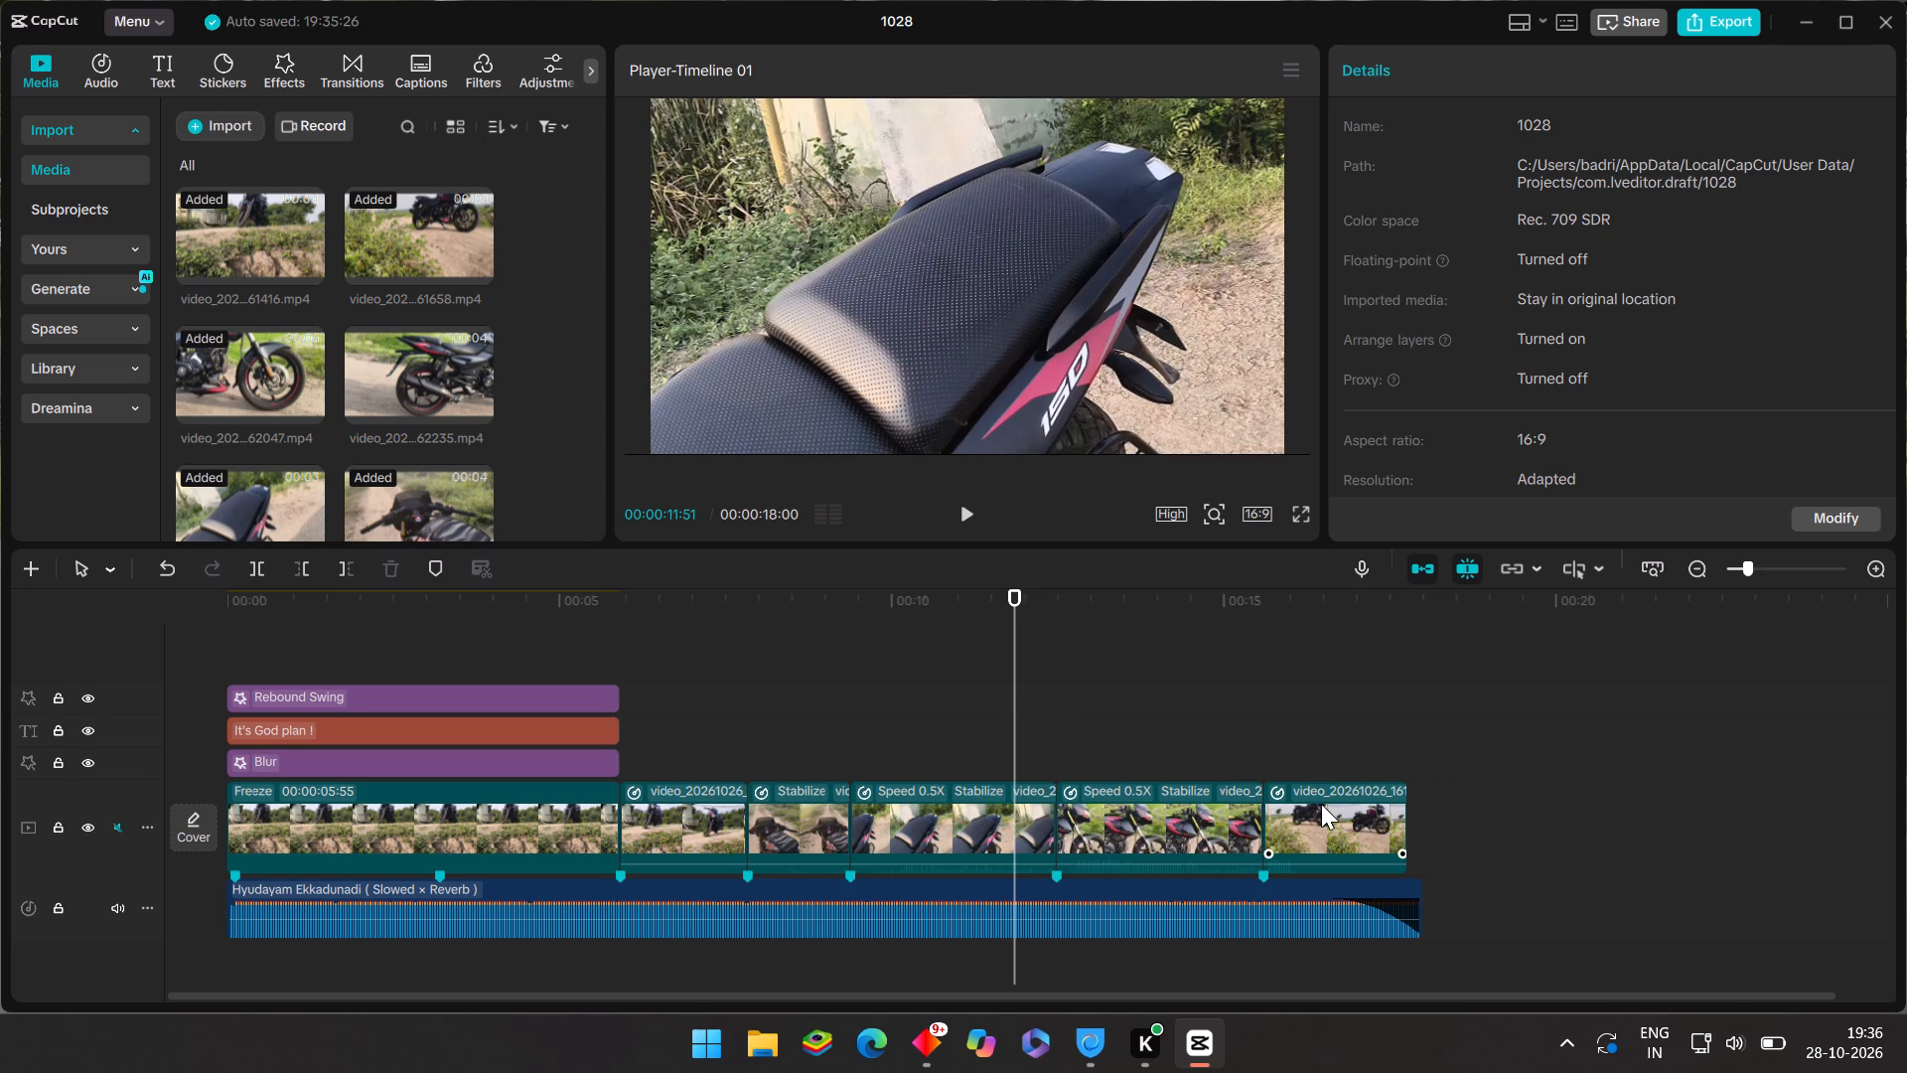
click(1321, 804)
drag(1406, 825, 1417, 829)
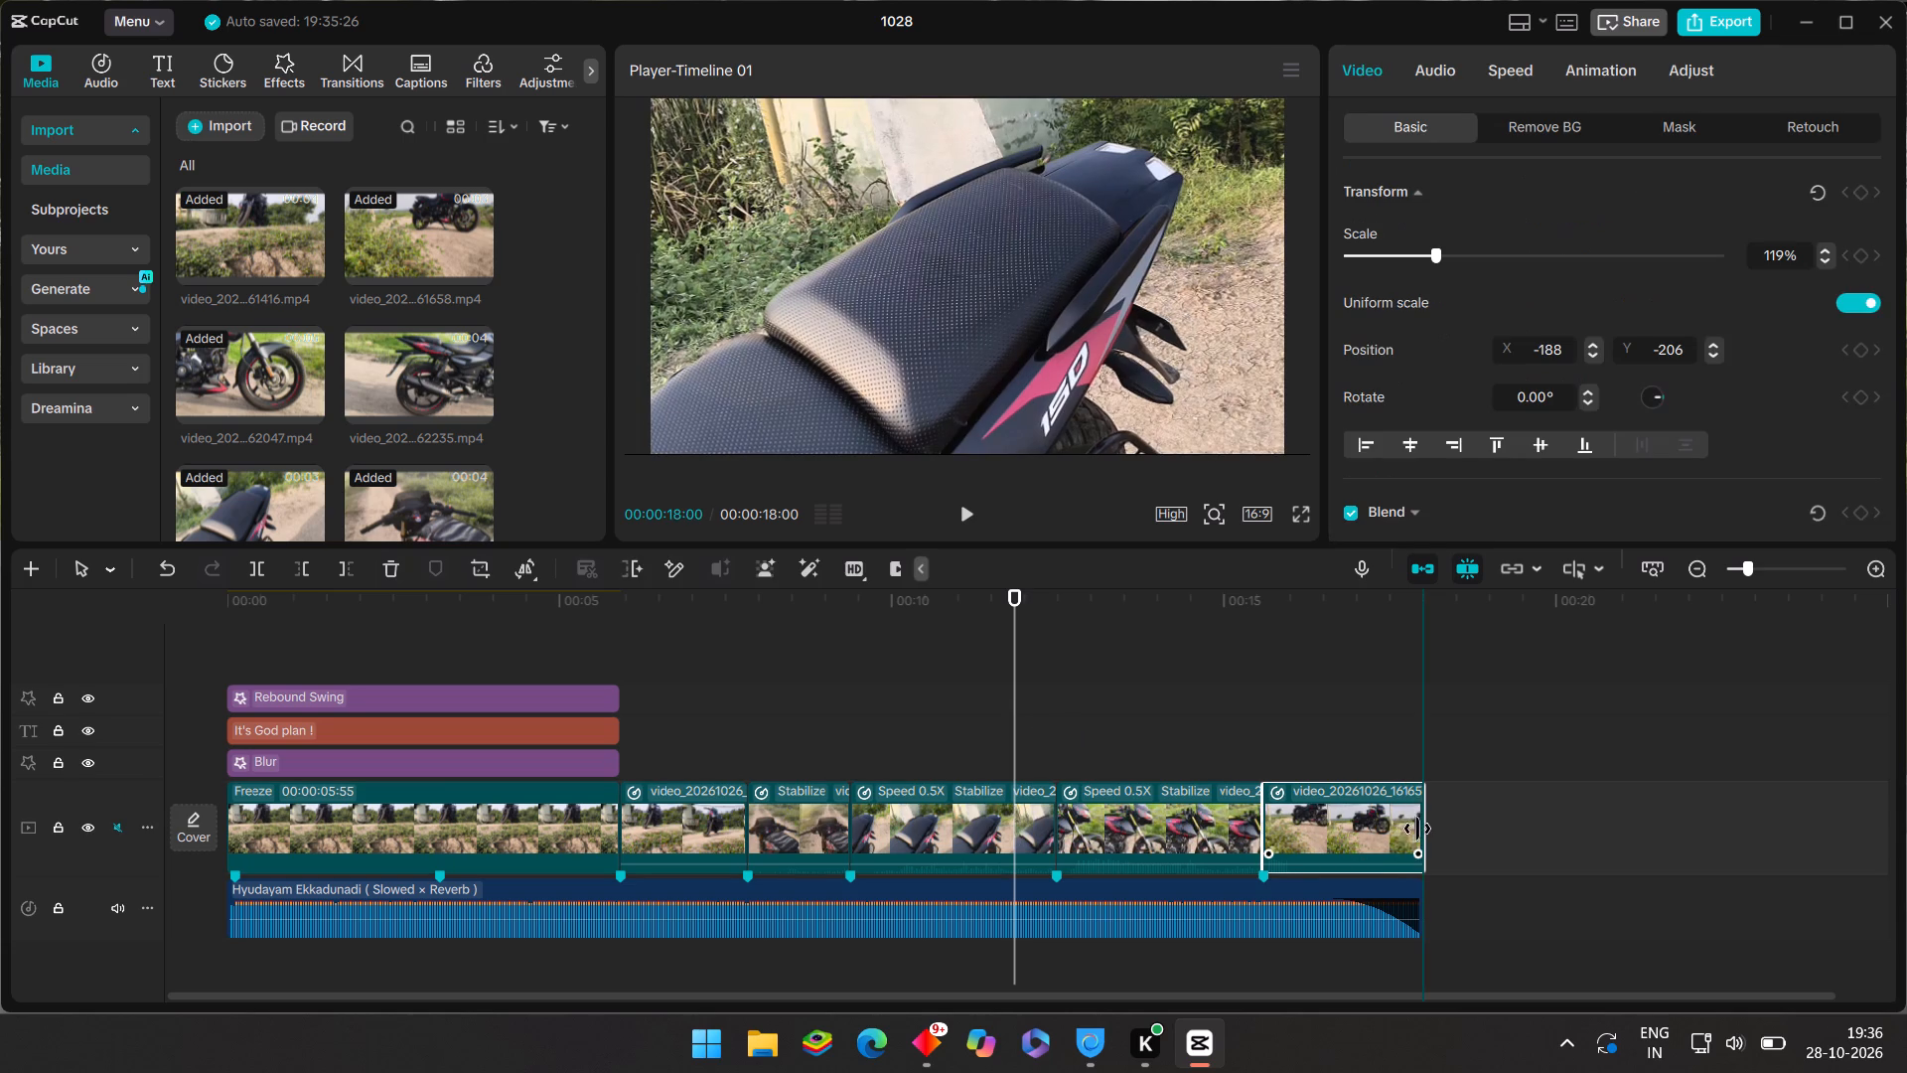
drag(1417, 829, 1418, 829)
click(1334, 732)
drag(1334, 732, 1431, 726)
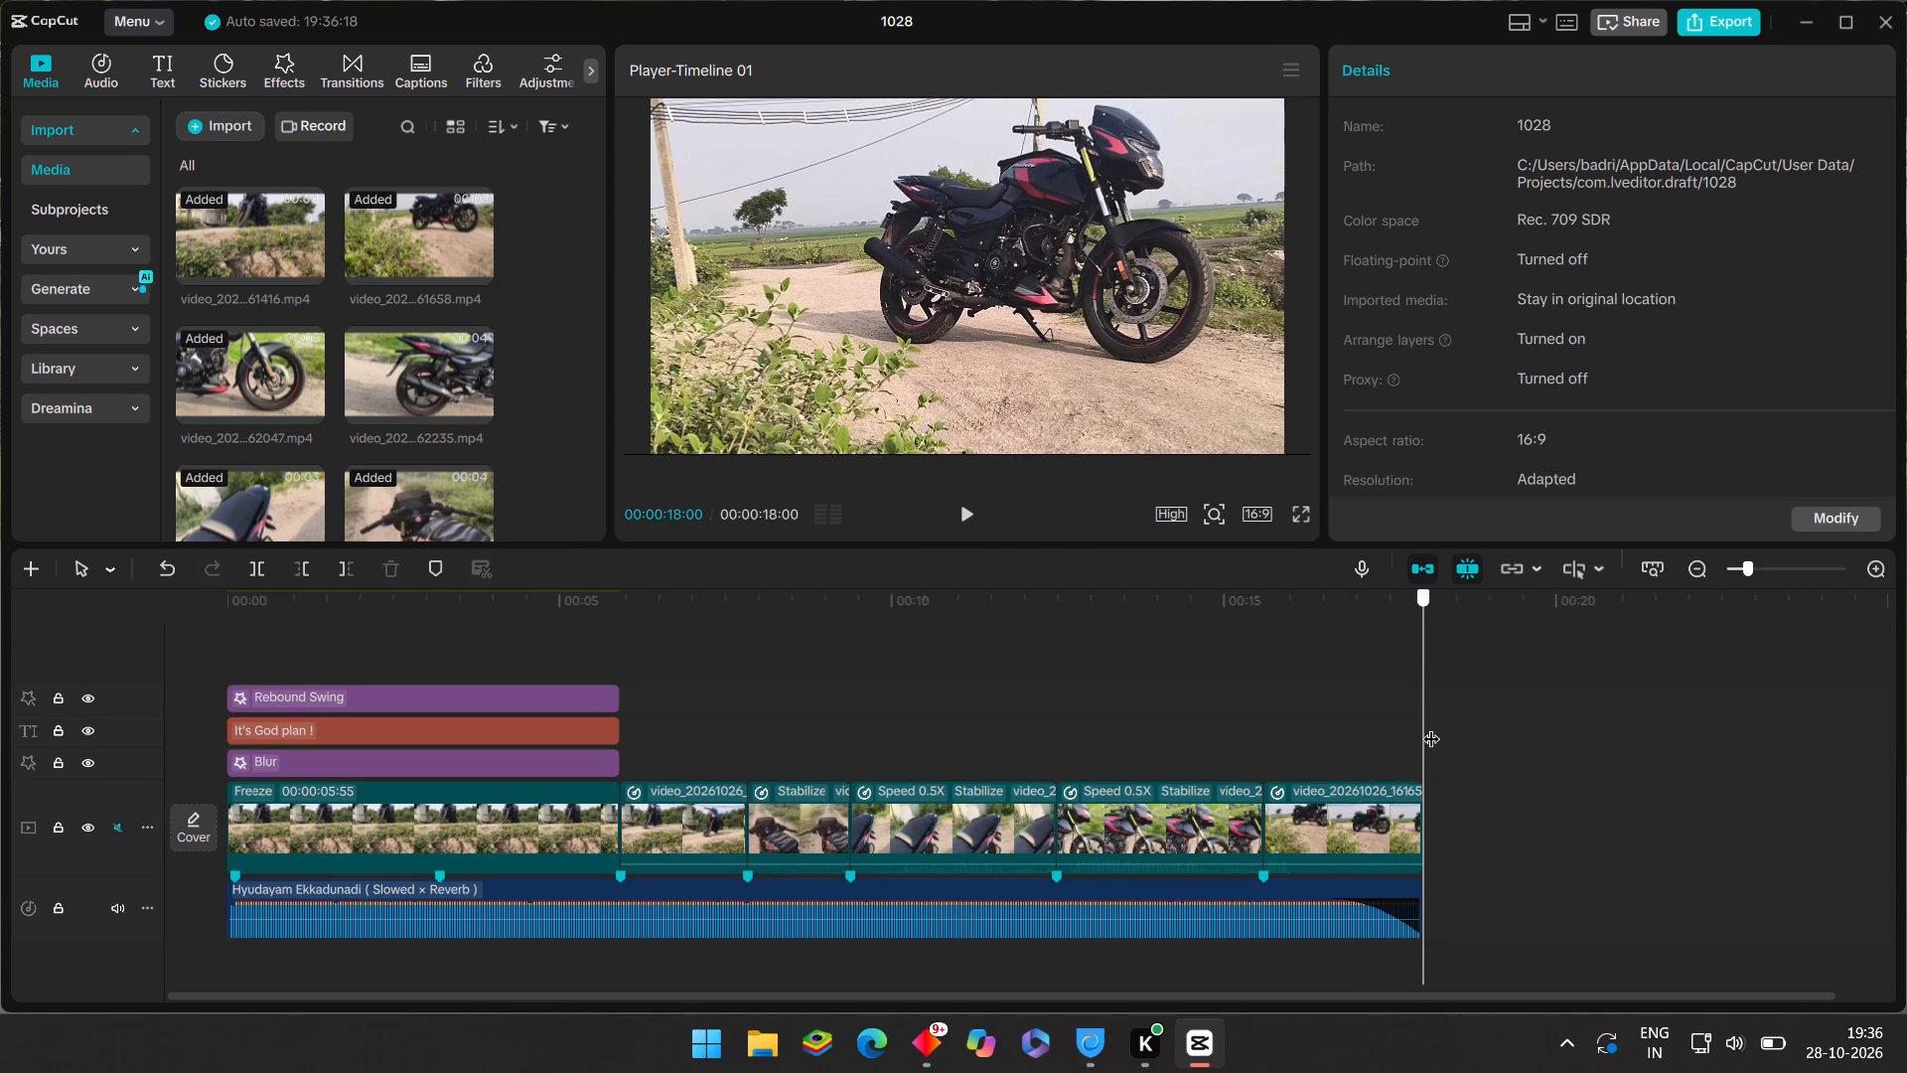
drag(1431, 726, 1432, 725)
click(1396, 787)
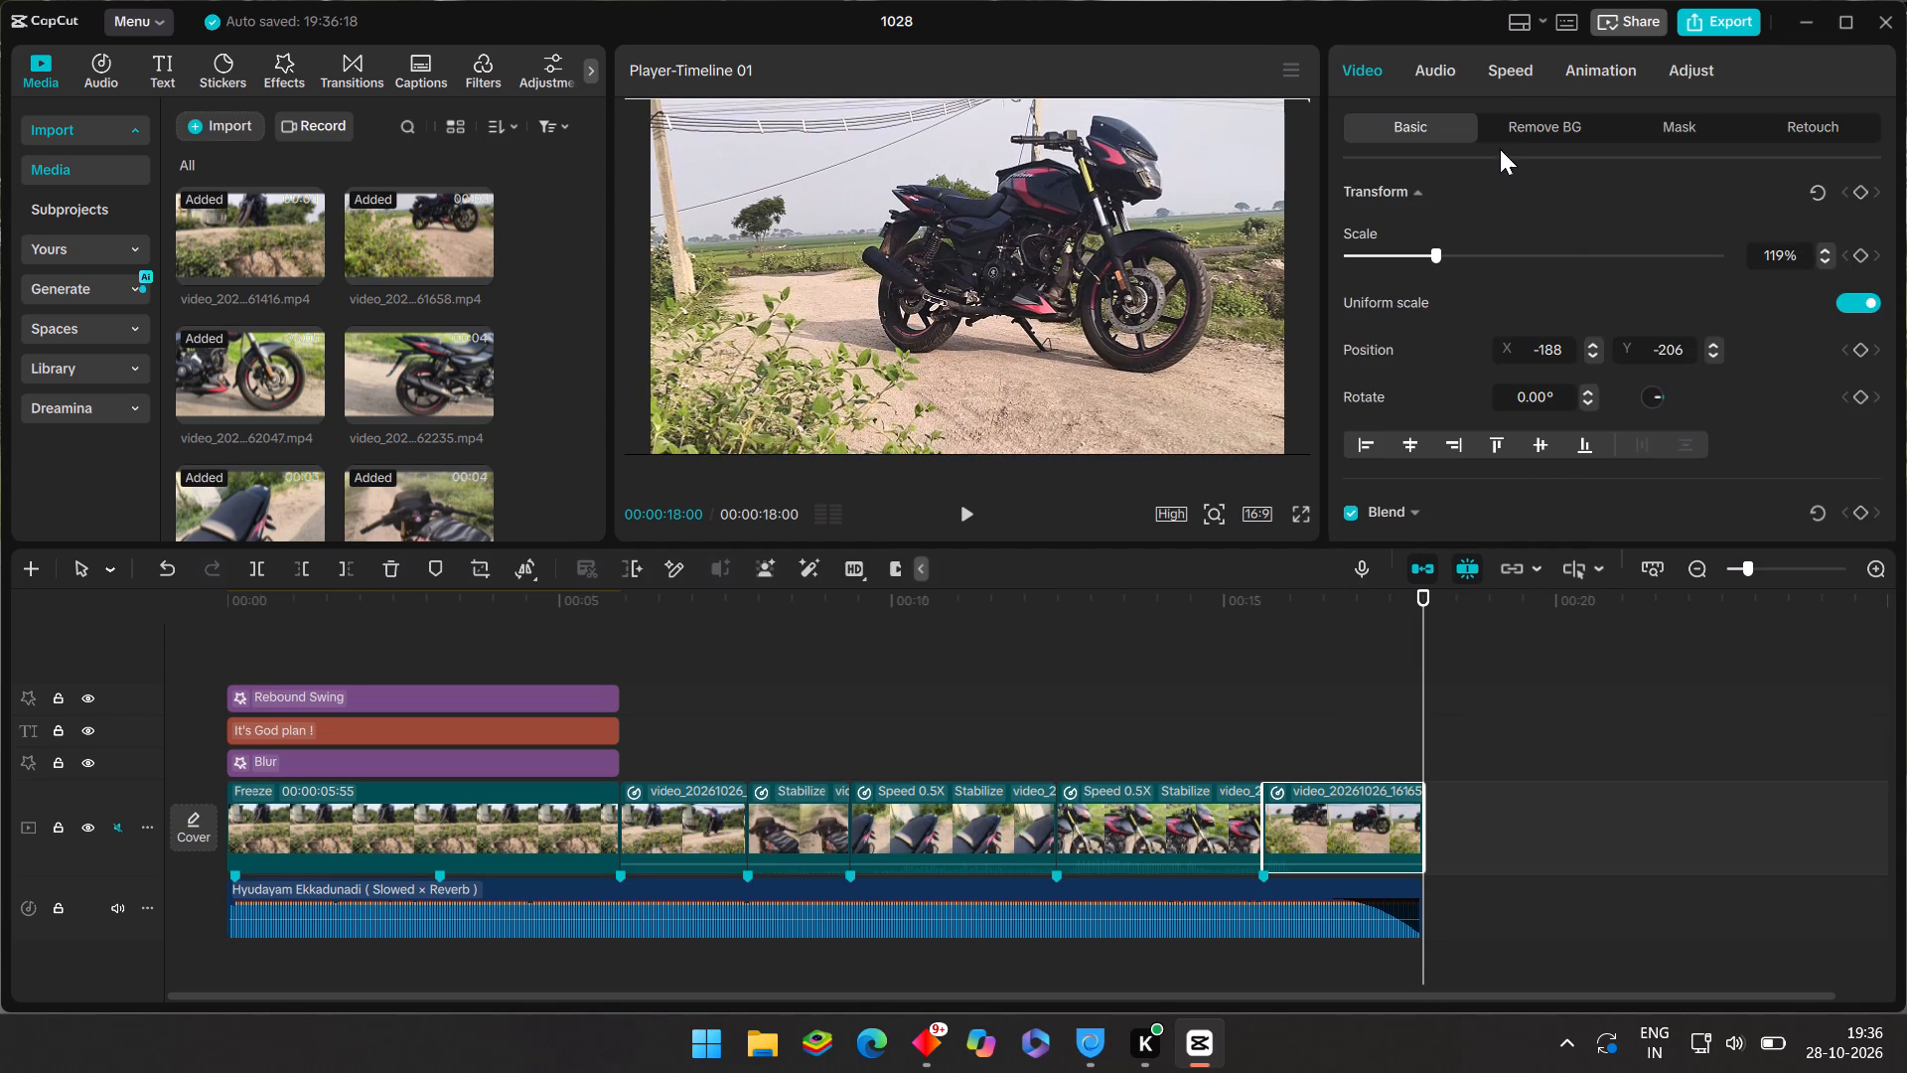
click(1179, 697)
click(962, 505)
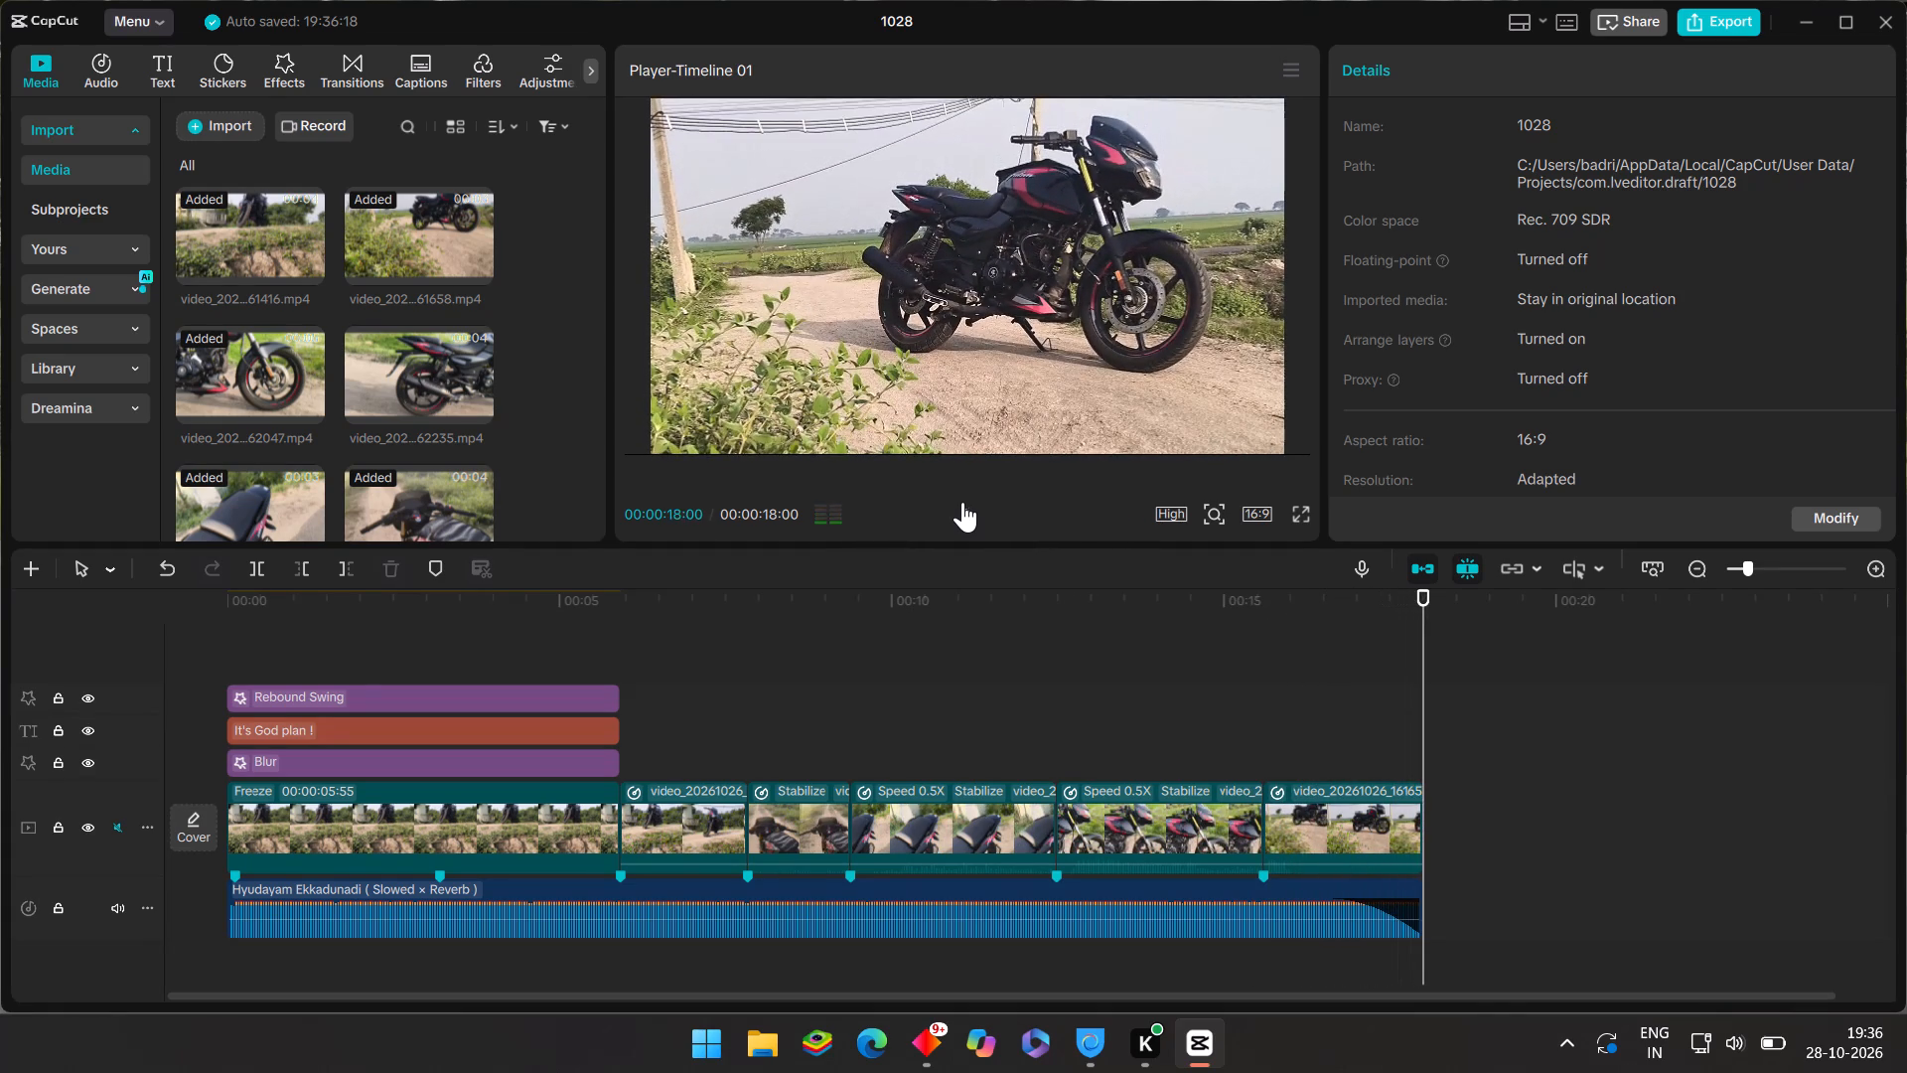
Reshape the final clip's custom speed curve, raising the second point above 1x and lowering the third and fourth points to an equal slow speed.
click(1316, 800)
click(1506, 66)
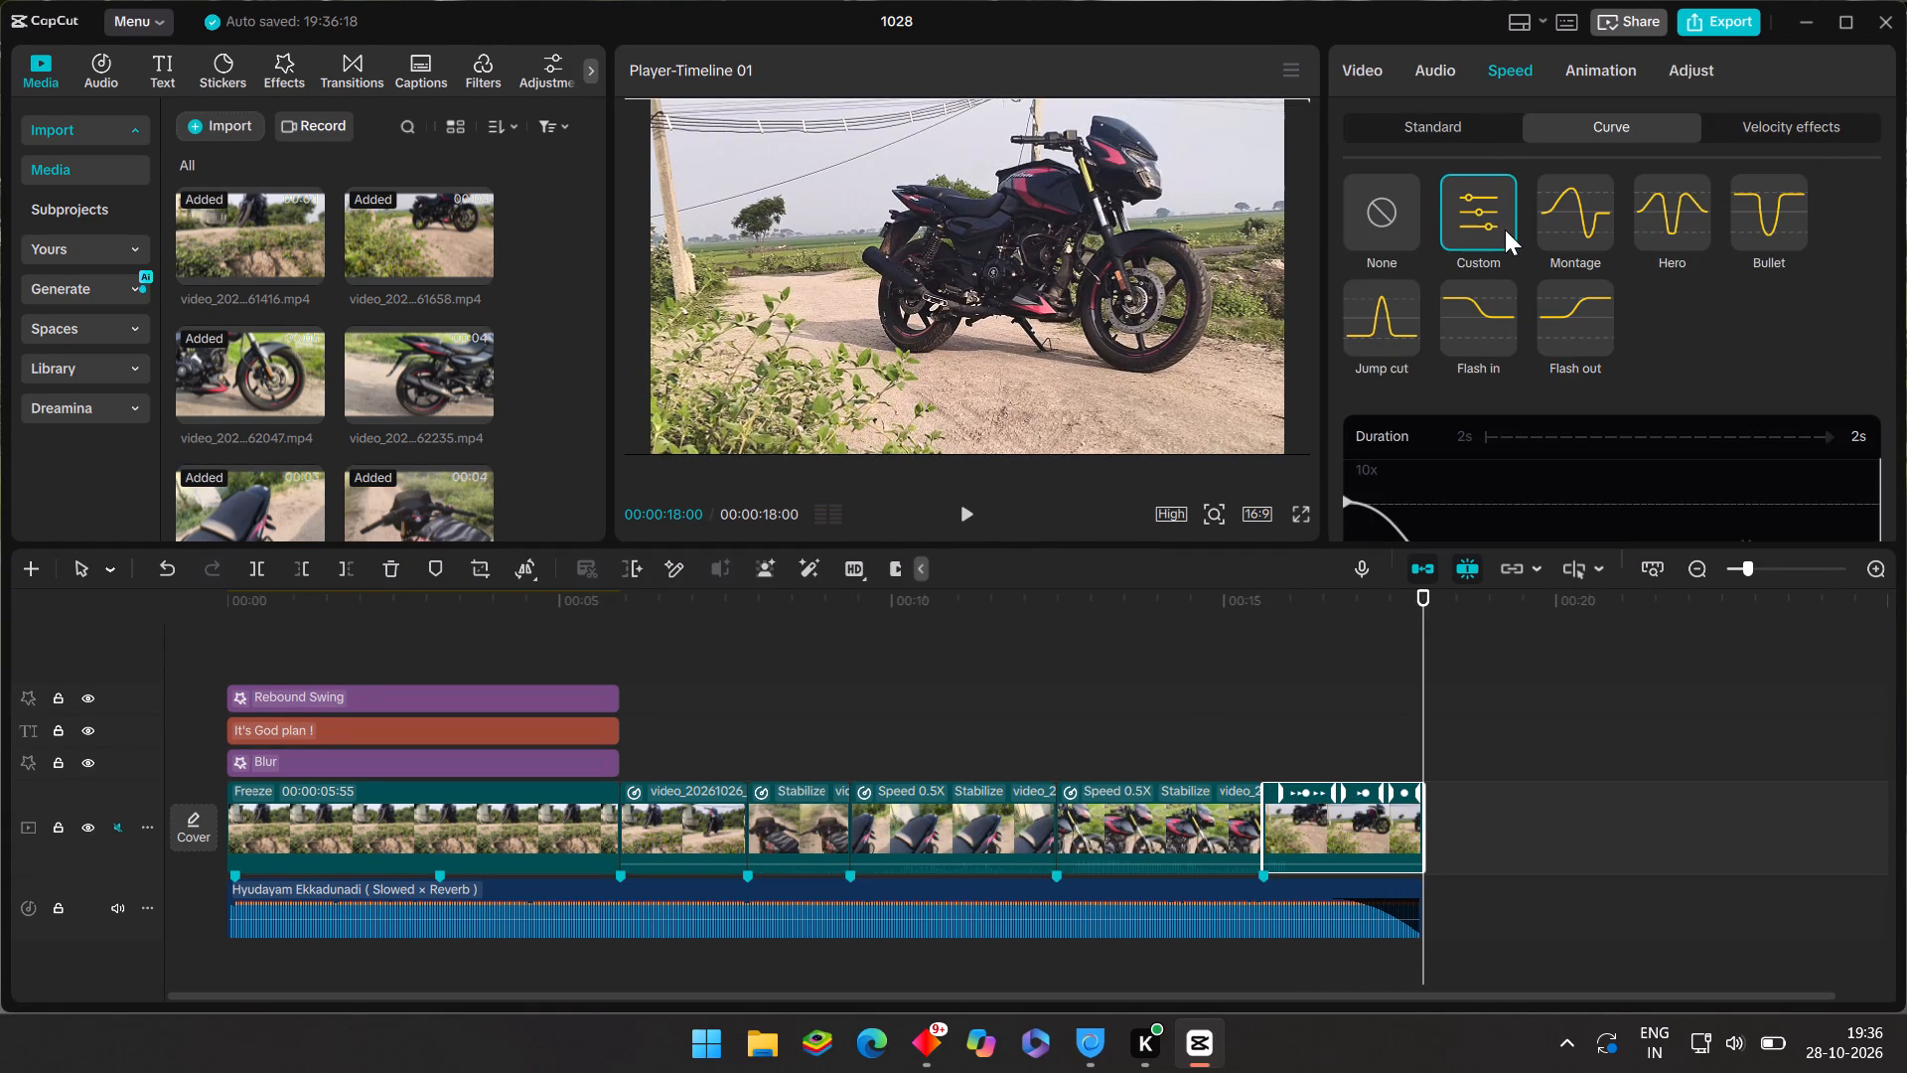
click(1505, 230)
scroll(1466, 367, down, 6)
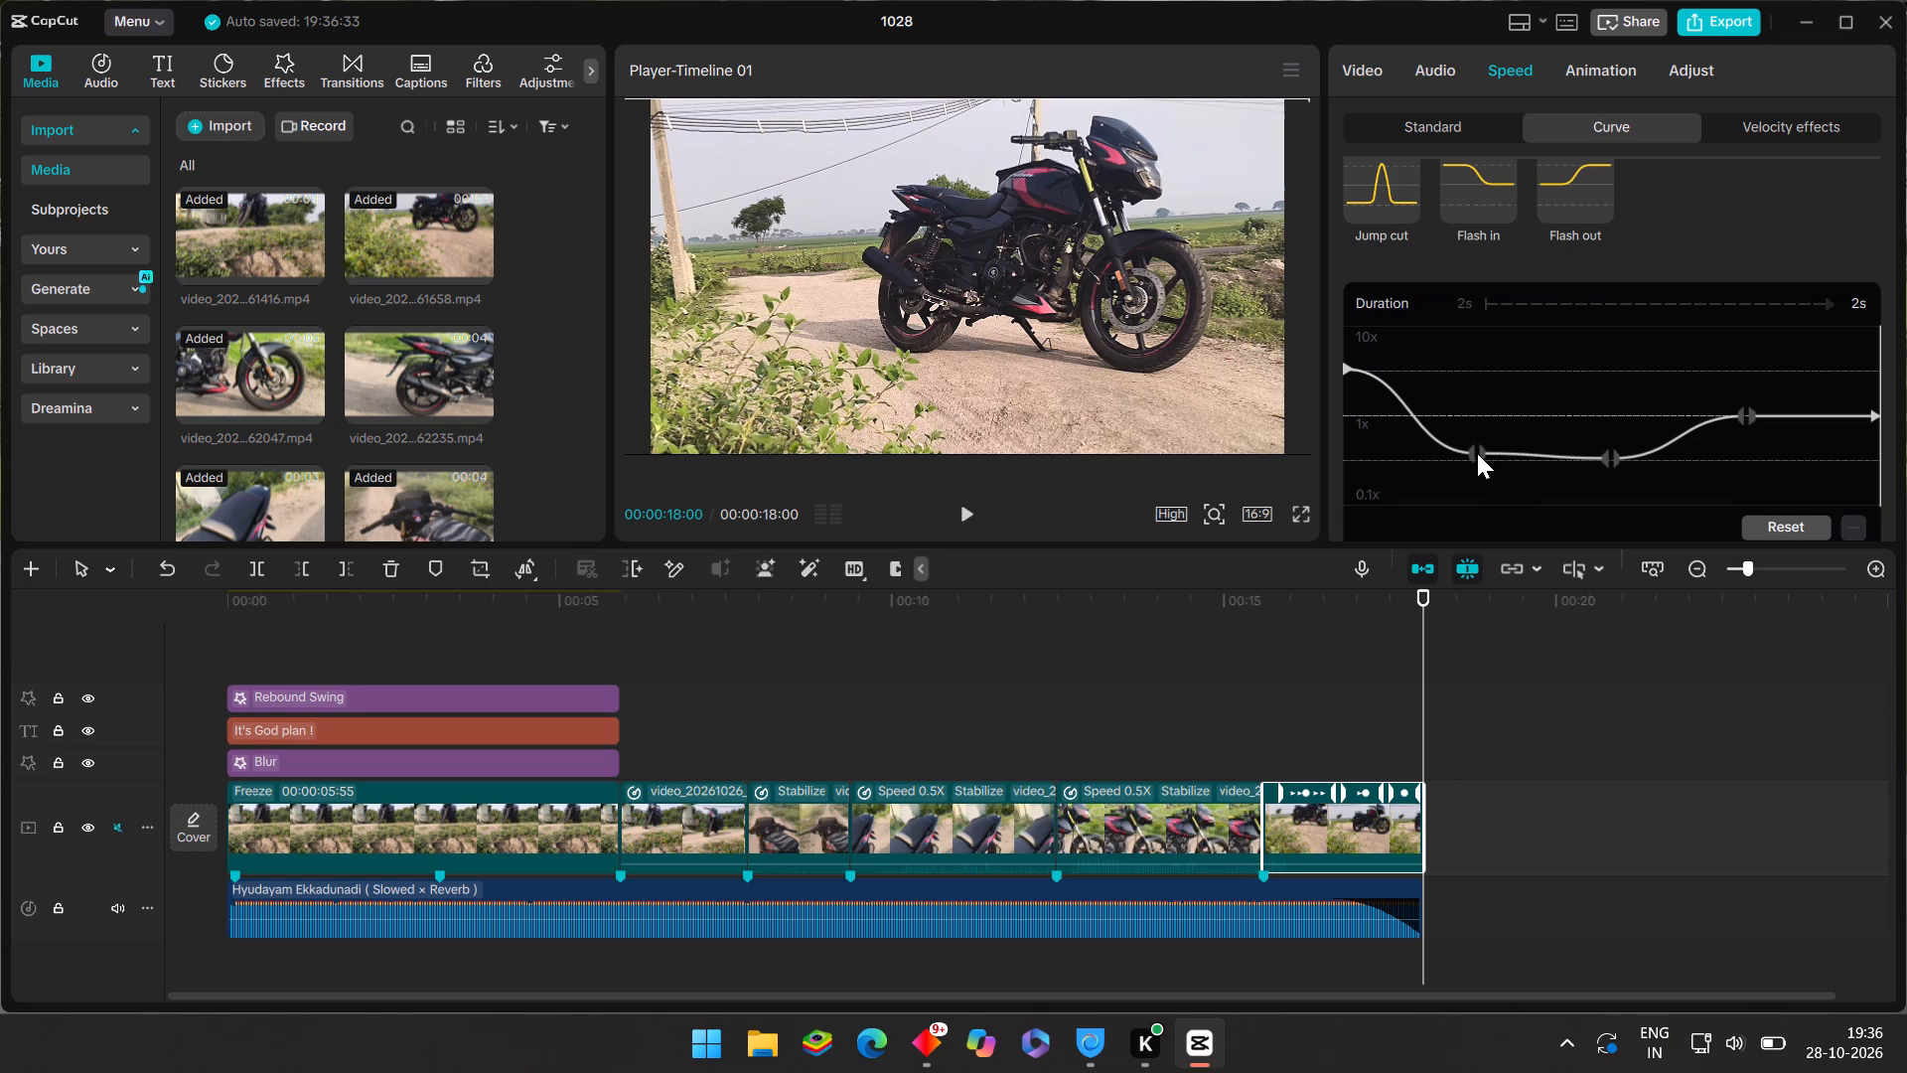
drag(1477, 453, 1475, 403)
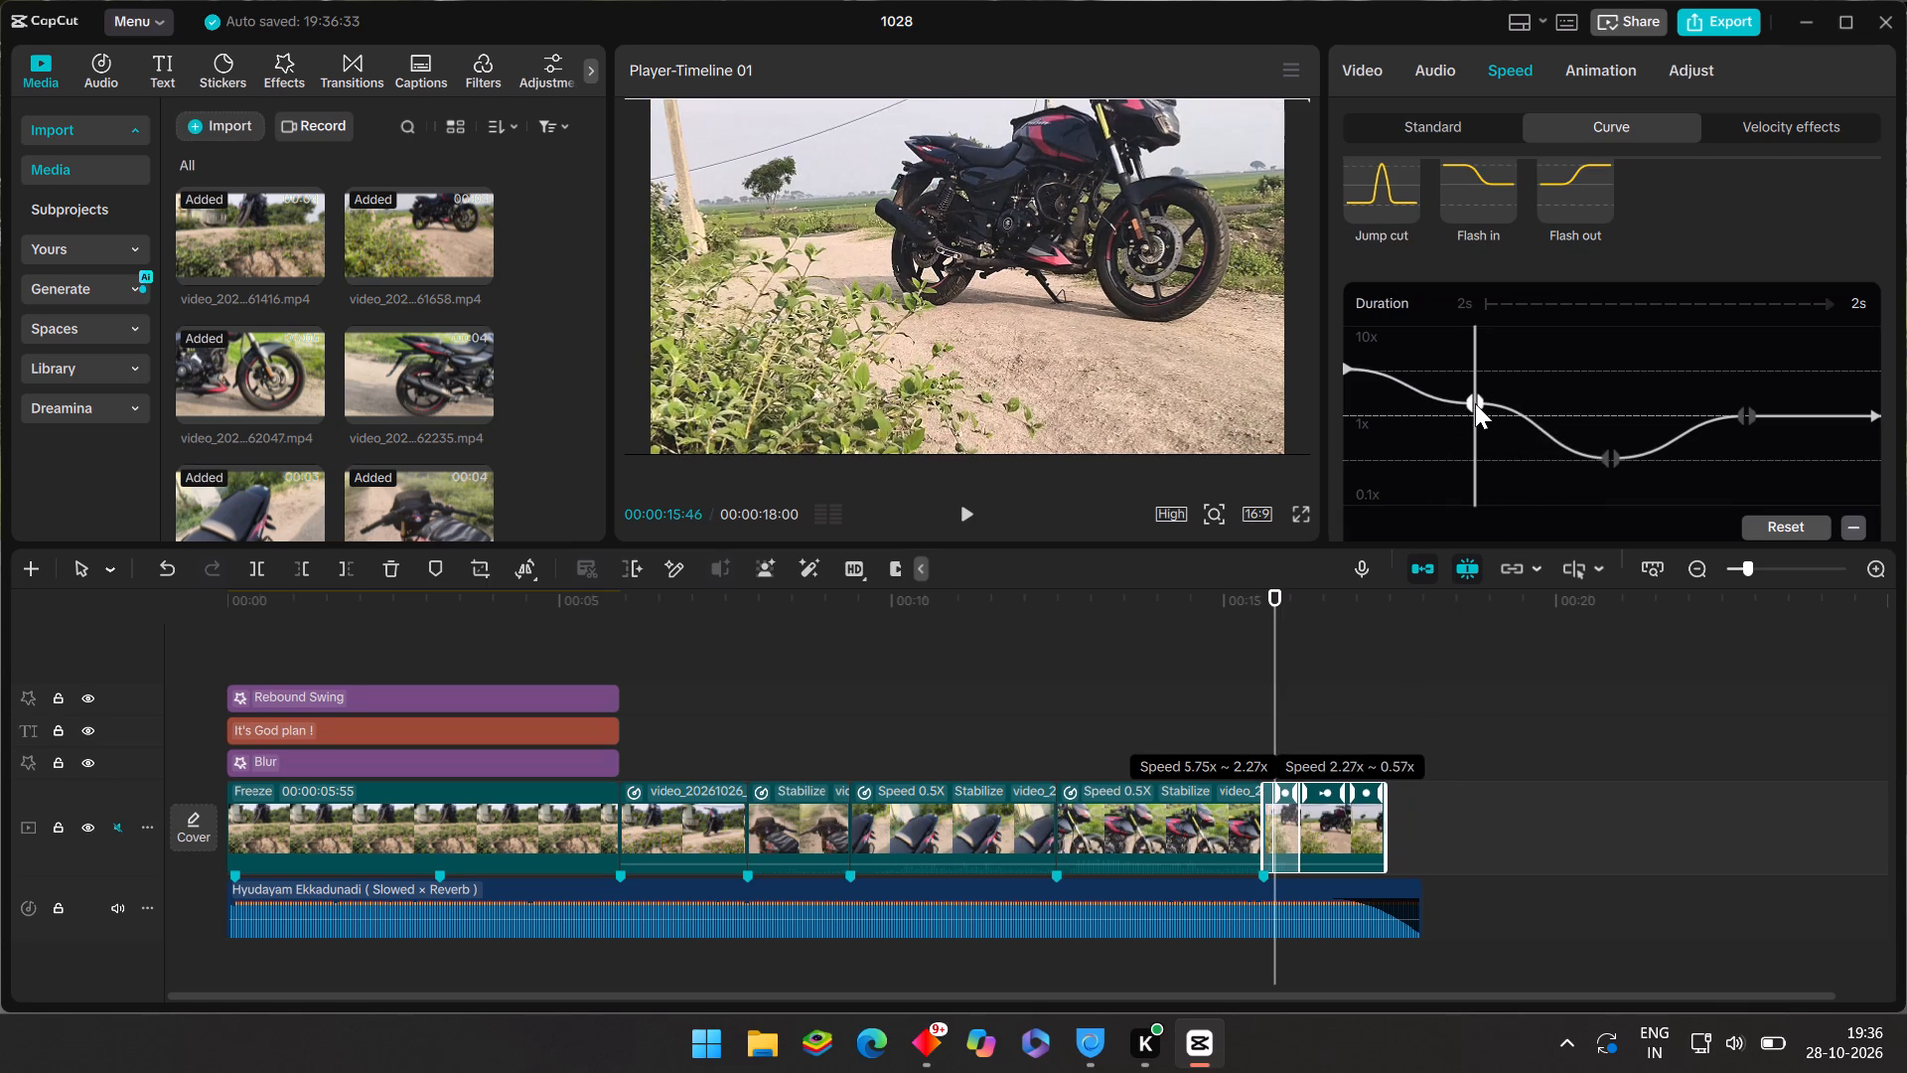
drag(1475, 403, 1474, 394)
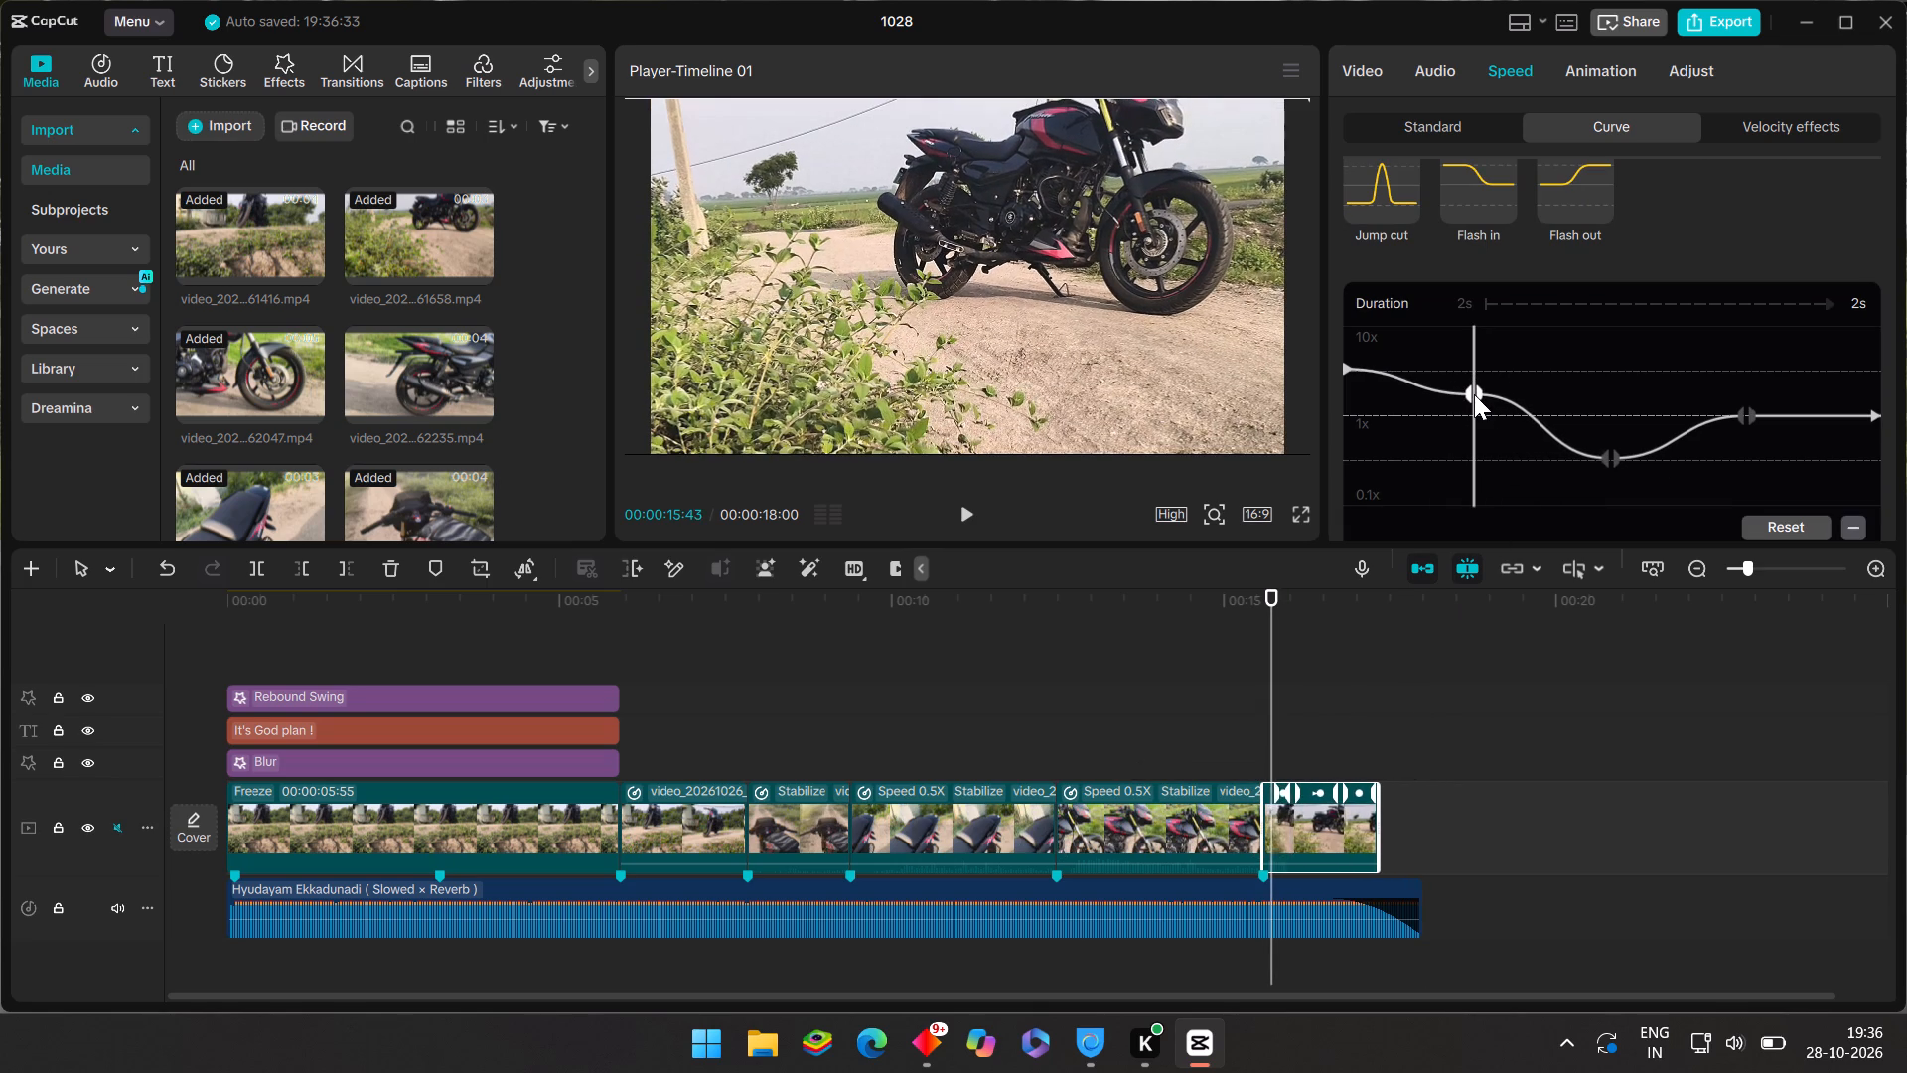
drag(1612, 452, 1615, 472)
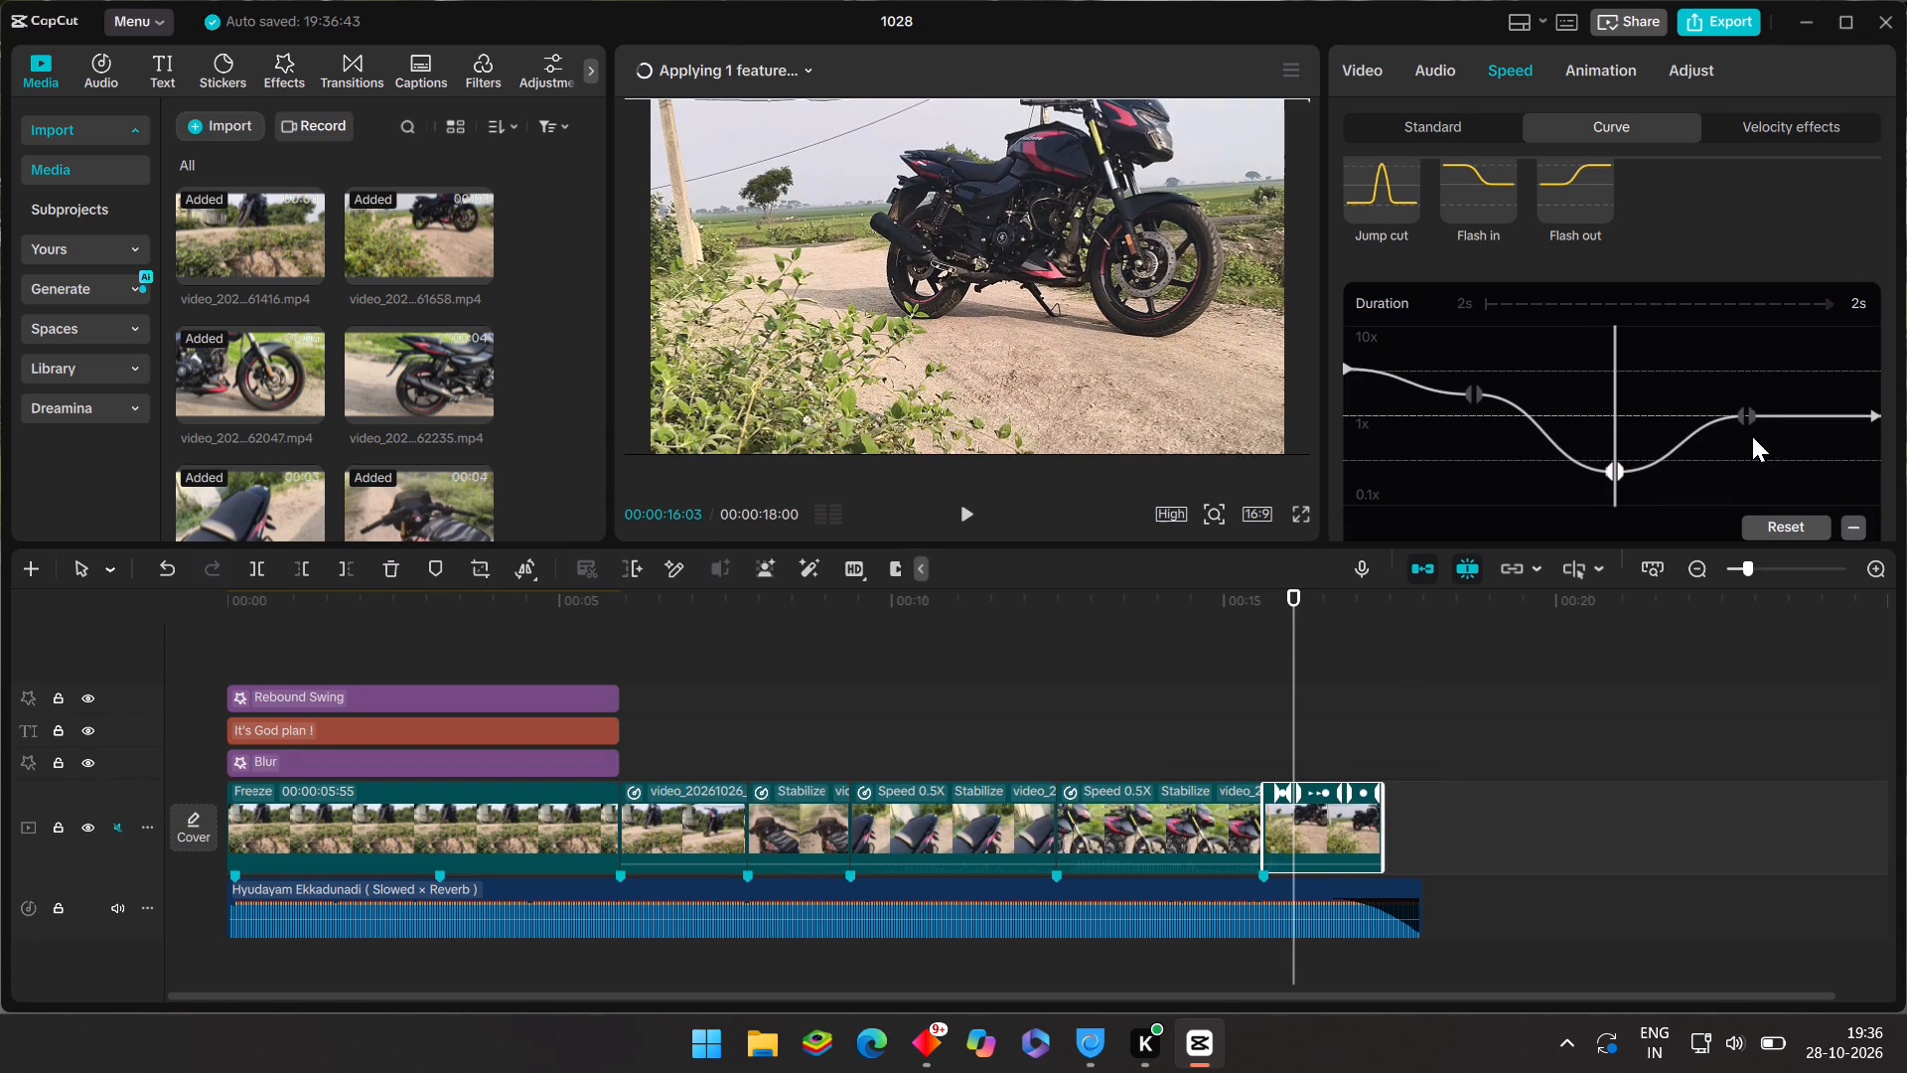
drag(1746, 406, 1749, 479)
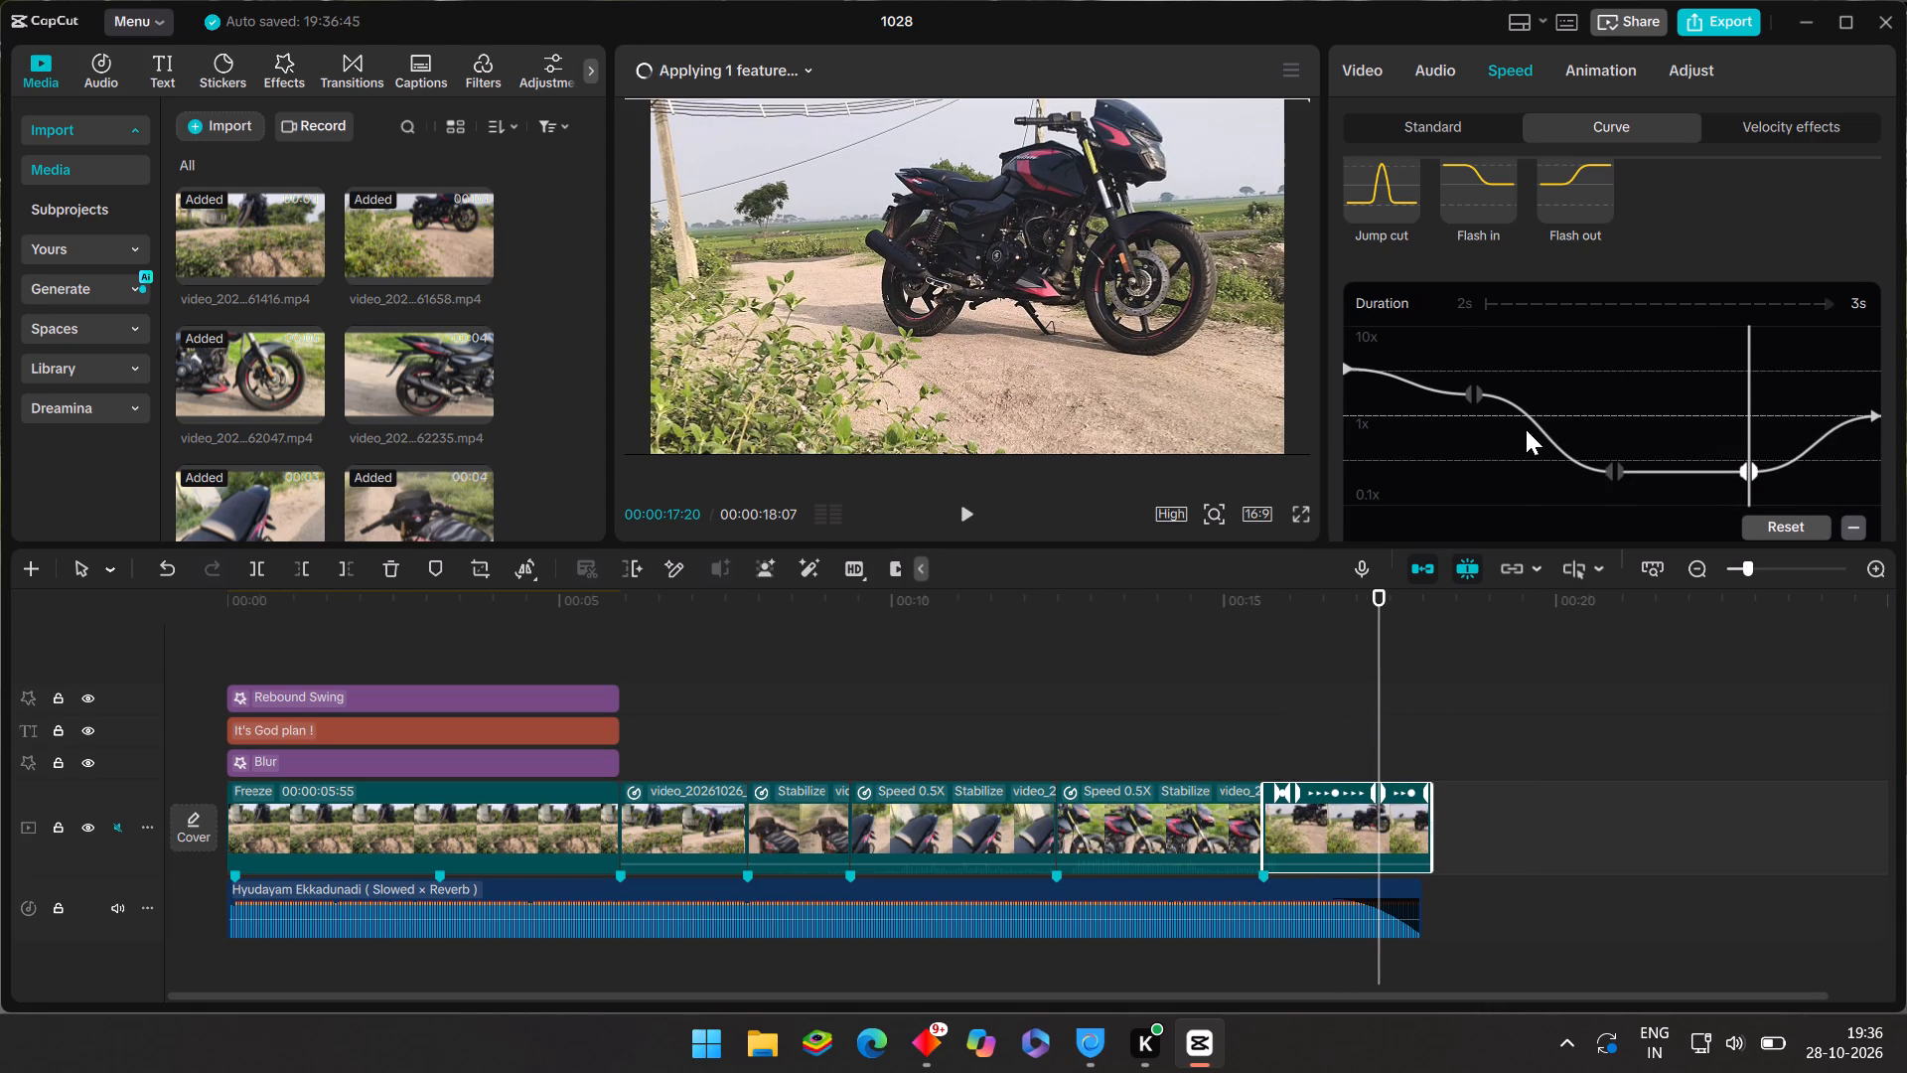
scroll(1526, 429, down, 12)
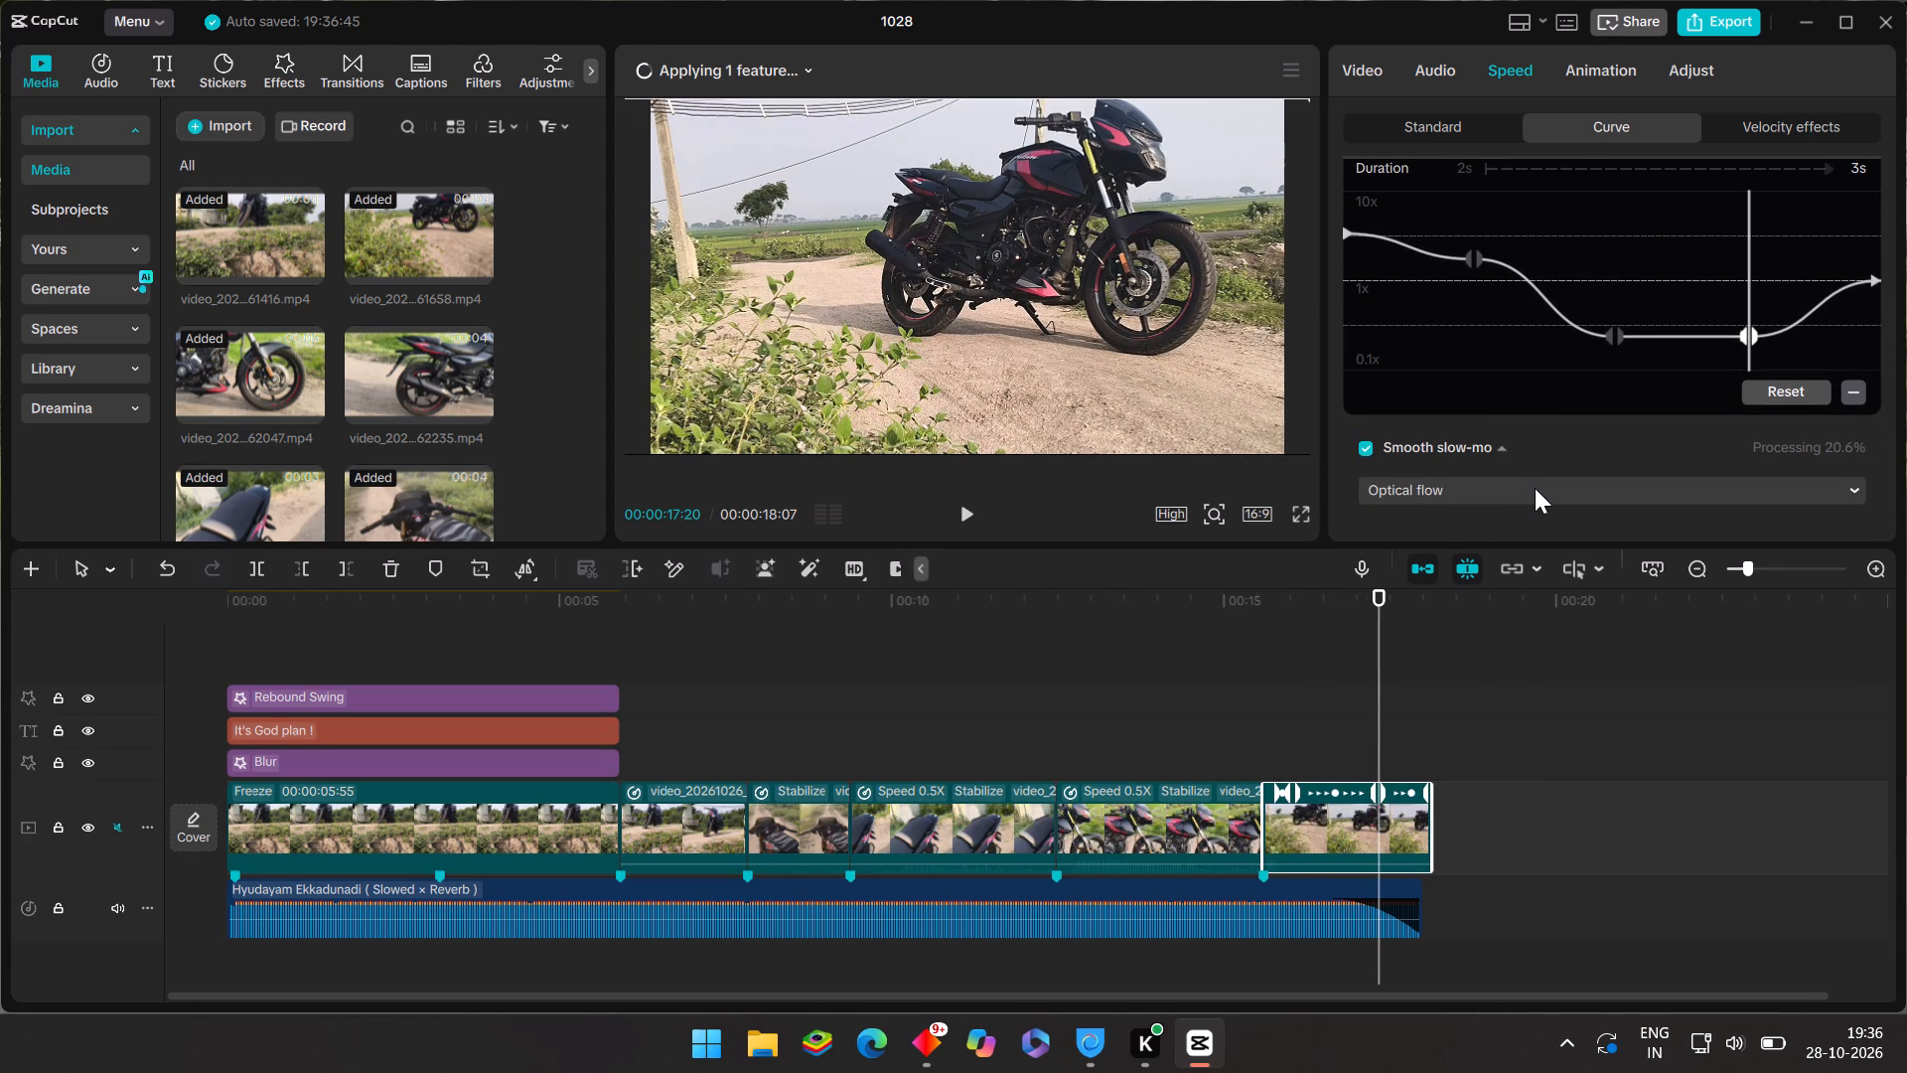
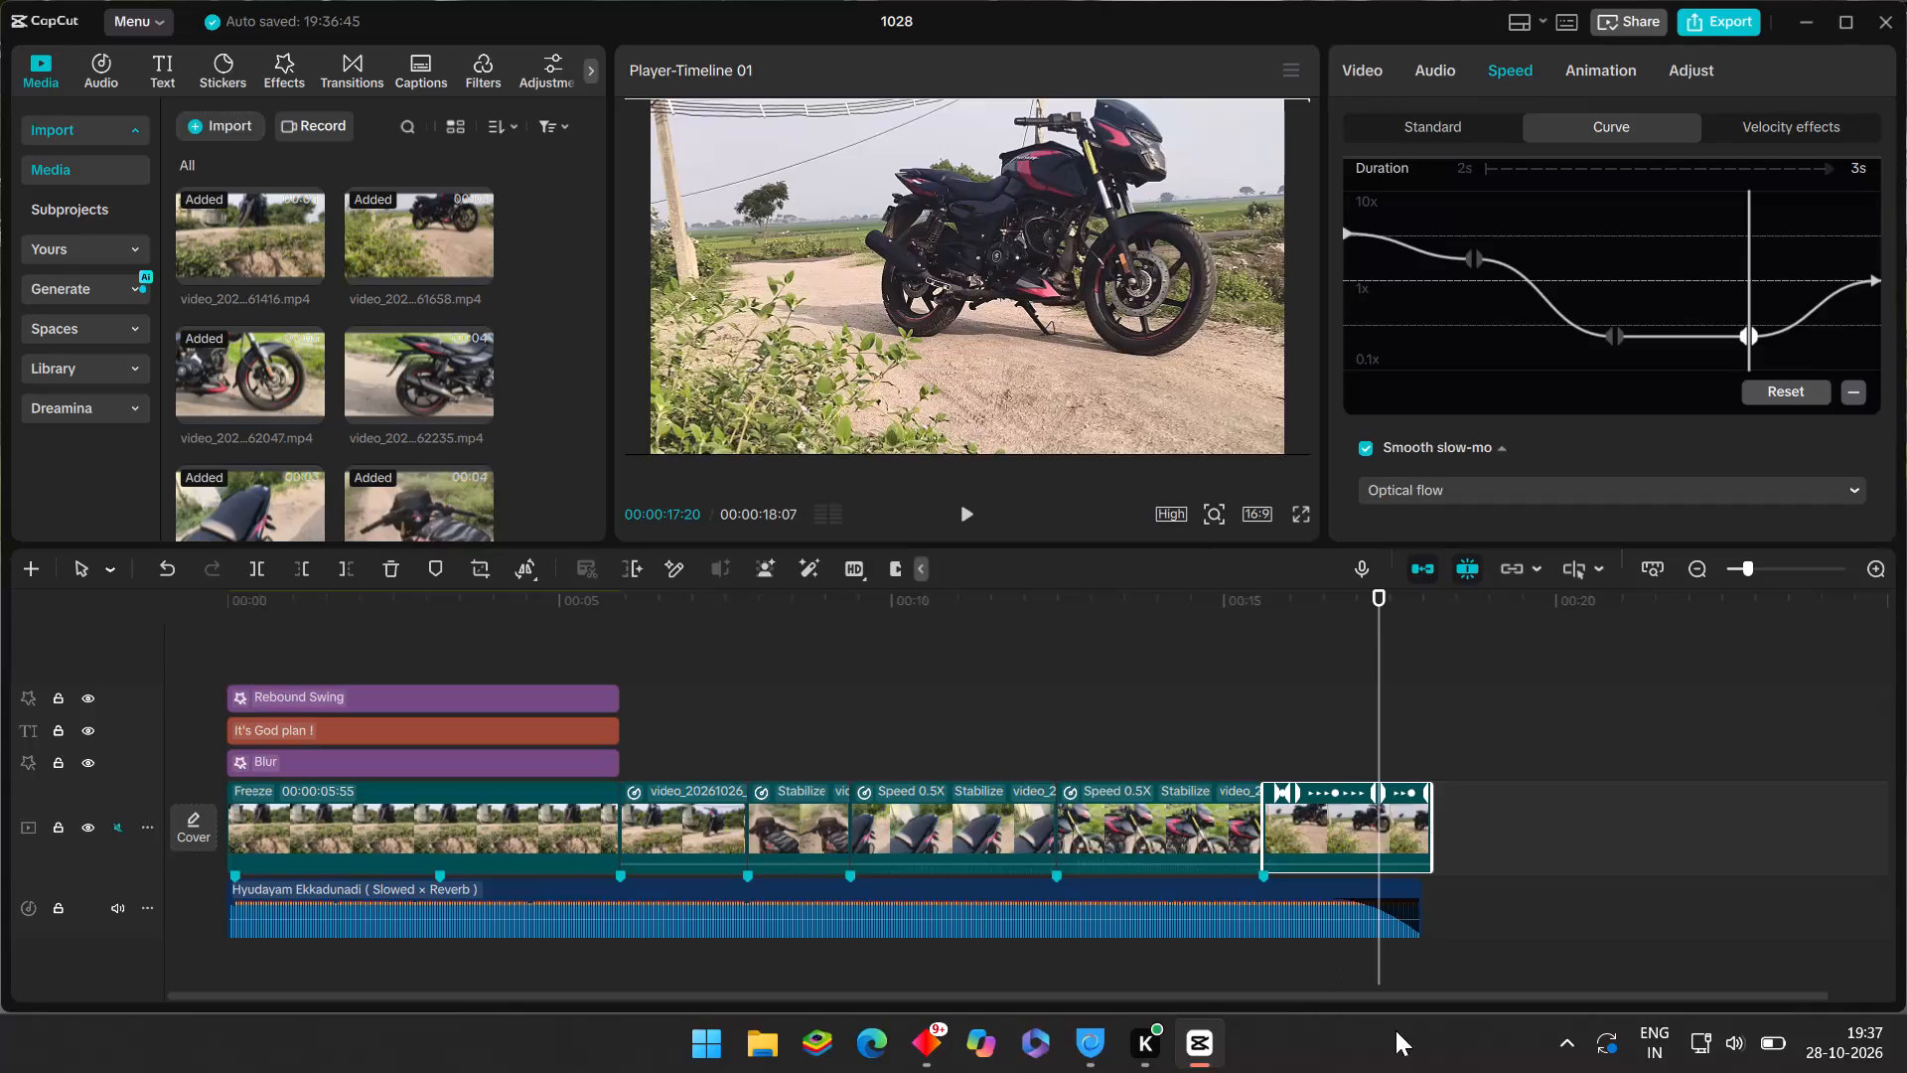
Play back the cut into the final clip from about 00:00:15:13, and scrub through the final clip to check its speed ramp and ending.
click(1239, 719)
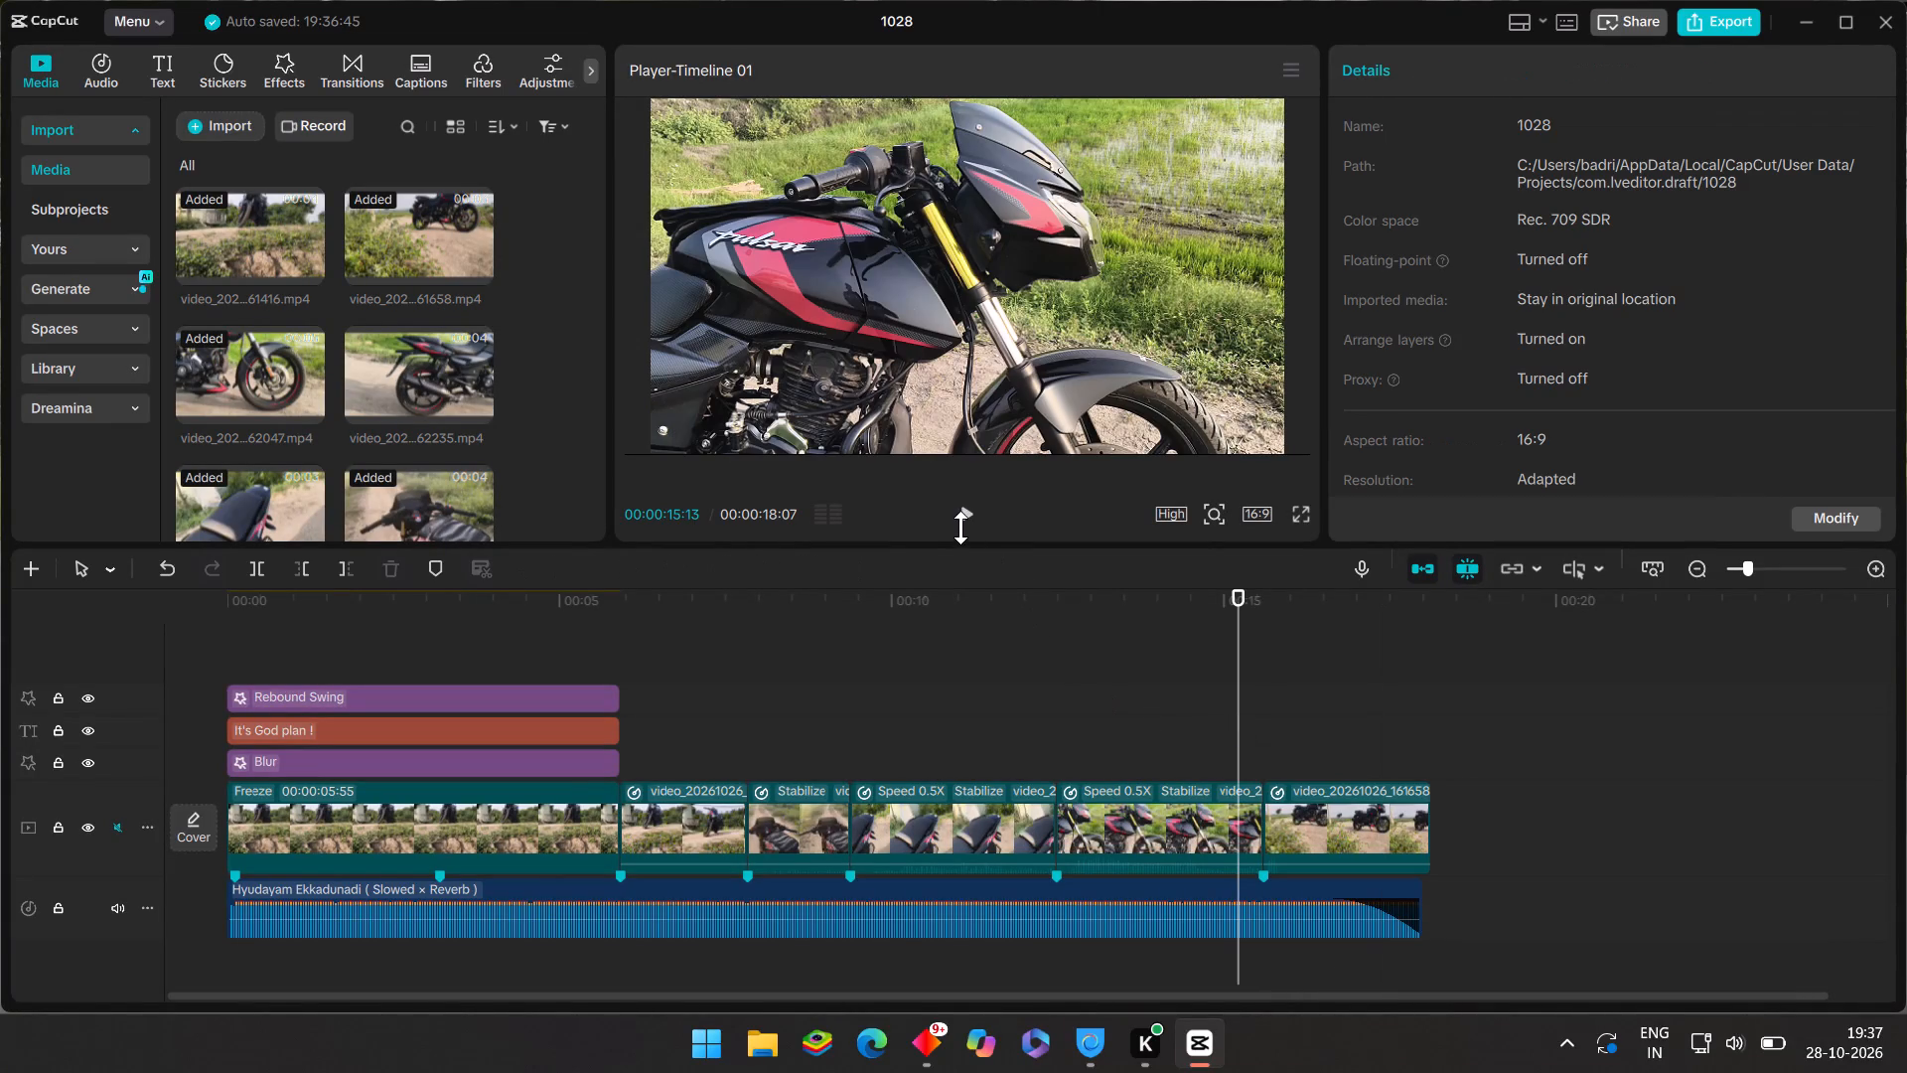
click(960, 527)
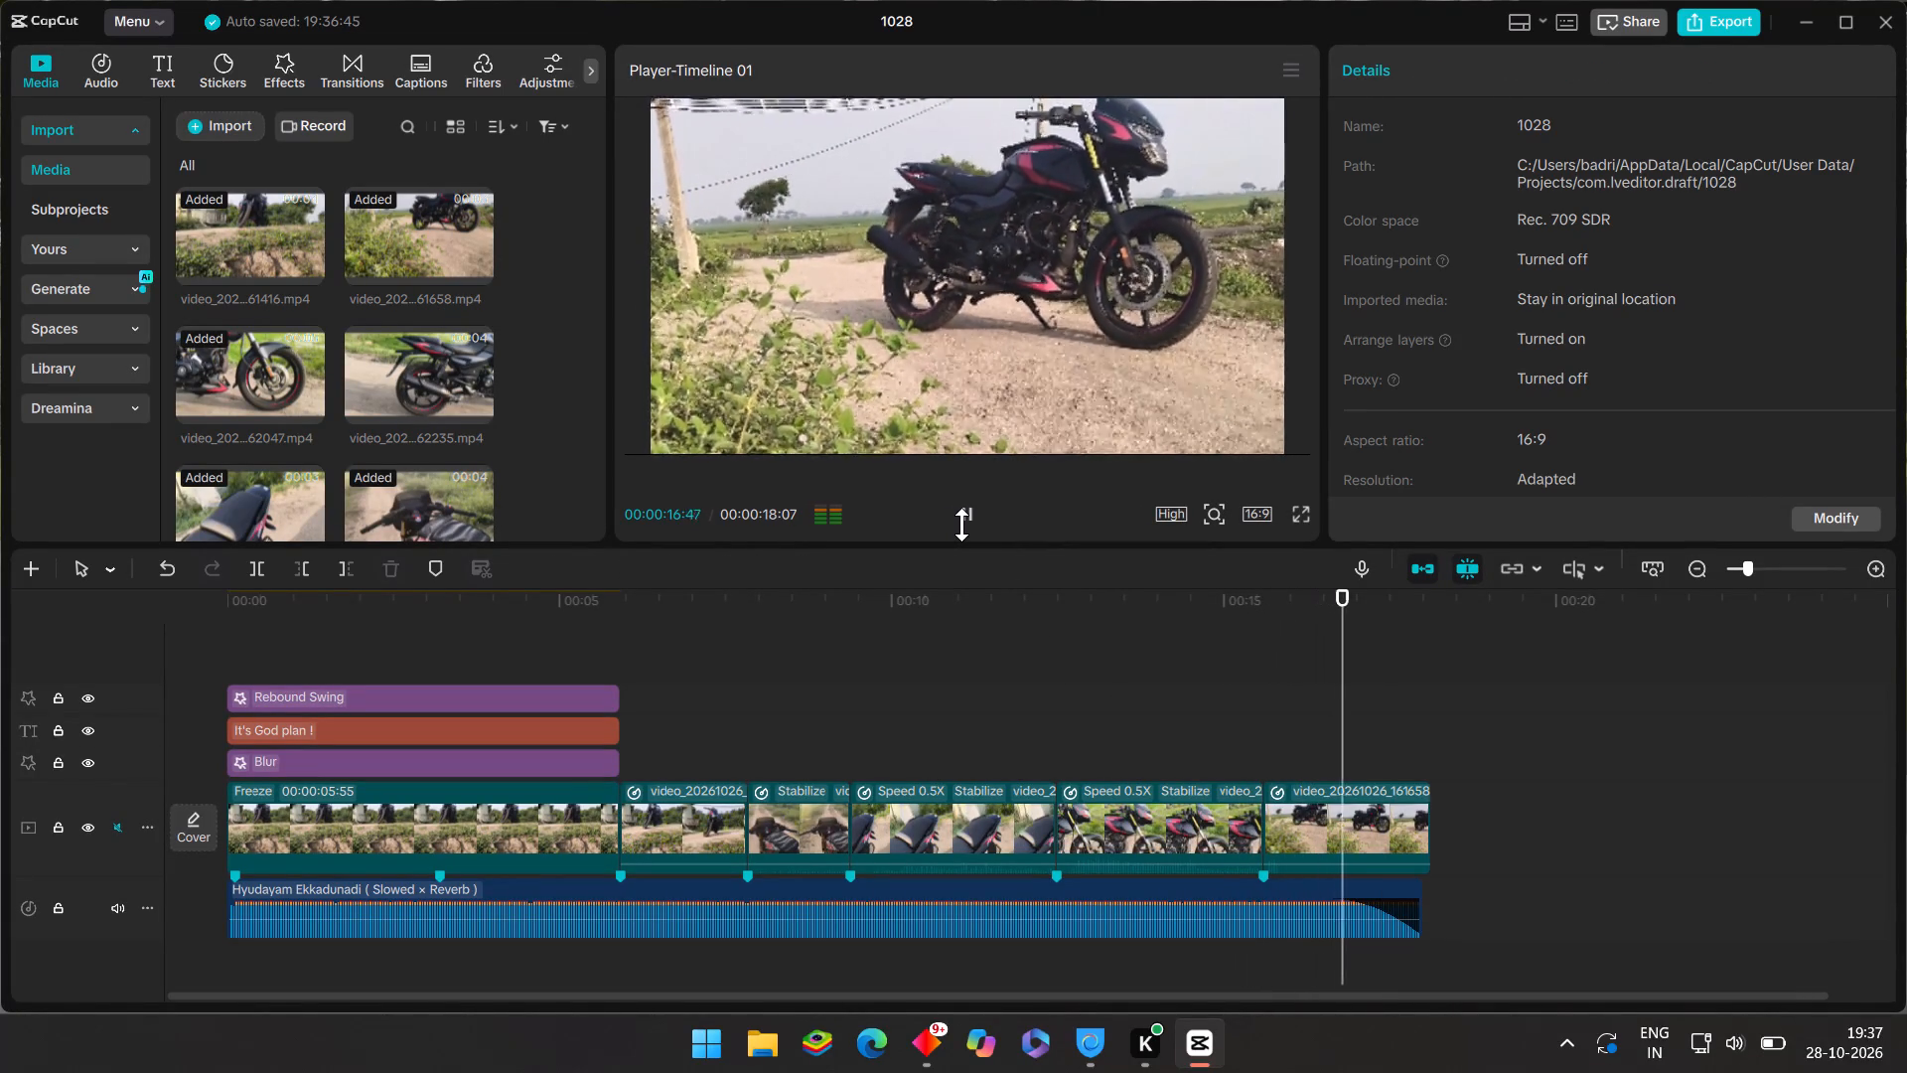
click(962, 525)
click(964, 527)
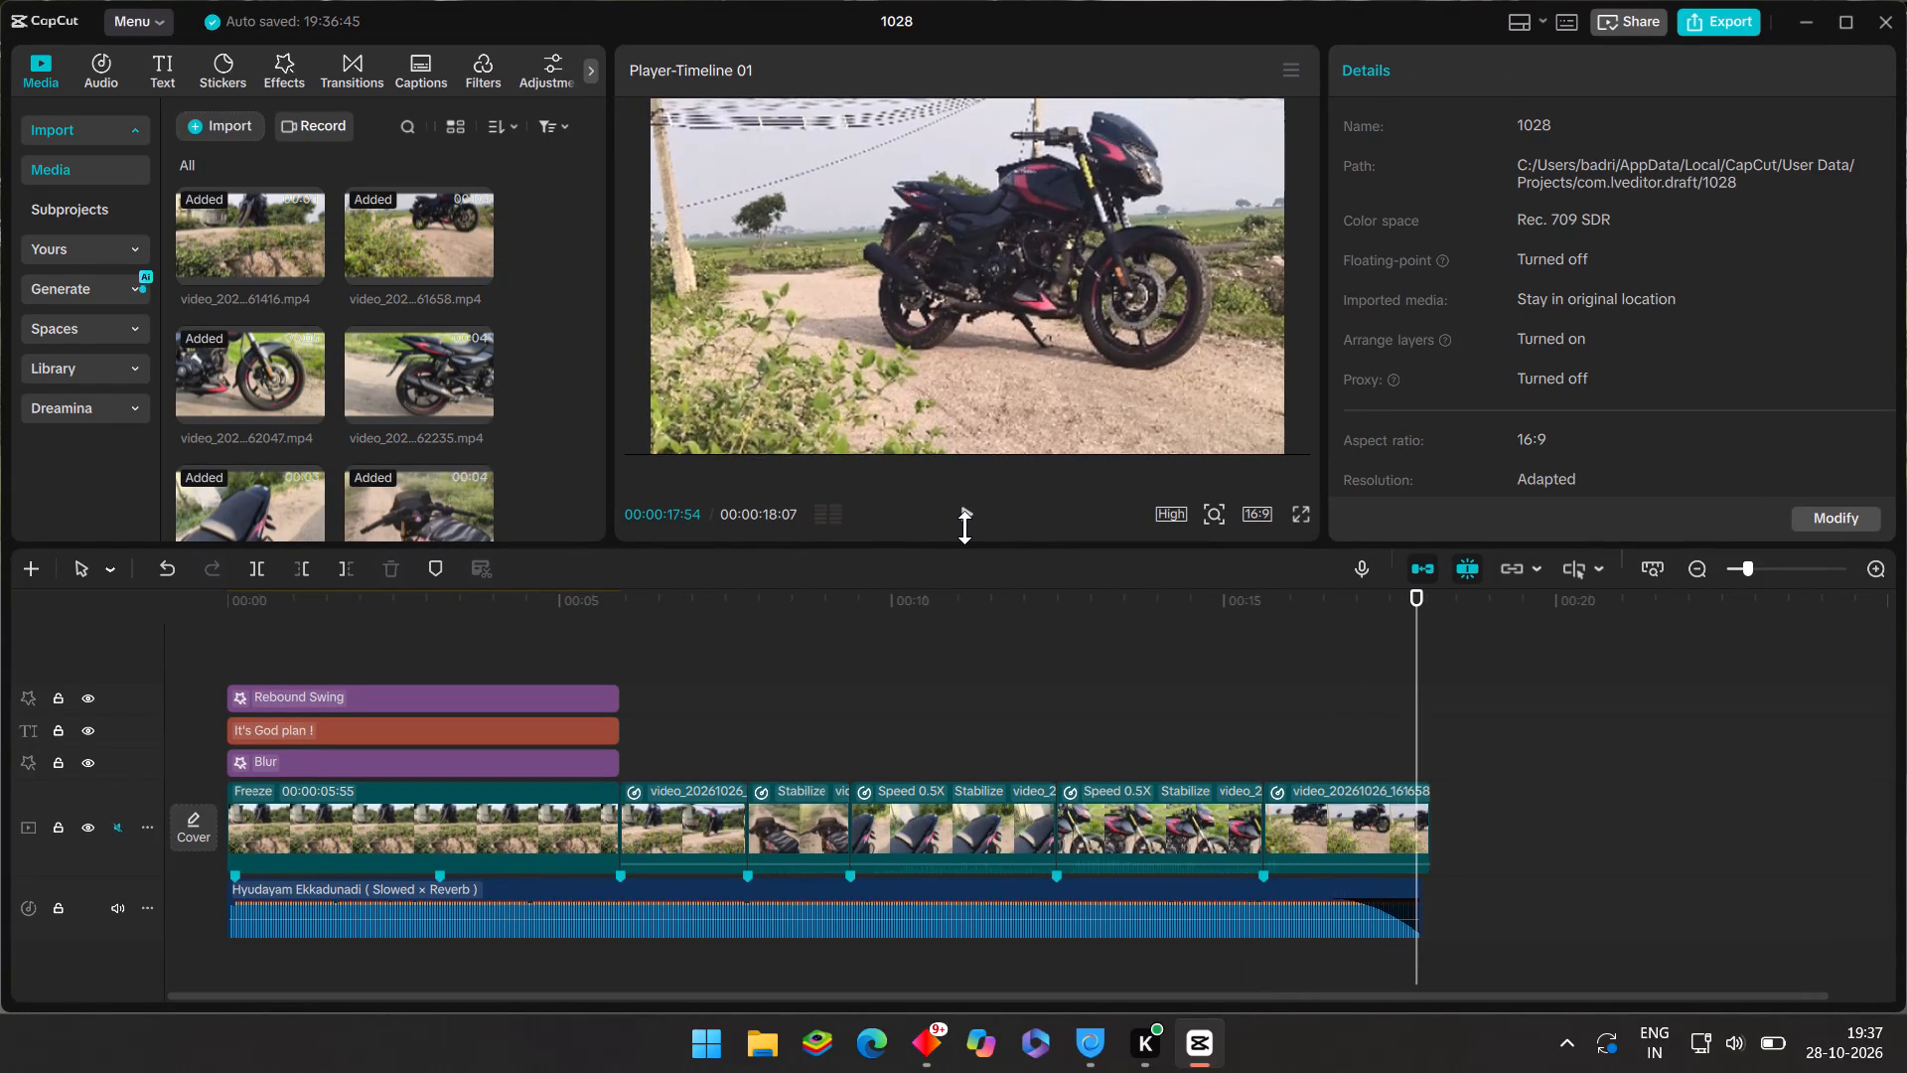
click(1245, 643)
drag(1254, 648, 1330, 687)
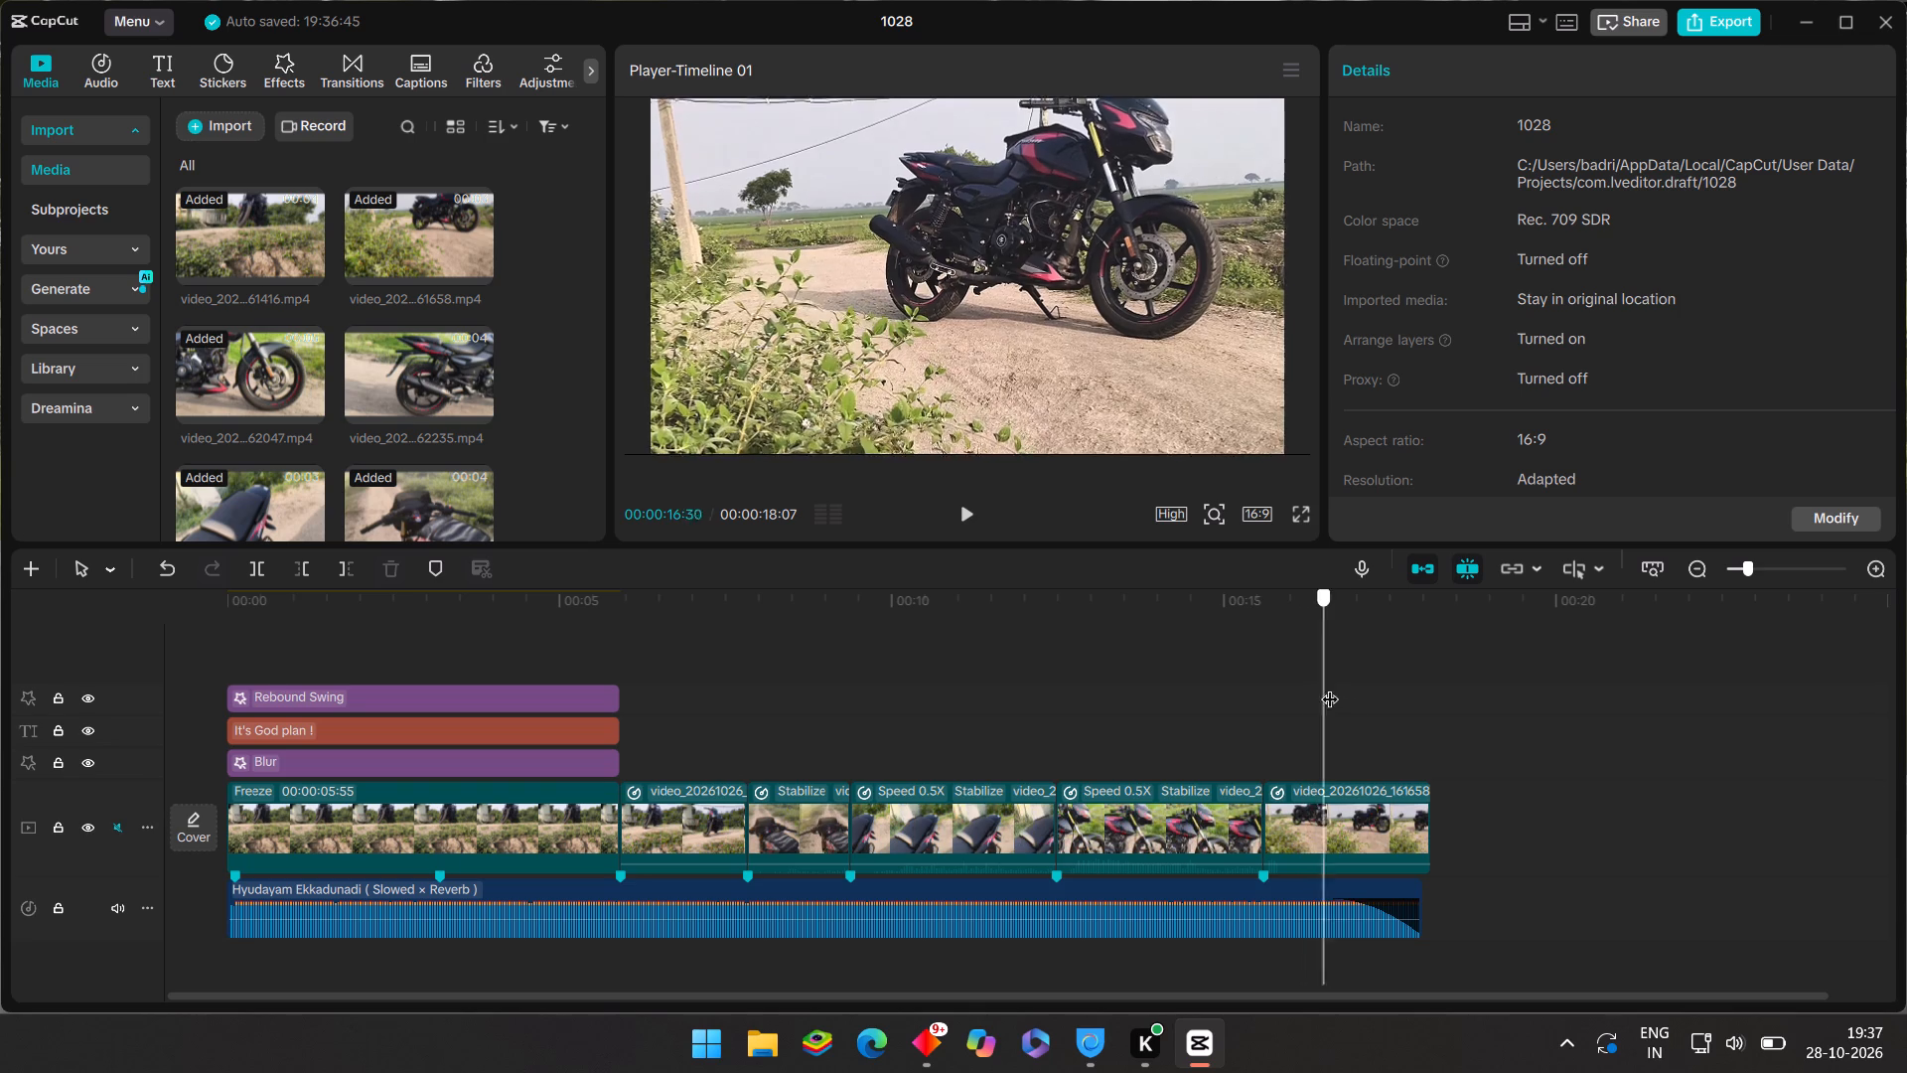
drag(1330, 687, 1424, 726)
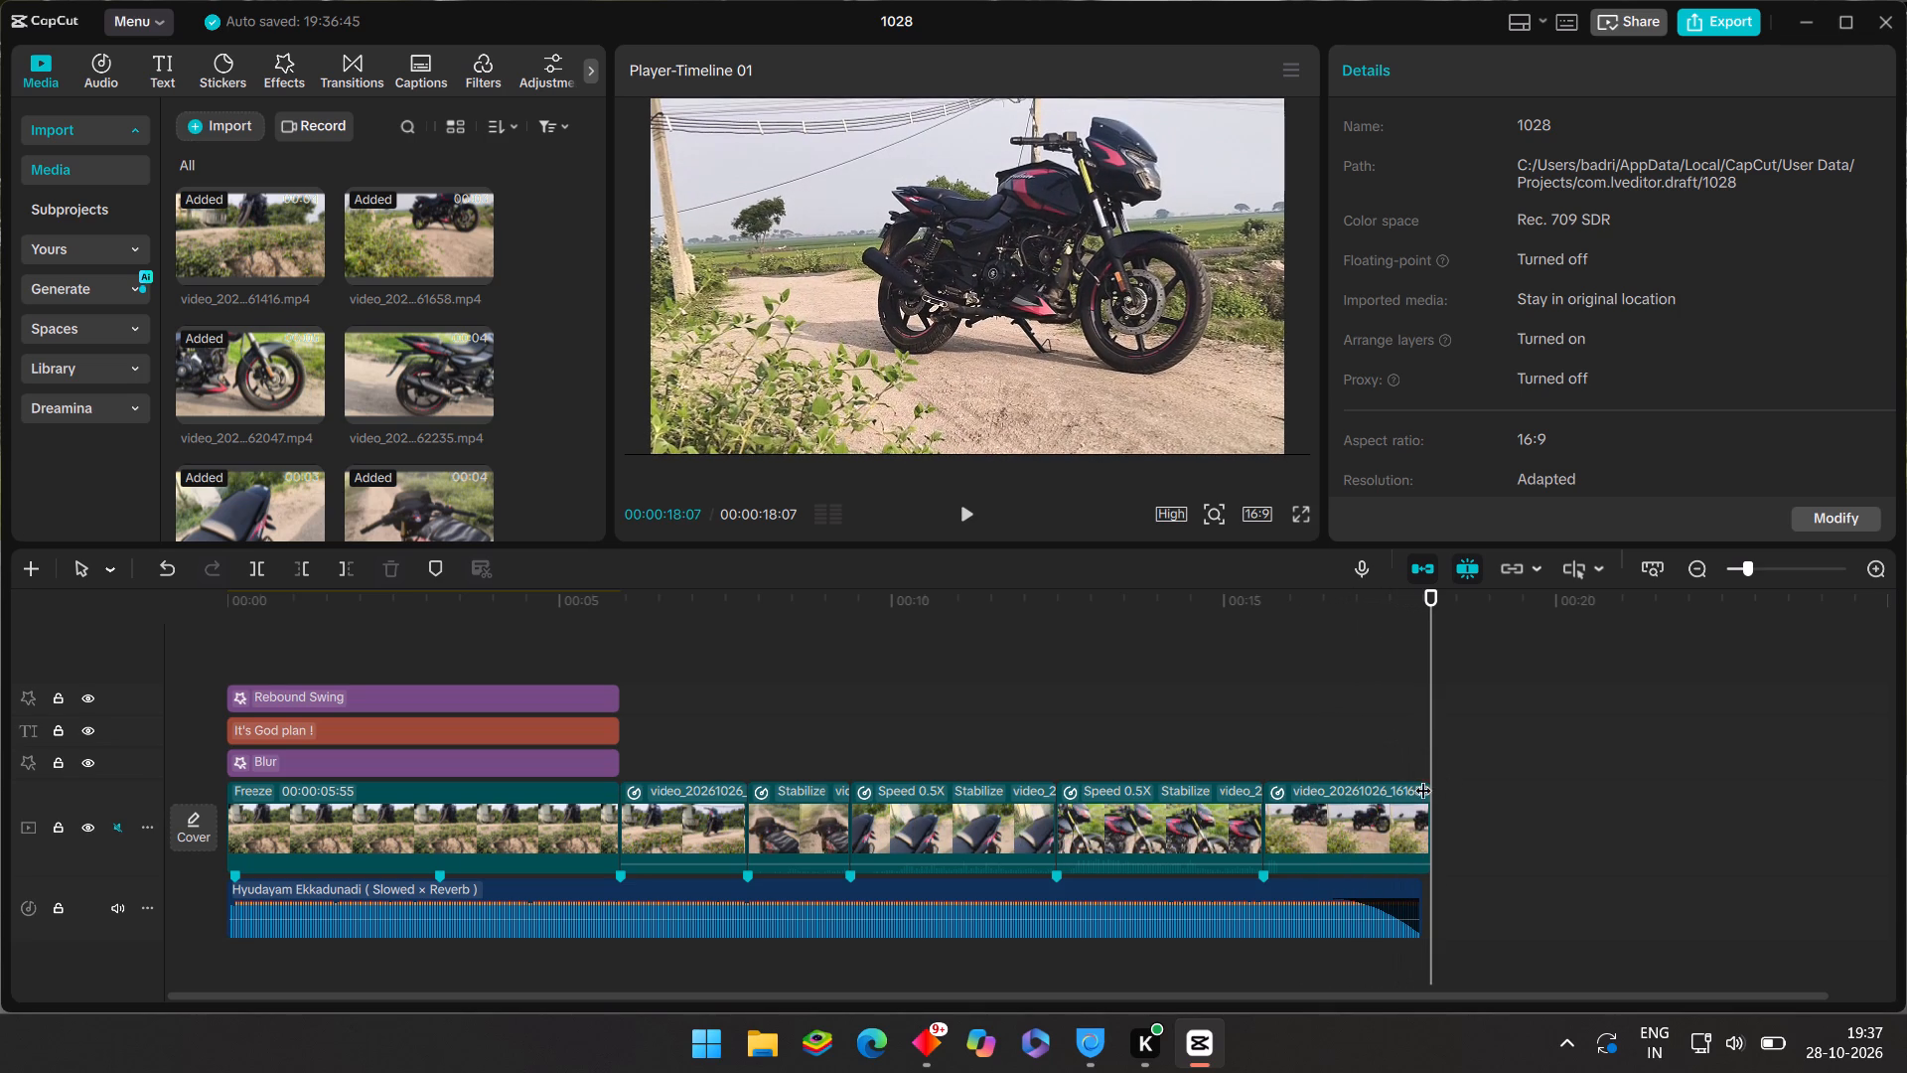
click(1393, 810)
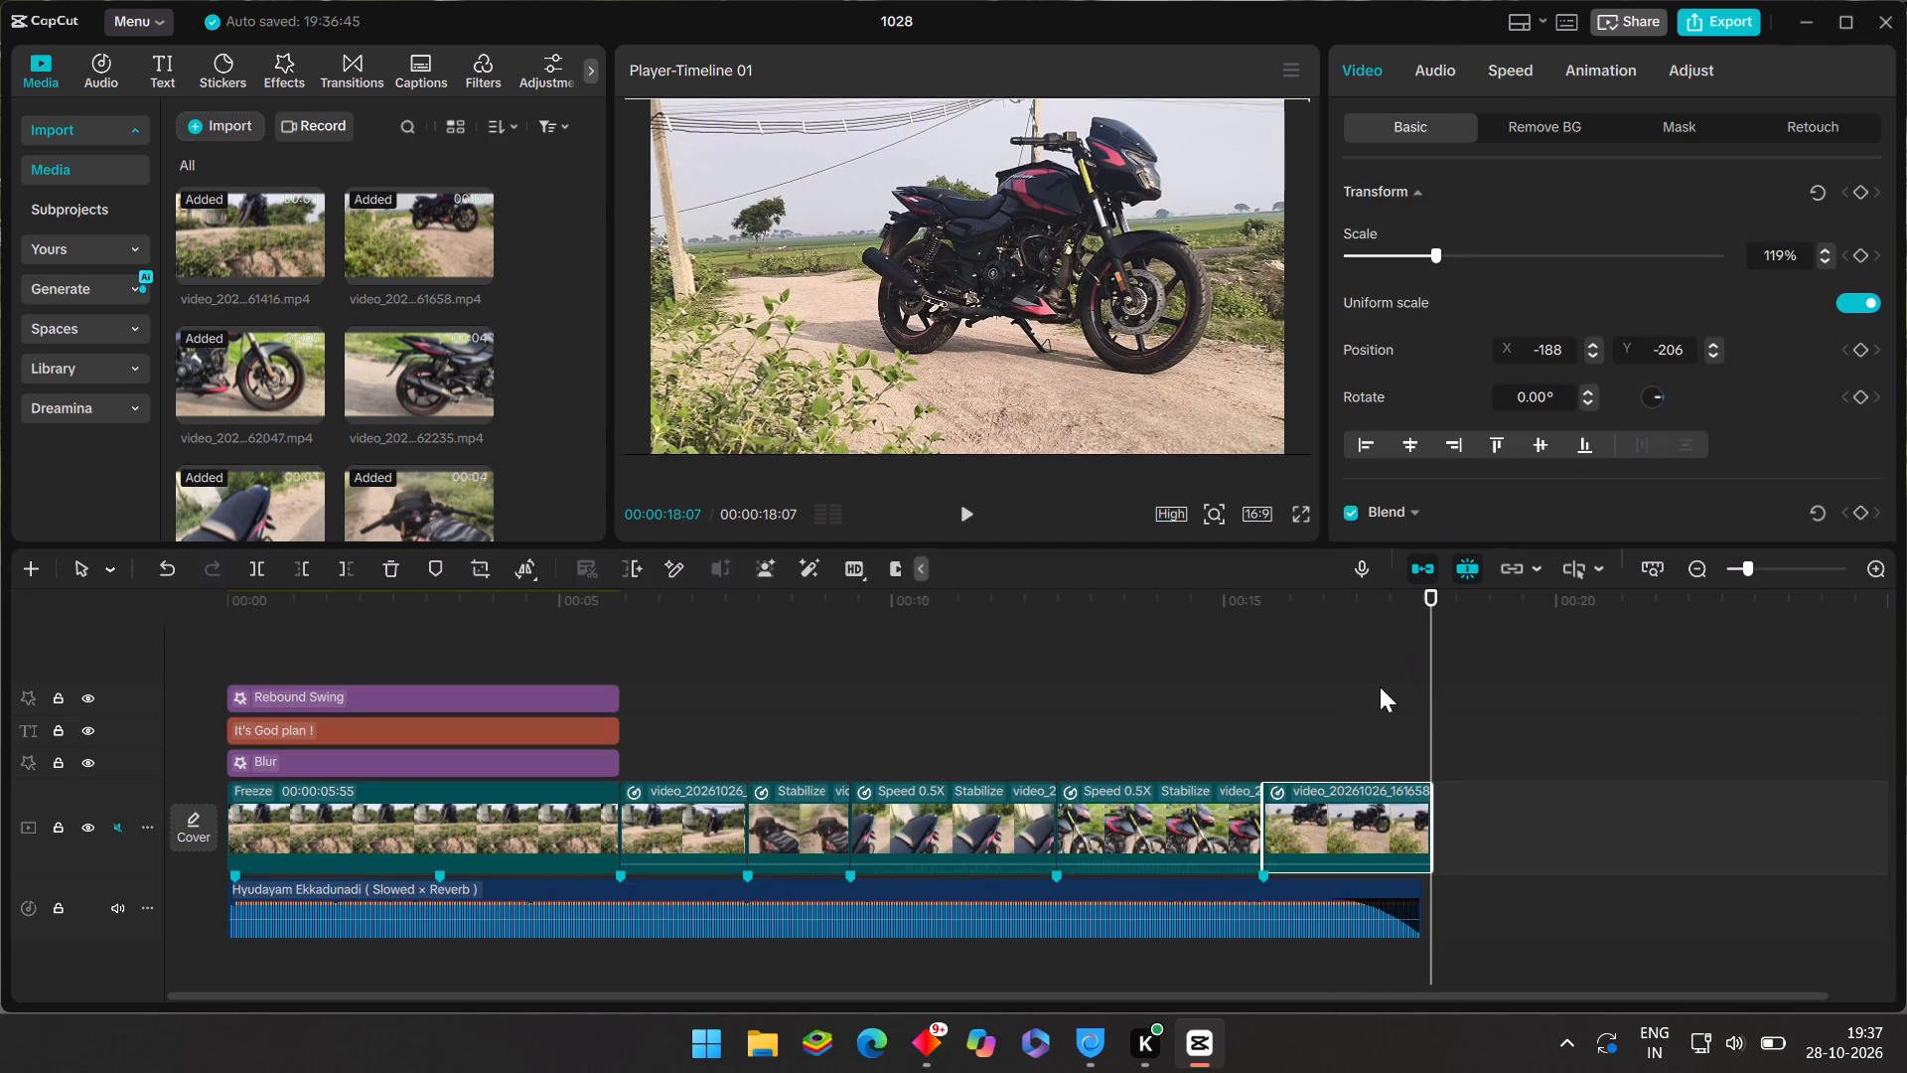
click(1369, 712)
drag(1369, 712, 1312, 726)
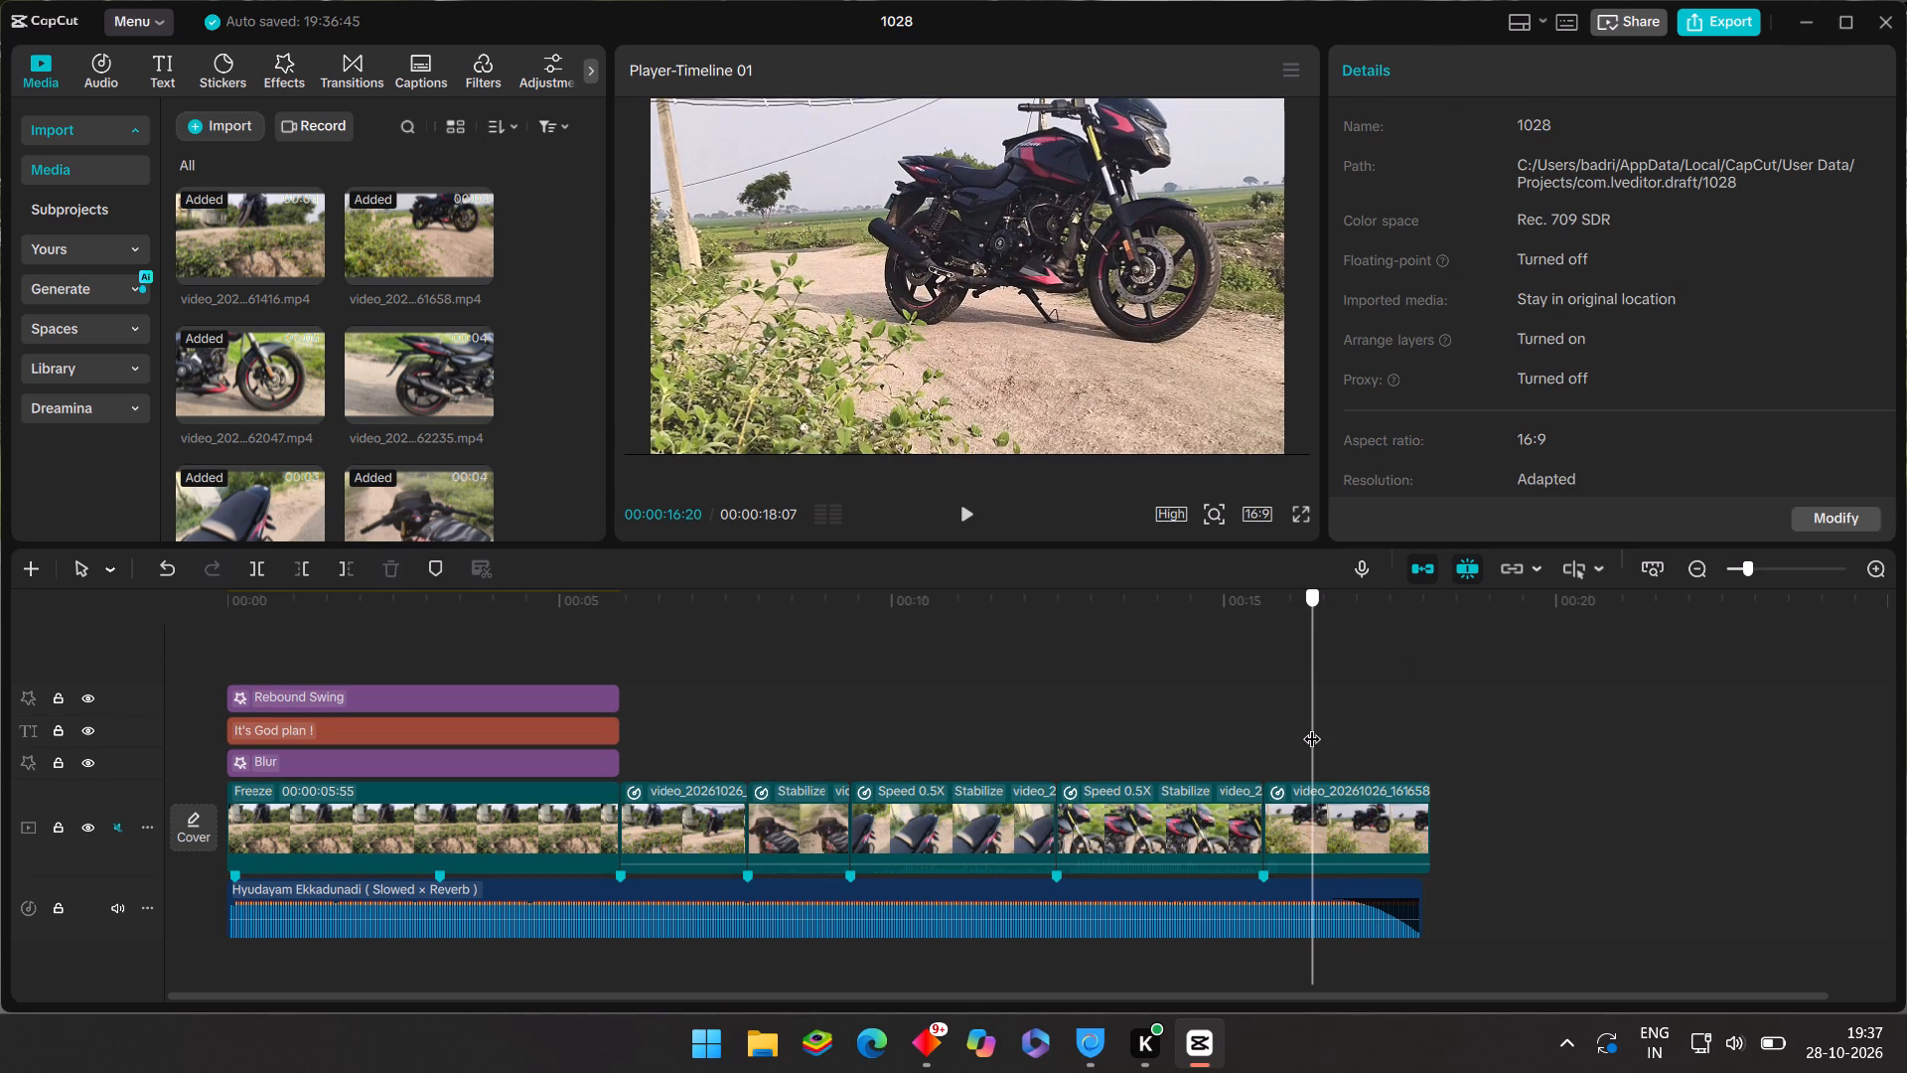
drag(1312, 726, 1315, 726)
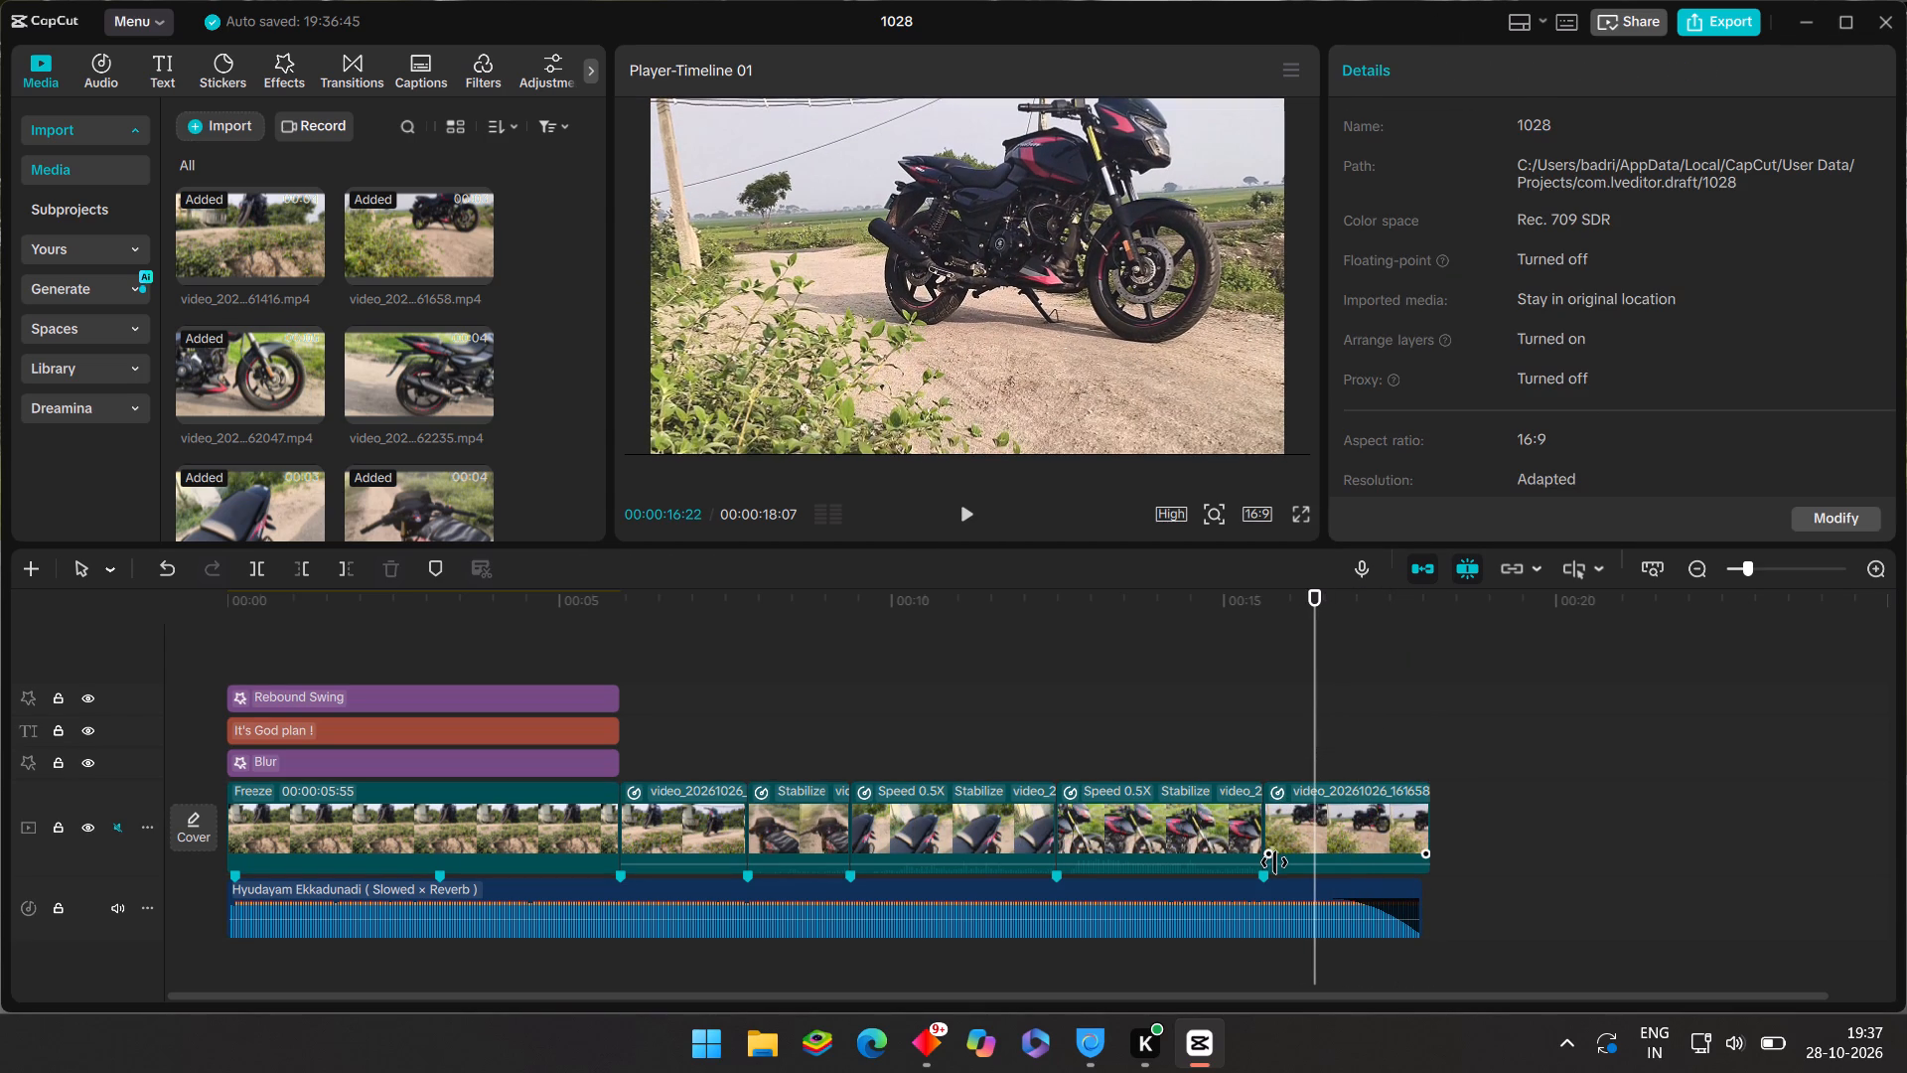
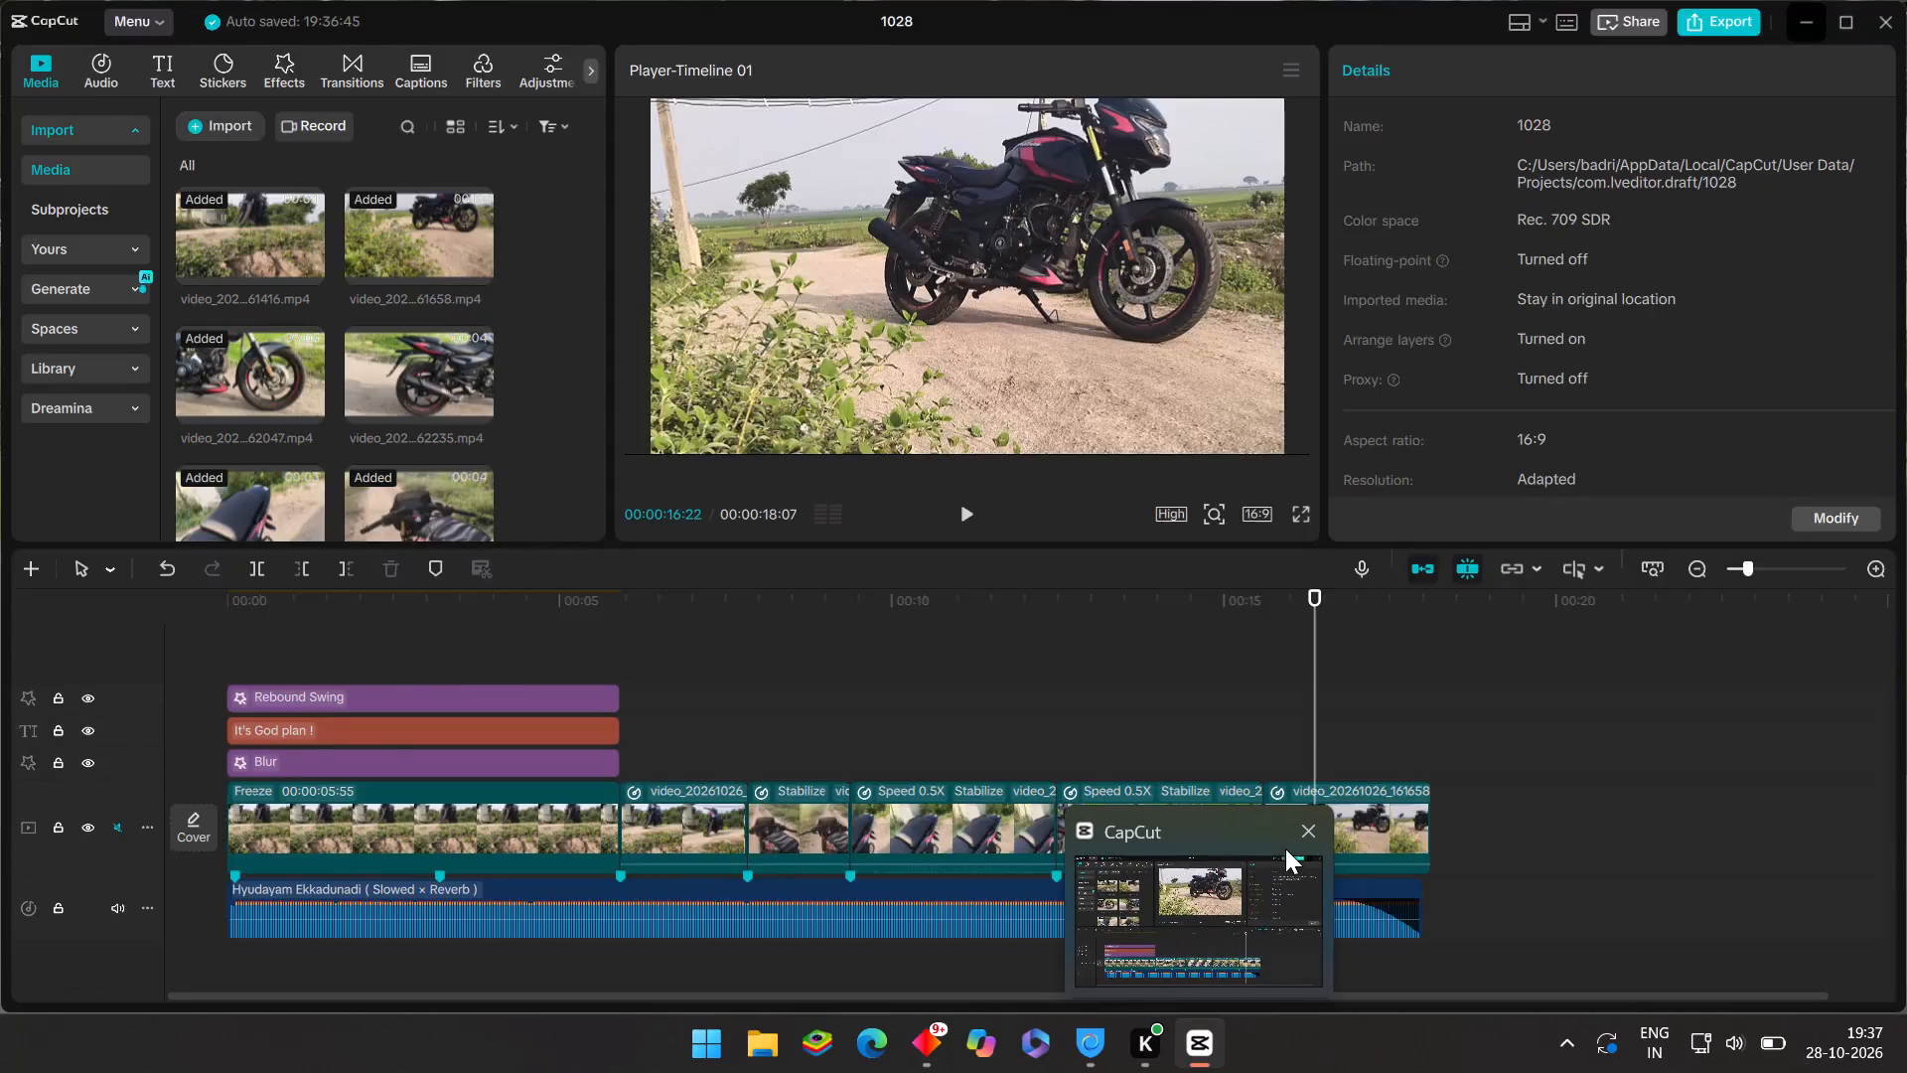
Bring the 1028 project's editing window back into focus and close it.
click(1285, 847)
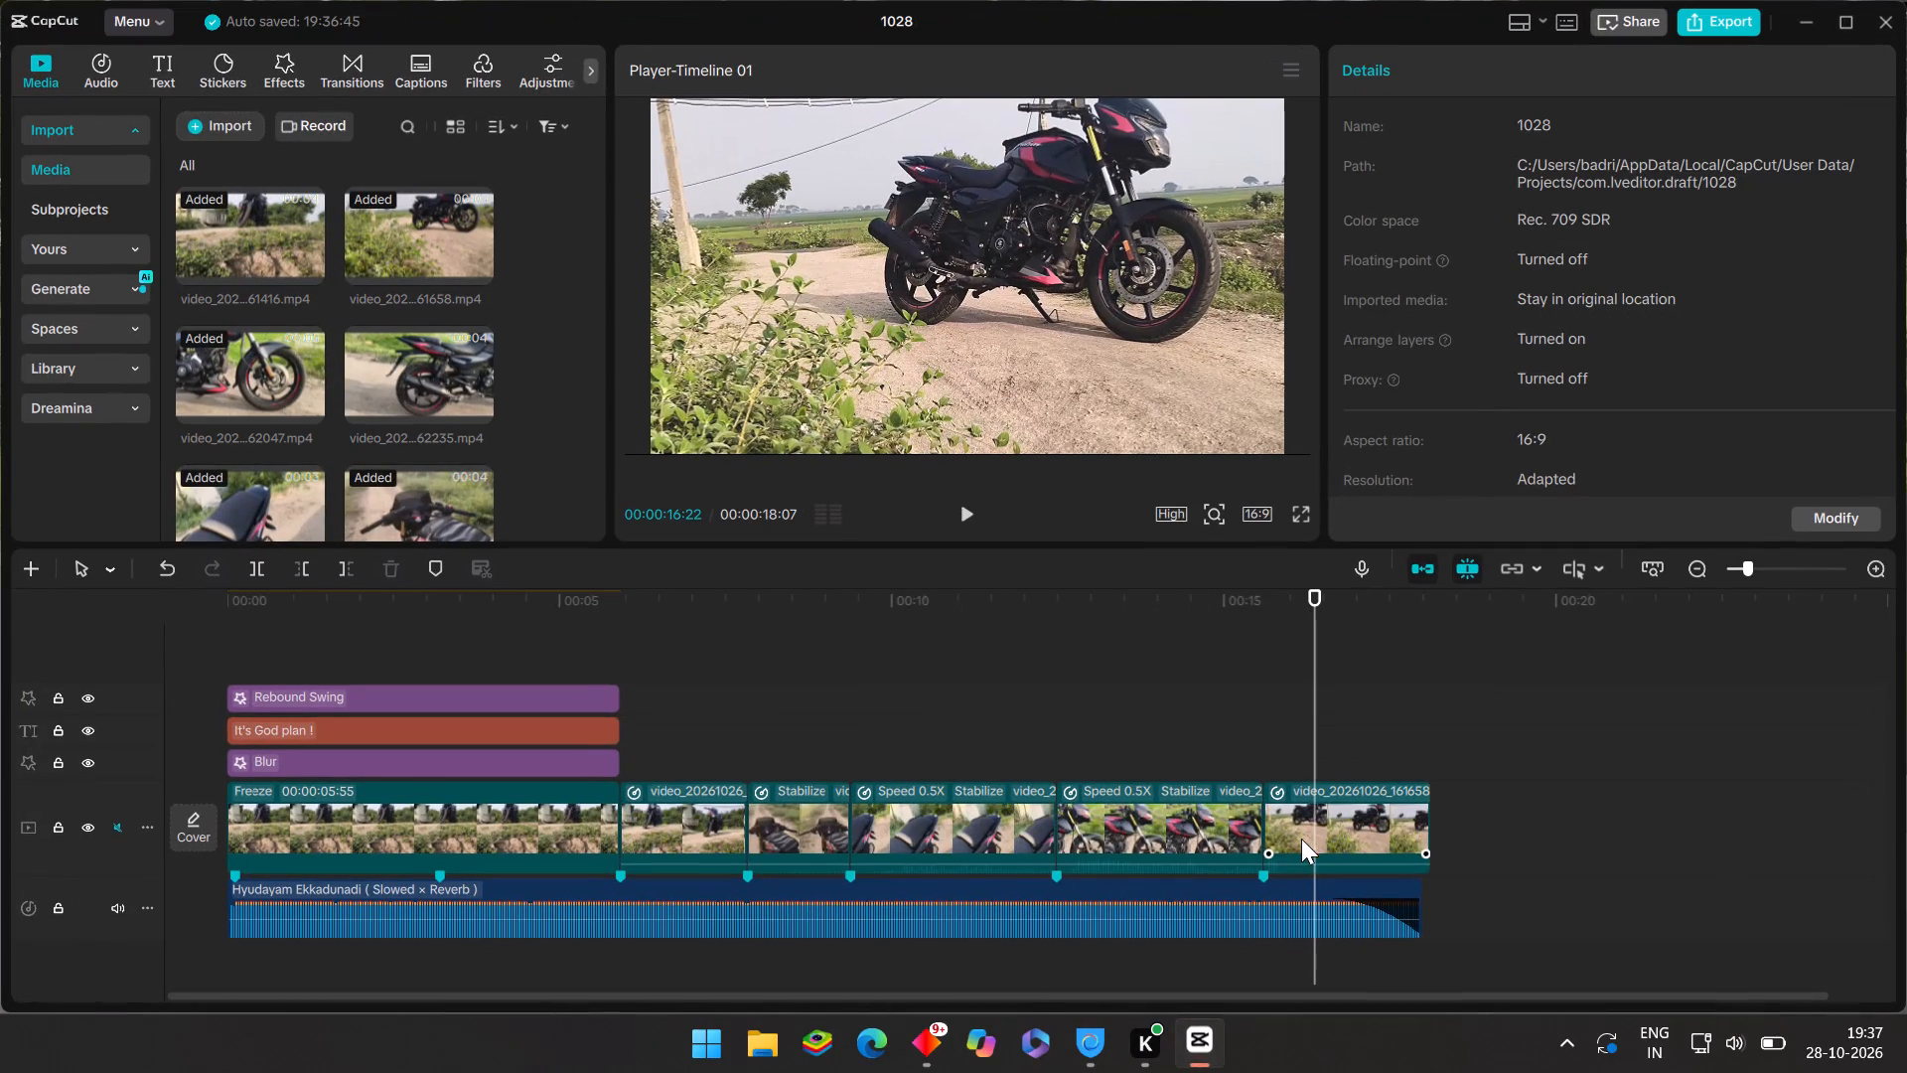
click(1871, 7)
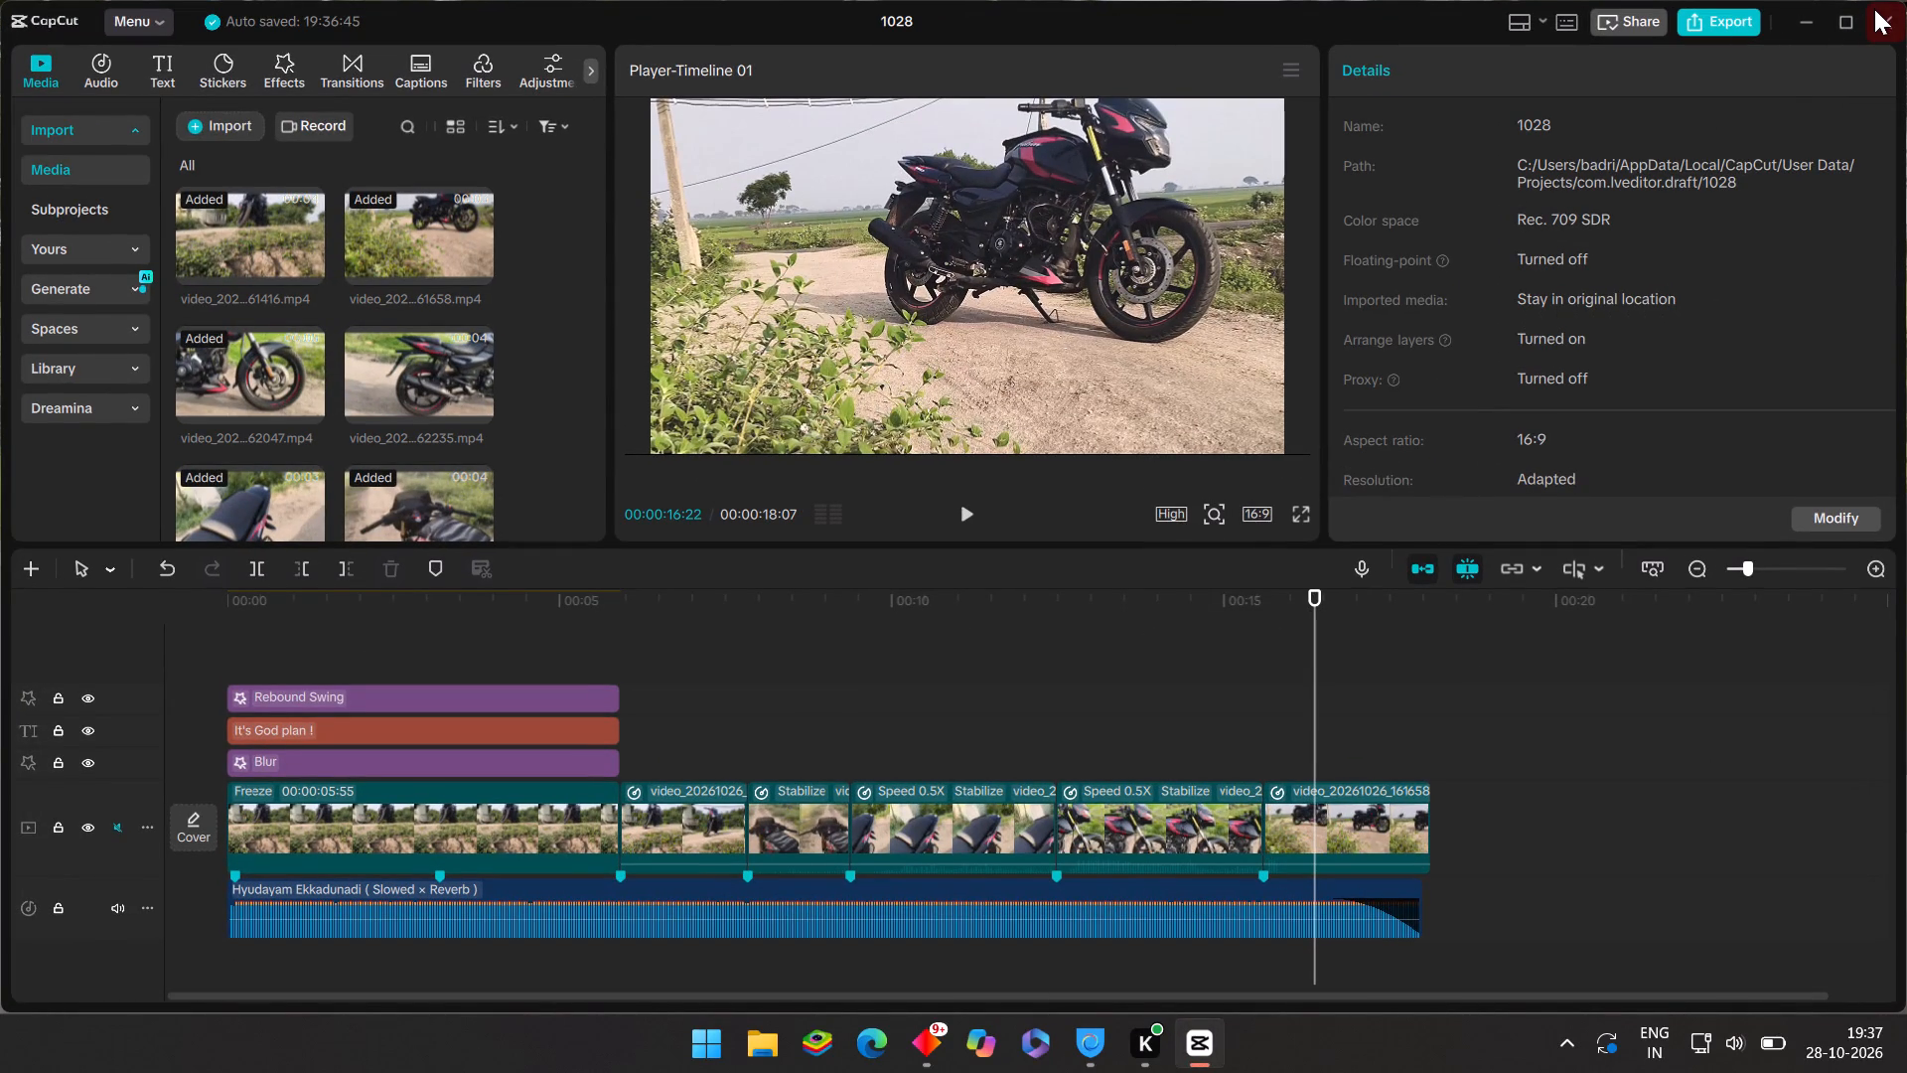